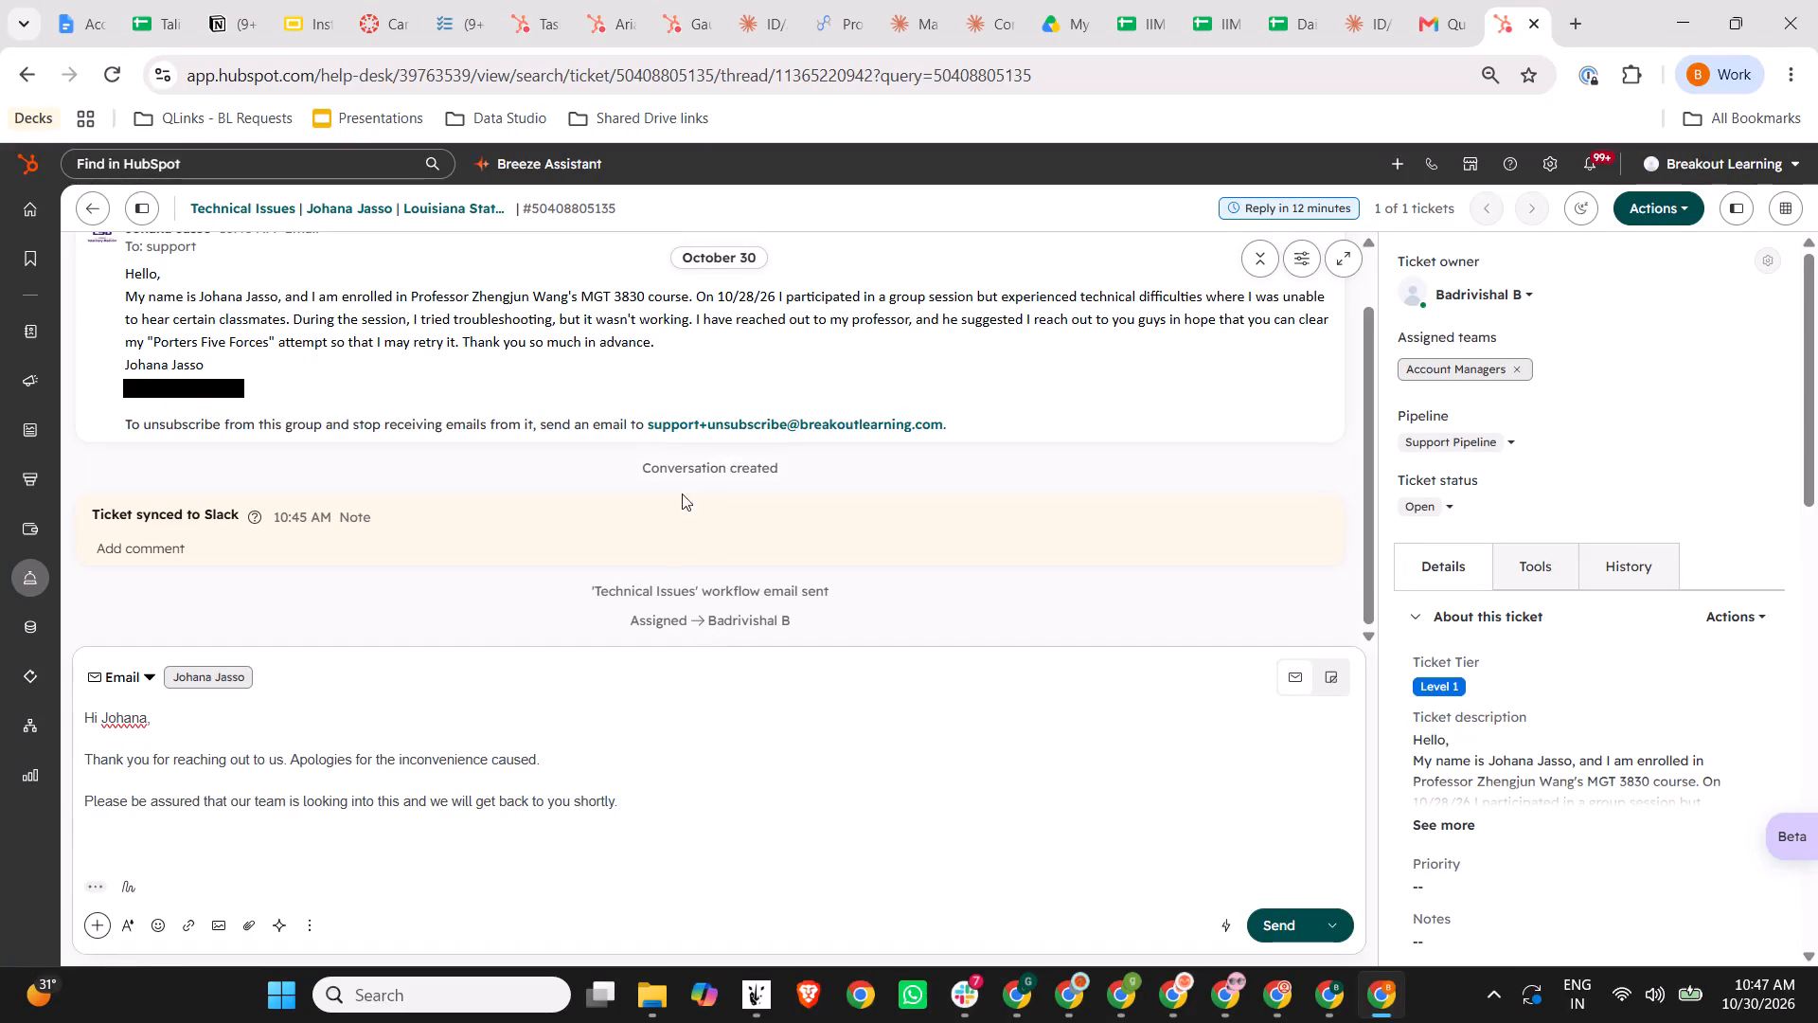
Close the email reply with the sign-off "Best Regards," followed by "Breakout Learning Support" on its own line.
key("shift+Return")
key("shift+Return")
type("Rega")
key("BackSpace")
key("BackSpace")
key("BackSpace")
key("shift+BackSpace")
type("Best Rg")
key("BackSpace")
type("eagr")
key("BackSpace")
key("BackSpace")
key("BackSpace")
type("gards,")
key("Return")
type("Brekout")
key("space")
key("BackSpace")
key("BackSpace")
key("BackSpace")
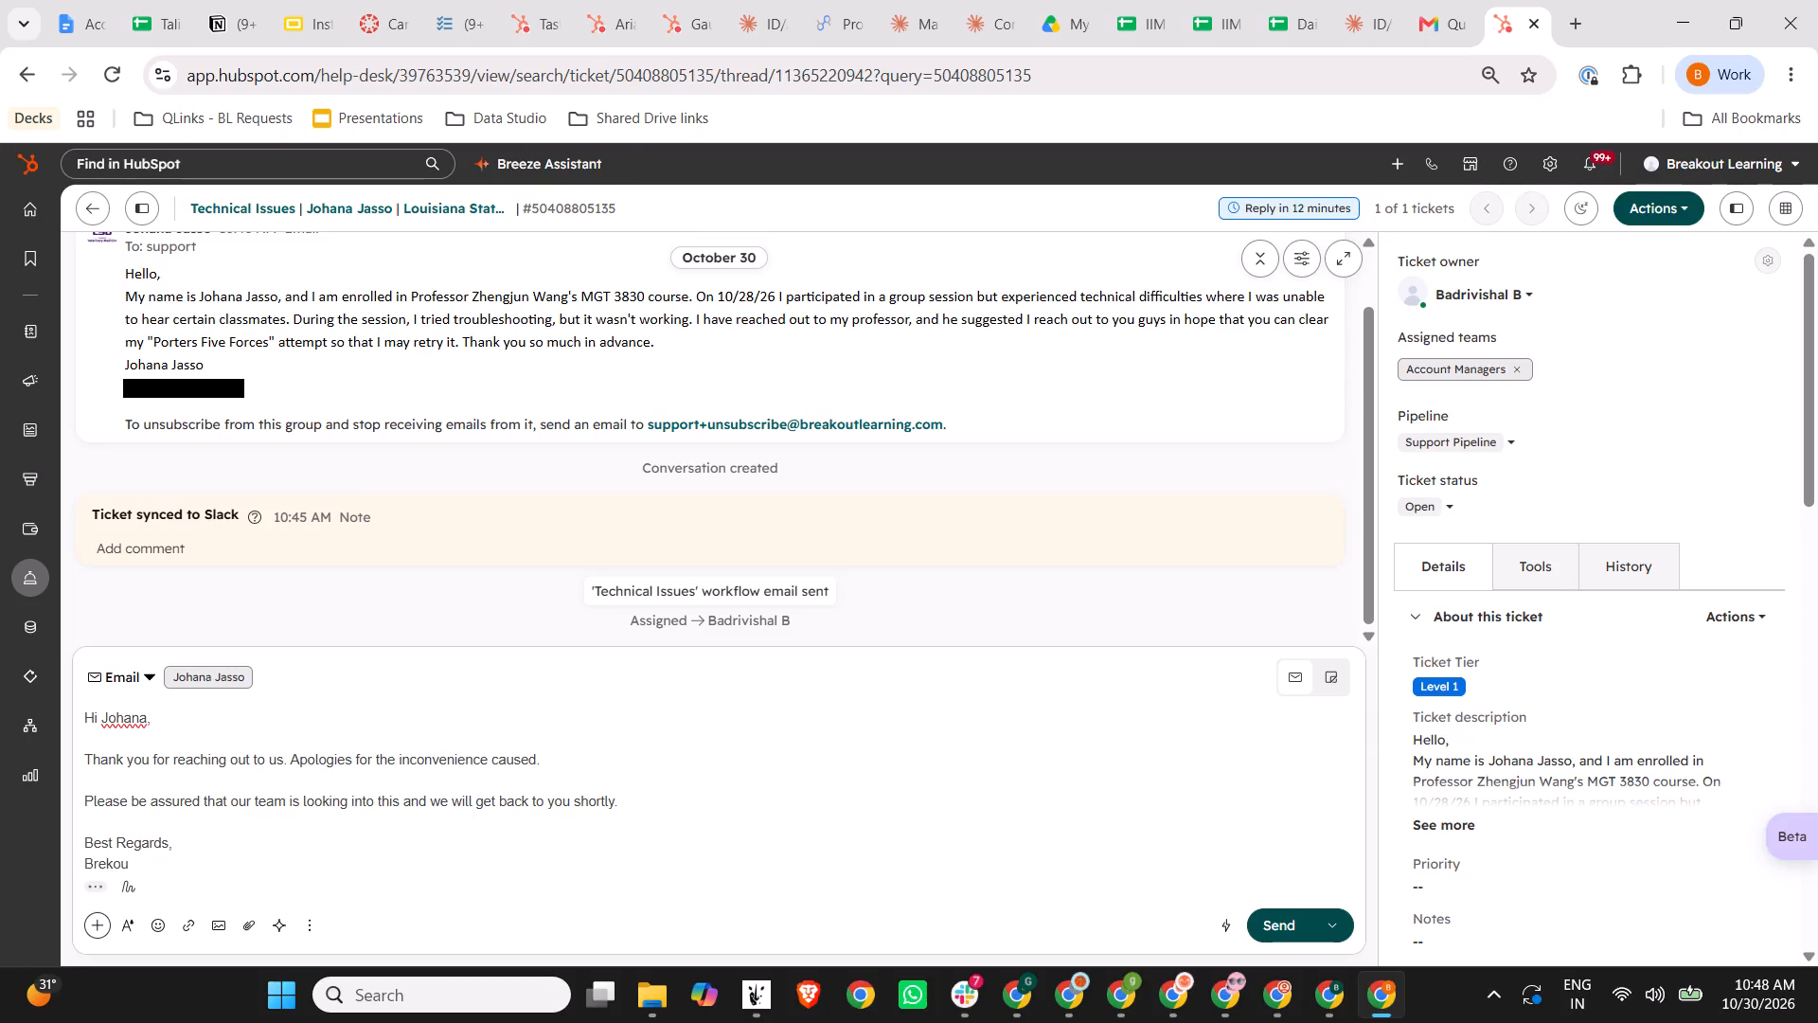
key("BackSpace")
key("a")
key("BackSpace")
key("BackSpace")
type("akout Learning Support")
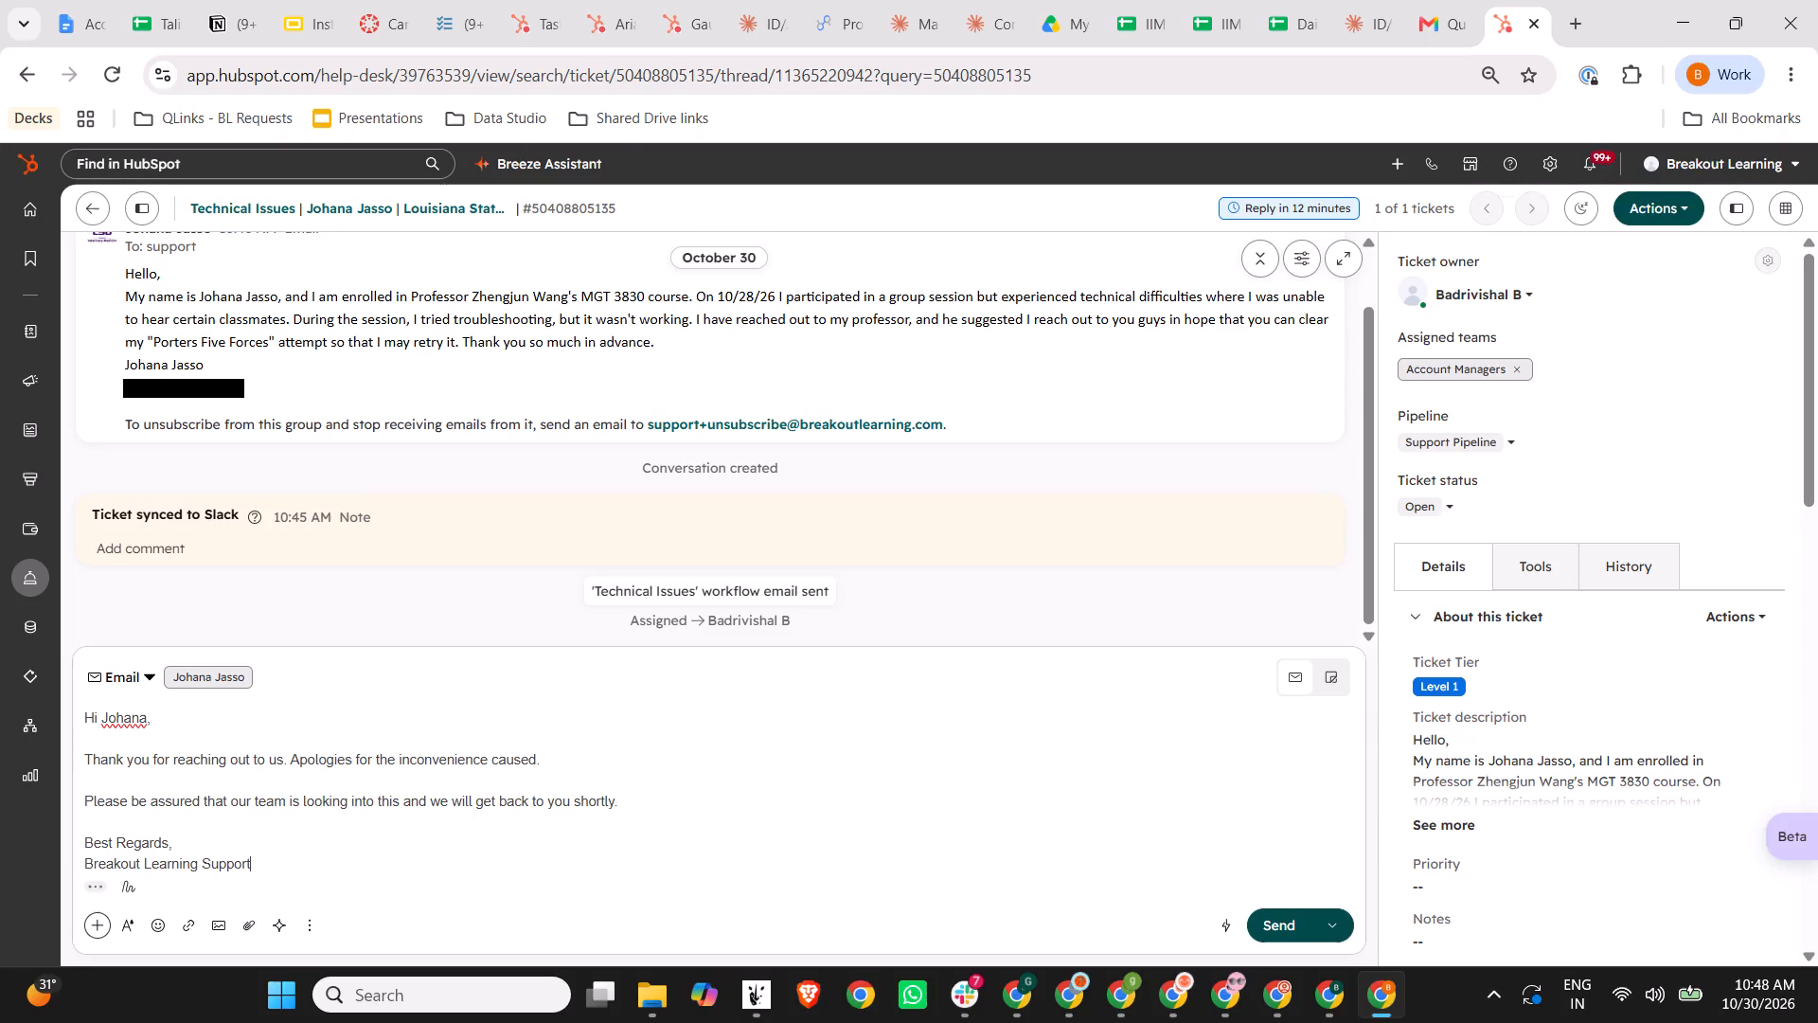
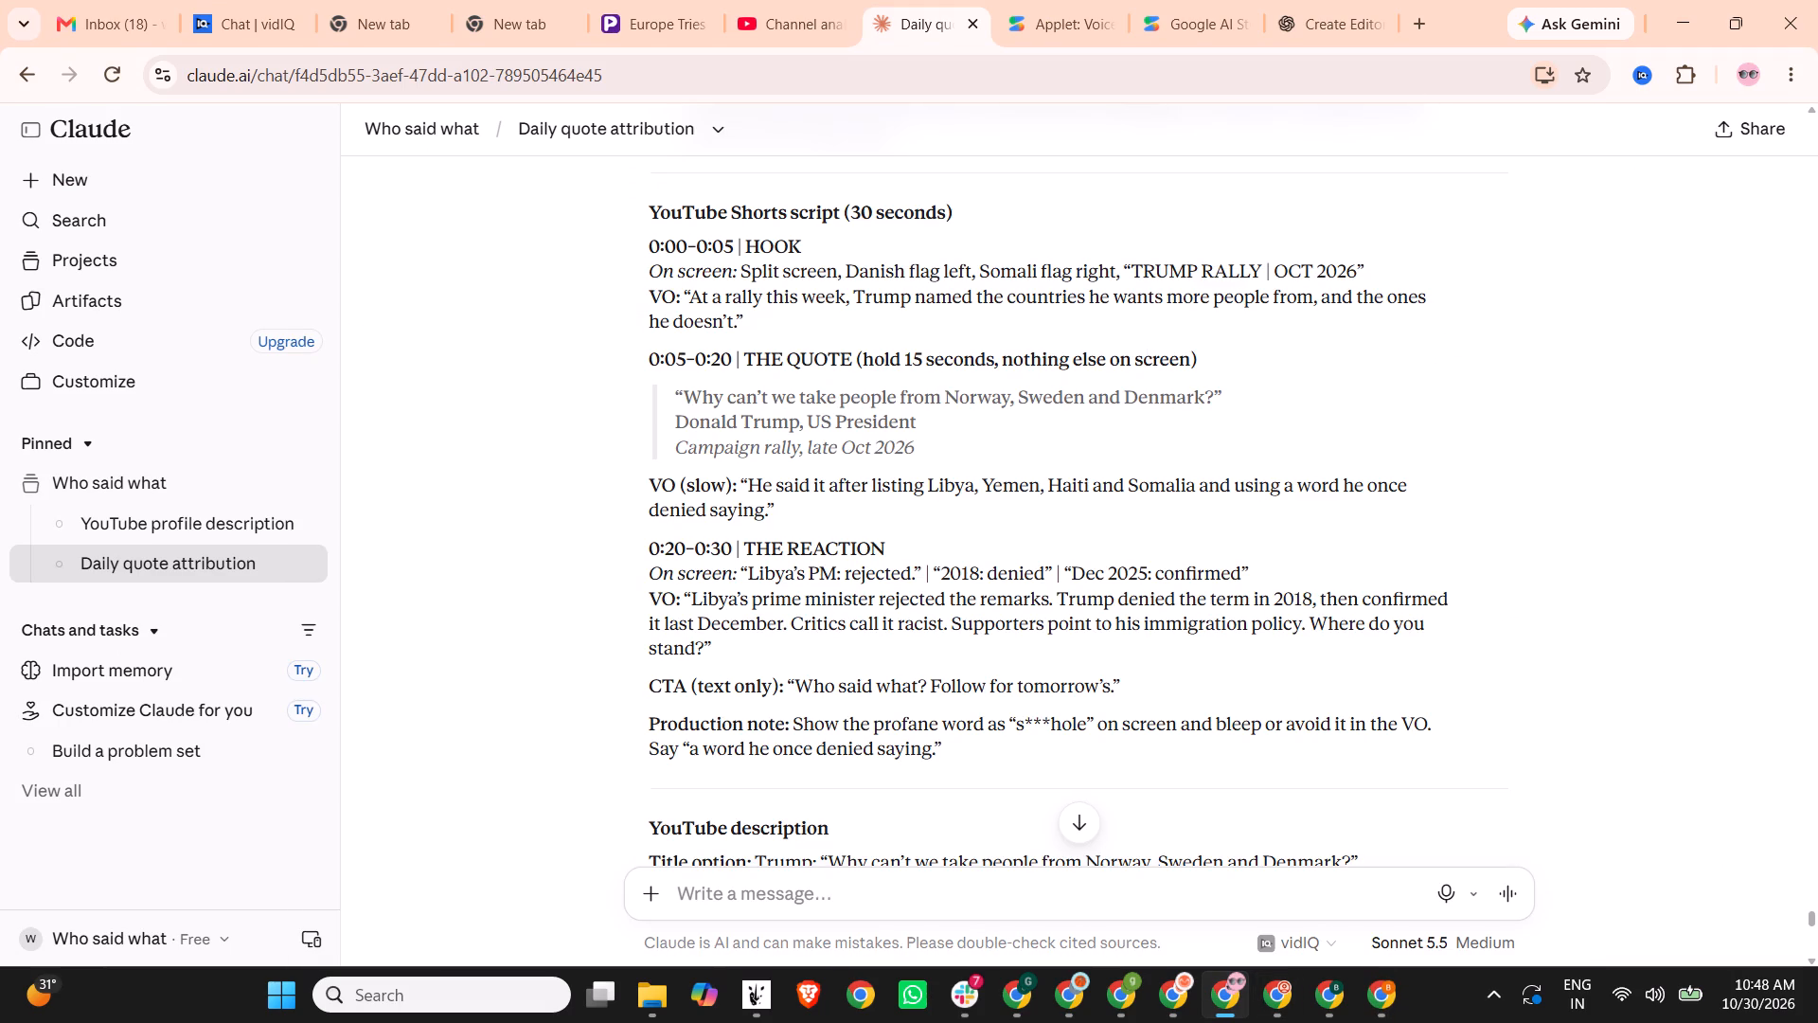
Search Google Images for "danish flag" and copy the Wikimedia Commons Flag of Denmark image.
left_click(1428, 14)
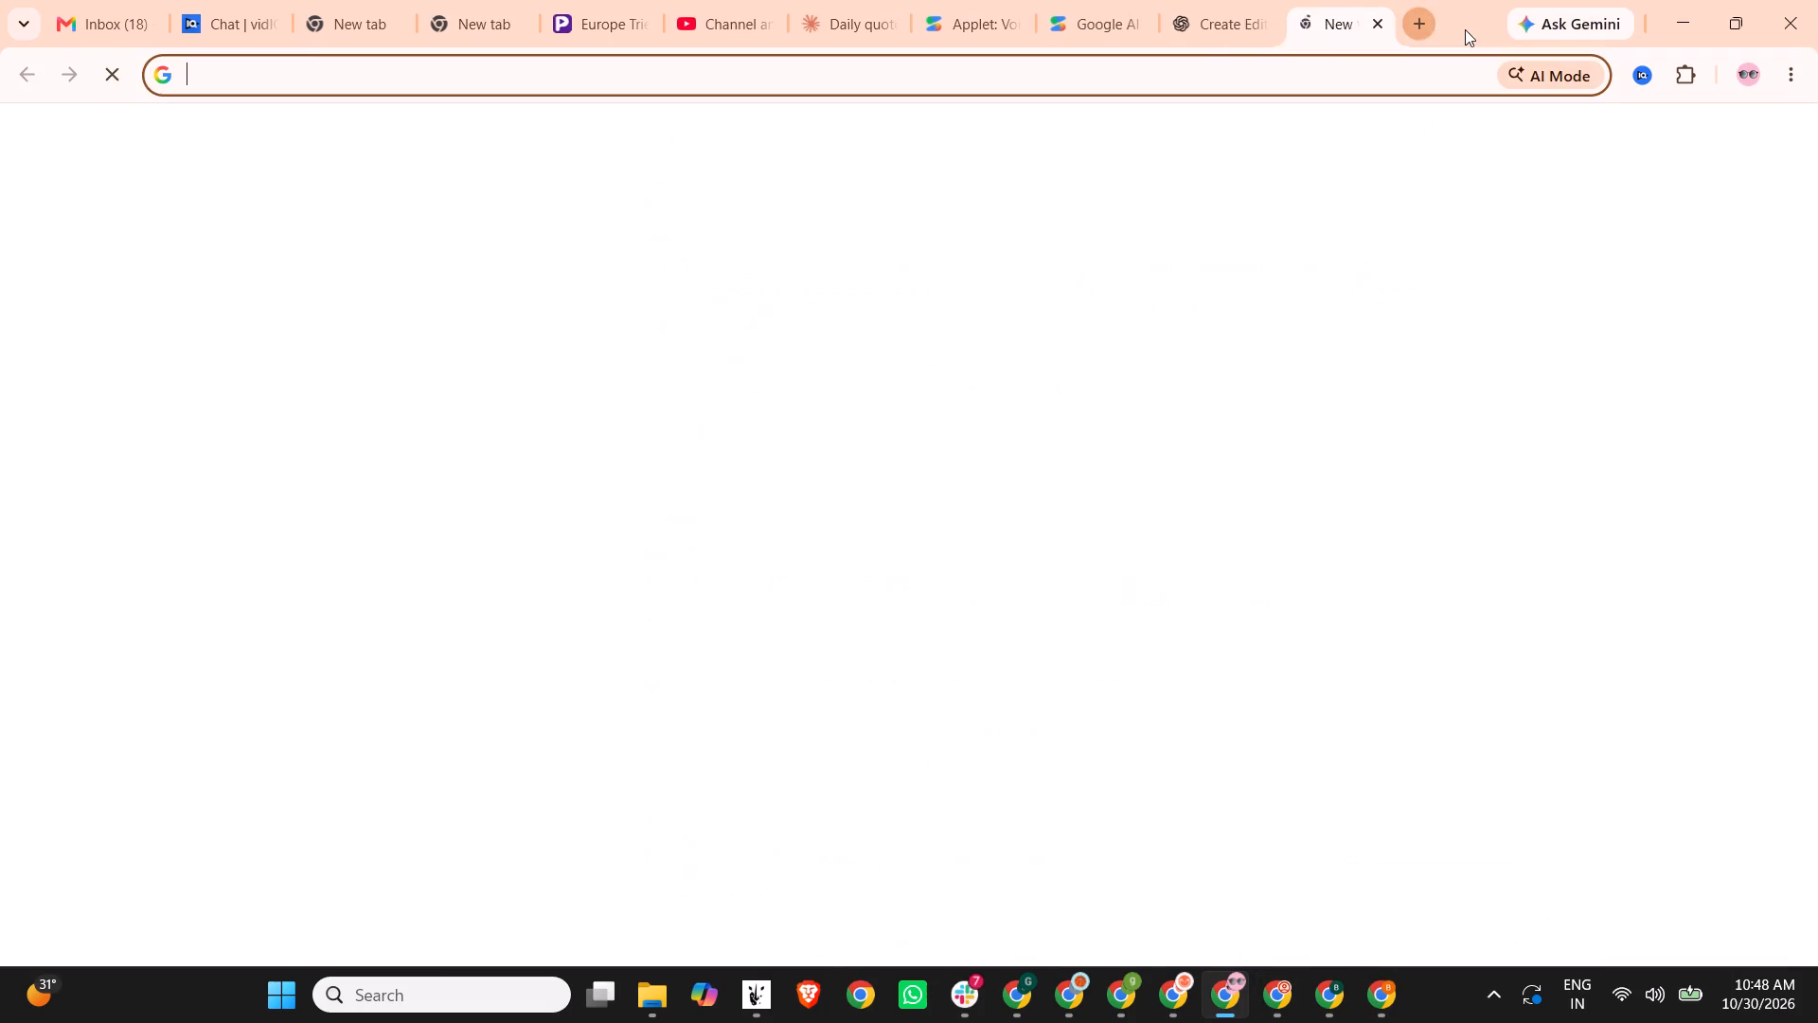
type("danish flag")
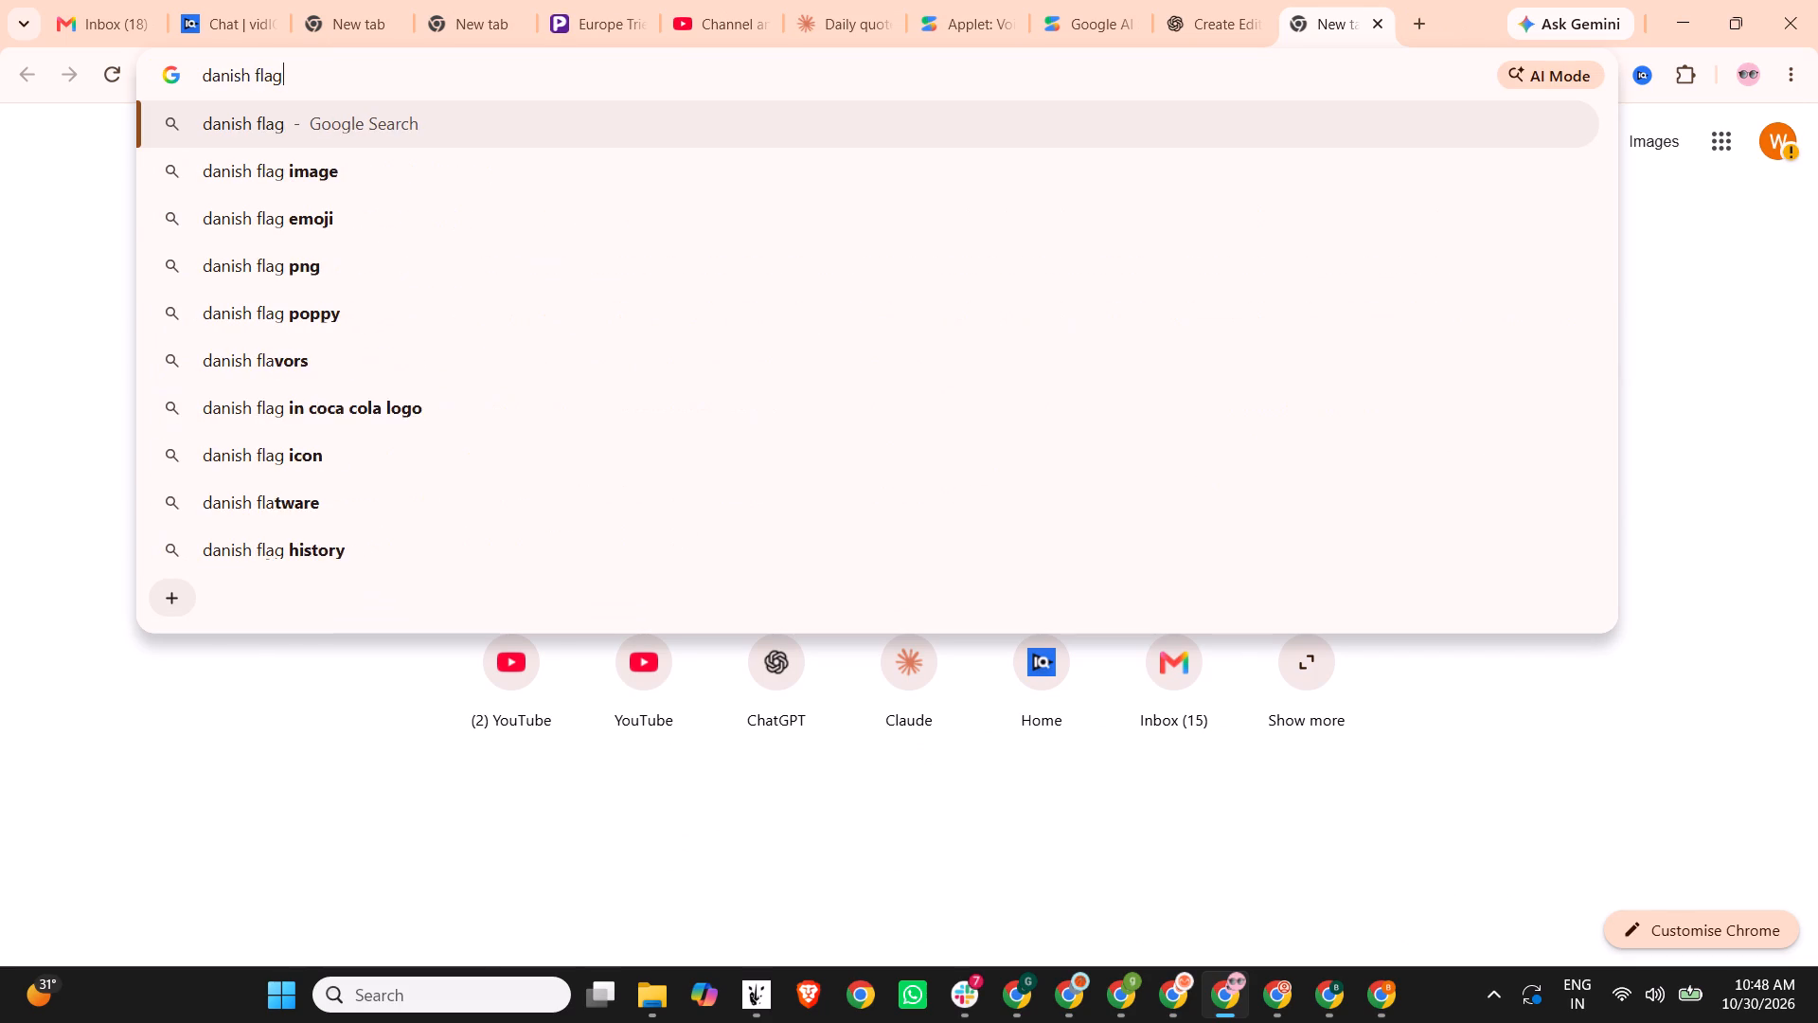
key("Return")
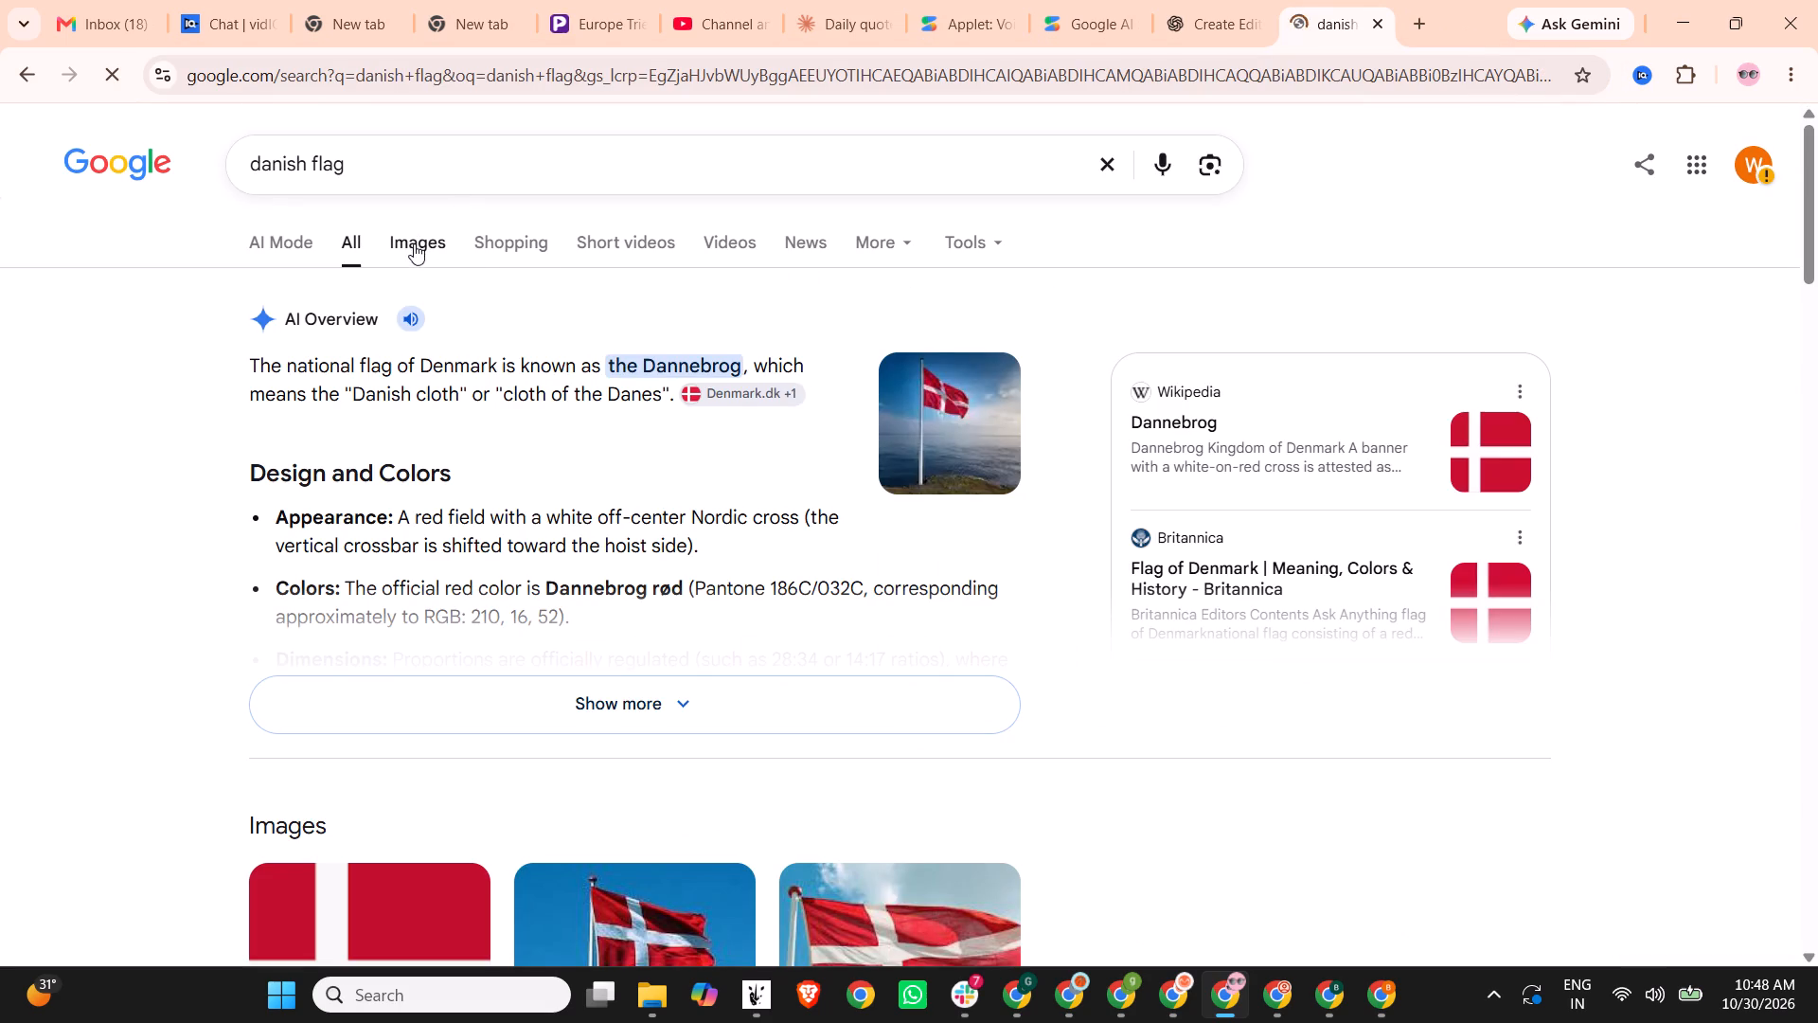
left_click(414, 243)
left_click(241, 503)
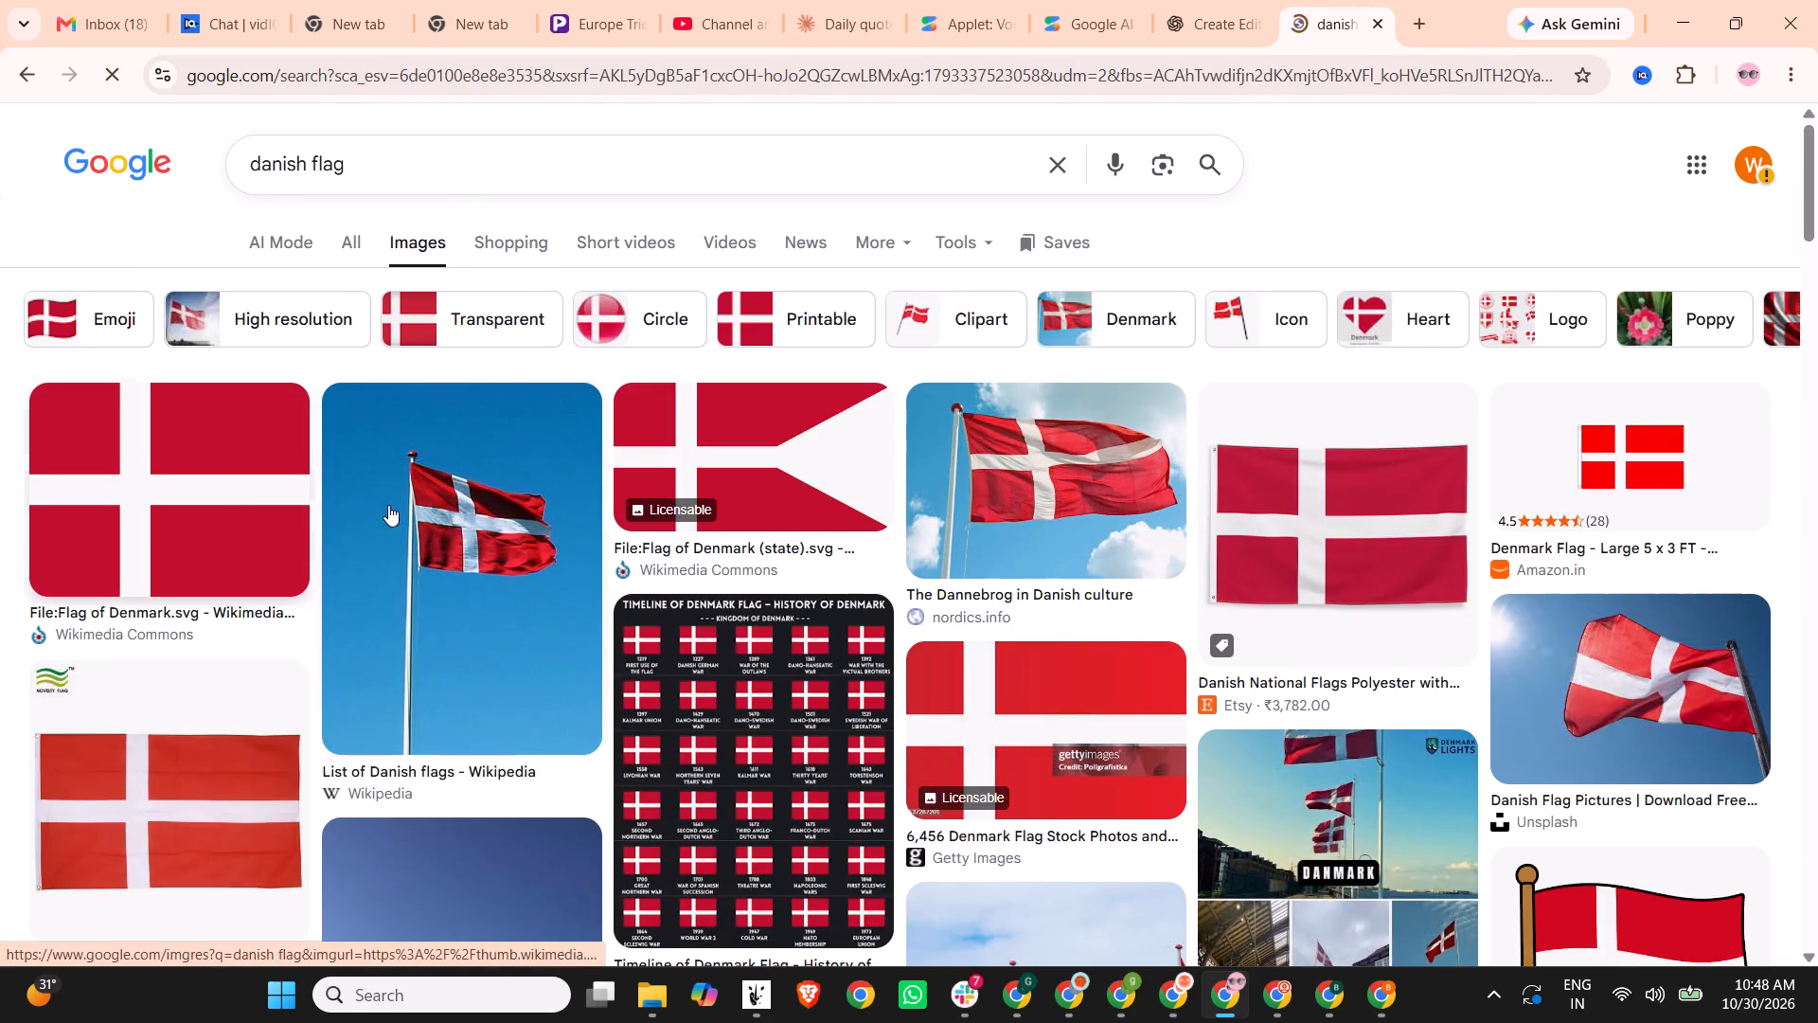
right_click(1331, 534)
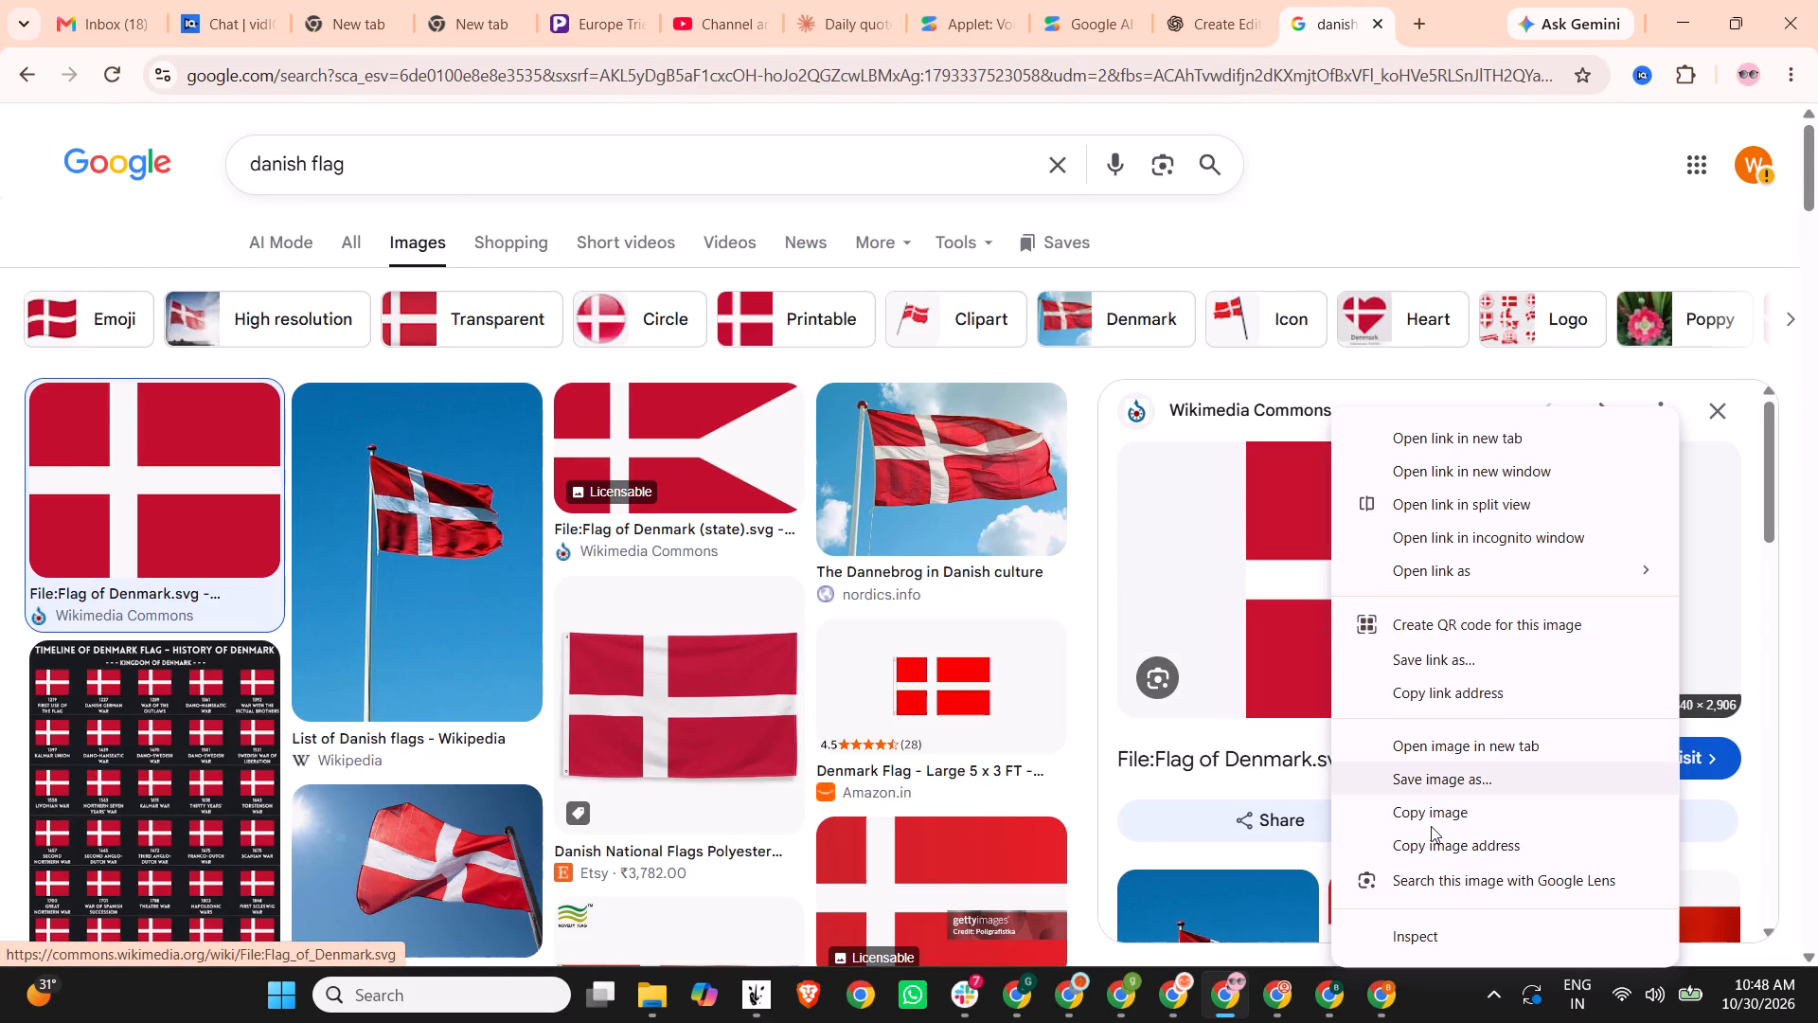
left_click(1431, 826)
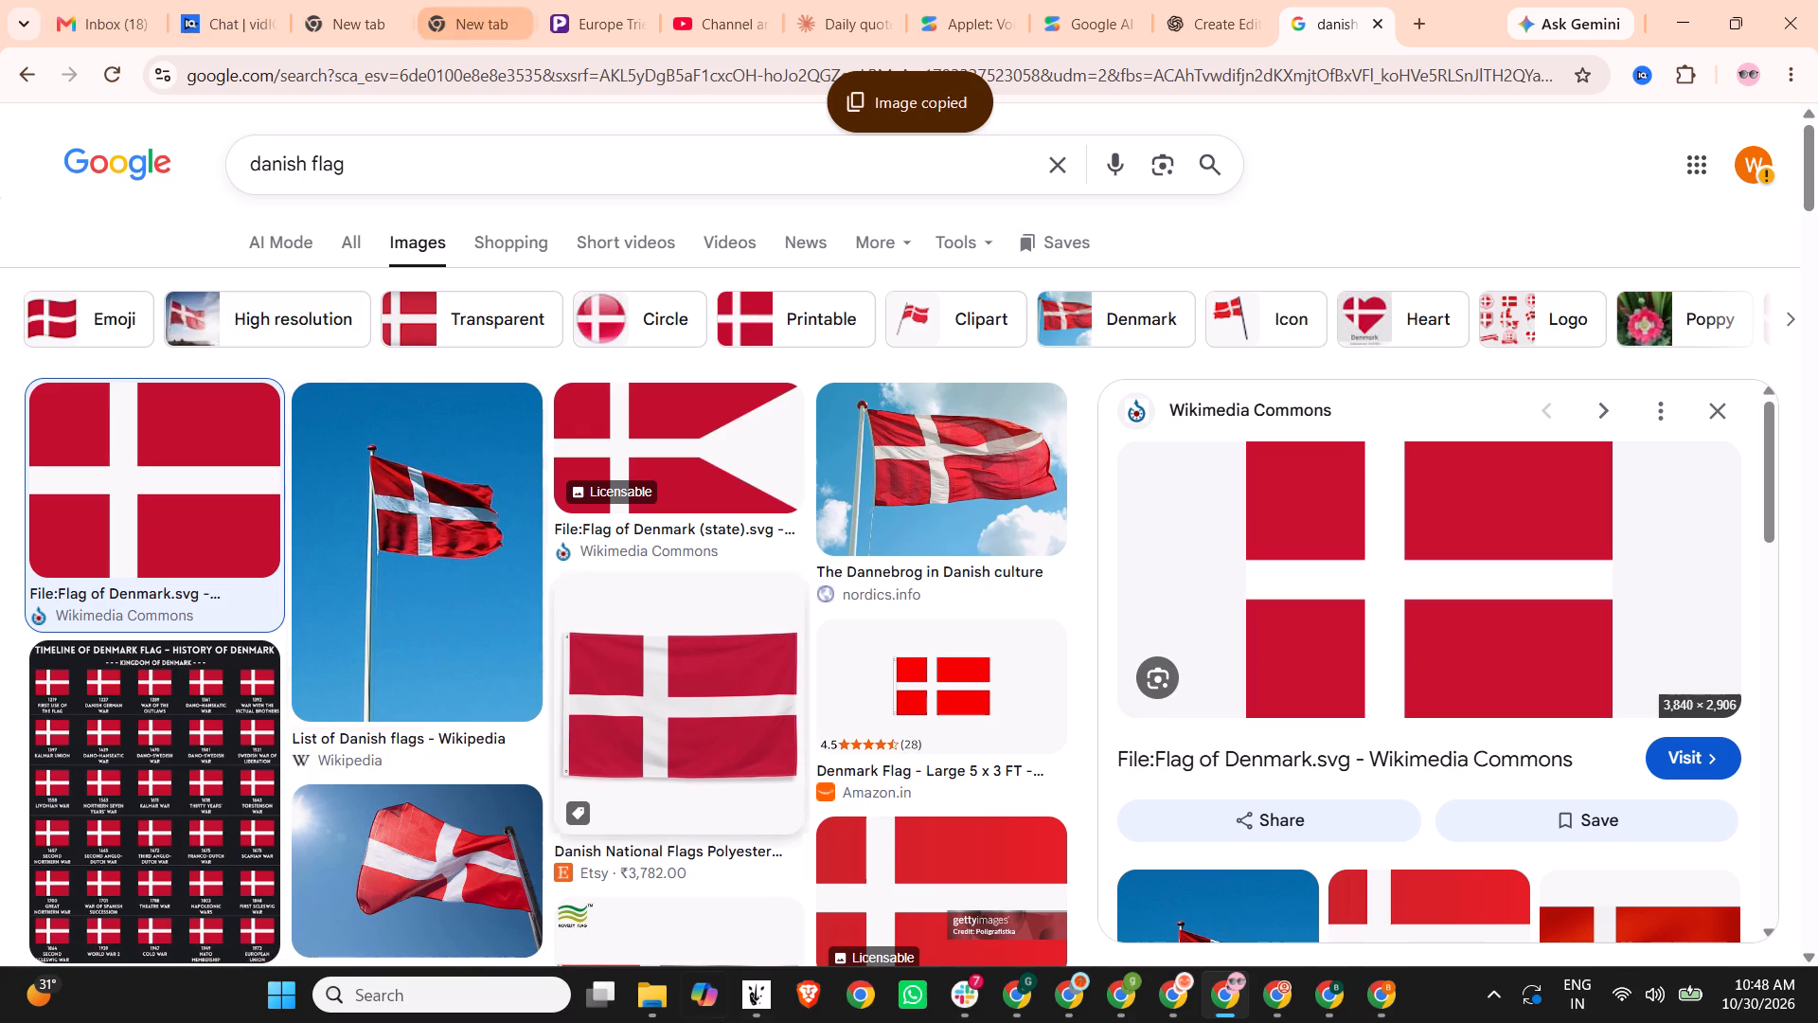
Switch to the "He's" design in Canva and paste the Danish flag at about 6 seconds on the timeline.
left_click(1024, 998)
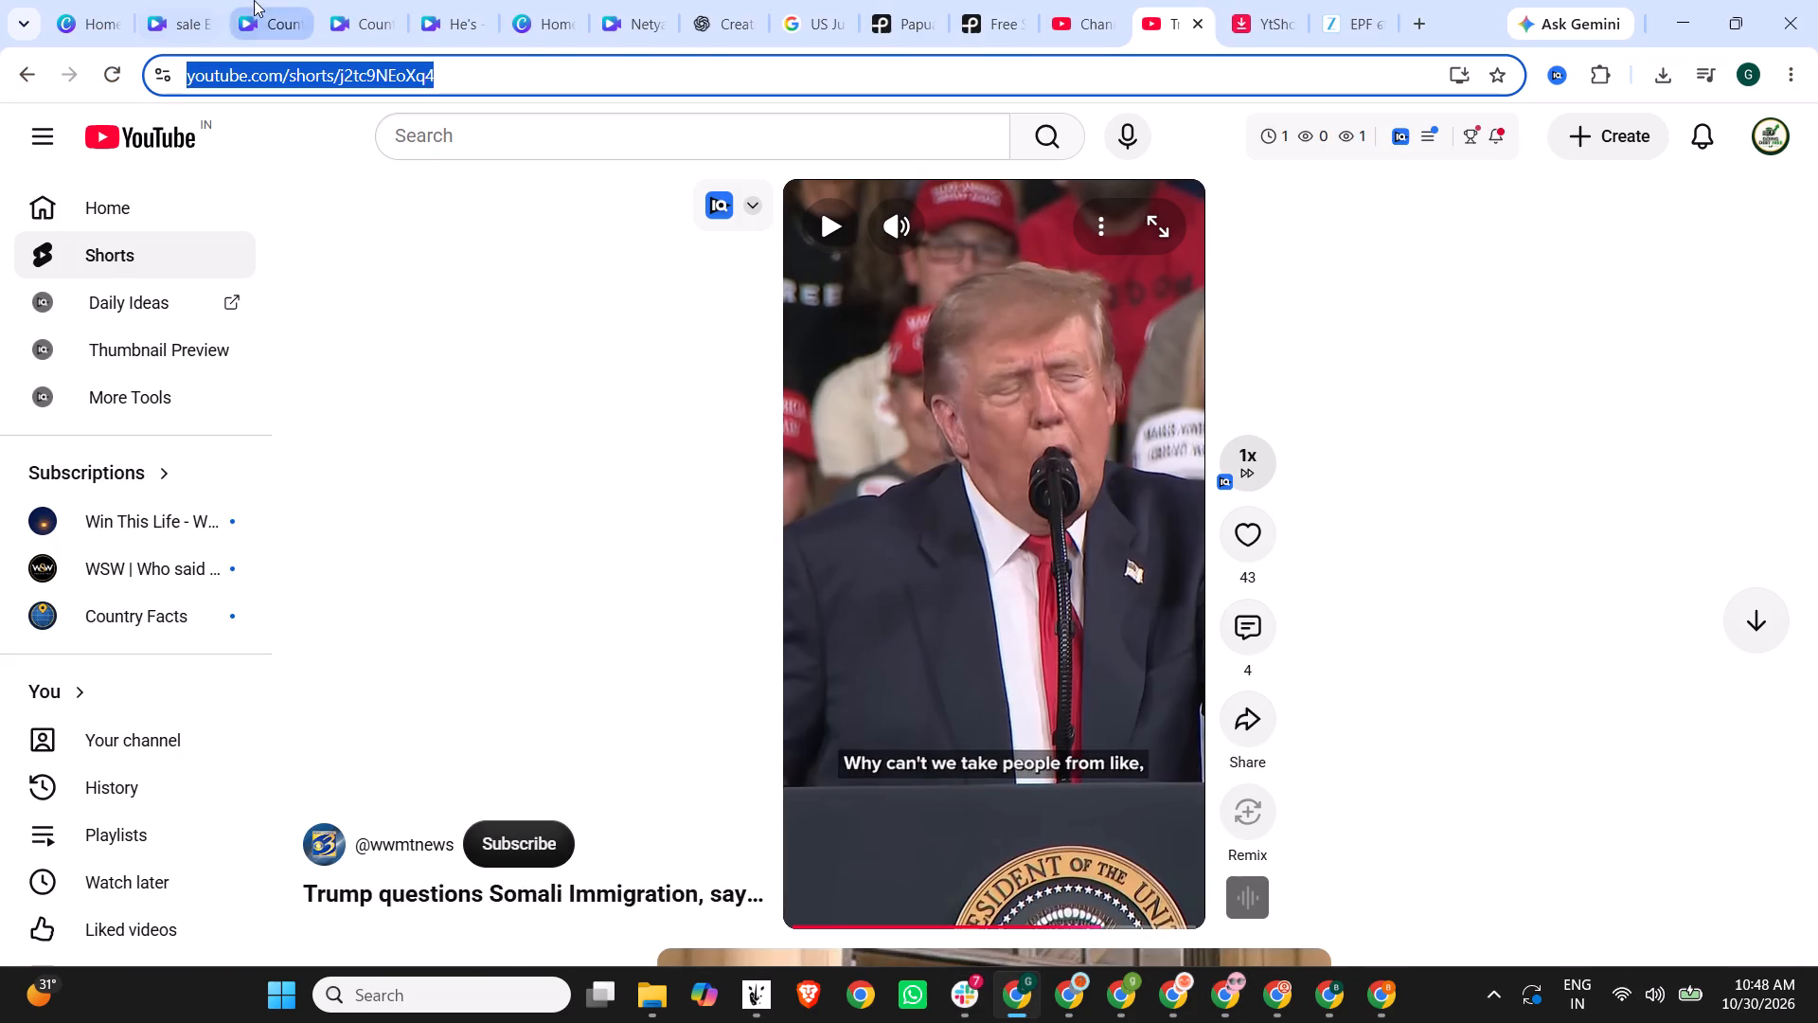
left_click(274, 0)
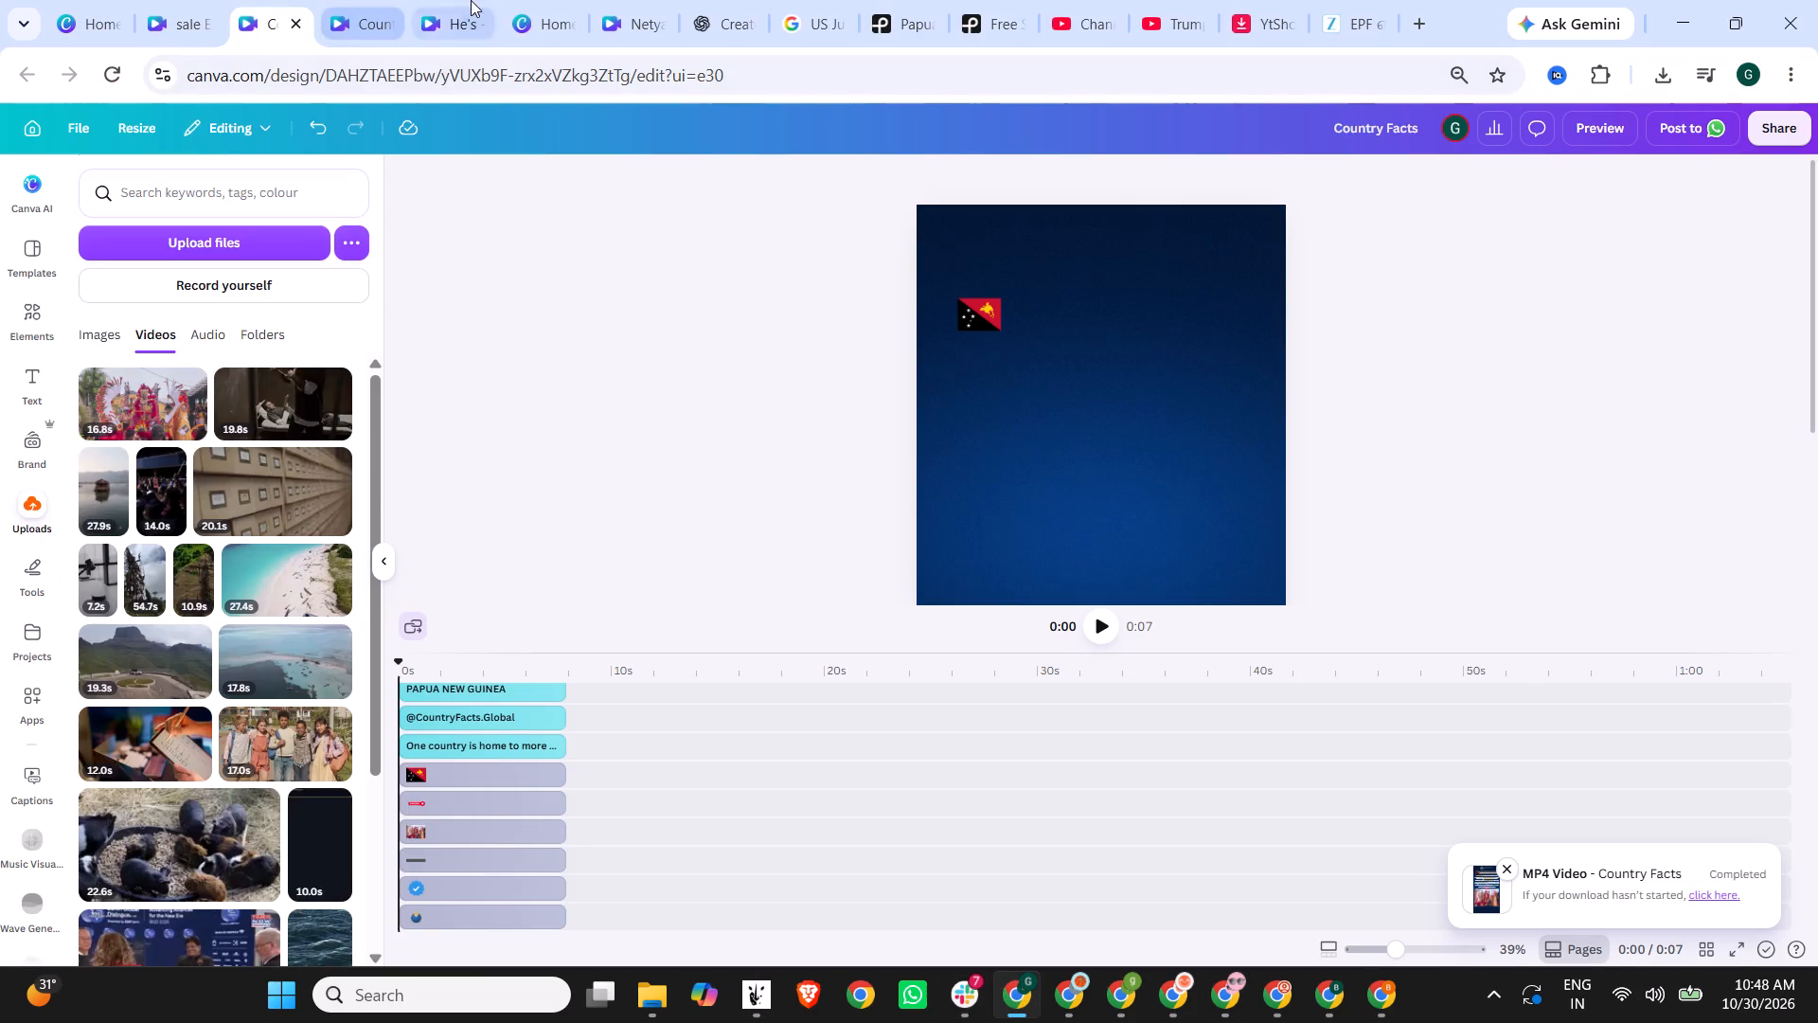
left_click(471, 0)
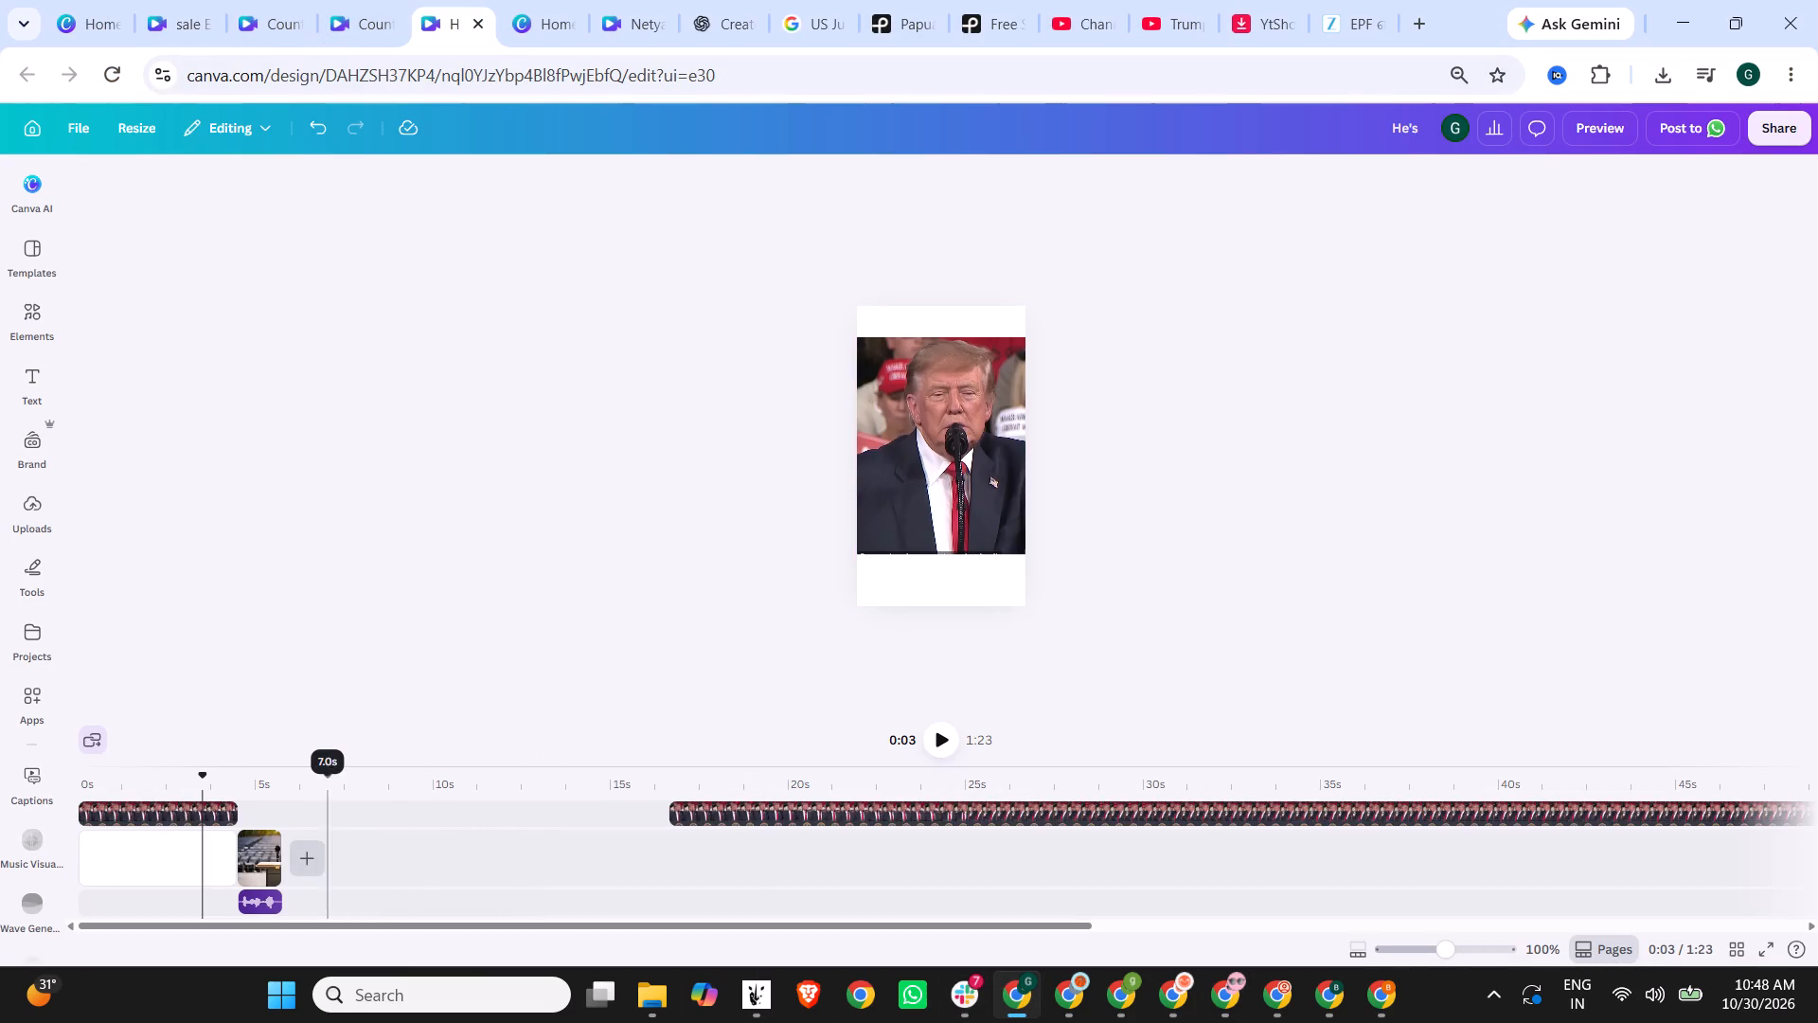
left_click(300, 775)
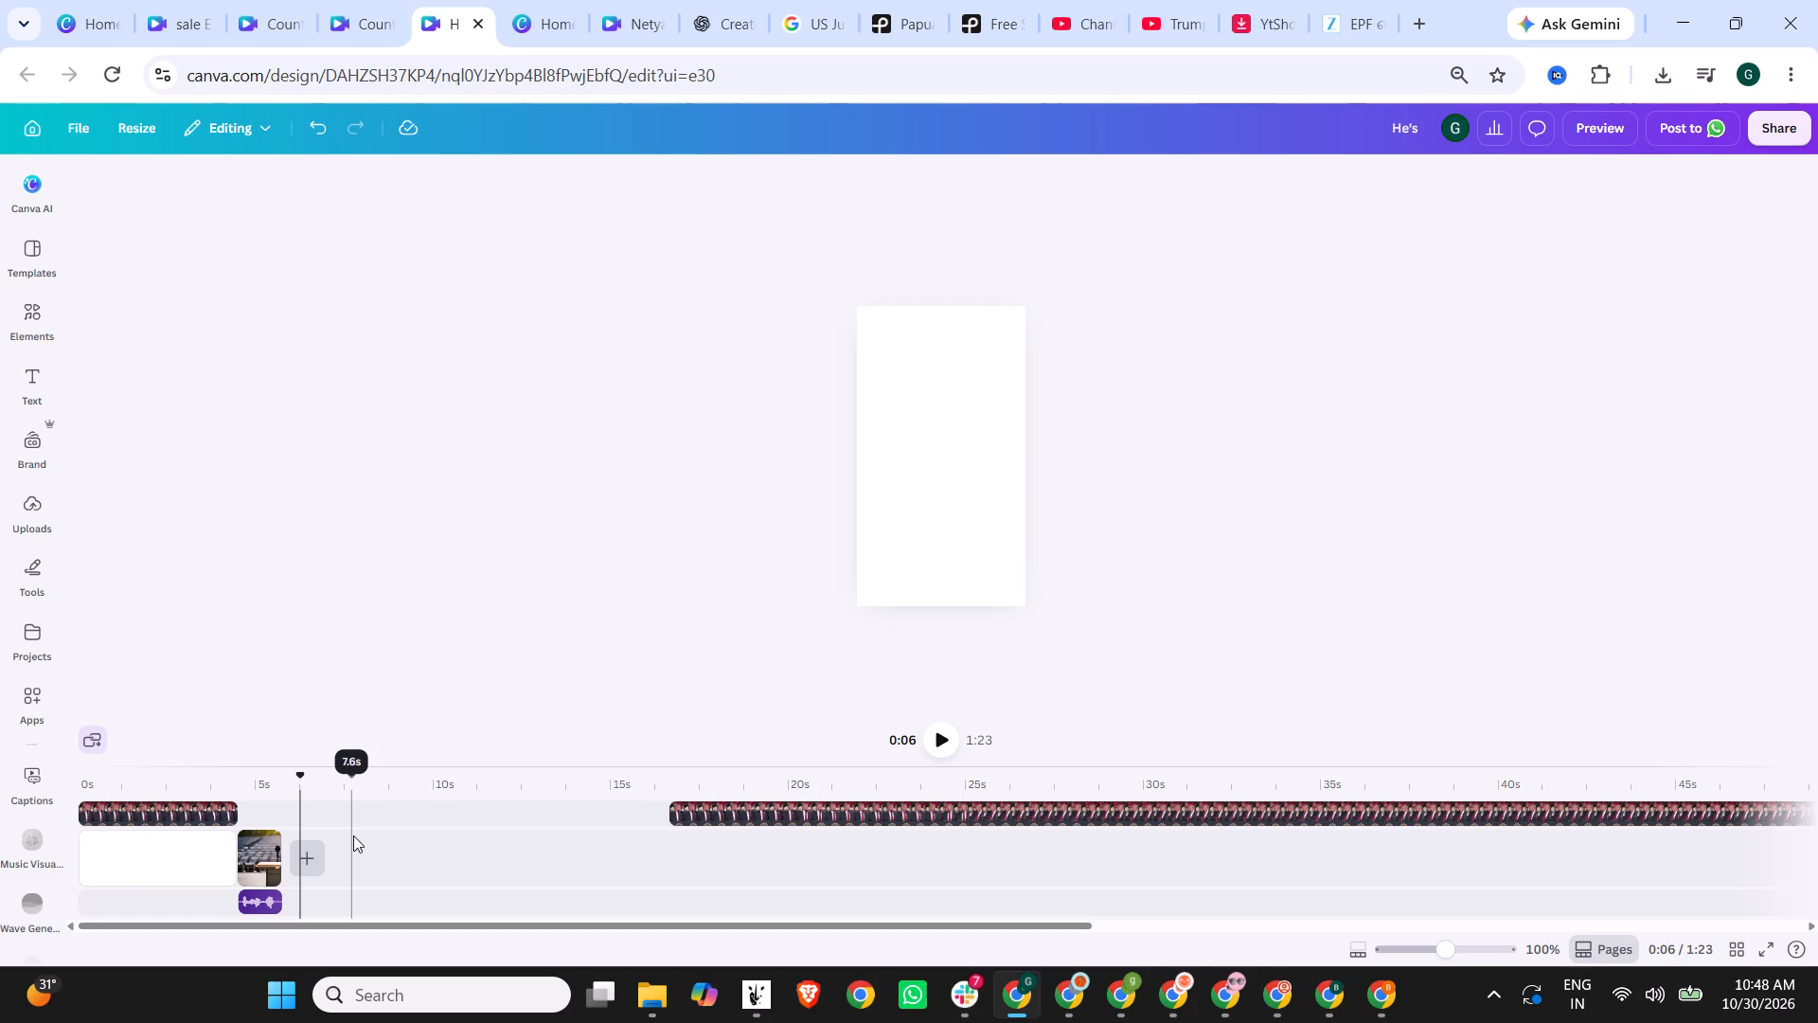
key("ctrl+v")
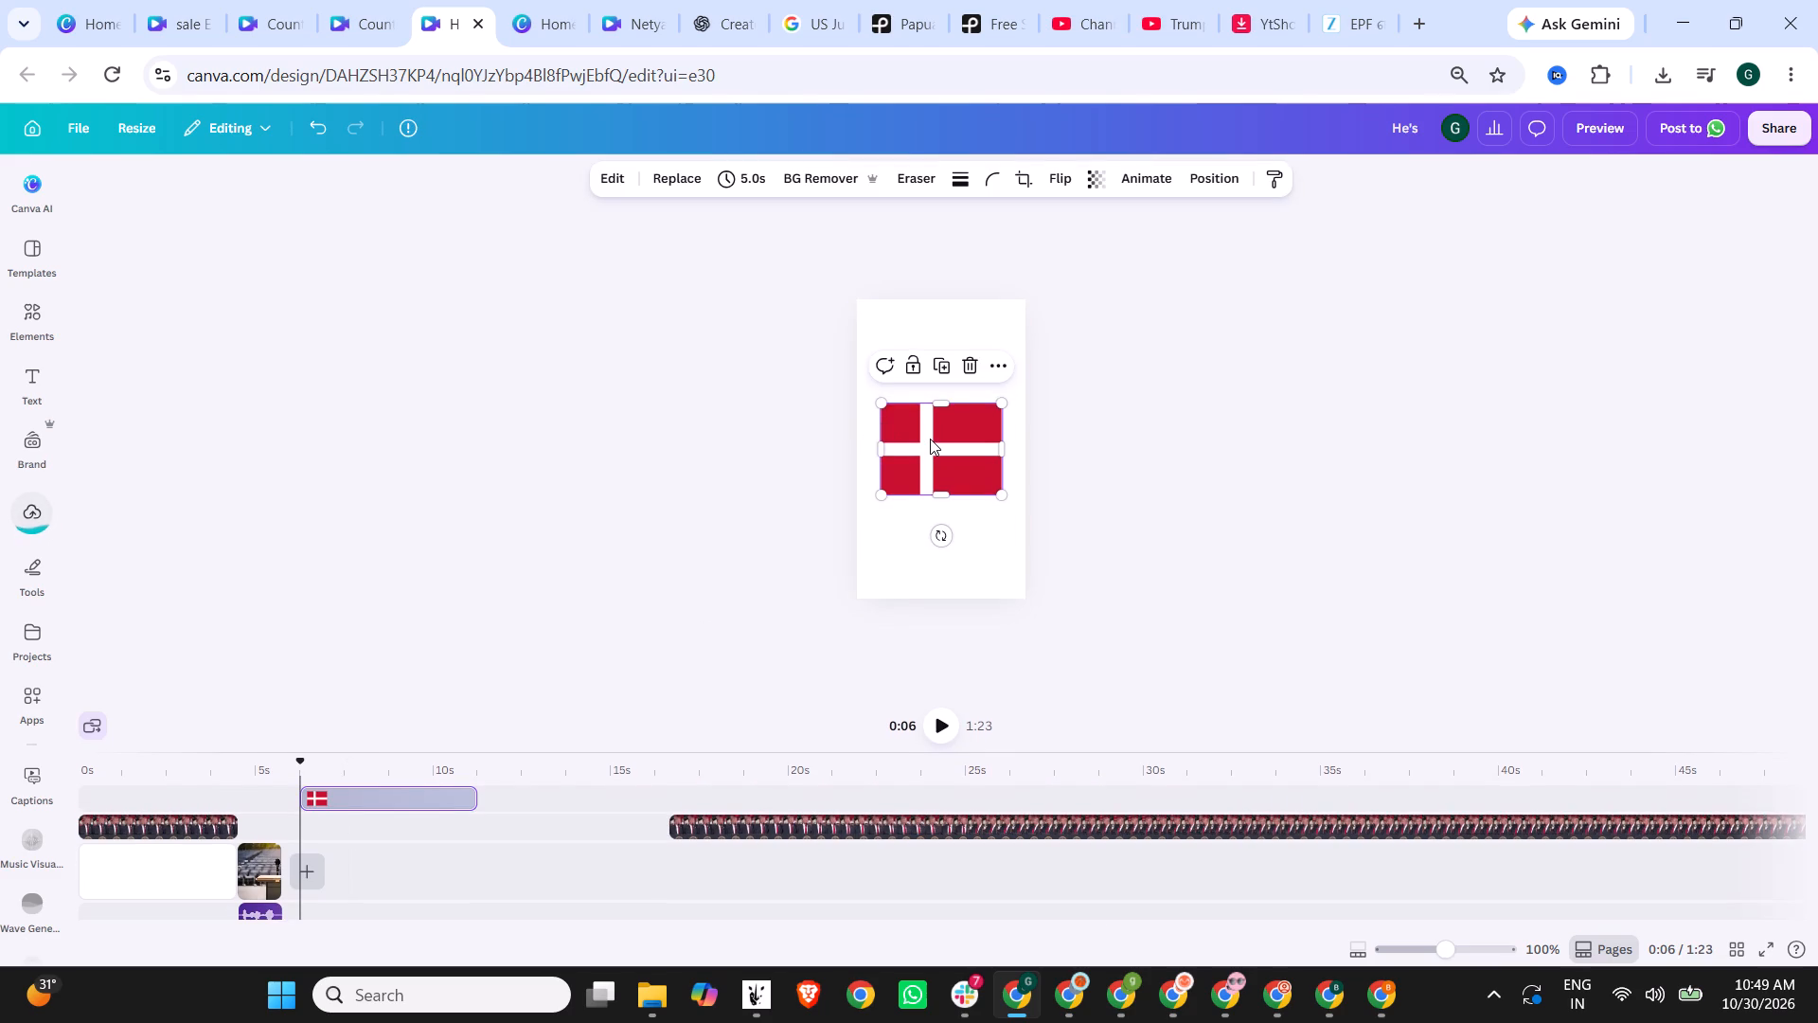
Move the Danish flag to the left edge of the page's upper half and shrink it to roughly half the page width.
left_click_drag(931, 436, 915, 419)
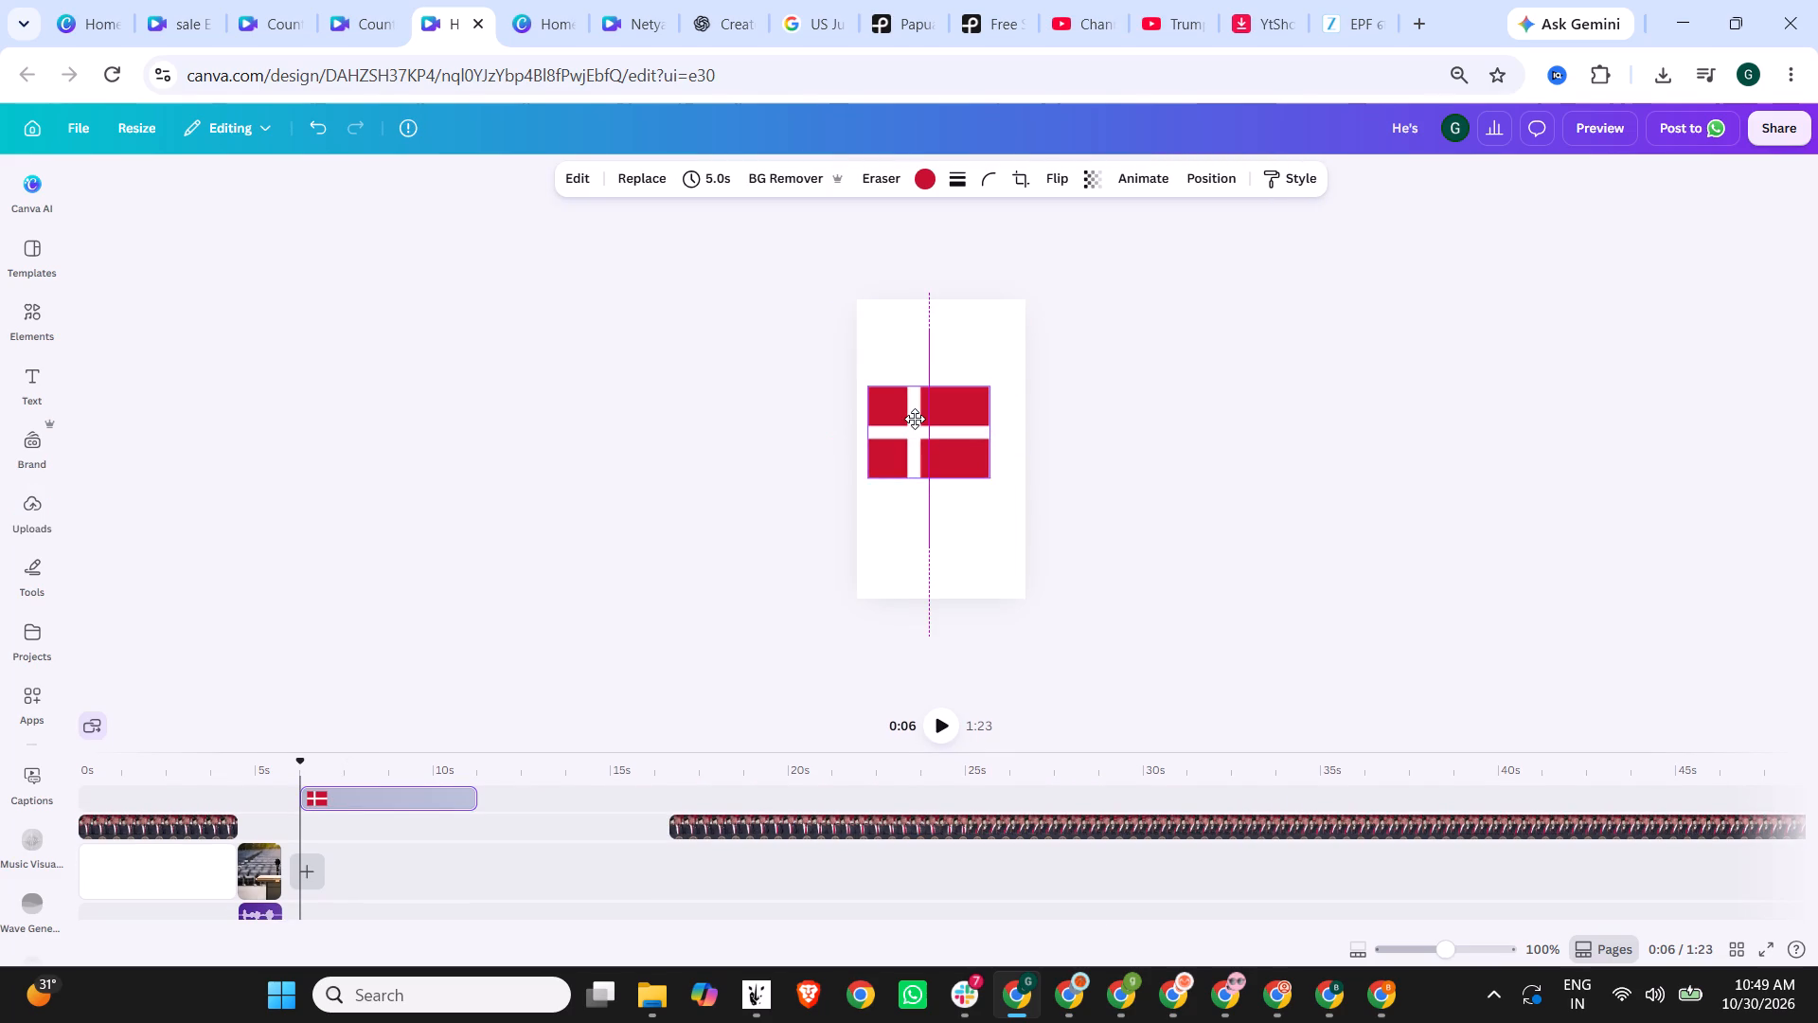
left_click_drag(915, 419, 904, 392)
left_click_drag(974, 452, 951, 433)
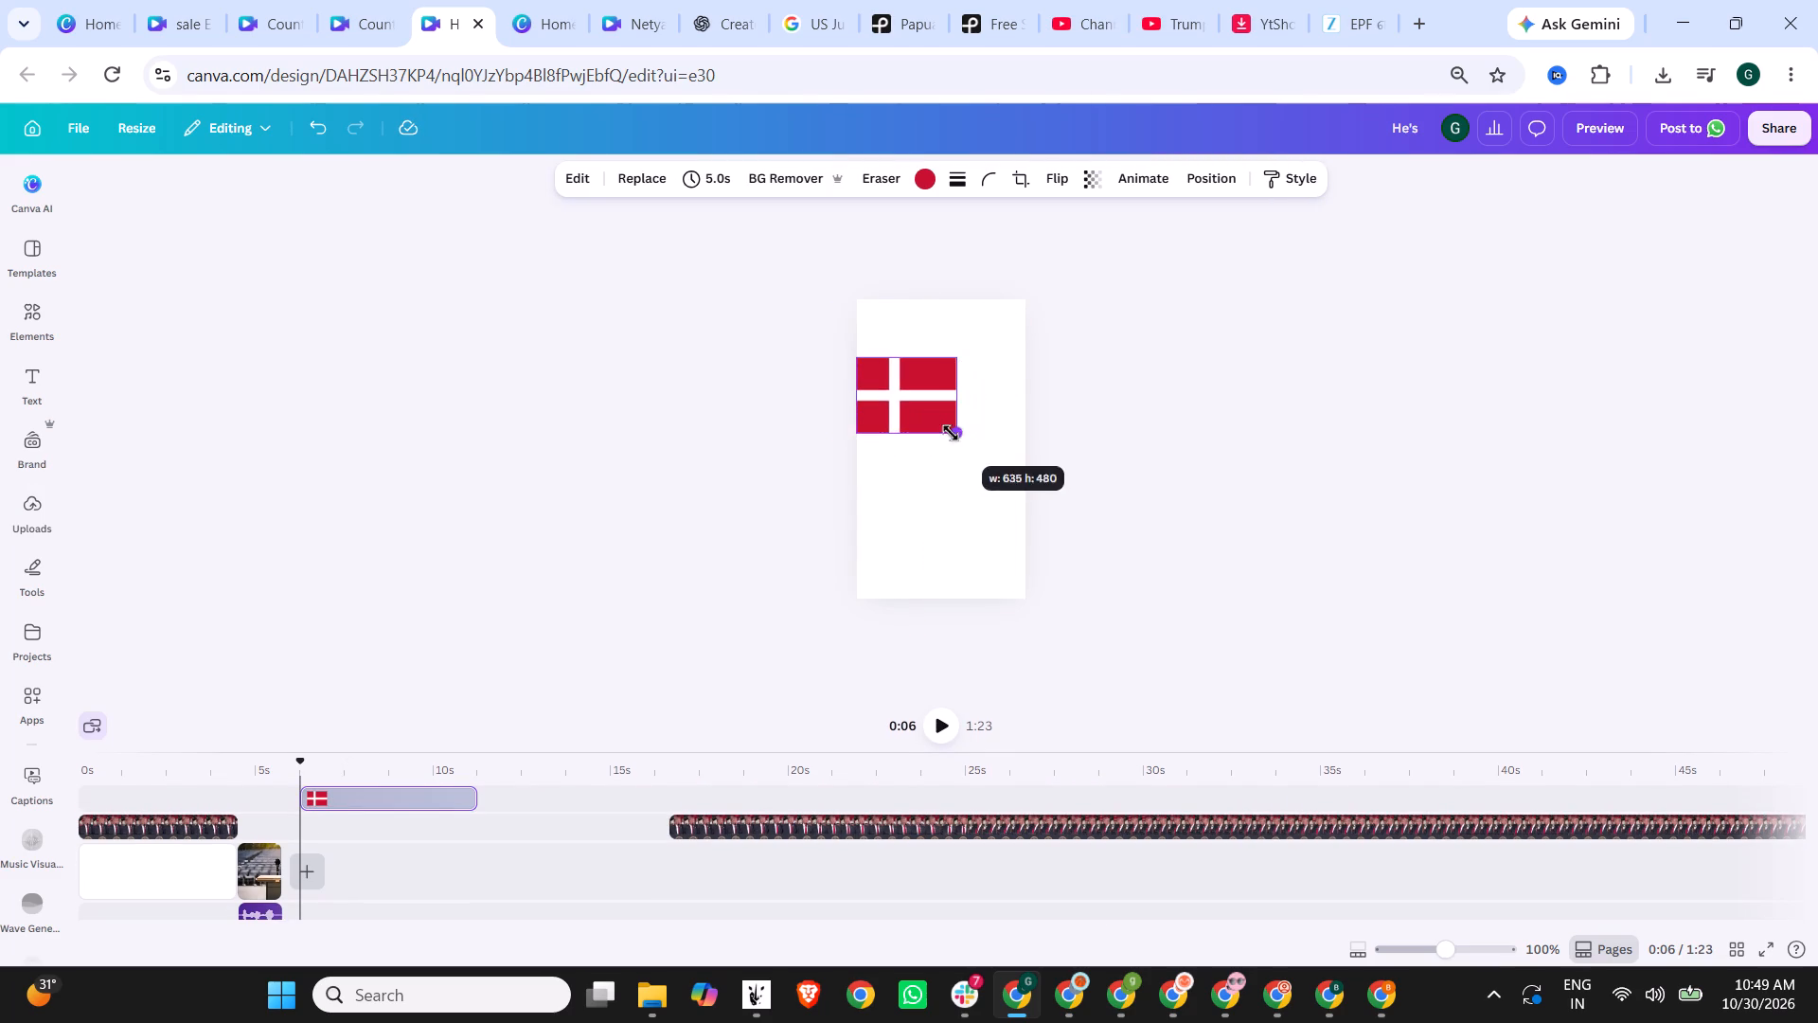
left_click_drag(951, 433, 947, 429)
left_click(1084, 446)
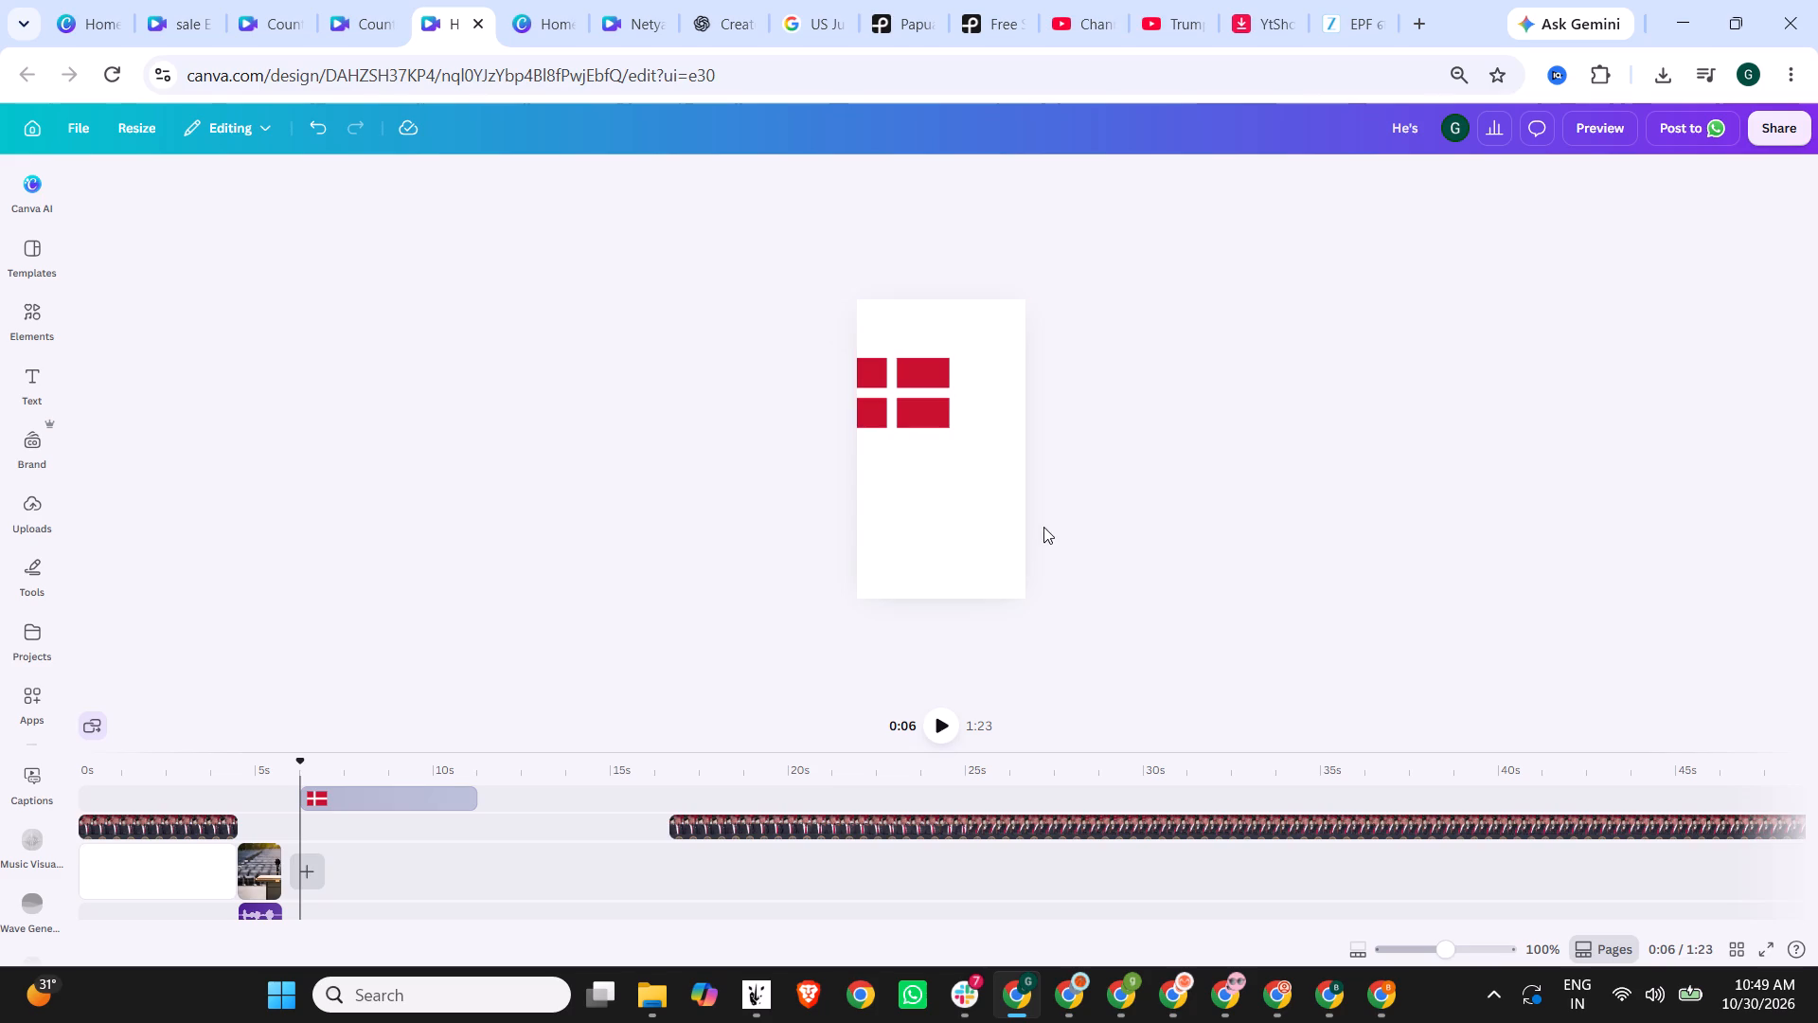
Search Google Images for "Somalia flag" and copy the plain flag image from Britannica.
left_click(1427, 21)
type("Somalia falg")
key("BackSpace")
key("BackSpace")
key("BackSpace")
type("lag")
key("Return")
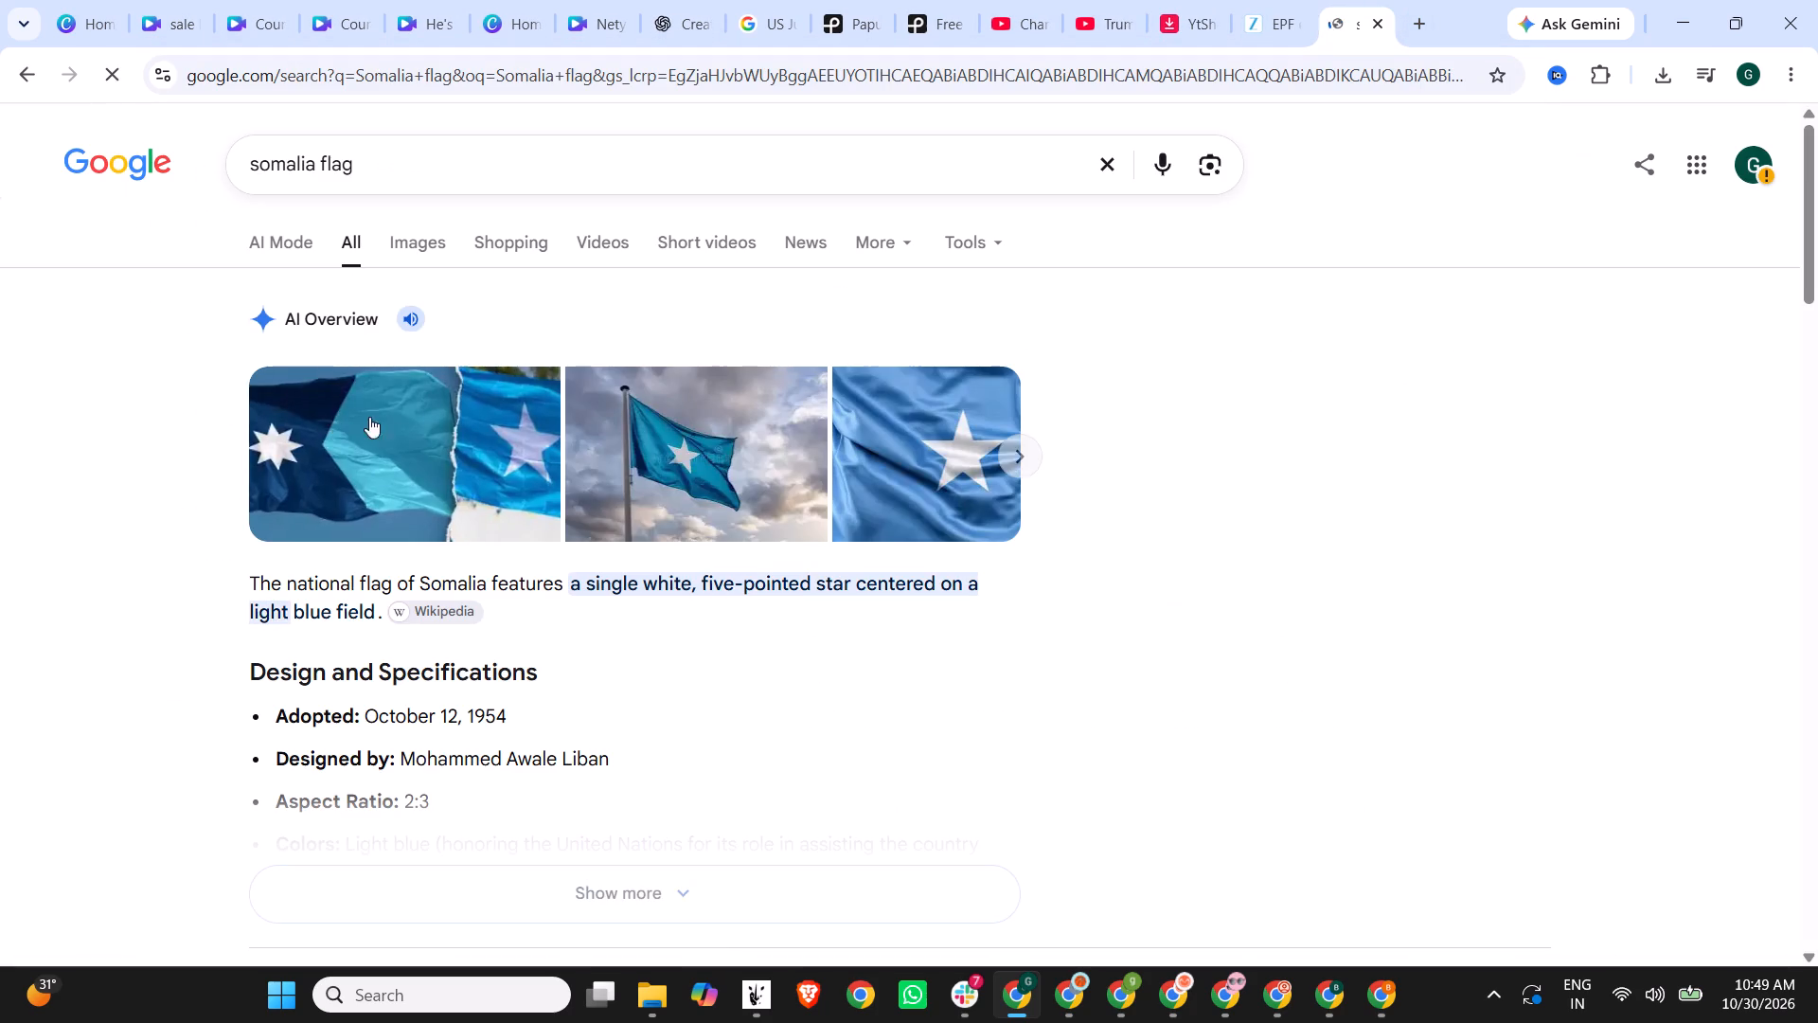
left_click(437, 253)
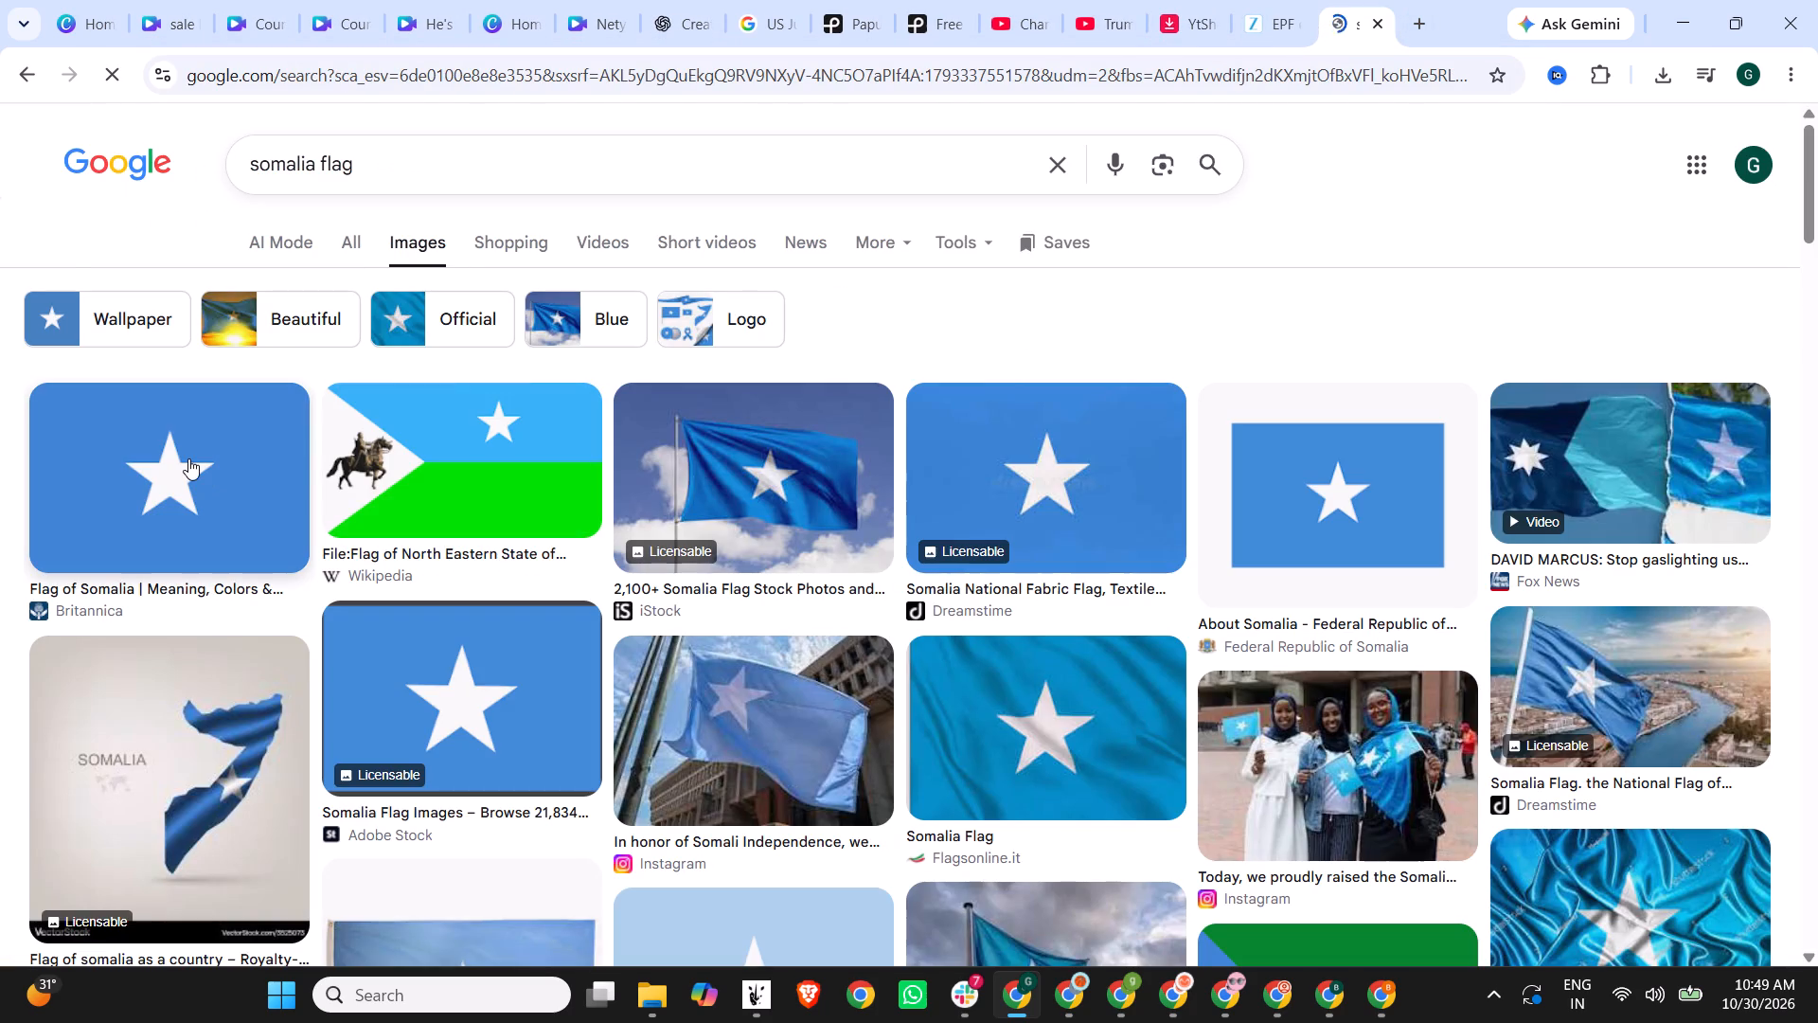
left_click(188, 458)
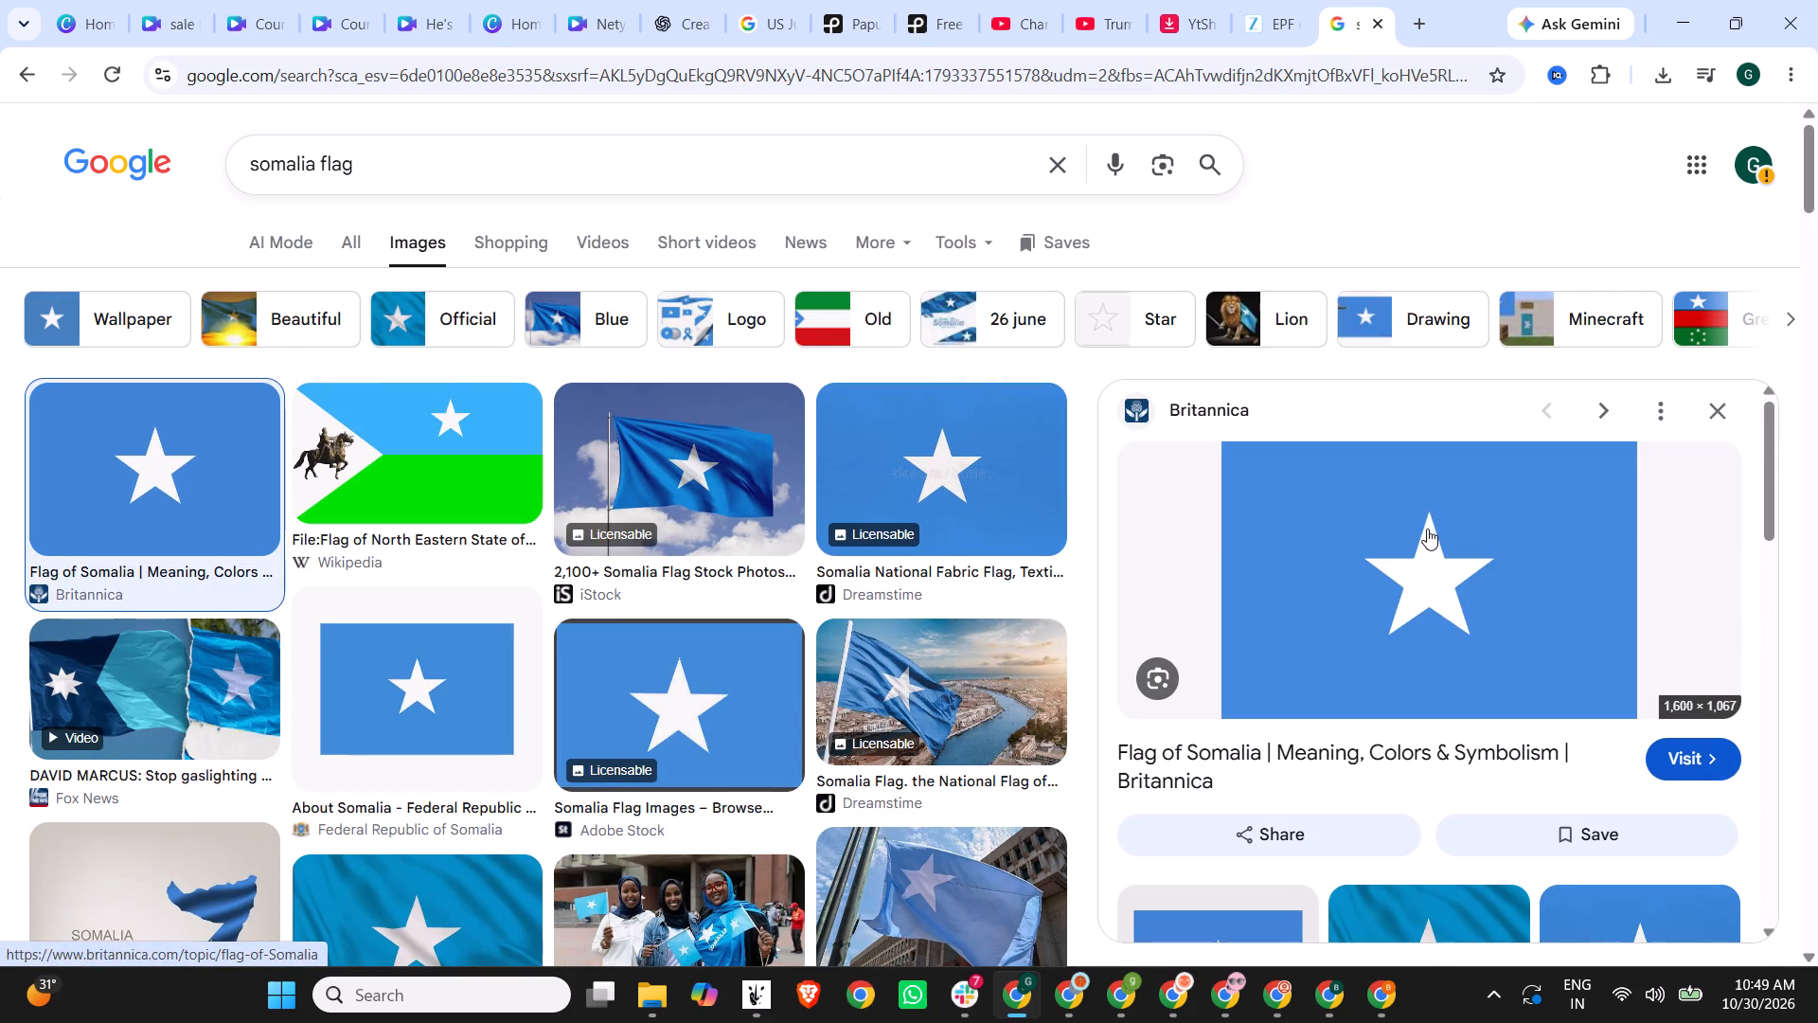
right_click(1427, 529)
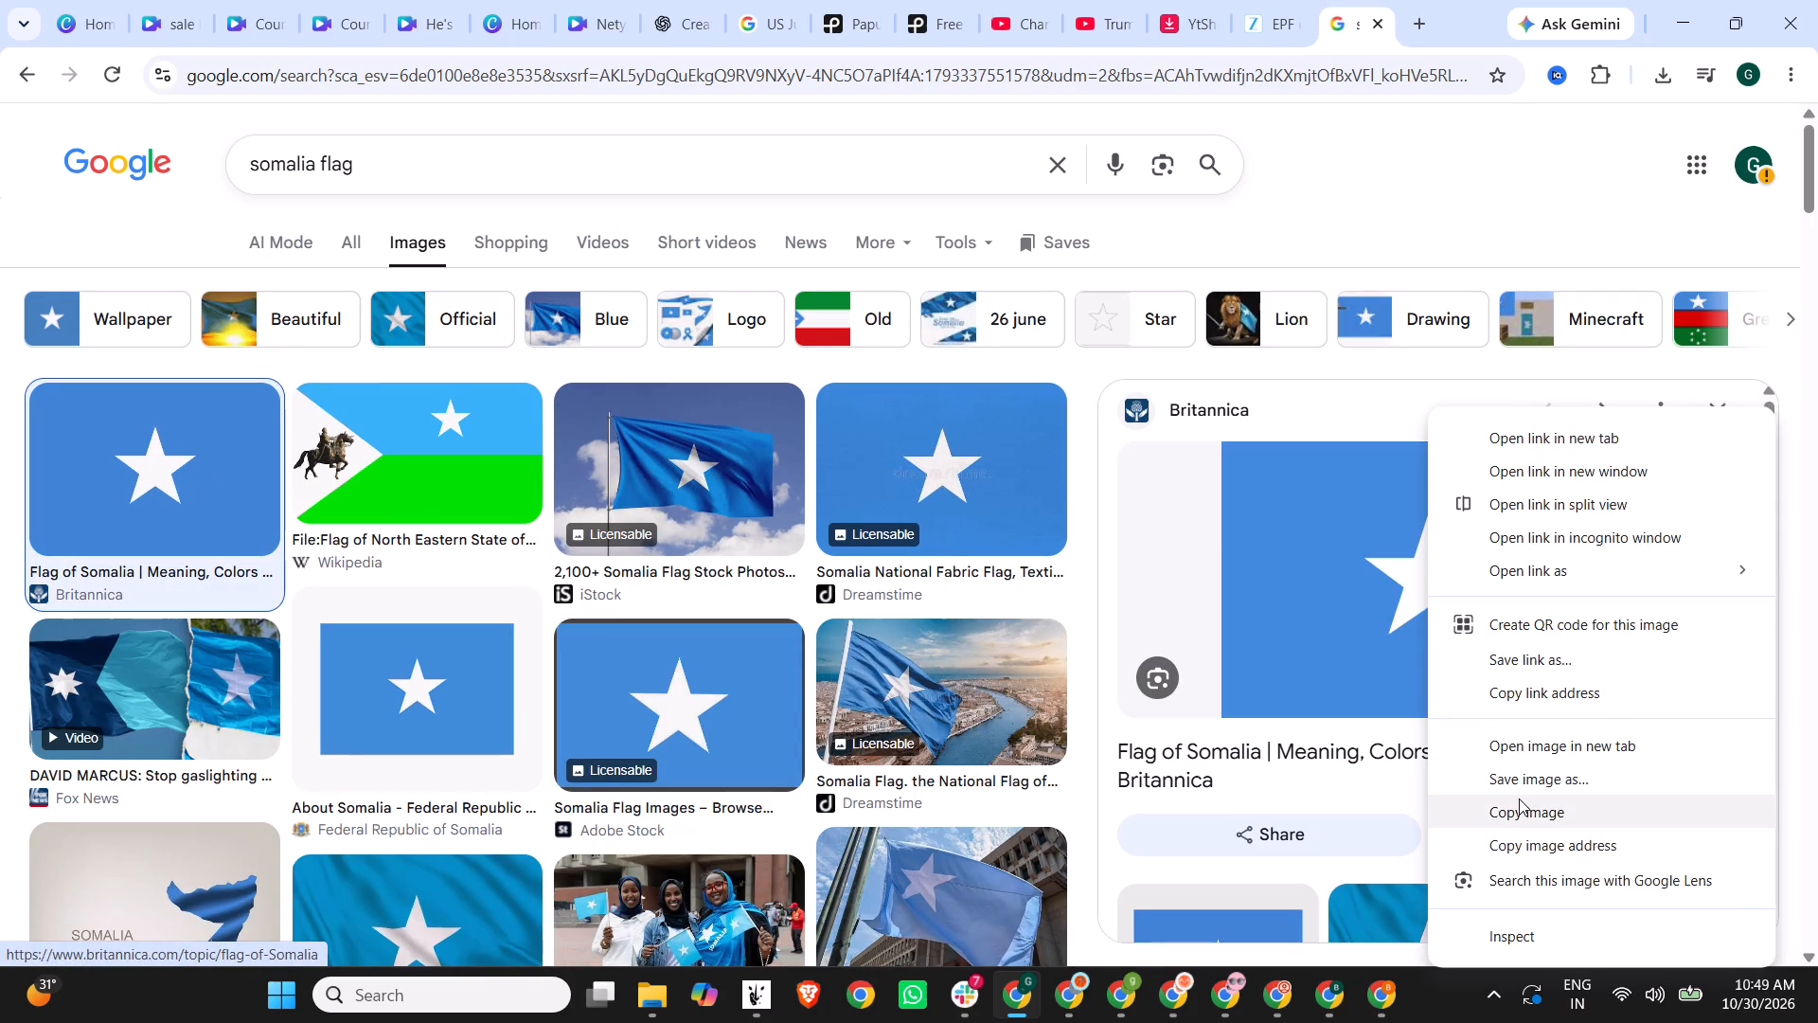
left_click(1518, 809)
Paste the Somali flag into the "He's" design and place it against the right edge of the page's lower half.
left_click(359, 0)
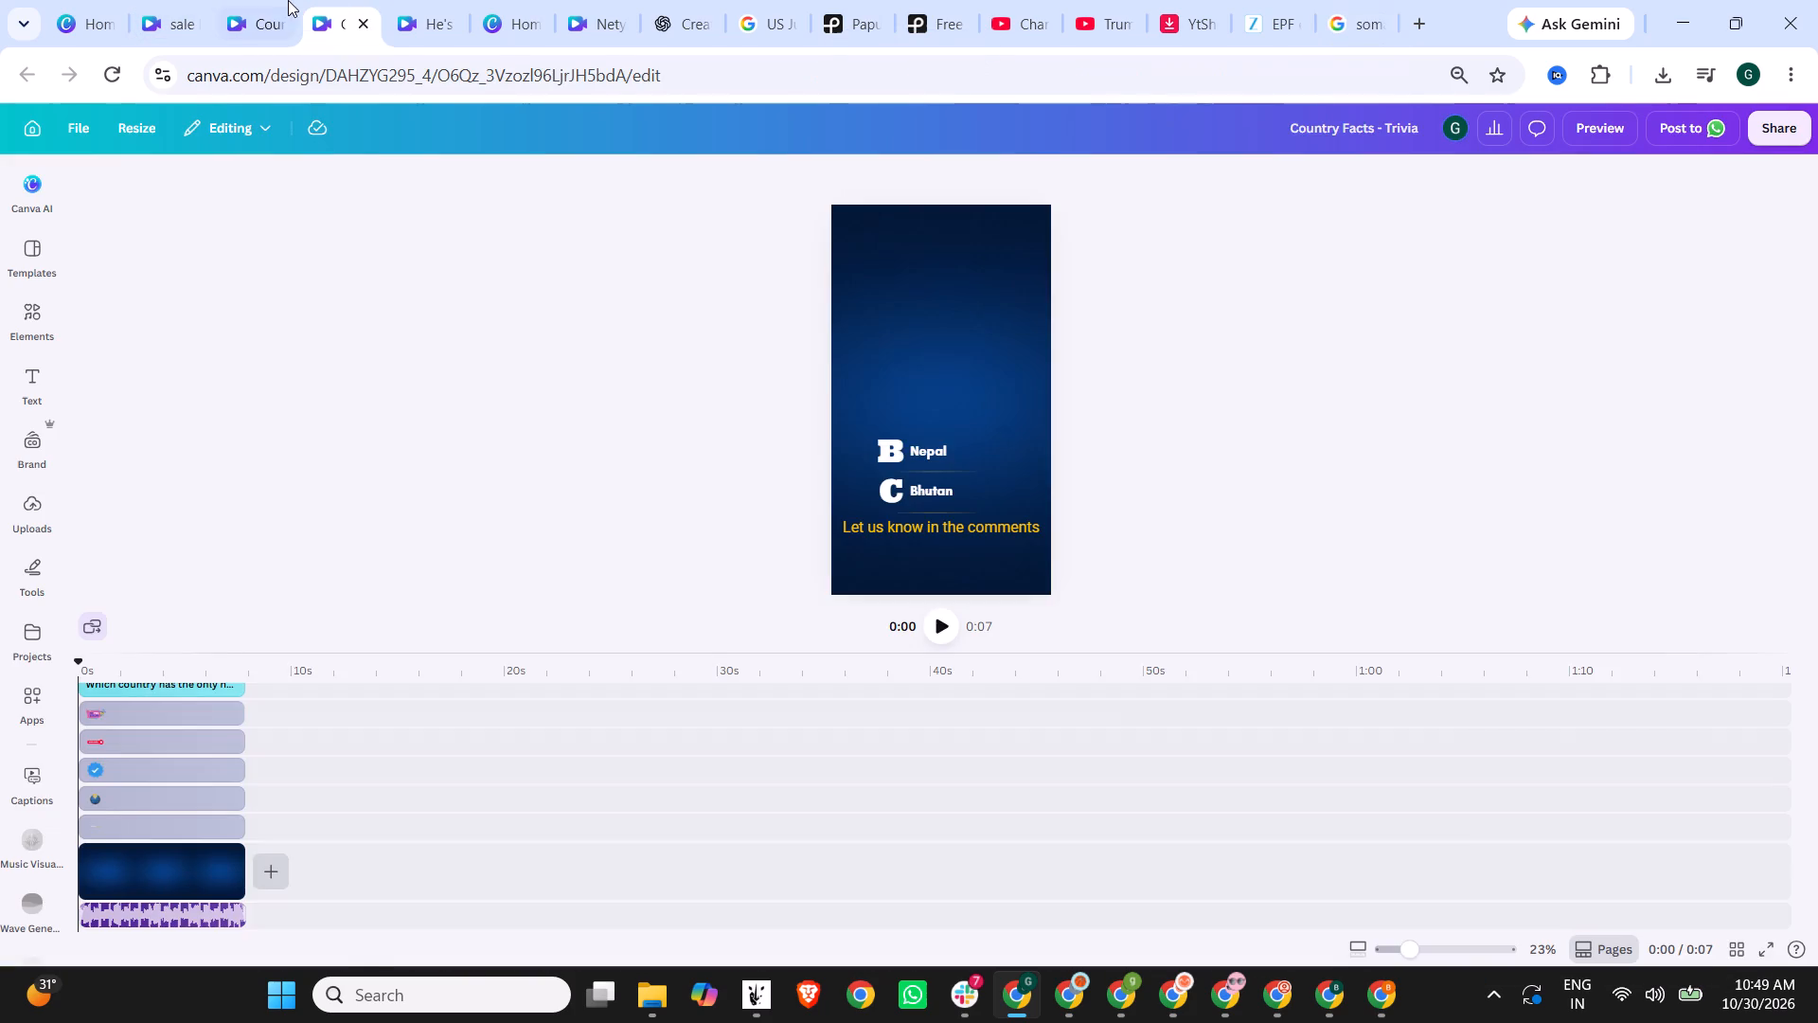
left_click(286, 0)
left_click(441, 11)
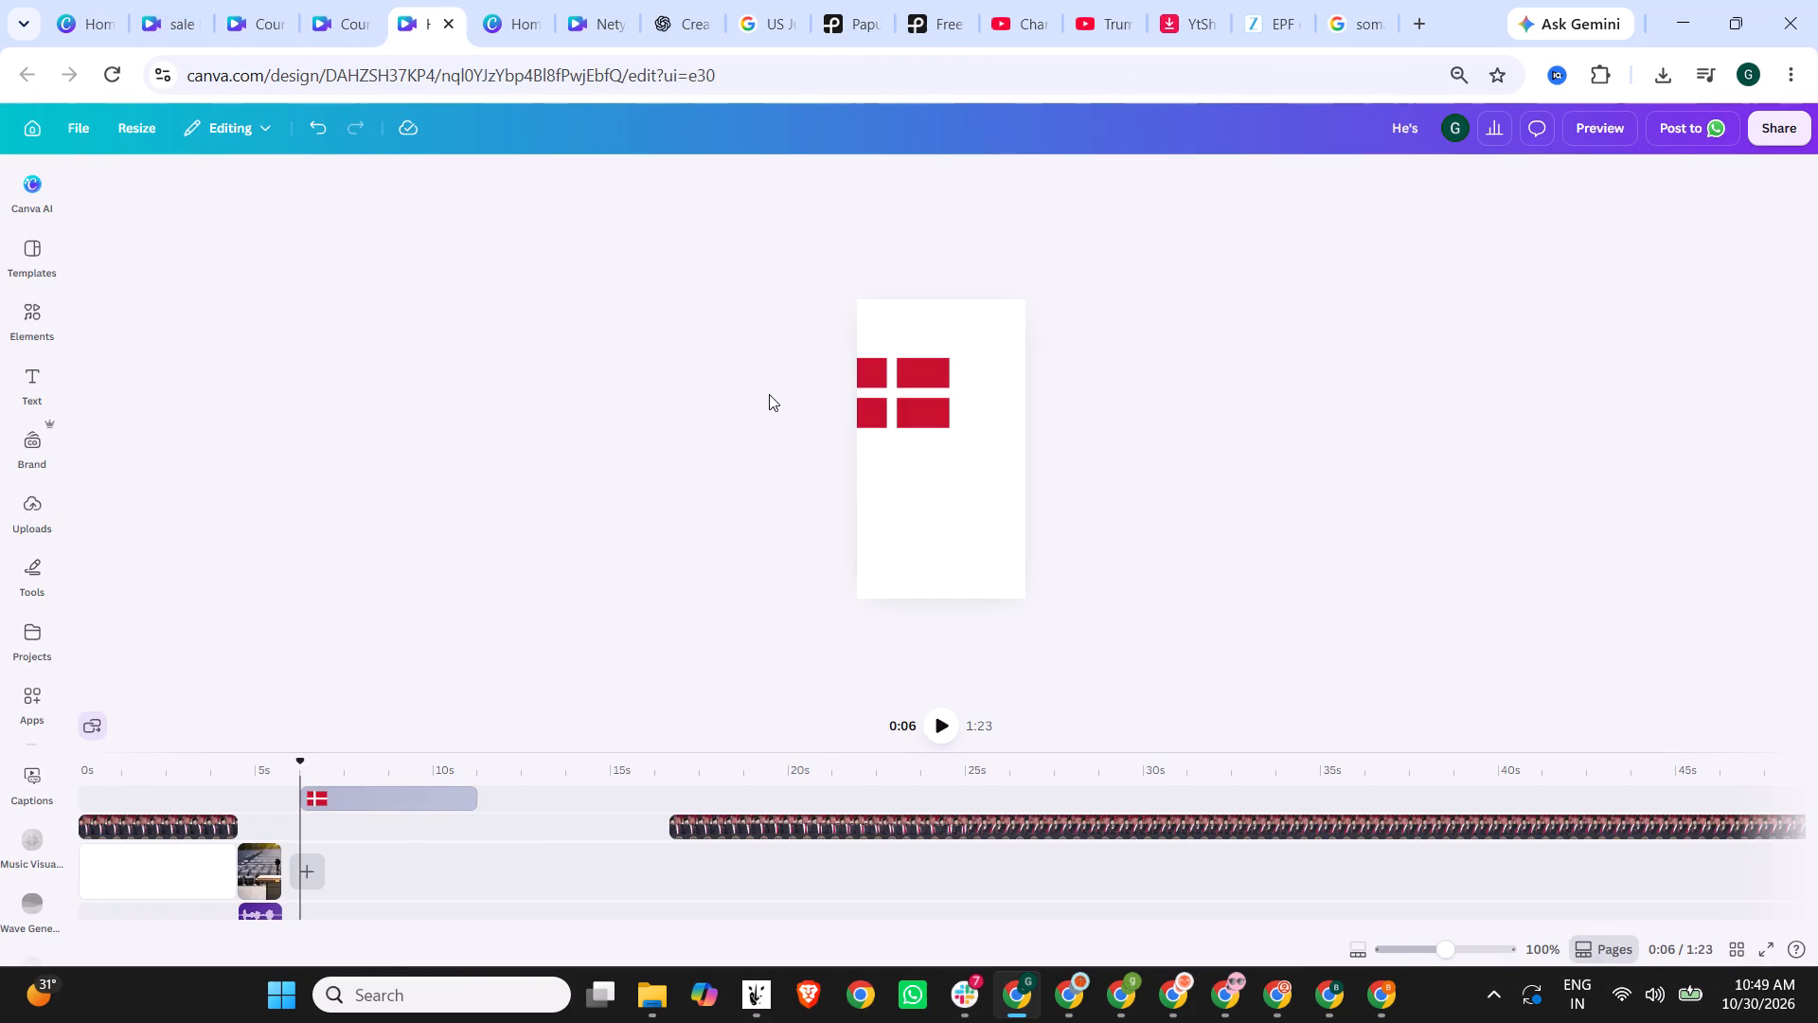
key("ctrl+v")
left_click_drag(946, 432, 968, 487)
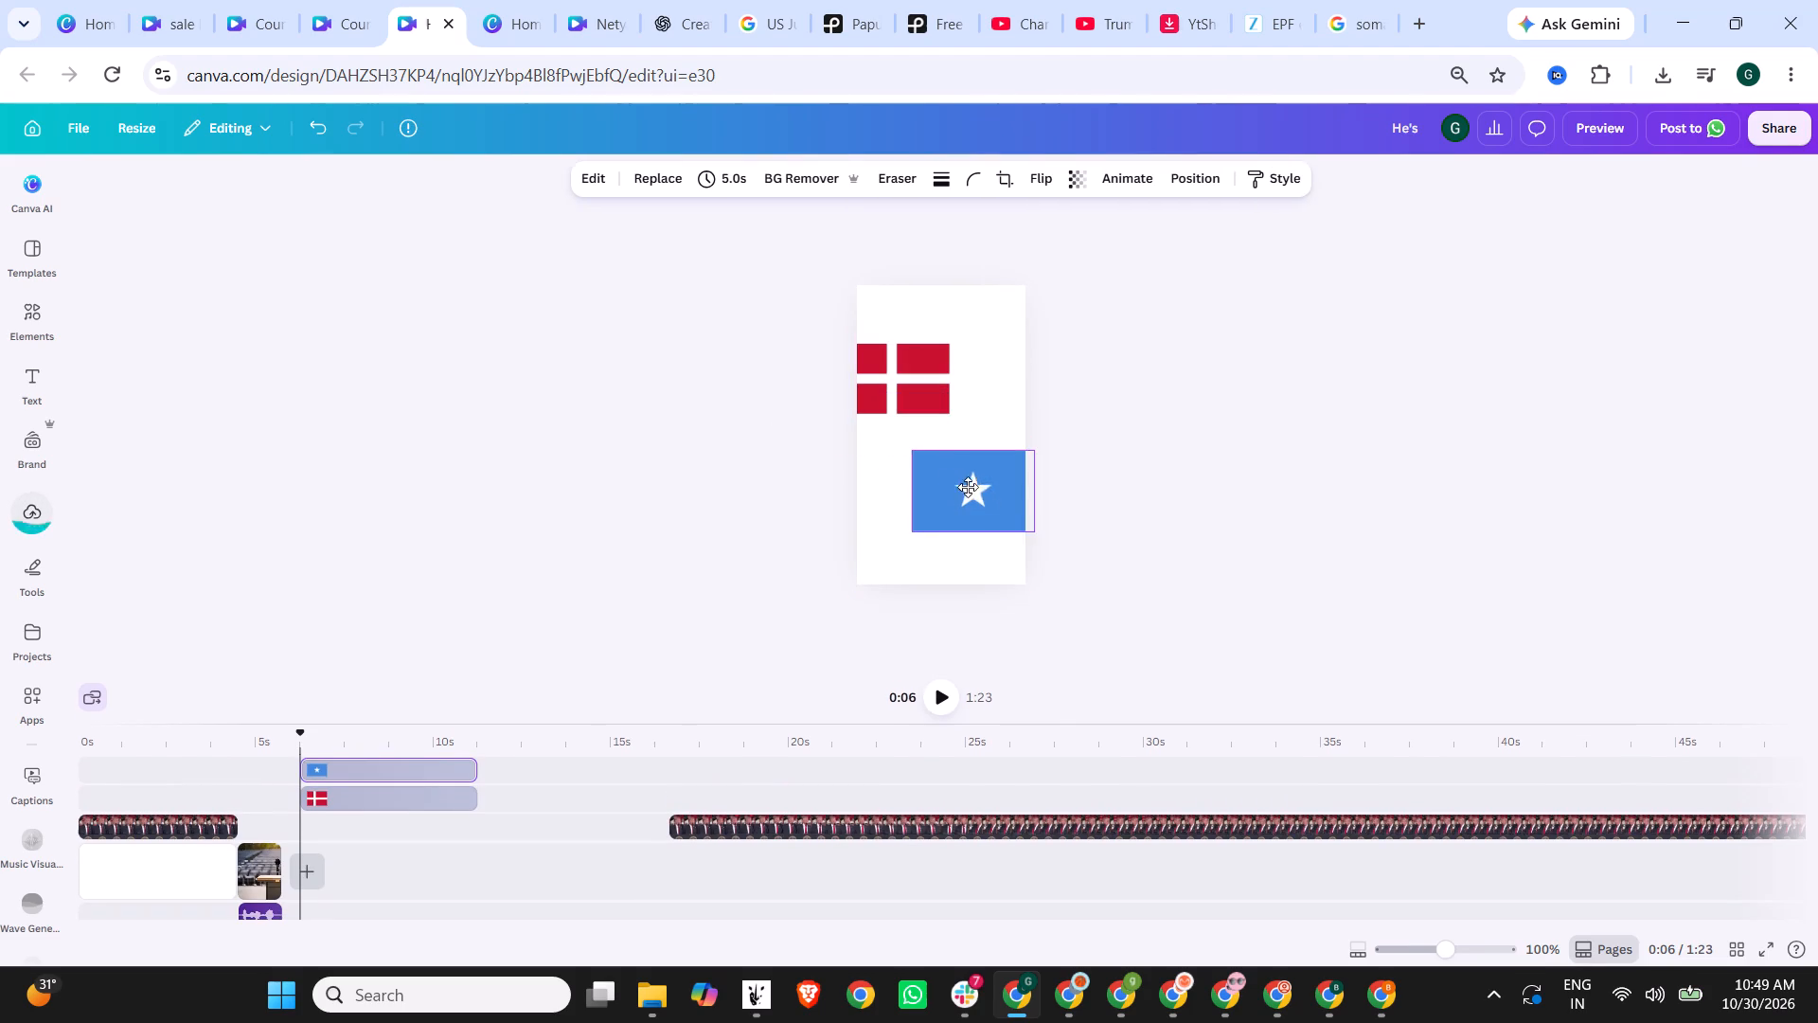
left_click_drag(968, 487, 970, 485)
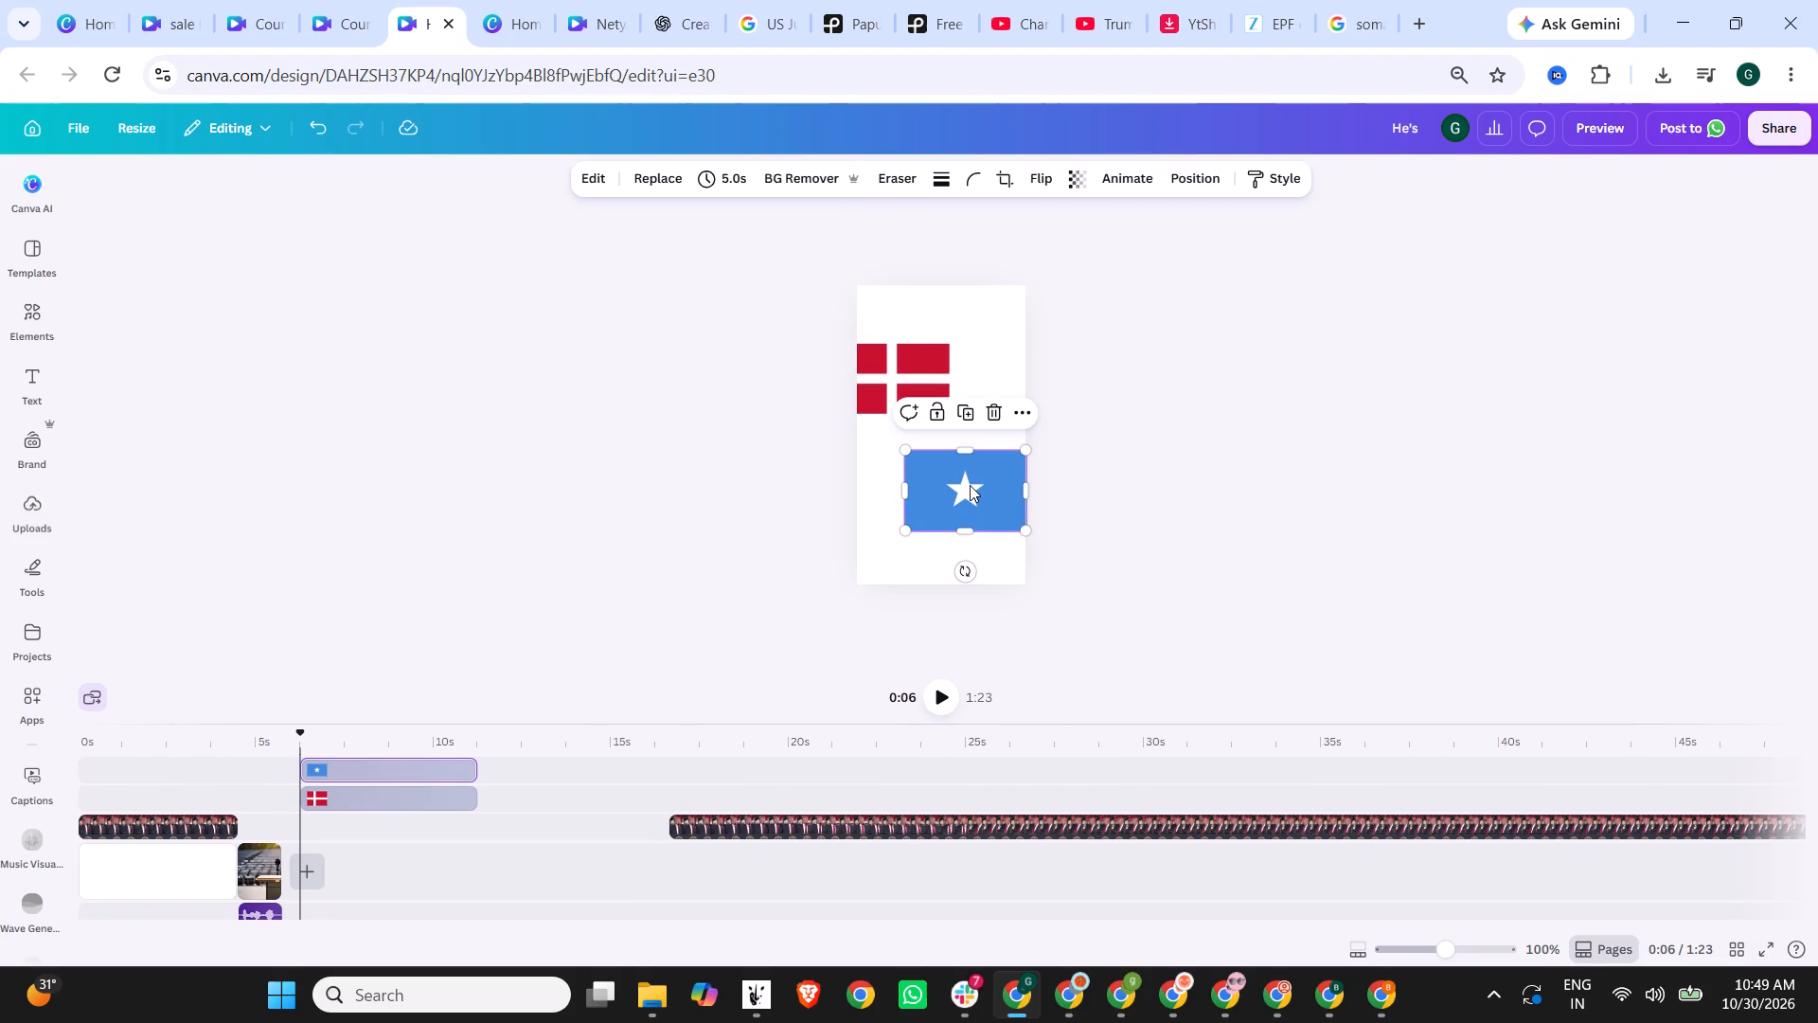
left_click(1116, 446)
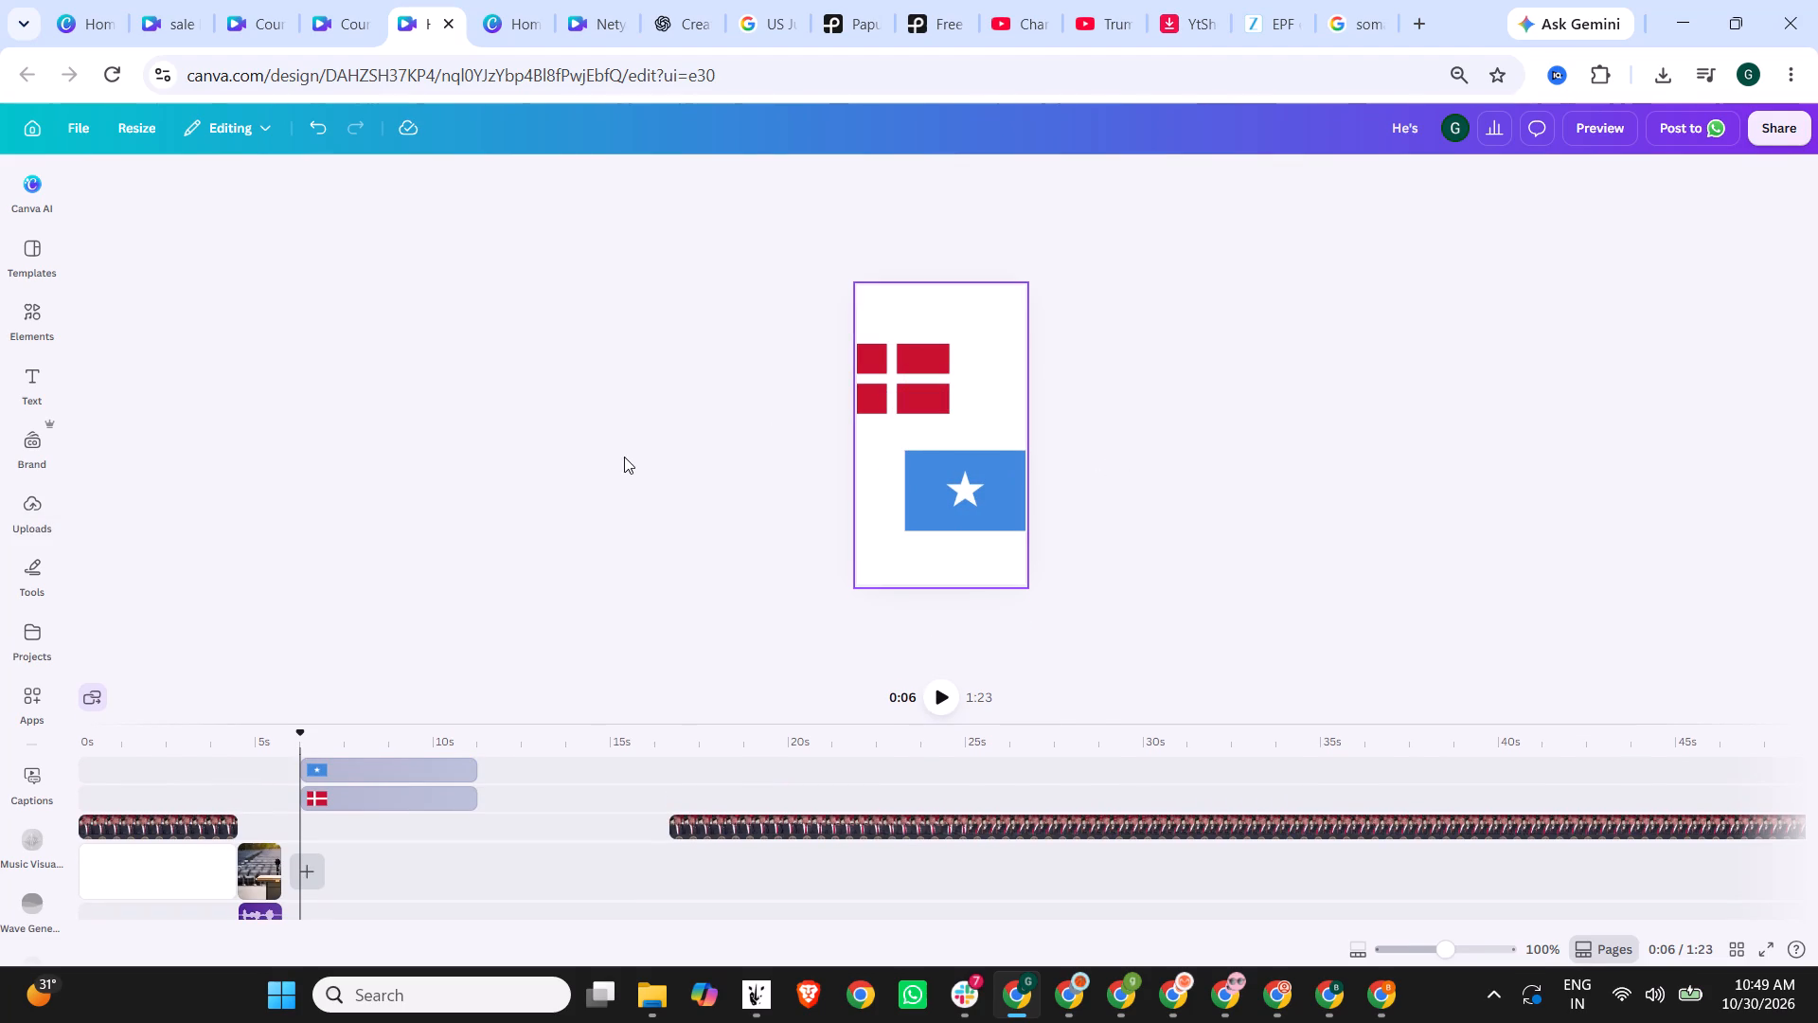
Search Google Images for "denmark" and copy the aerial city photo from Explore.
left_click(1423, 19)
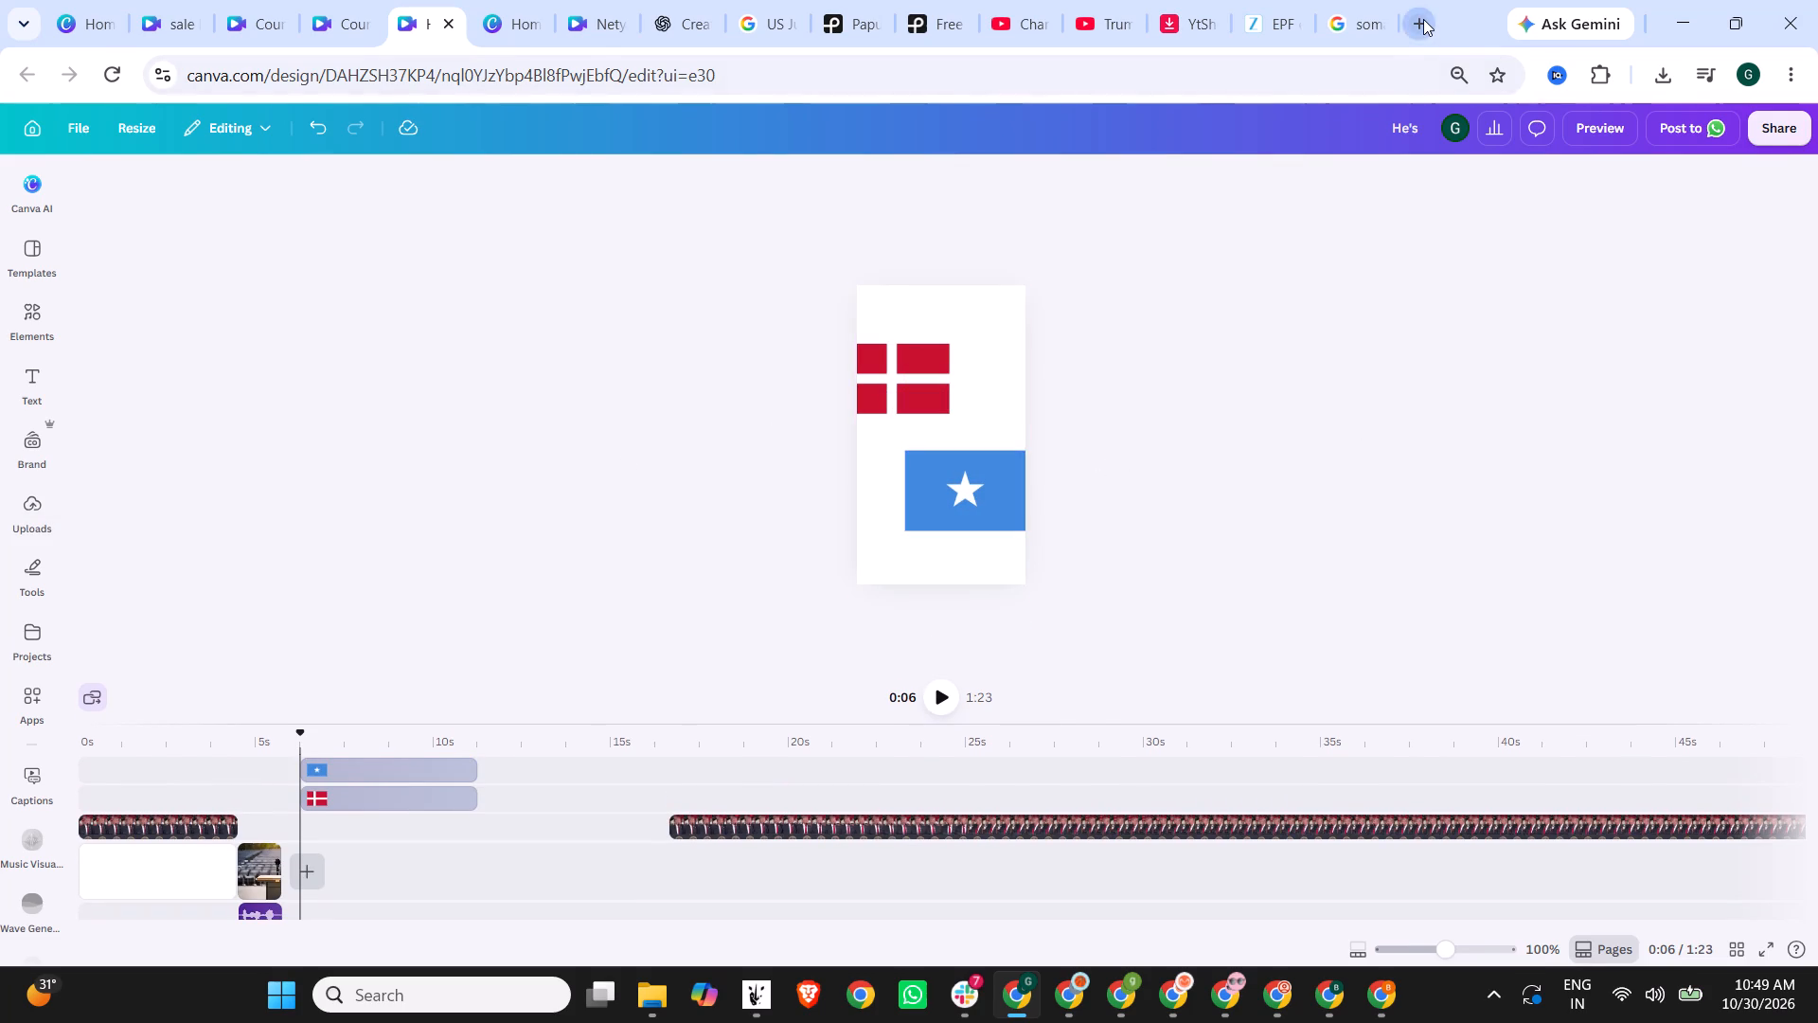
type("denam")
key("BackSpace")
key("BackSpace")
type("mark")
key("Delete")
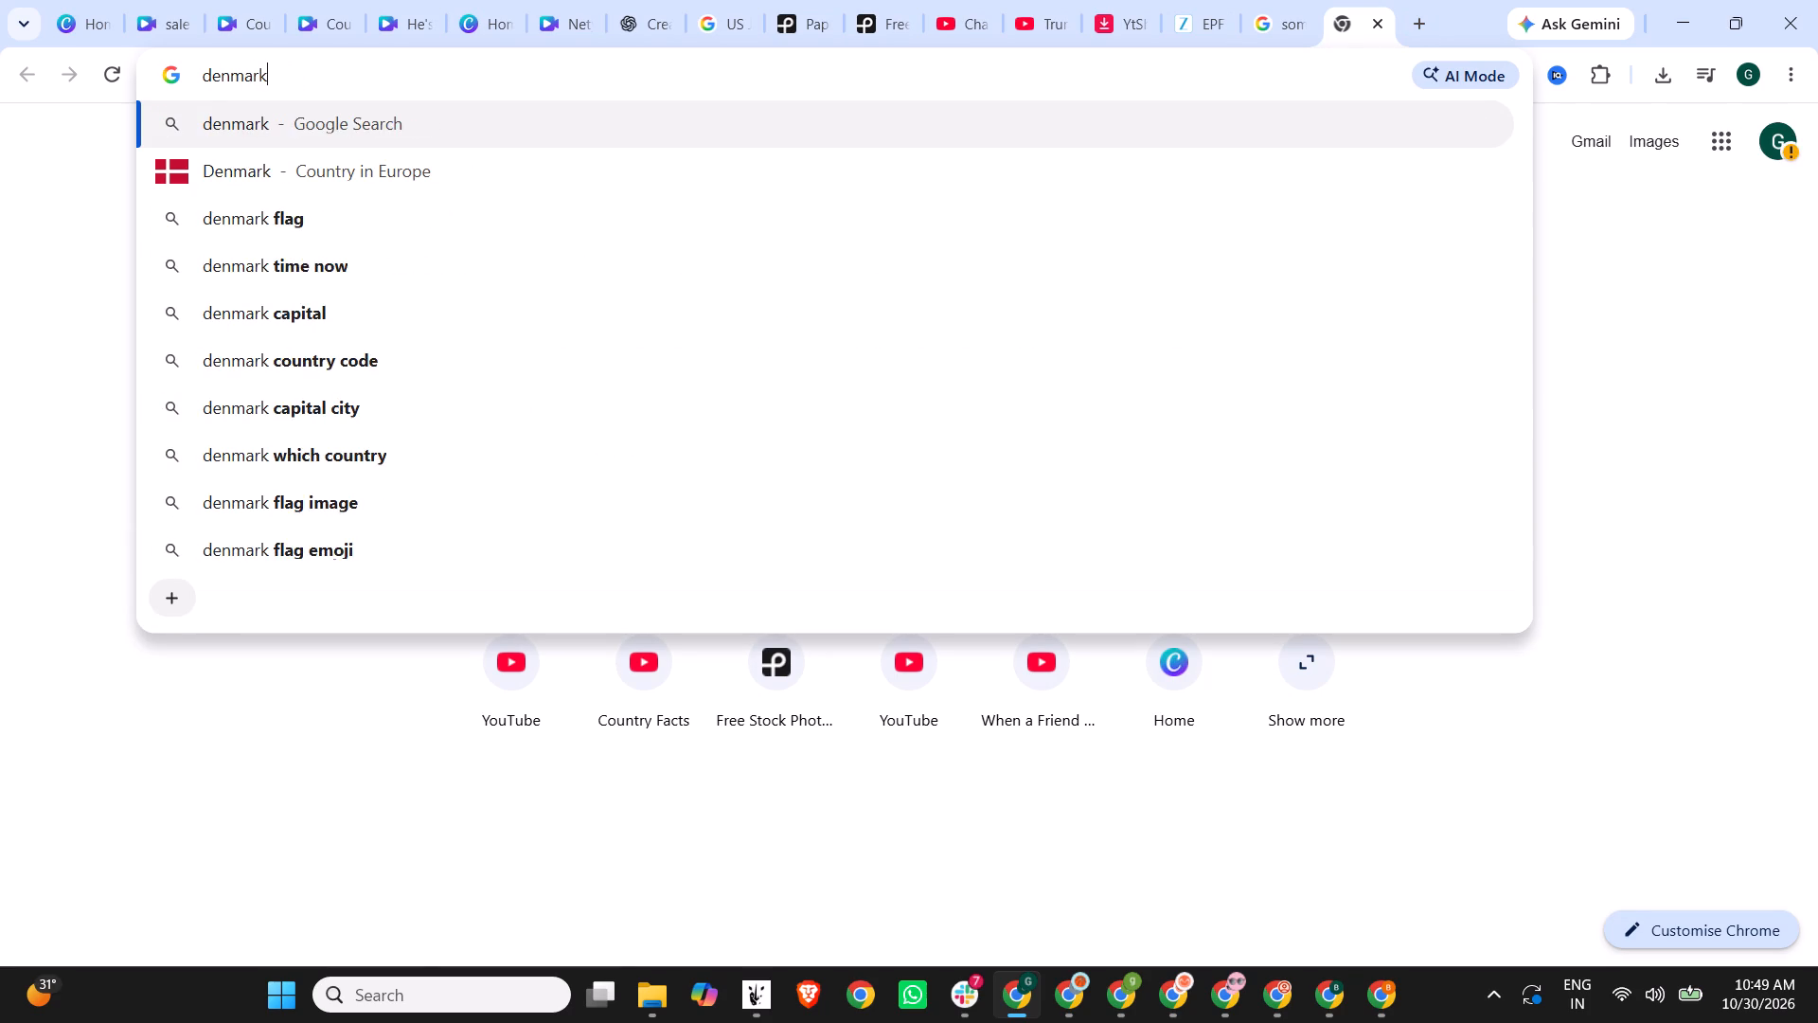
key("Return")
left_click(445, 234)
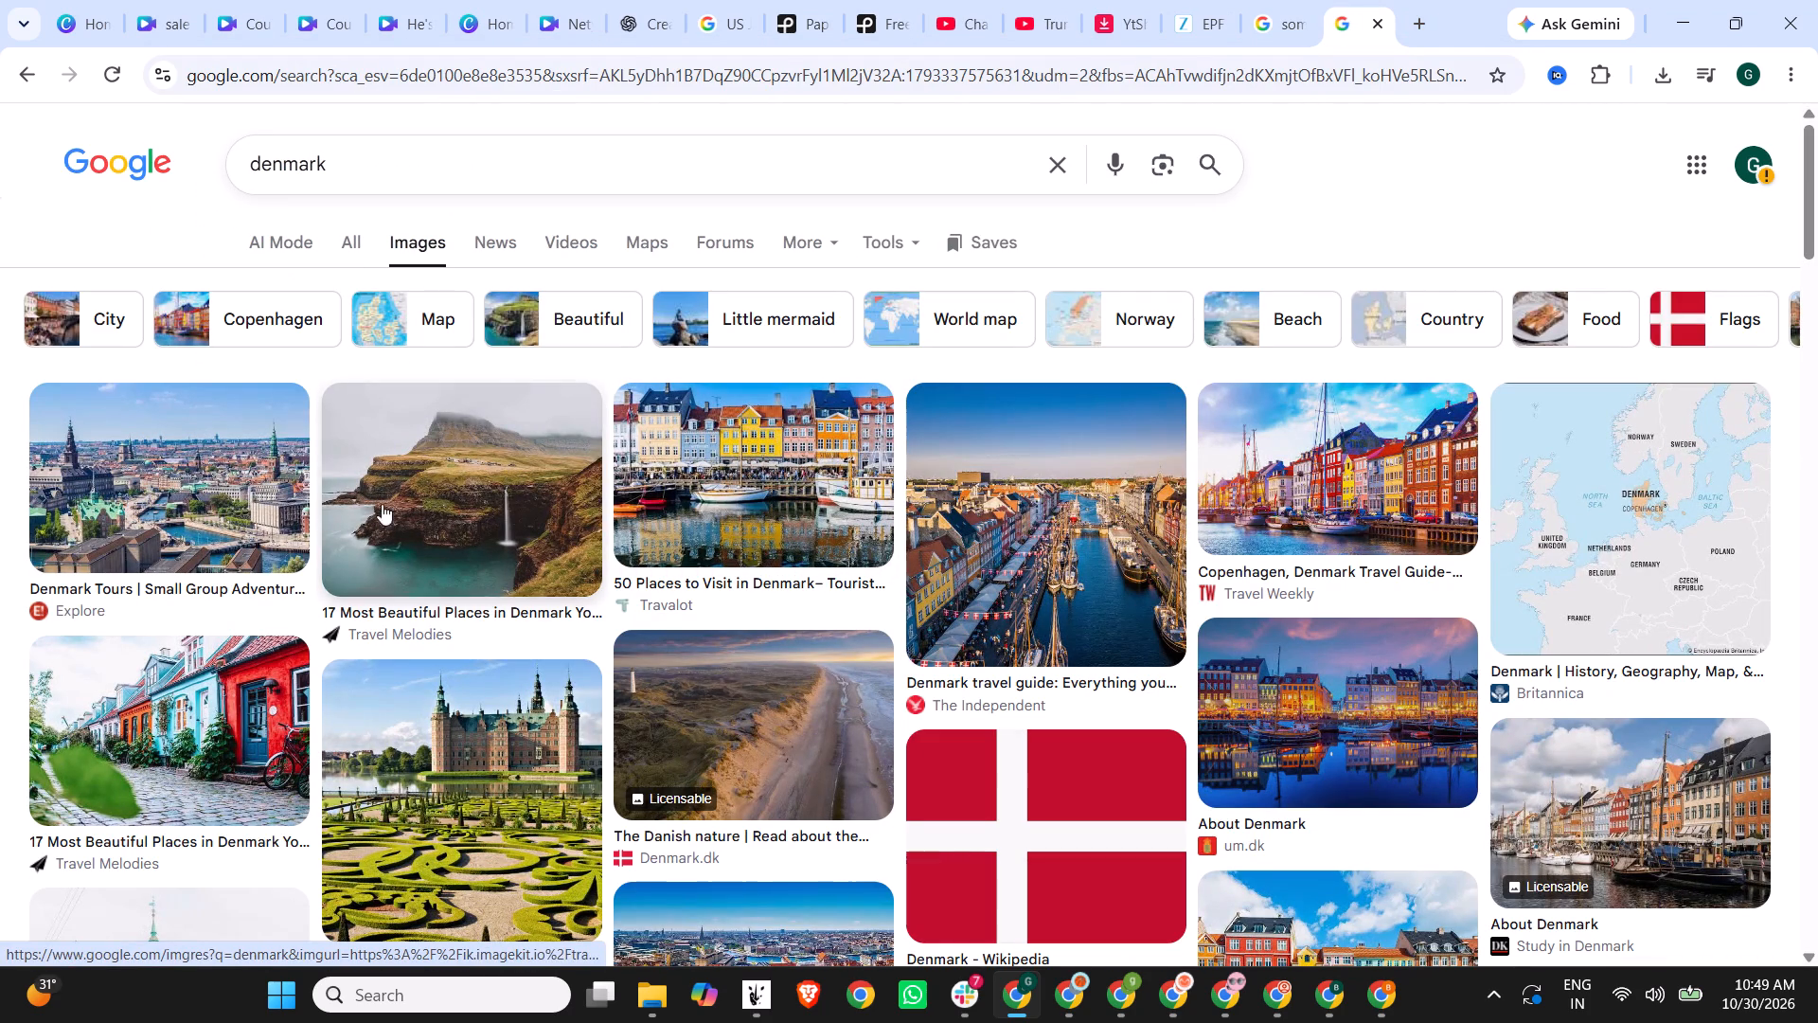
left_click(214, 510)
right_click(1404, 544)
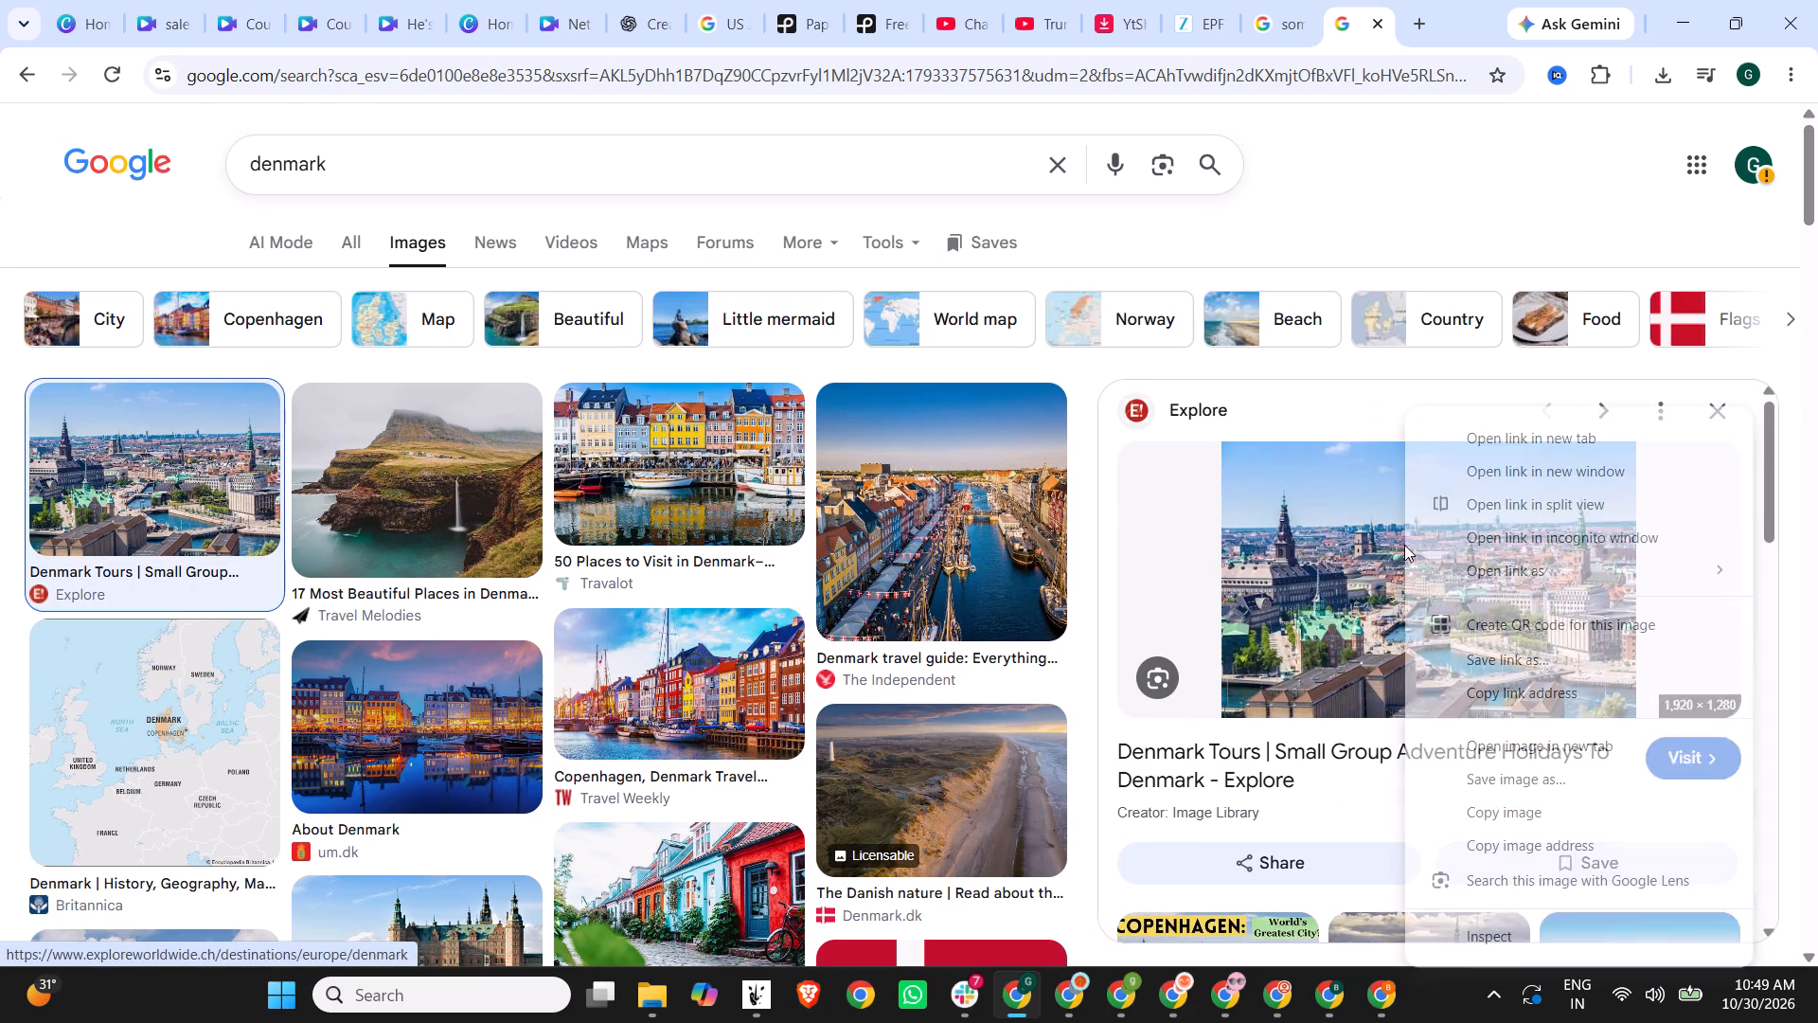
left_click(1512, 811)
Paste the Denmark city photo into the "He's" design, align it to the page's top-left corner and enlarge it to fill the upper half.
left_click(312, 0)
left_click(401, 0)
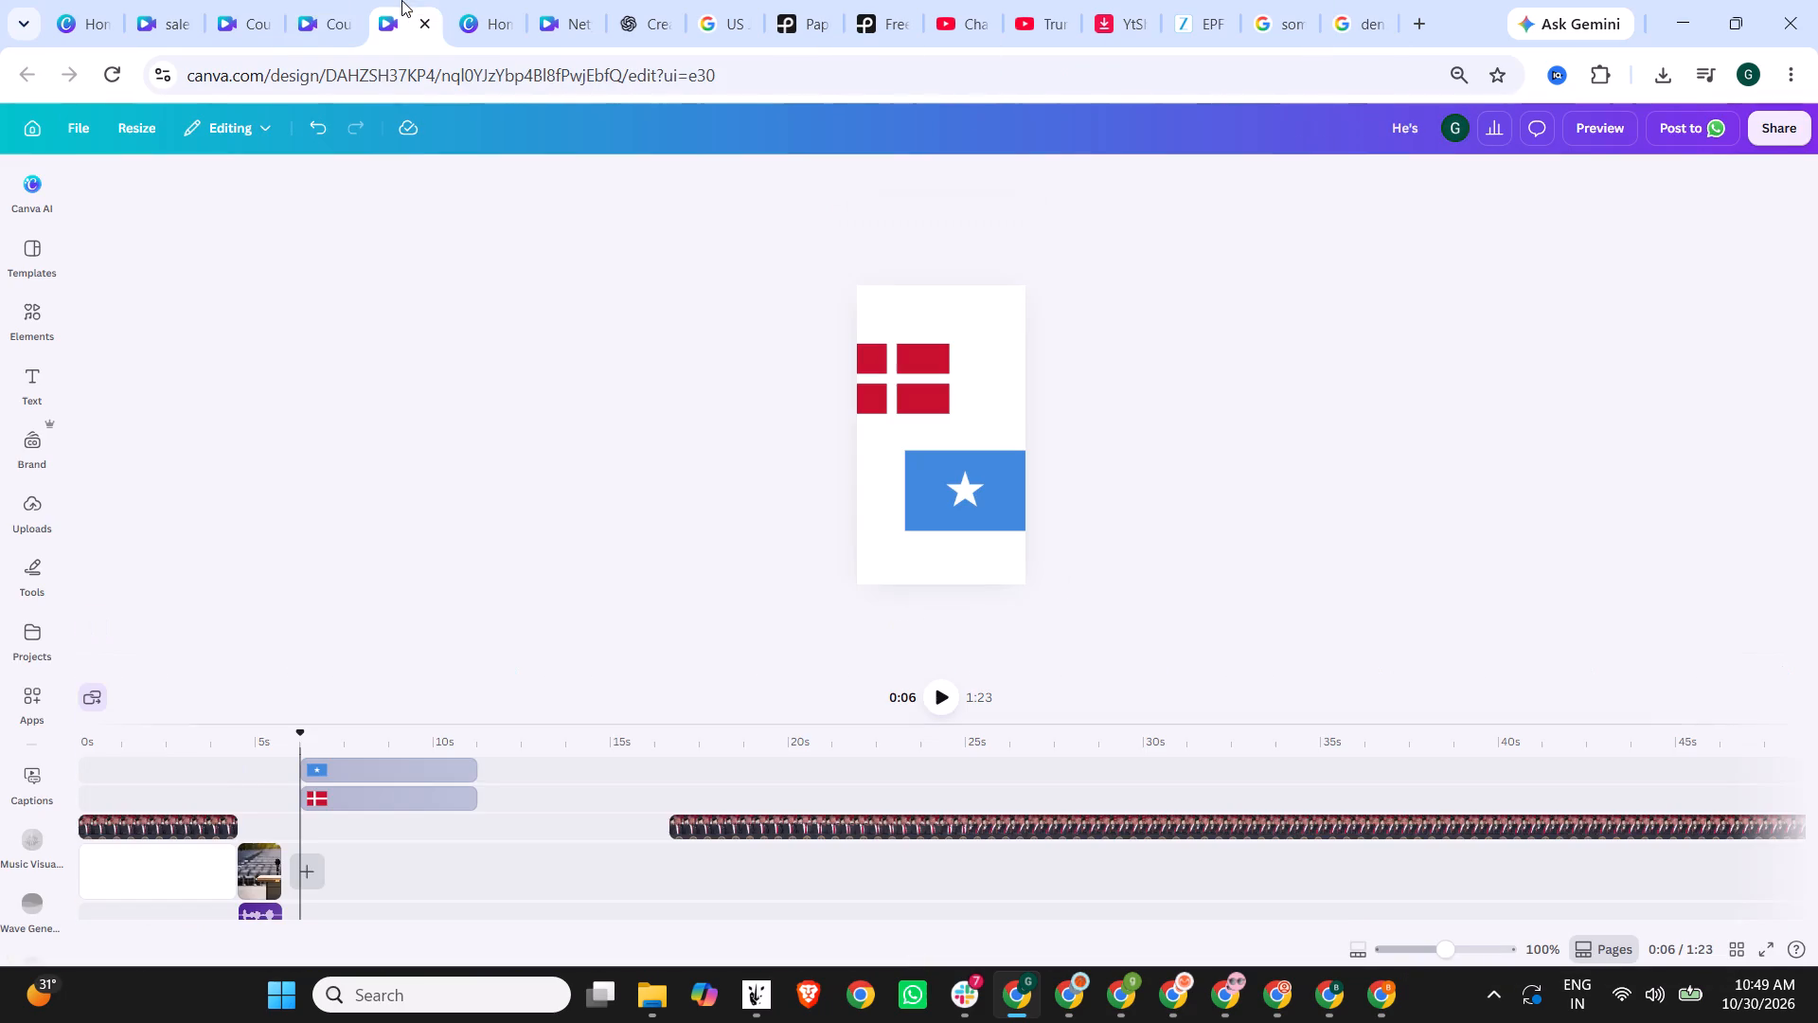
key("ctrl+v")
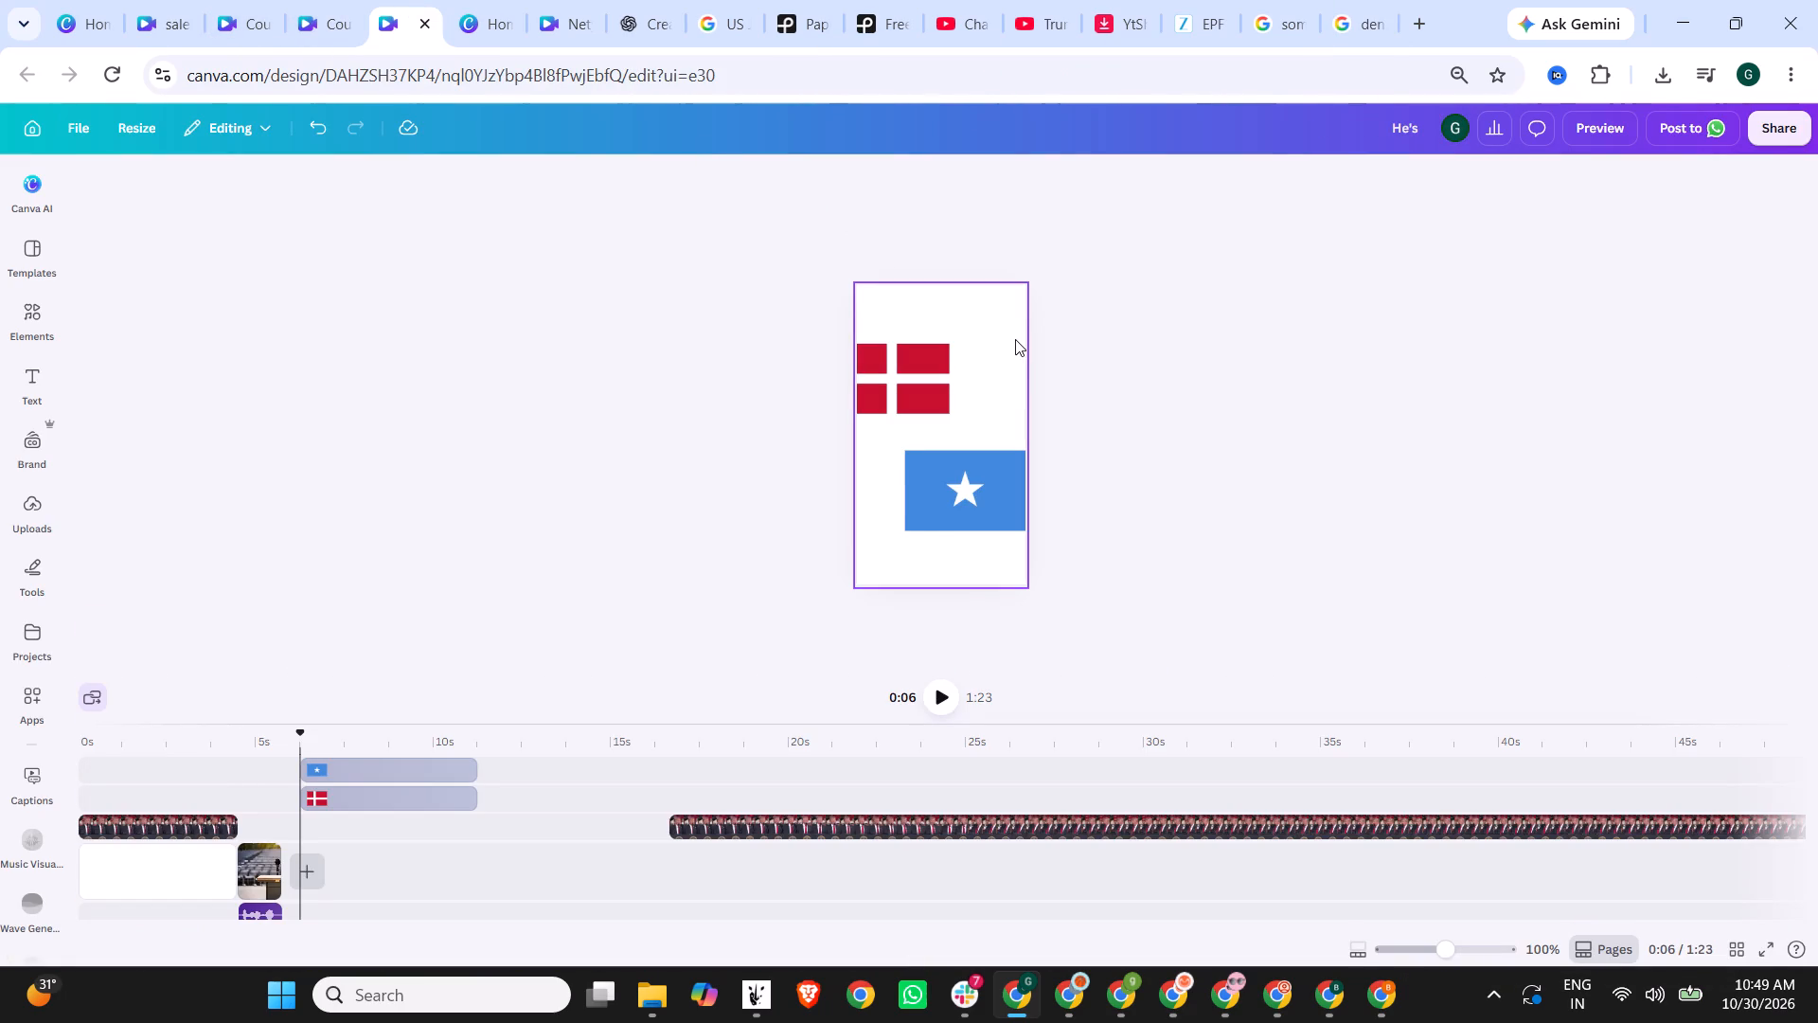
left_click_drag(964, 427, 926, 300)
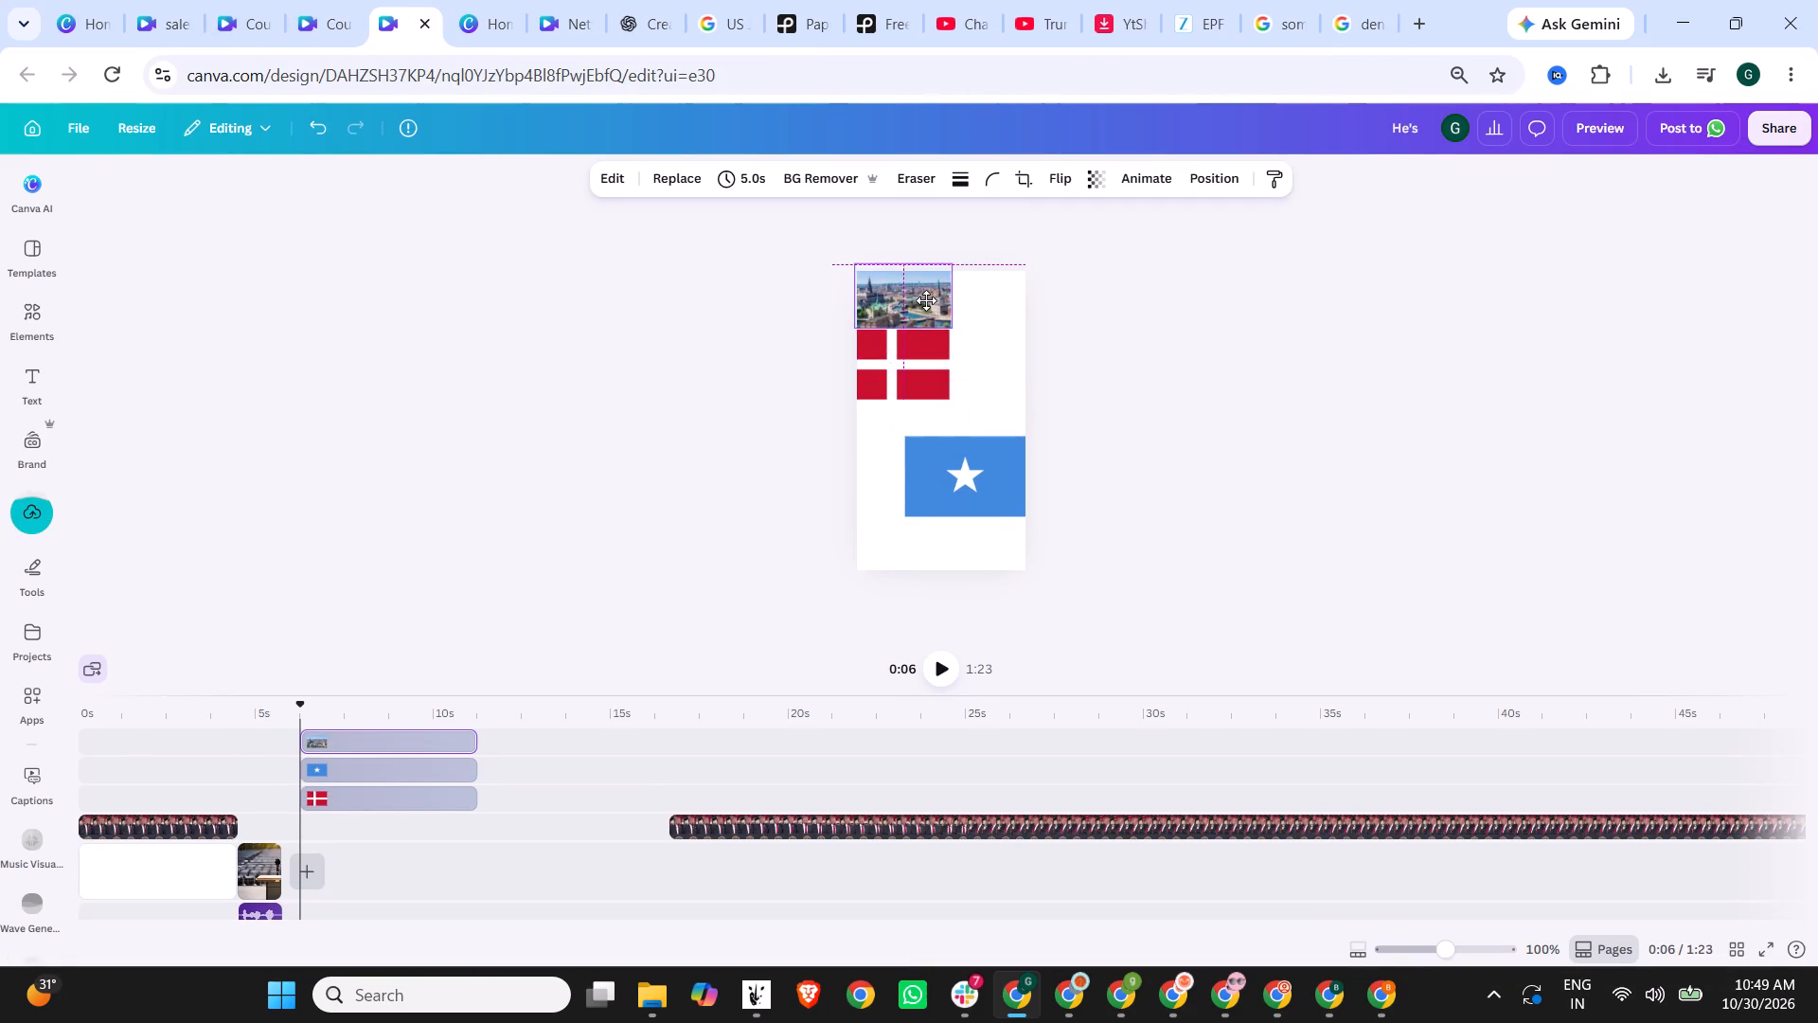
left_click_drag(926, 300, 927, 310)
left_click_drag(951, 328, 1057, 413)
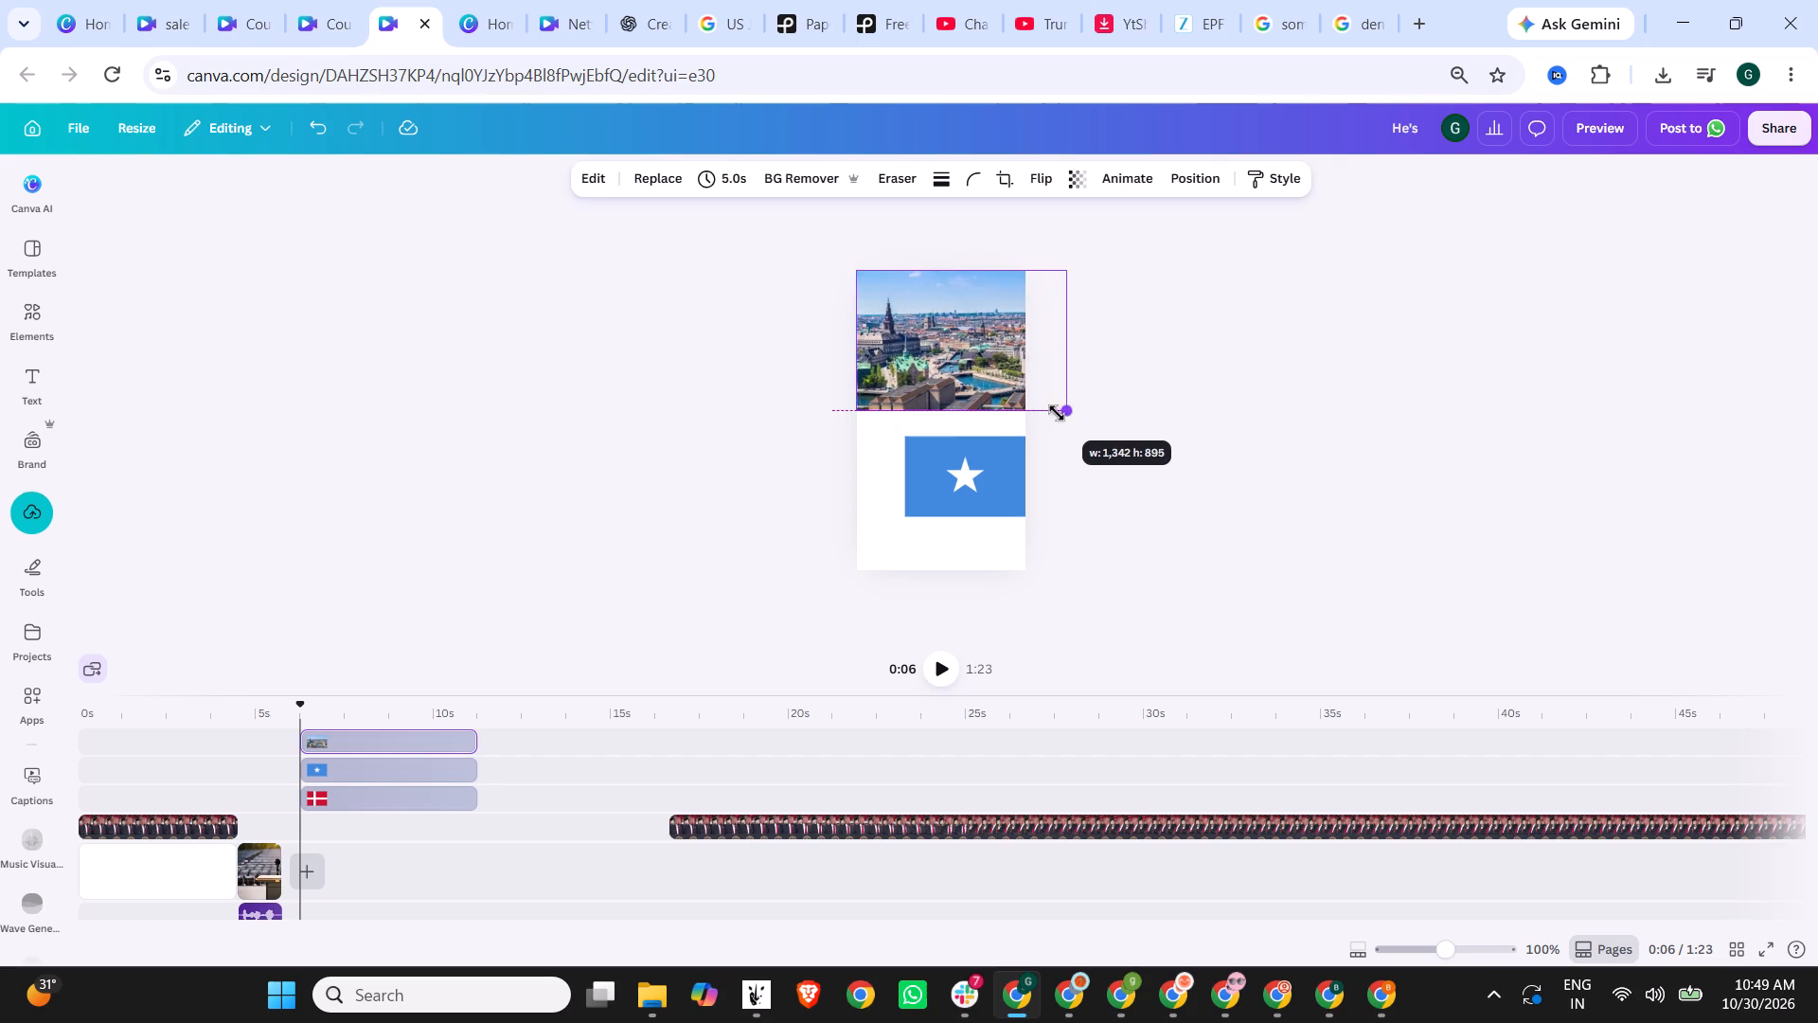
left_click_drag(1057, 413, 1068, 423)
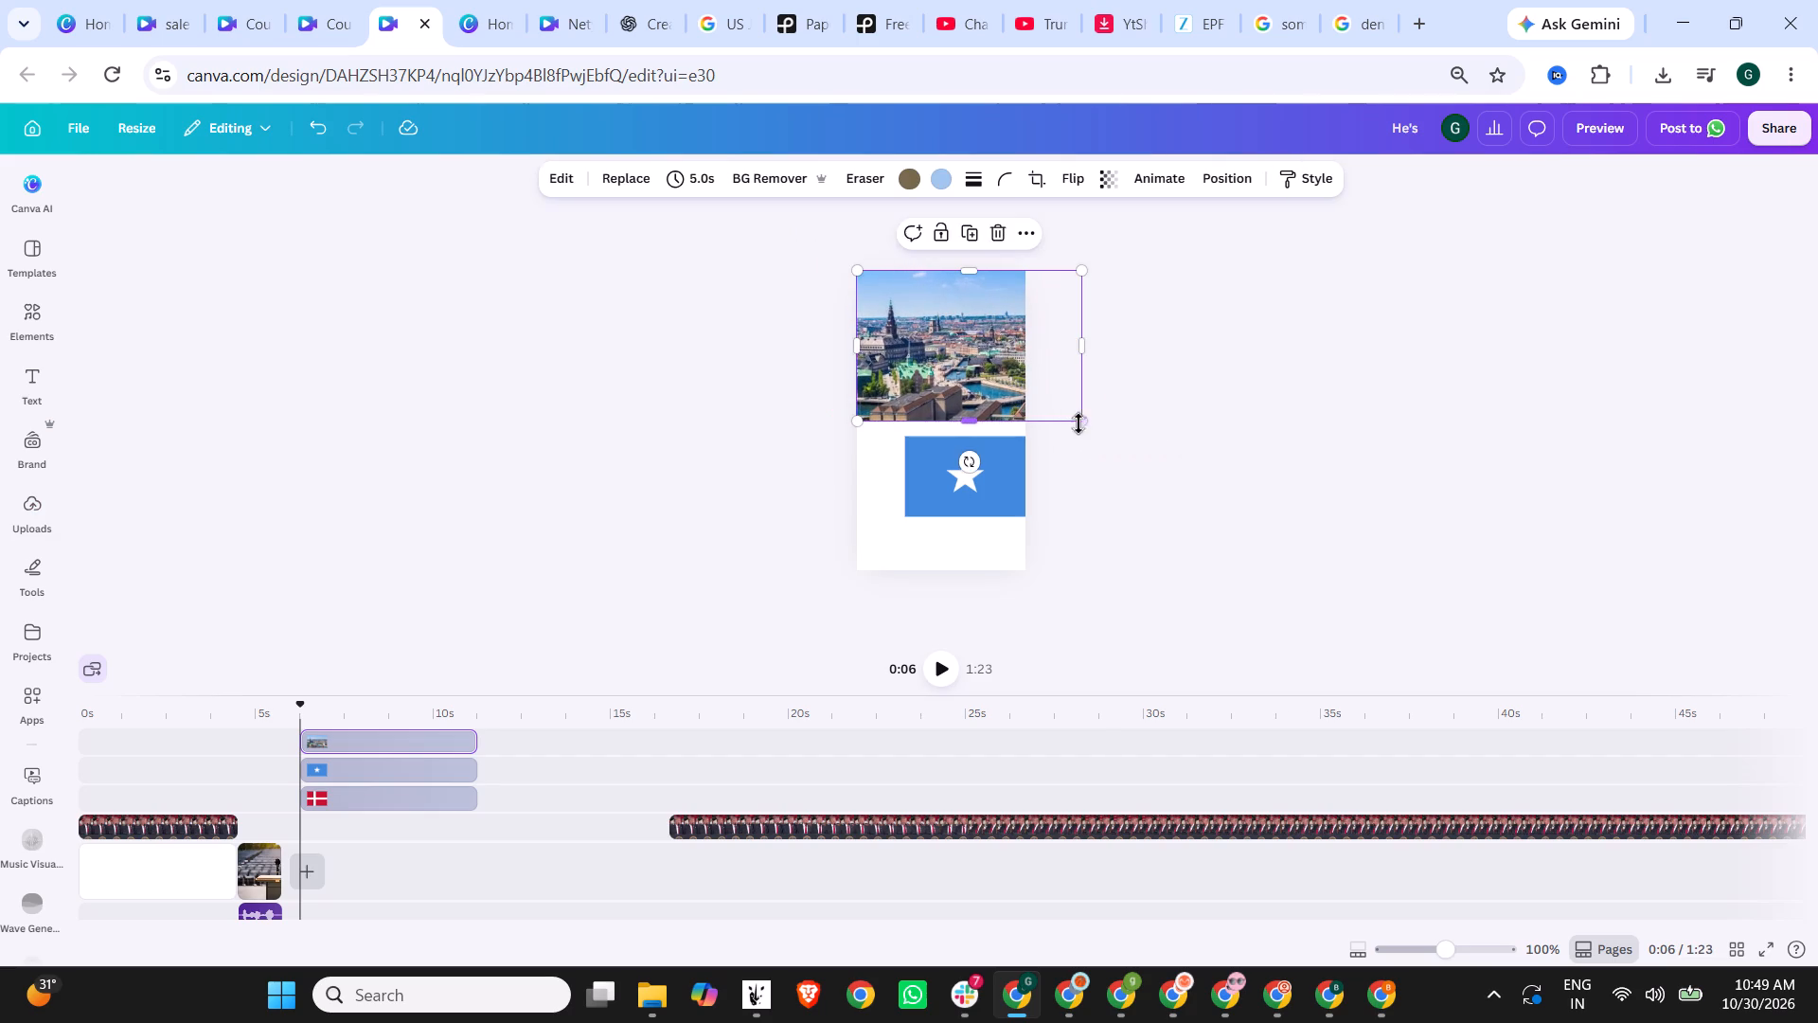
left_click(1202, 422)
Move the city photo's timeline layer beneath the Danish flag layer, starting at about 6 seconds.
left_click_drag(390, 735, 387, 800)
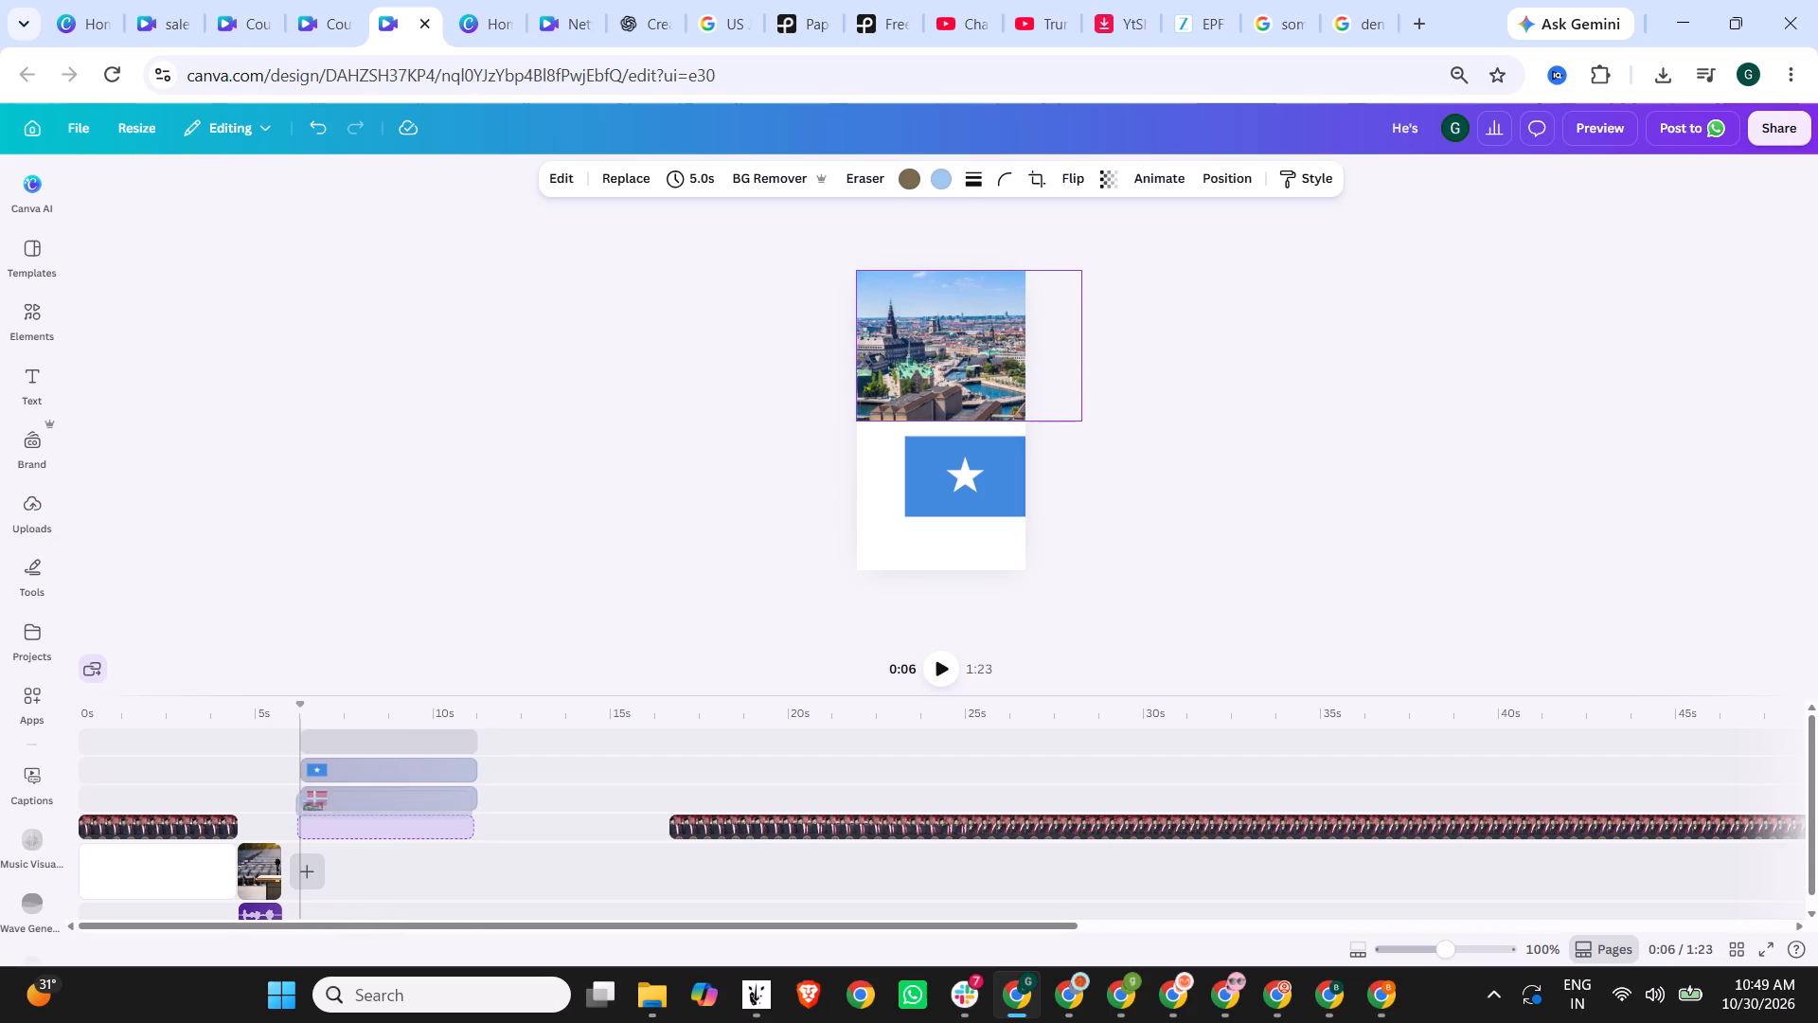
left_click_drag(387, 800, 387, 801)
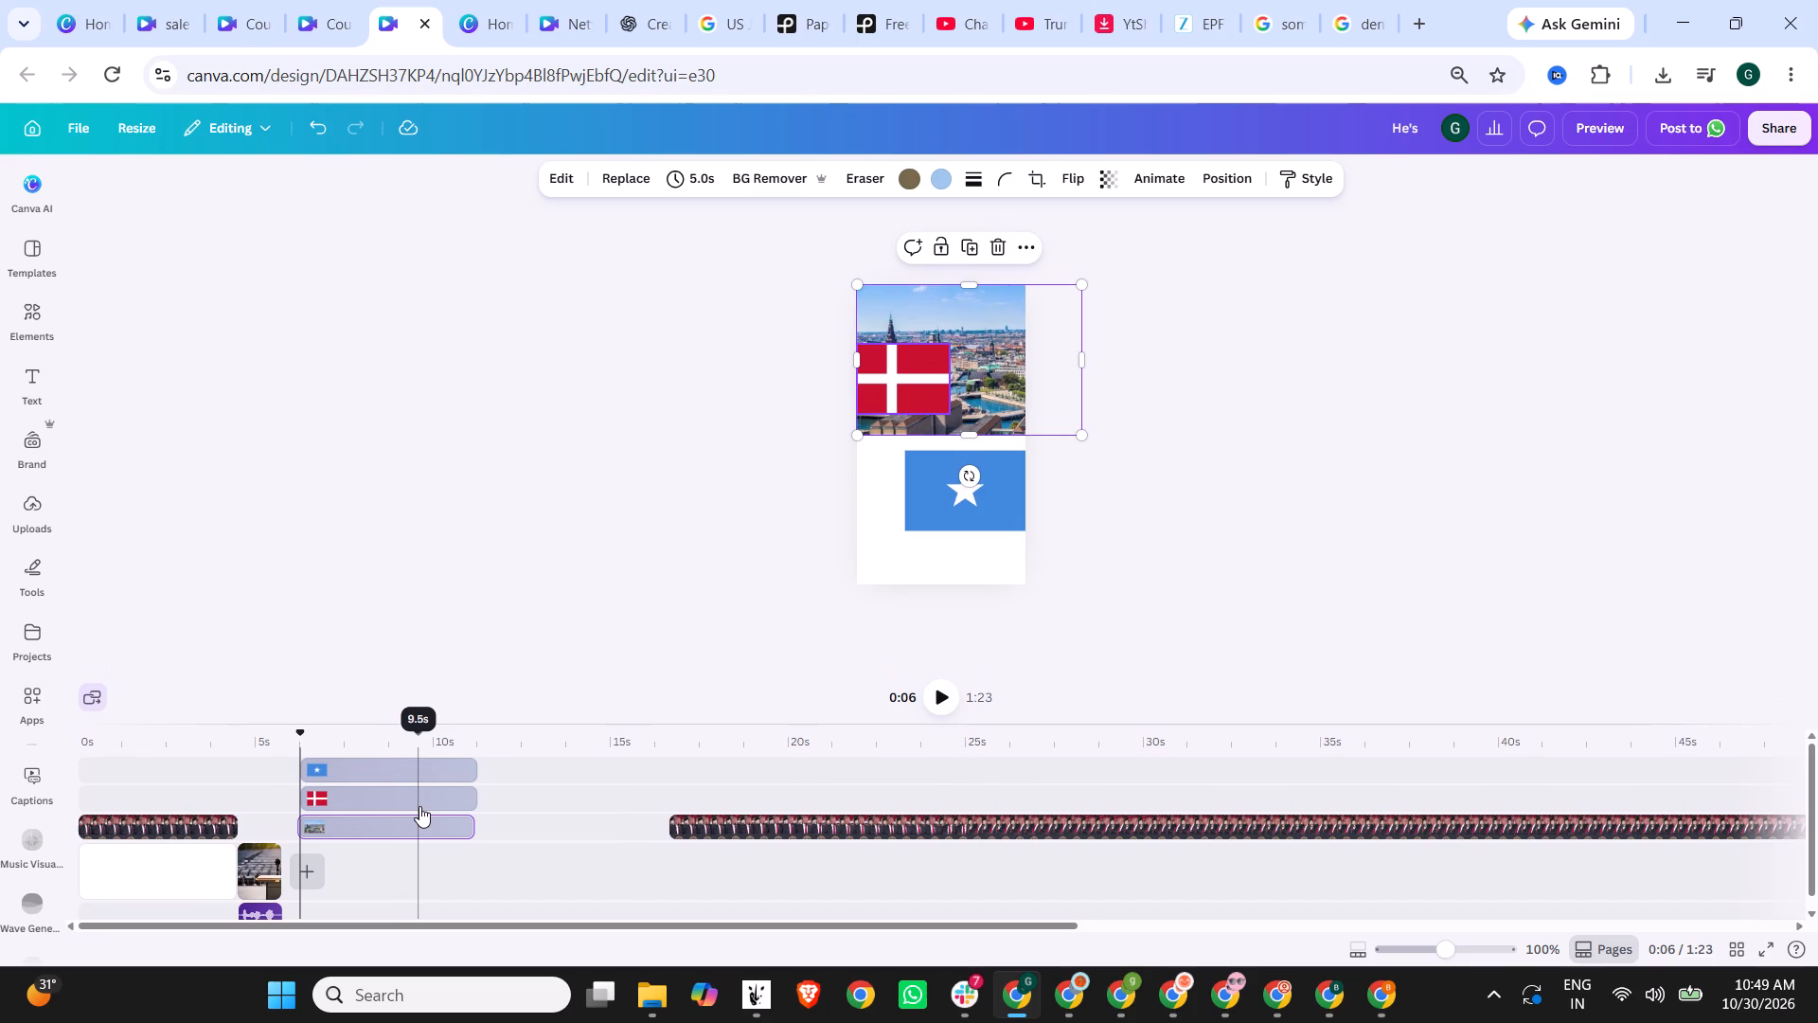
left_click(436, 830)
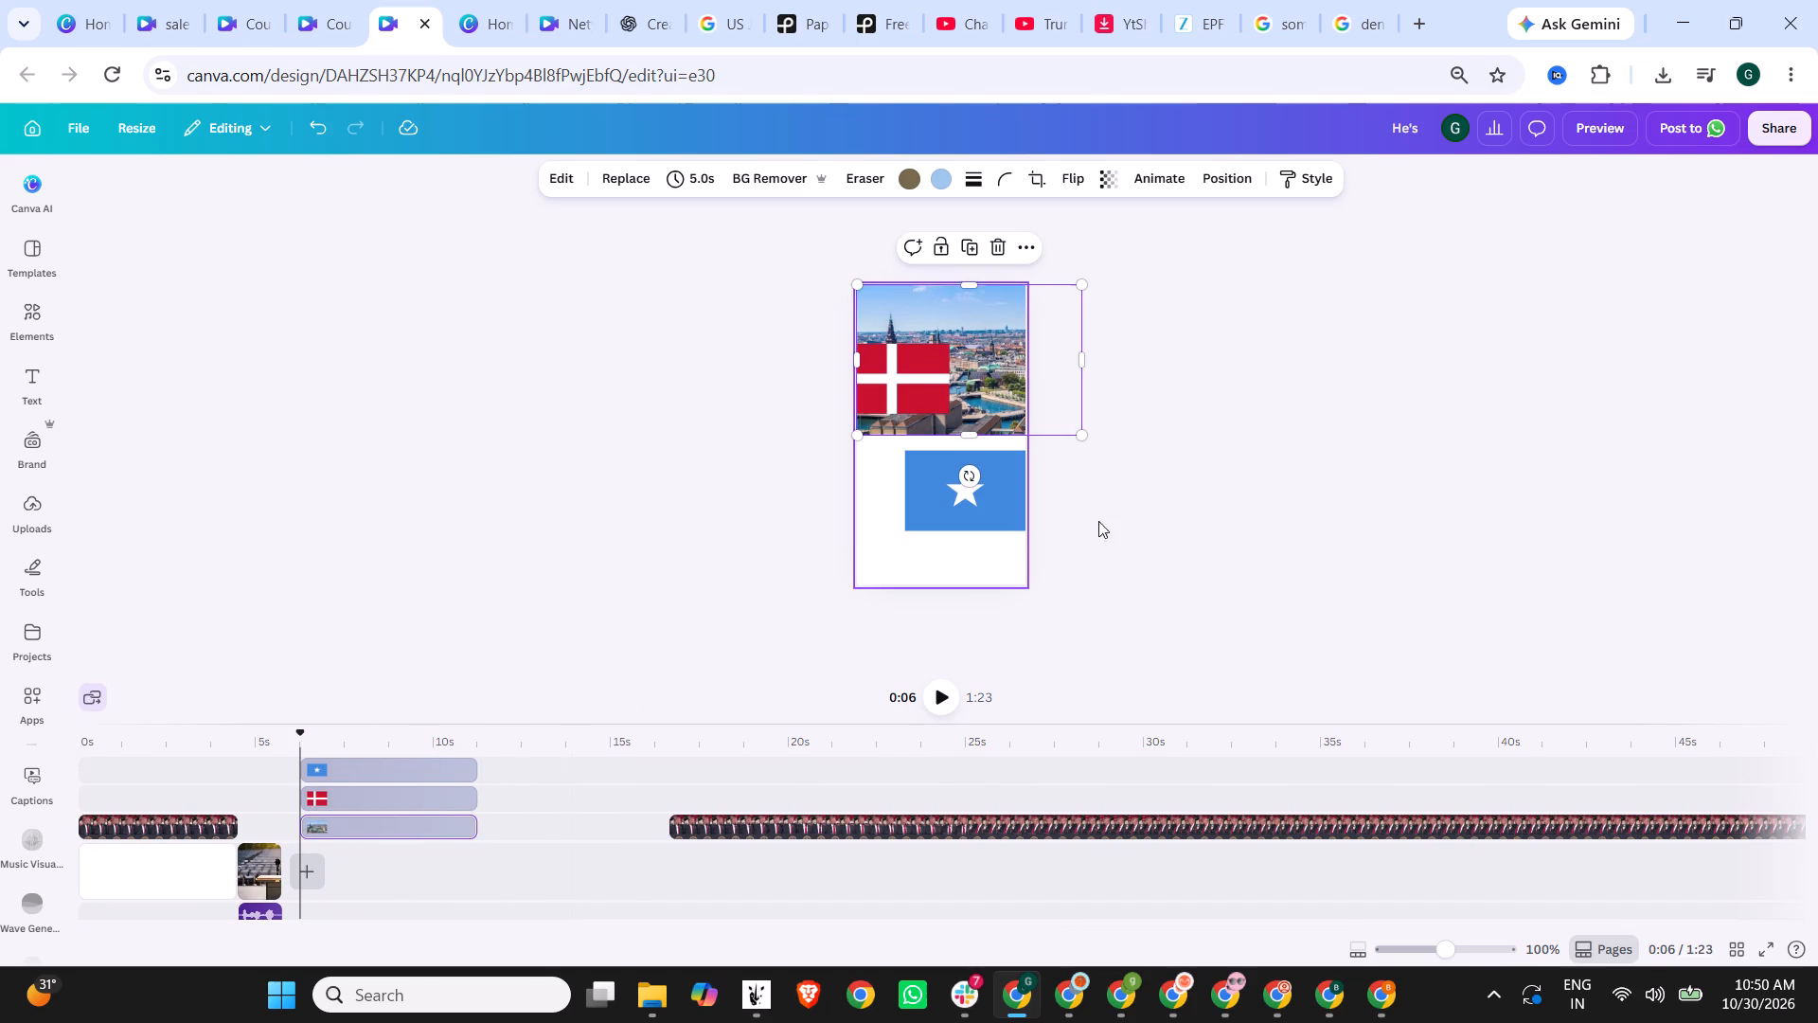
Search Google Images for "somalia".
left_click(1134, 523)
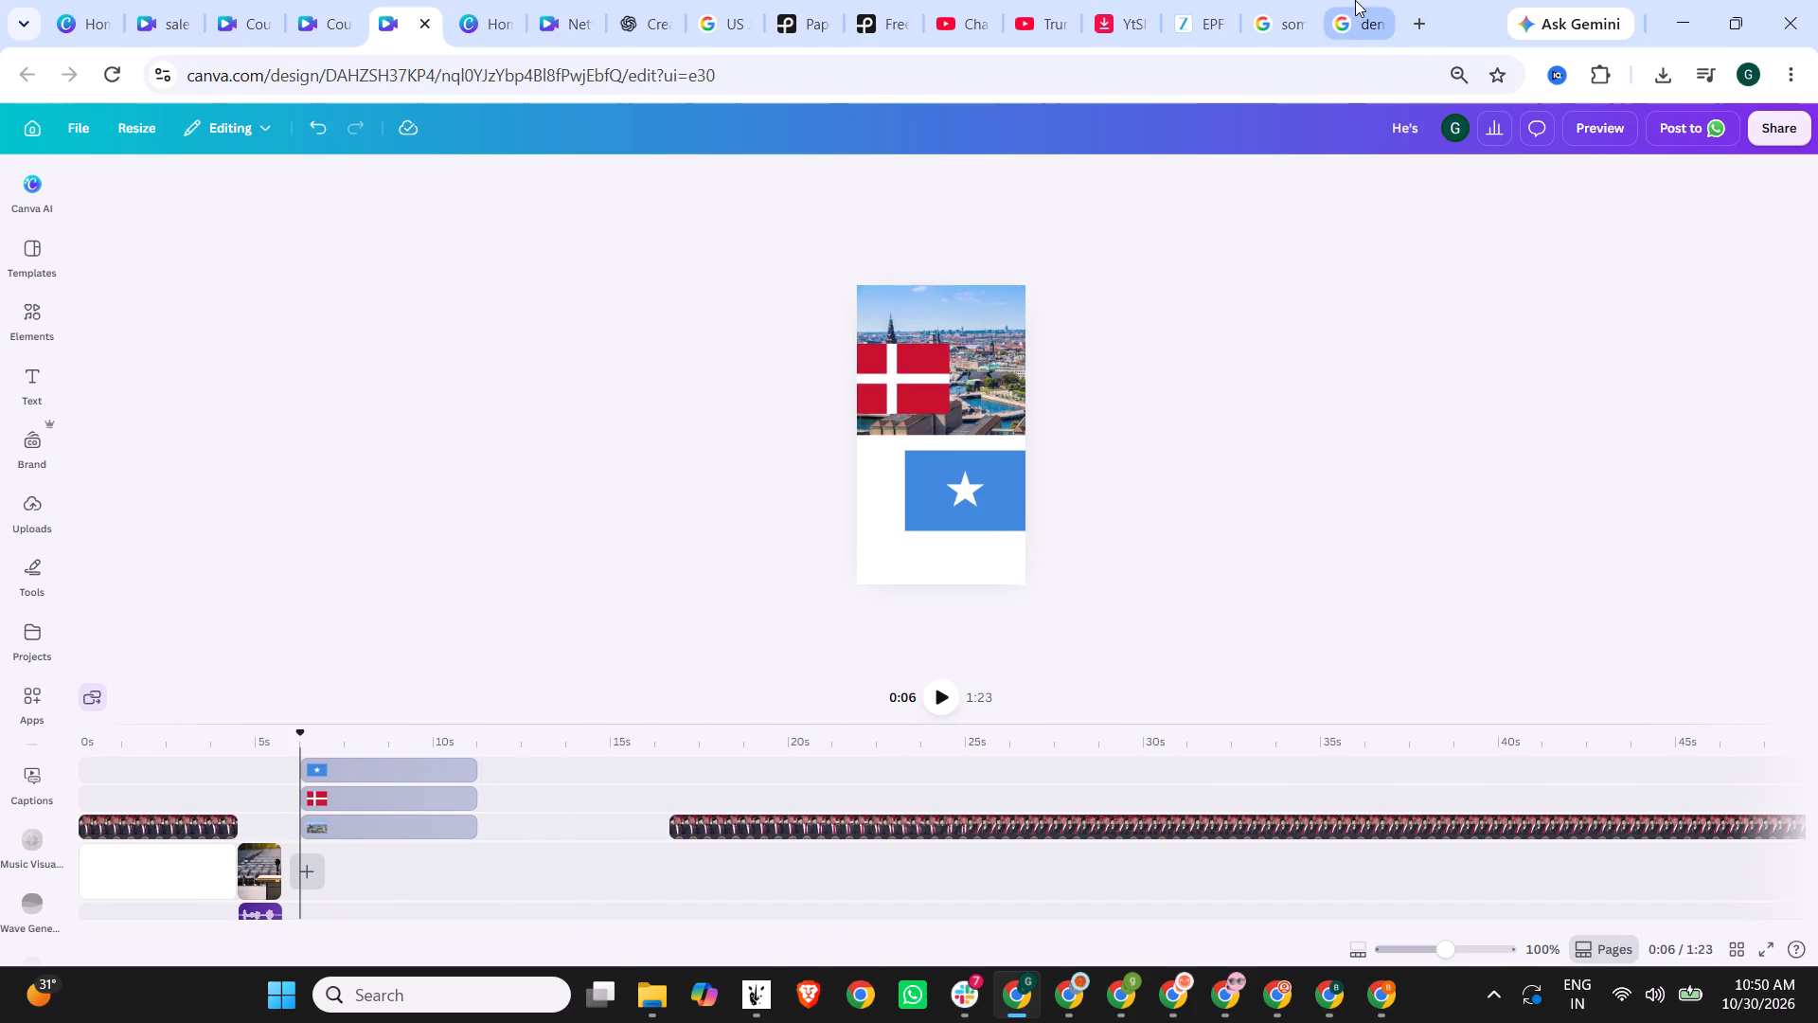
left_click(1355, 0)
left_click_drag(482, 162, 0, 165)
type("somalai")
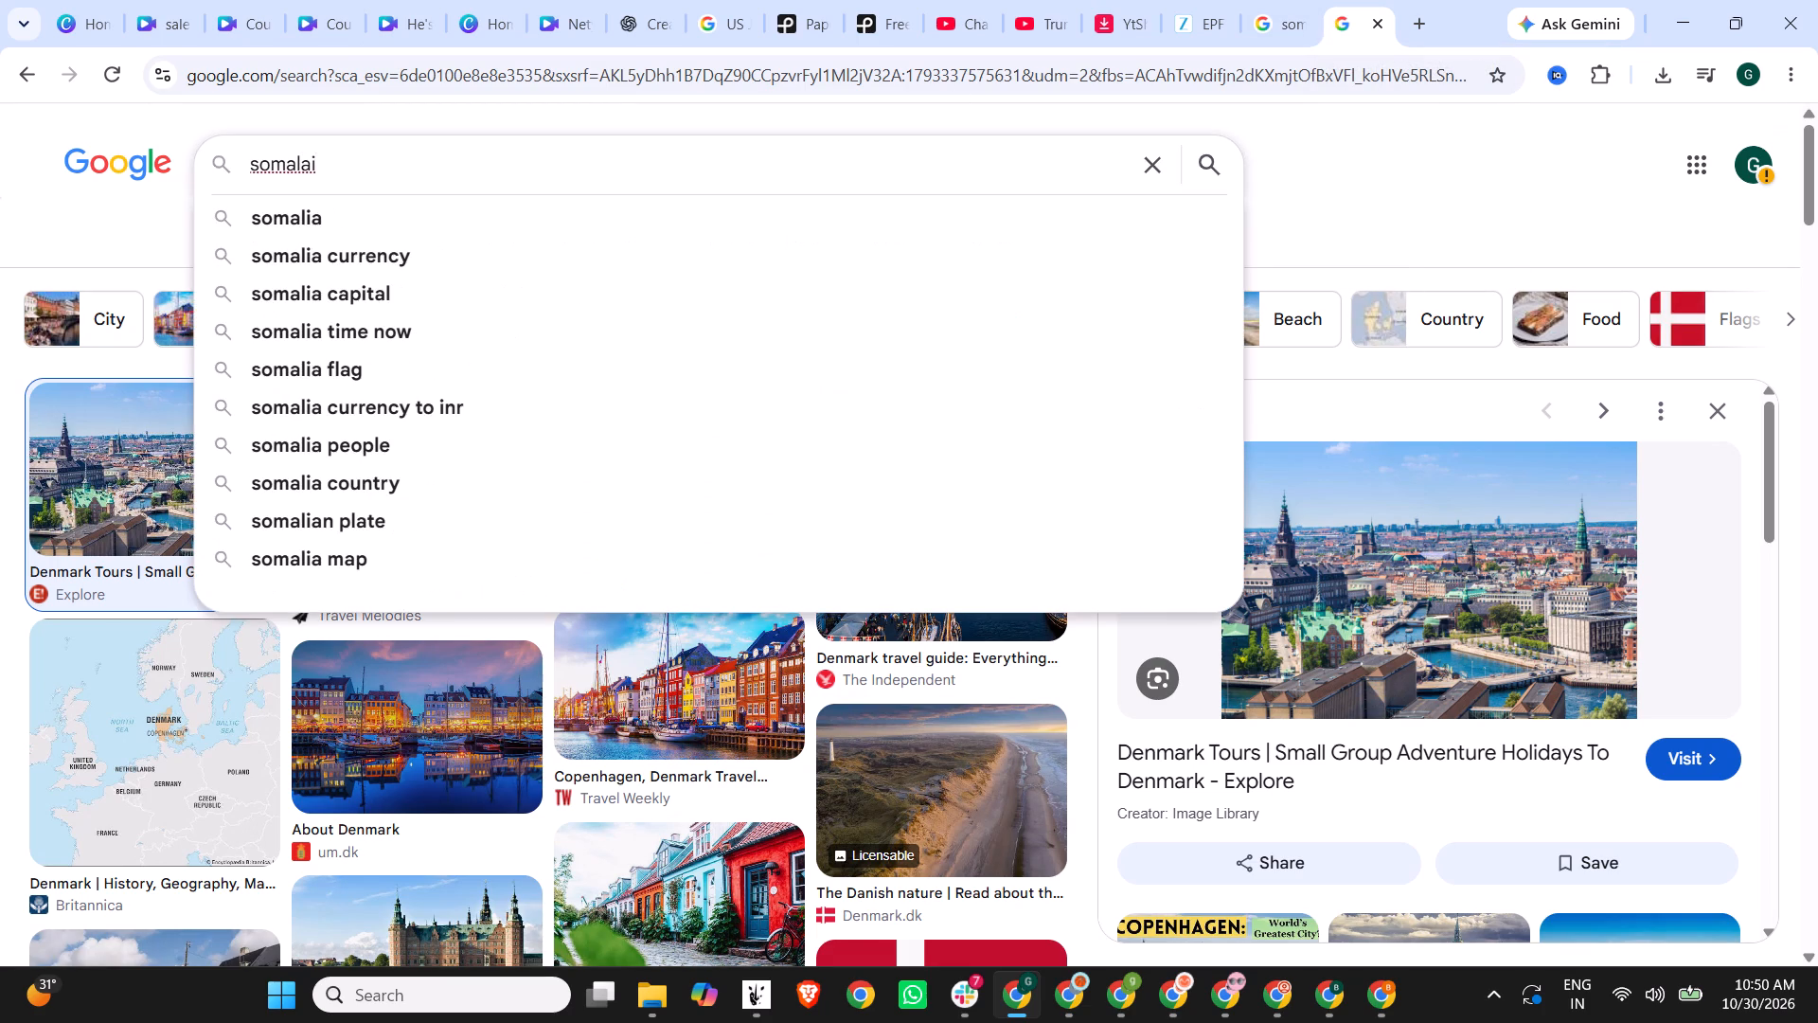
key("BackSpace")
key("BackSpace")
type("ia")
key("Return")
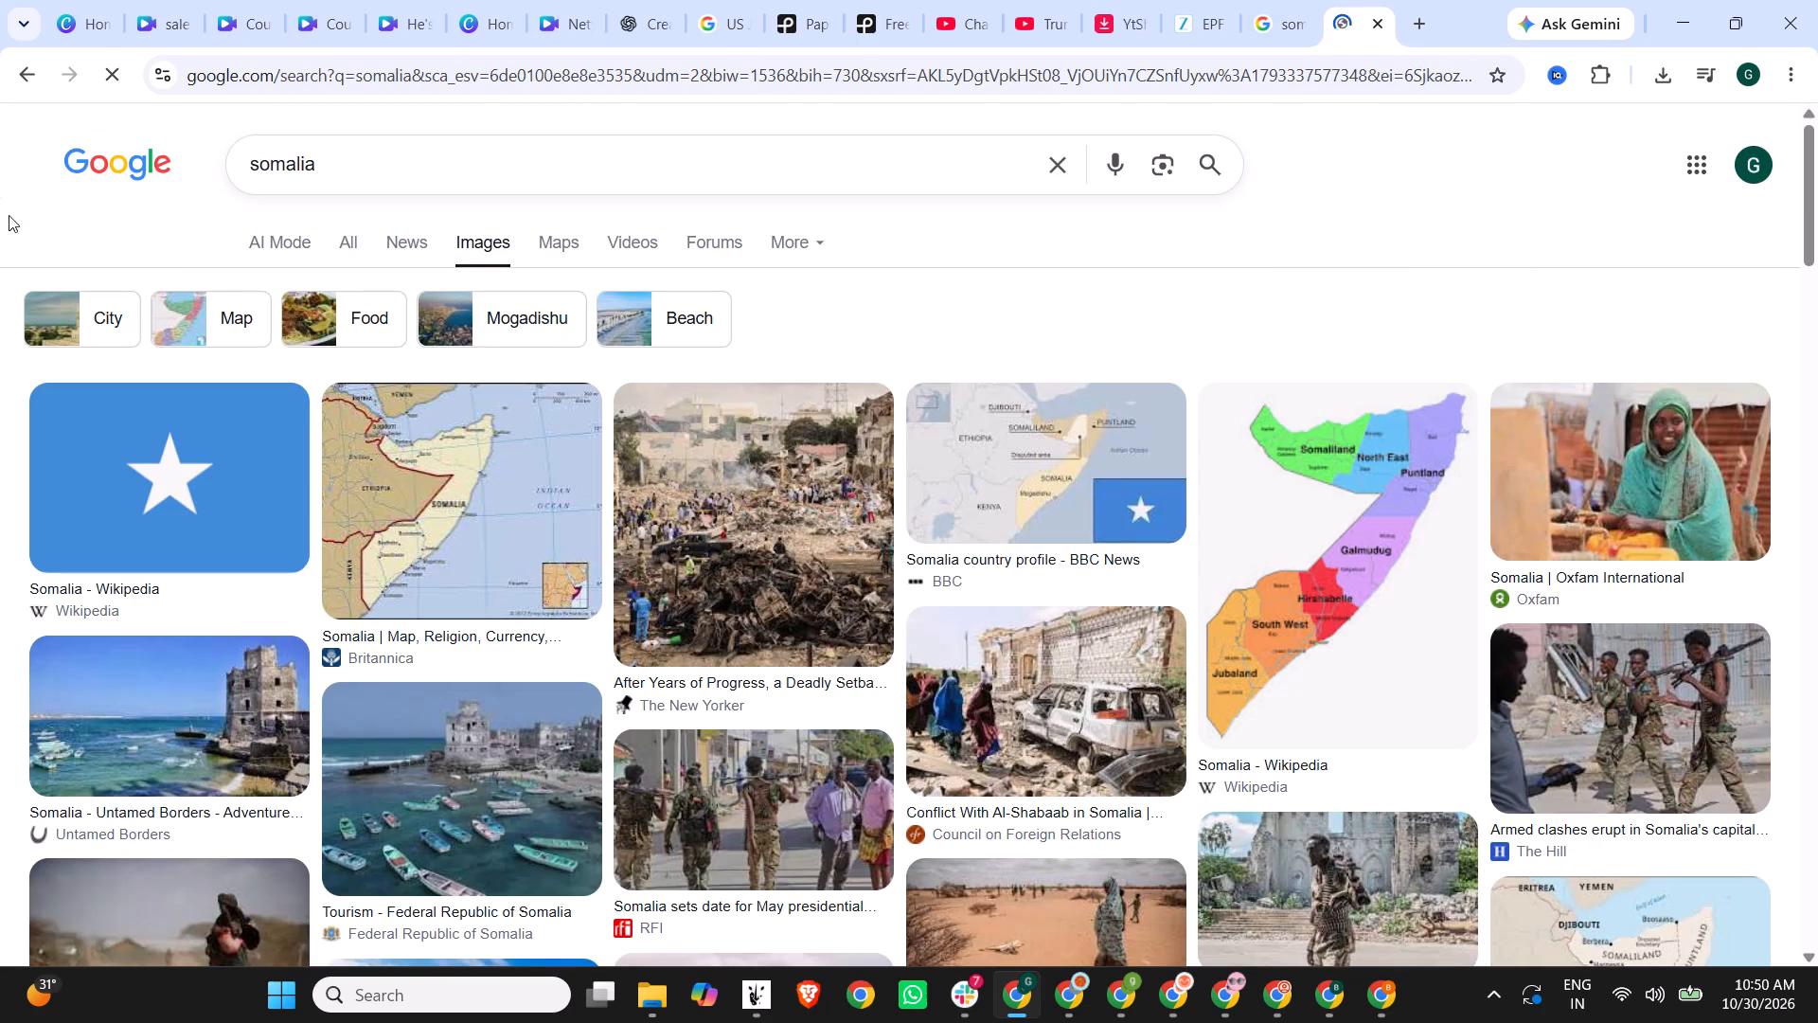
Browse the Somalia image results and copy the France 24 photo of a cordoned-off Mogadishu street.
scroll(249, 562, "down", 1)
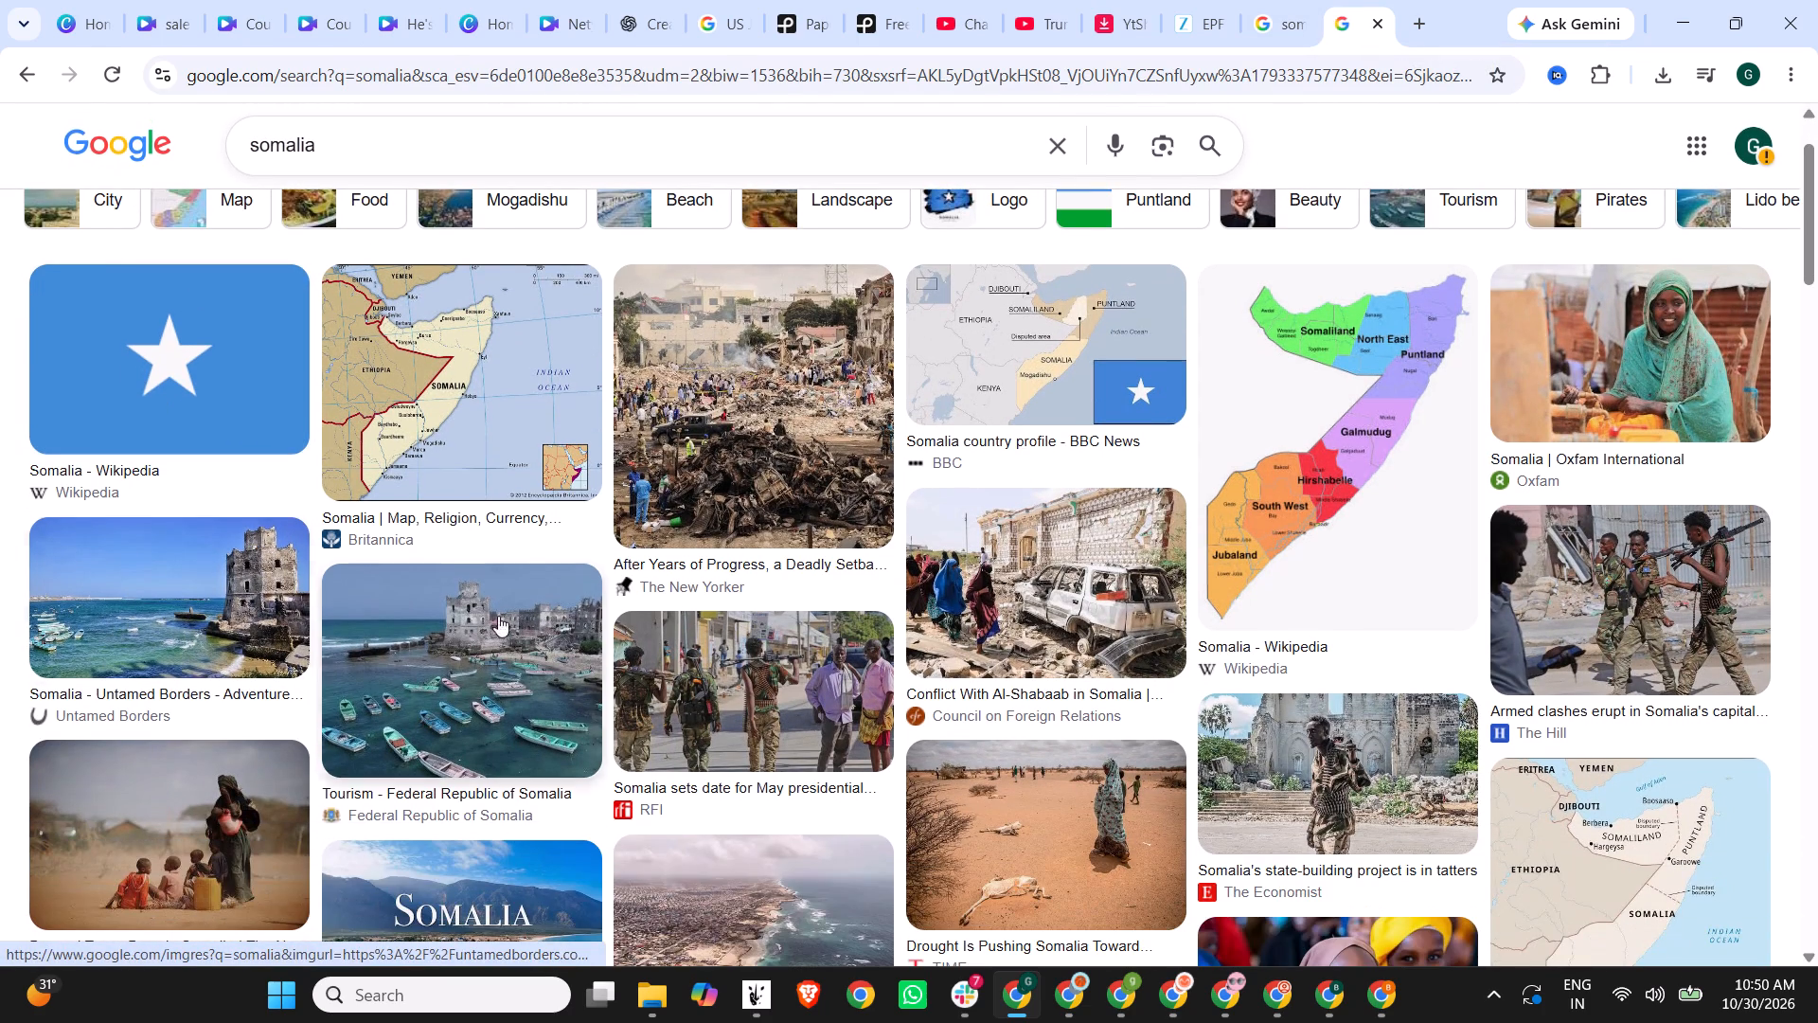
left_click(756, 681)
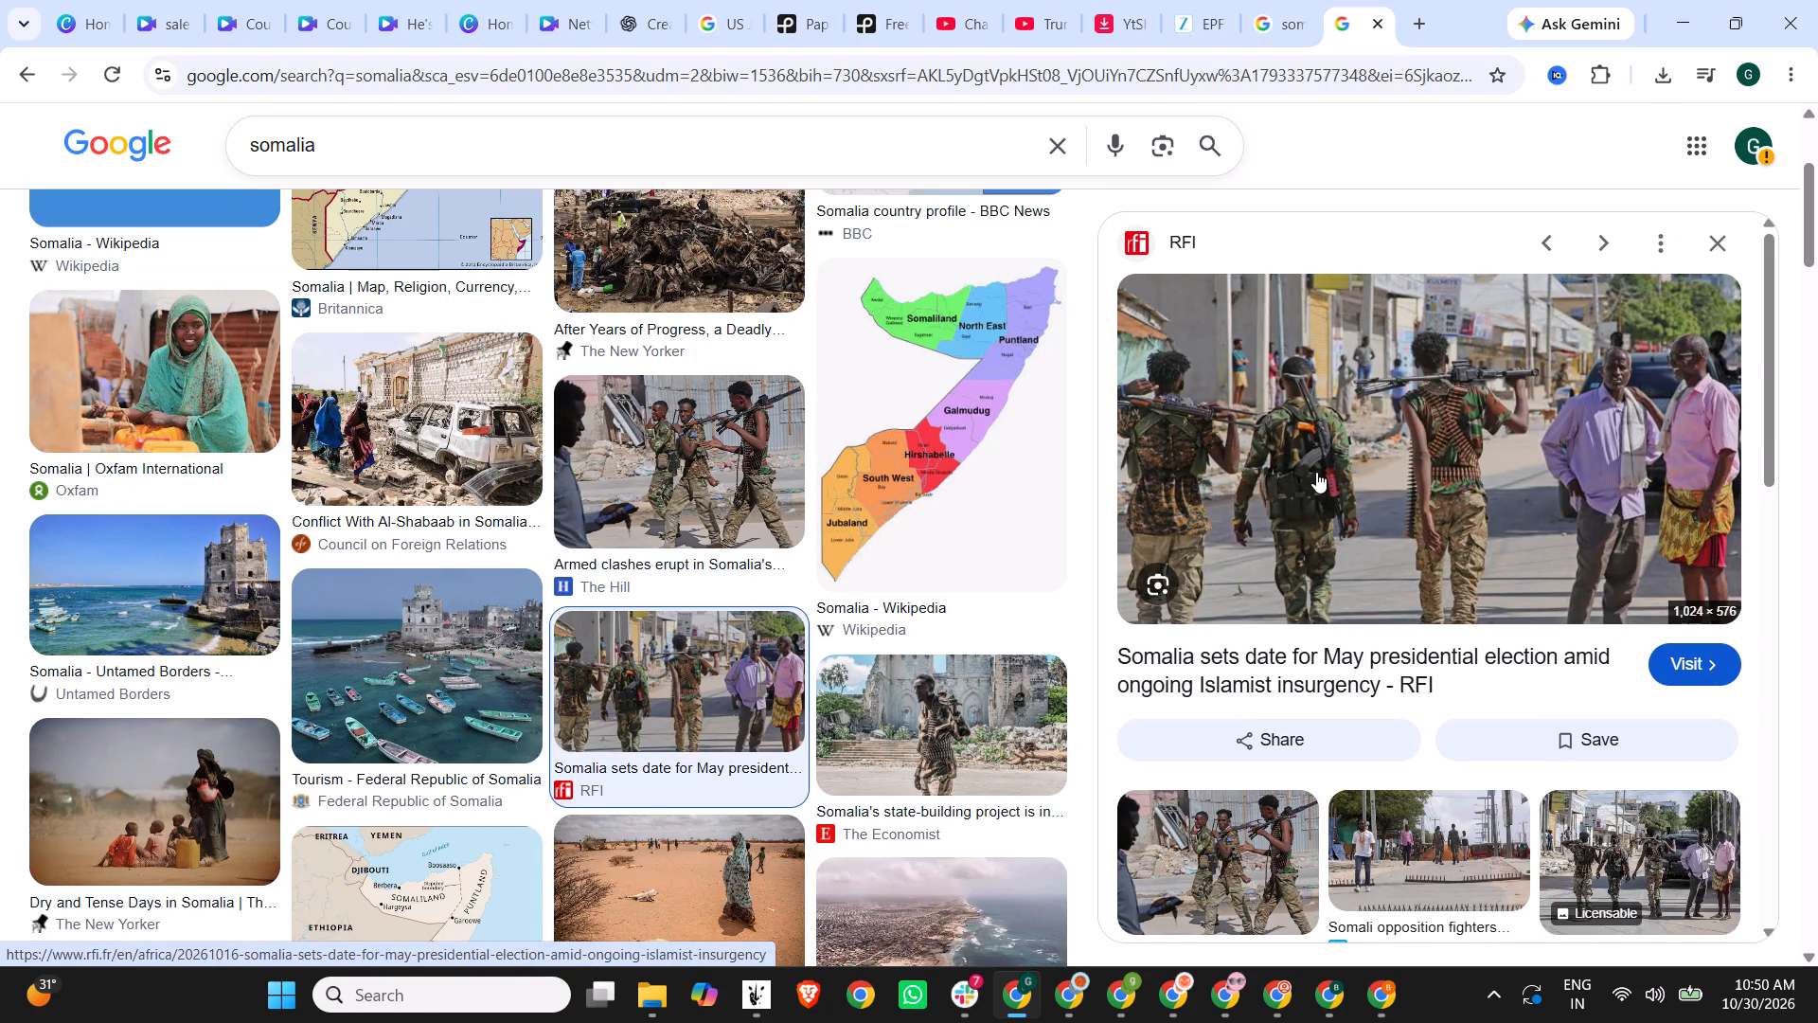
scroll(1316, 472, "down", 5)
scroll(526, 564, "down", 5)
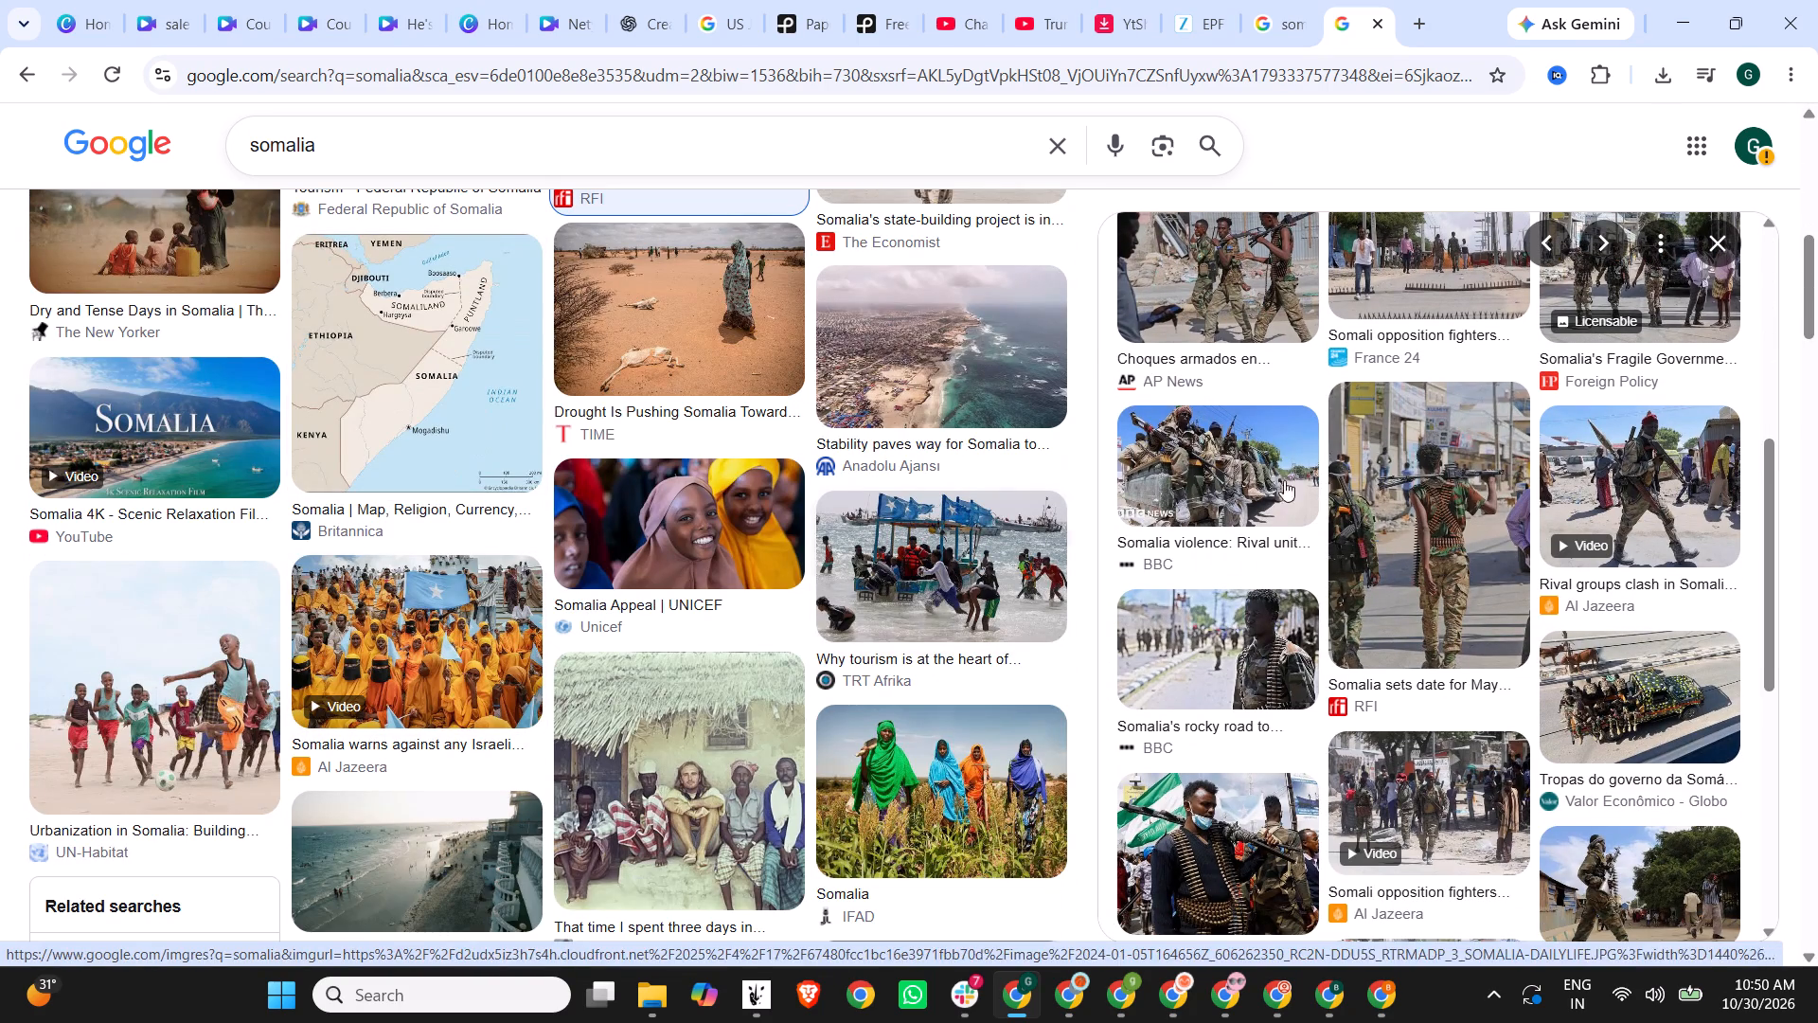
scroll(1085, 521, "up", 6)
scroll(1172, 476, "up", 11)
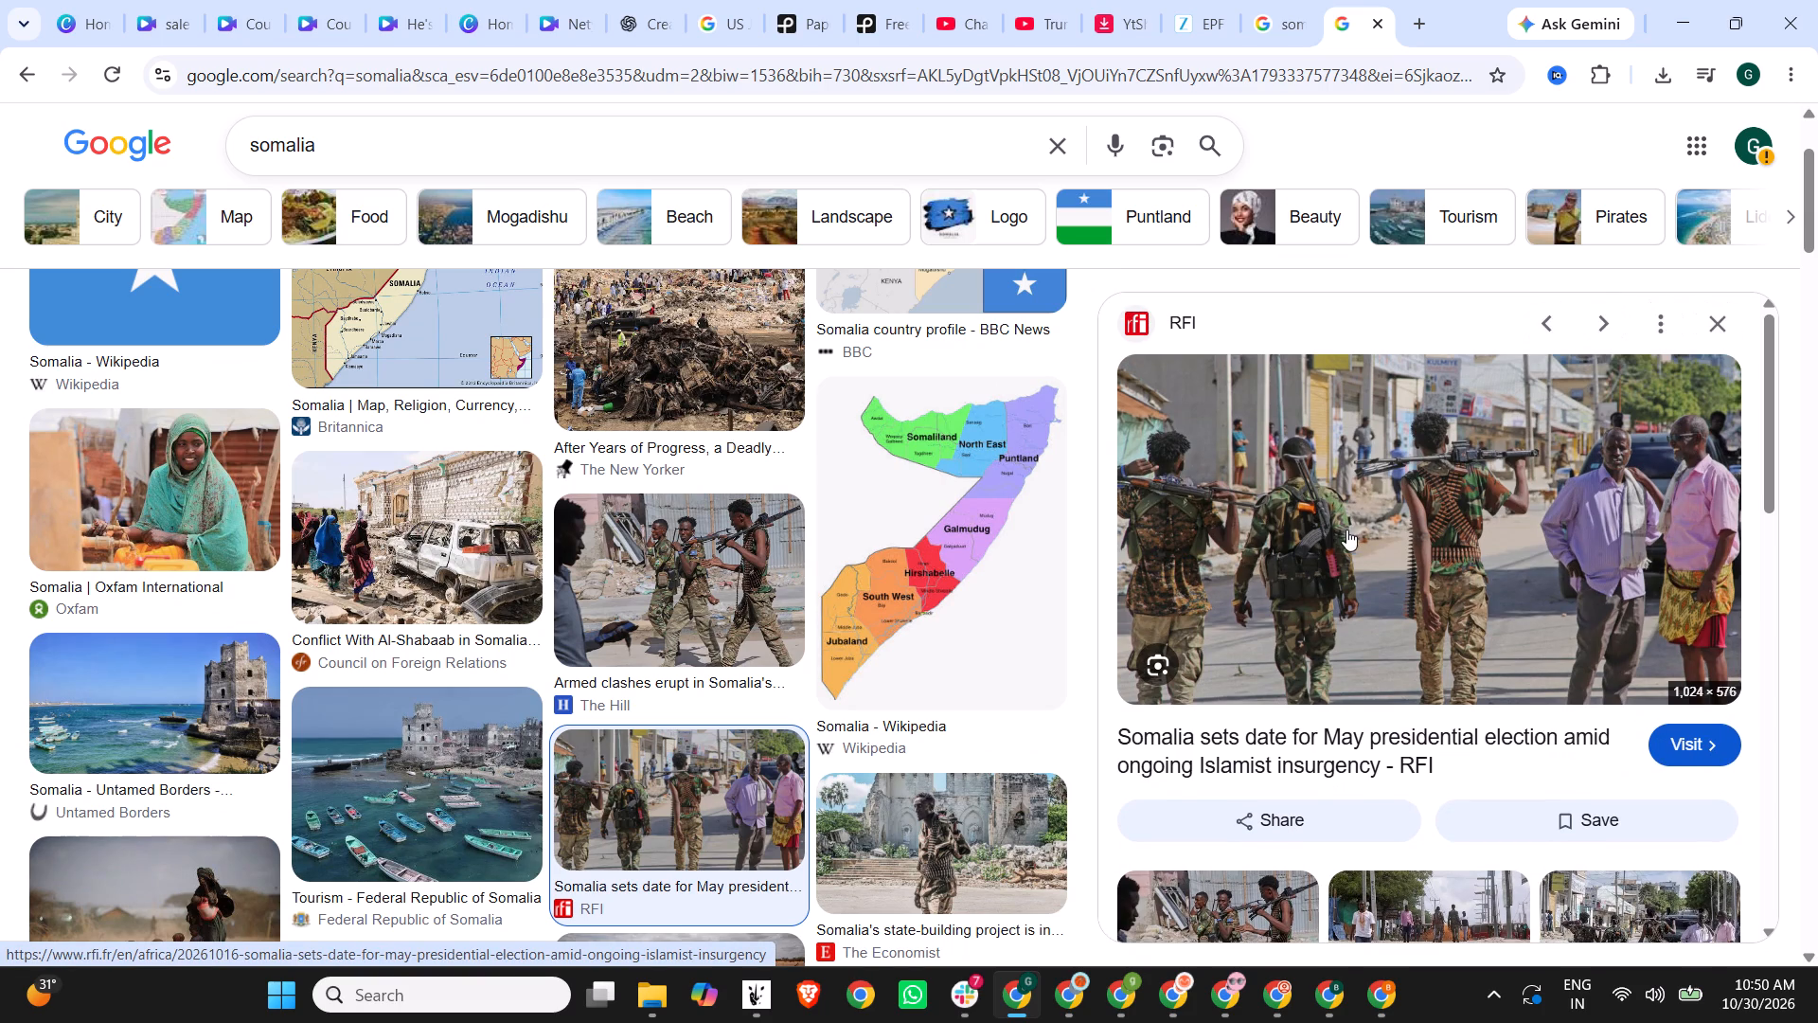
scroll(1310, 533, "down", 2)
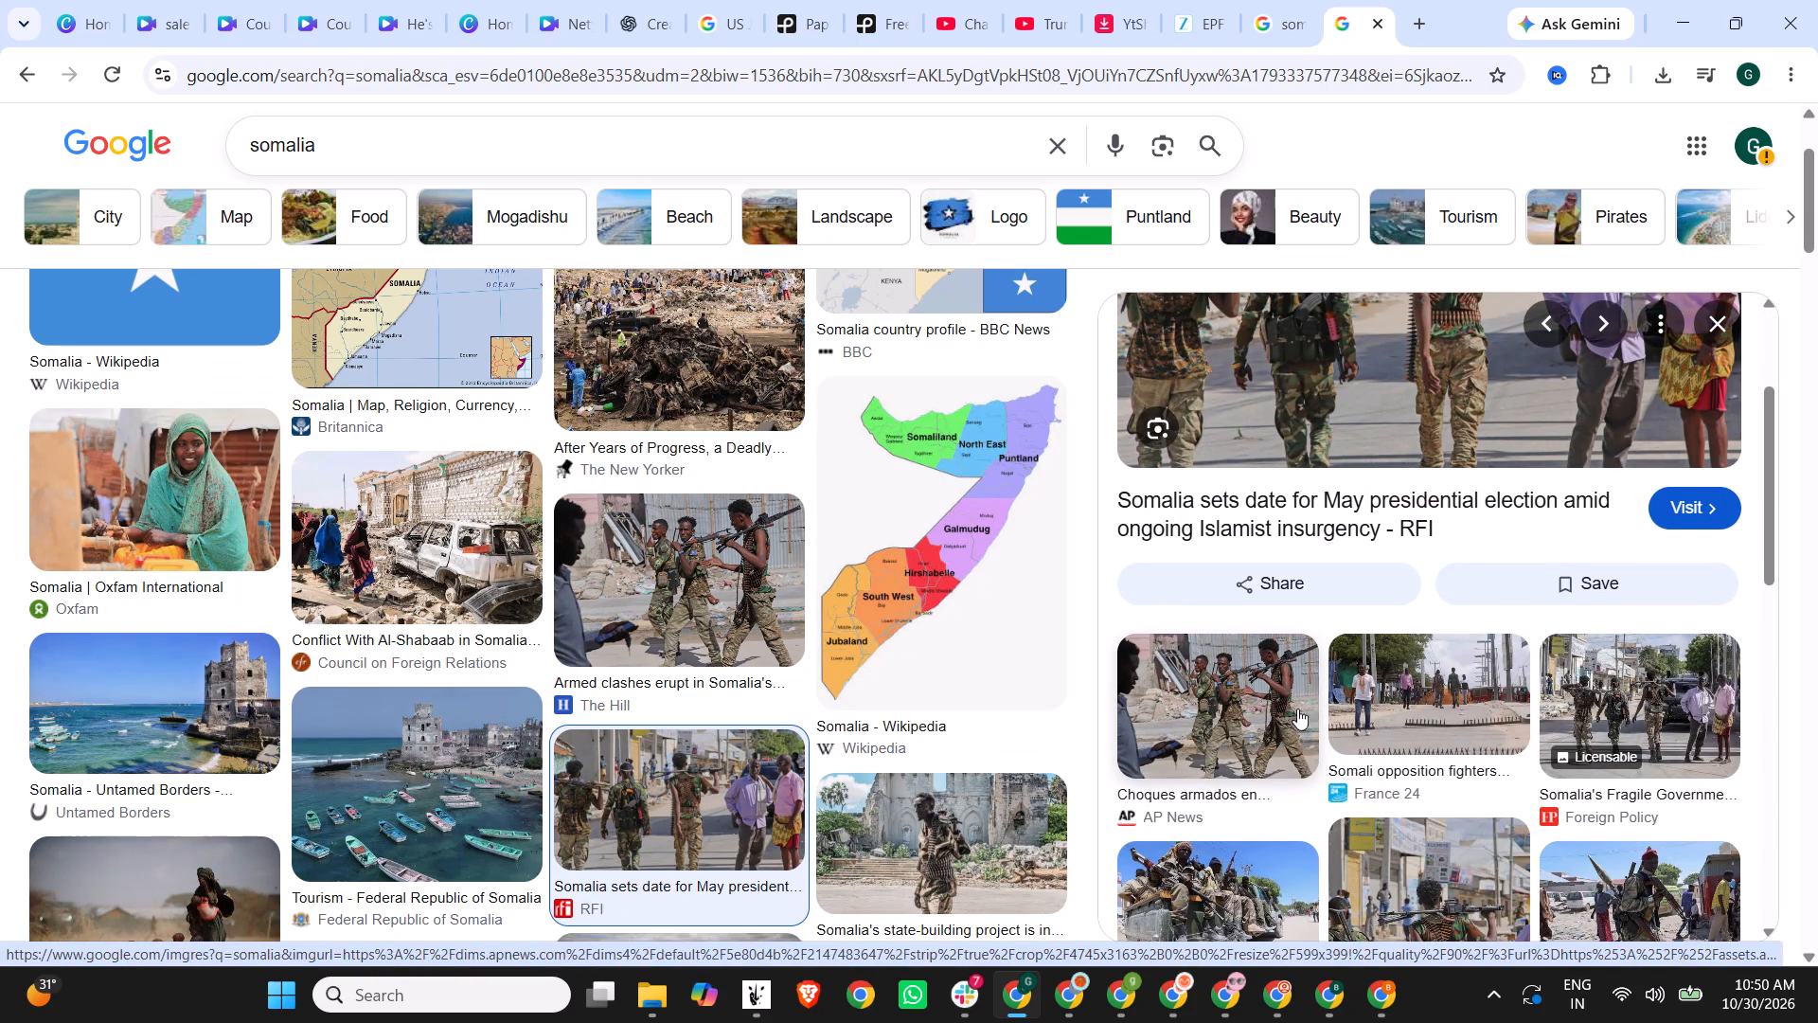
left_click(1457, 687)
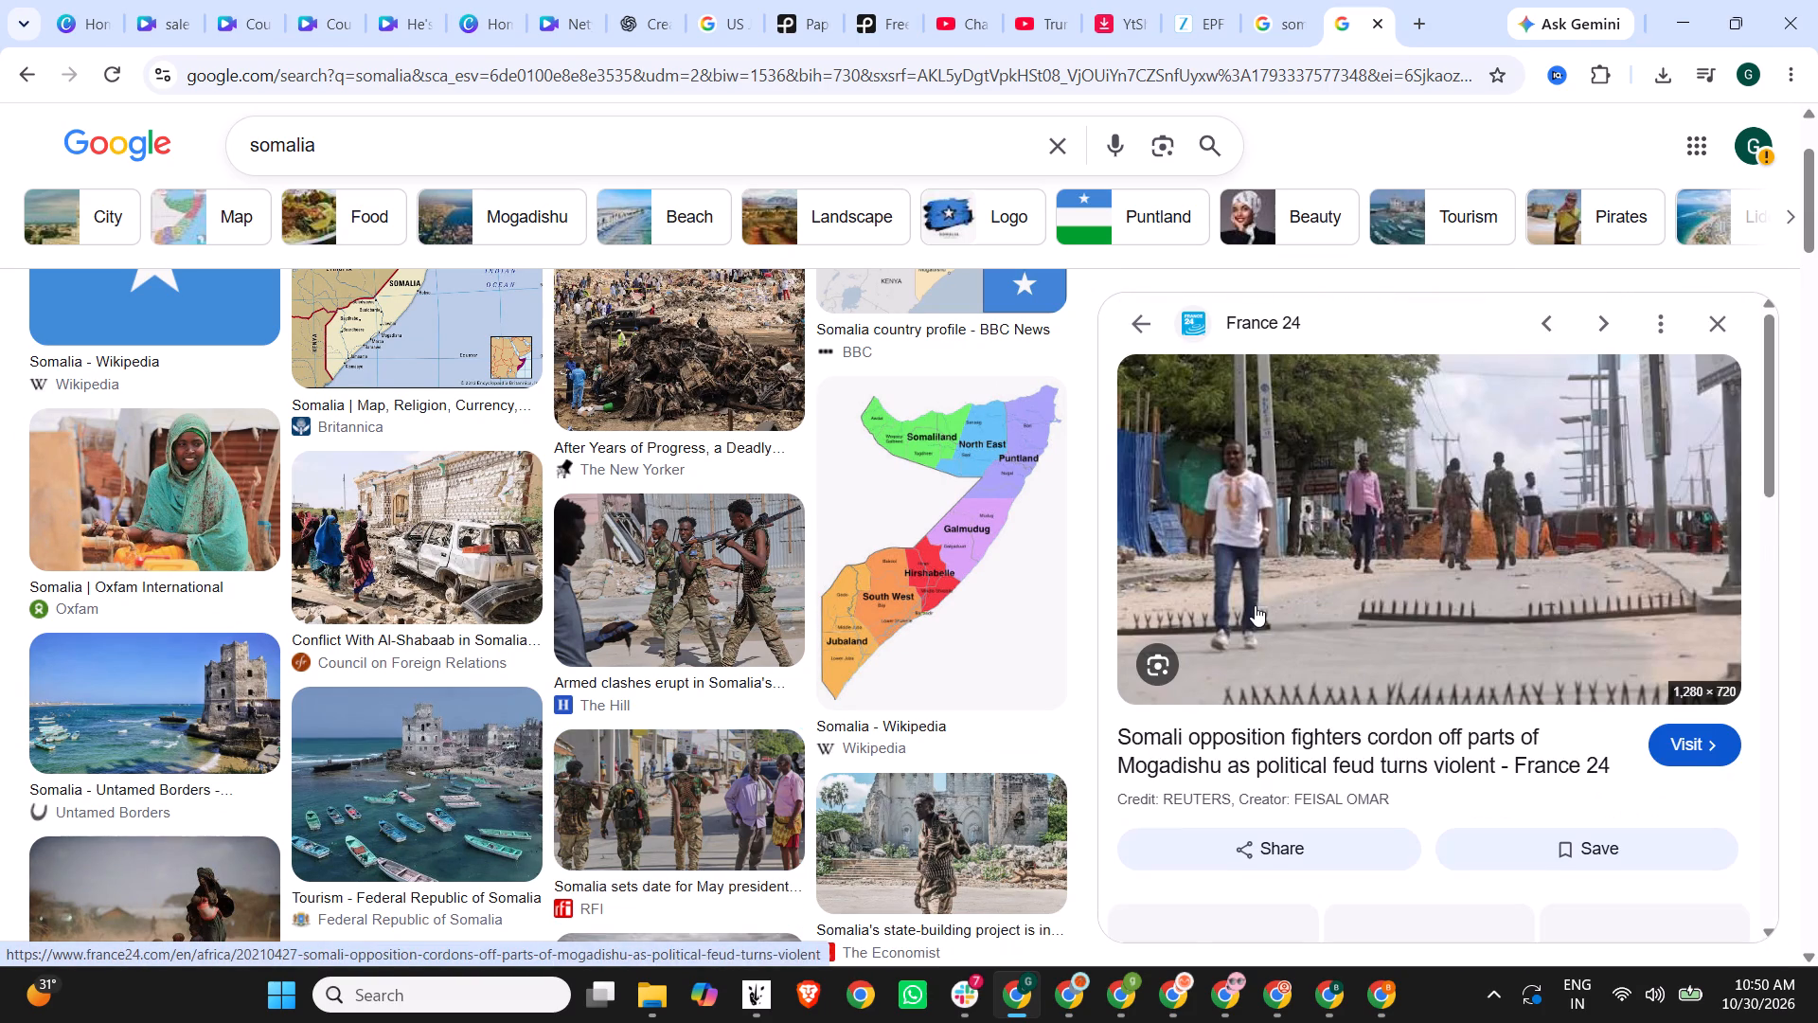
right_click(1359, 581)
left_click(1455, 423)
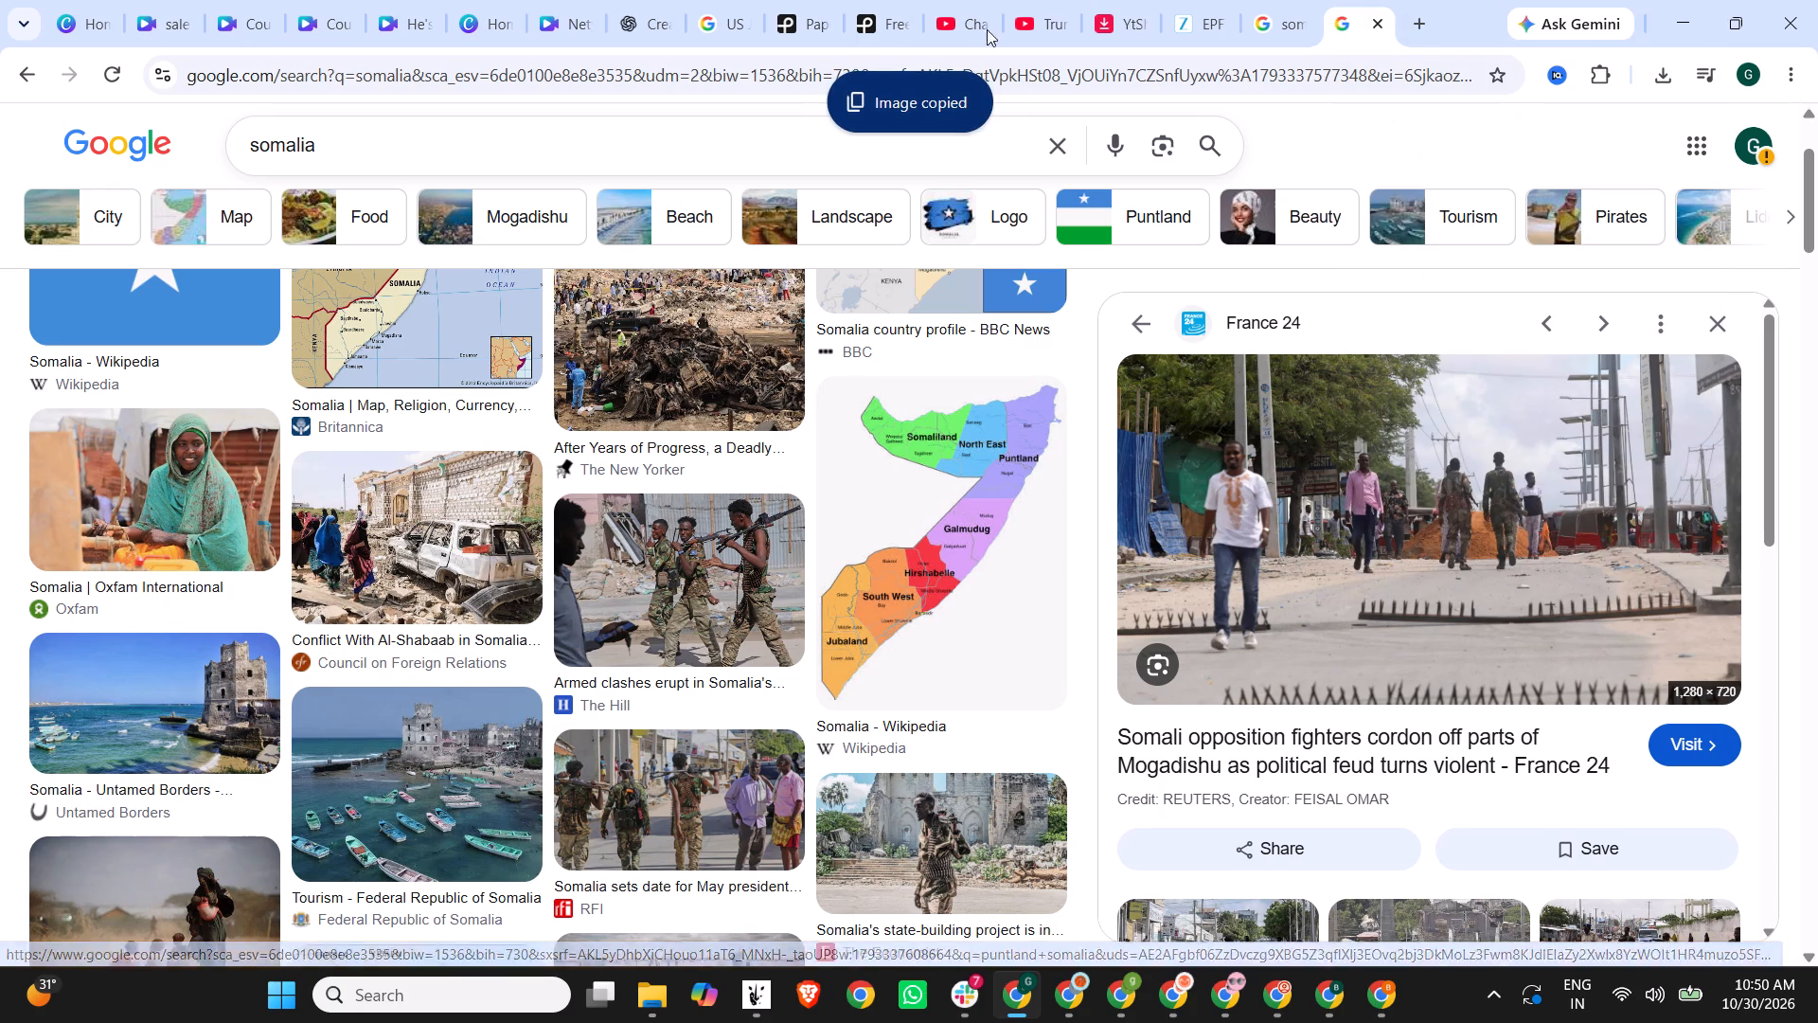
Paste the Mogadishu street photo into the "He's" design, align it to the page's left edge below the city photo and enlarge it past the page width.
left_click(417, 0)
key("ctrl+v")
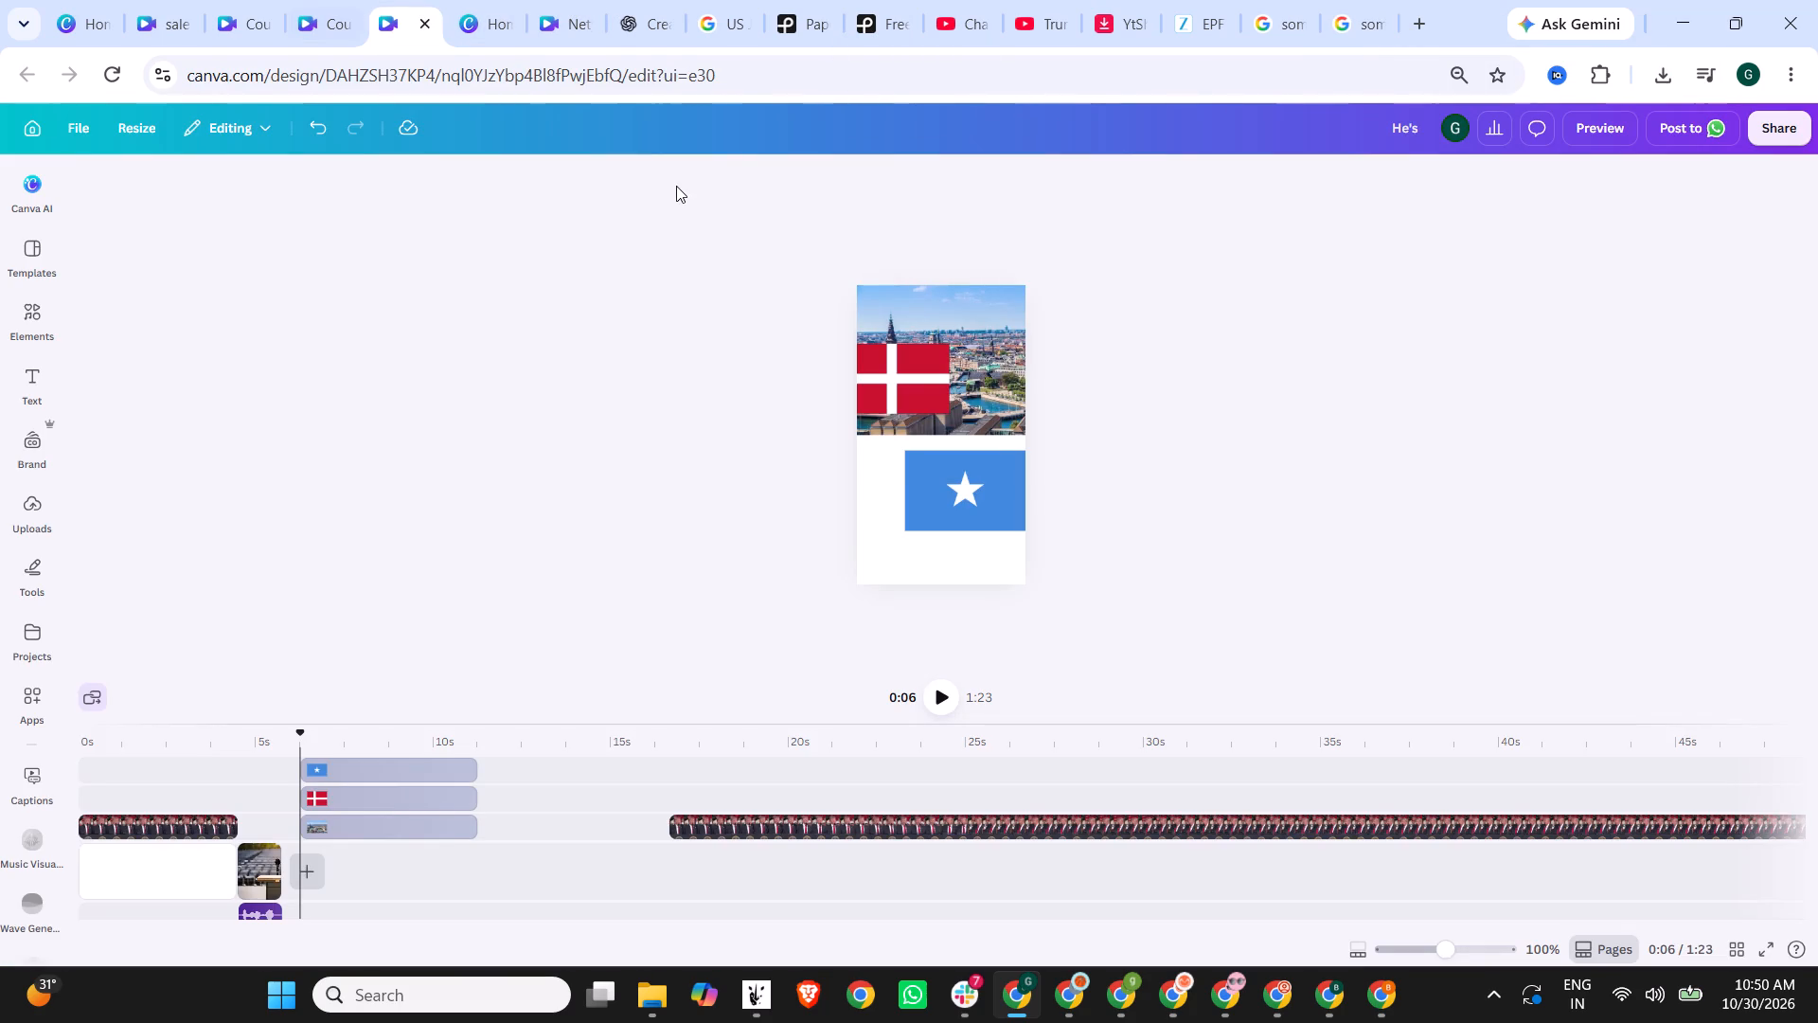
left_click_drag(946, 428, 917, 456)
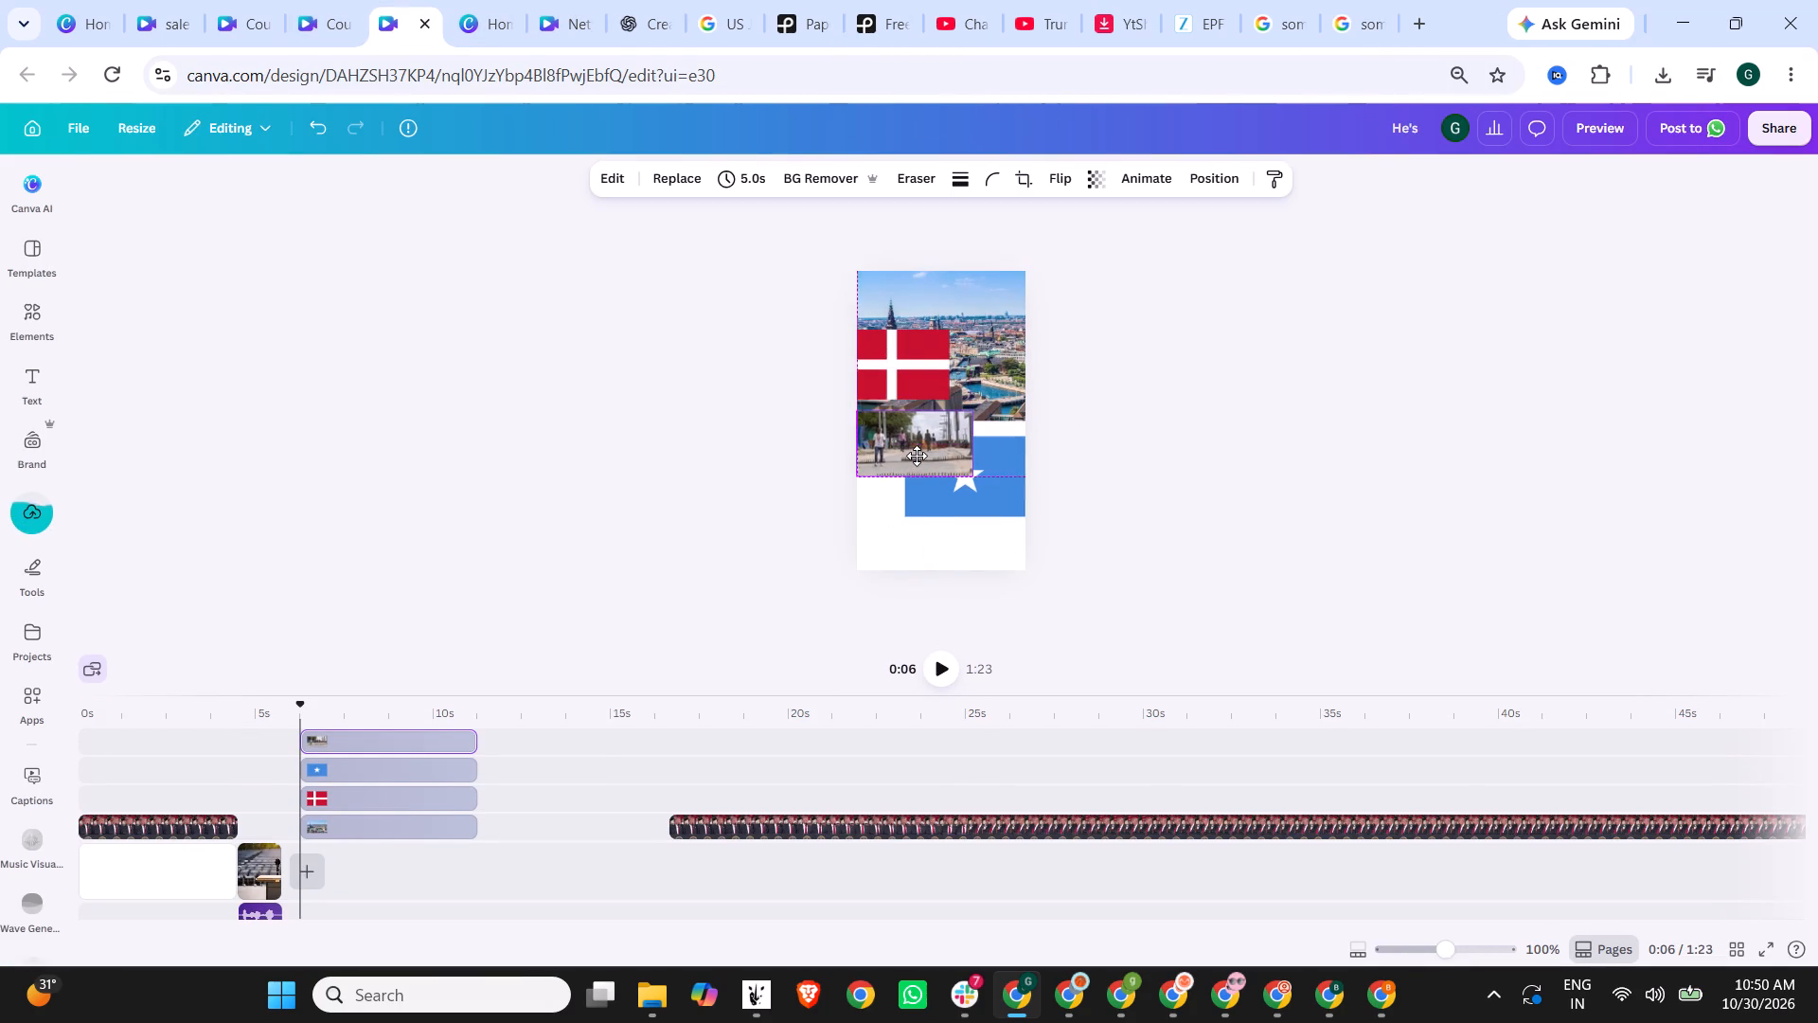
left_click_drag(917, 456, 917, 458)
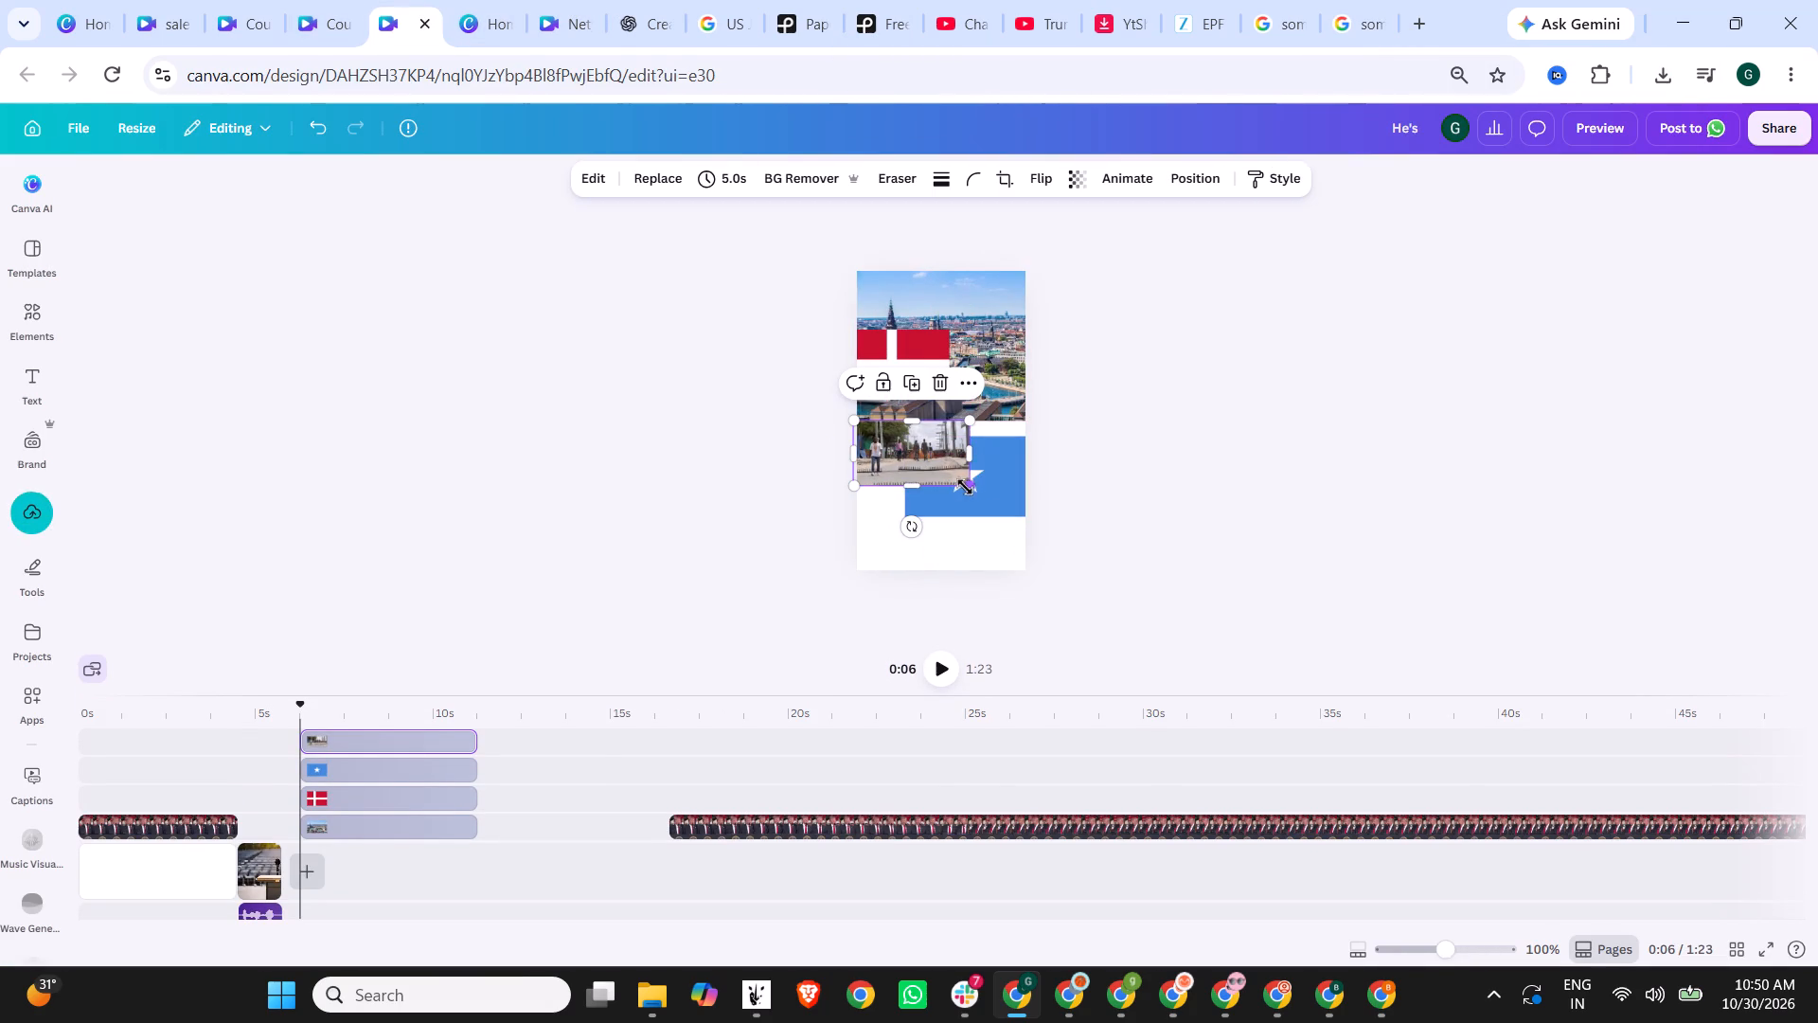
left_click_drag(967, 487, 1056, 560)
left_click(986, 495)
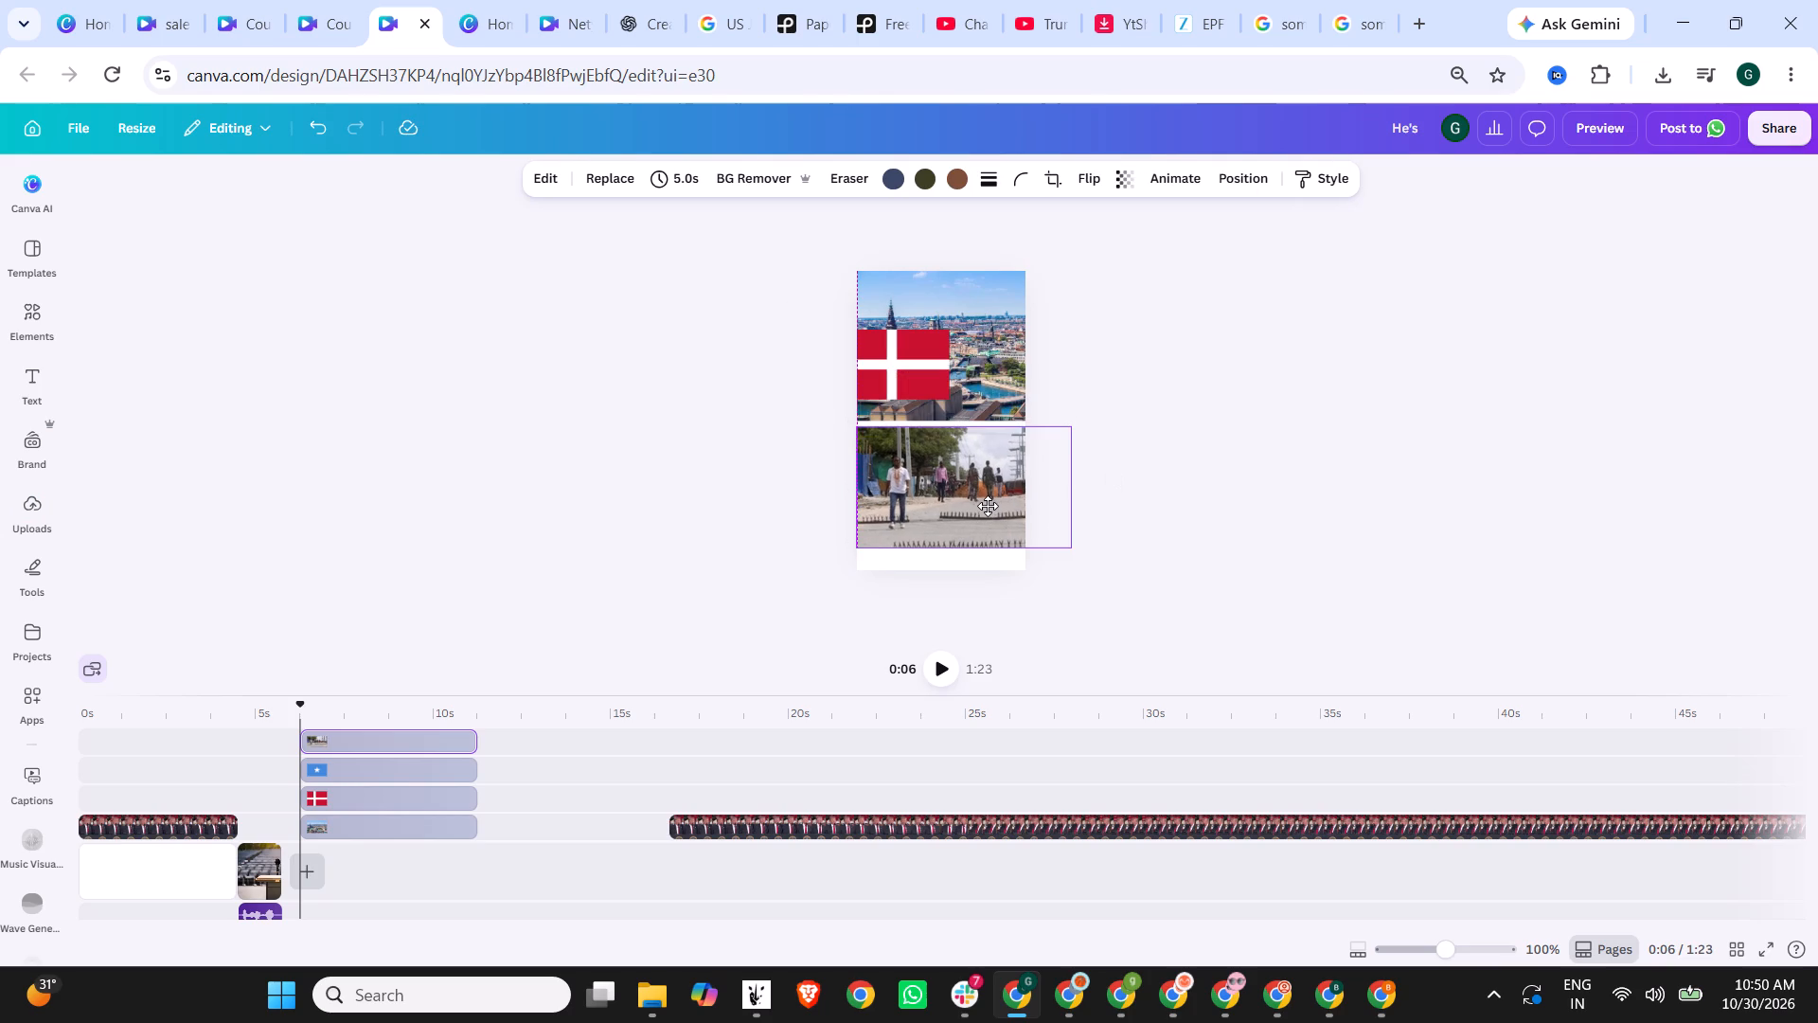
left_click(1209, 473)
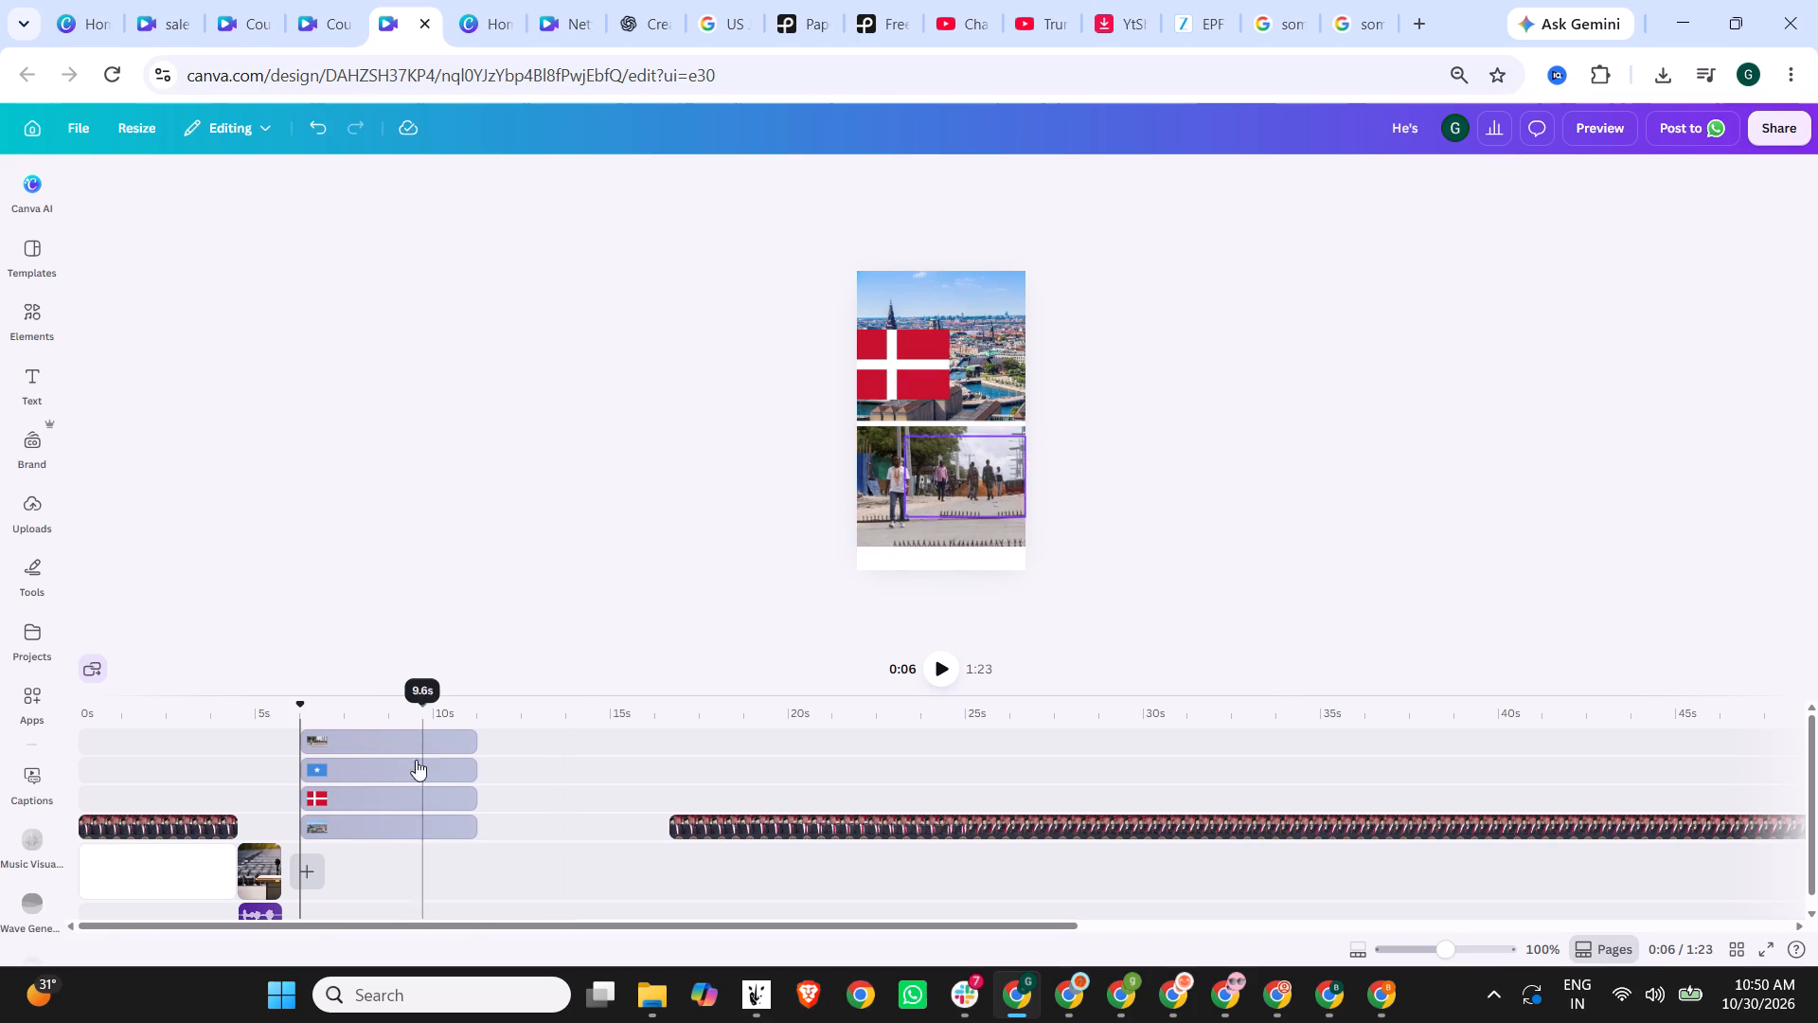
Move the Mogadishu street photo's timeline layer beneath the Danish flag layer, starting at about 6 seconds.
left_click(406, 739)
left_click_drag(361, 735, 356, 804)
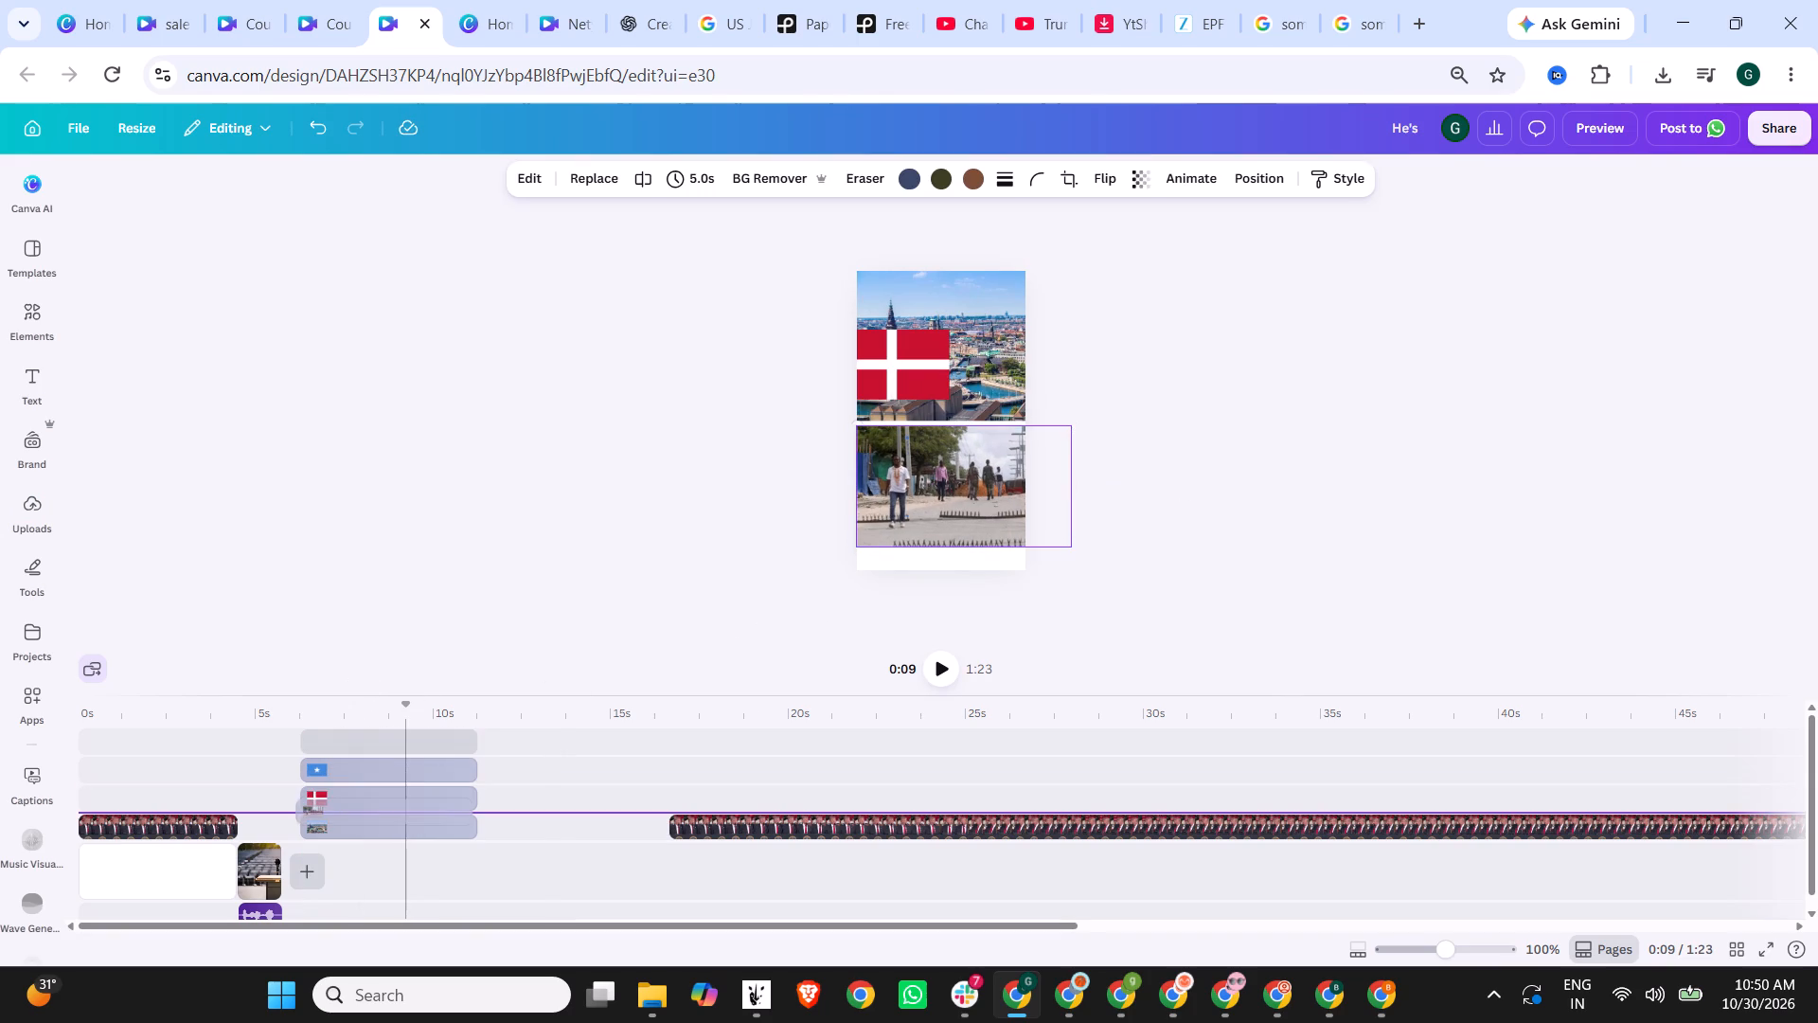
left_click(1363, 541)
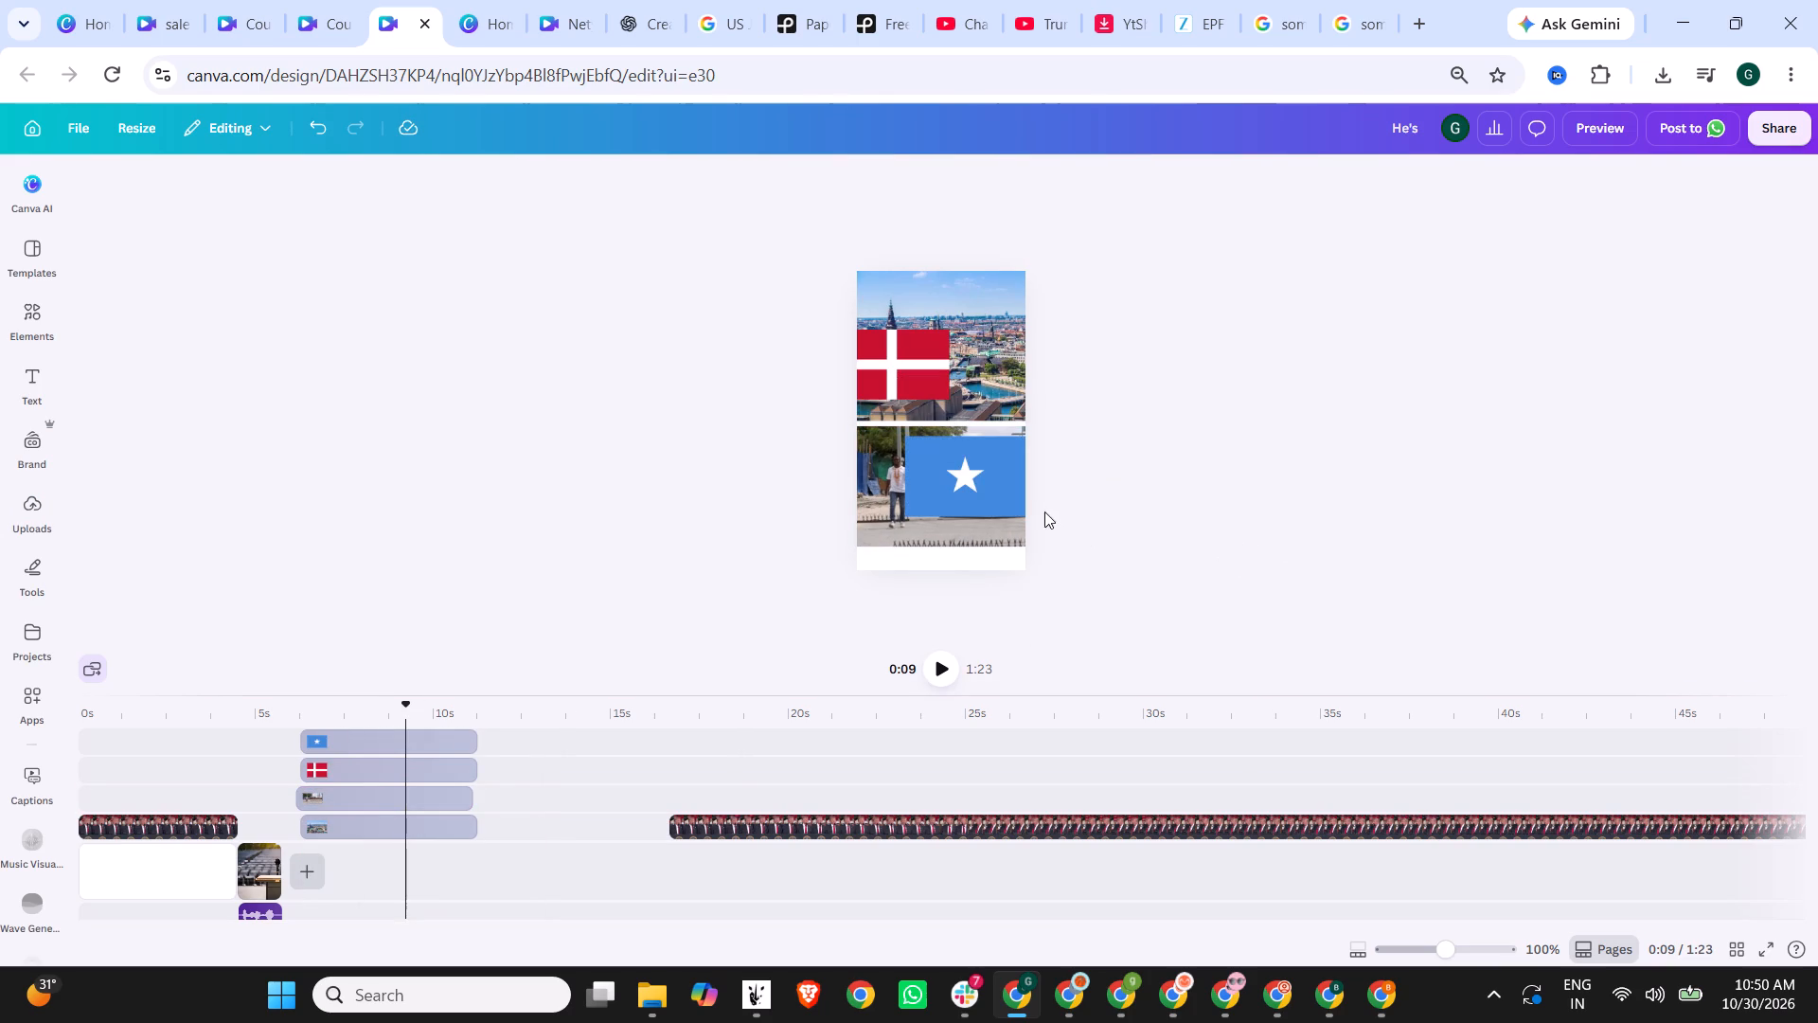
Copy The New Yorker's photo of bombing rubble from the Somalia image results.
left_click(879, 517)
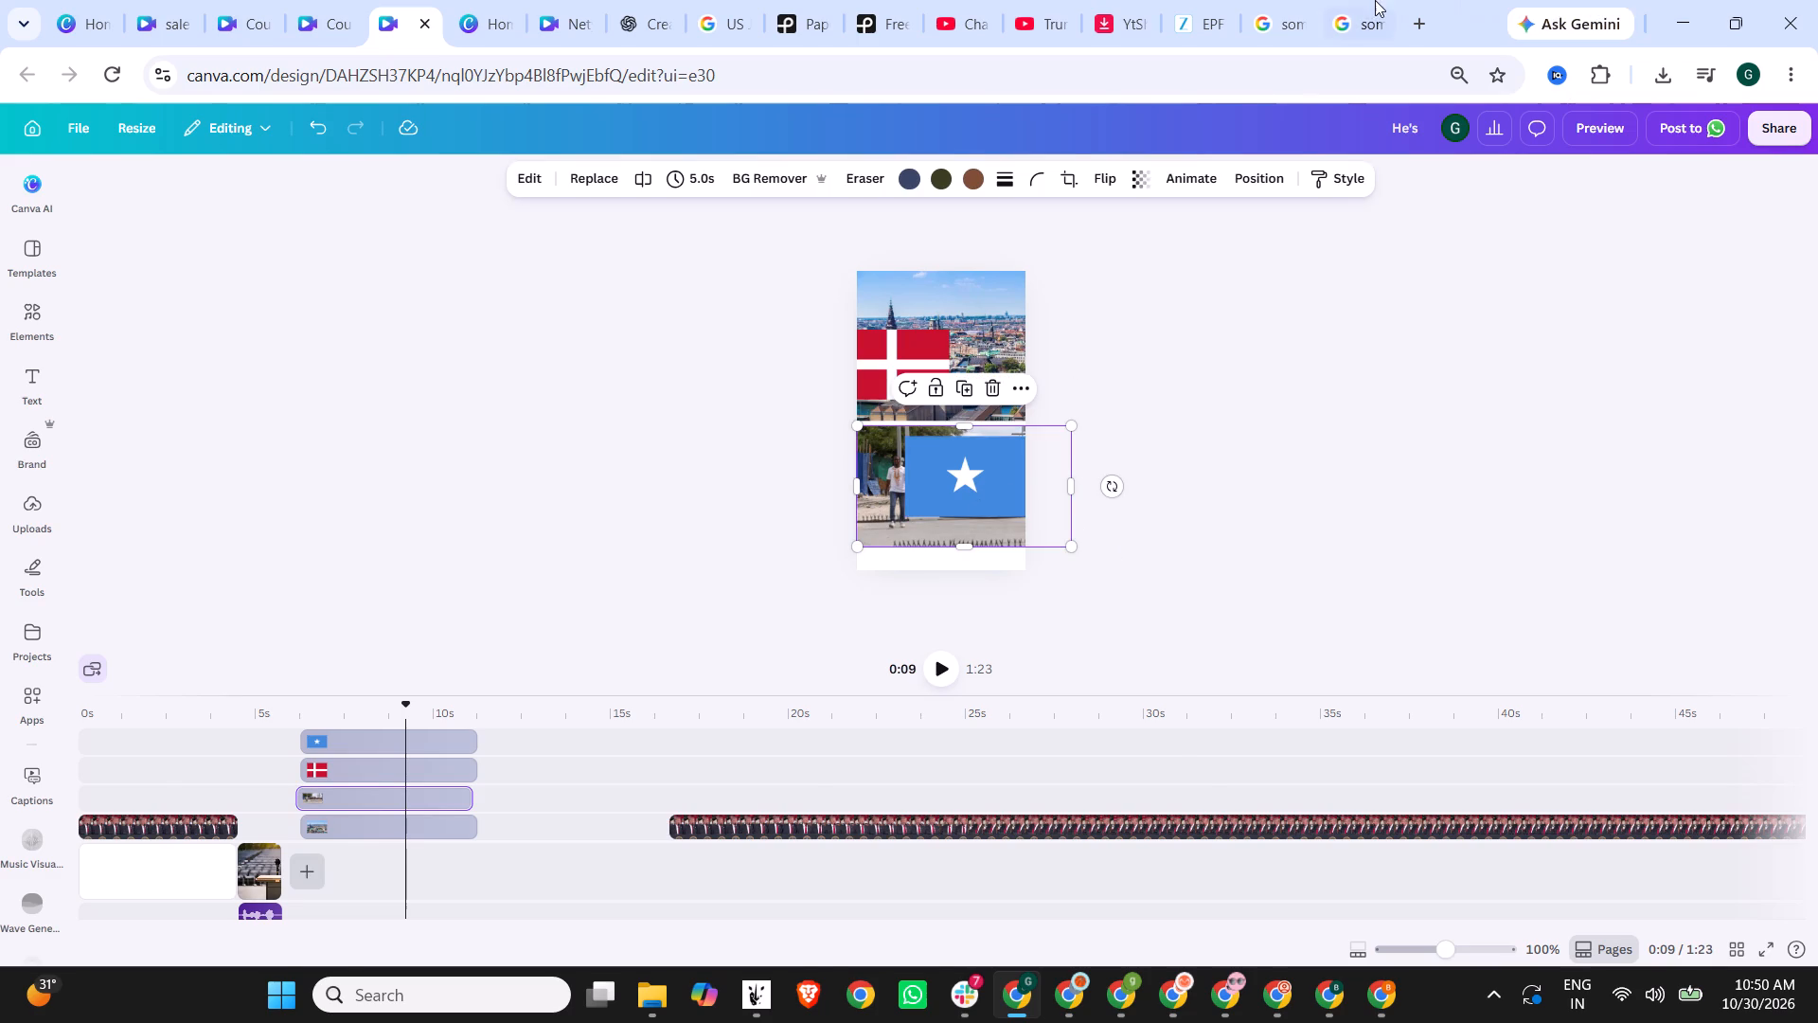
left_click(1375, 0)
left_click(709, 377)
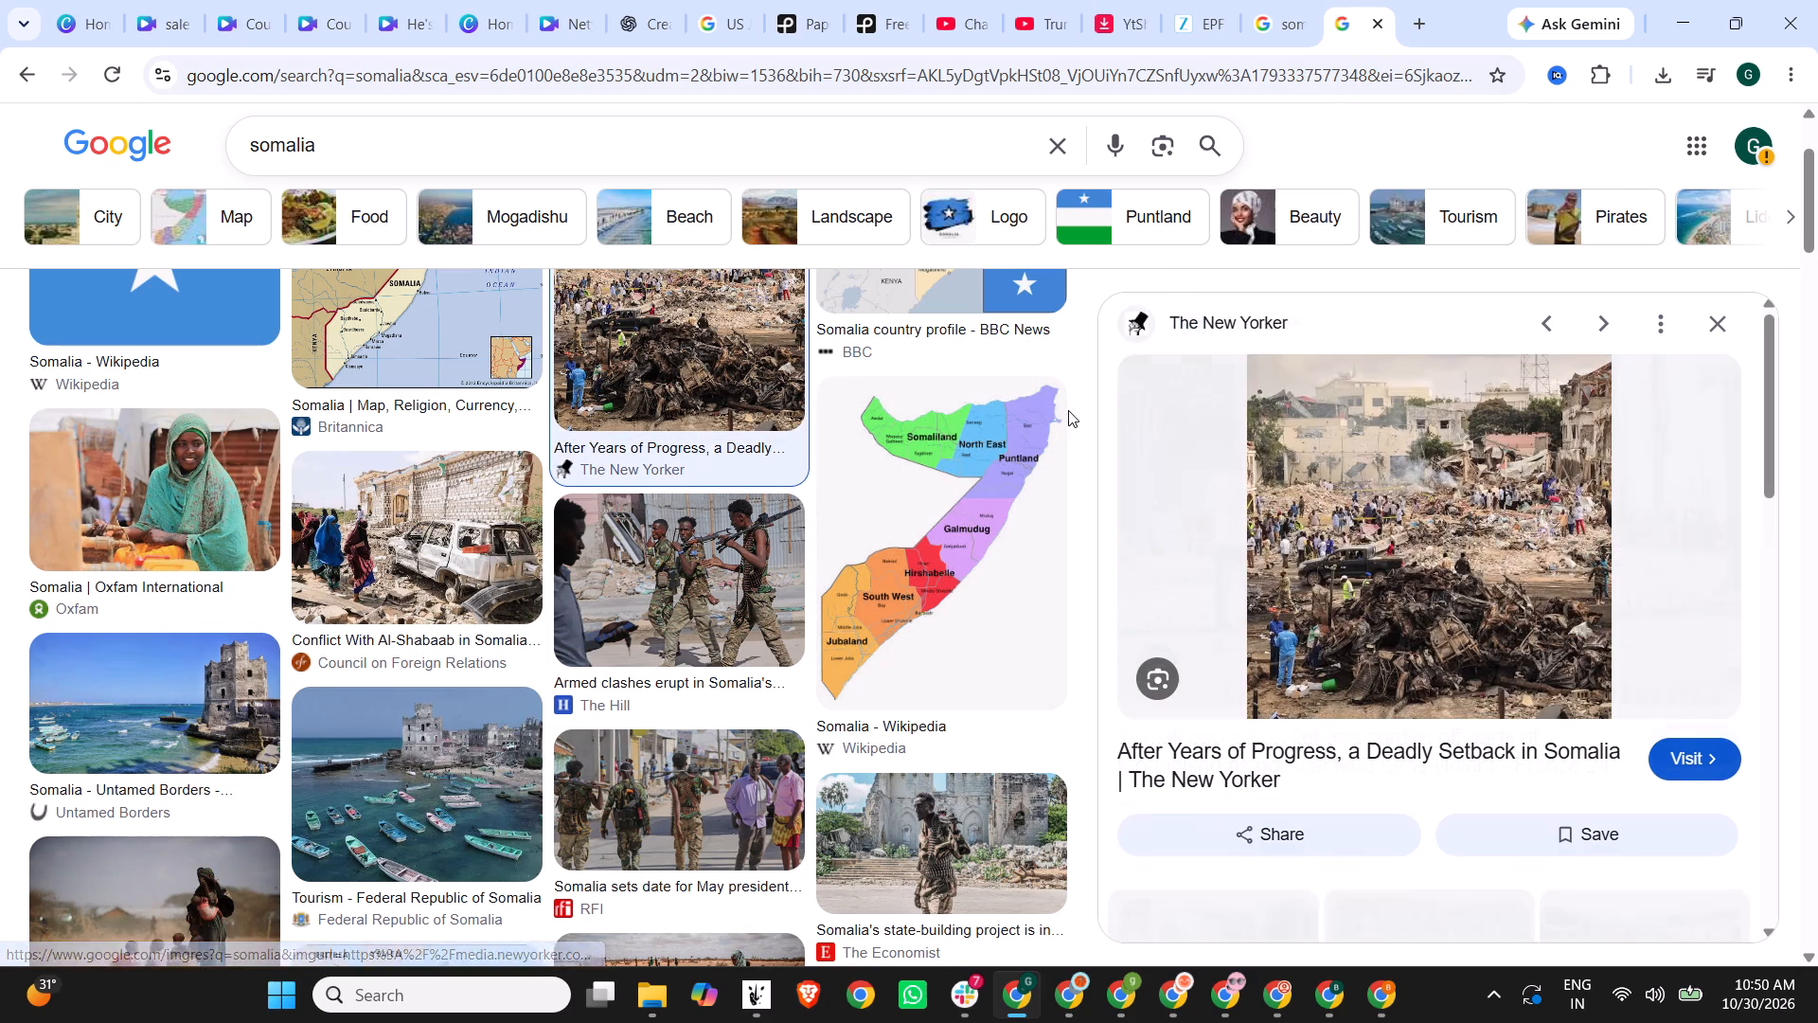
right_click(1392, 529)
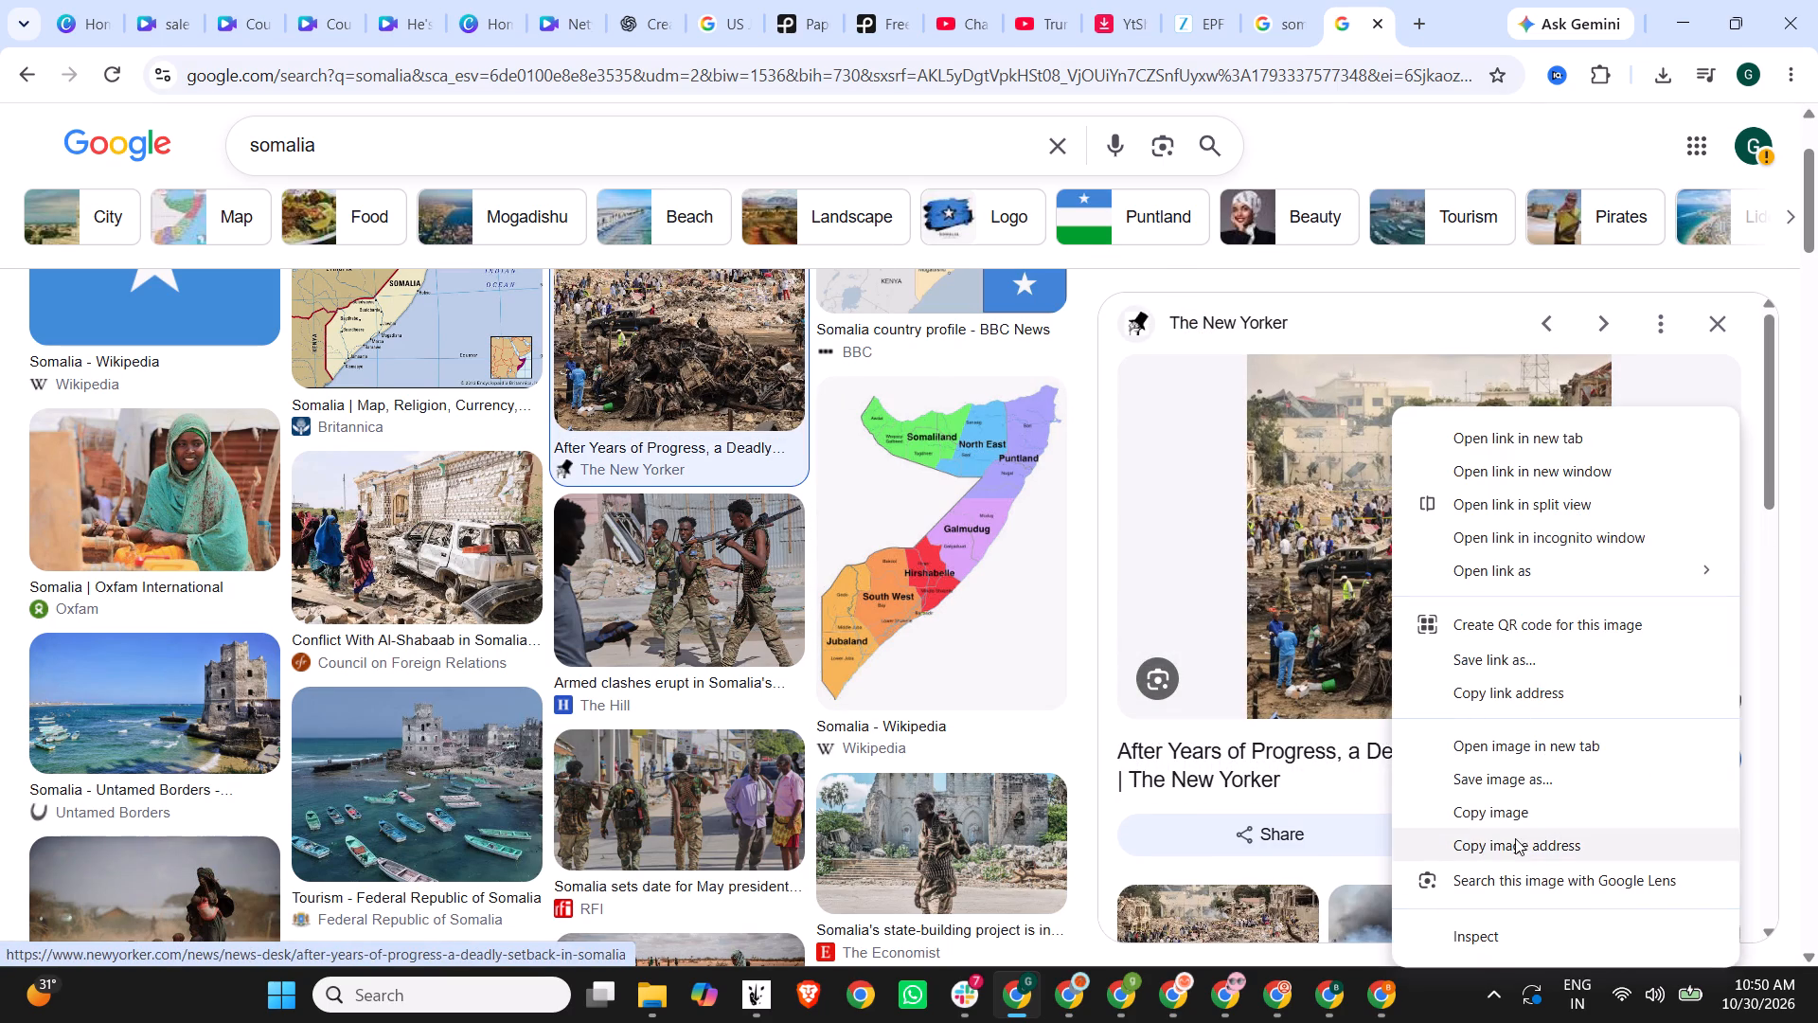
left_click(1517, 817)
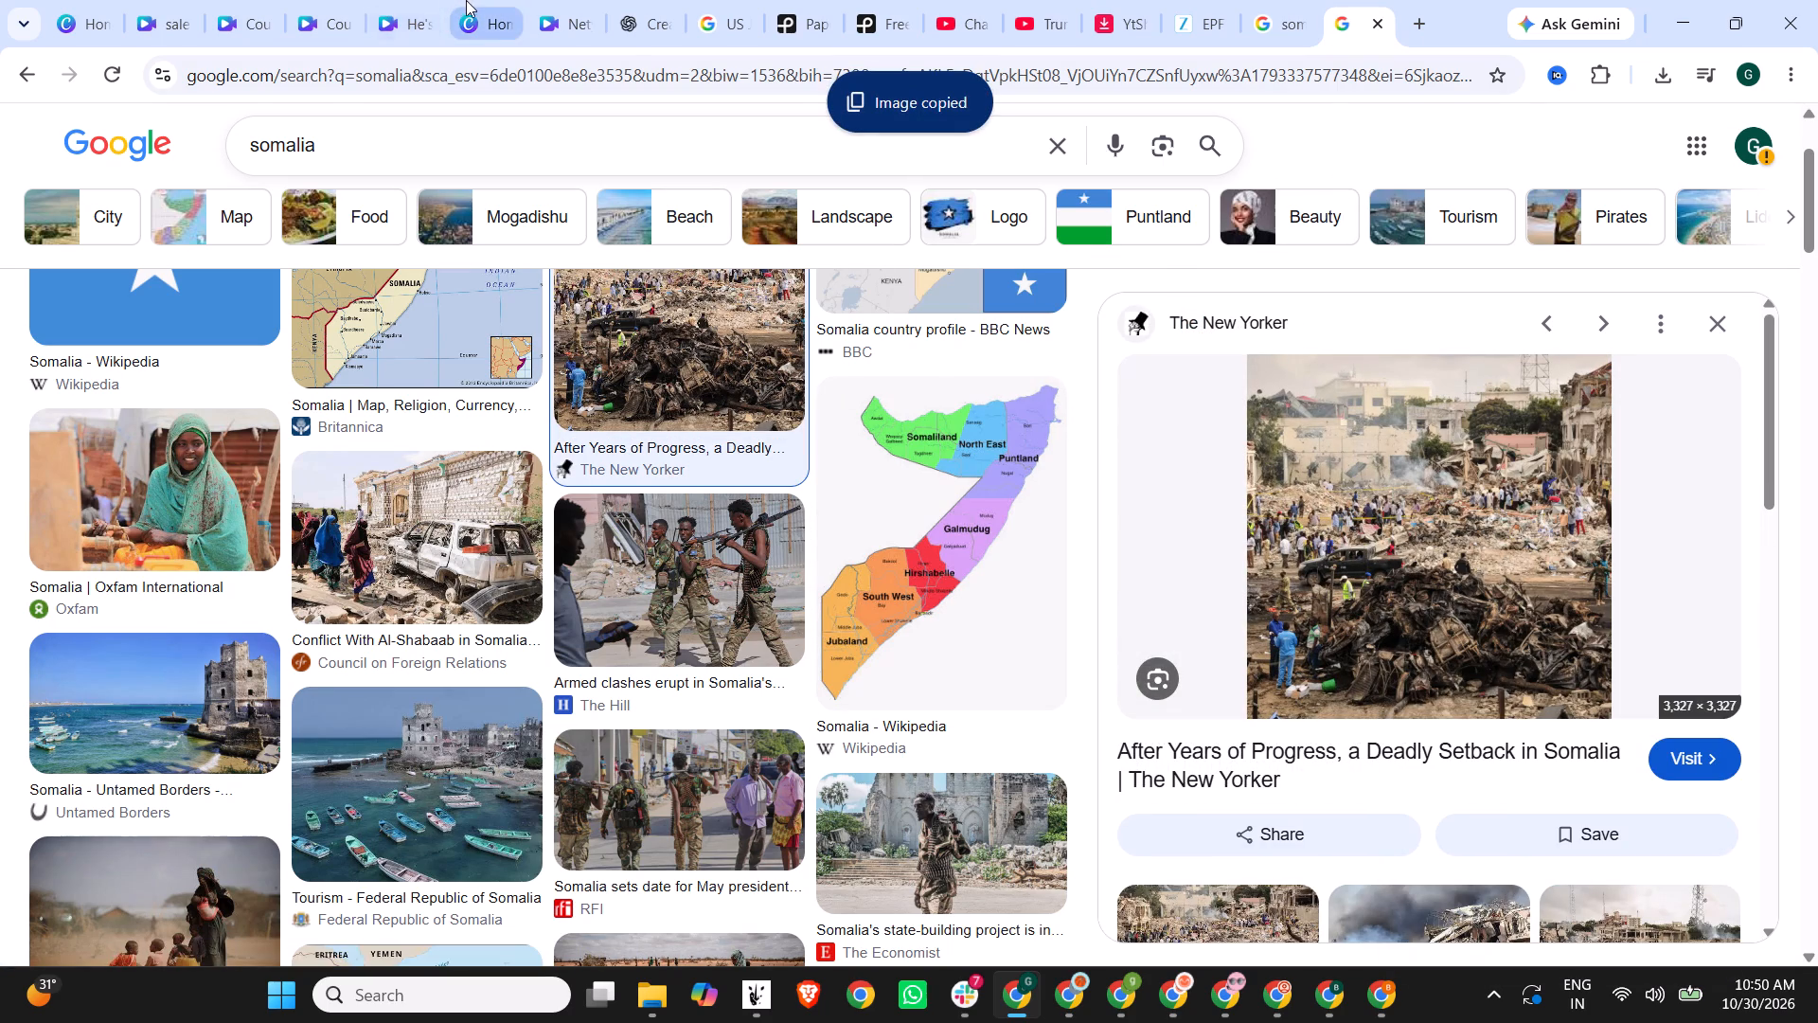
Paste the rubble photo into the "He's" design, align it to the page's left edge and enlarge it to fill the lower half.
left_click(388, 0)
key("ctrl+v")
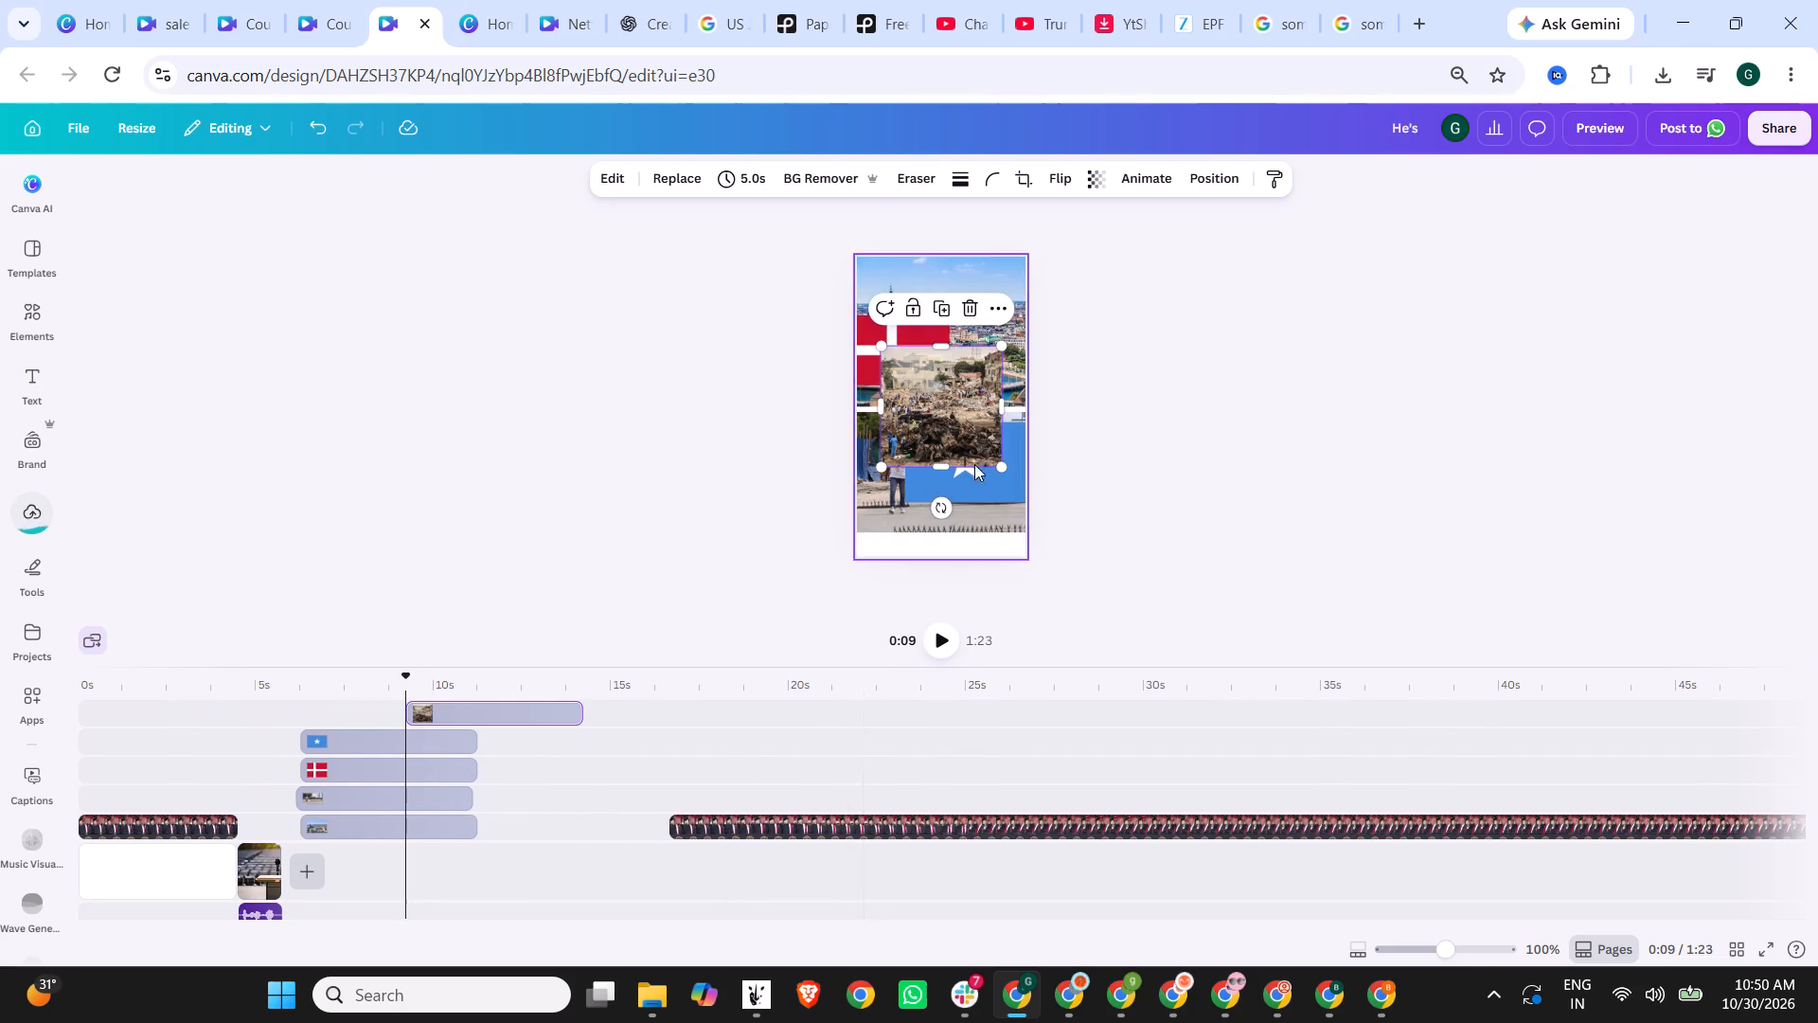
left_click_drag(928, 409, 904, 474)
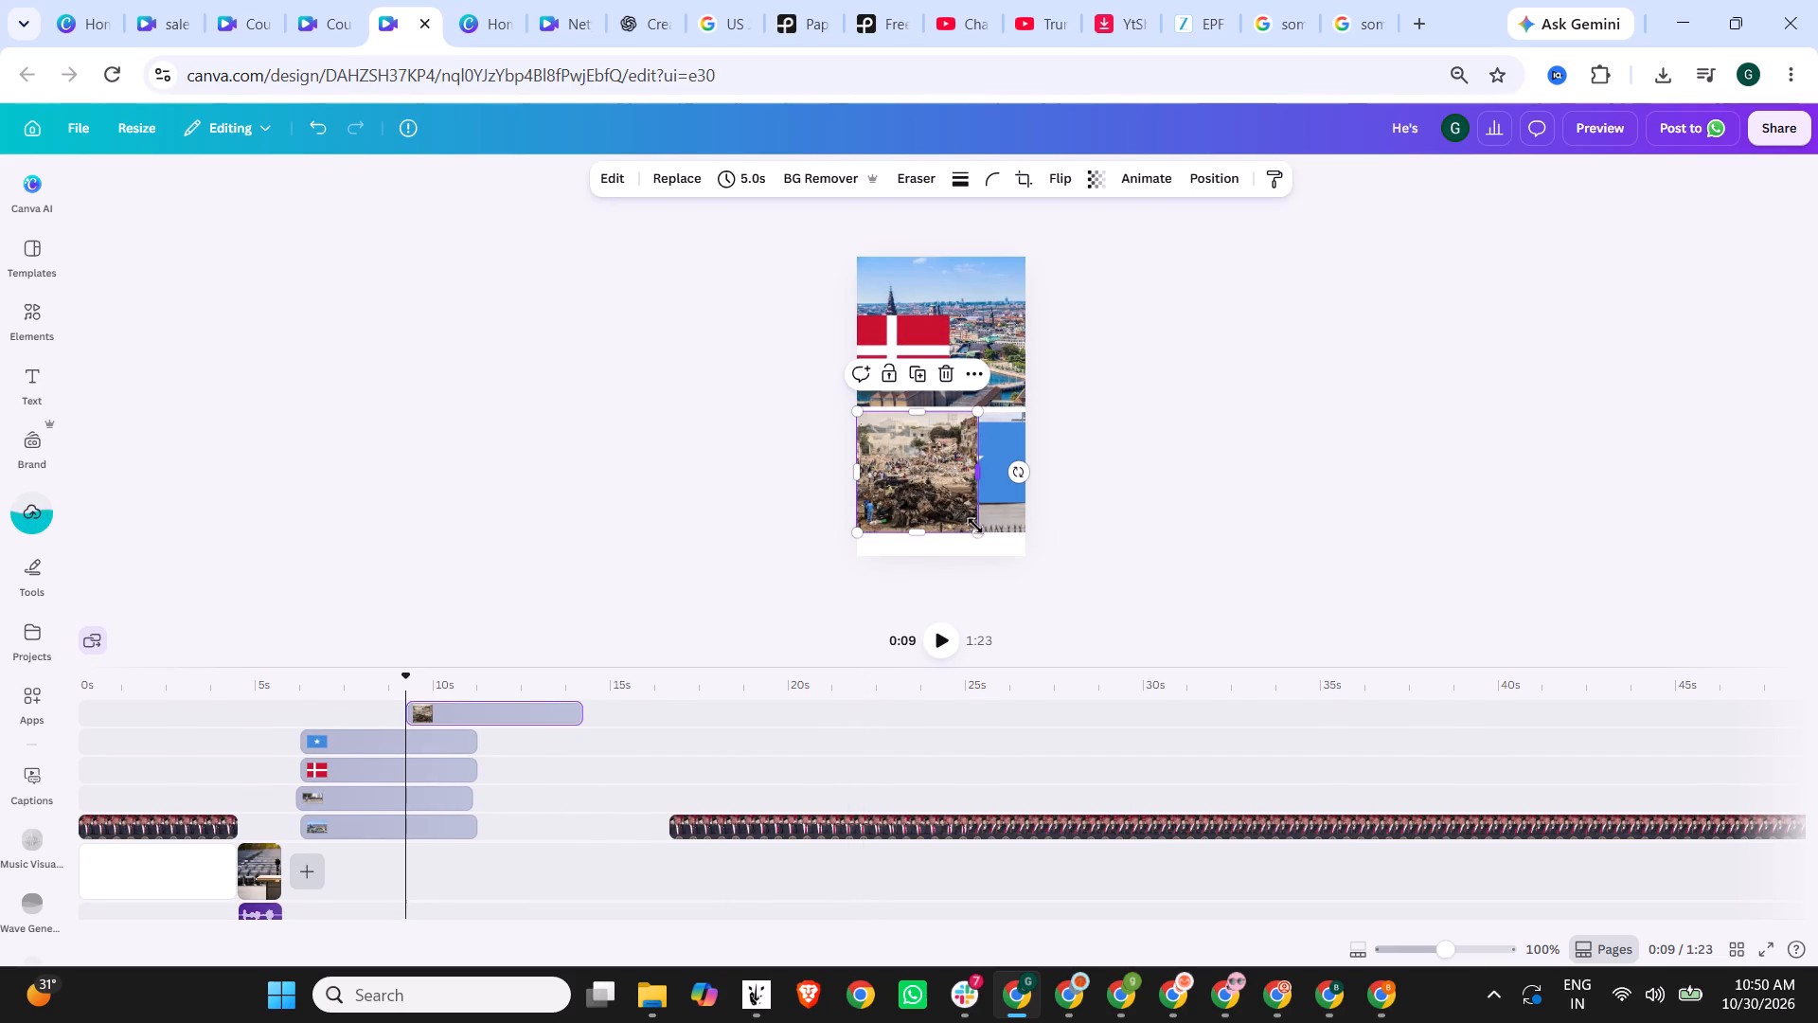
left_click_drag(976, 532, 1045, 574)
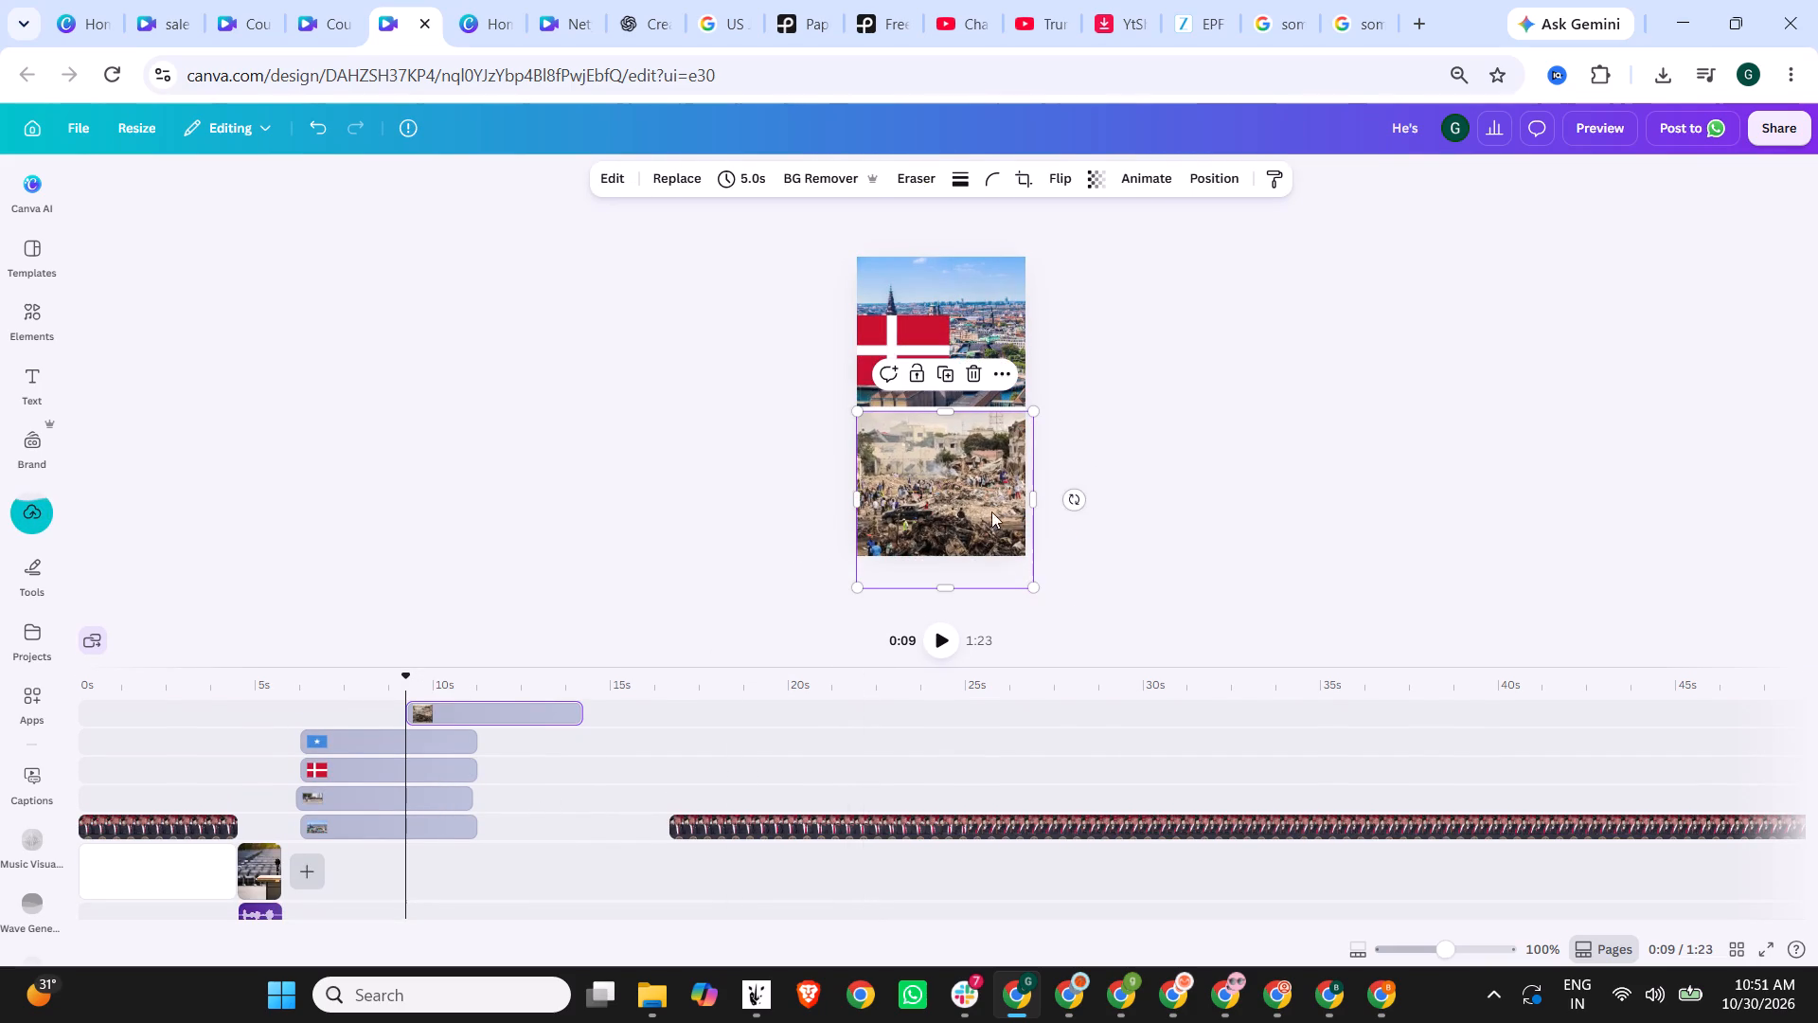
left_click_drag(985, 507, 984, 496)
left_click(1149, 488)
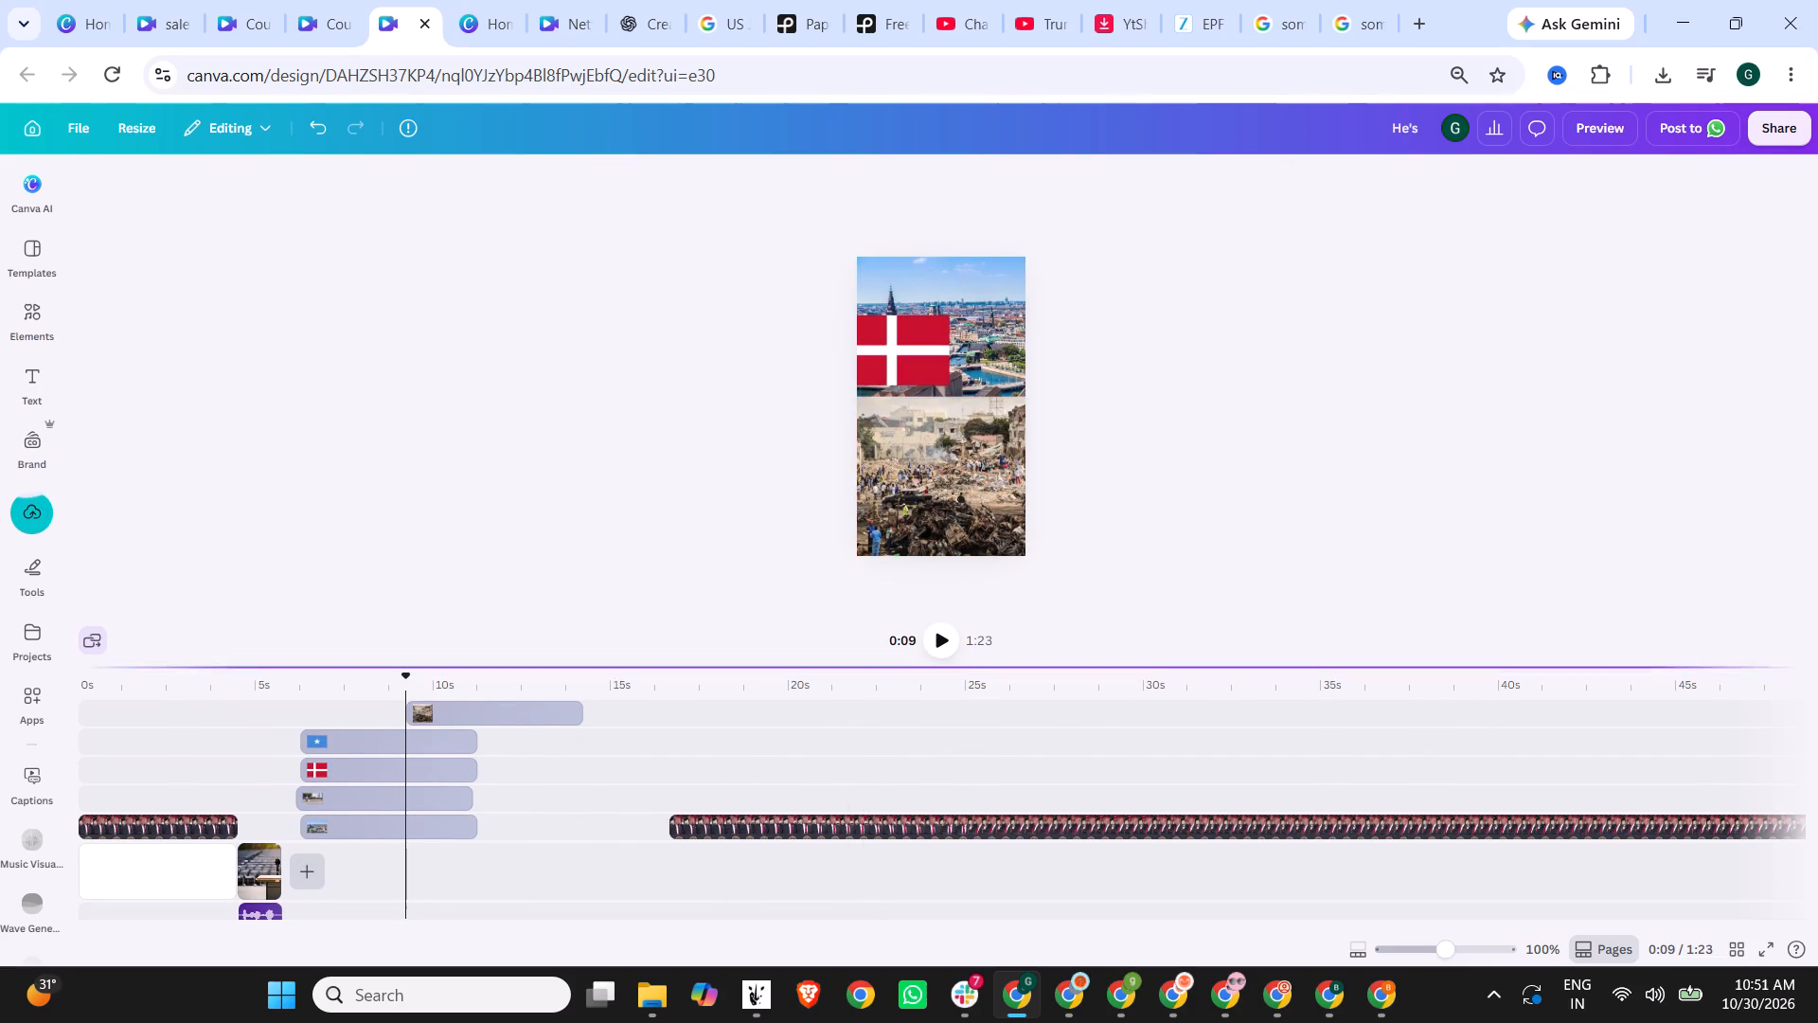
Move the rubble photo's timeline layer beneath the Danish flag layer and align the lower-half photo layers' start with the flags at about 6 seconds.
left_click_drag(508, 706, 397, 781)
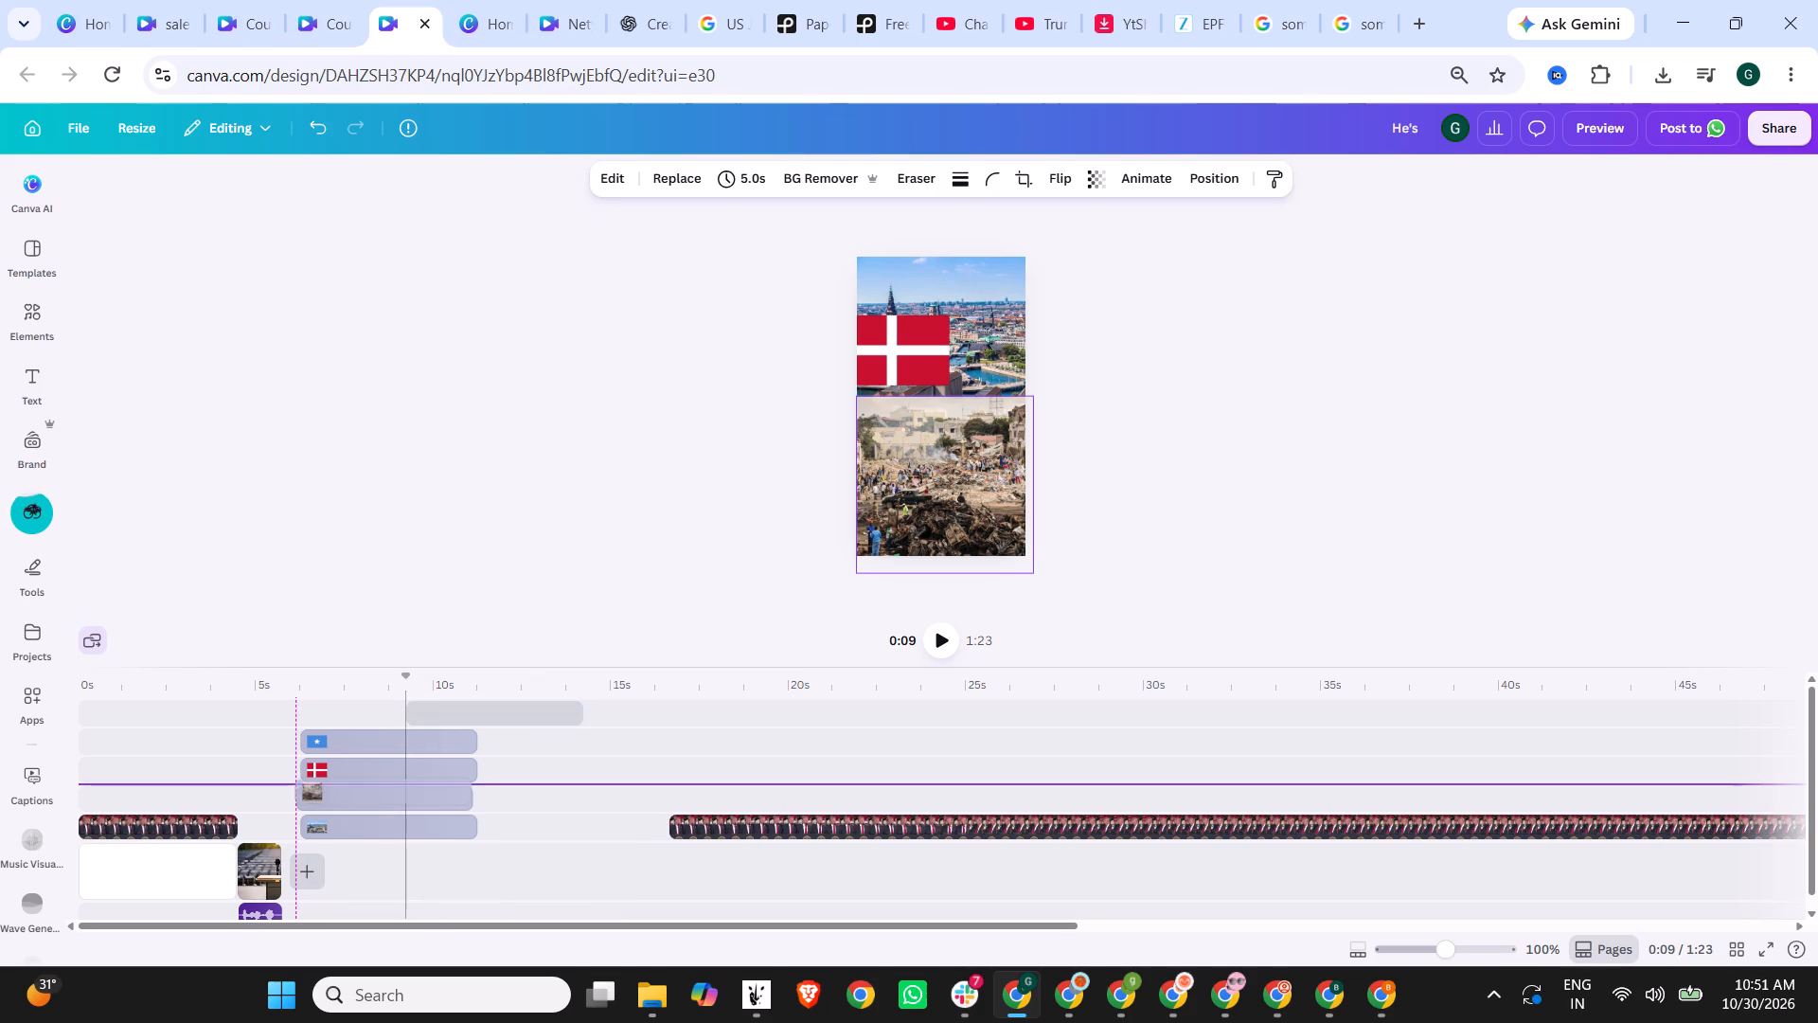
left_click_drag(397, 781, 398, 774)
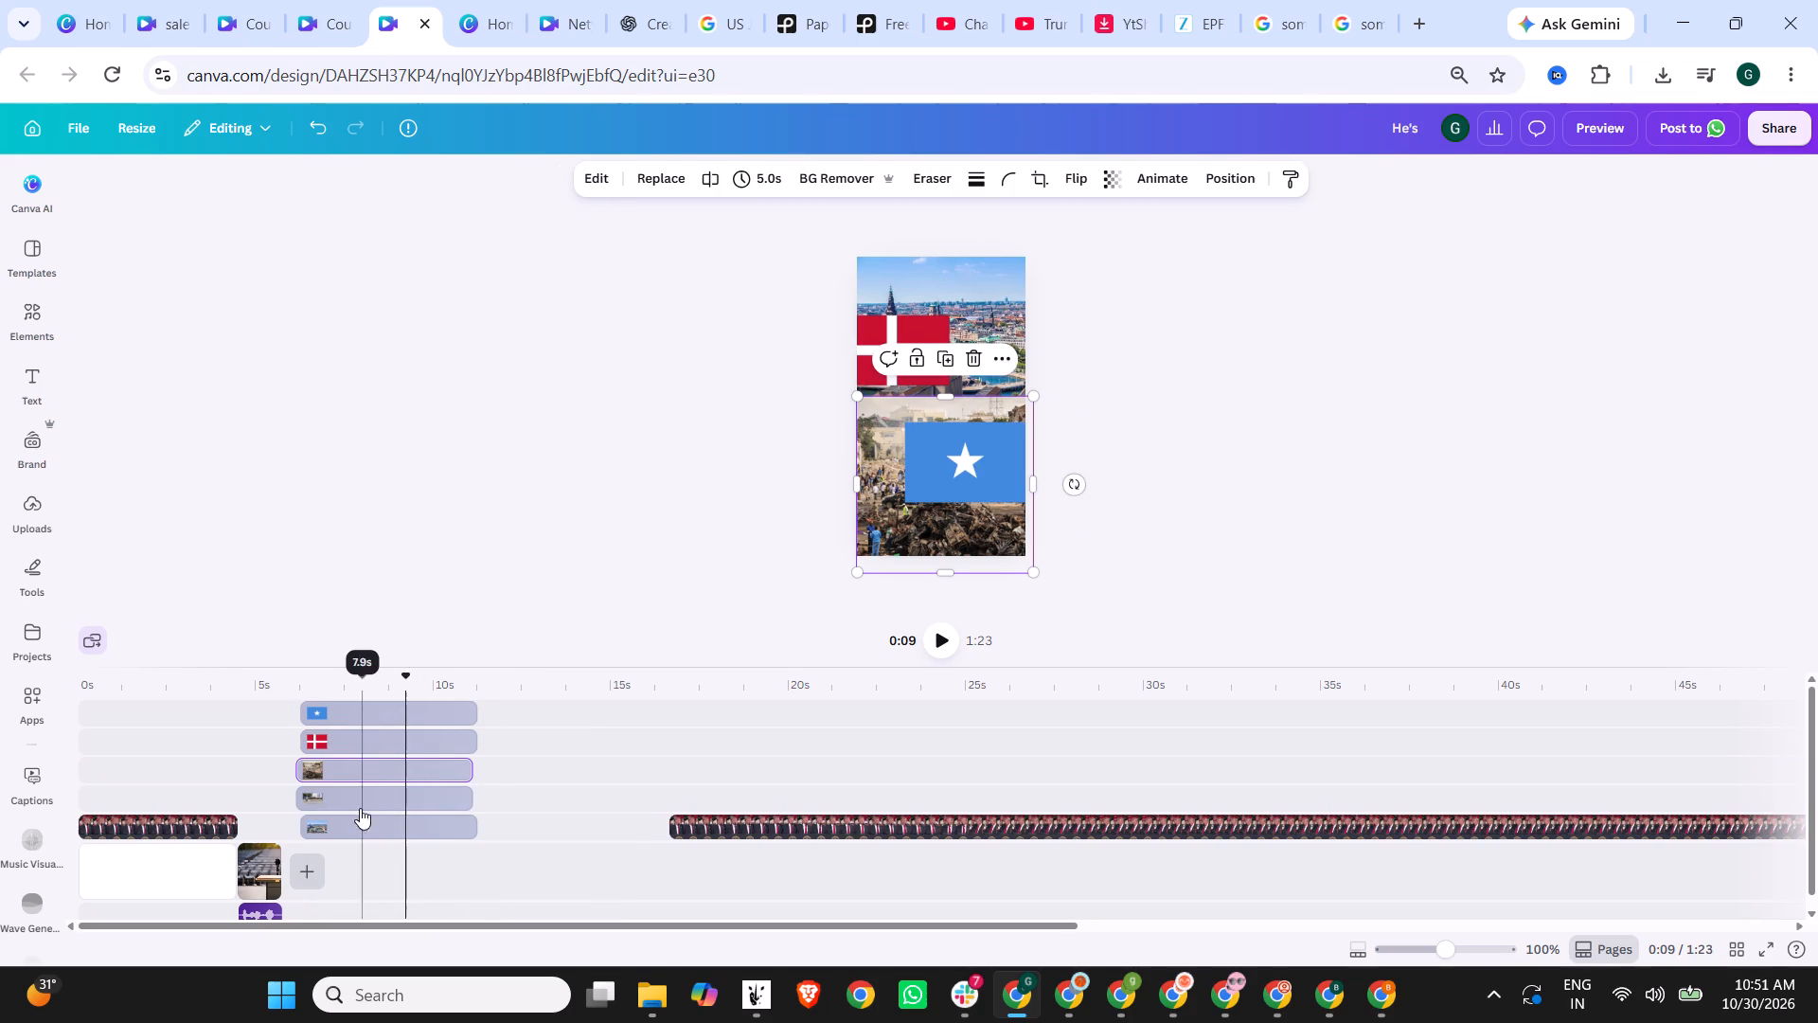
left_click(318, 799)
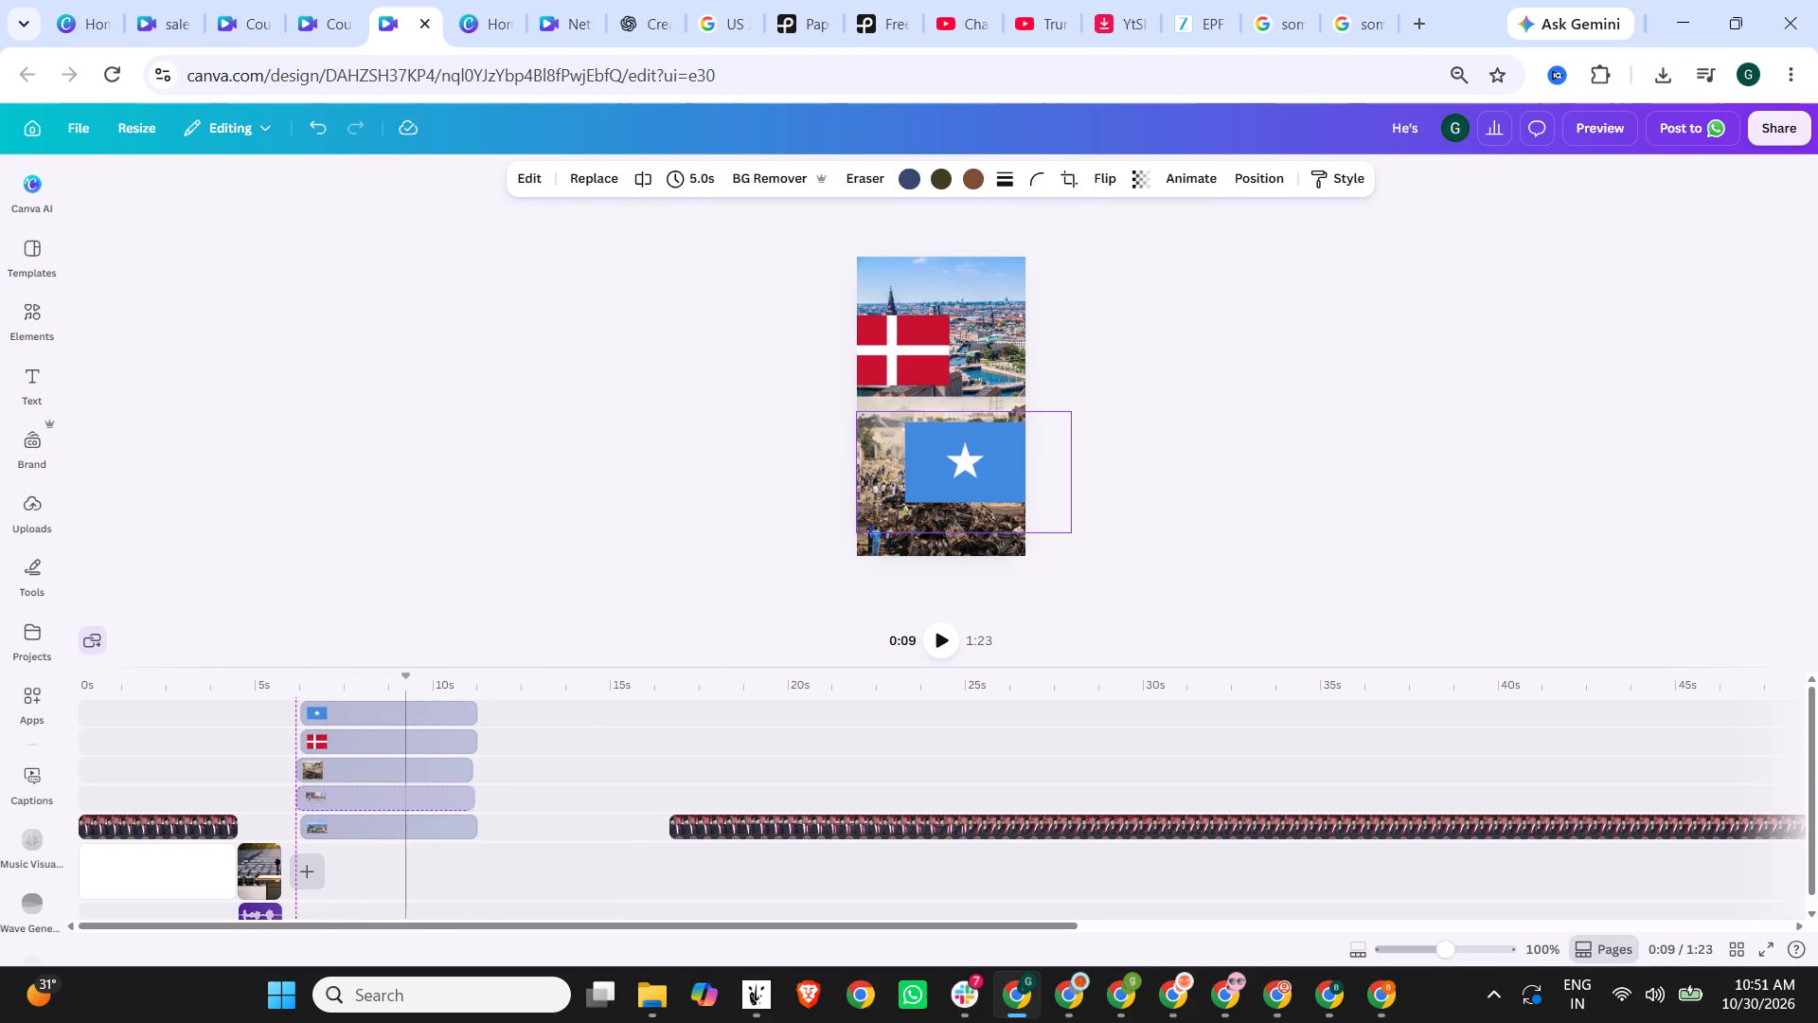
left_click(346, 772)
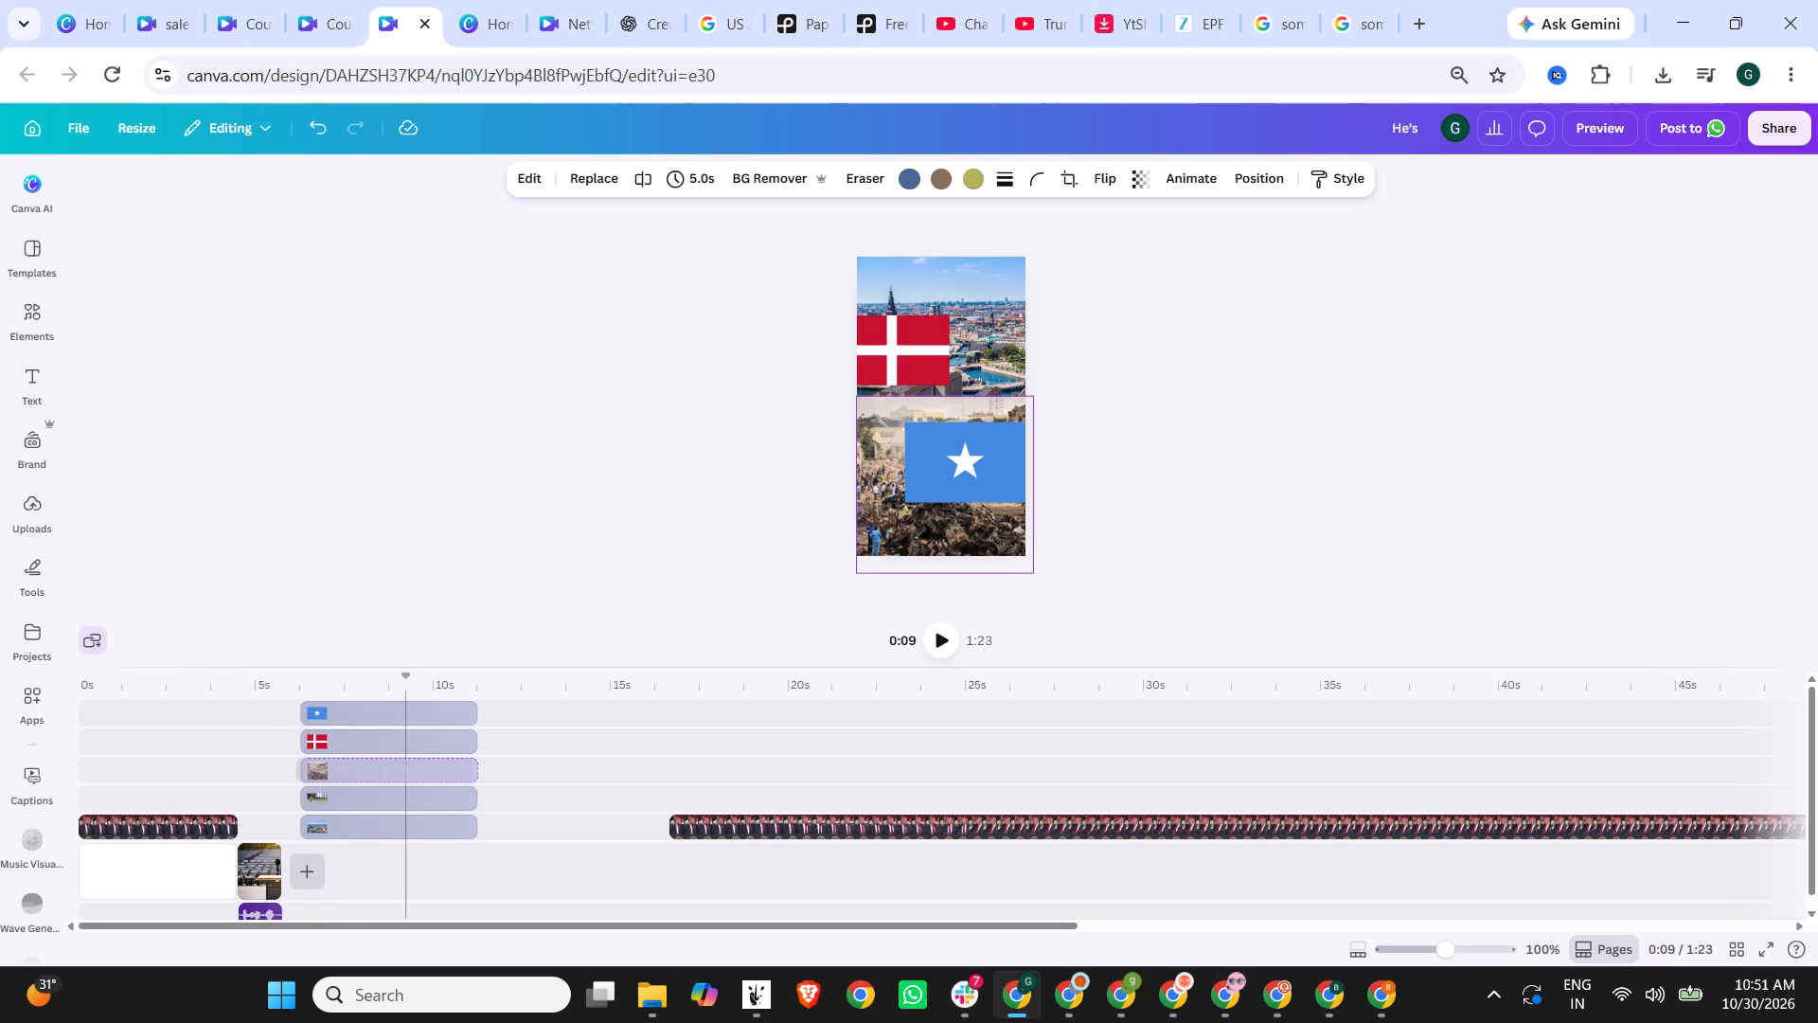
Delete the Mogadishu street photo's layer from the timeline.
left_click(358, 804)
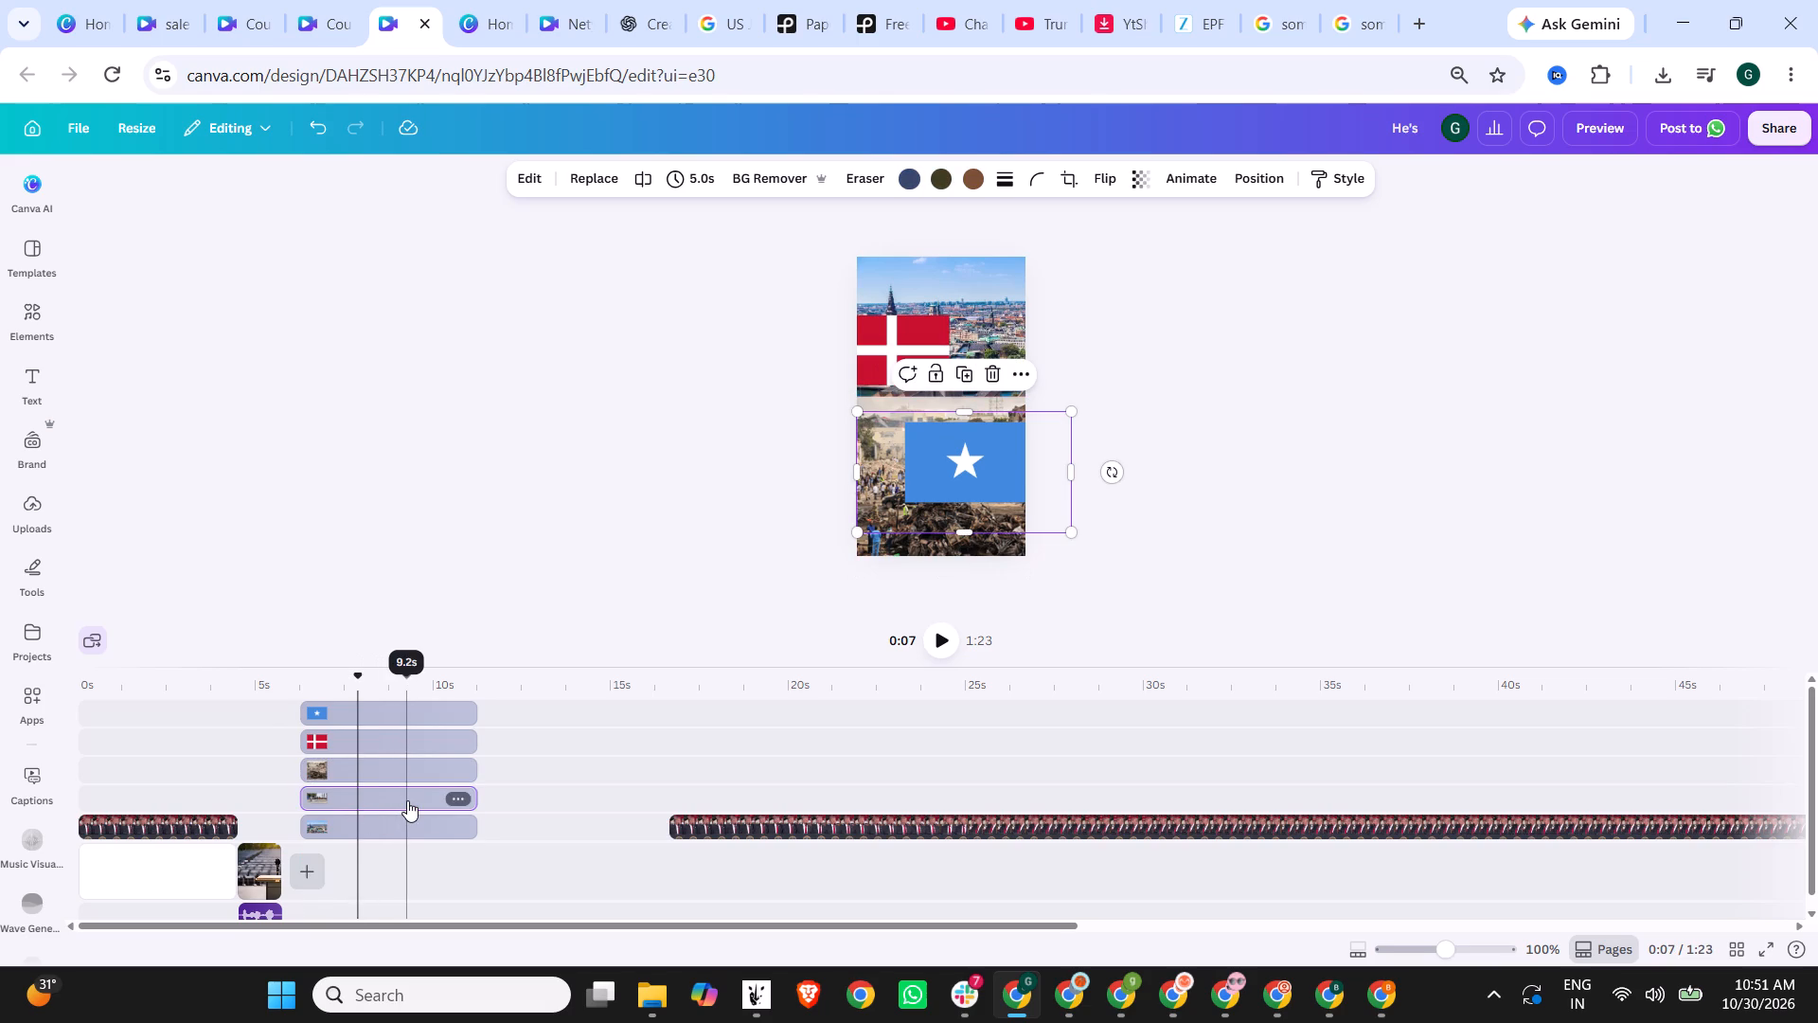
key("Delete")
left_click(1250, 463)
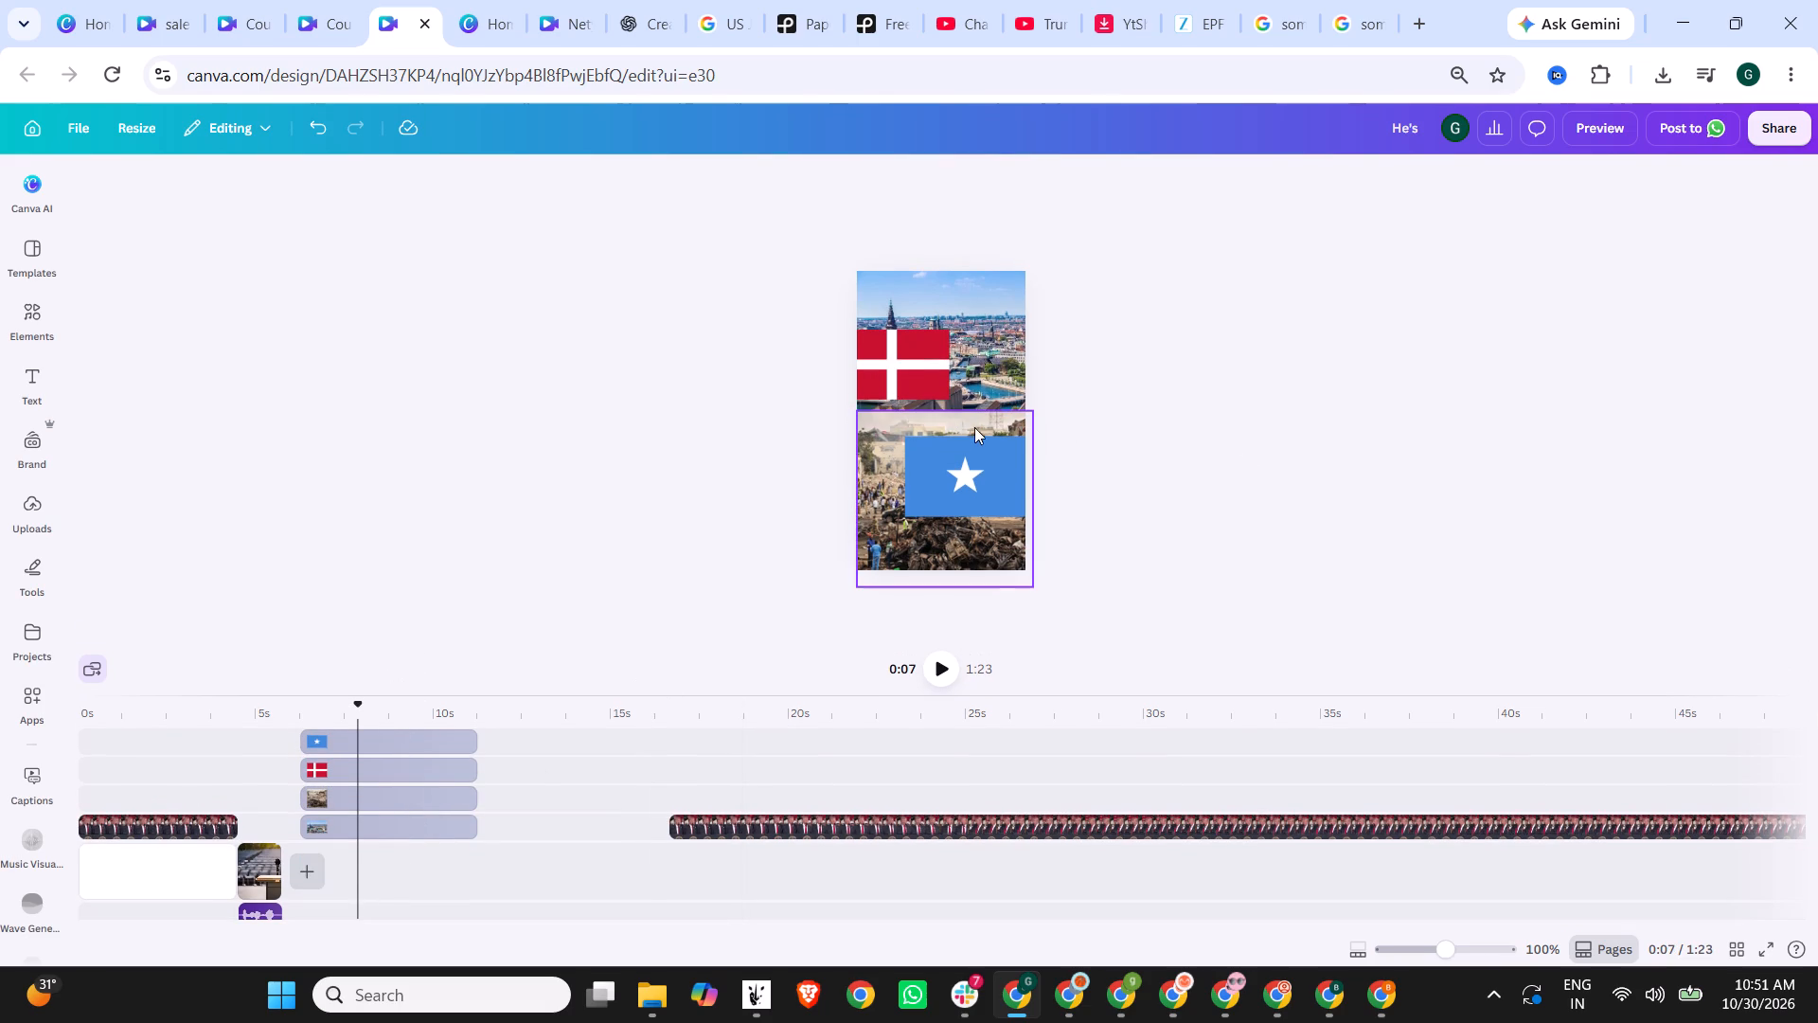
Apply the Neon animation to the Somali flag.
left_click(968, 476)
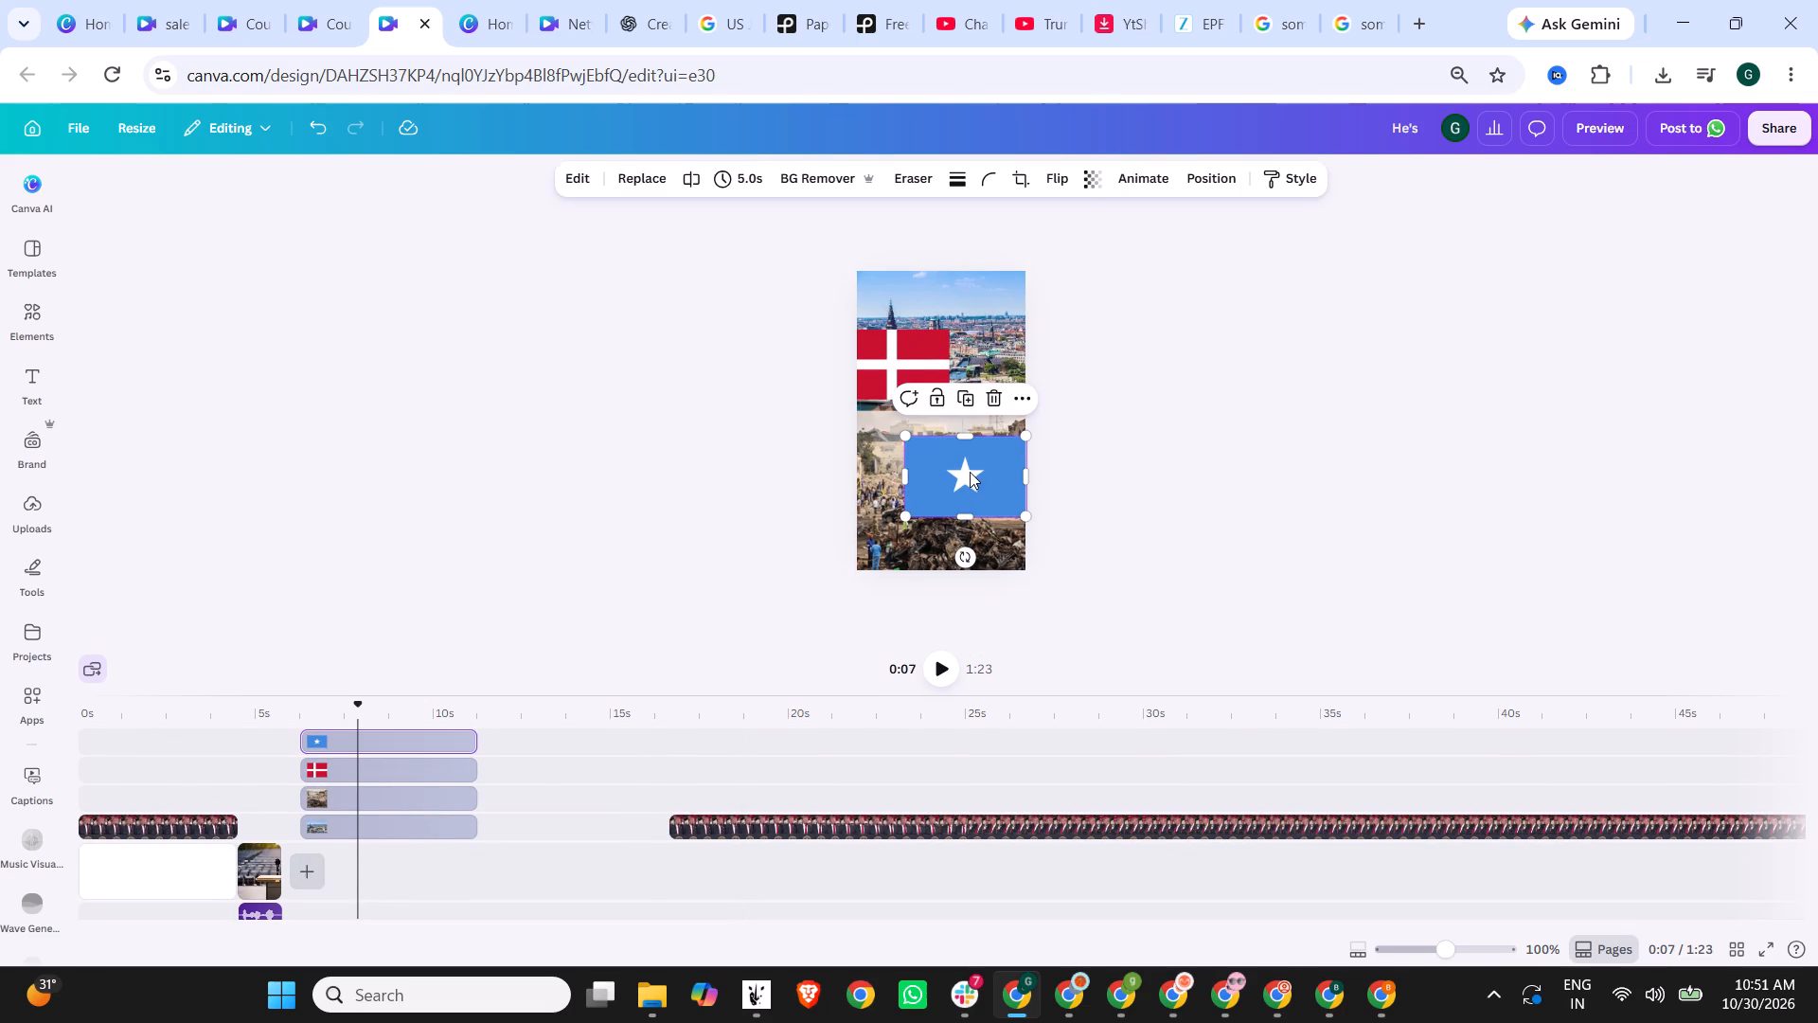
left_click(1153, 173)
scroll(214, 595, "down", 2)
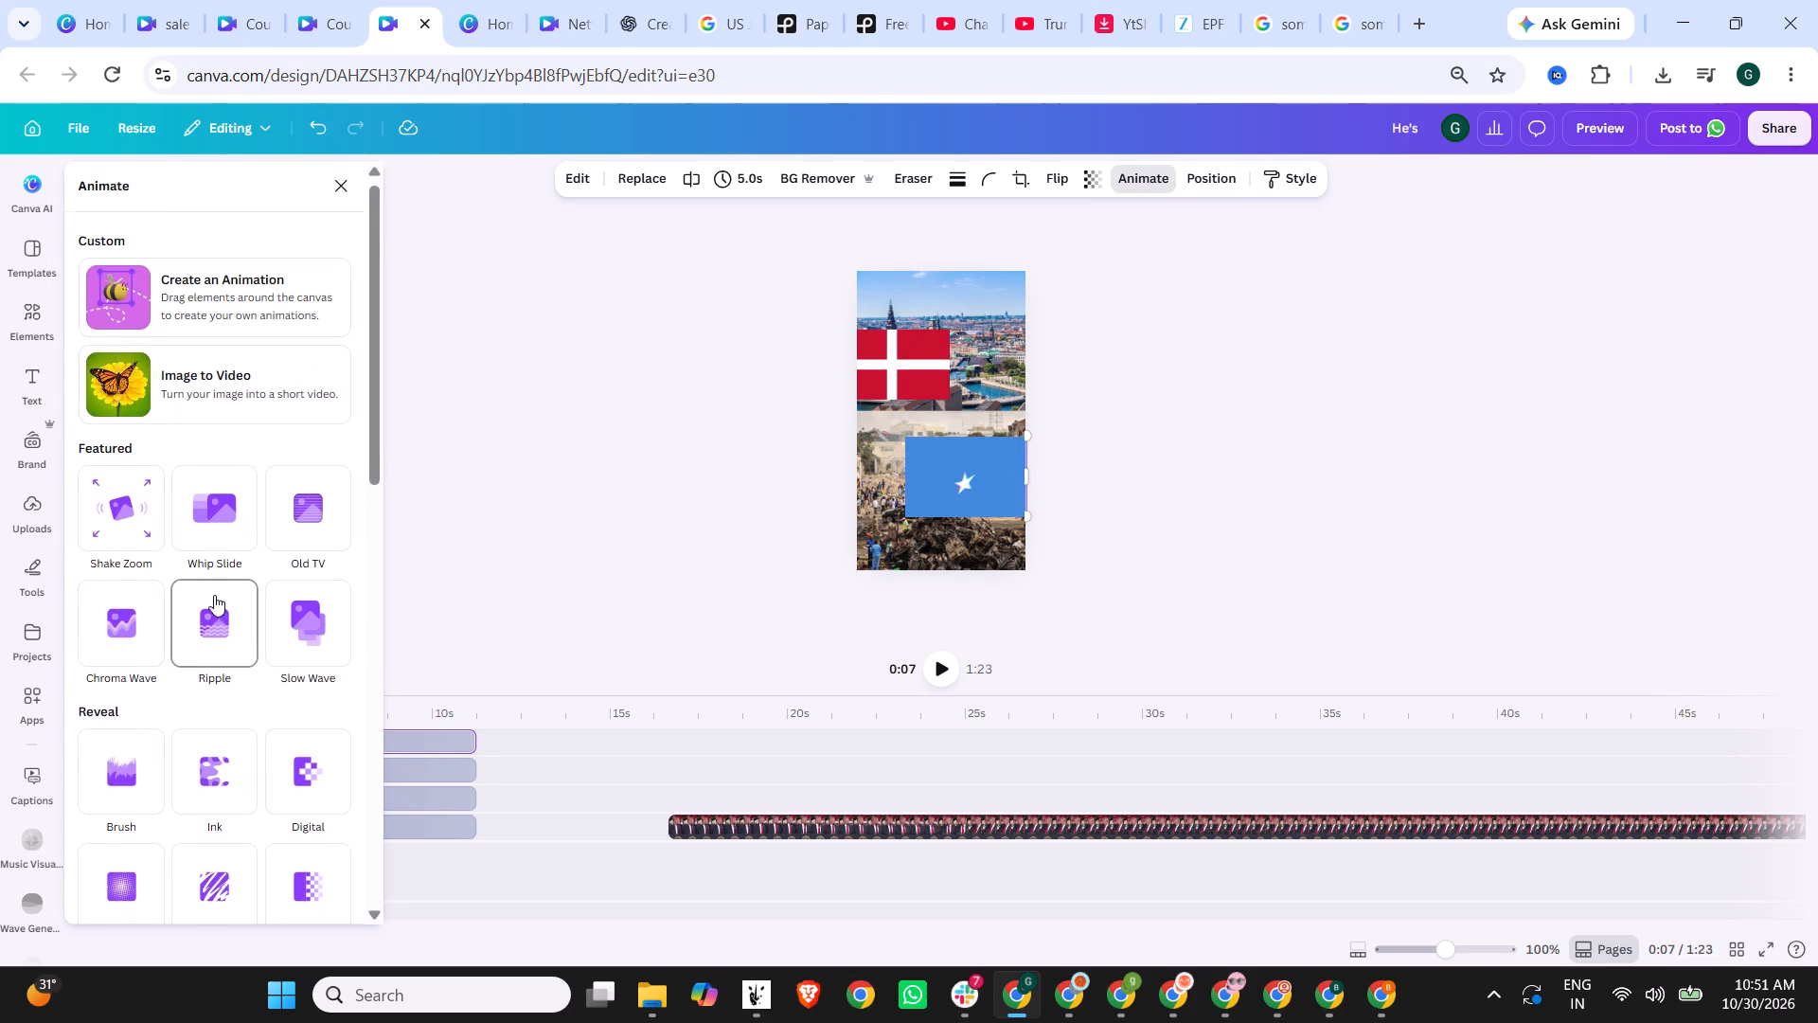
scroll(214, 595, "down", 8)
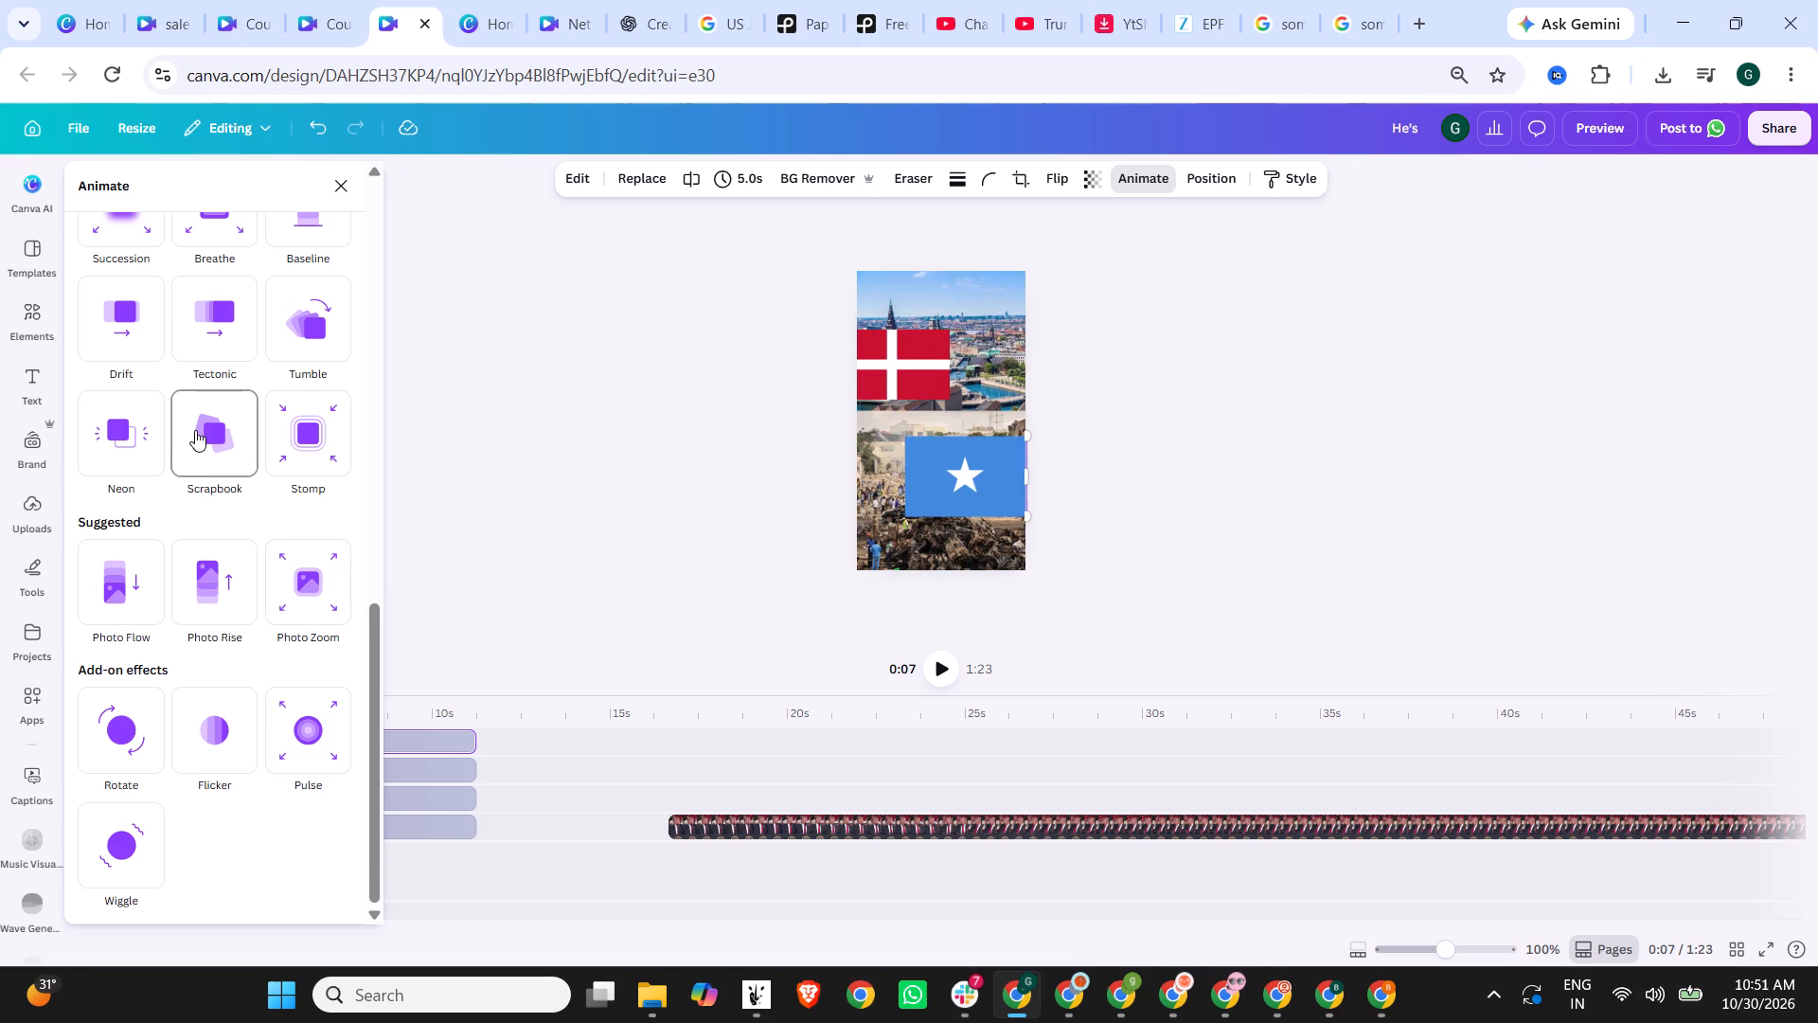
scroll(214, 673, "up", 2)
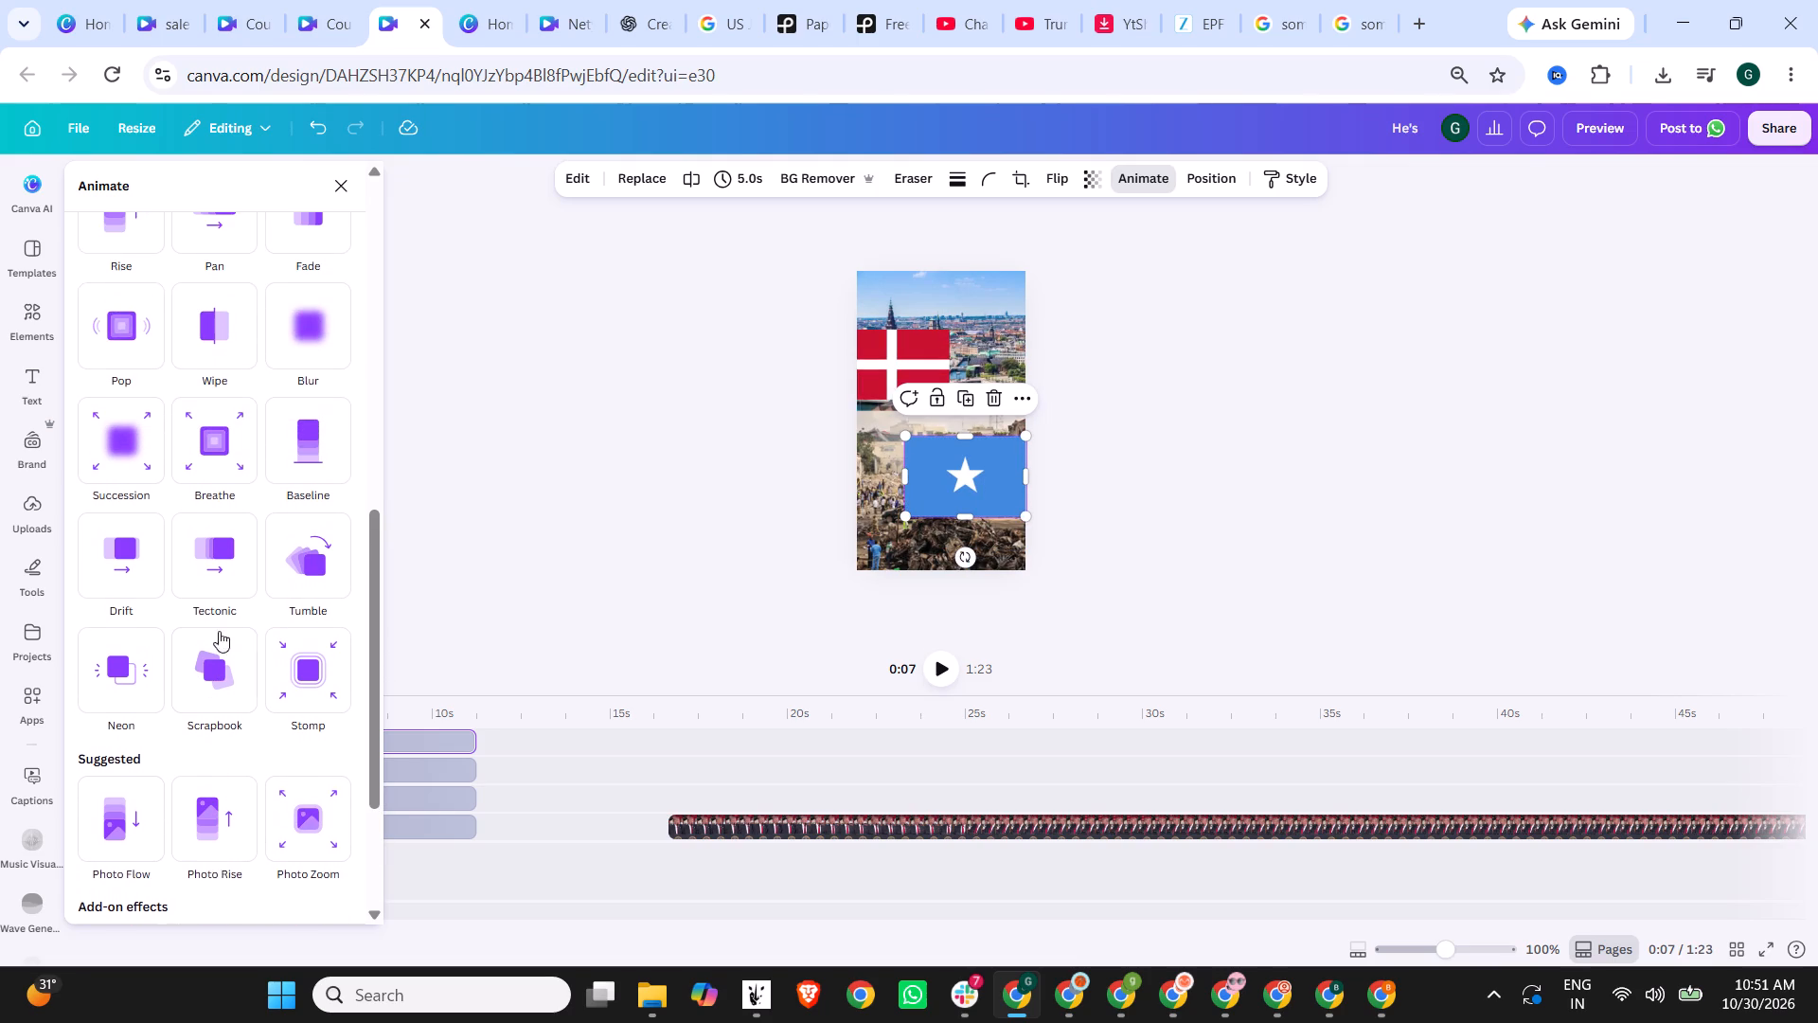
scroll(224, 460, "up", 1)
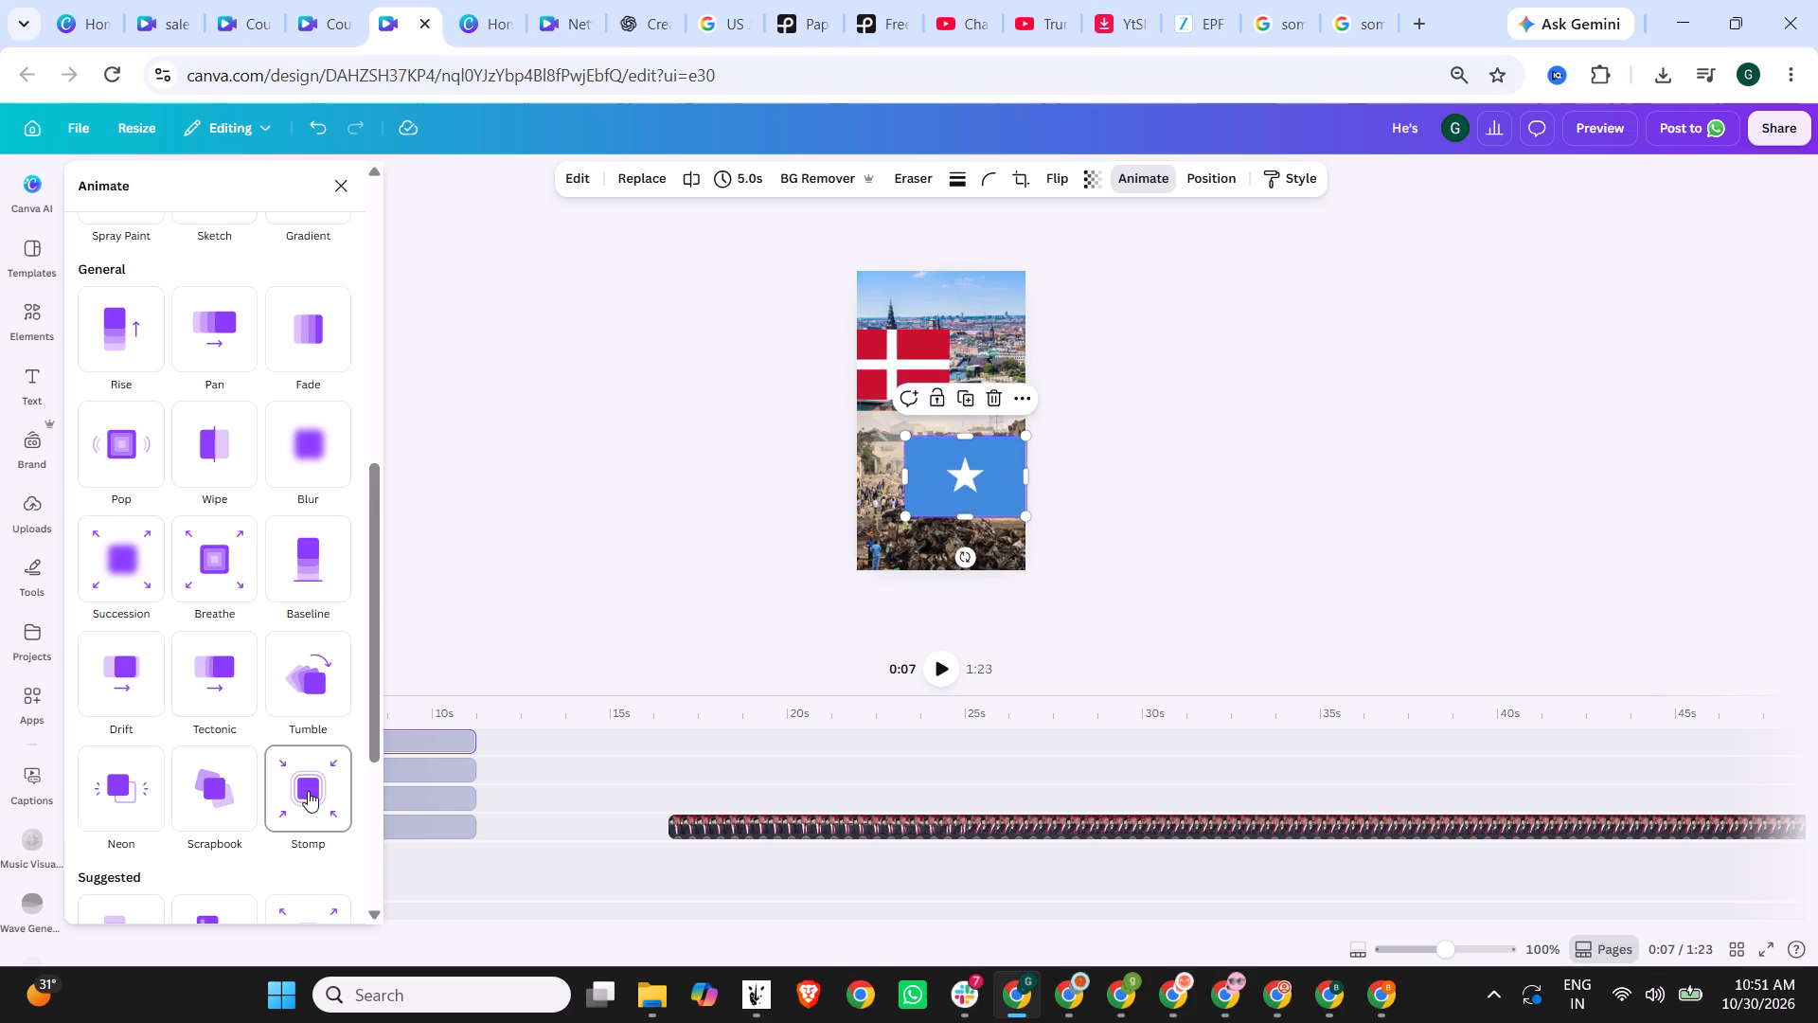
left_click(150, 799)
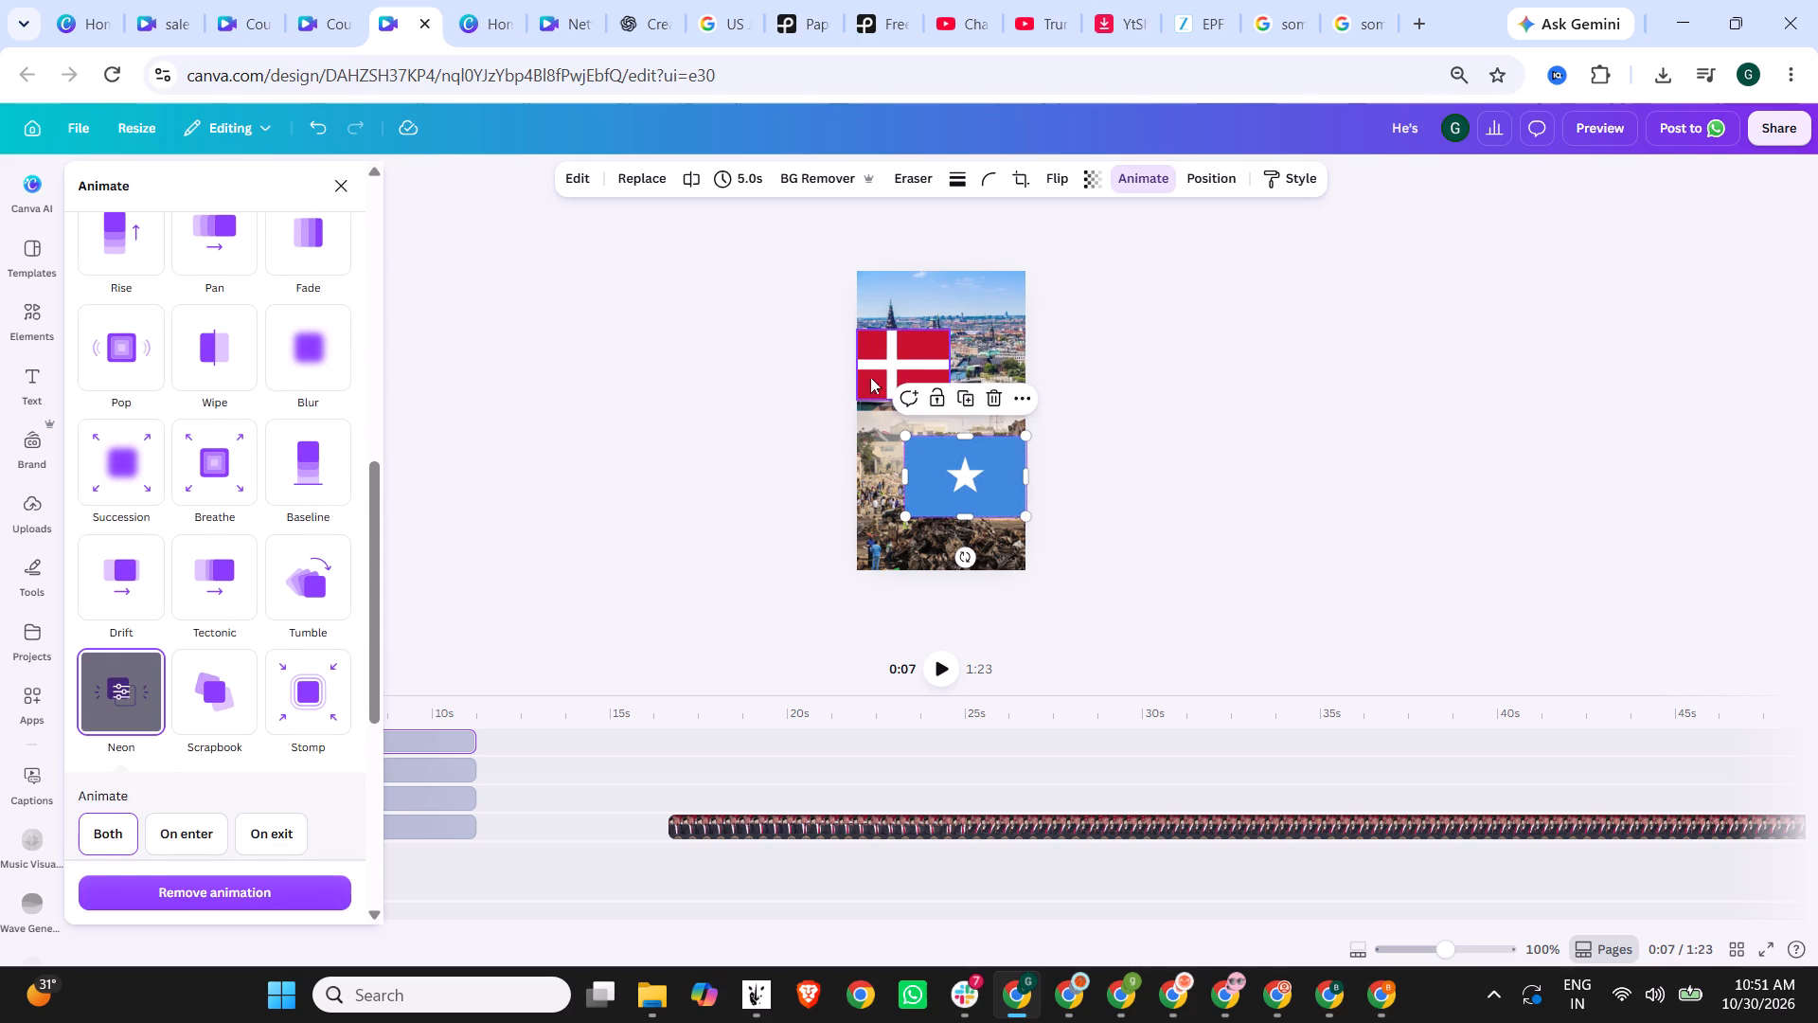
Apply the Ripple animation to the Danish flag.
left_click(900, 350)
left_click(1172, 180)
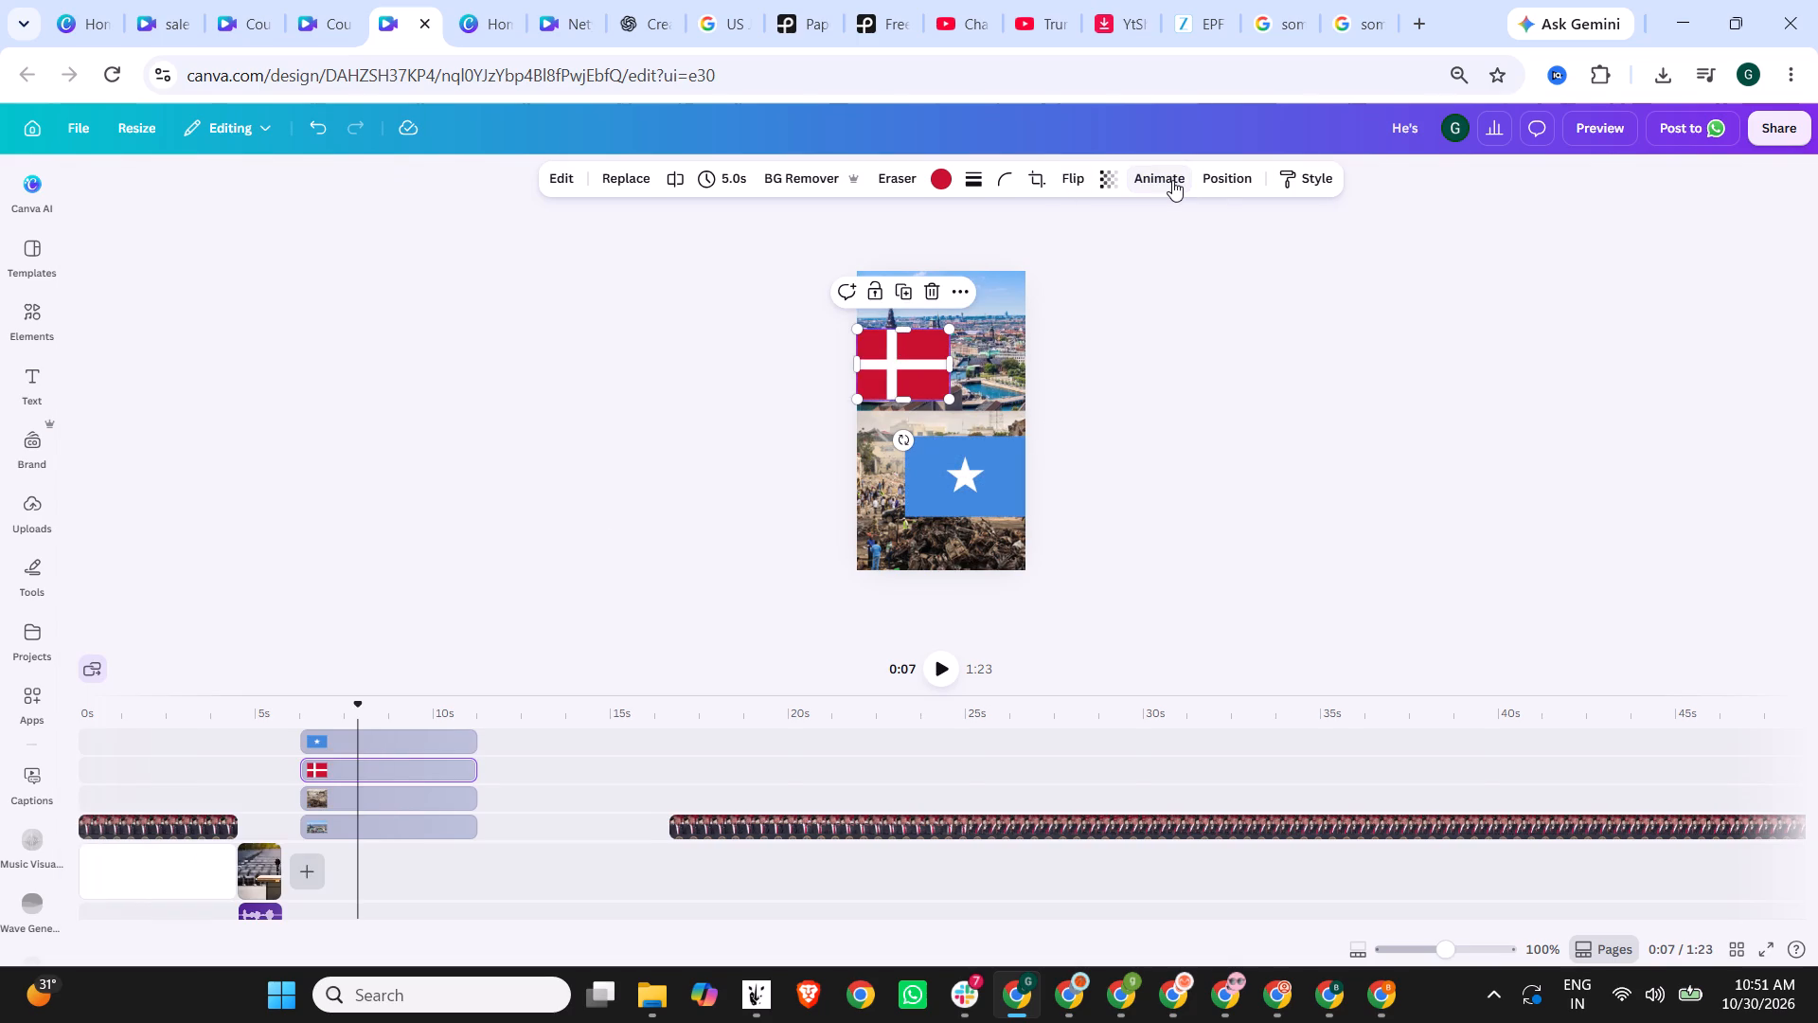
left_click(1172, 180)
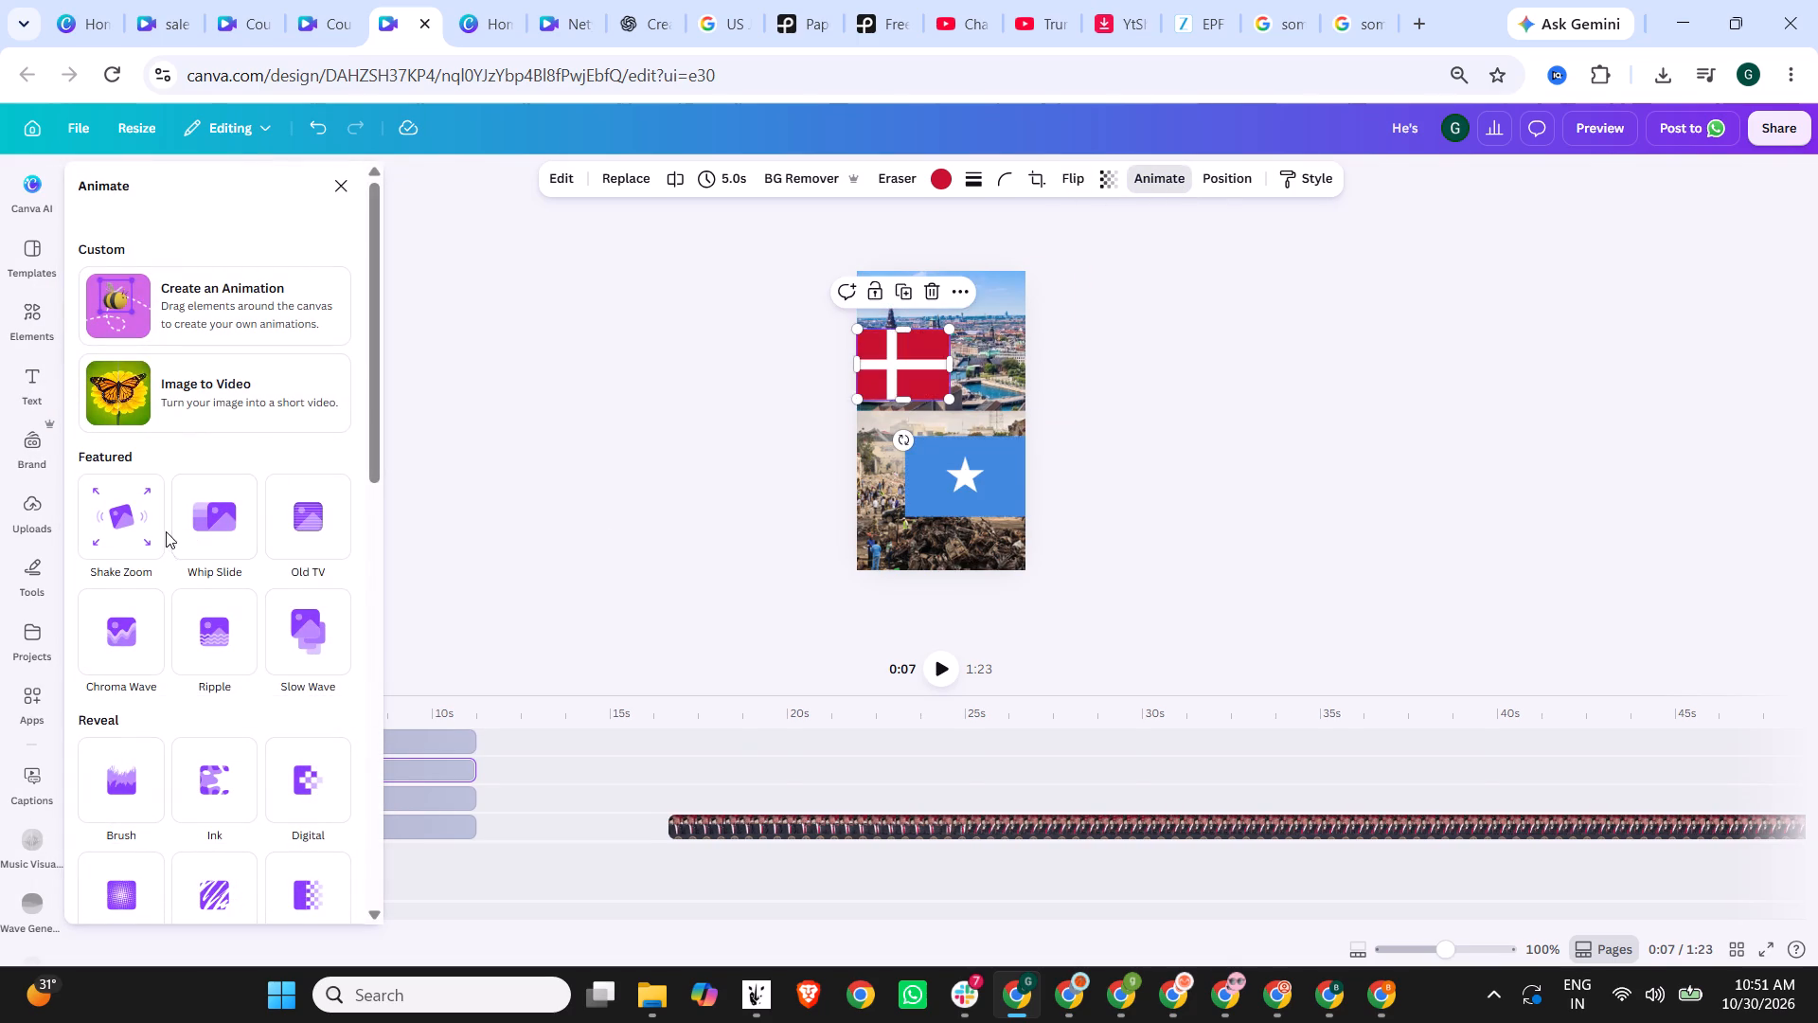
left_click(217, 640)
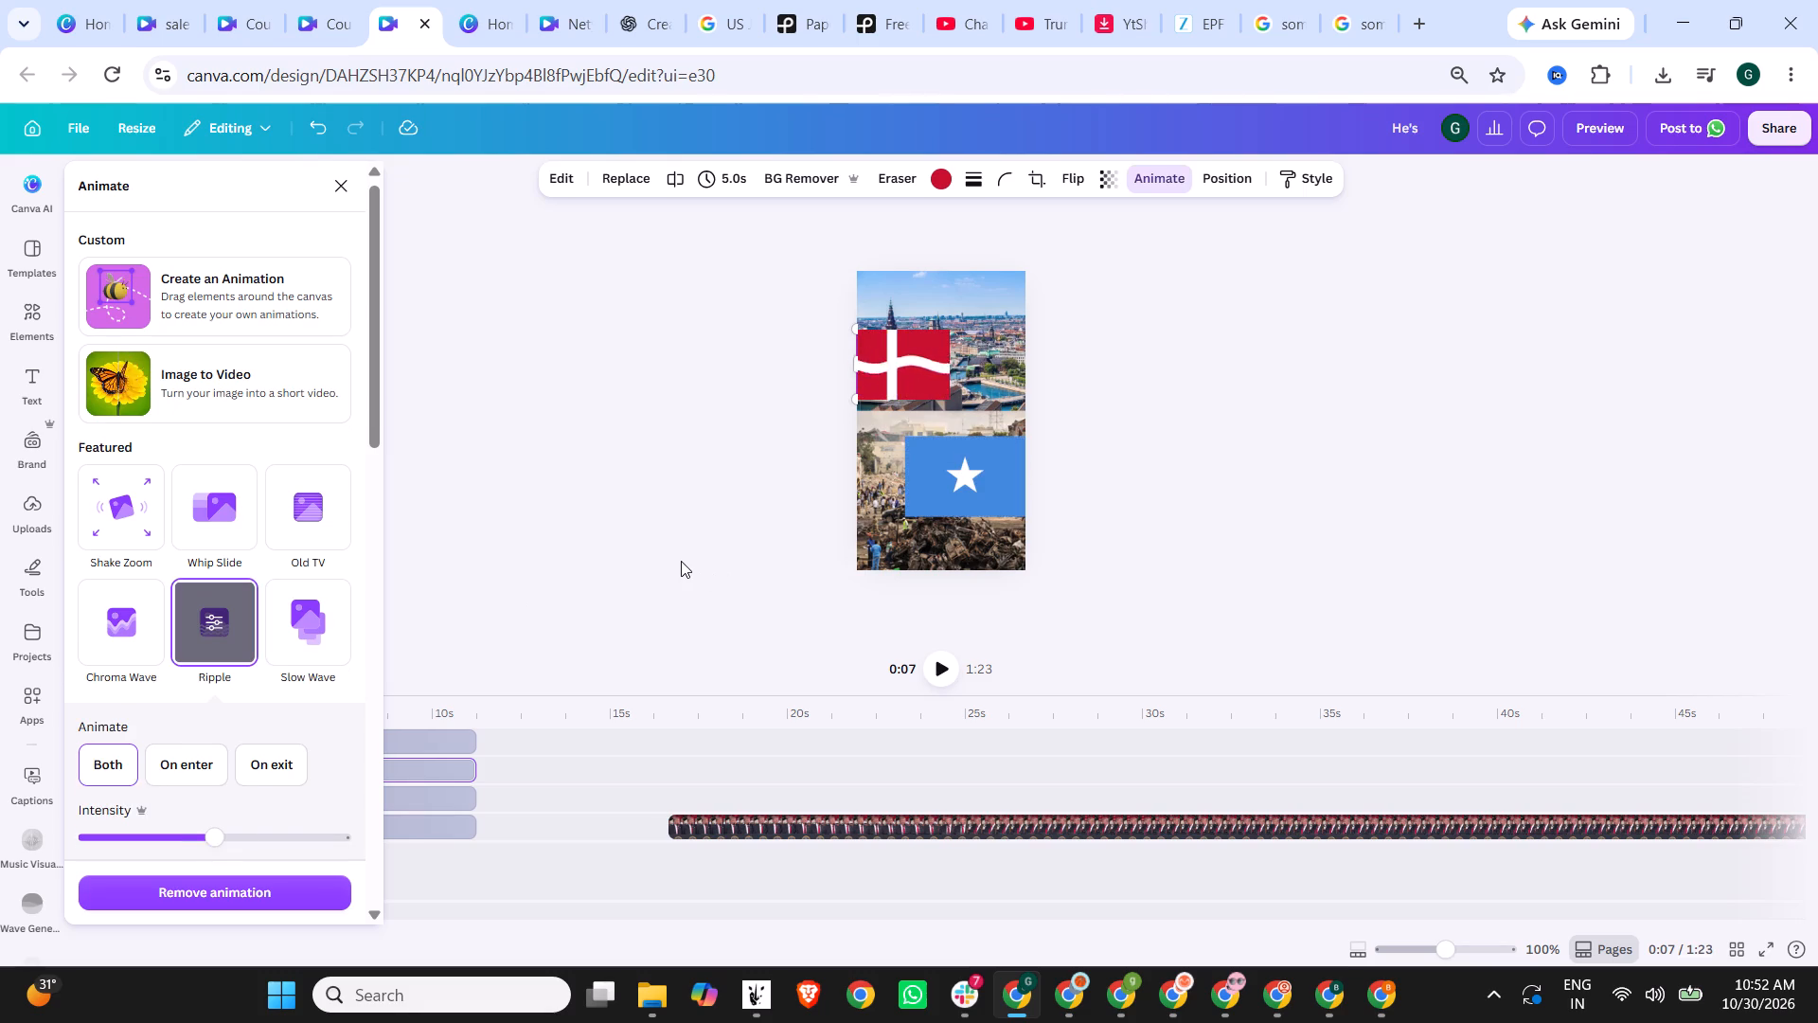
left_click(681, 561)
left_click(1277, 459)
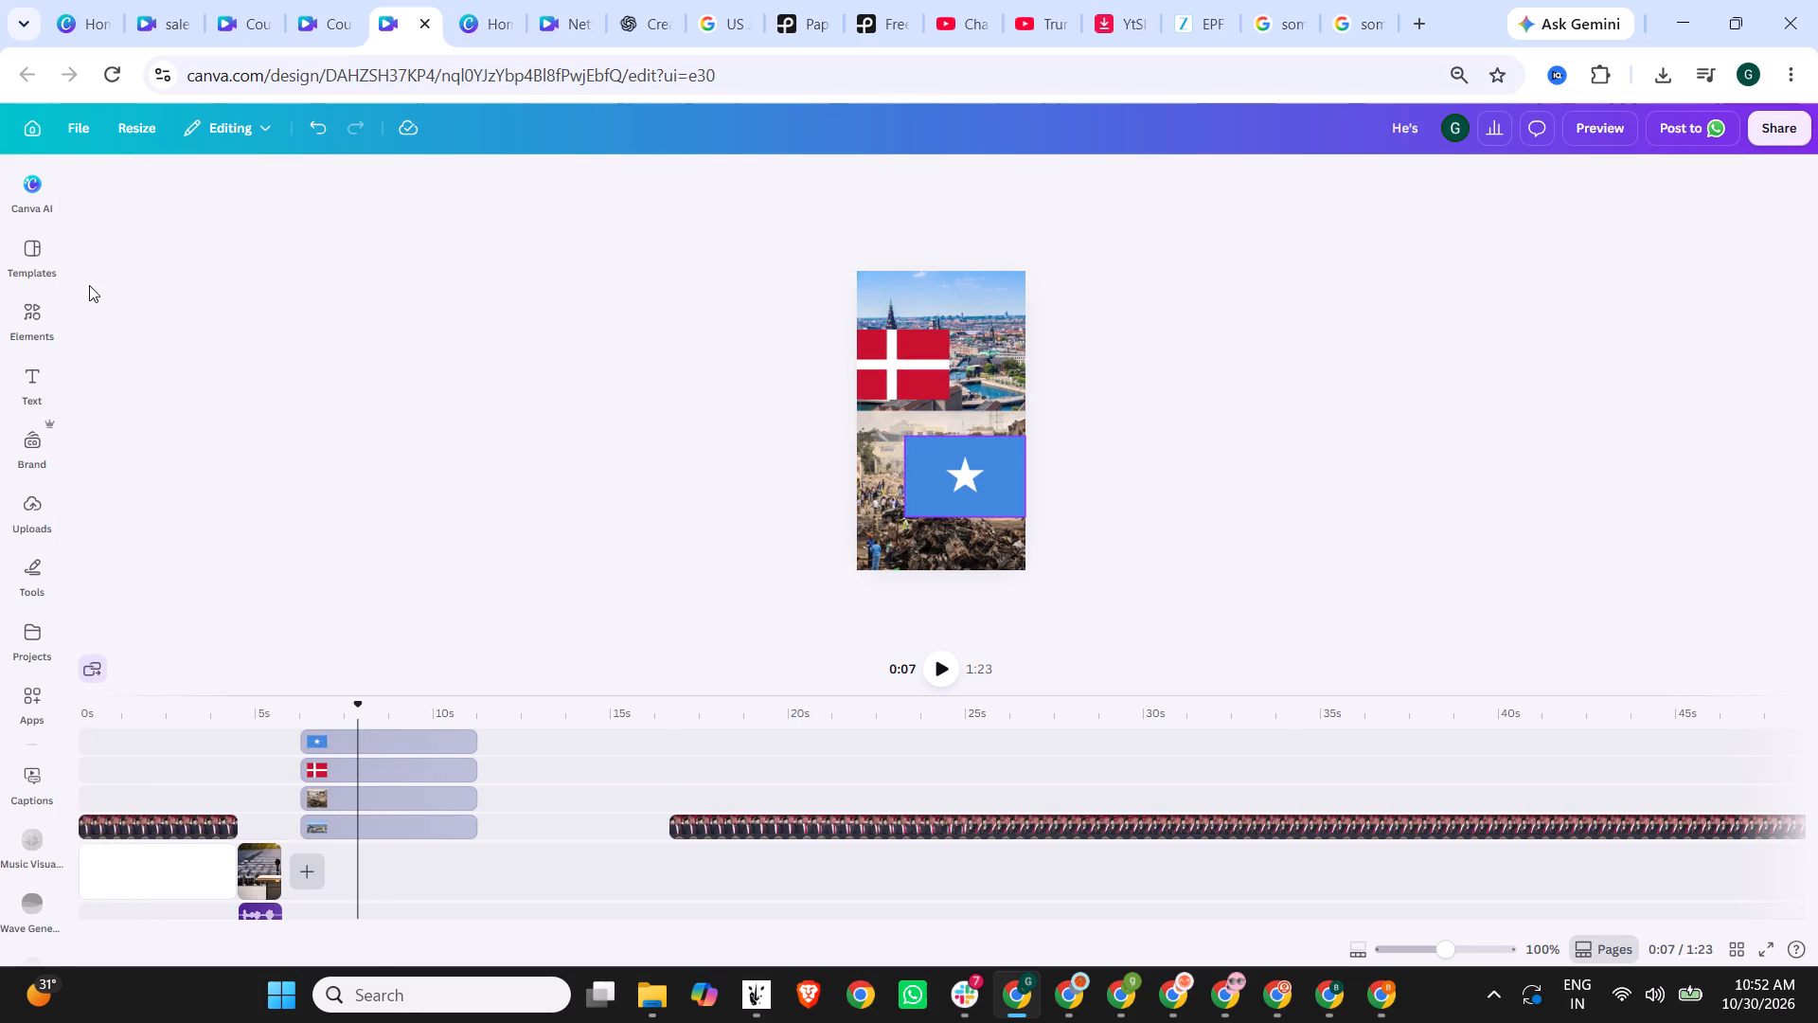
Search the elements for "crack", add the first black diagonal crack graphic and enlarge it across the split between the two photos.
left_click(24, 324)
left_click(176, 203)
type("crack")
key("Return")
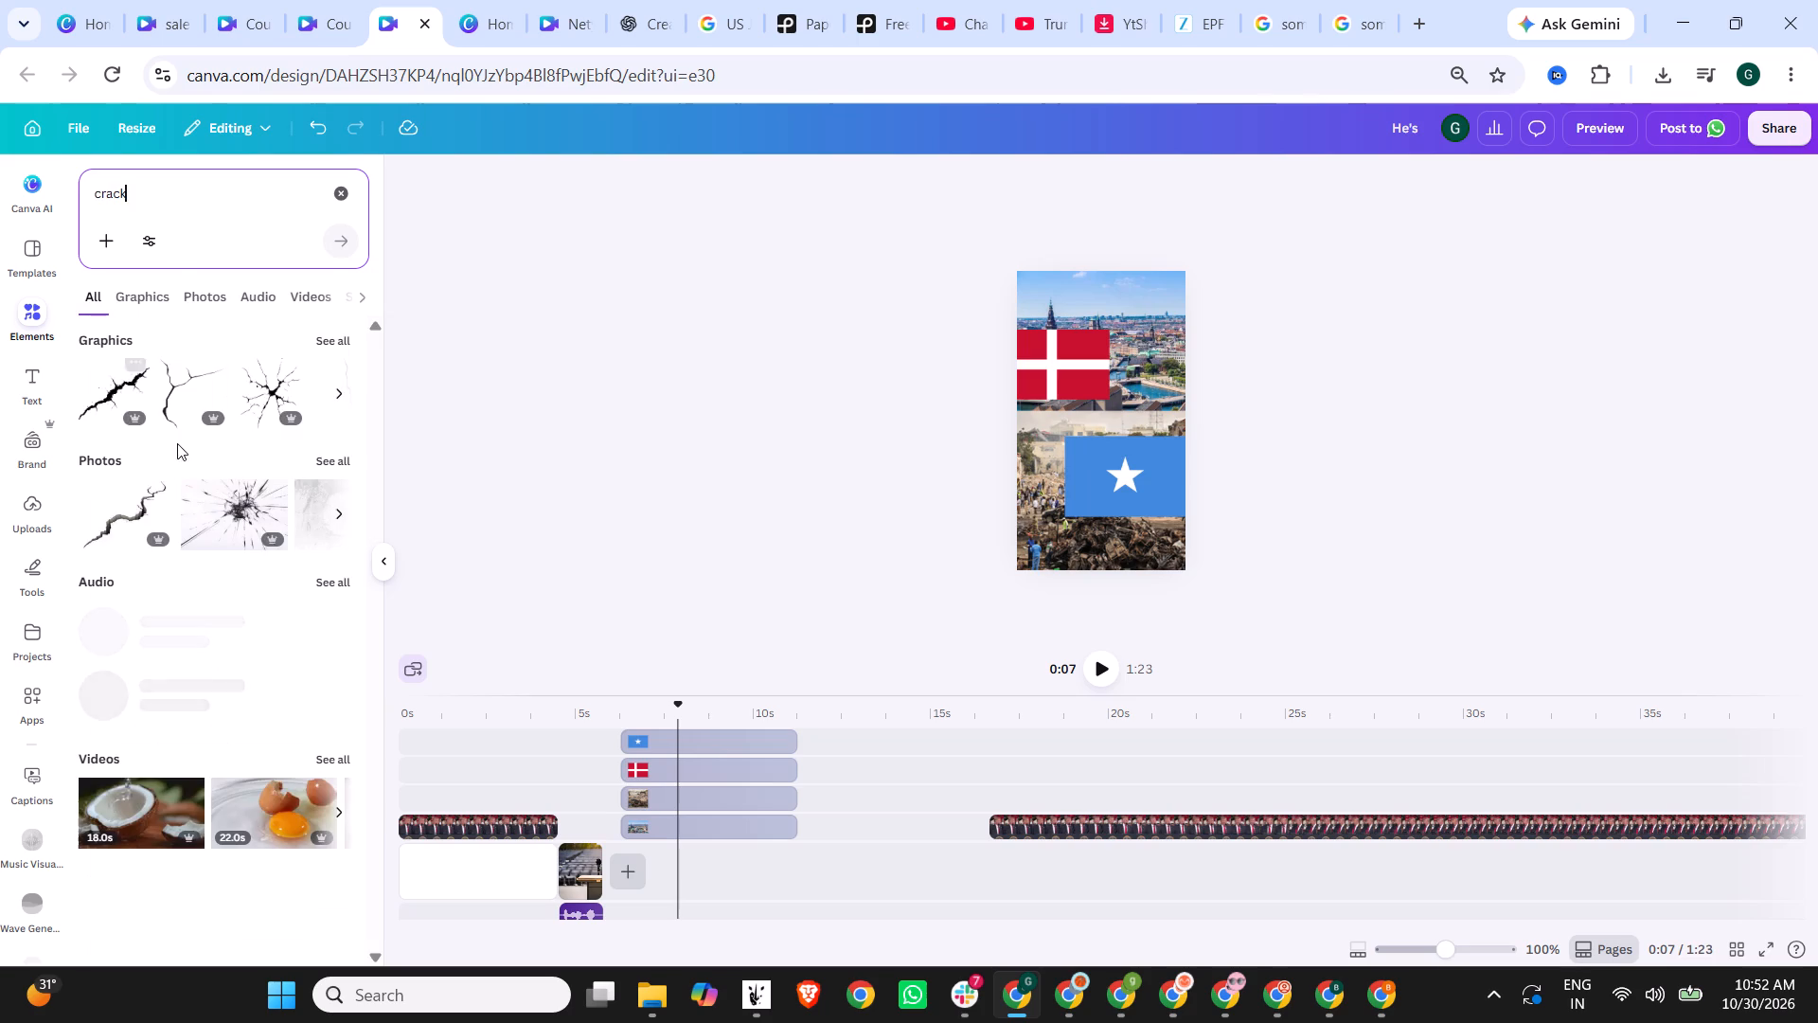
left_click(125, 386)
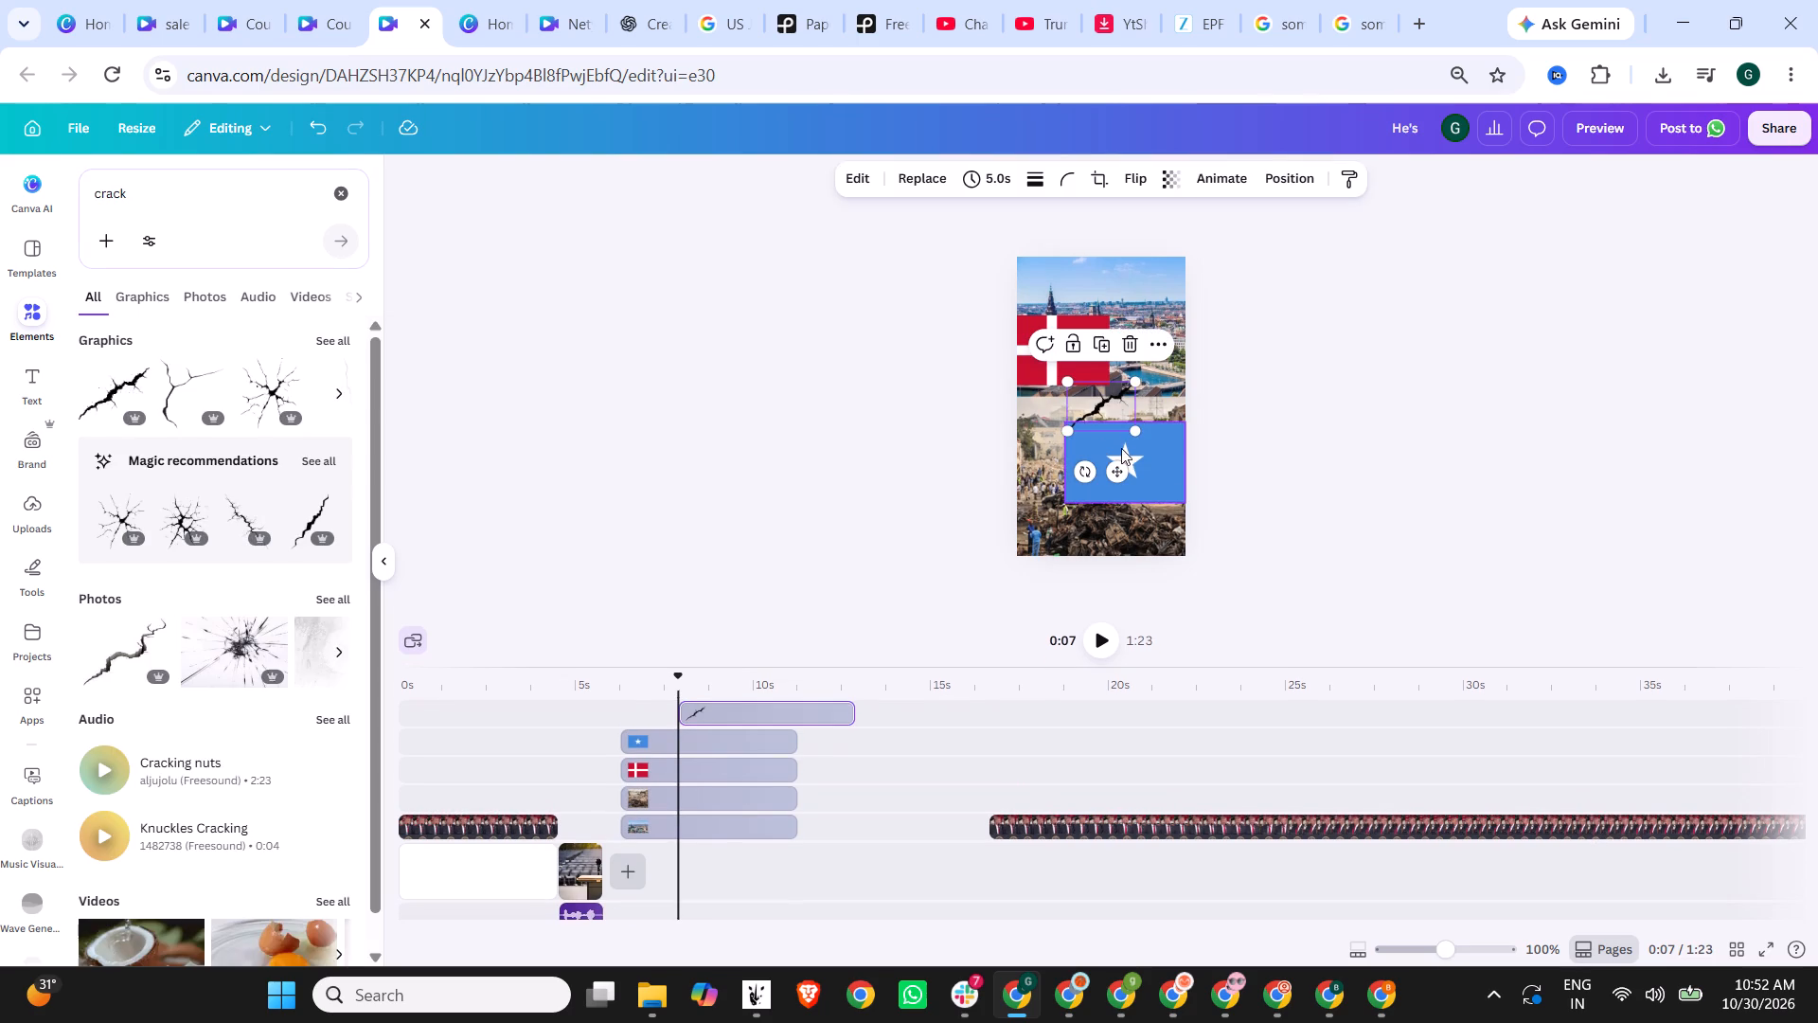
left_click_drag(1101, 412, 1049, 432)
left_click_drag(1088, 395, 1232, 356)
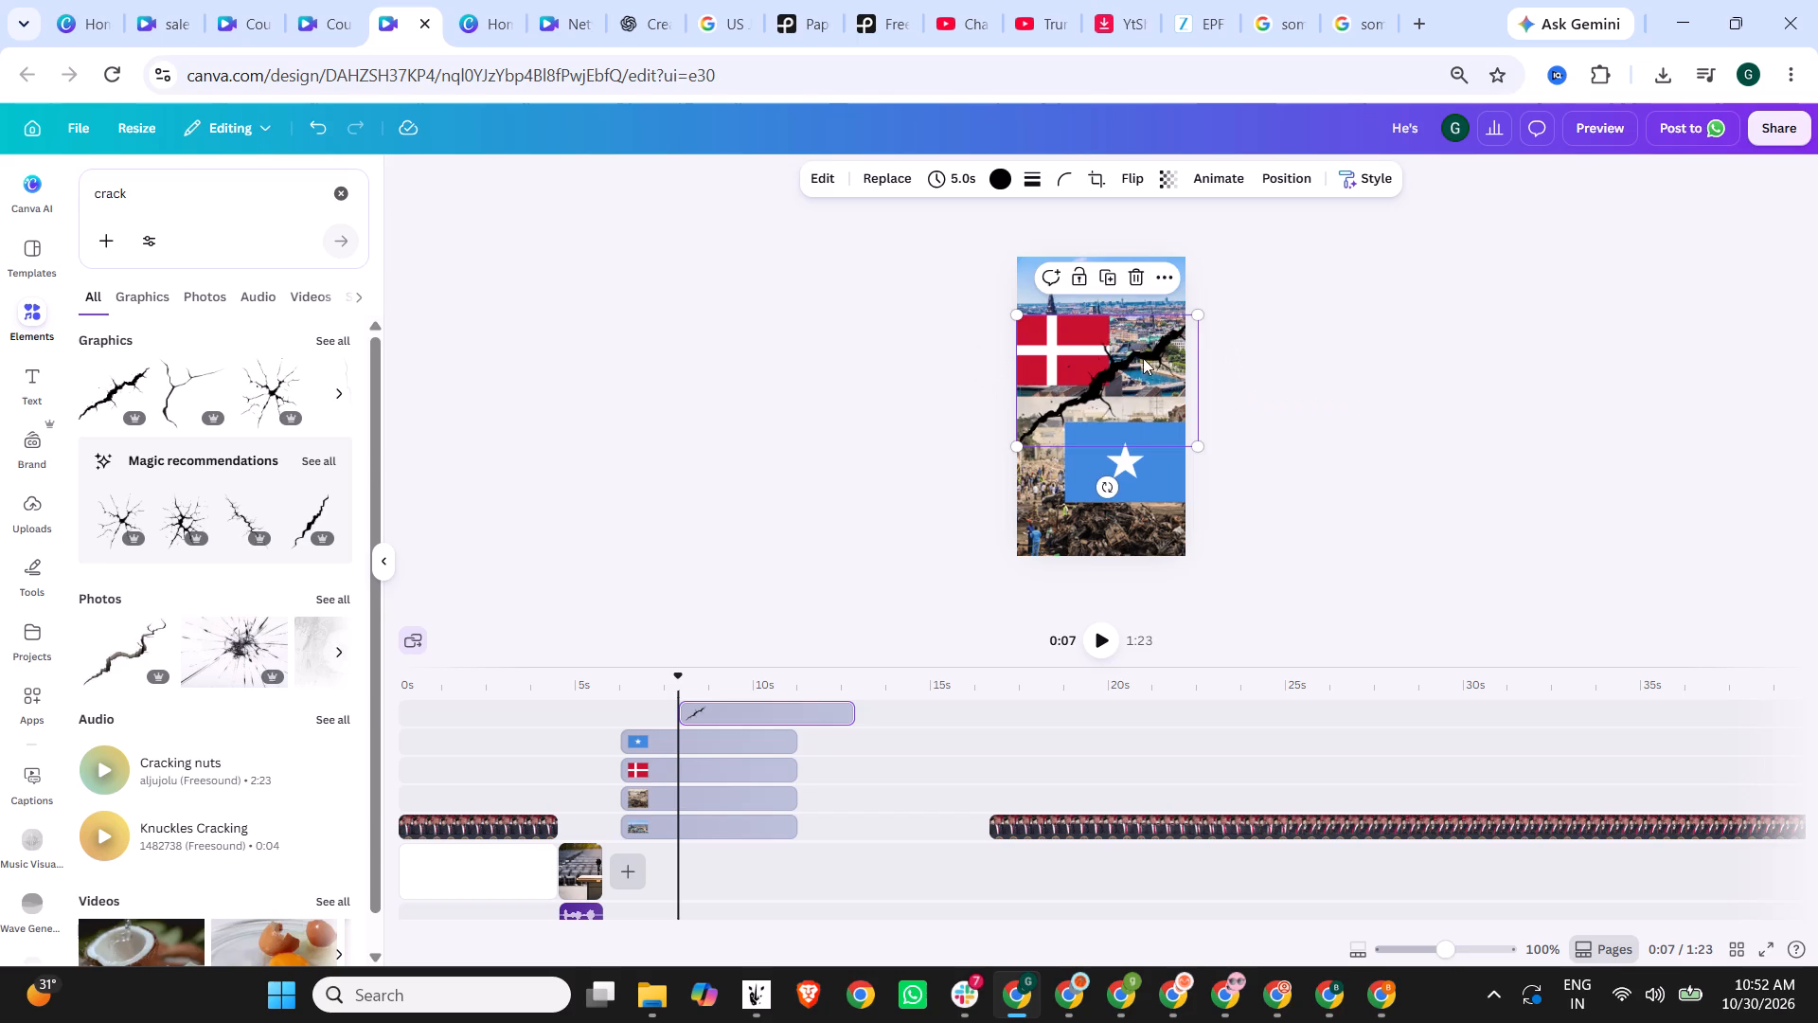
left_click_drag(1143, 358, 1120, 390)
left_click(1273, 402)
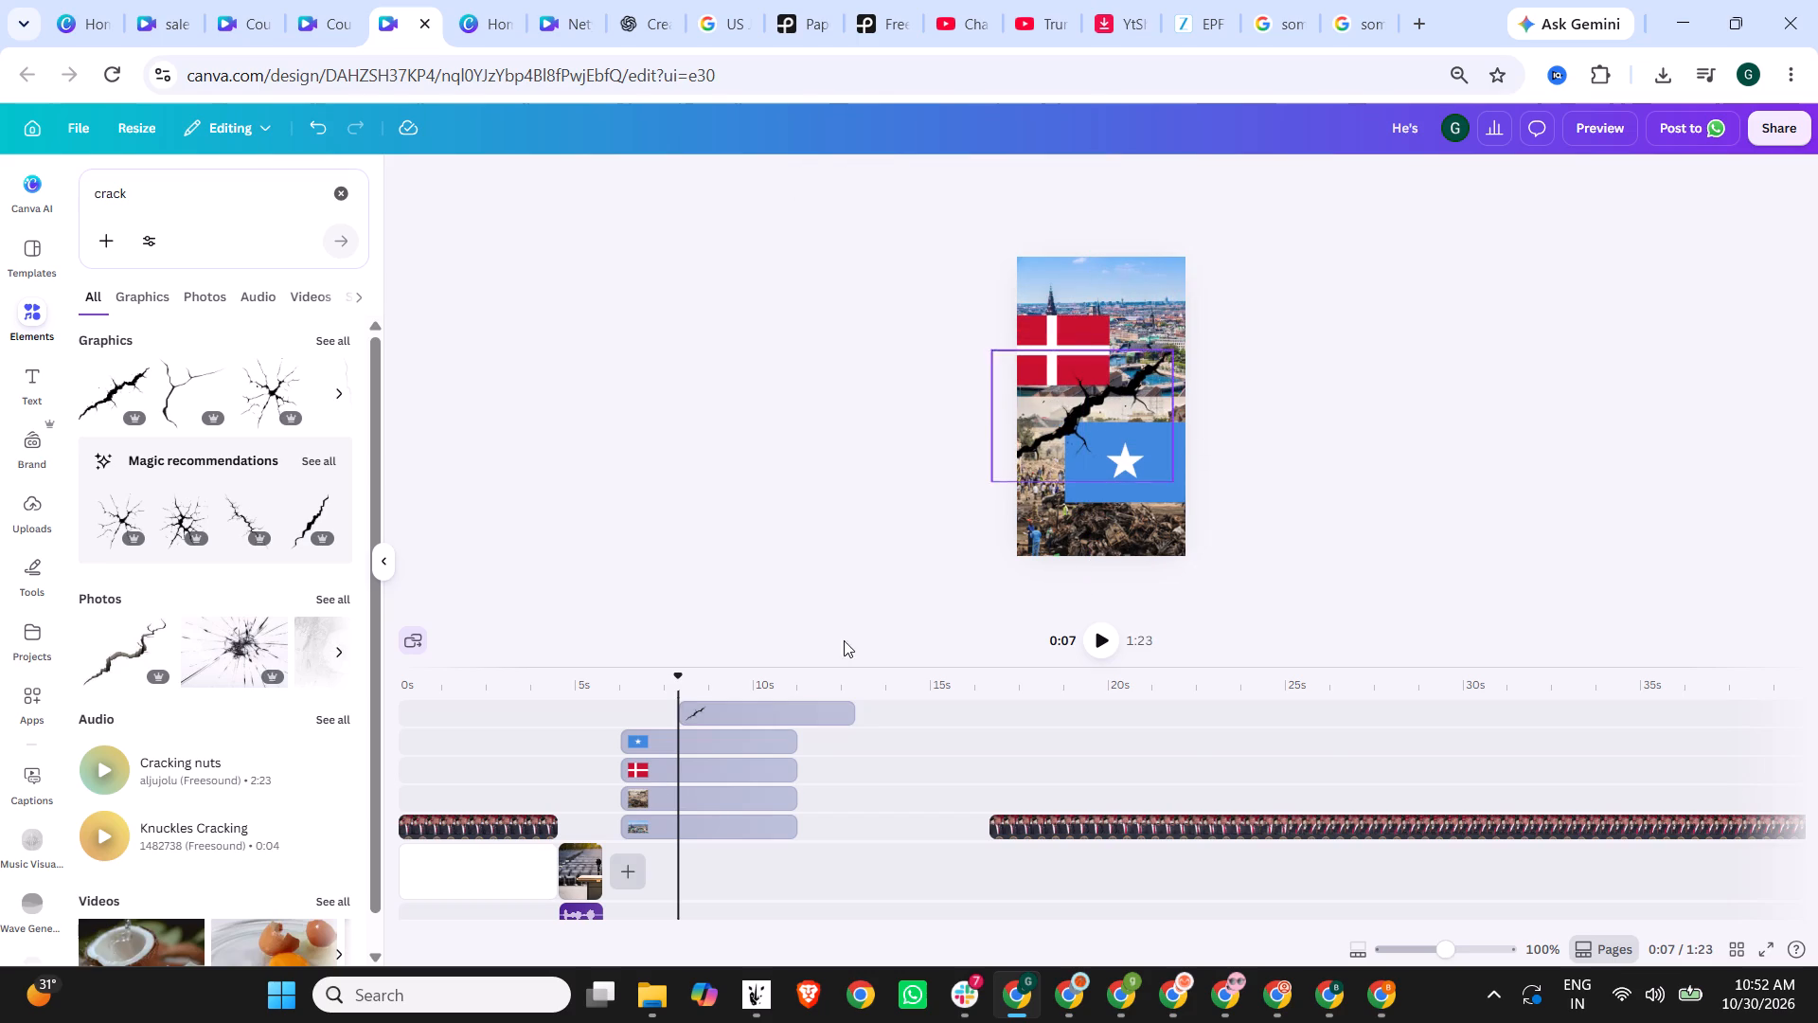
Move the crack's timeline layer beneath the Danish flag layer and align its start with the flags at about 6 seconds.
left_click_drag(764, 703, 688, 781)
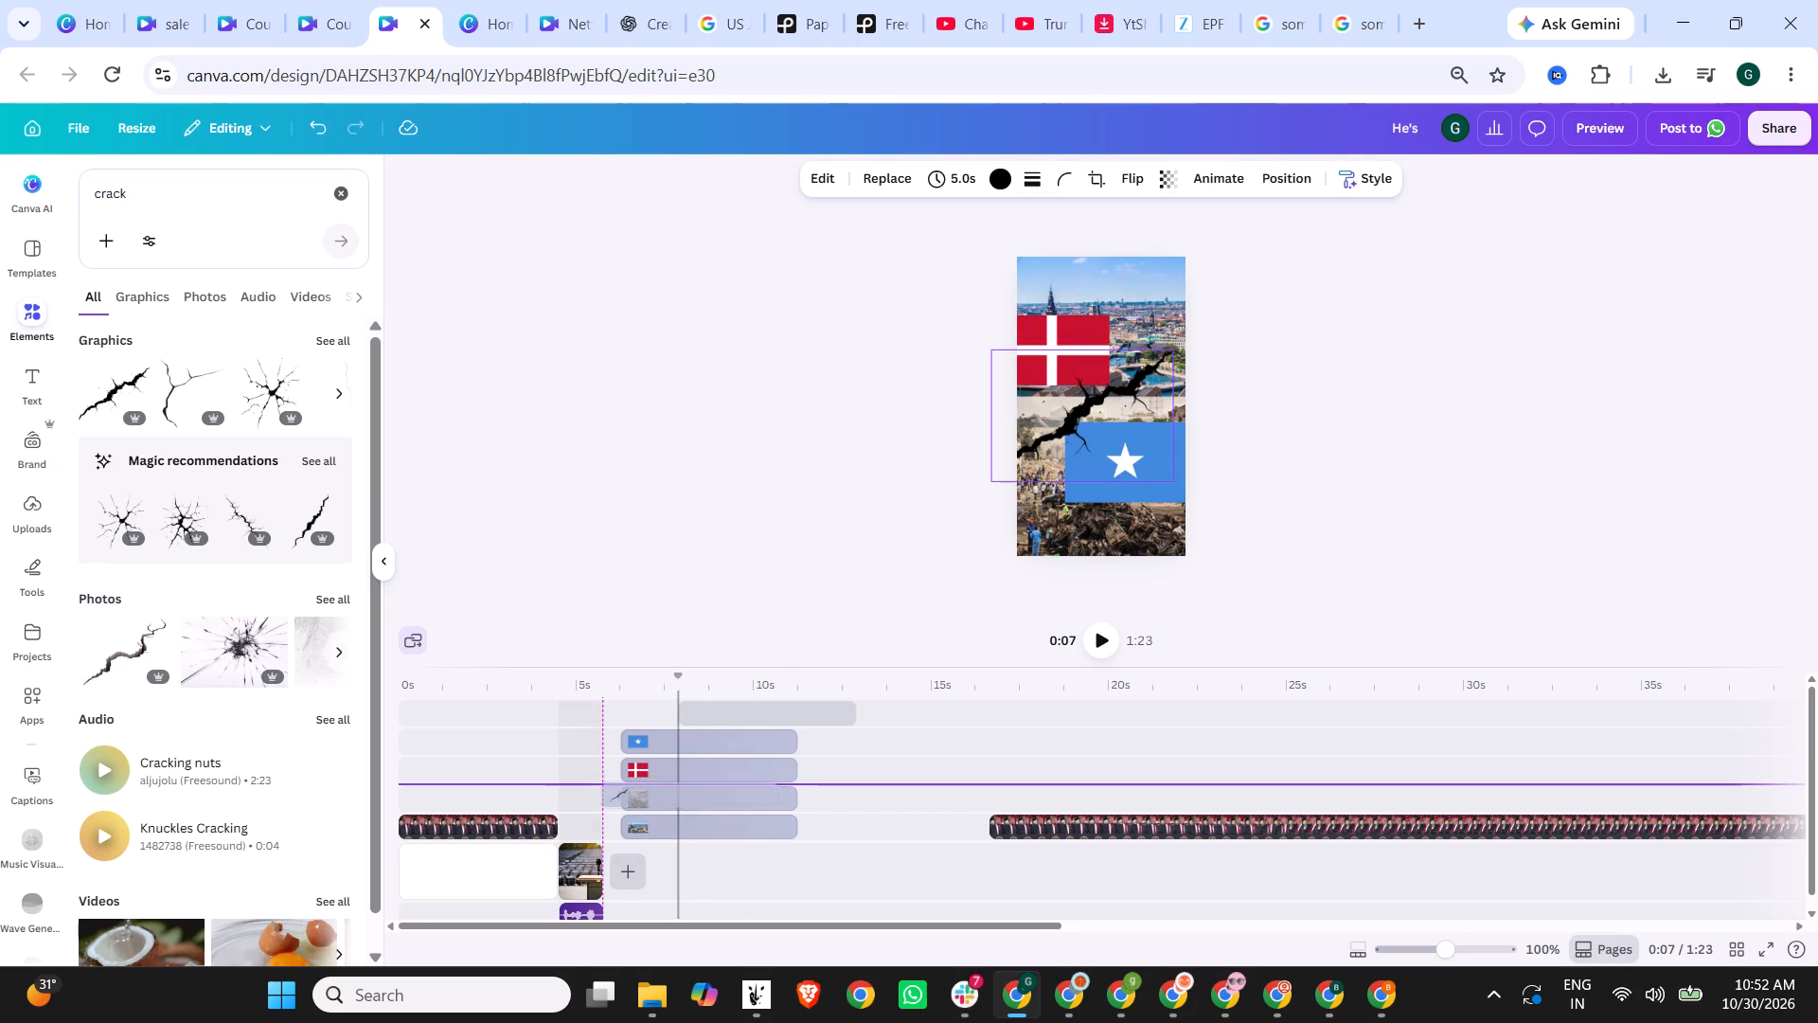
left_click_drag(688, 781, 692, 778)
left_click_drag(725, 770, 740, 768)
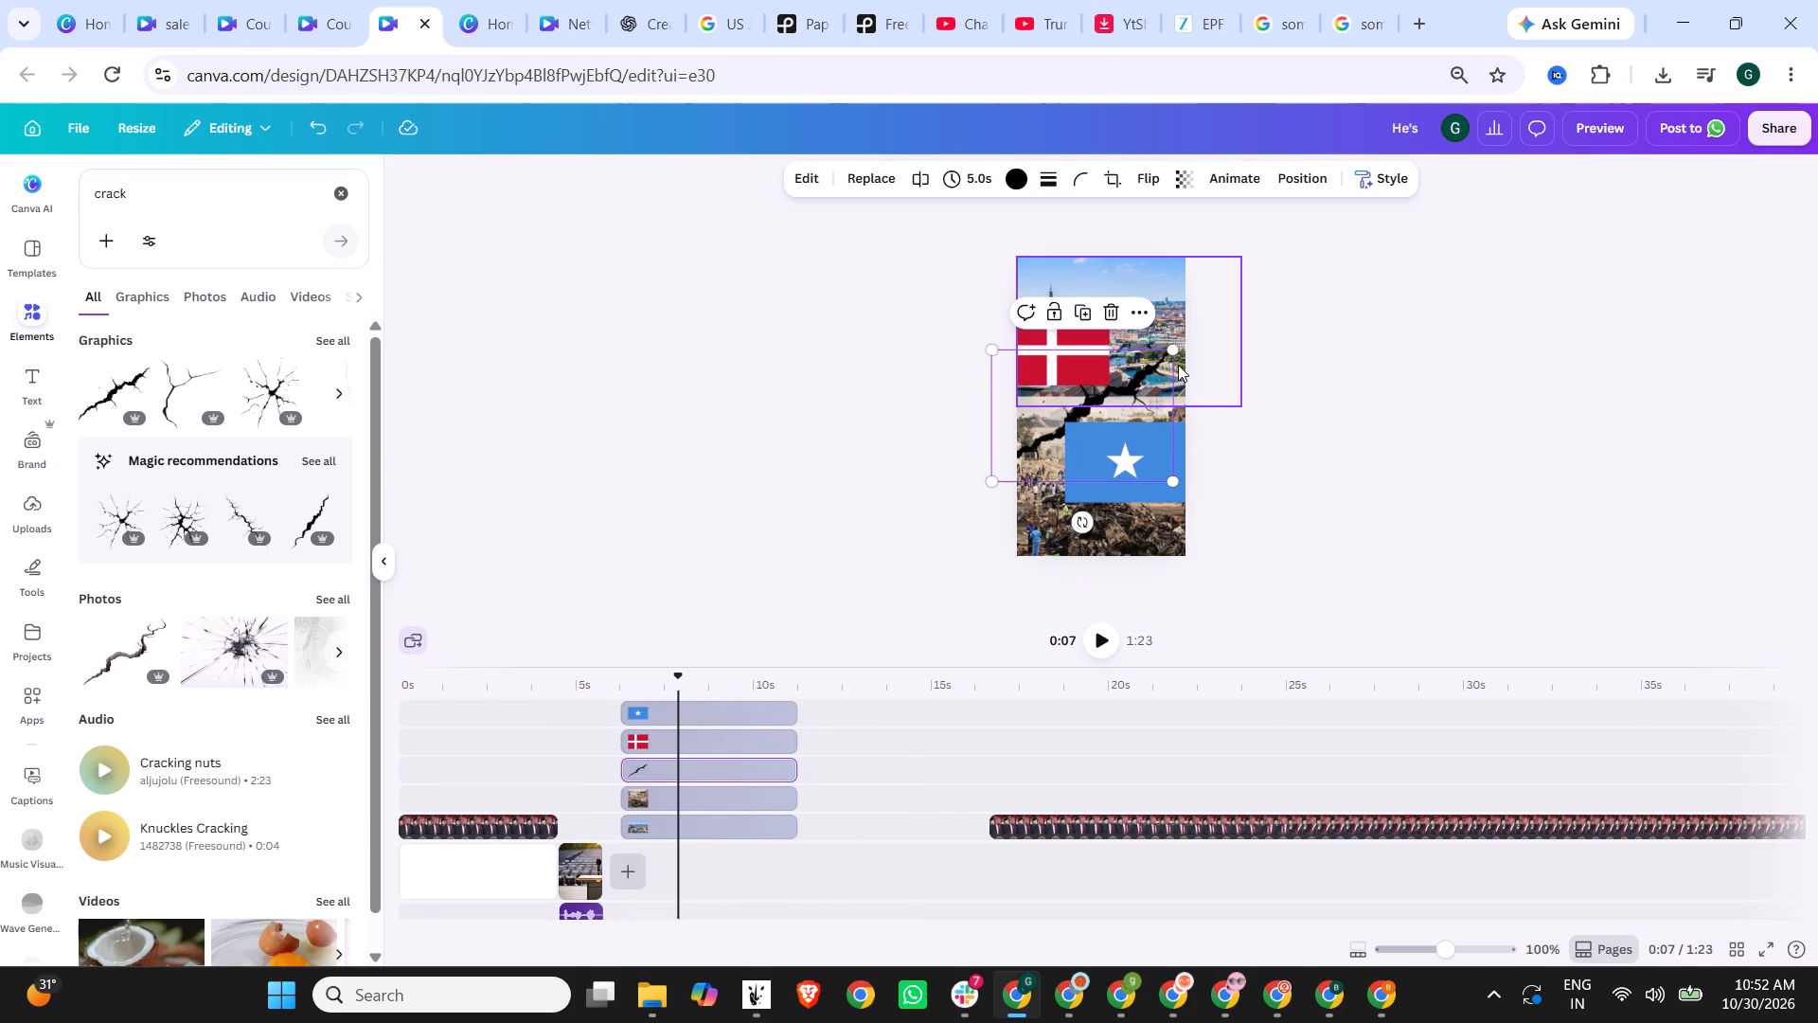
Enlarge the crack graphic slightly so that it spans the full page width.
left_click_drag(1175, 351, 1207, 336)
left_click(1320, 351)
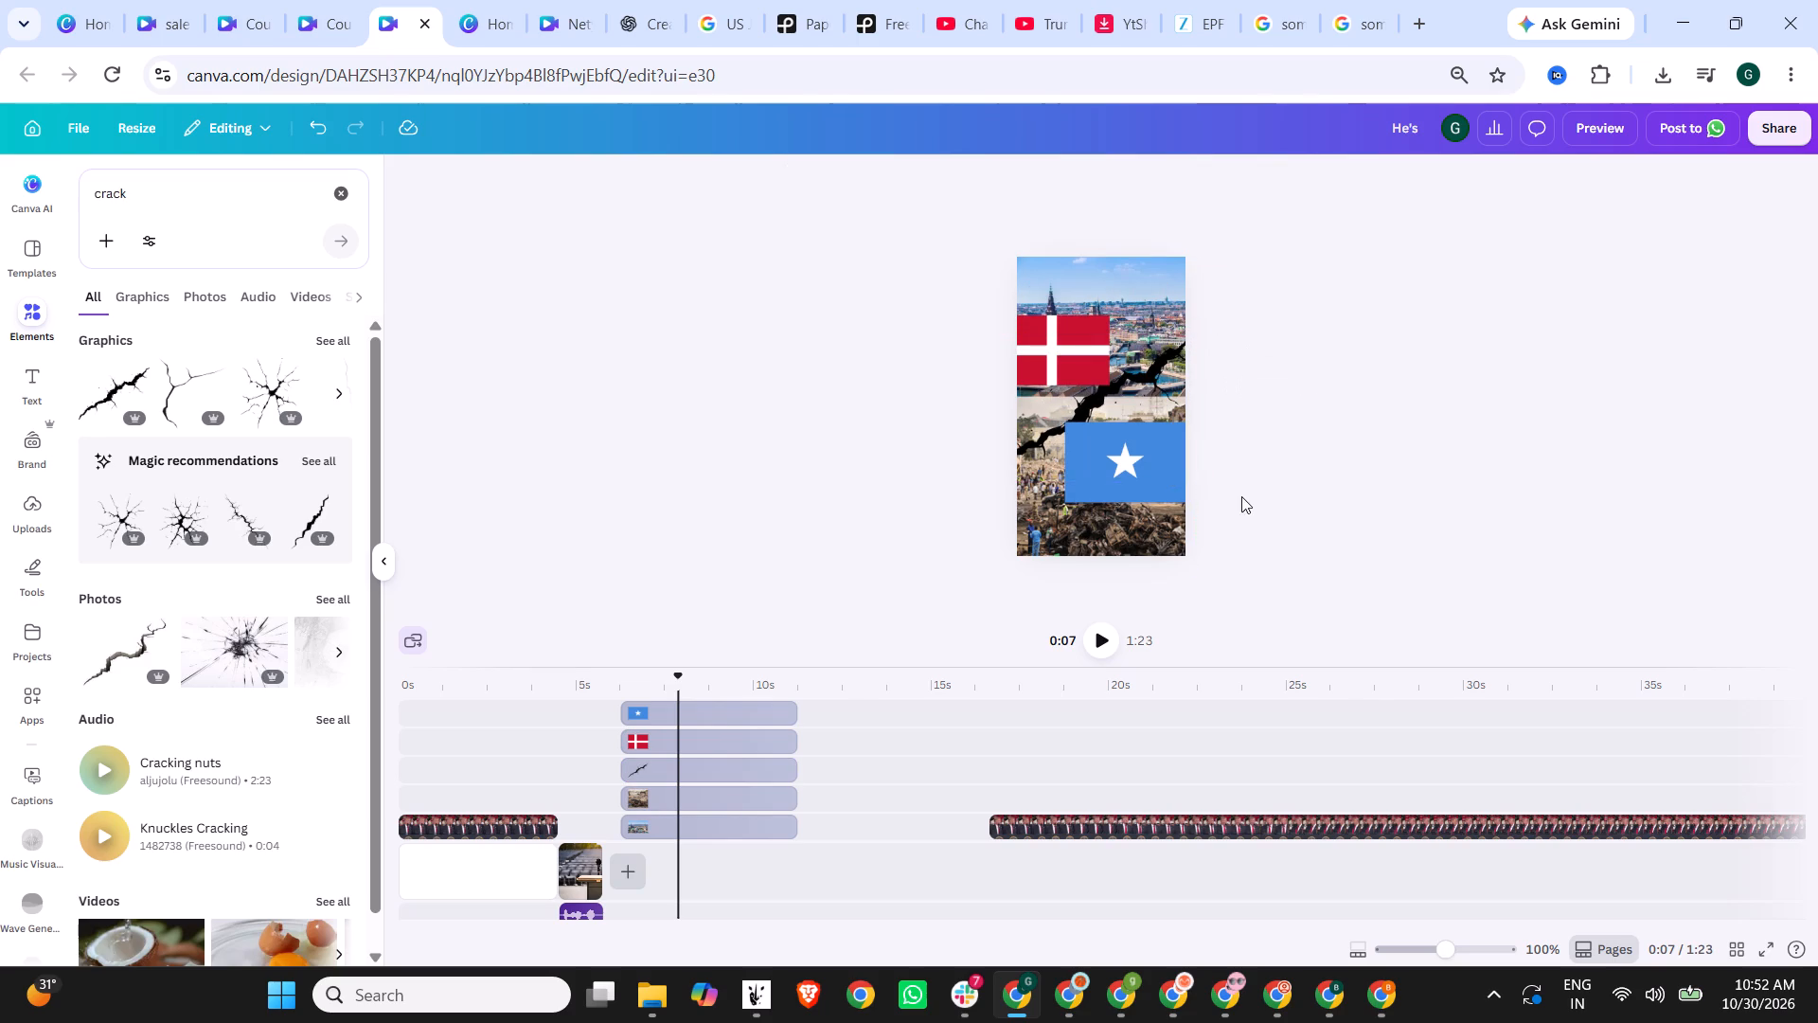
Add a Glow shadow to the crack graphic with its size set to 22.
left_click(1151, 377)
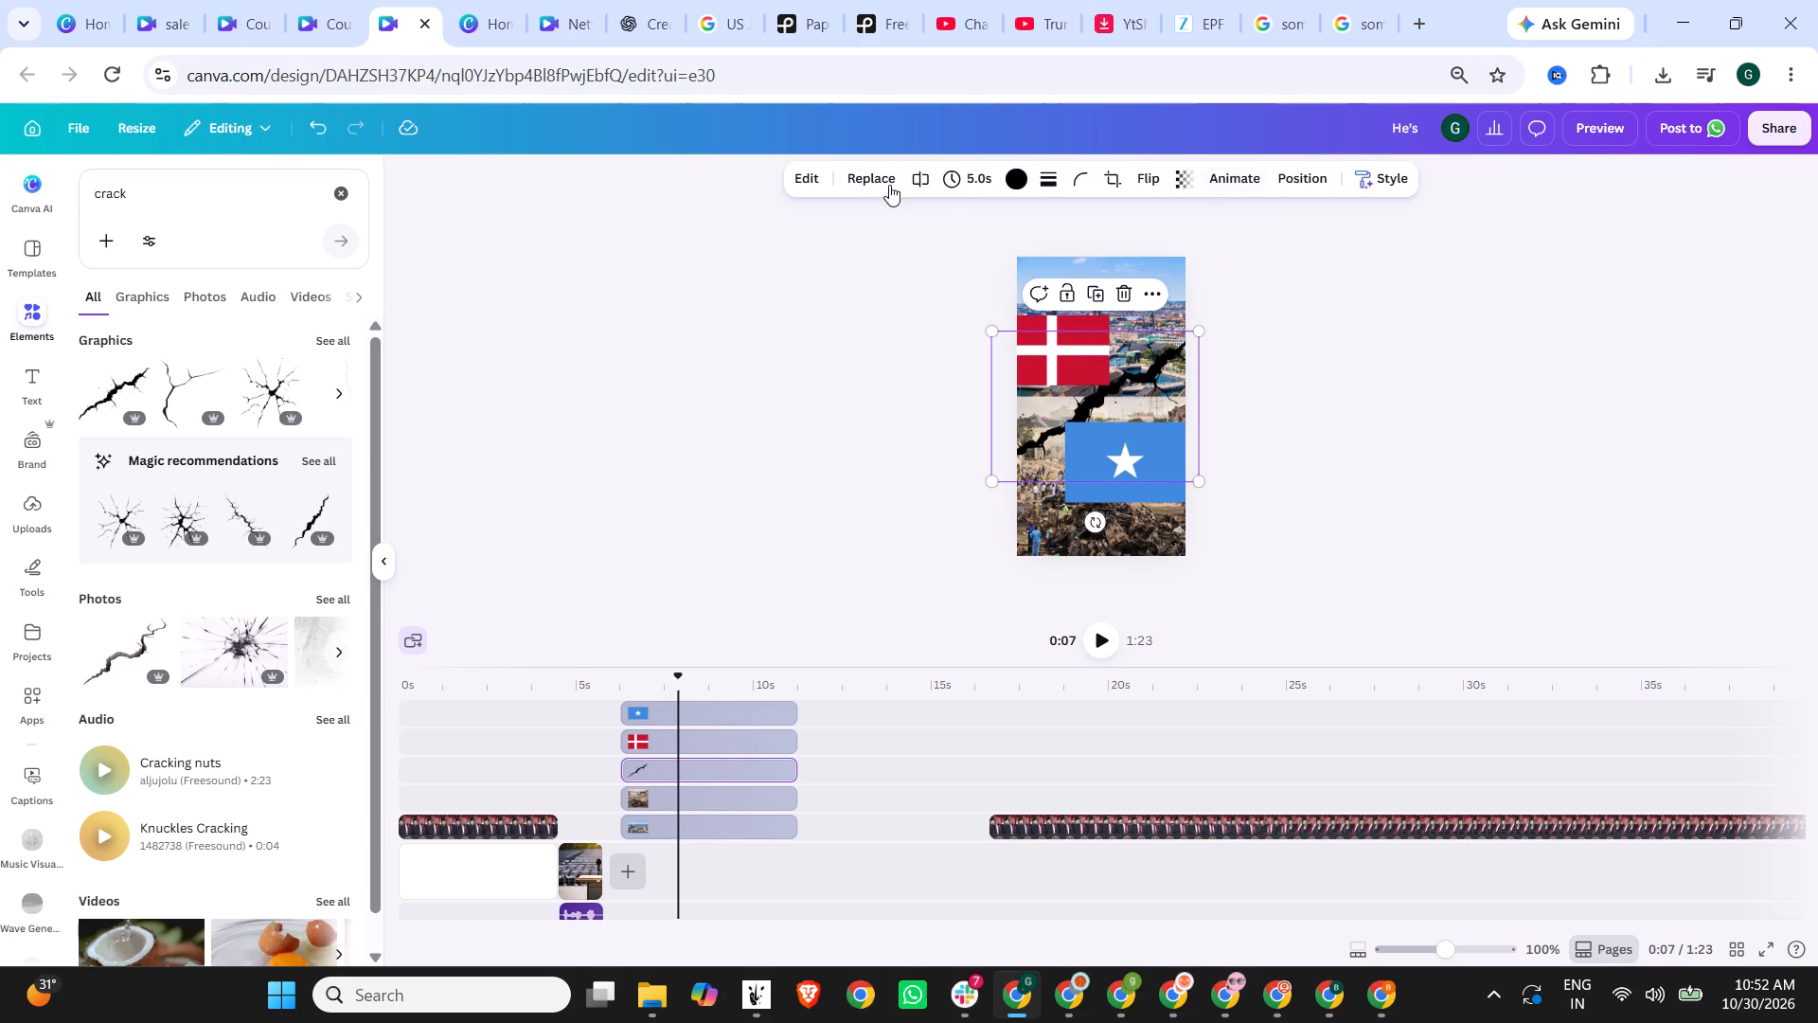
left_click(811, 172)
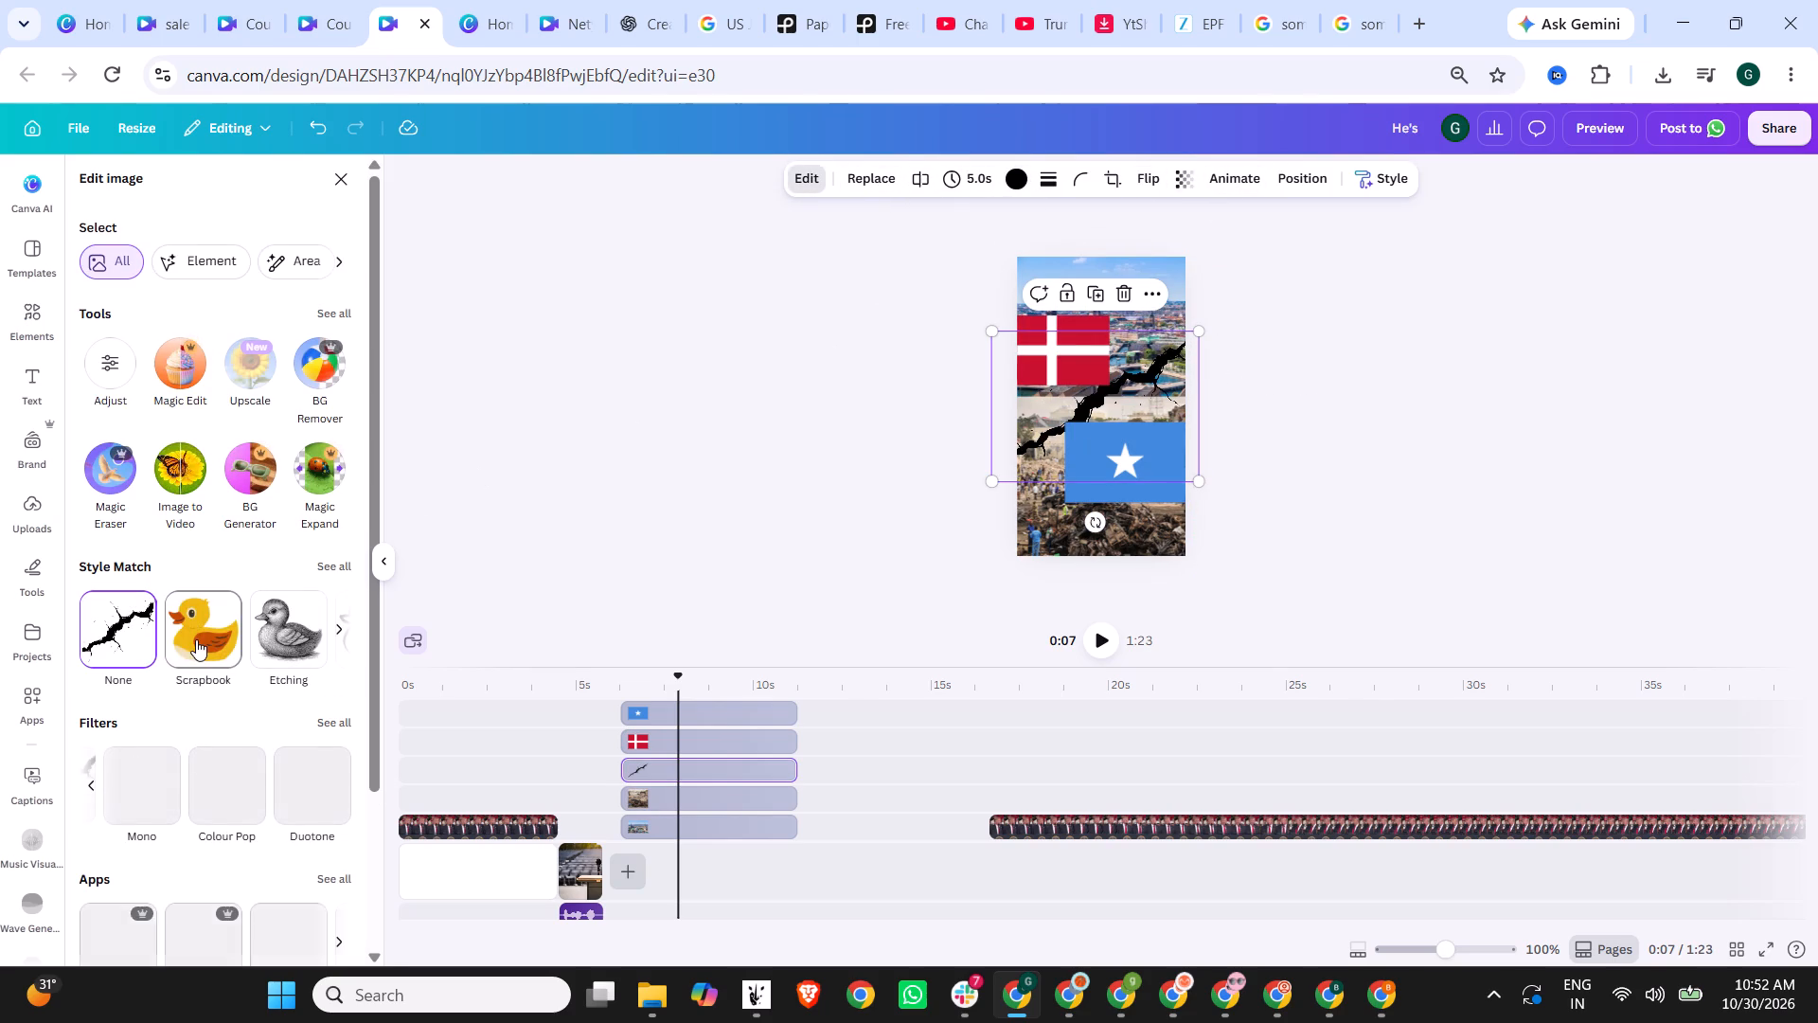
scroll(154, 652, "down", 1)
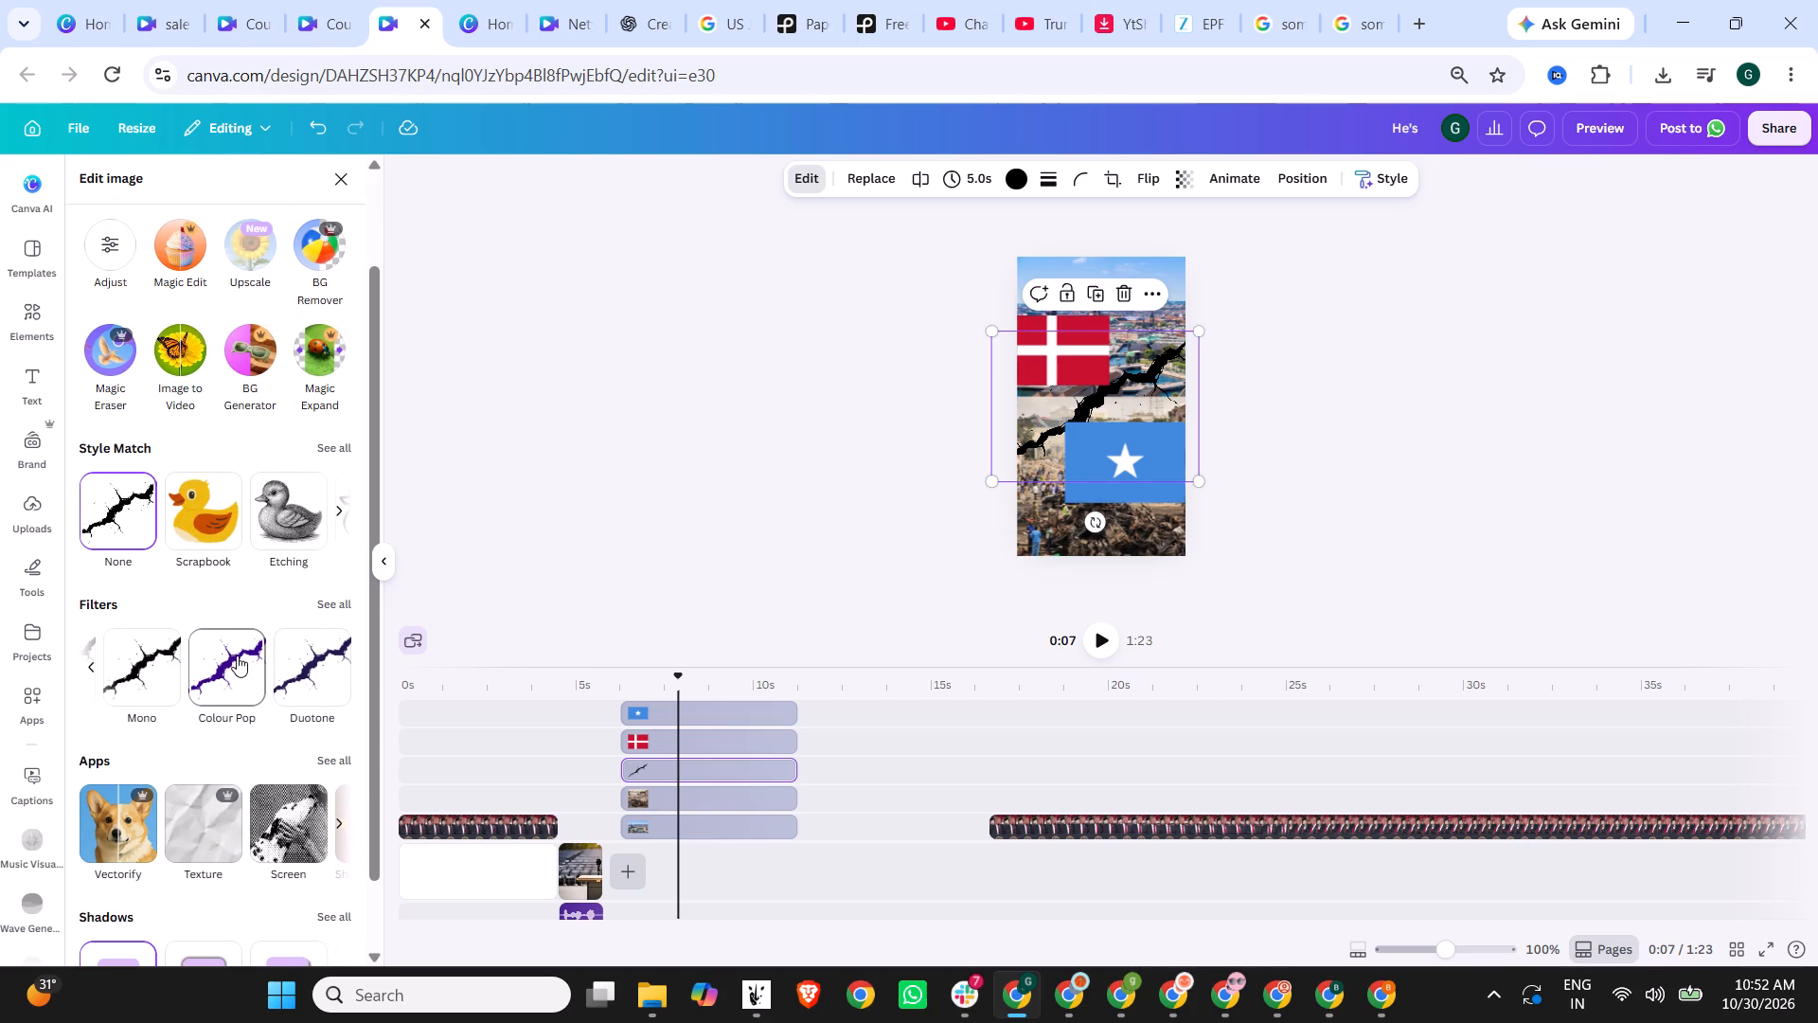
scroll(272, 677, "down", 2)
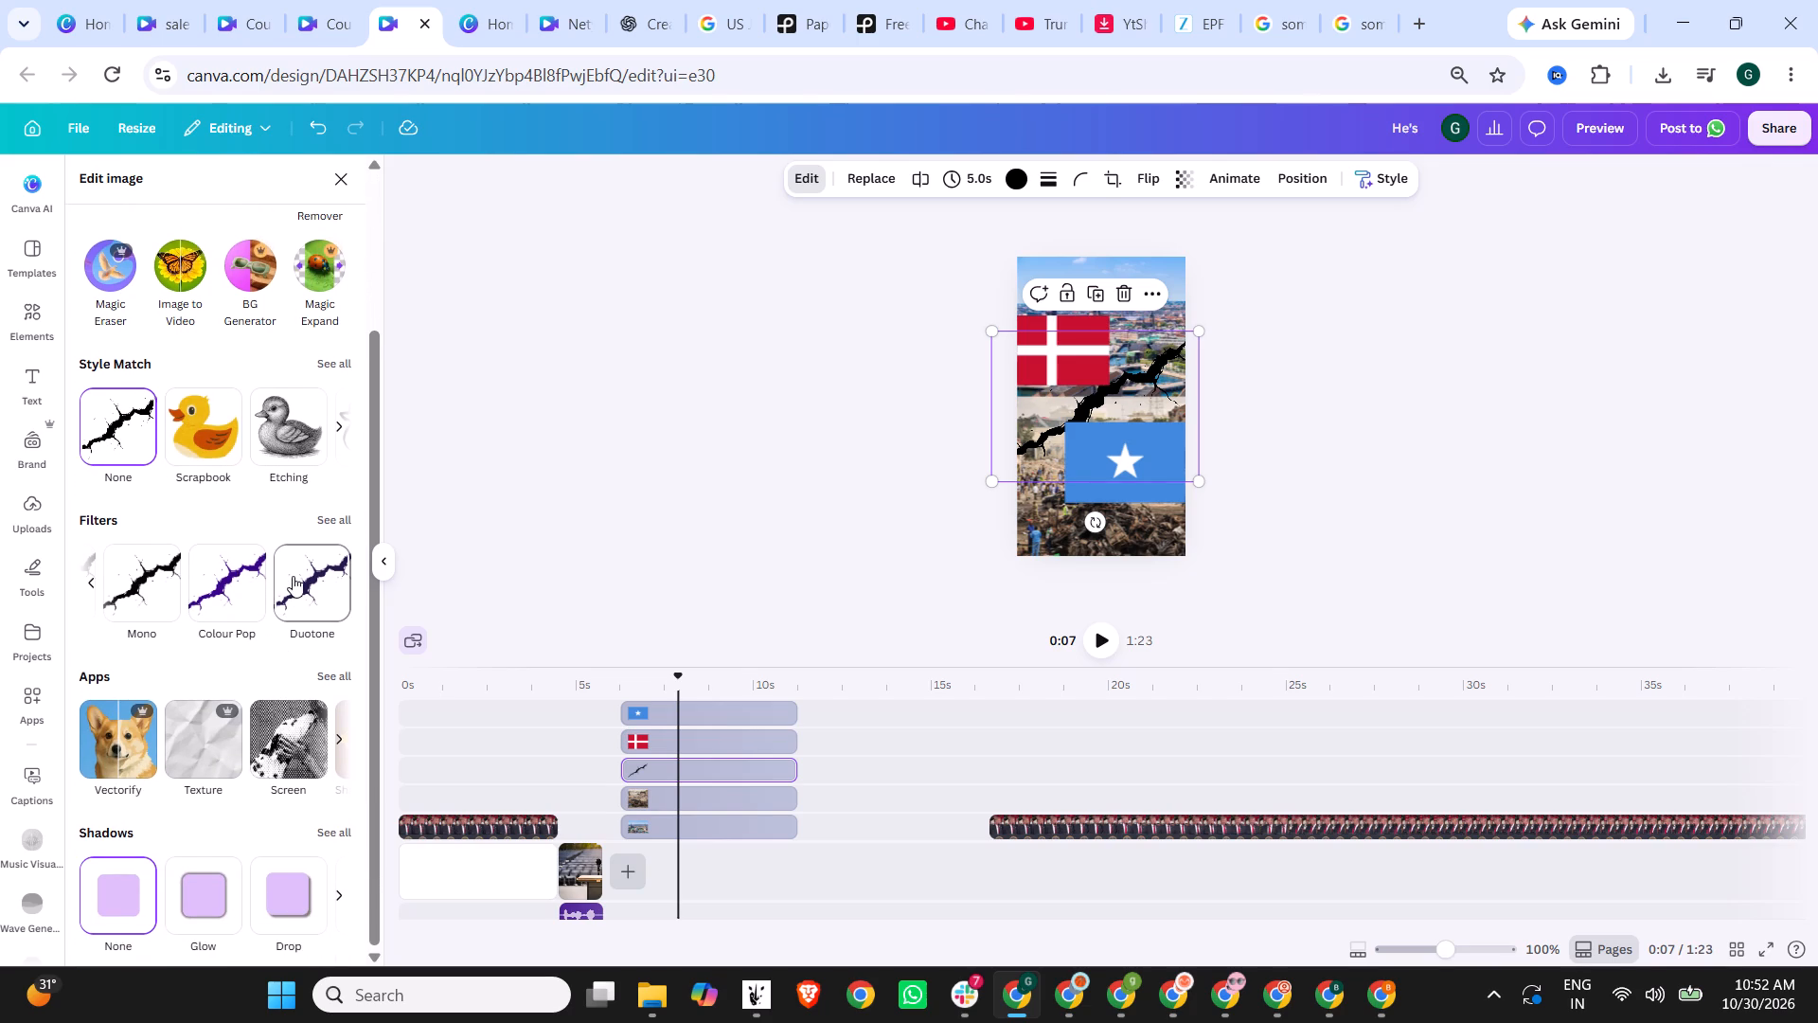
scroll(281, 575, "down", 2)
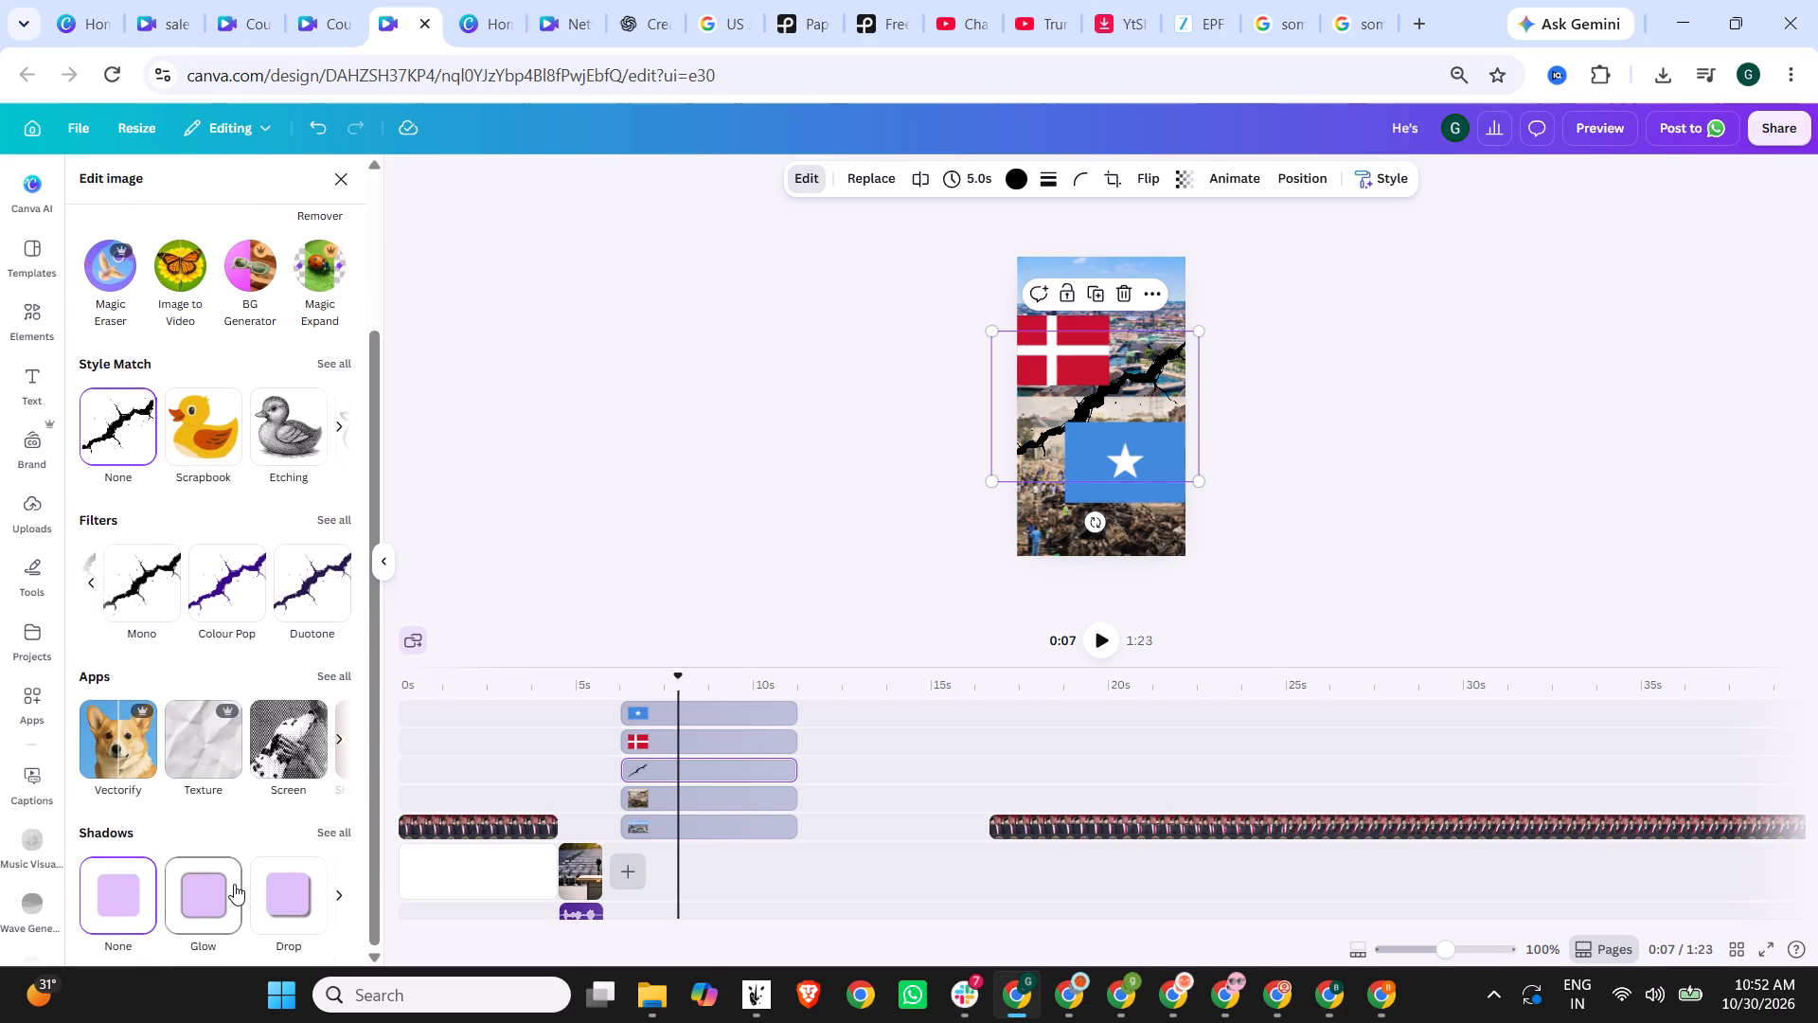
scroll(230, 622, "up", 5)
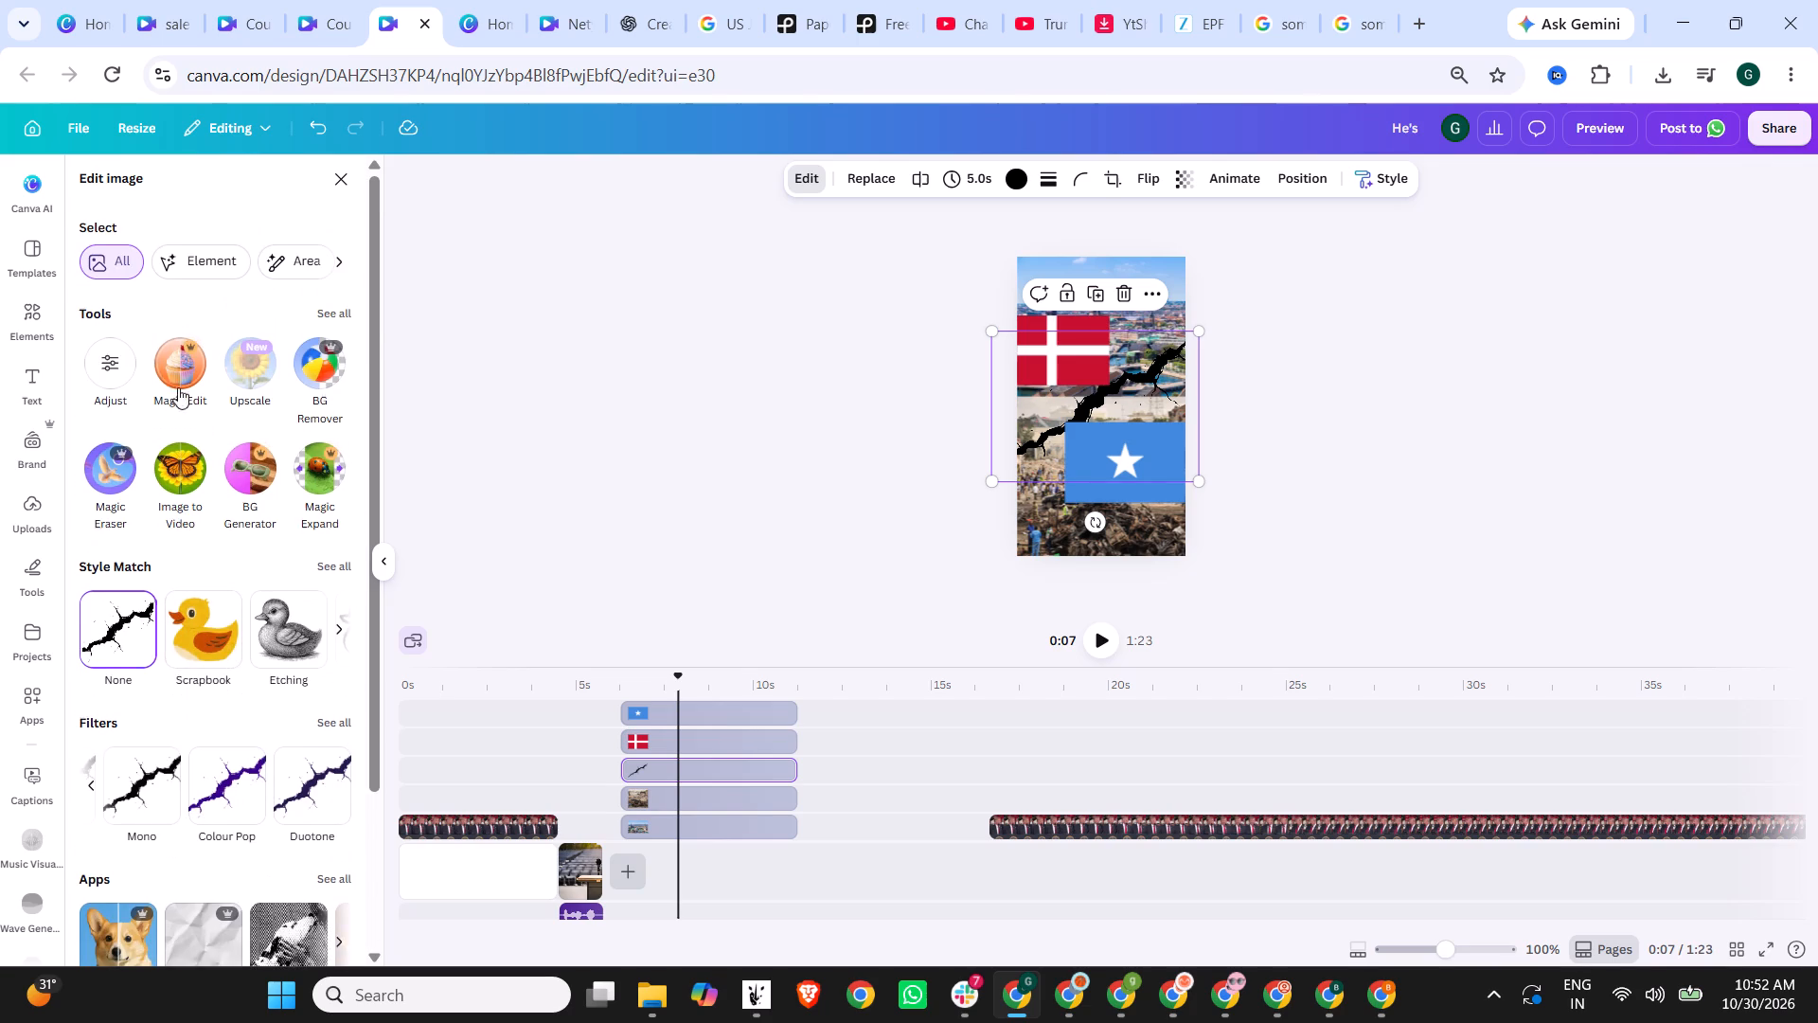
scroll(182, 461, "down", 4)
left_click(334, 832)
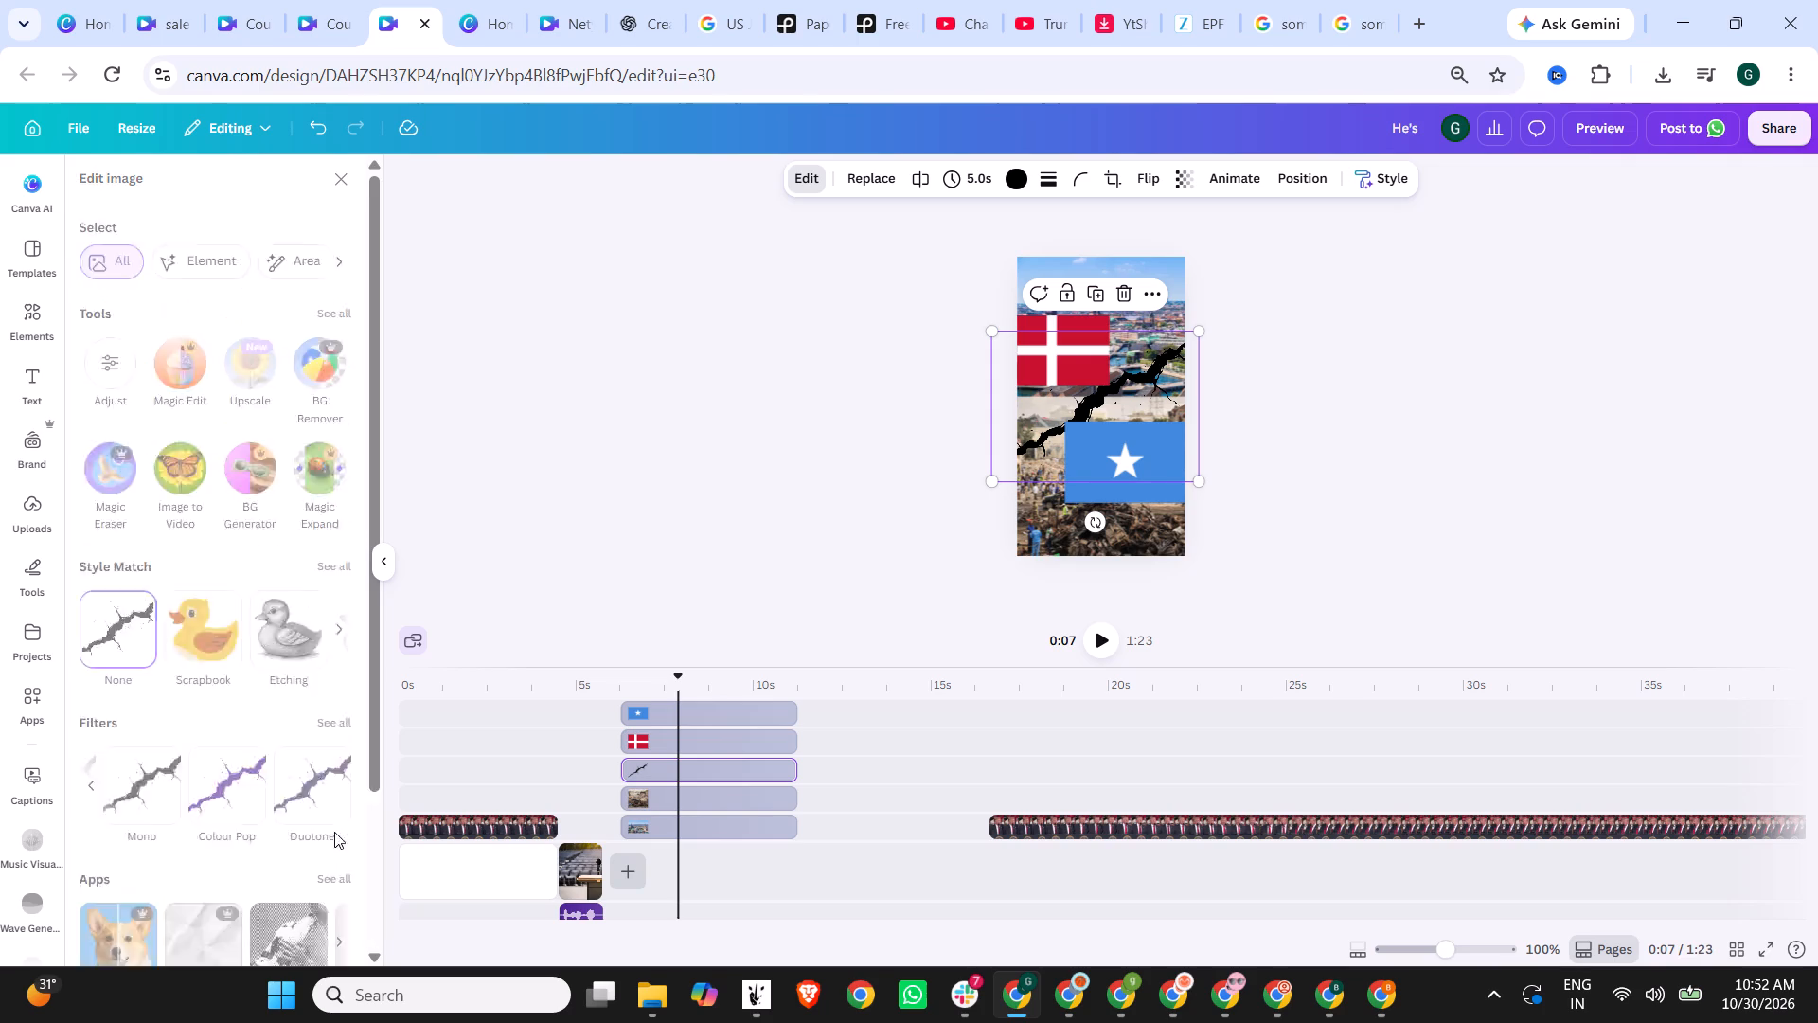
left_click(146, 397)
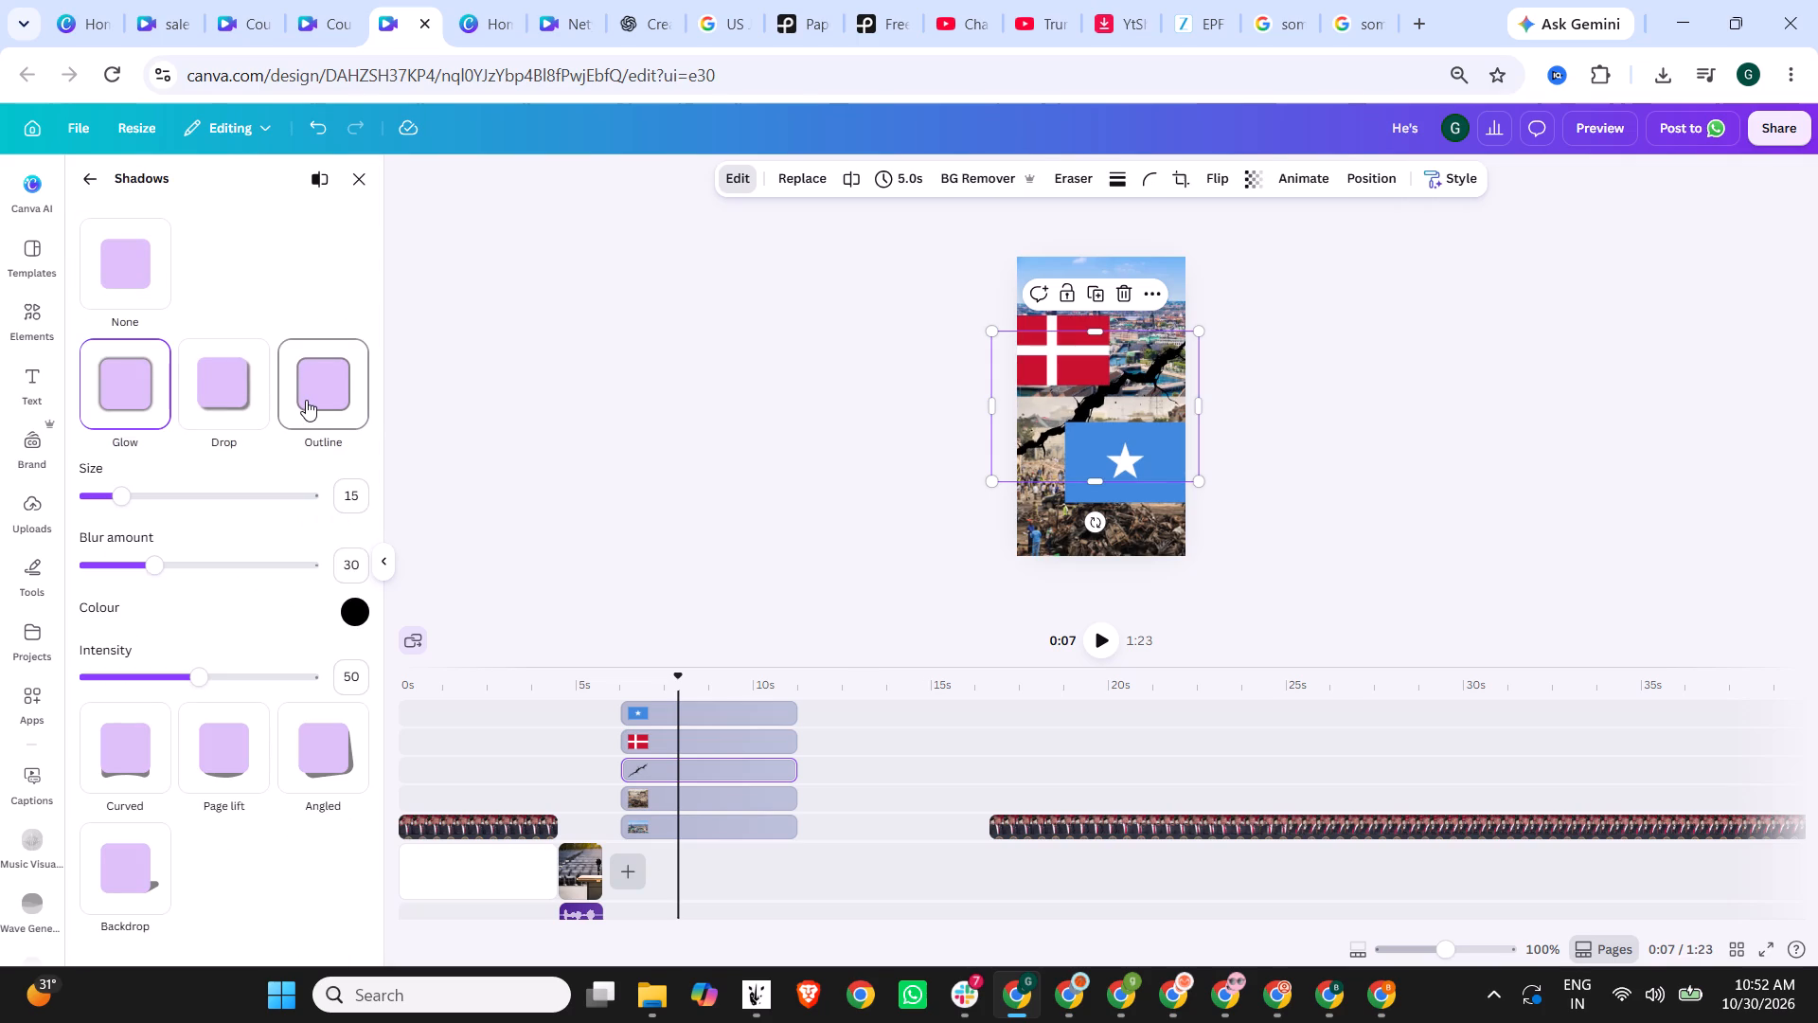
left_click(128, 506)
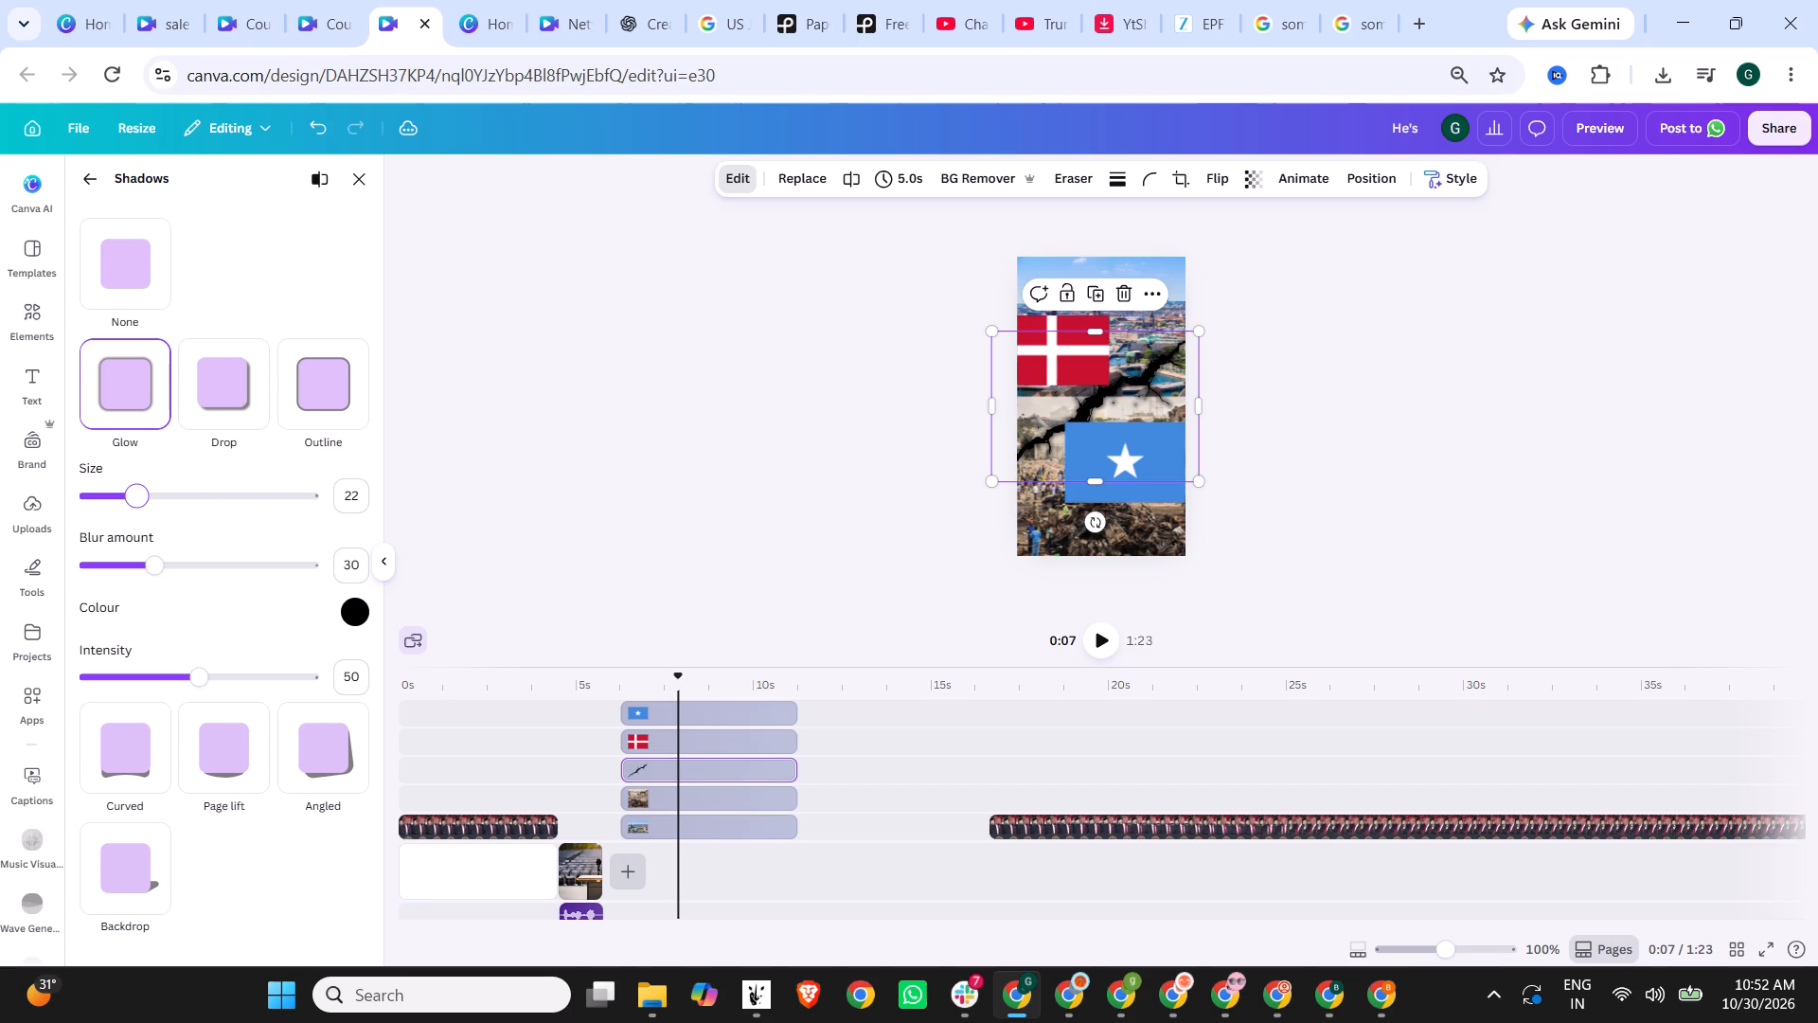
left_click(1200, 461)
left_click(1288, 396)
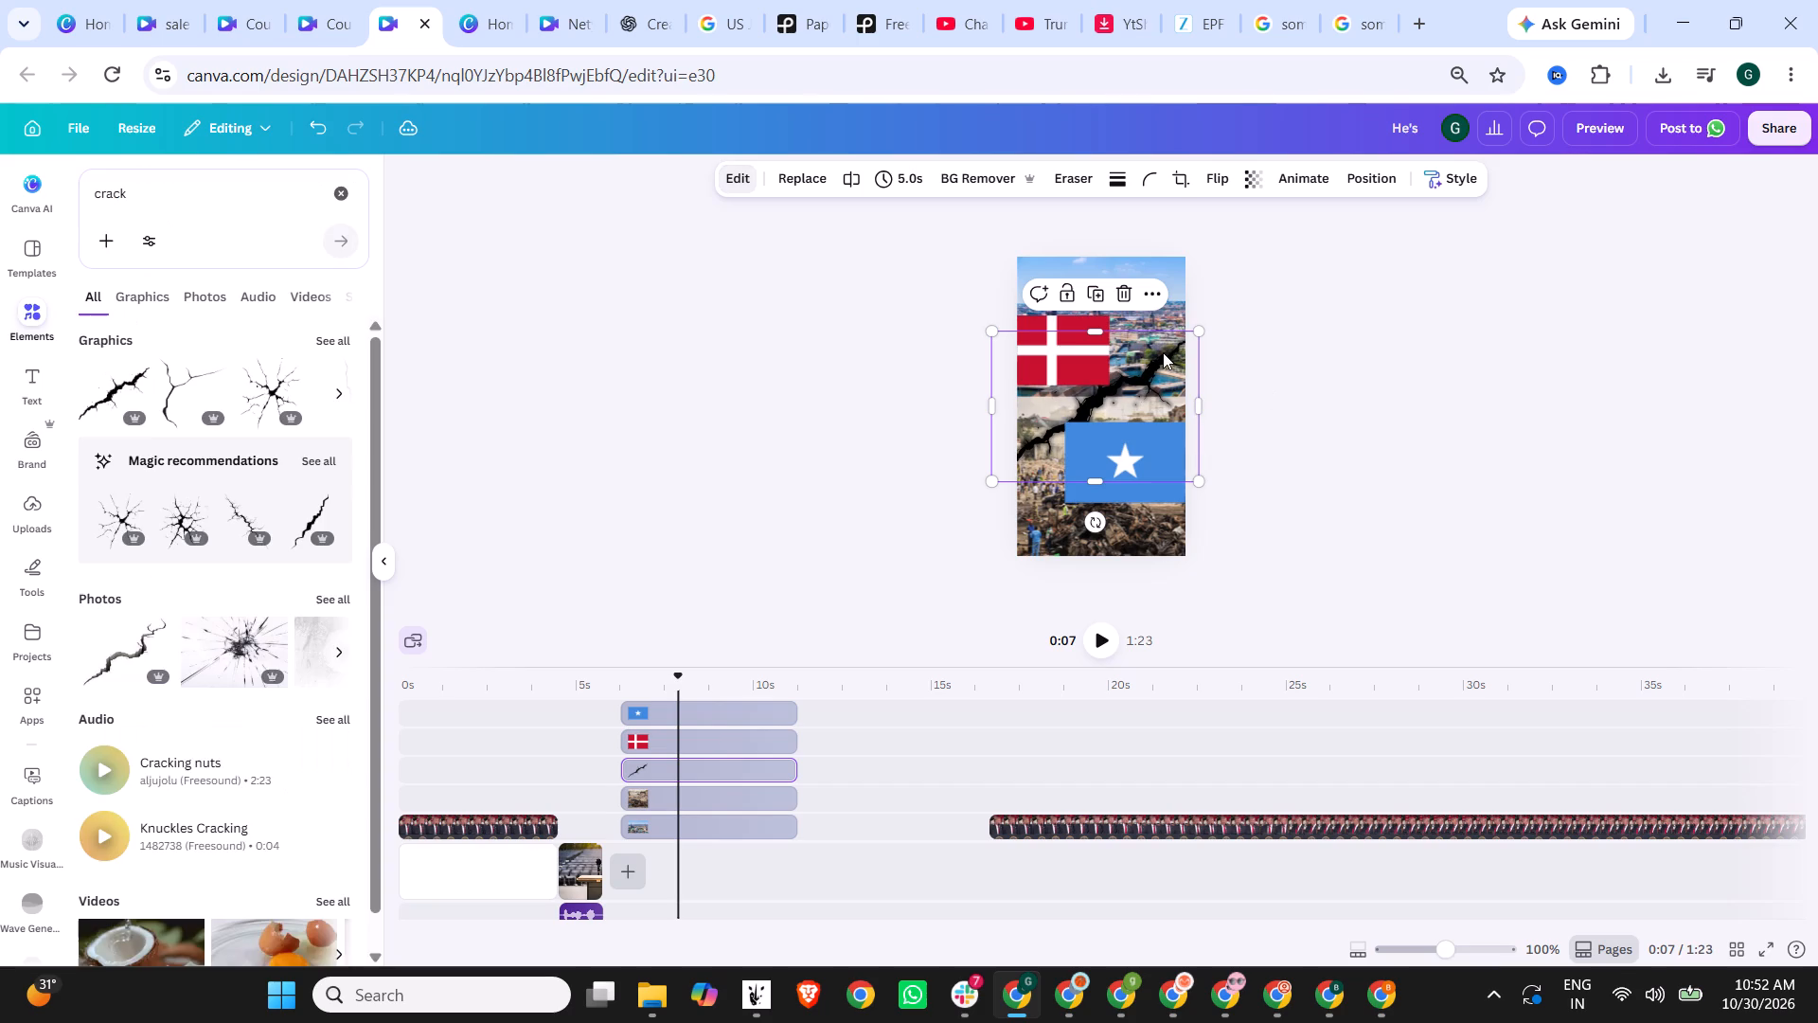
Rotate the crack graphic slightly clockwise so that it lies flatter along the split between the photos.
left_click_drag(1094, 524, 1059, 529)
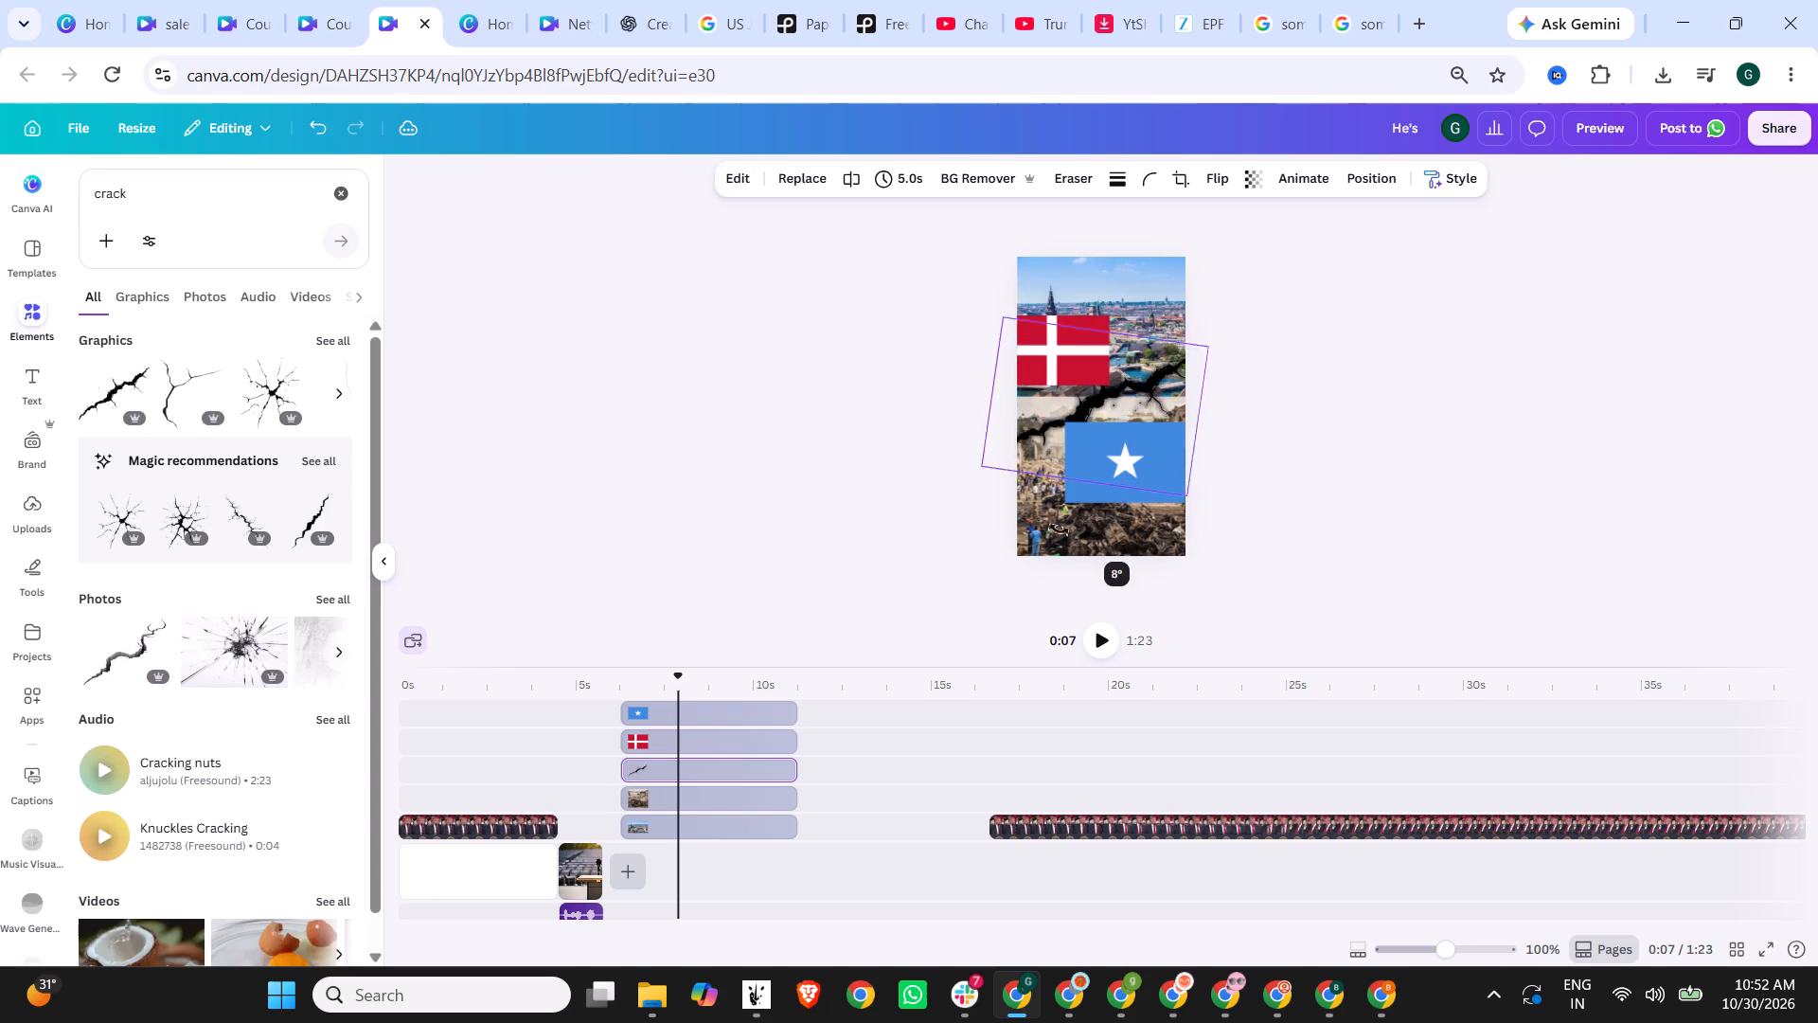
left_click_drag(1059, 529, 1063, 528)
left_click(1513, 331)
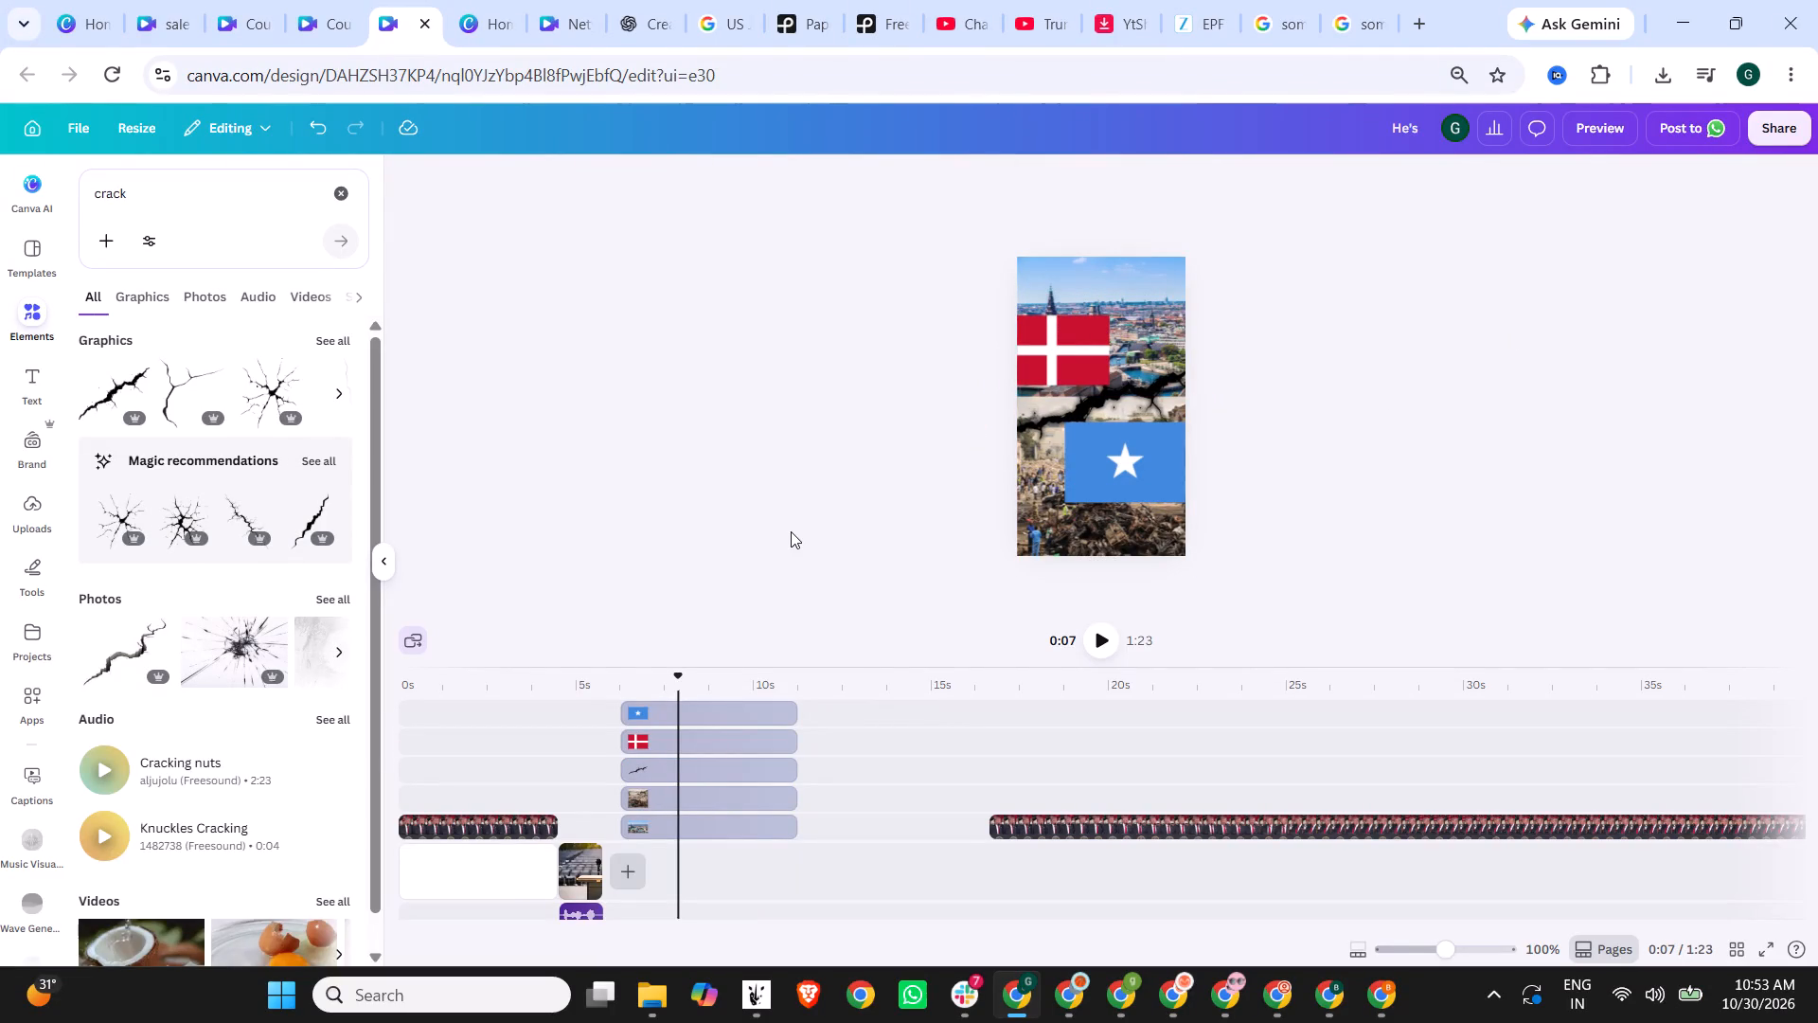
Try the Neon animation on the crack graphic, and apply Blur in its place.
left_click(1142, 393)
left_click(1313, 180)
scroll(281, 663, "down", 3)
scroll(276, 677, "up", 1)
scroll(276, 677, "down", 3)
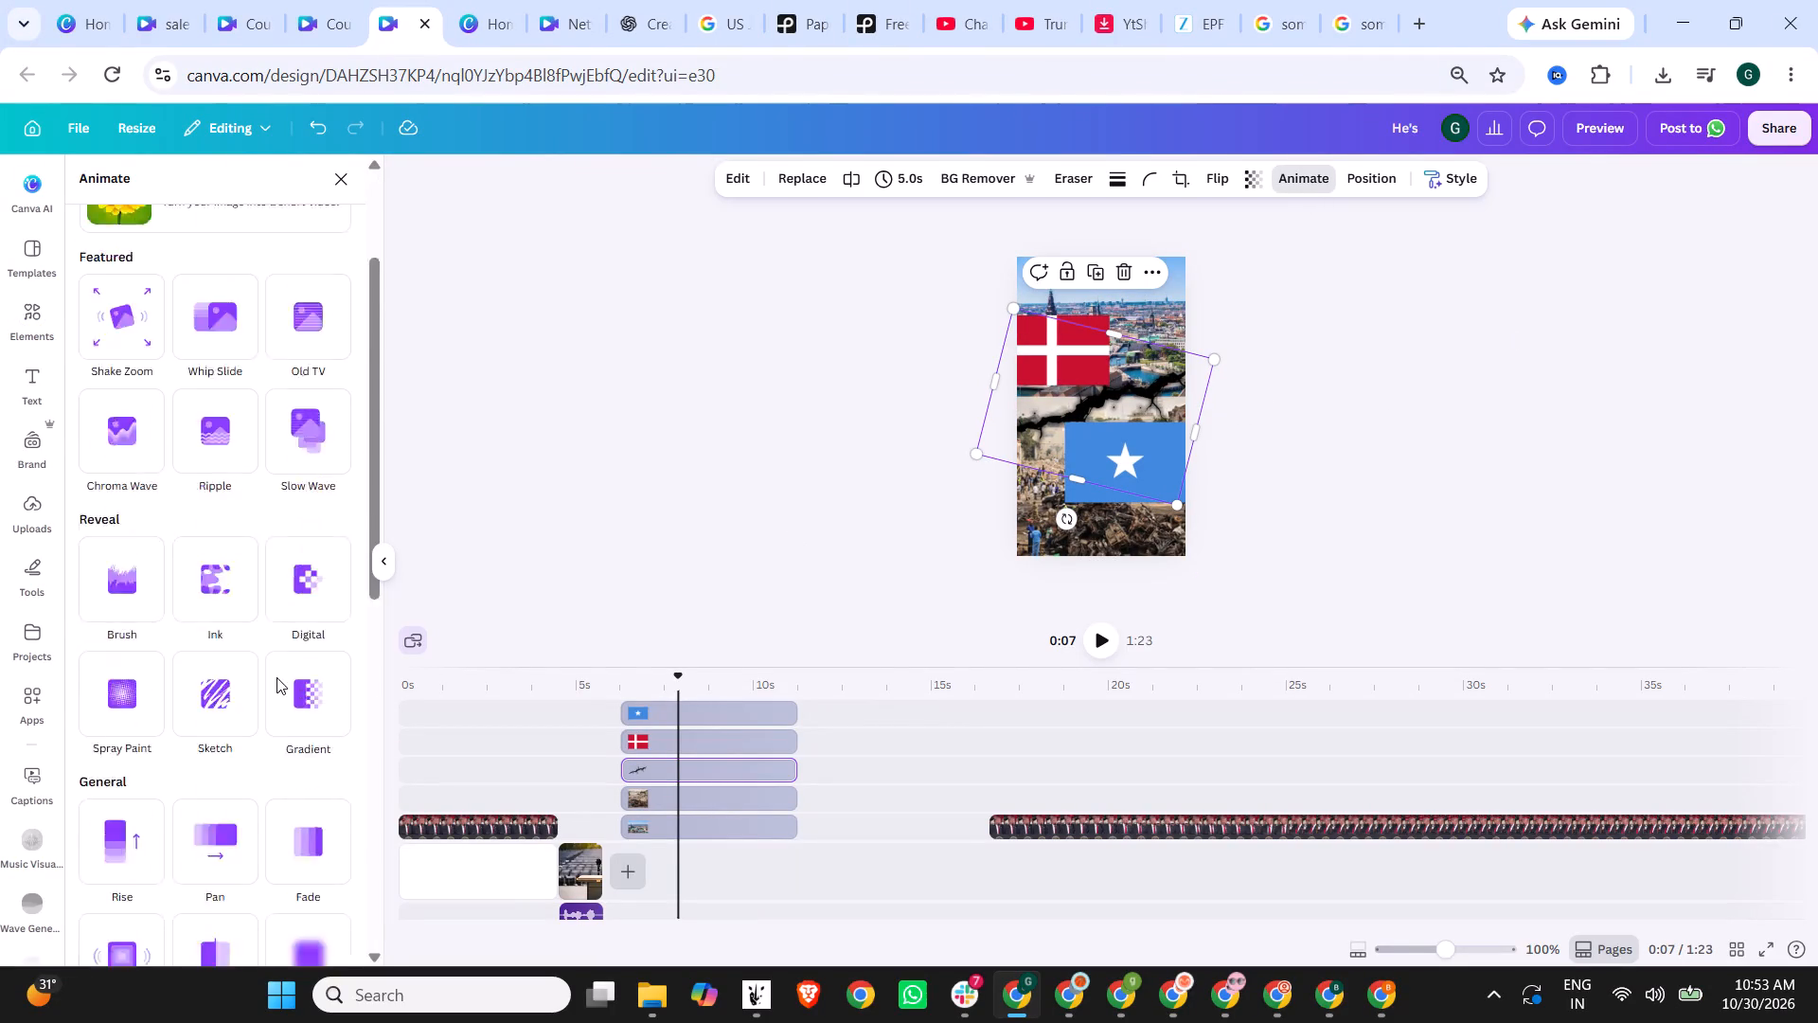
scroll(276, 677, "down", 9)
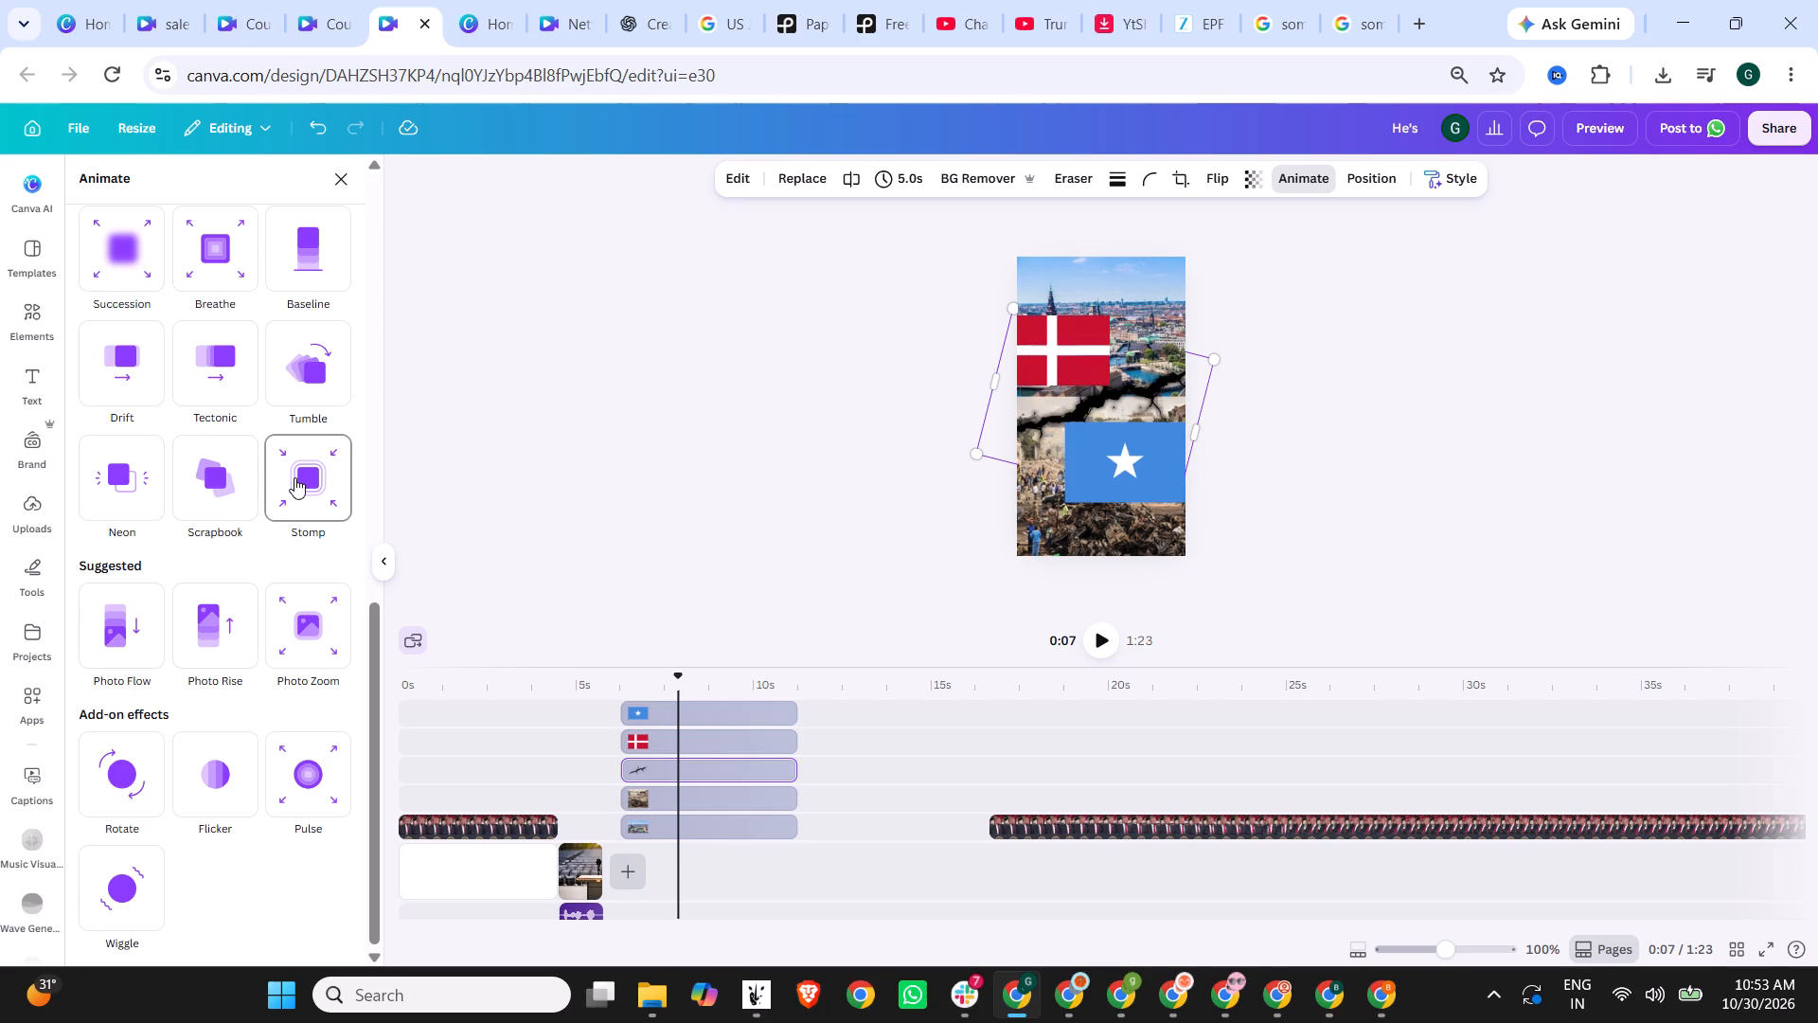
left_click(149, 489)
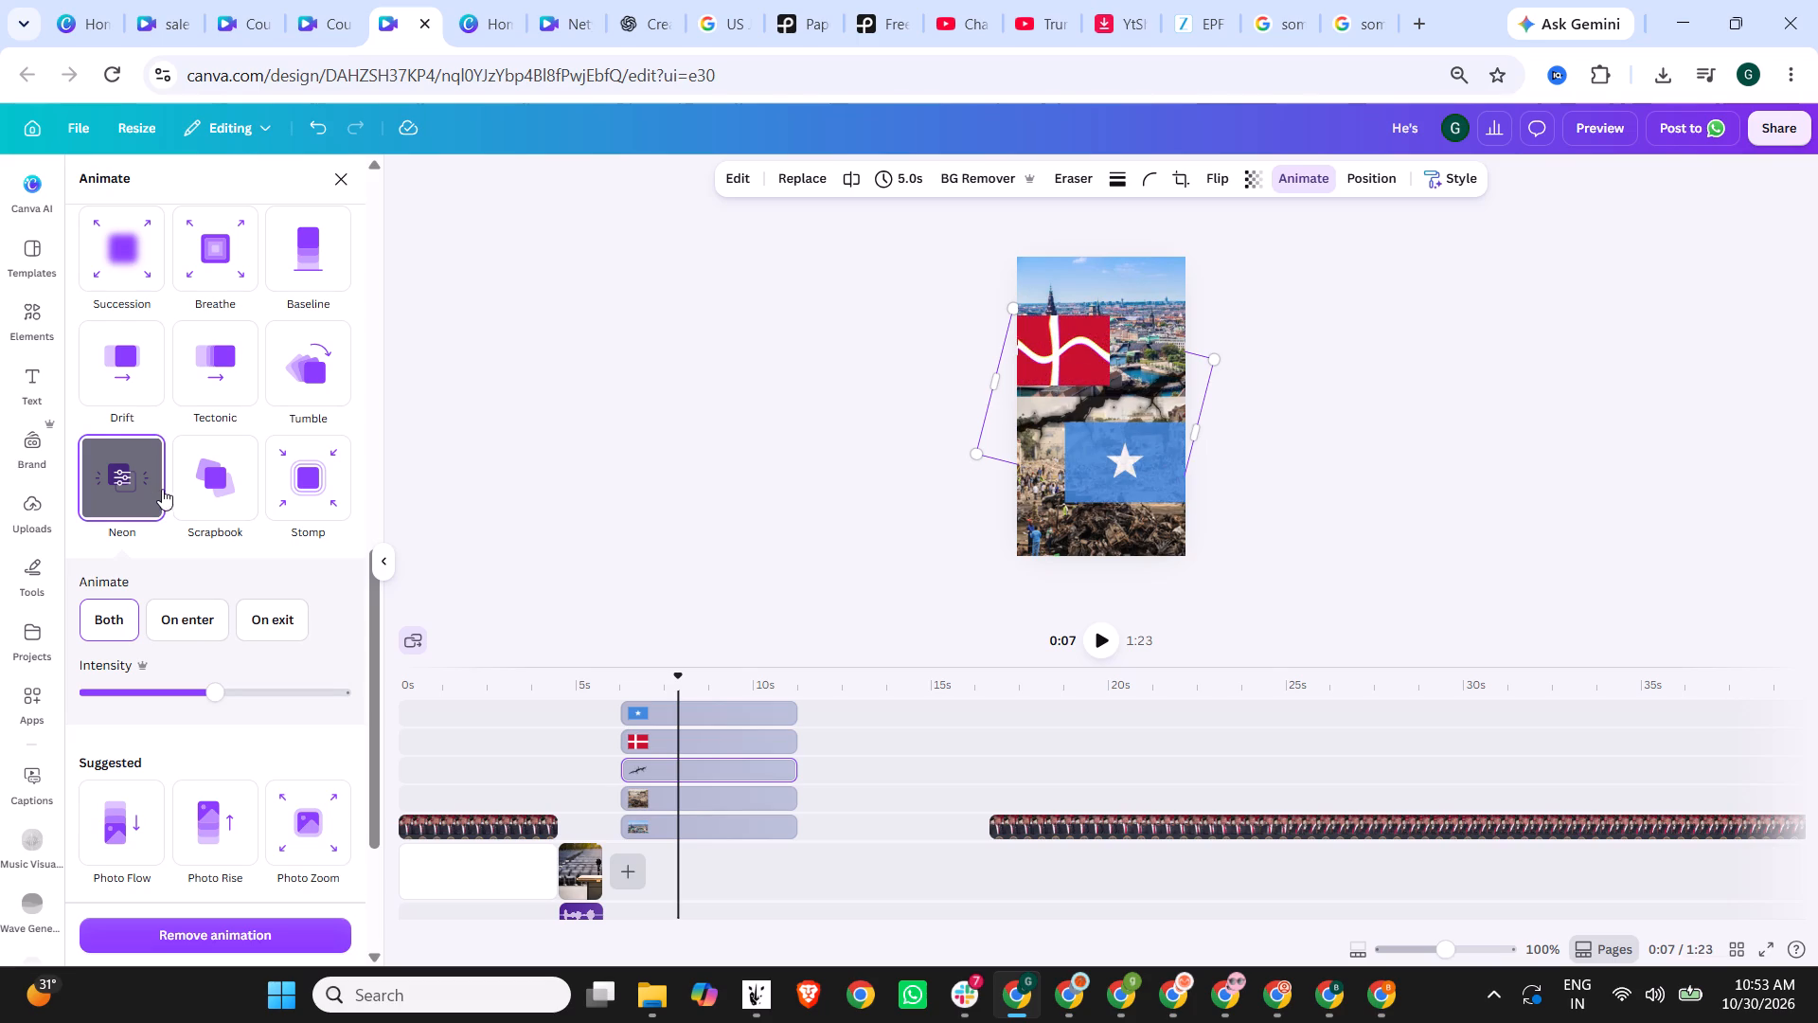
scroll(160, 500, "up", 2)
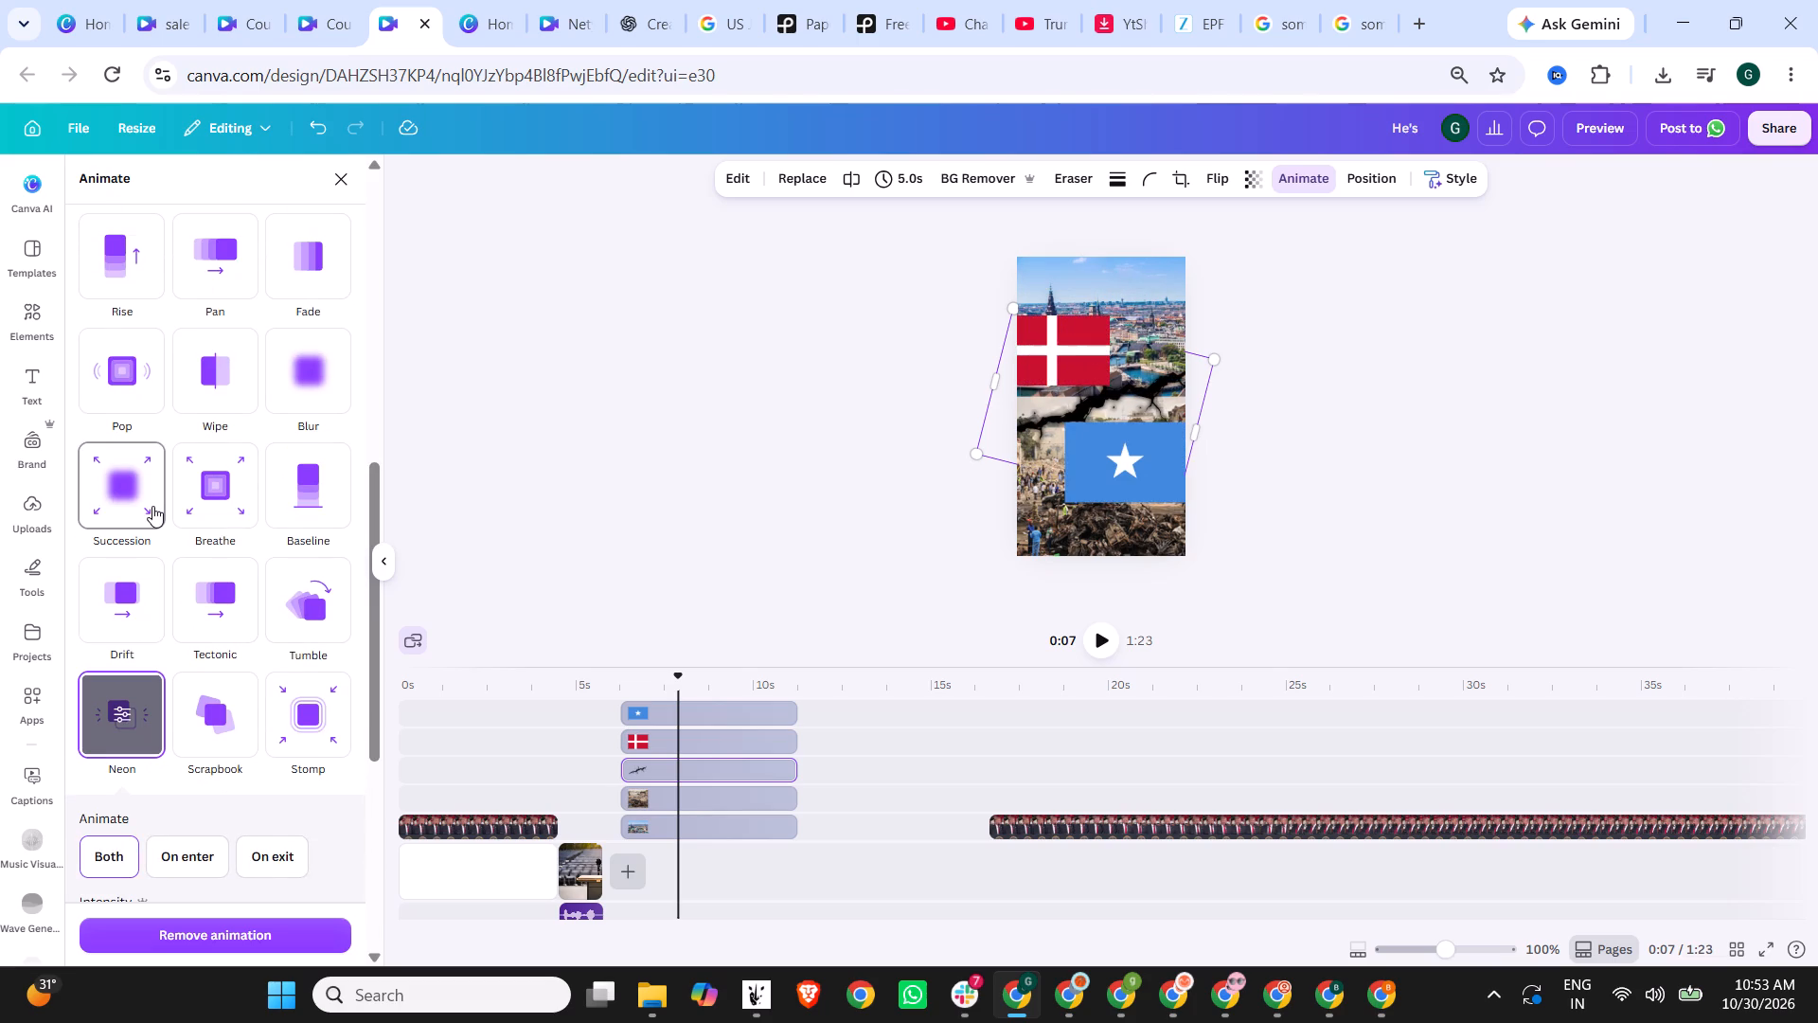
left_click(302, 372)
left_click(1395, 359)
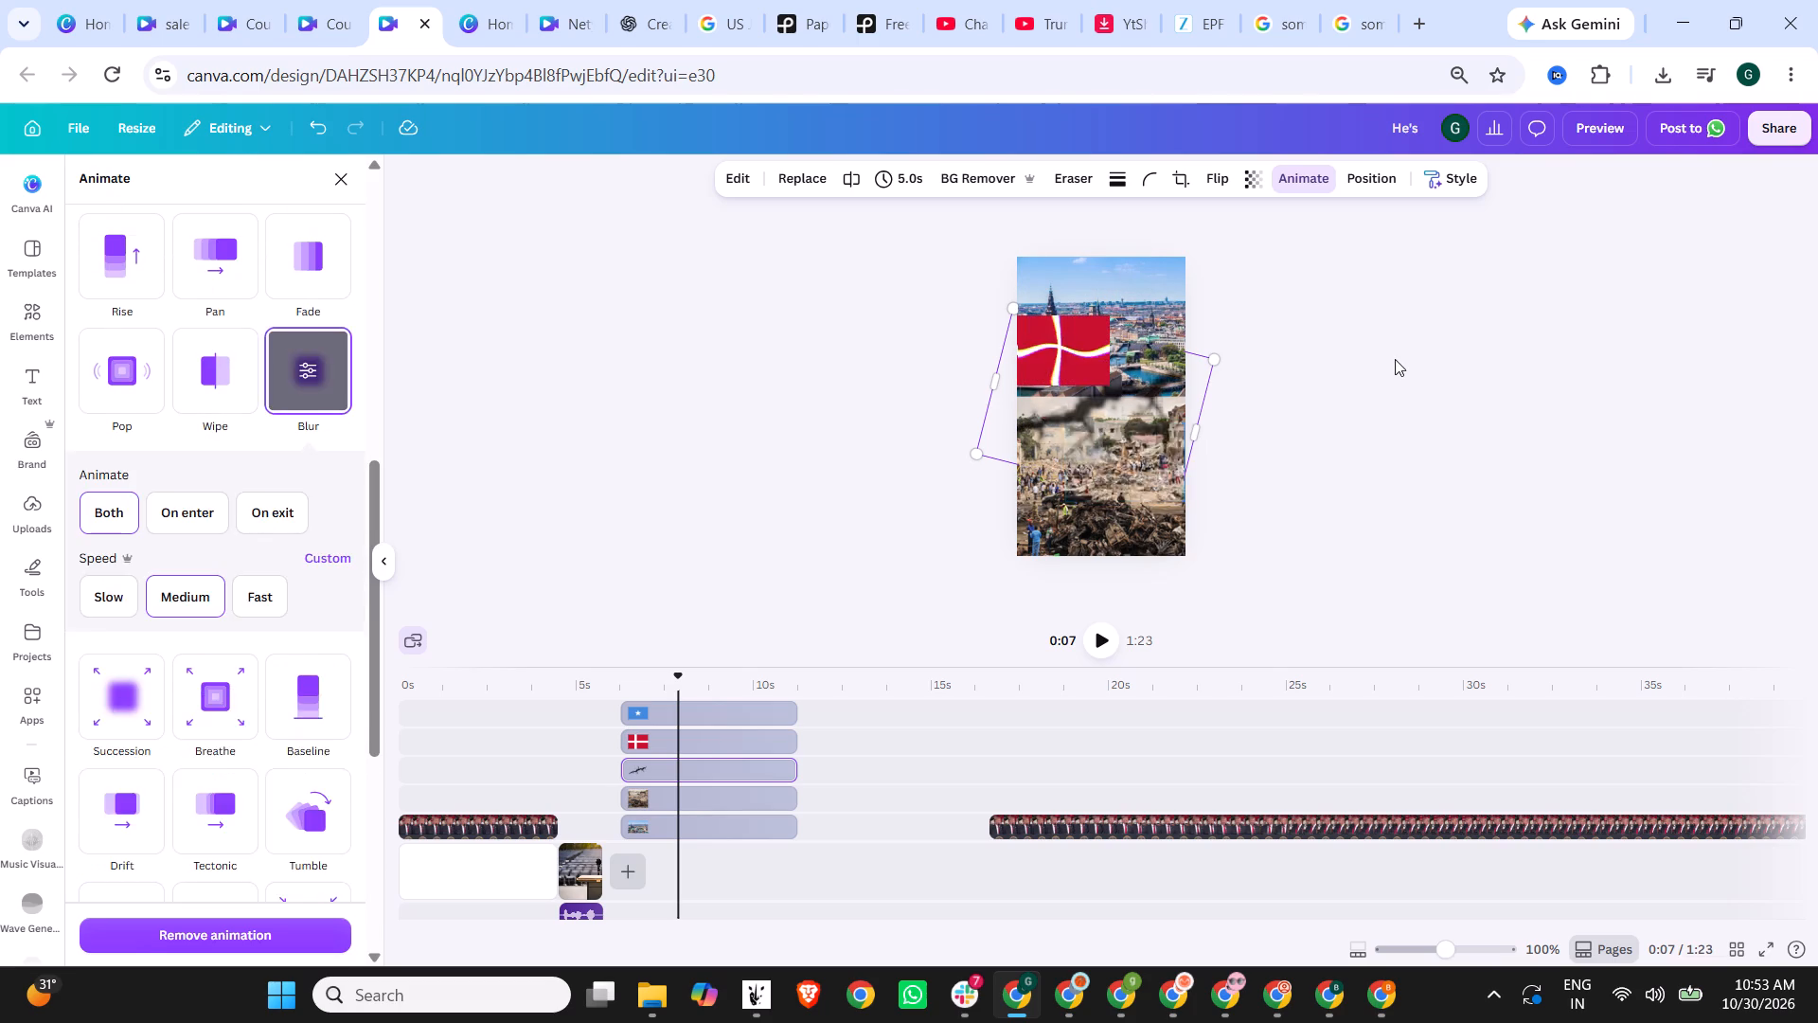
left_click(768, 479)
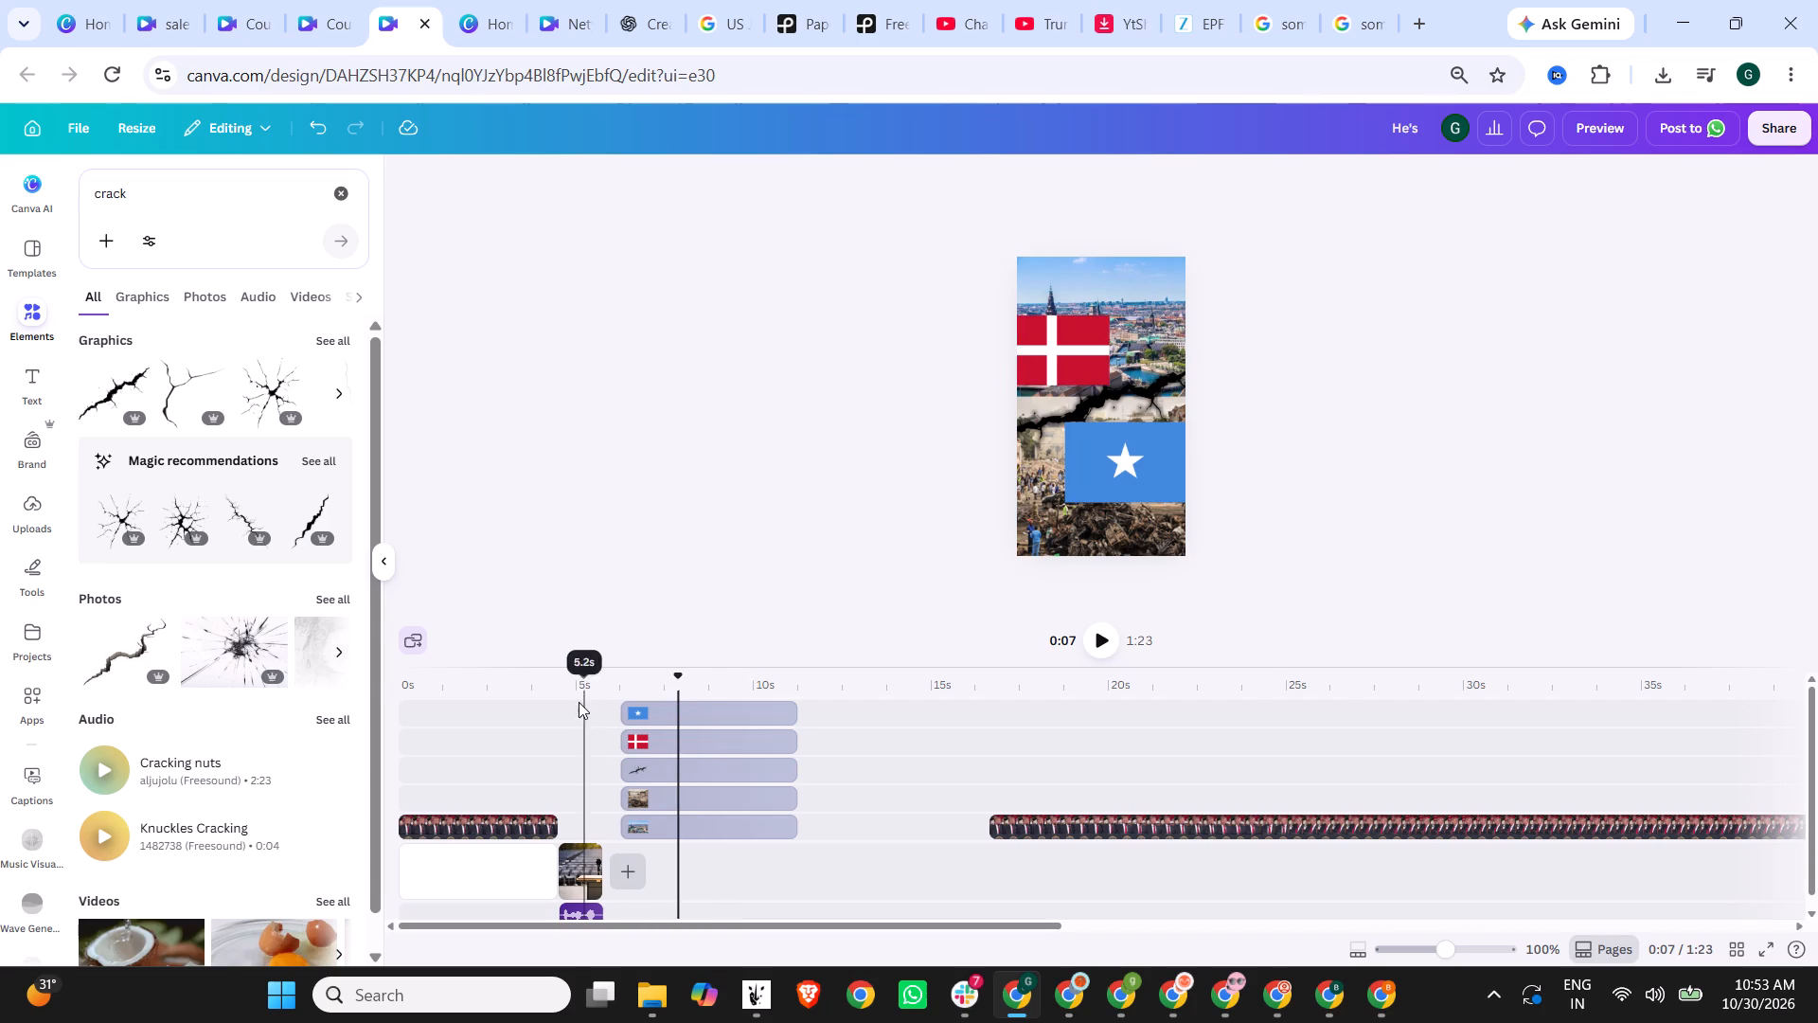
Play the video from about the 5-second mark to check the animated Danish and Somali split screen.
left_click(576, 683)
left_click(1114, 640)
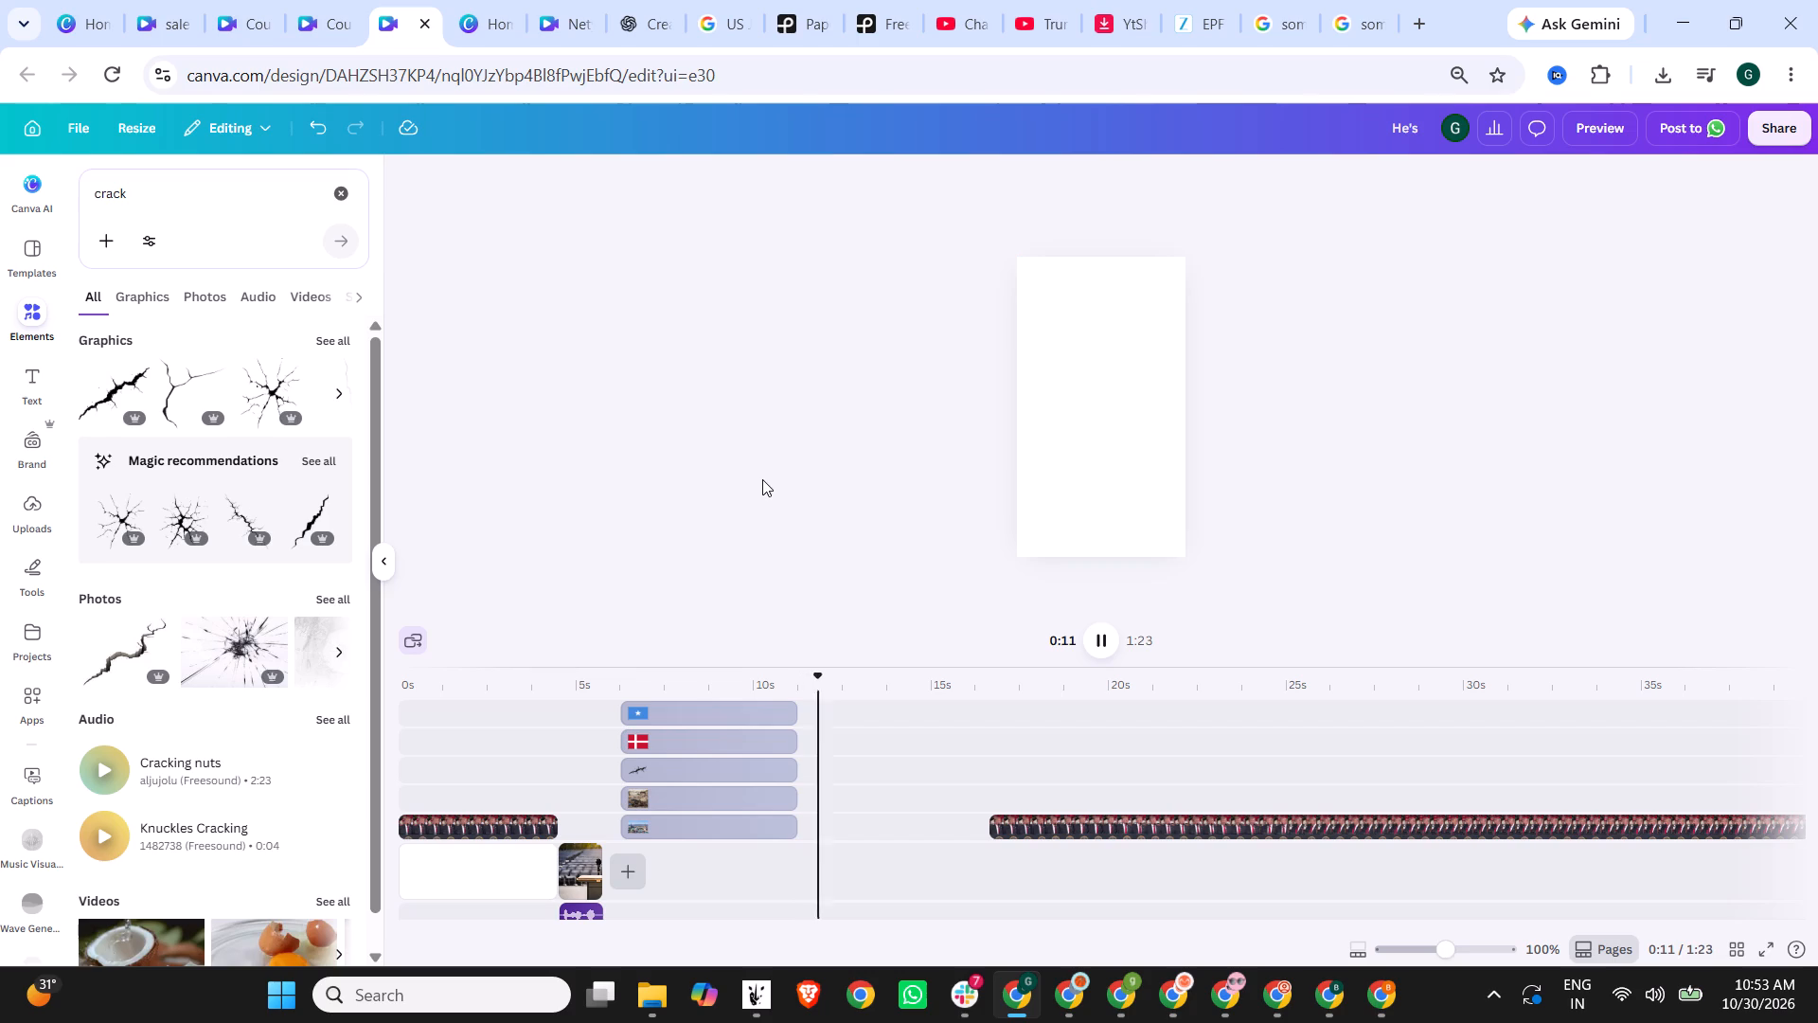
left_click(625, 681)
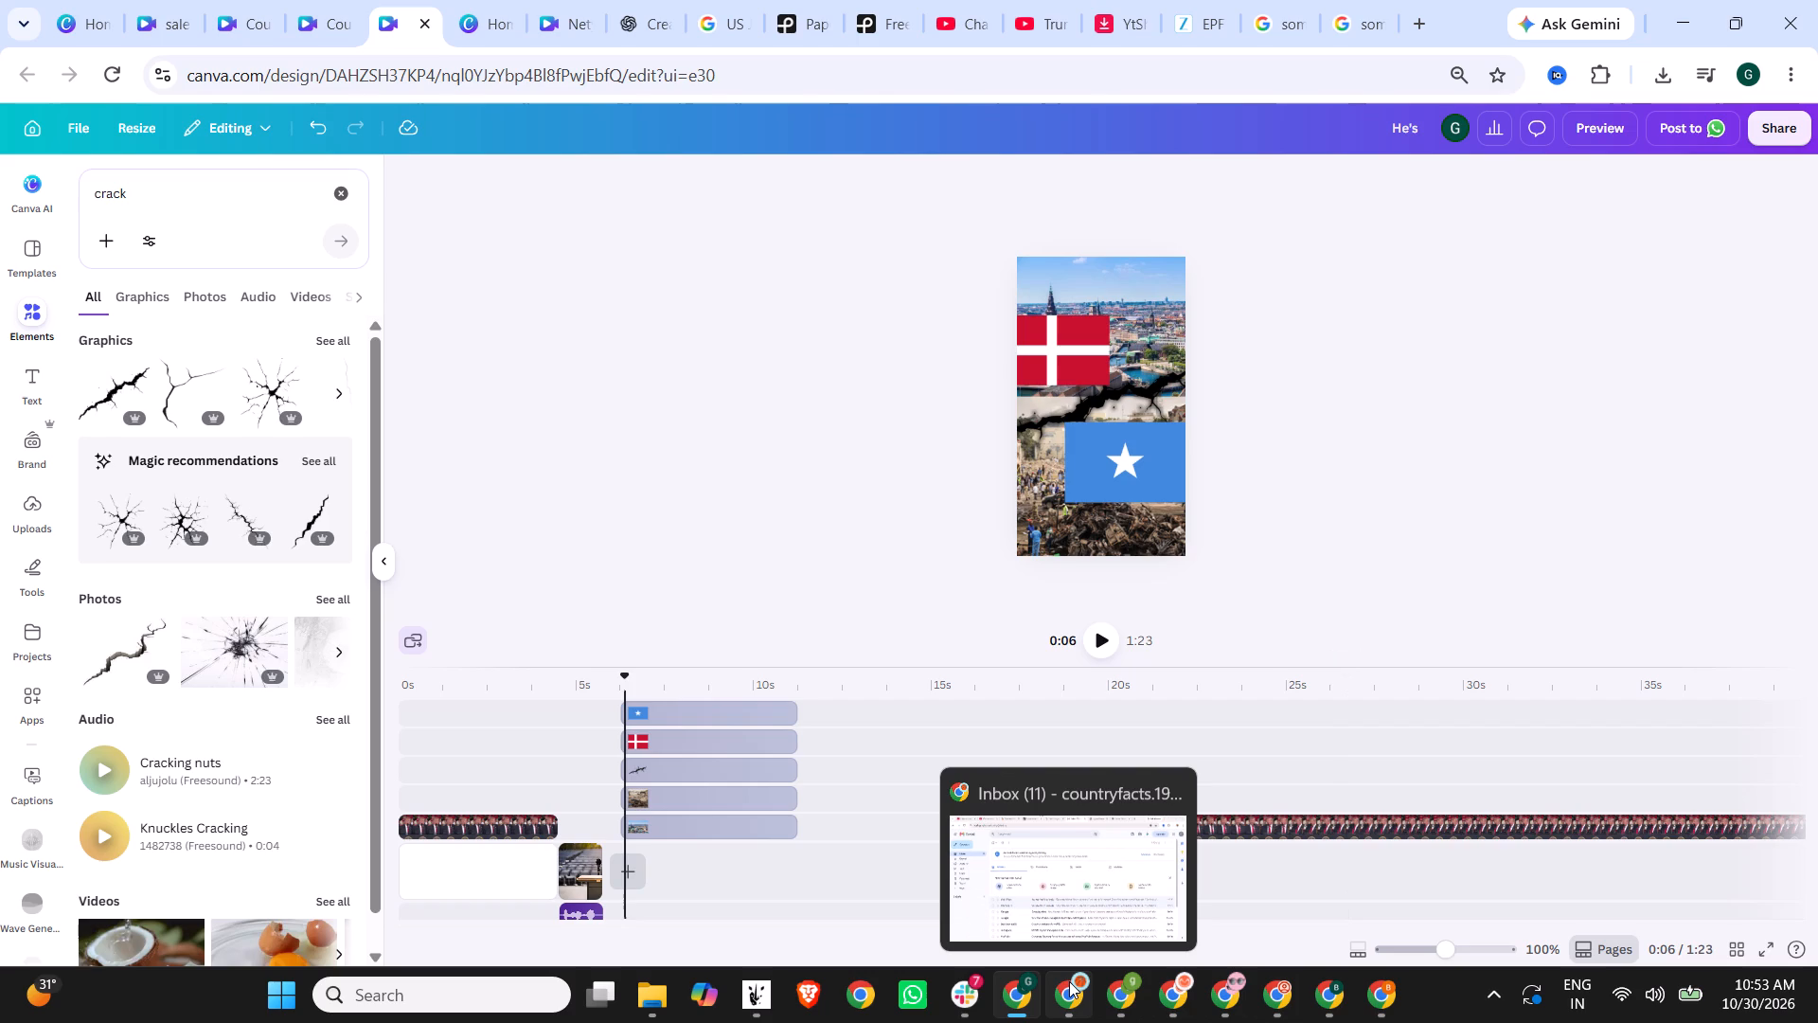
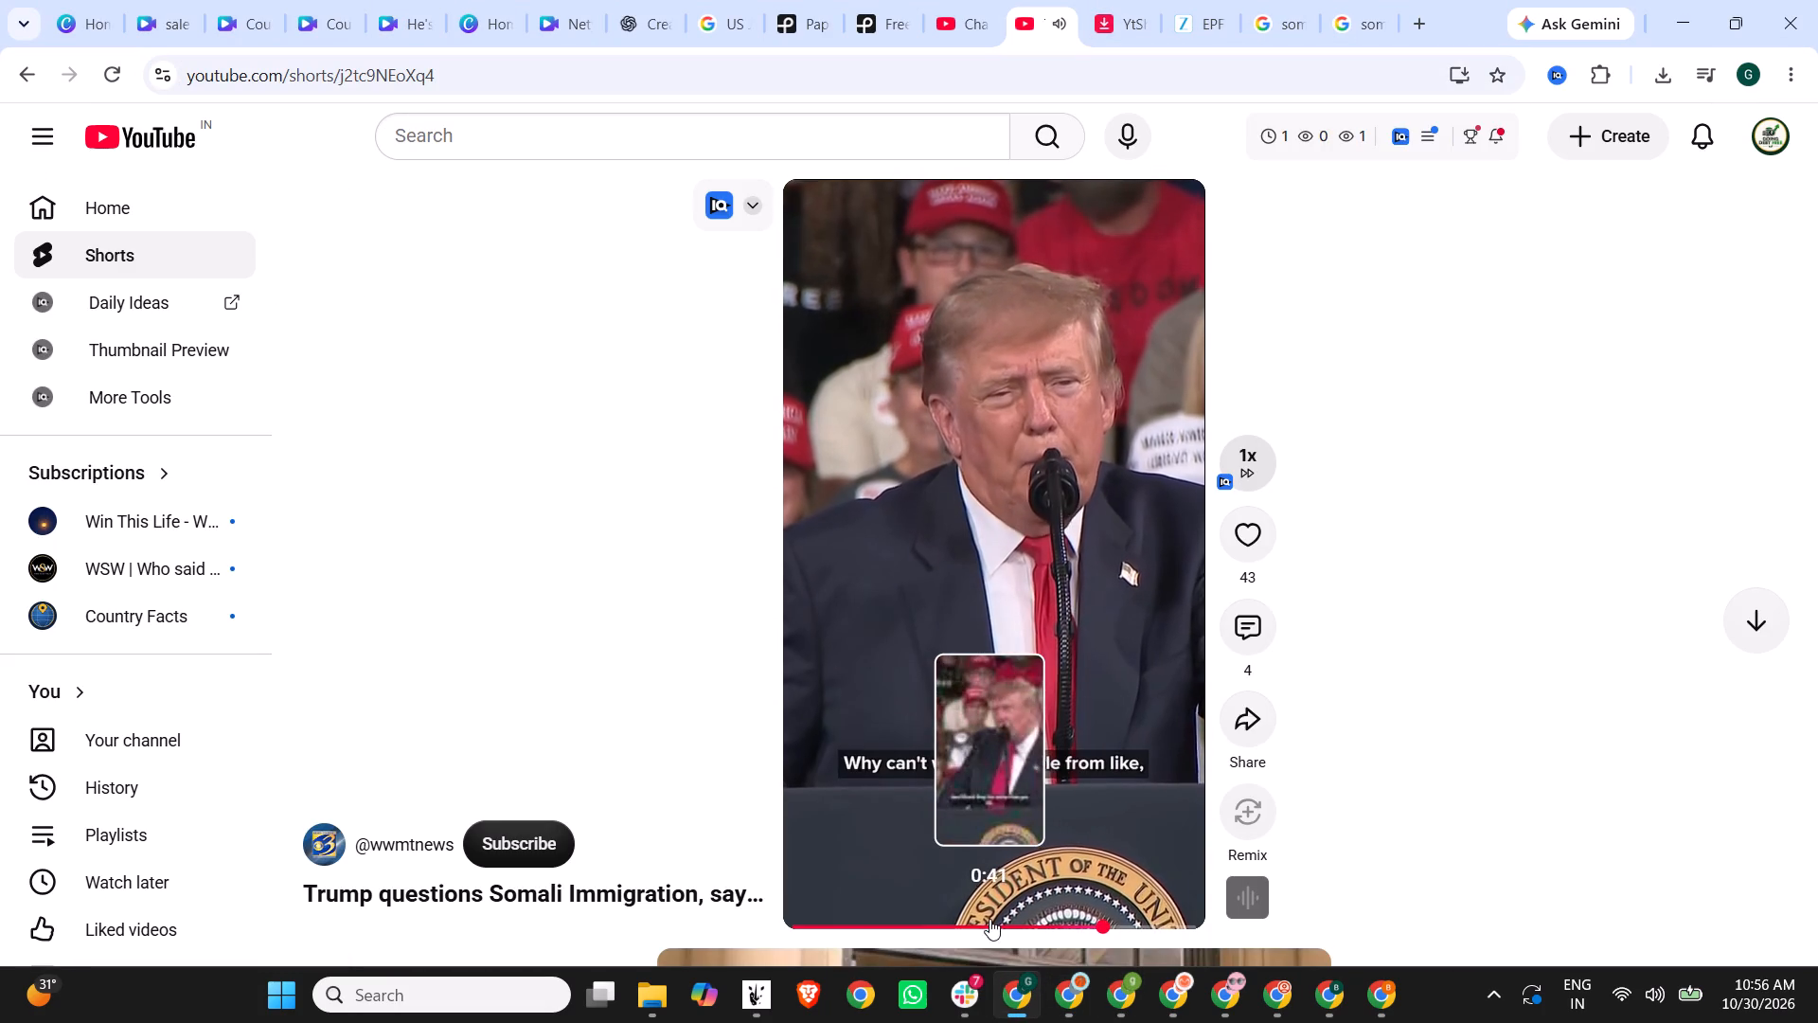
Rewind the wwmtnews Short of Trump questioning Somali immigration to an early point and rewatch the speech from there.
left_click(872, 918)
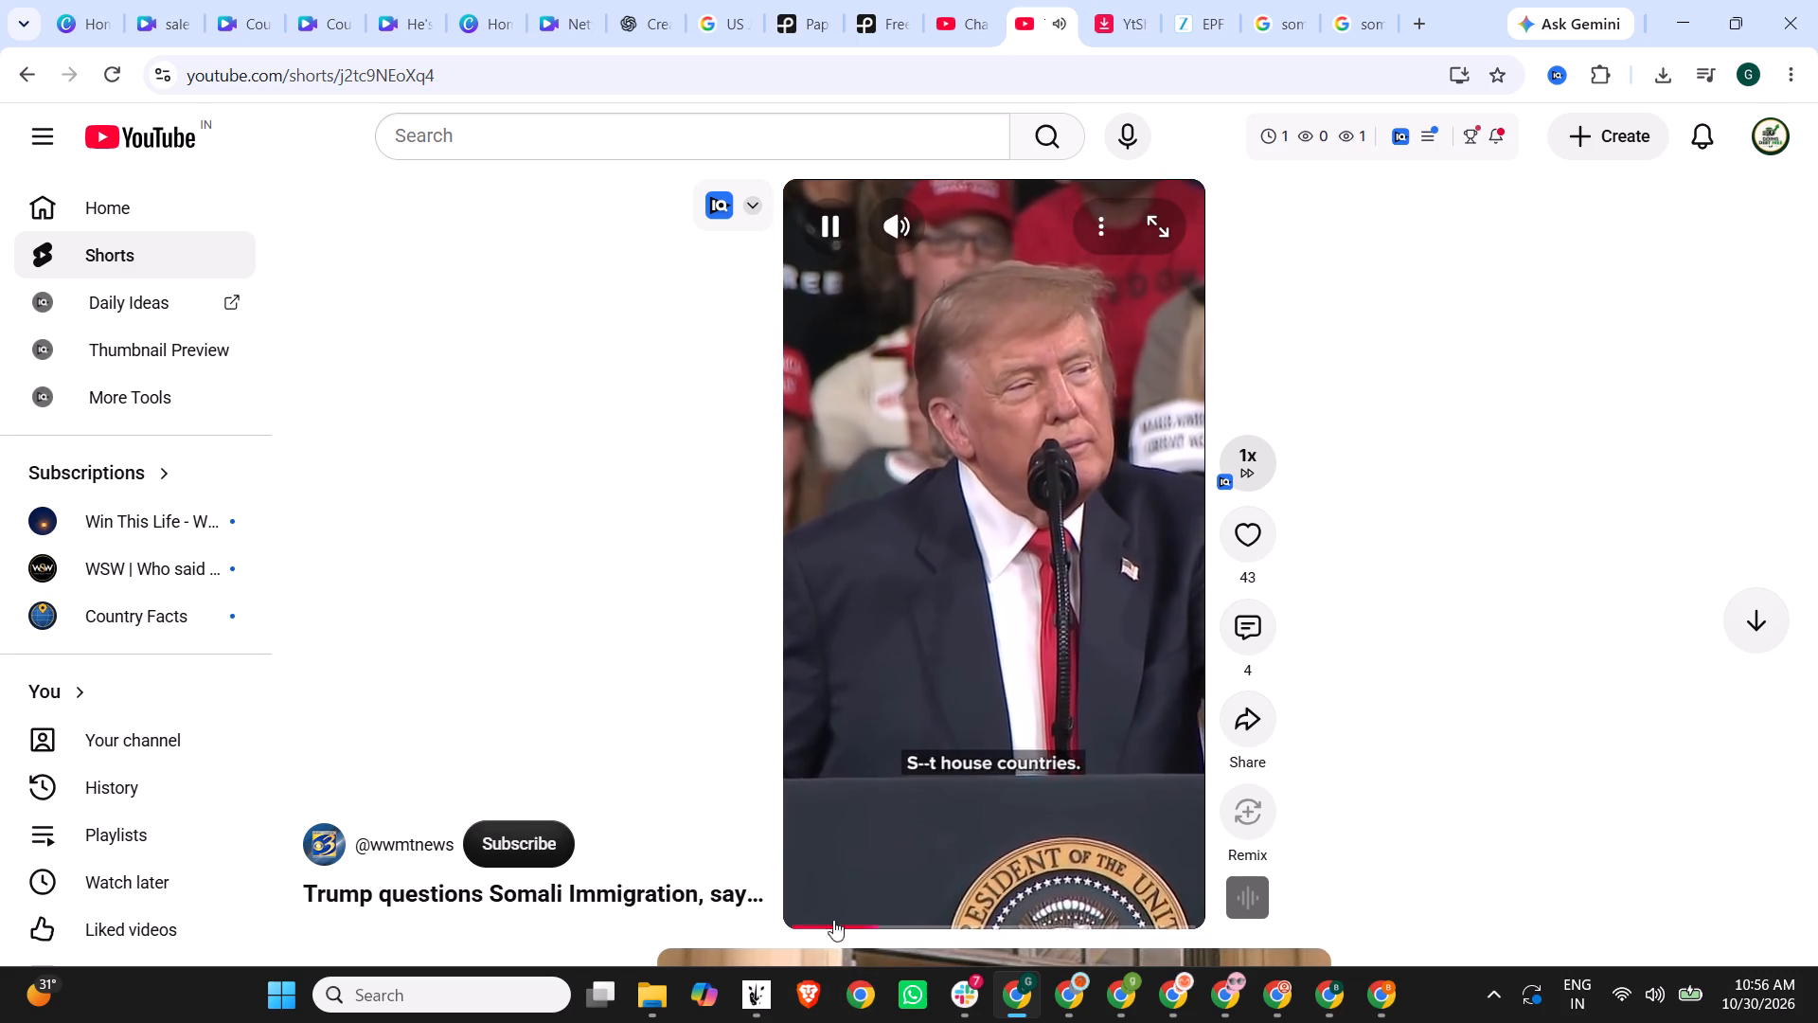
Replay the opening of the Trump Somali immigration Short on YouTube to check his lines about the countries.
left_click(833, 933)
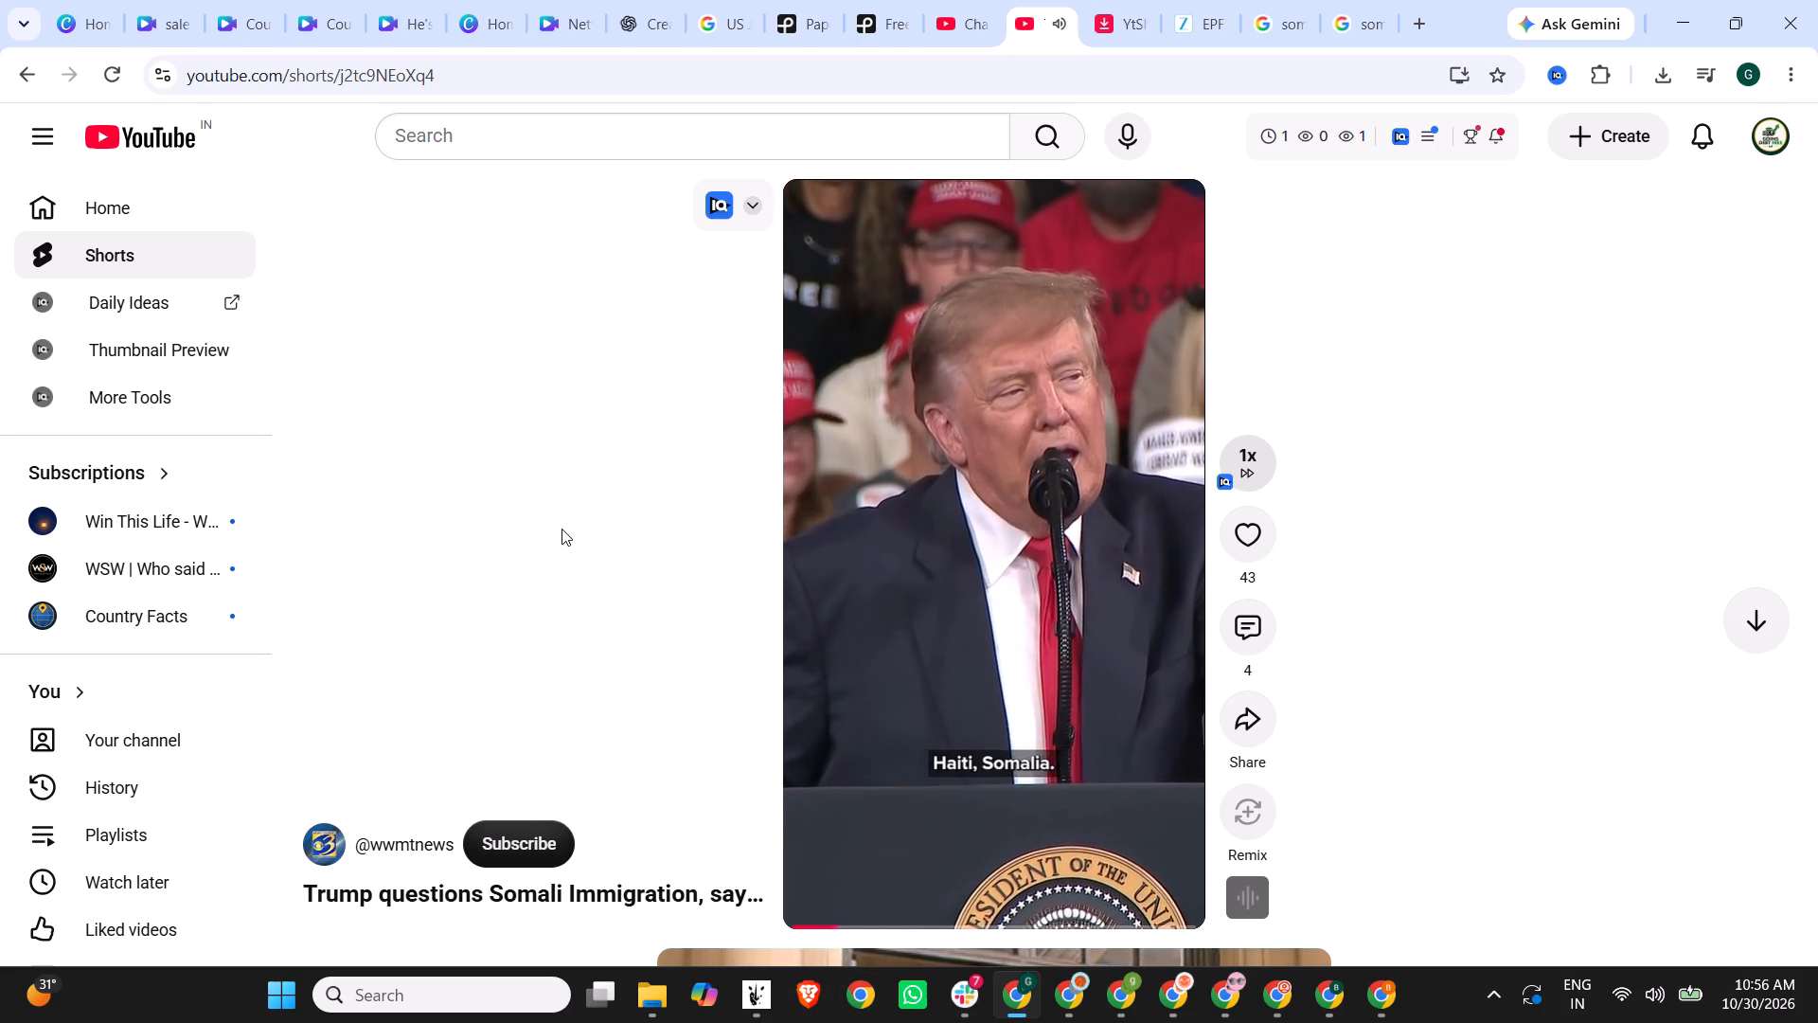
left_click(993, 602)
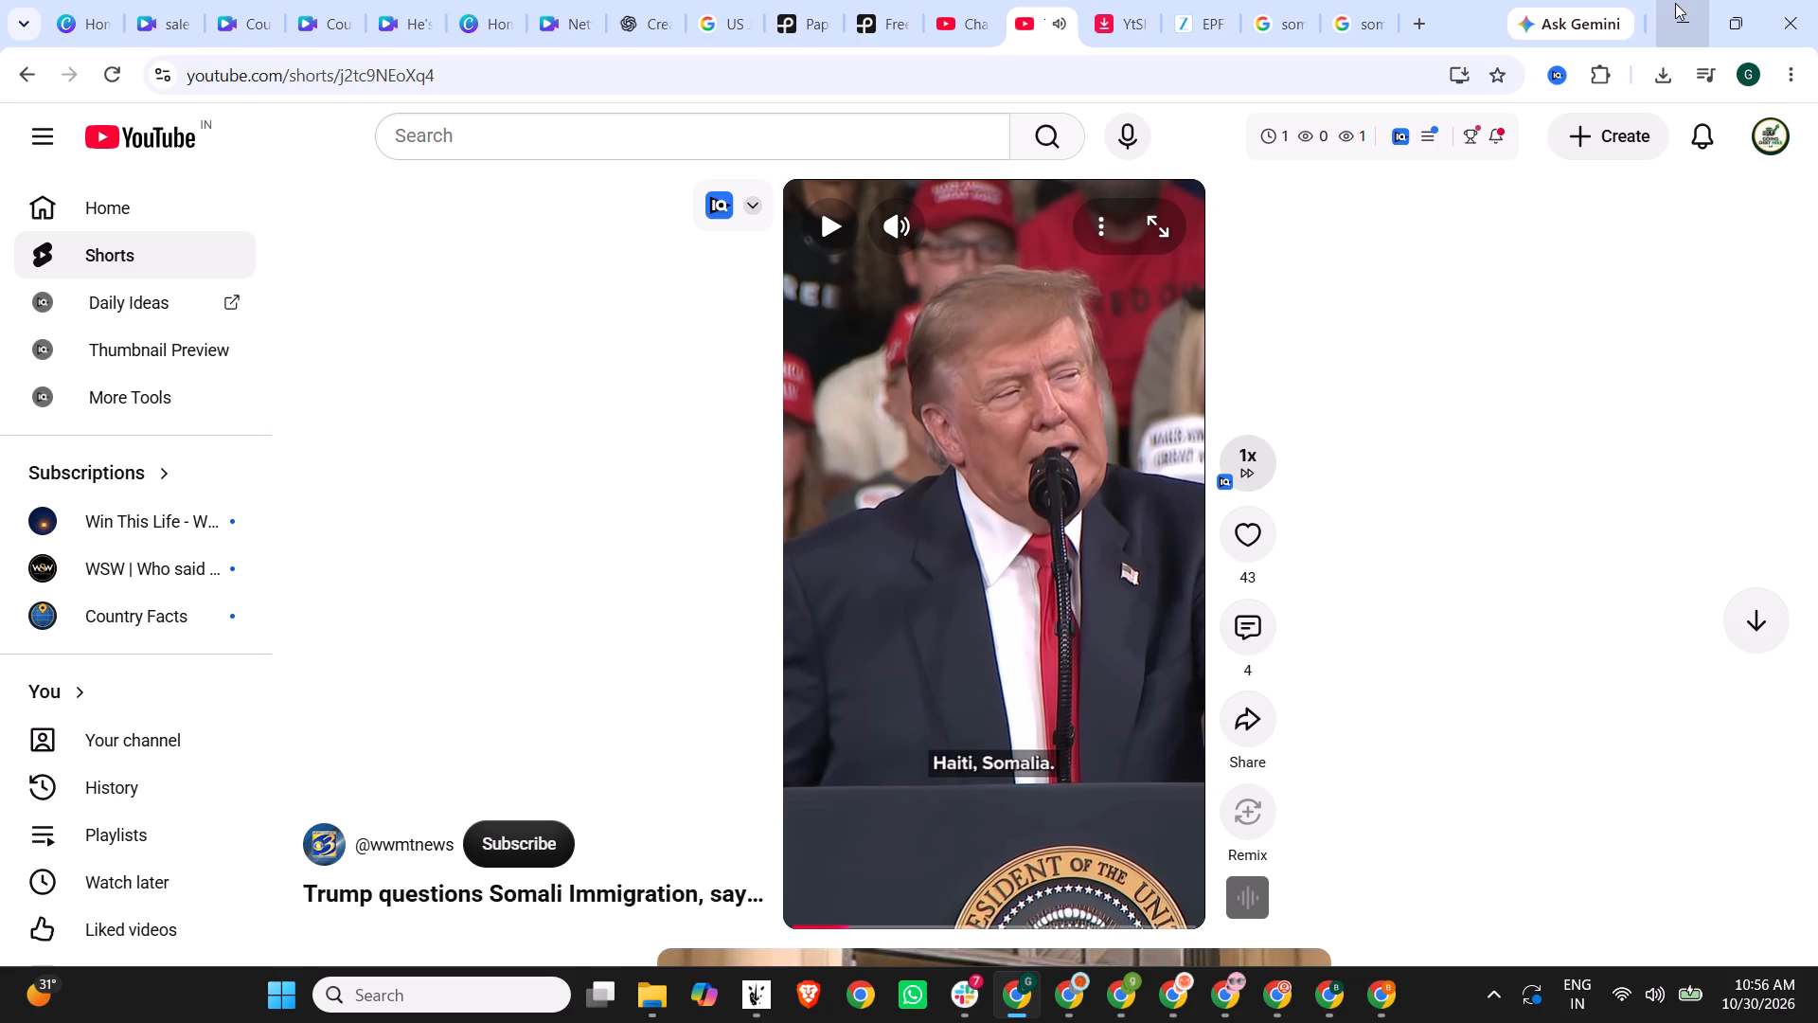
left_click(961, 624)
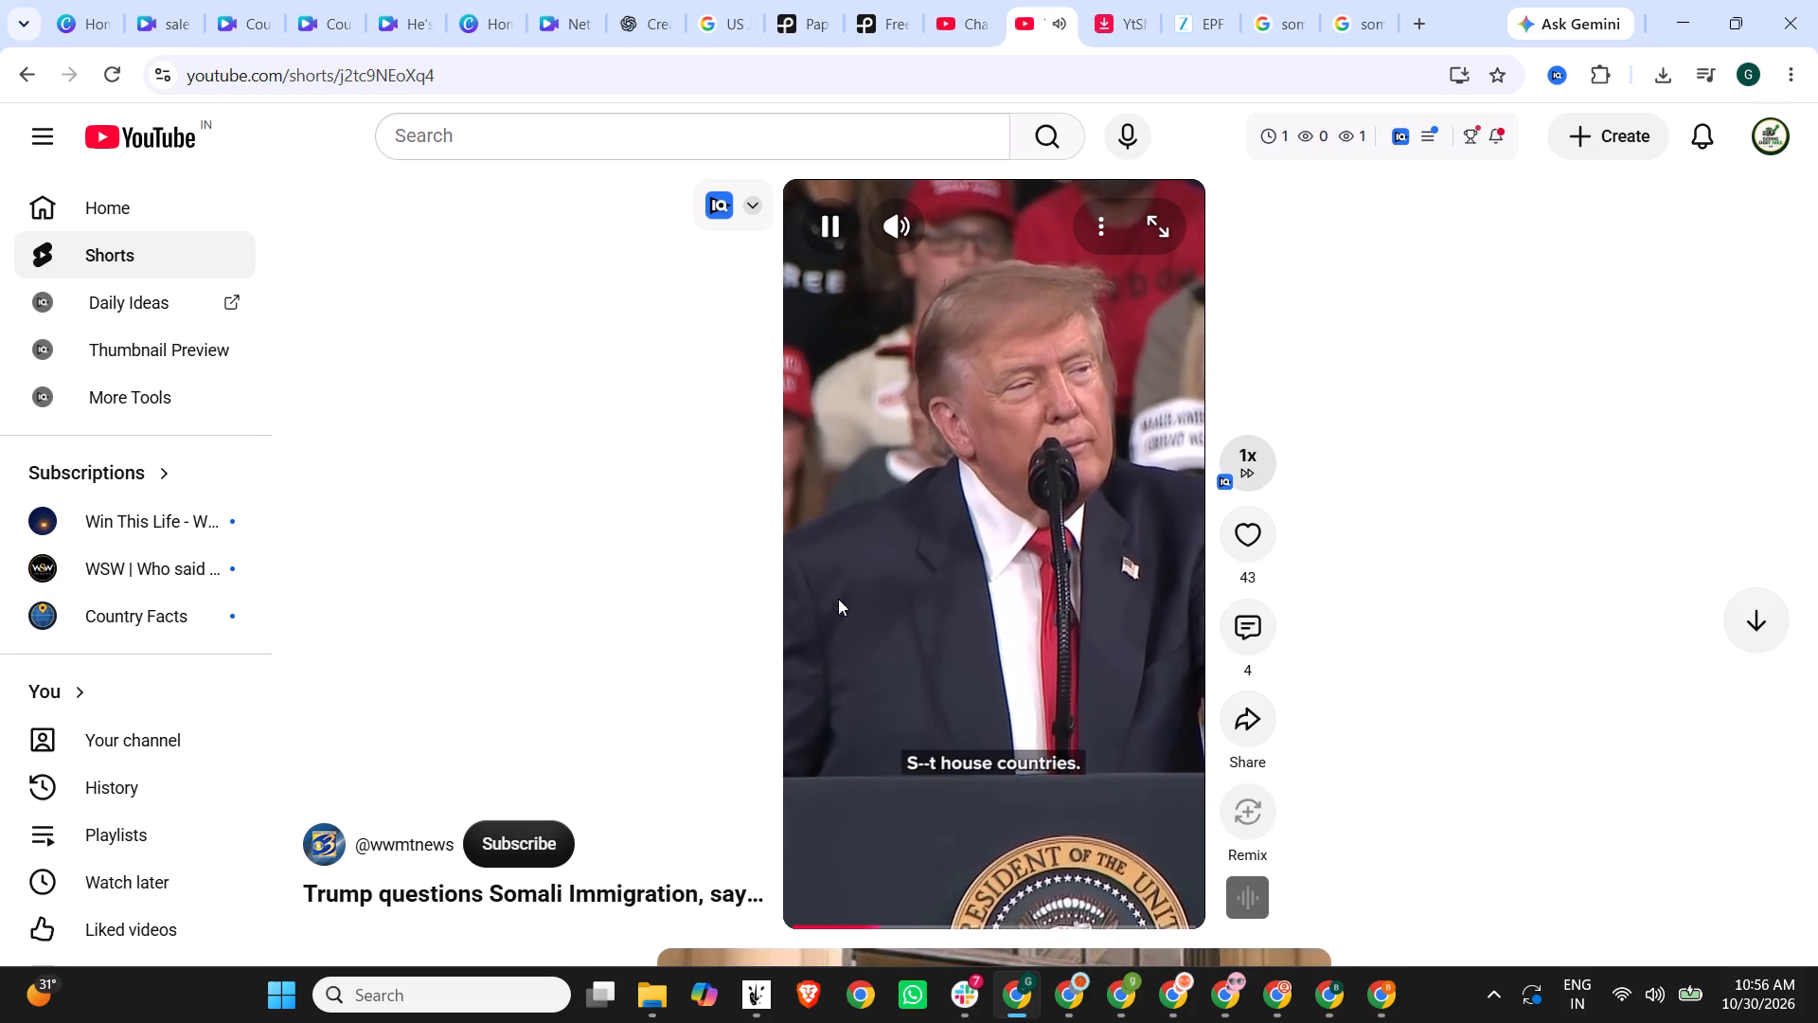
left_click(959, 552)
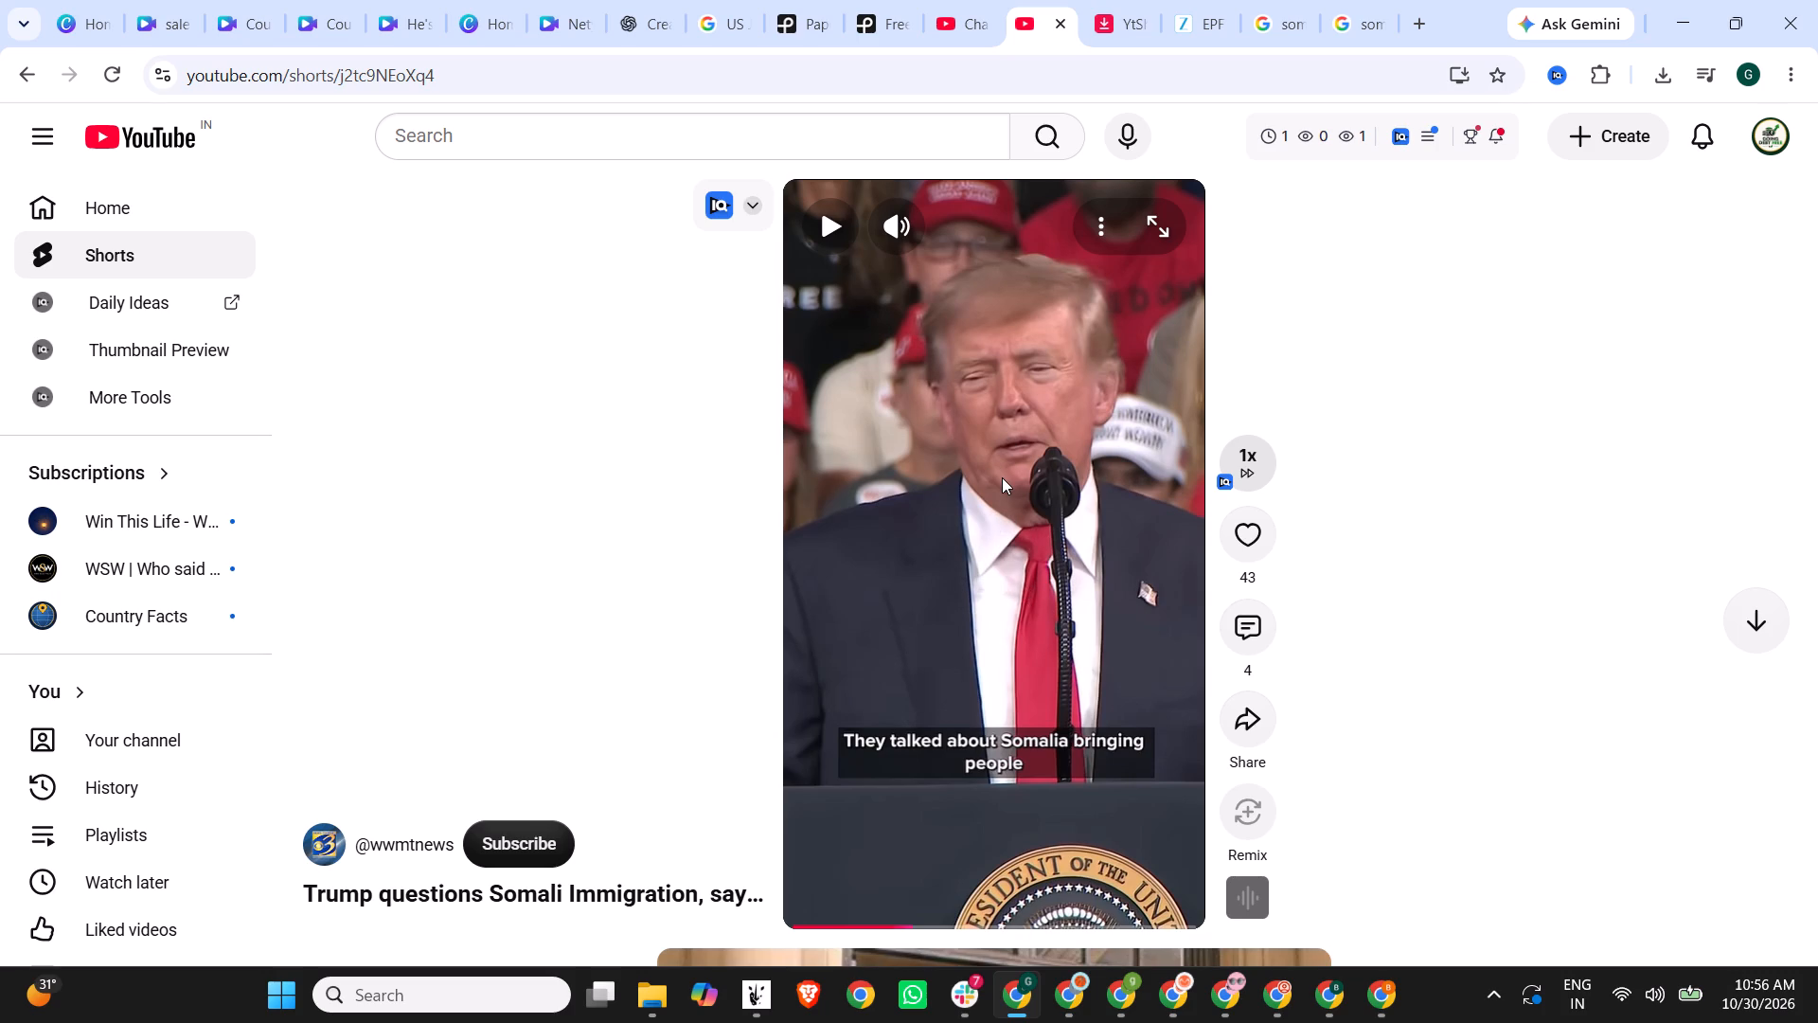
left_click(975, 0)
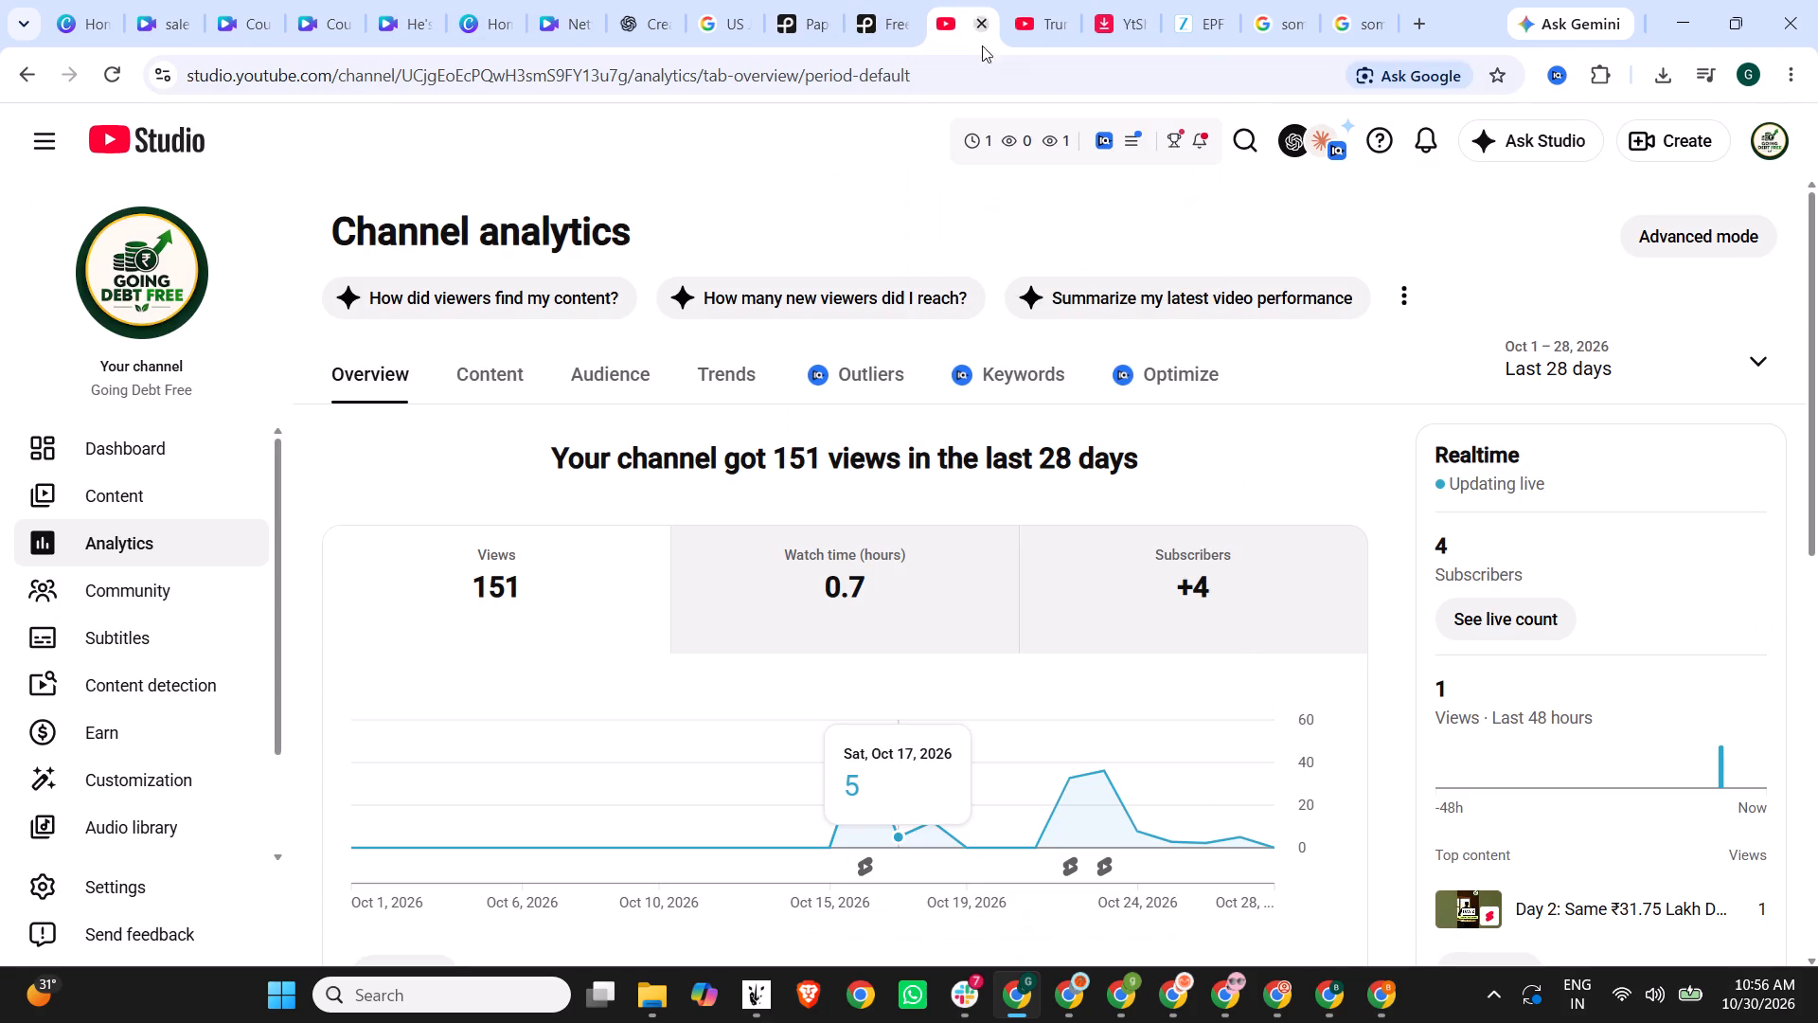
left_click(1038, 0)
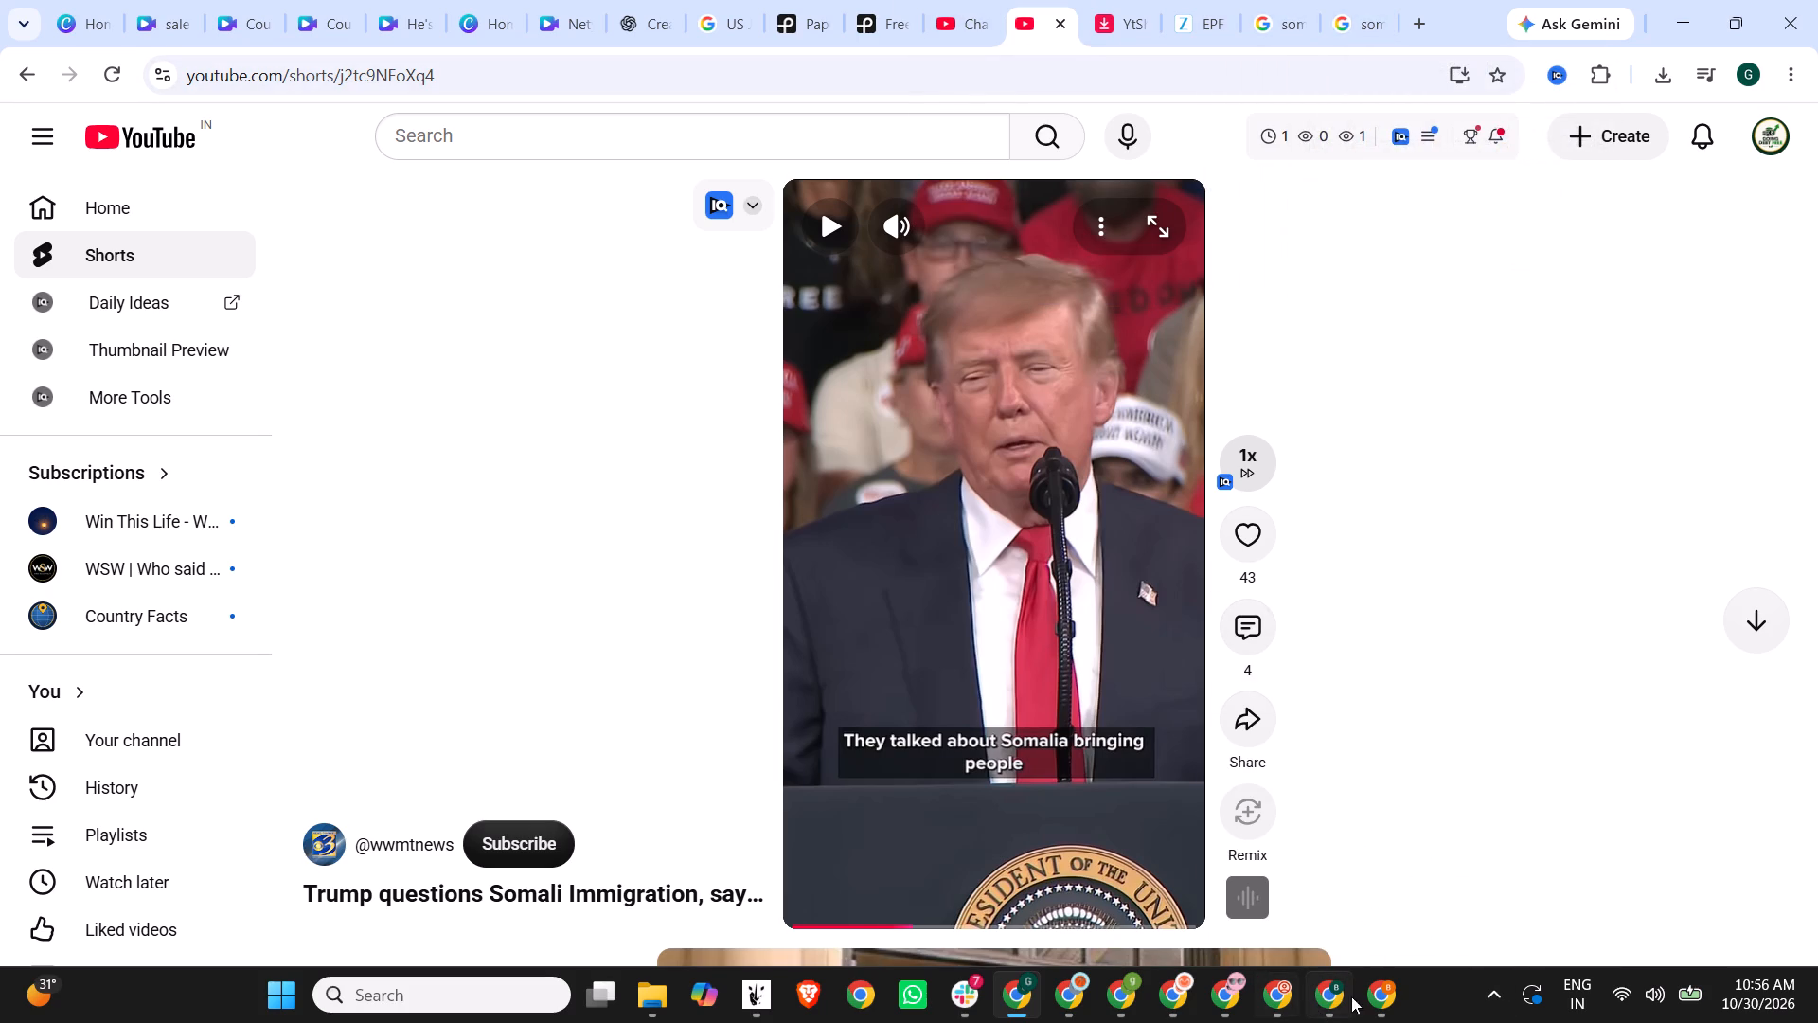
left_click(1381, 1003)
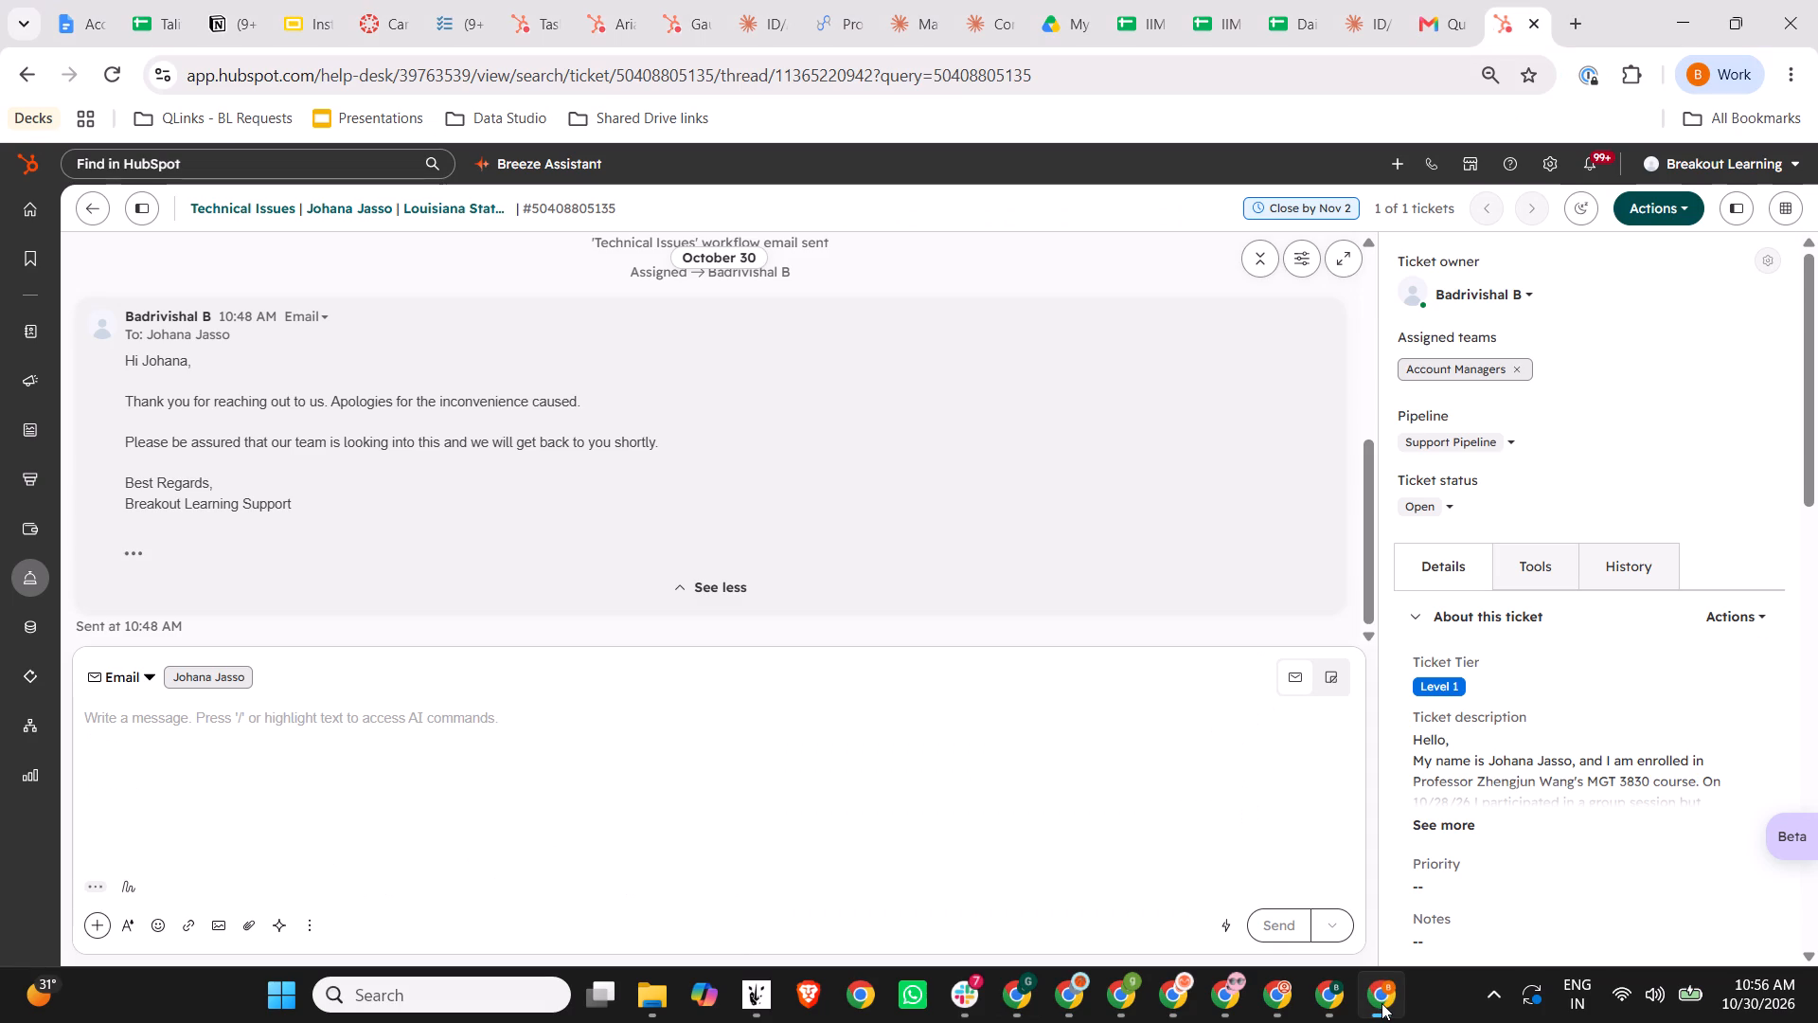
left_click(1381, 1003)
left_click(1323, 996)
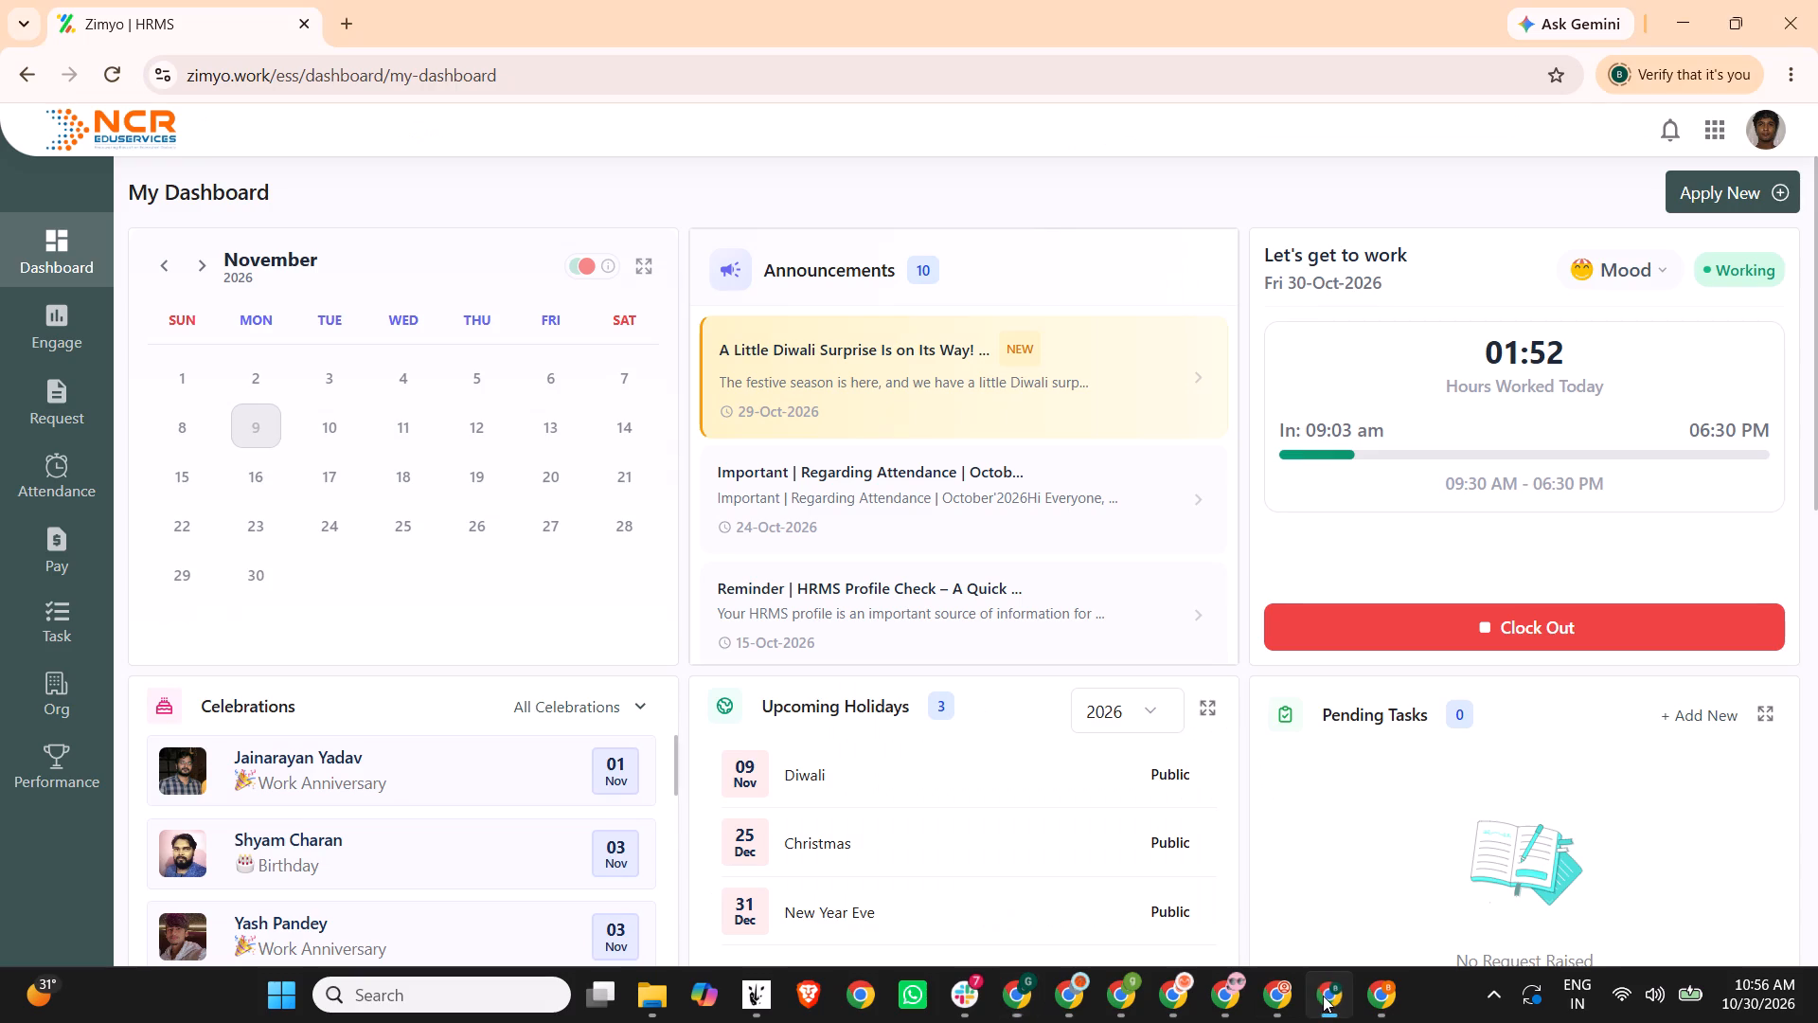
left_click(1323, 996)
left_click(1120, 993)
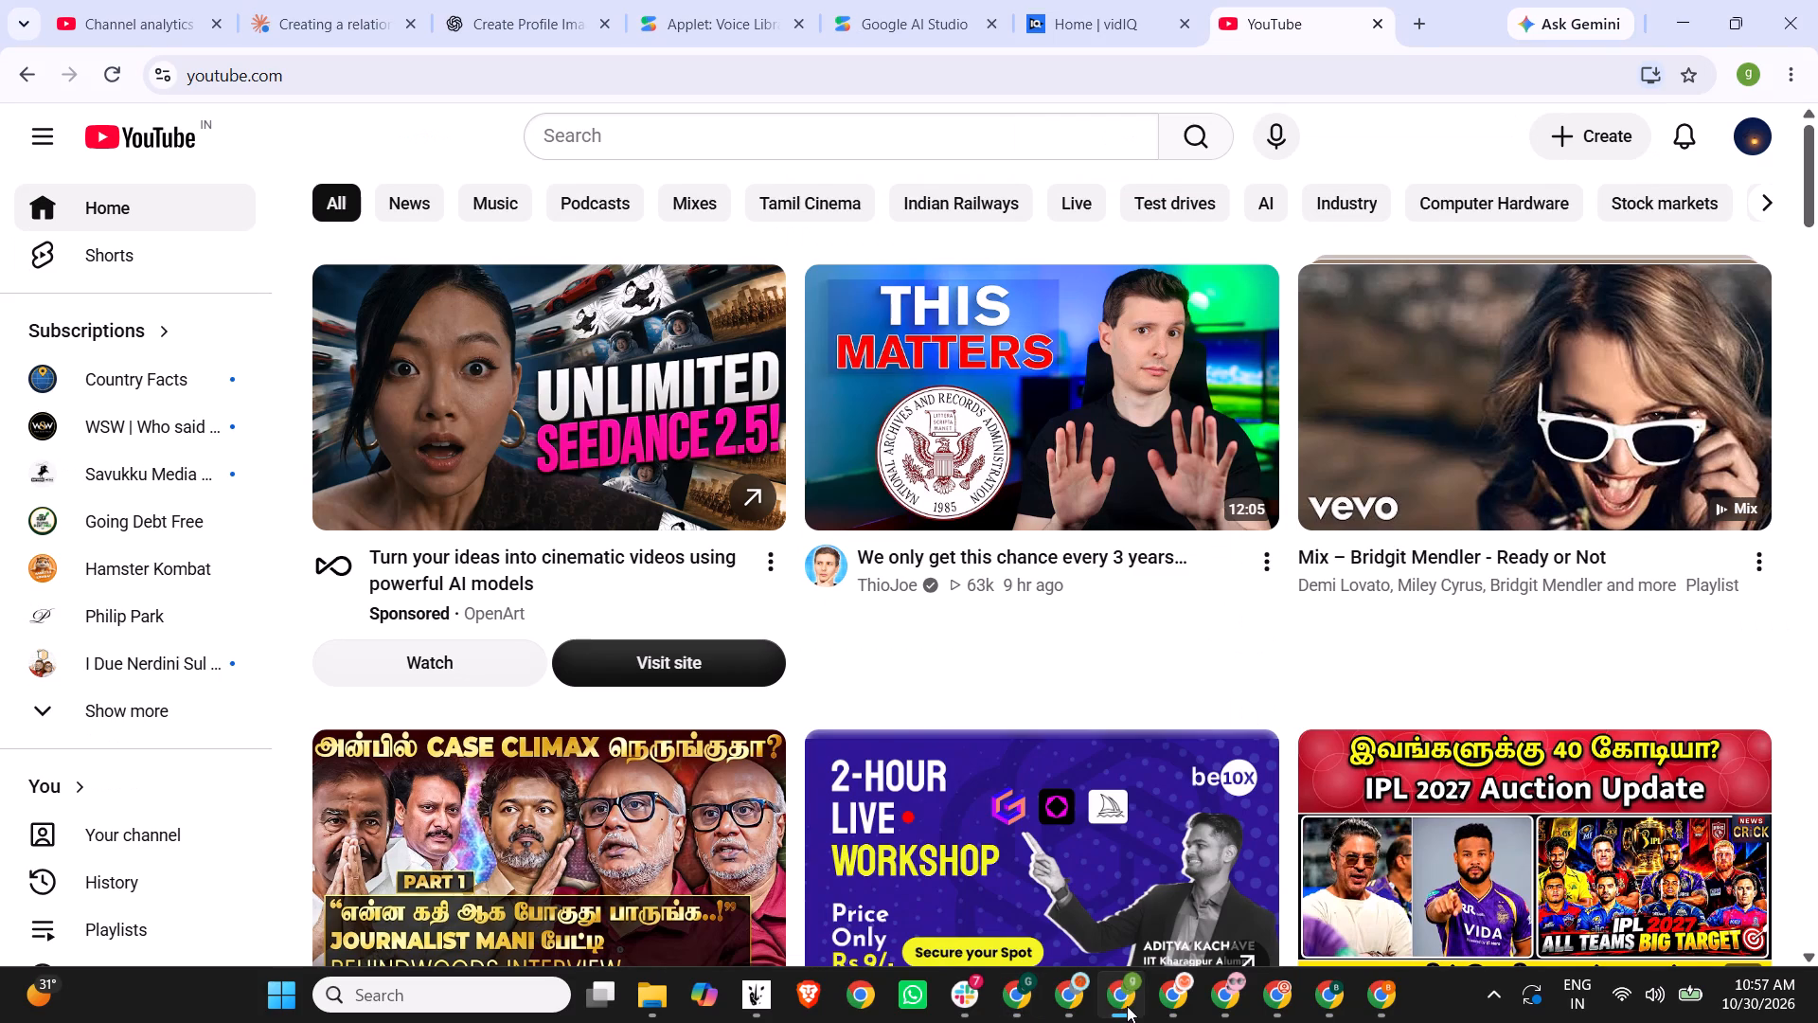
left_click(1025, 993)
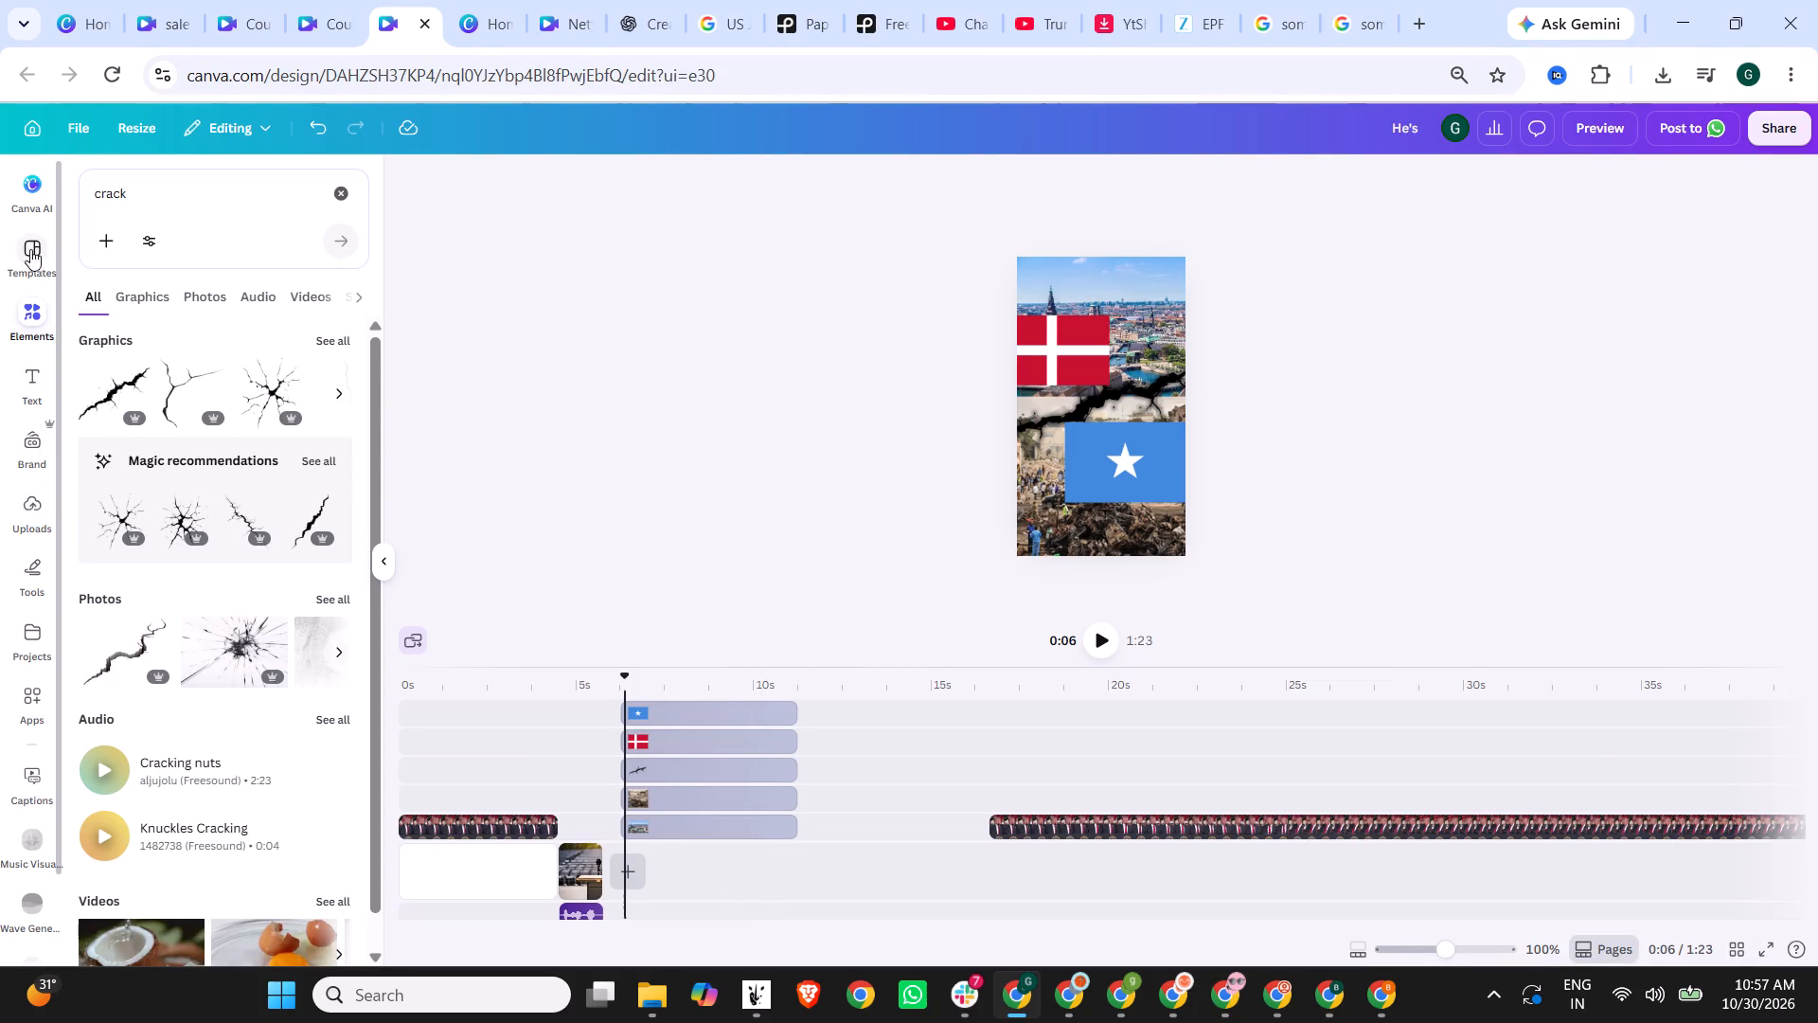
left_click(33, 513)
left_click(205, 245)
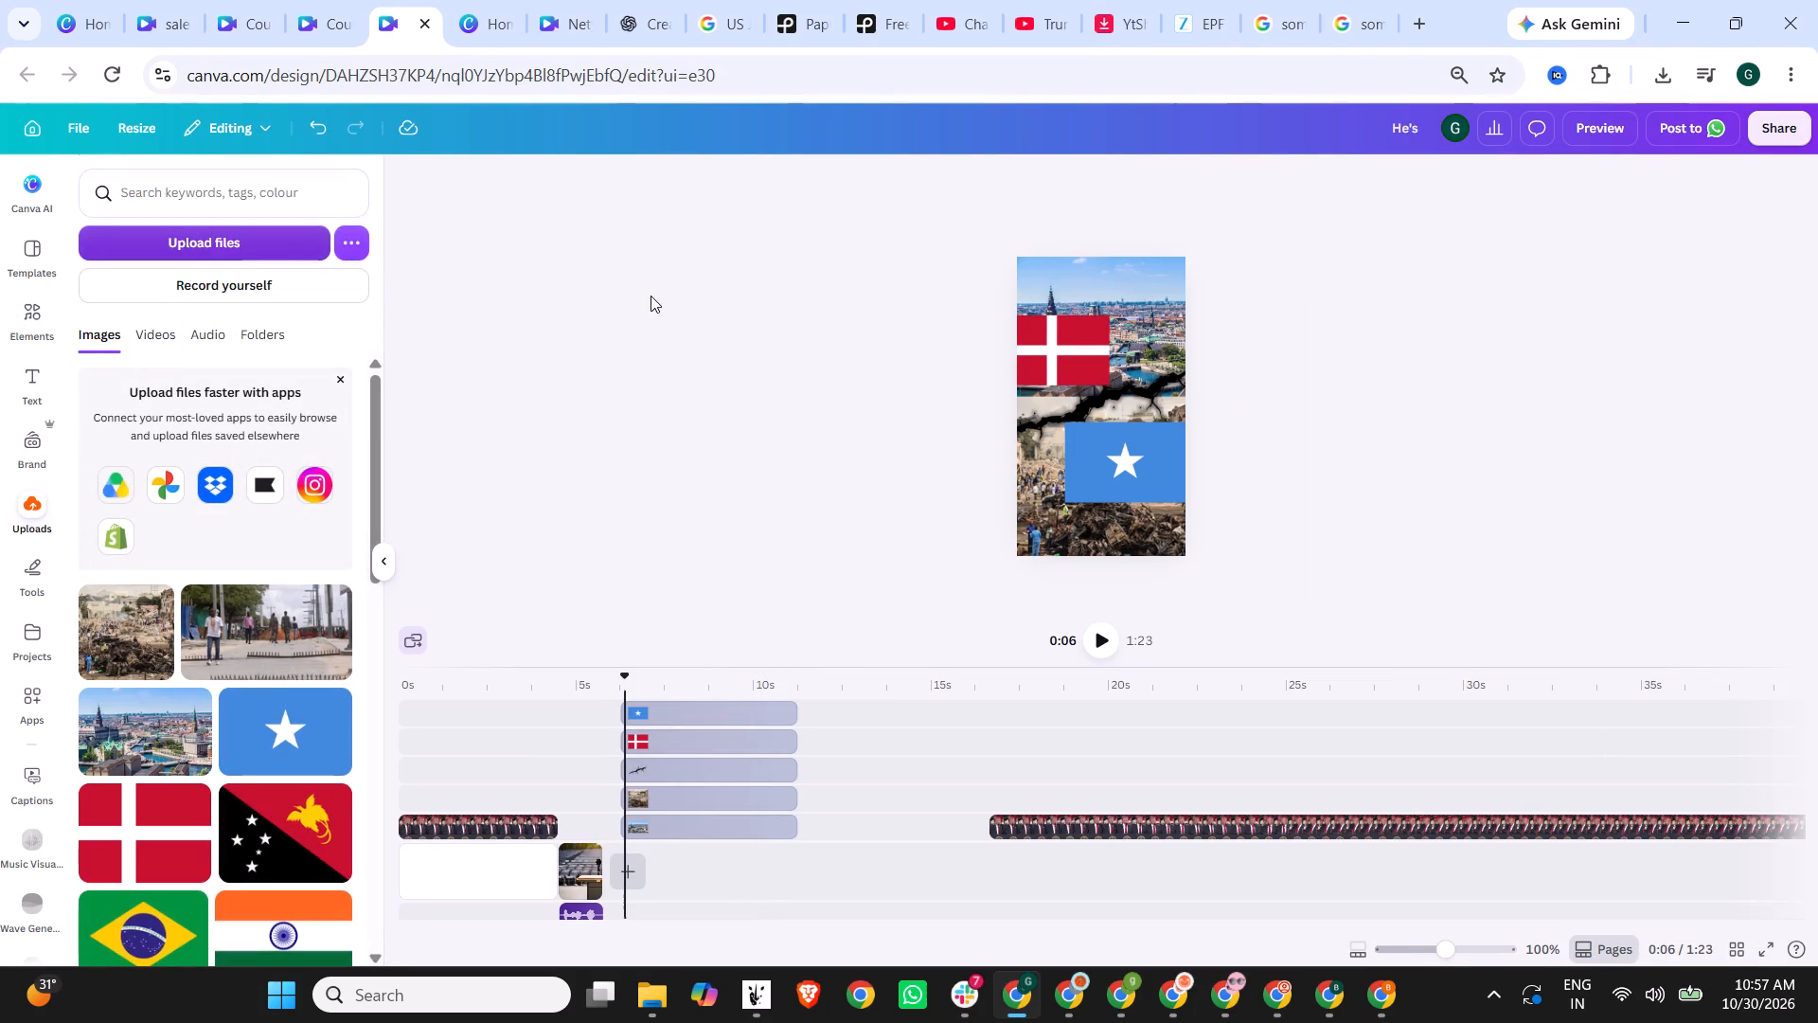
double_click(943, 560)
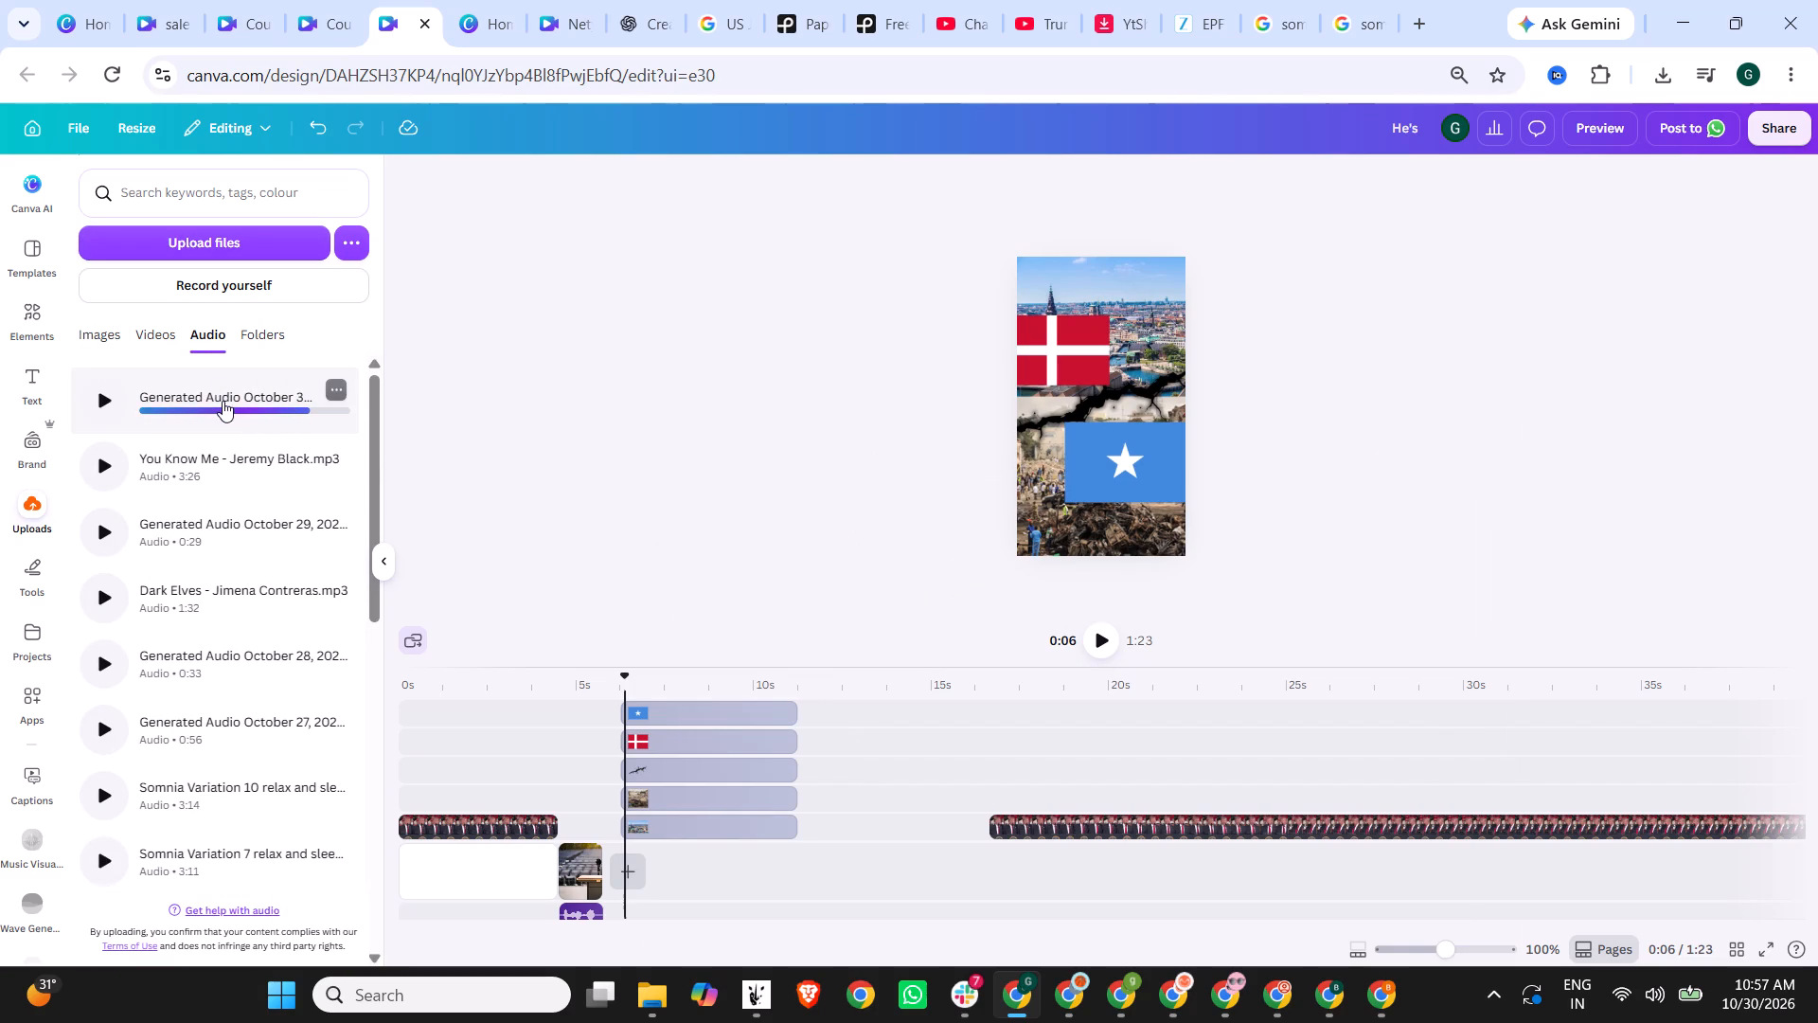
Add the uploaded October 30 voiceover to the audio track, starting in line with the split-screen layers at about 6 seconds.
scroll(704, 739, "down", 4)
left_click_drag(182, 391, 294, 439)
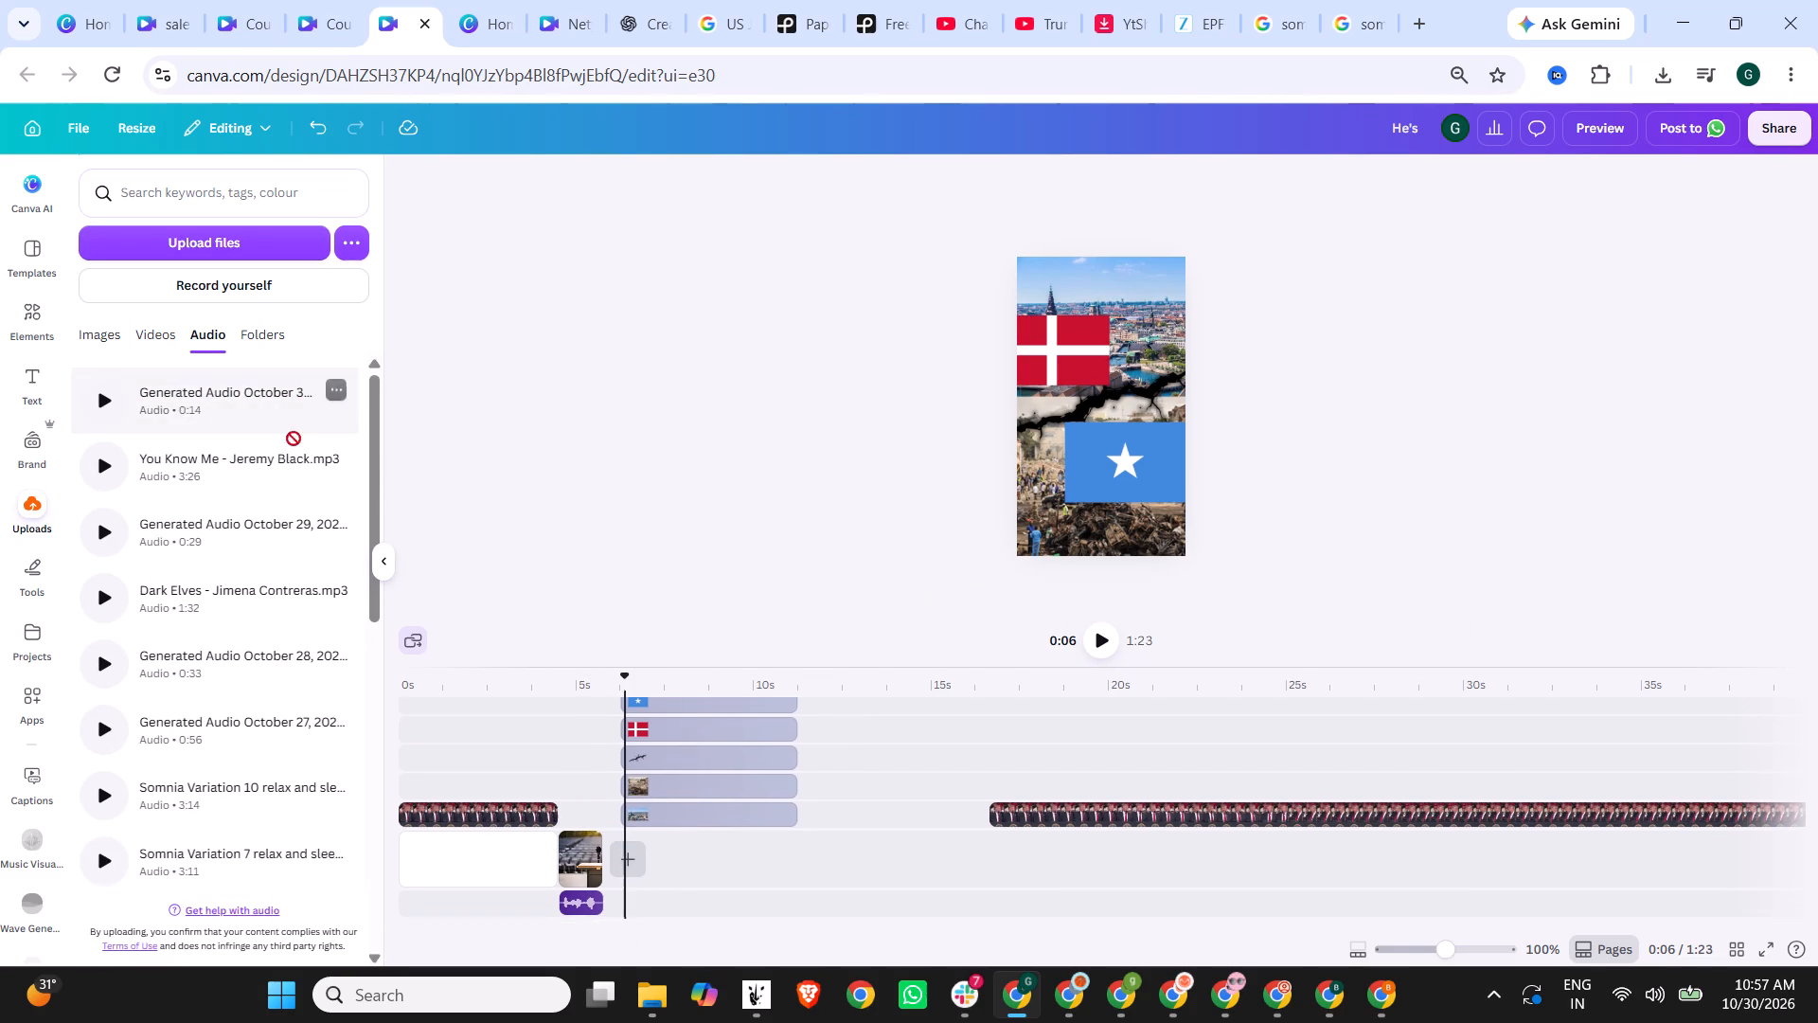
left_click_drag(294, 439, 636, 874)
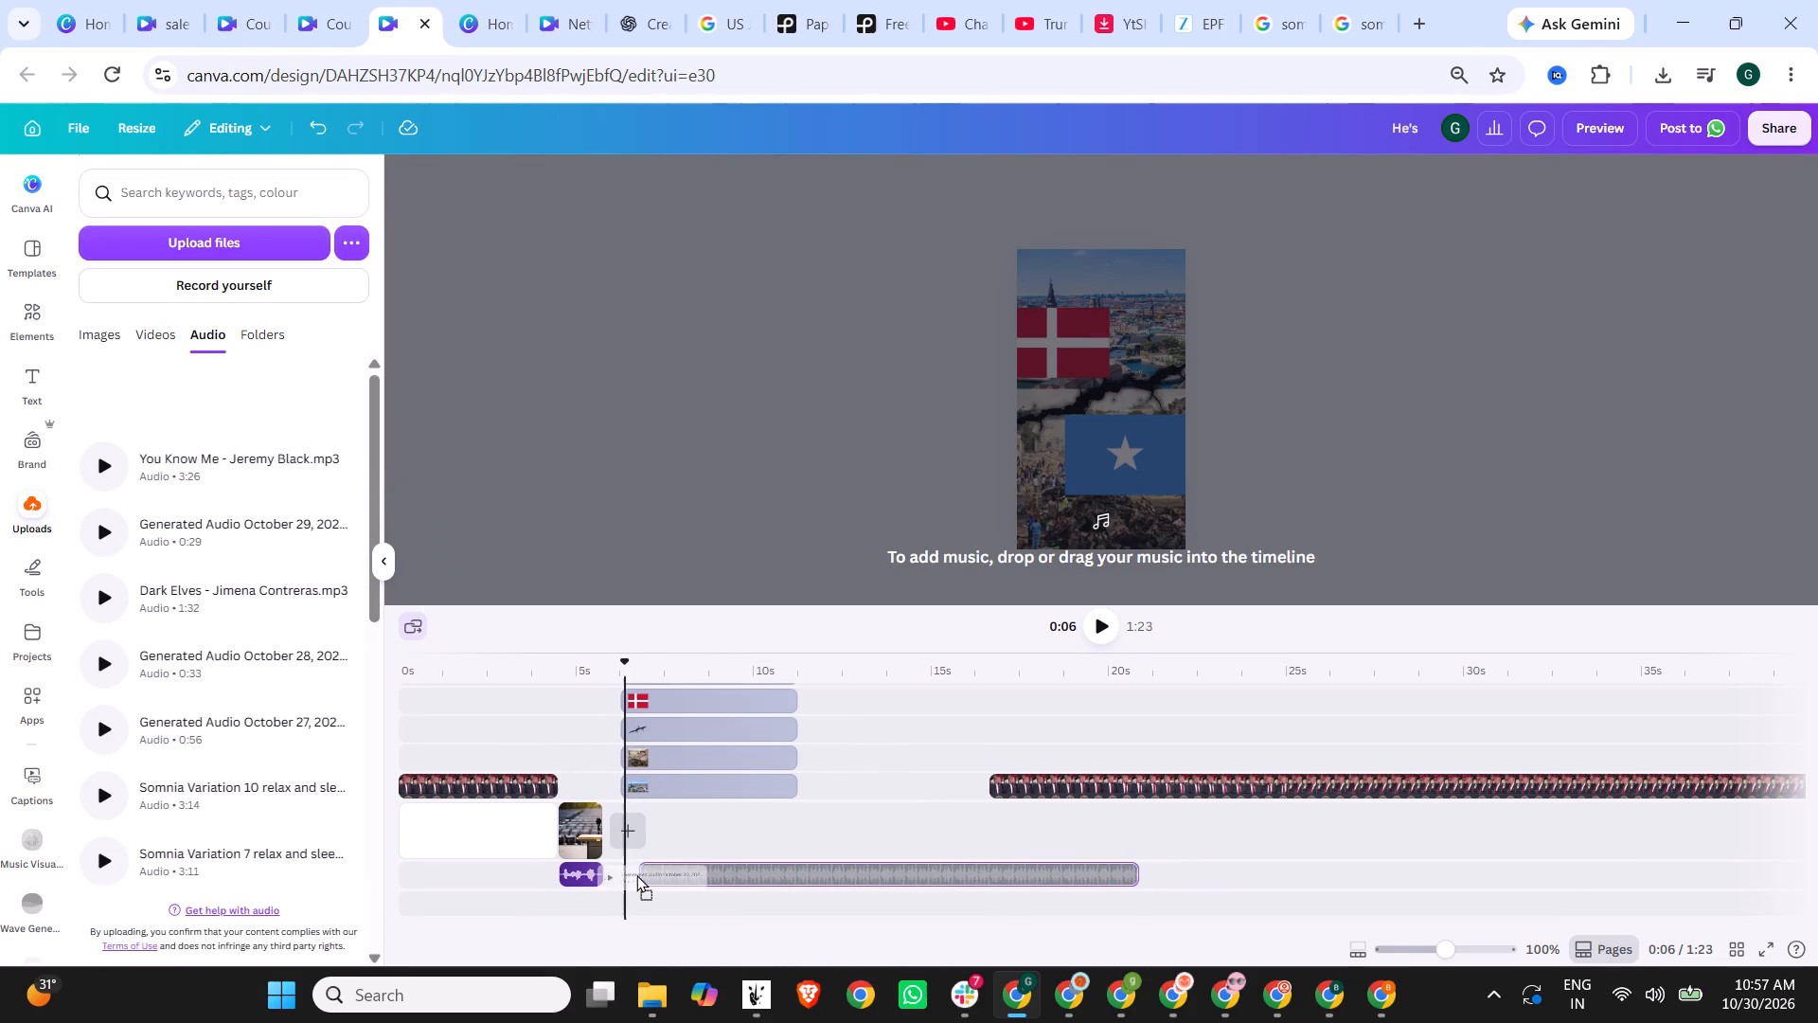
left_click_drag(636, 874, 626, 874)
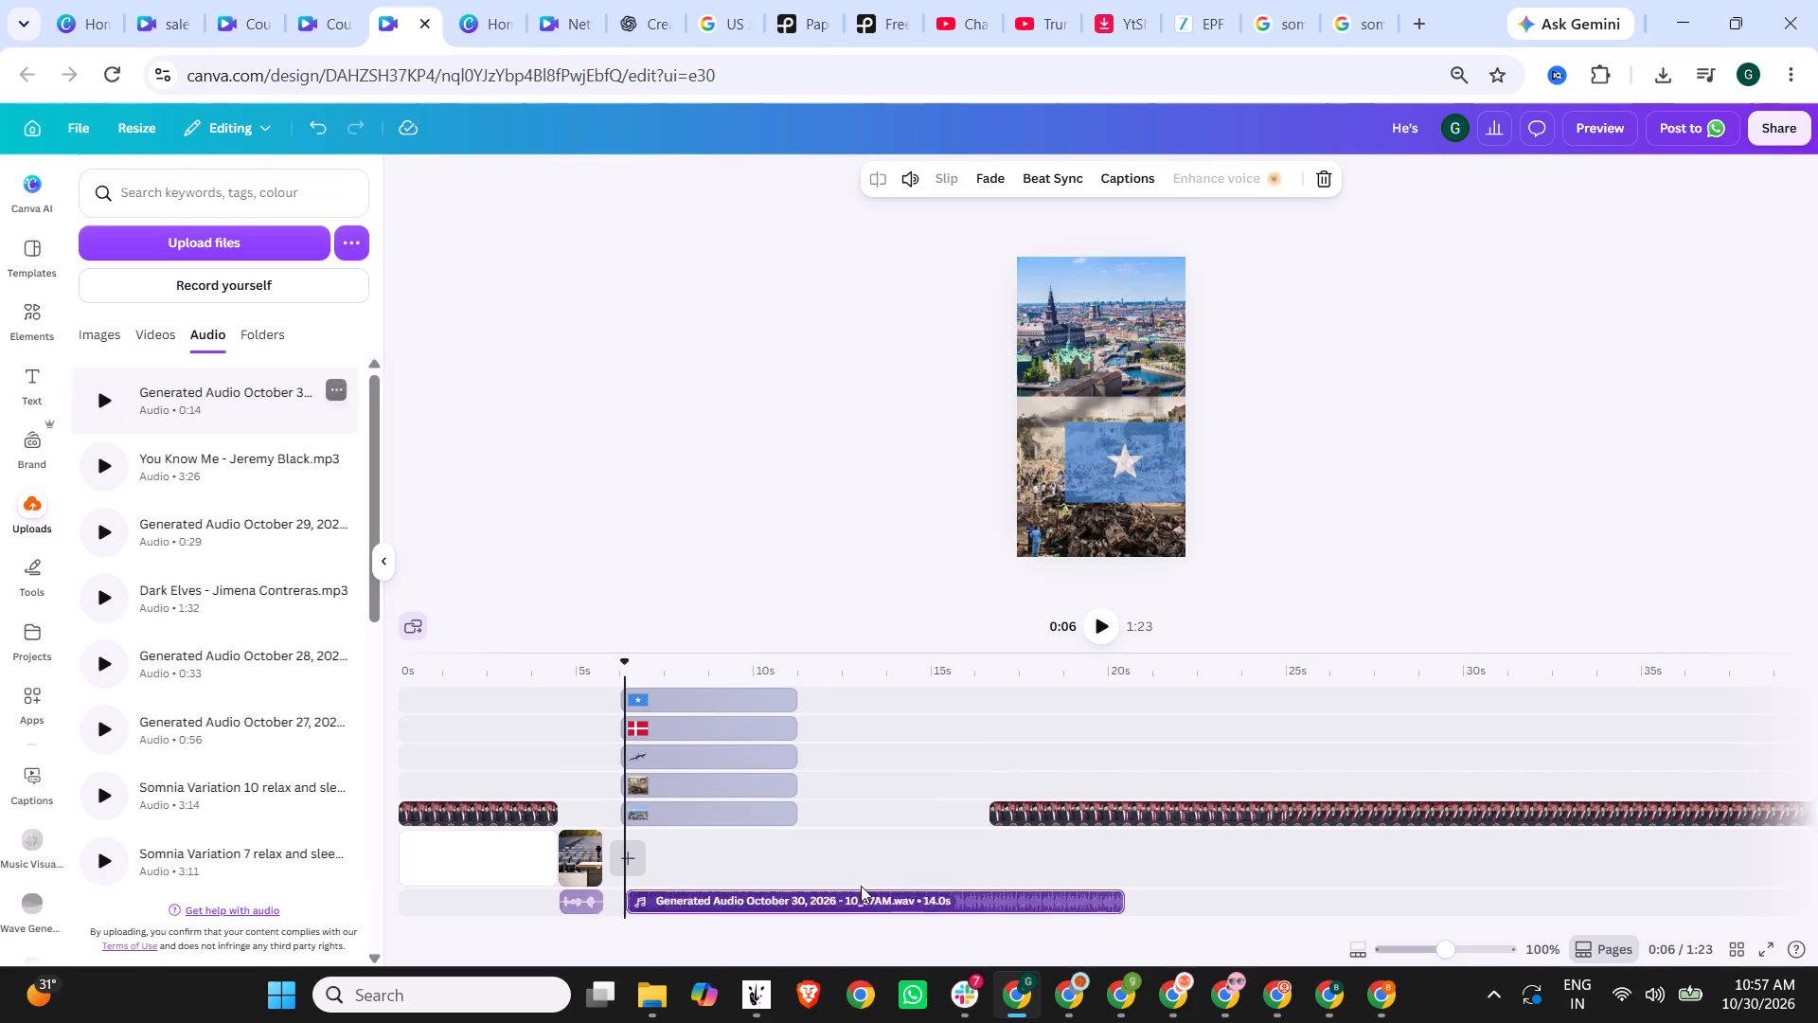
left_click_drag(965, 913, 951, 907)
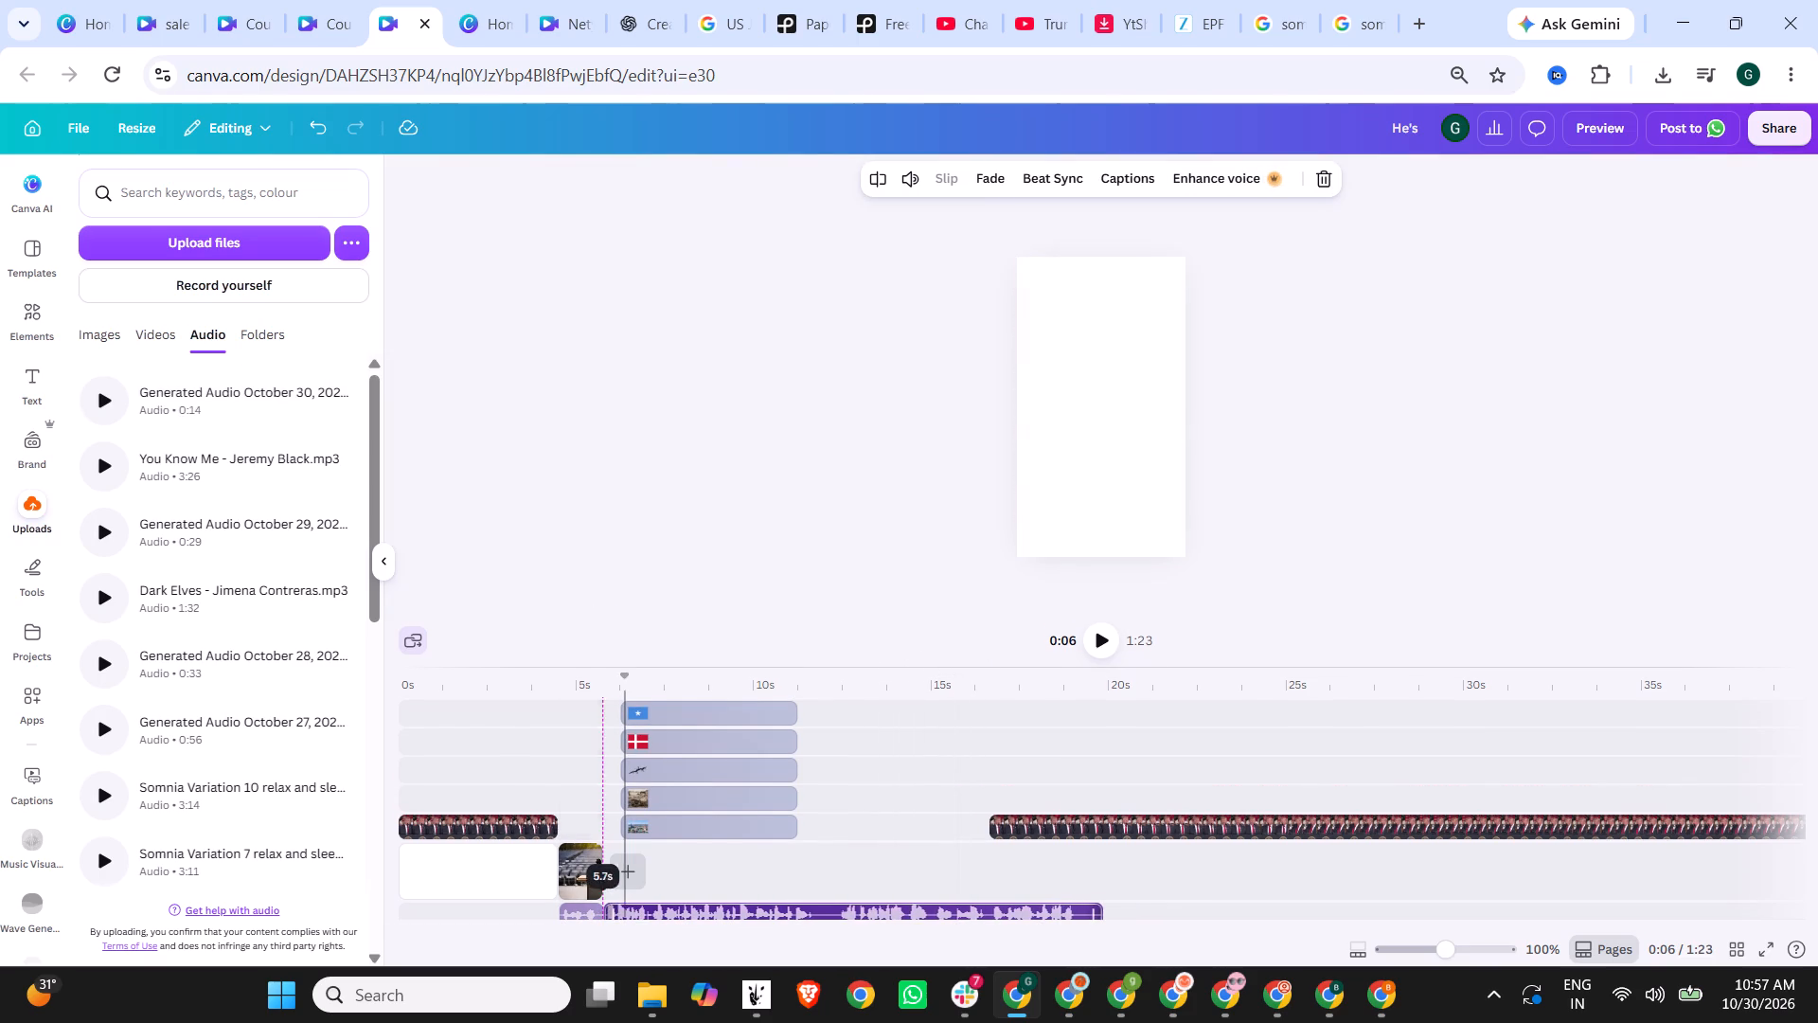
left_click_drag(951, 907, 955, 906)
scroll(812, 691, "down", 2)
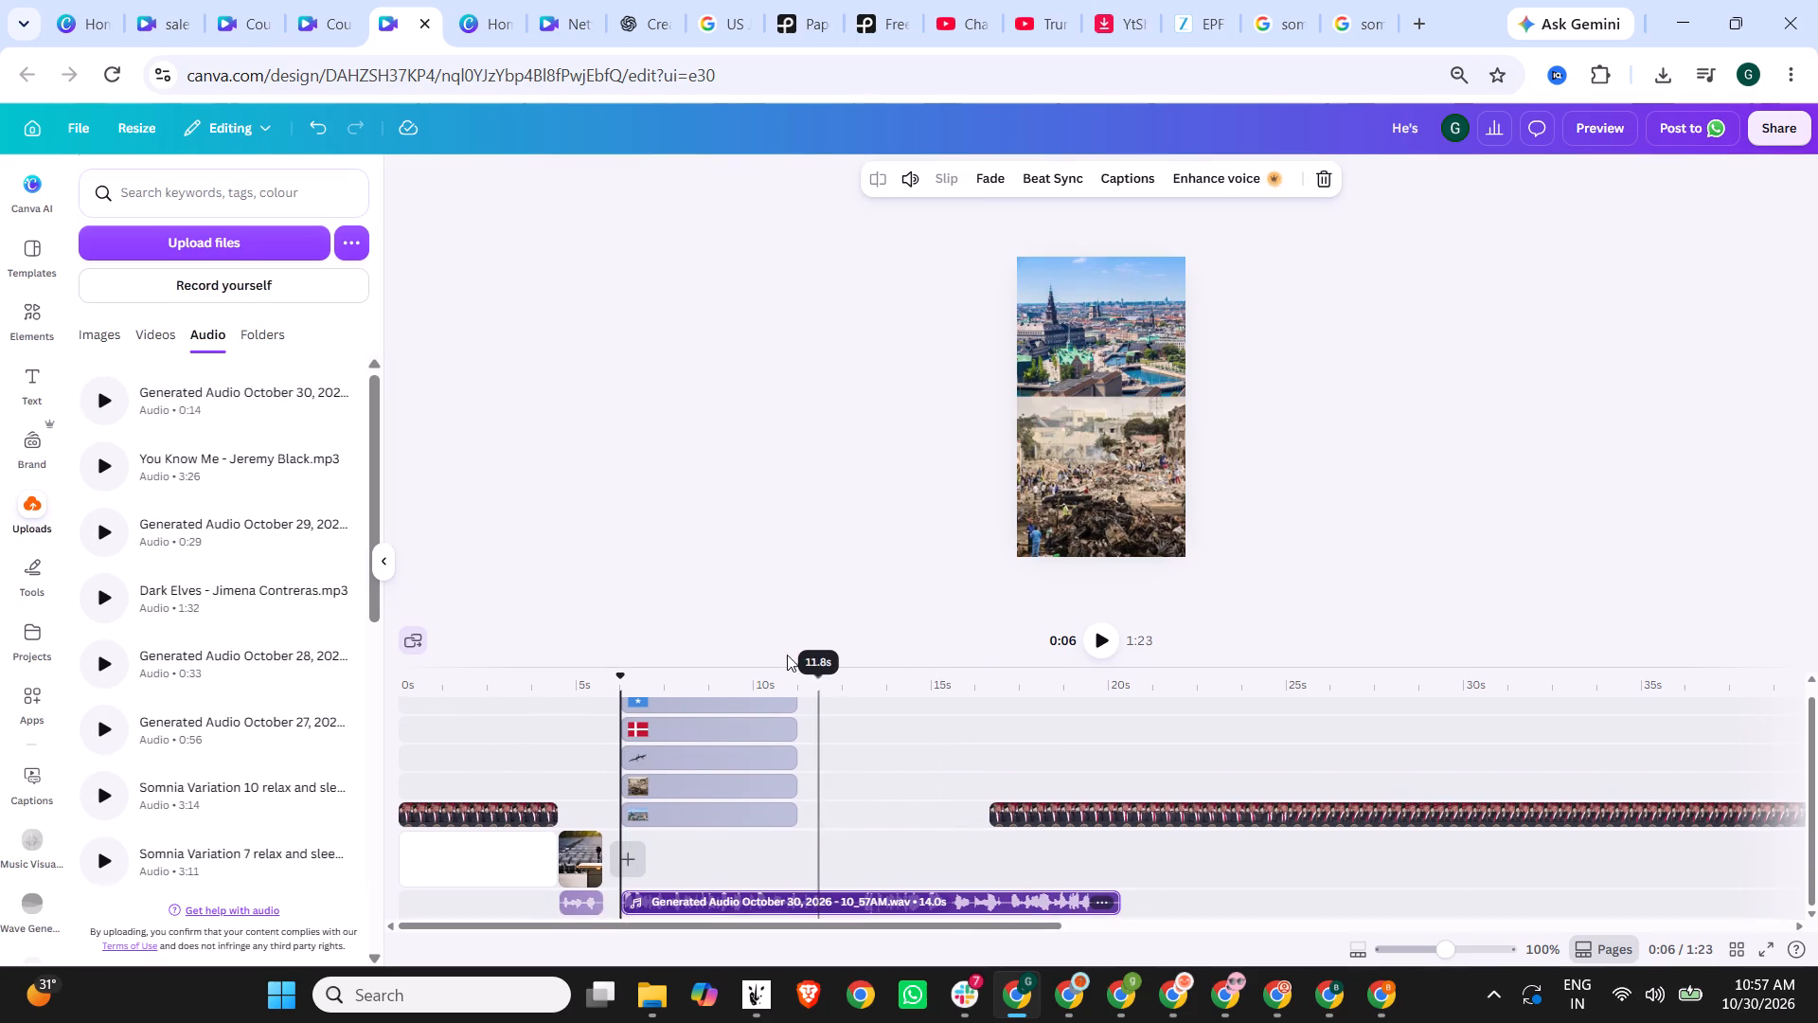
Preview the voiceover against the visuals and extend the Somali flag, Danish flag, crack and both city photo layers to about 6.9 seconds each.
left_click(1107, 645)
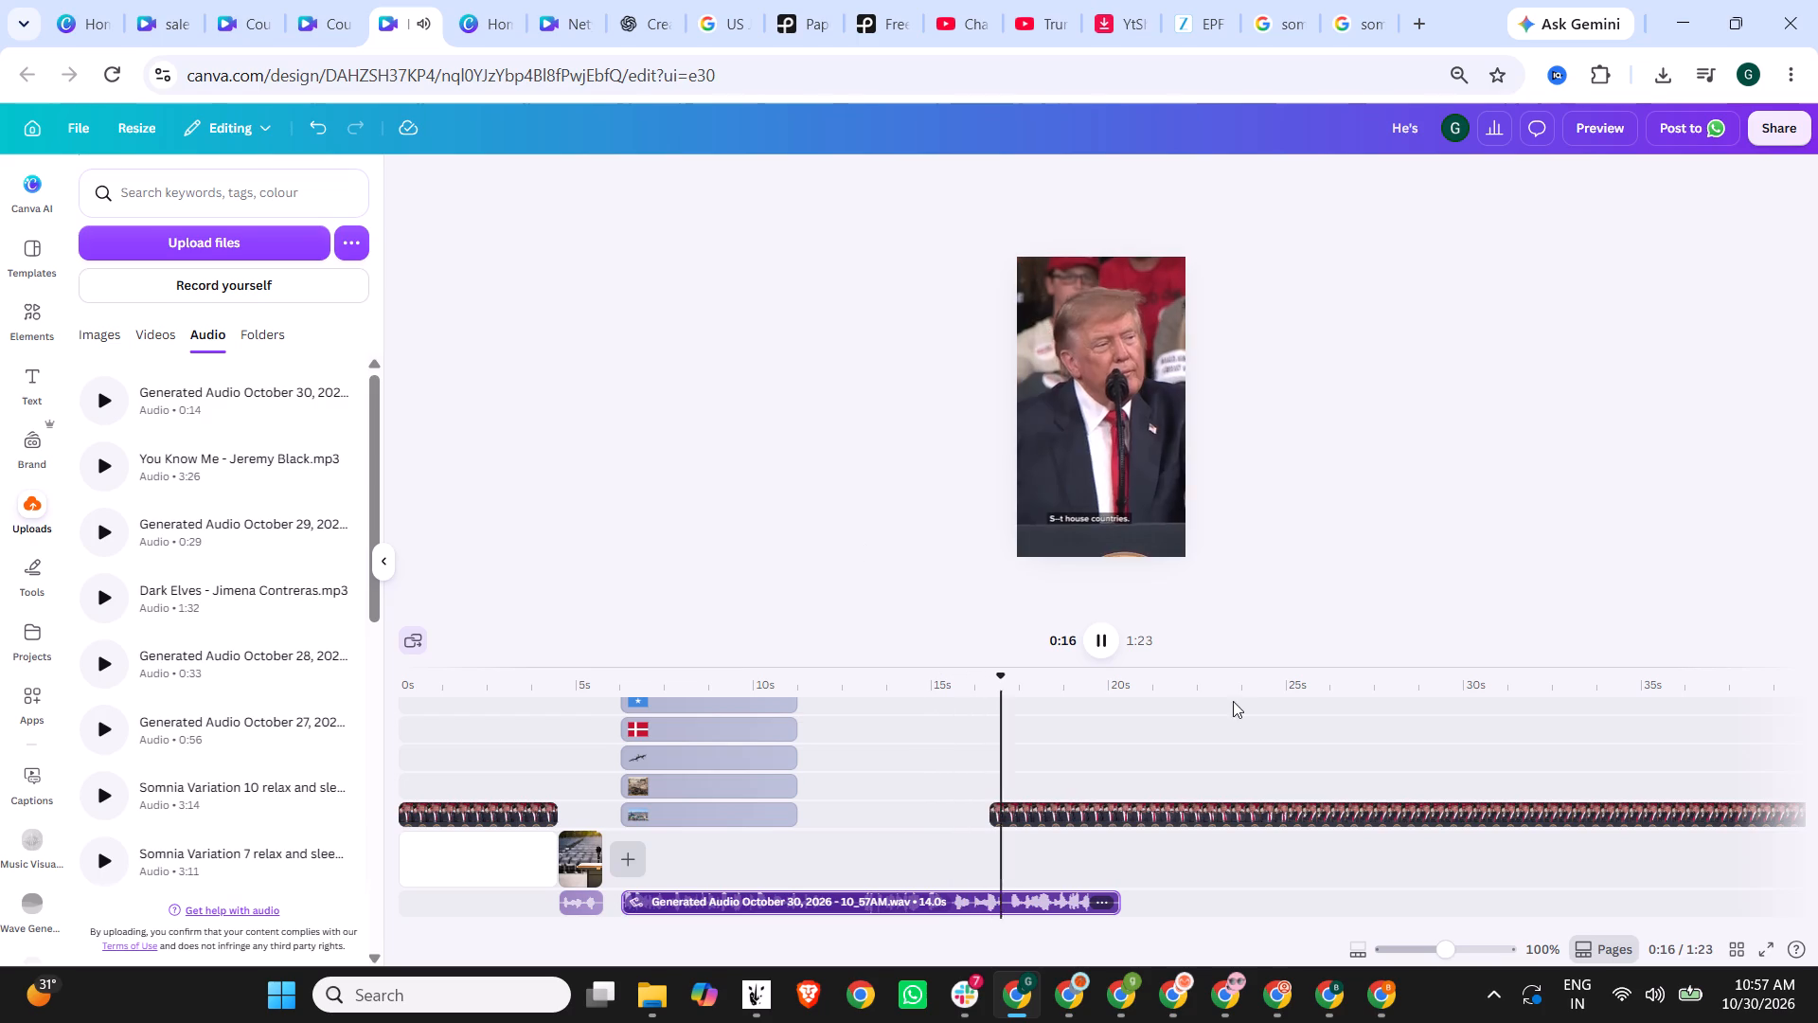
left_click(1099, 638)
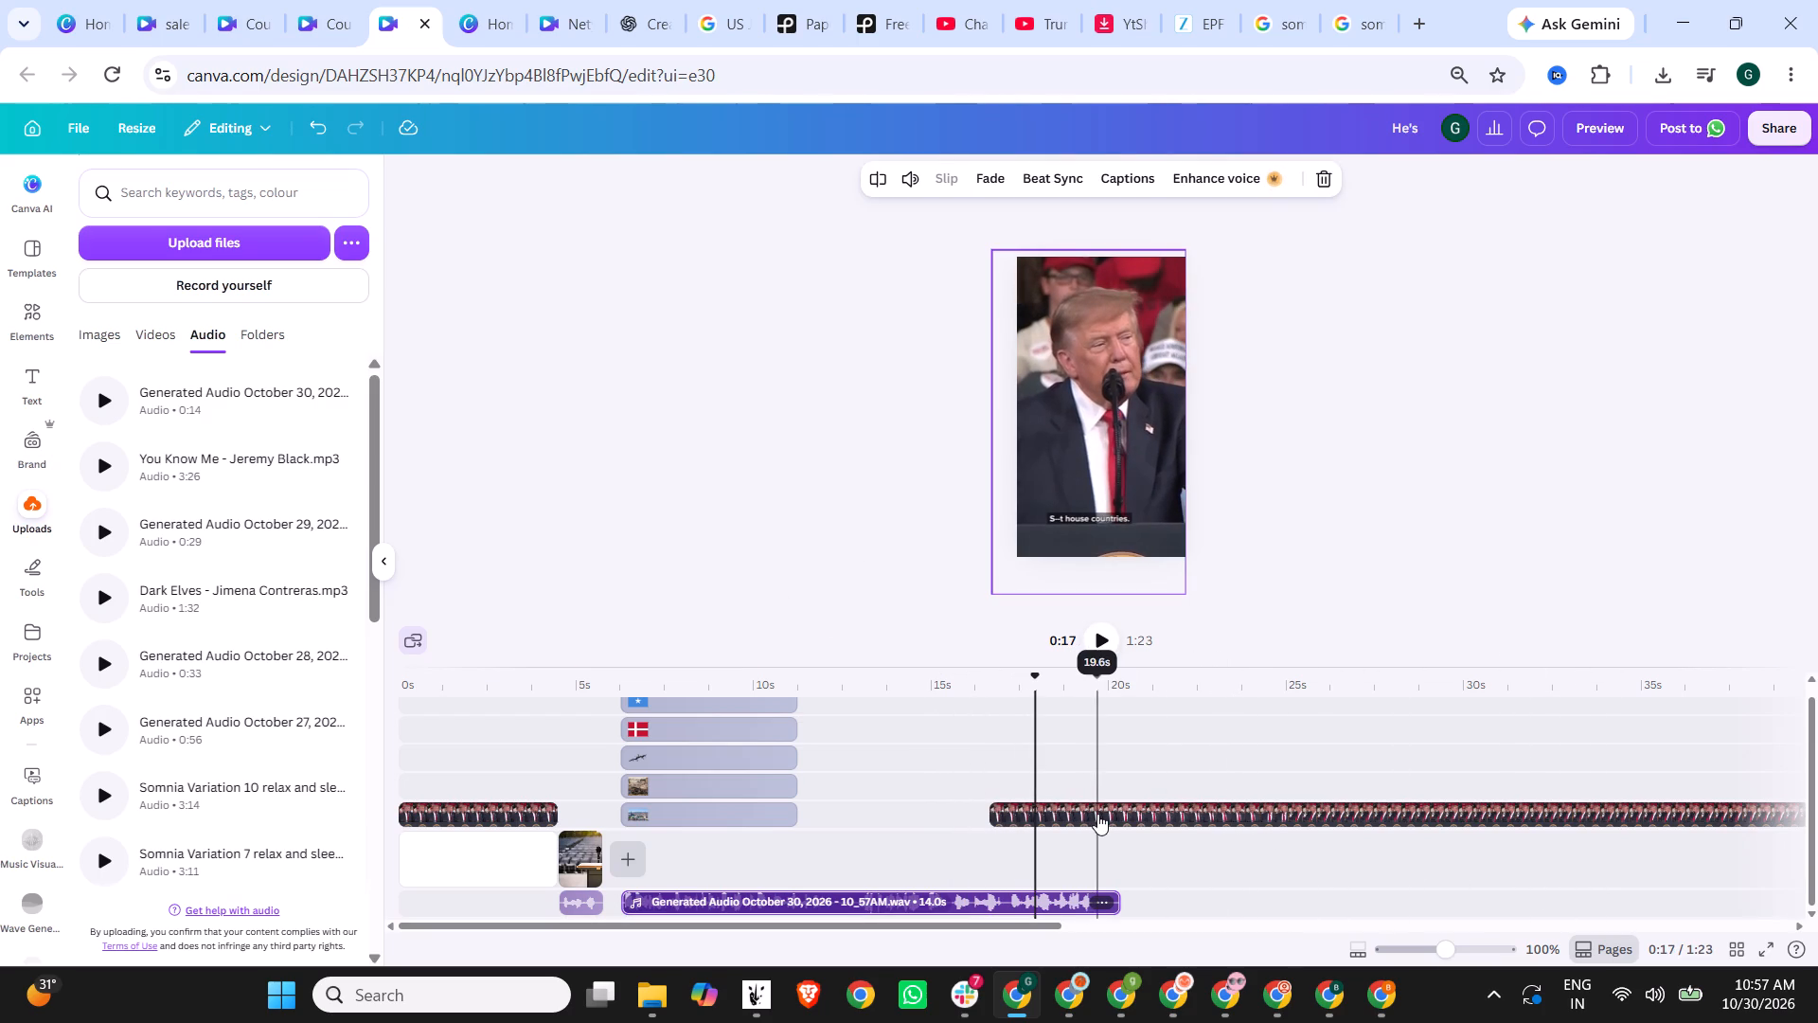
left_click(811, 687)
left_click(1101, 629)
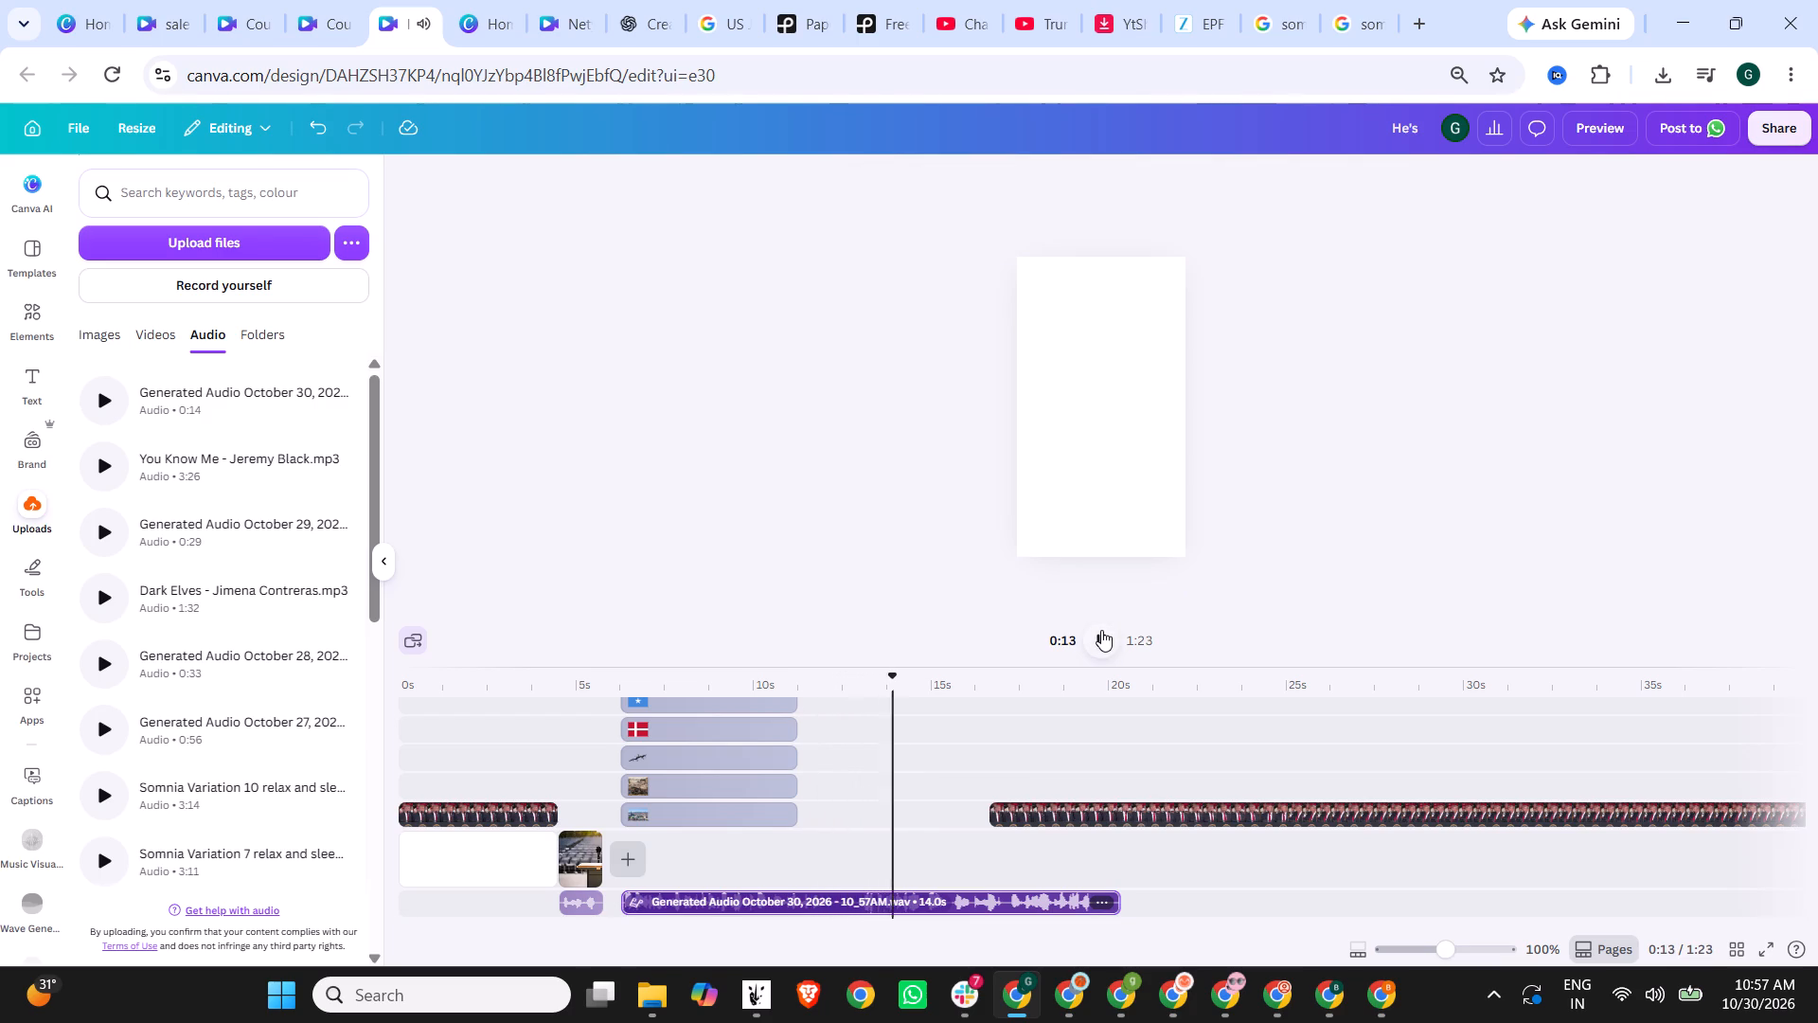
left_click(1101, 630)
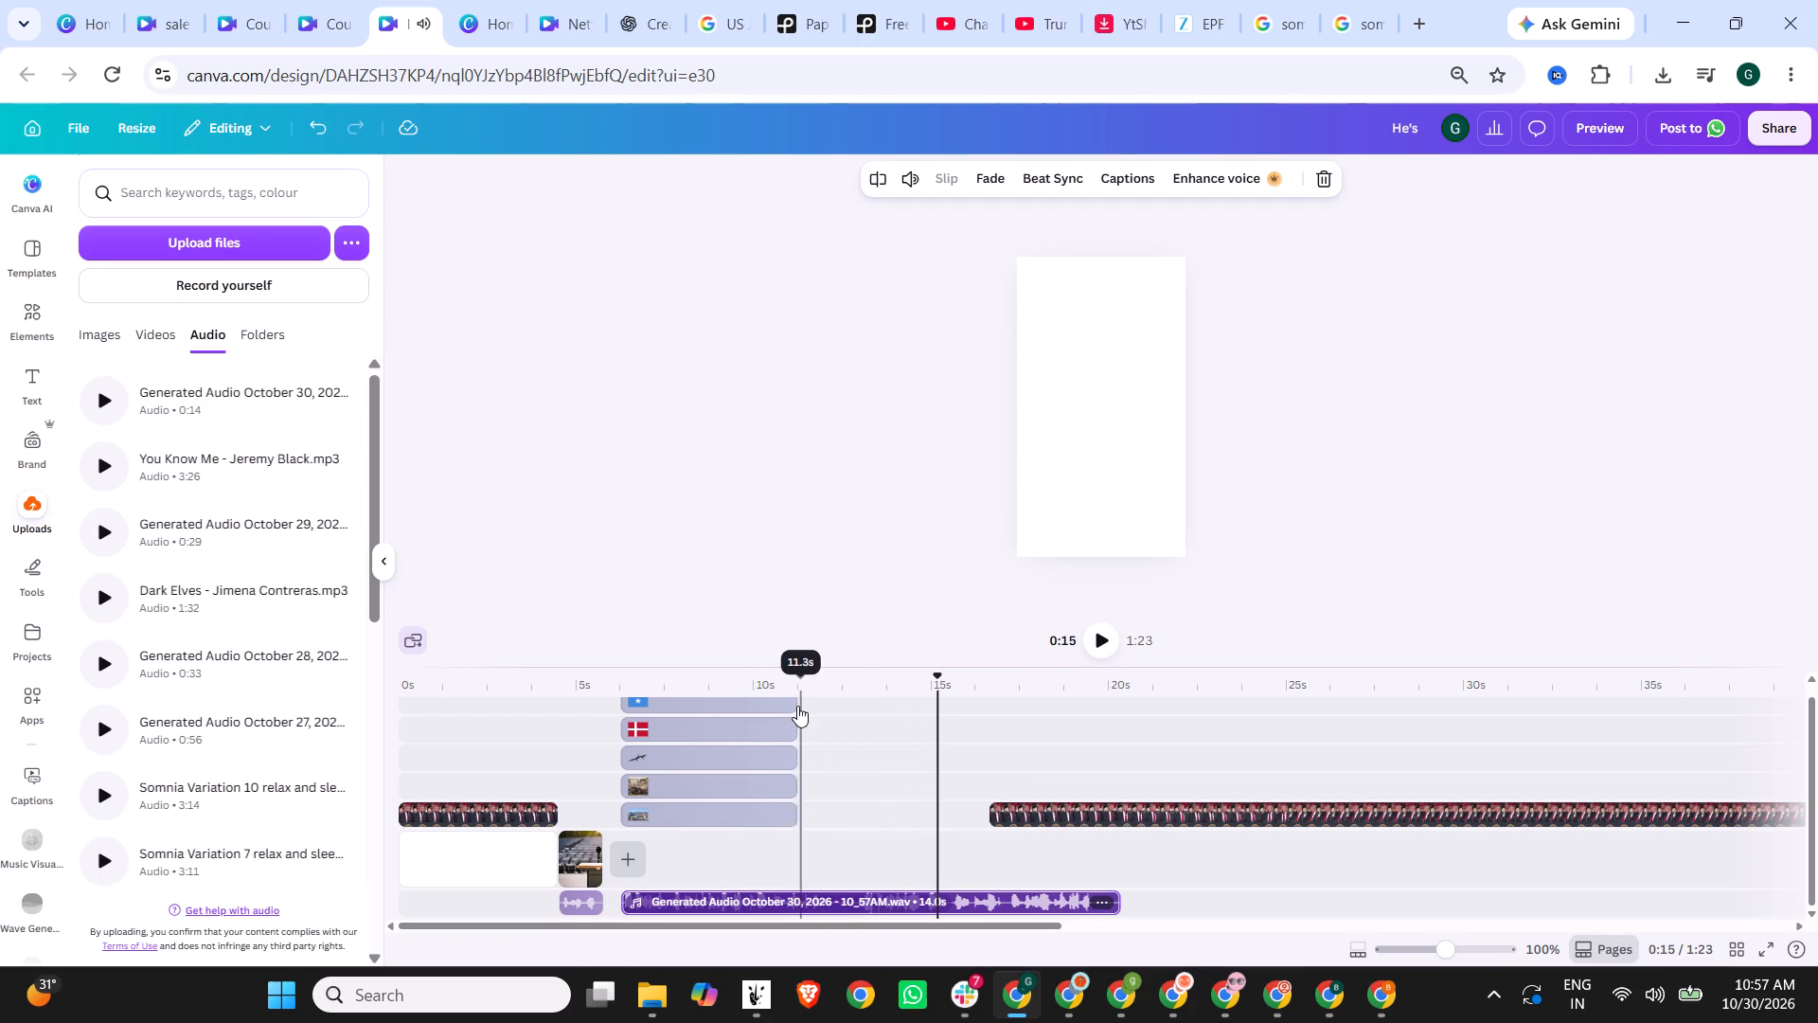
left_click(797, 706)
left_click_drag(793, 713, 859, 713)
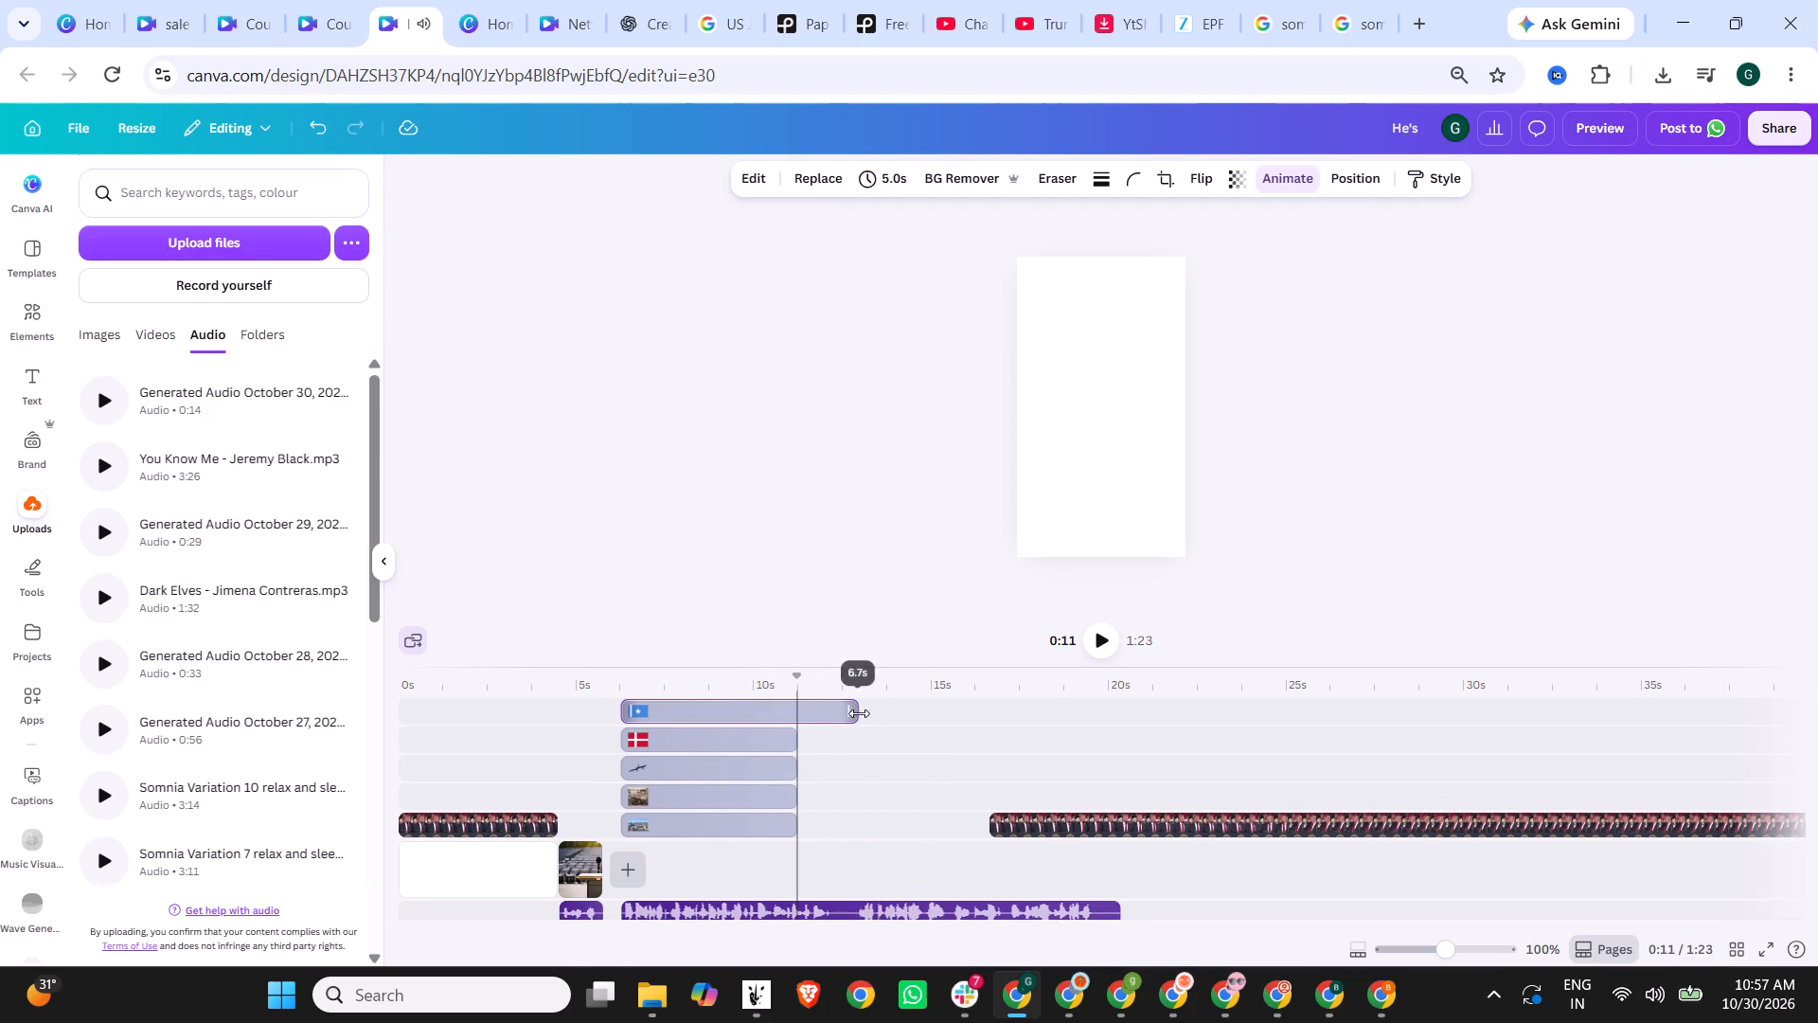
left_click_drag(859, 713, 864, 713)
left_click_drag(791, 744, 866, 743)
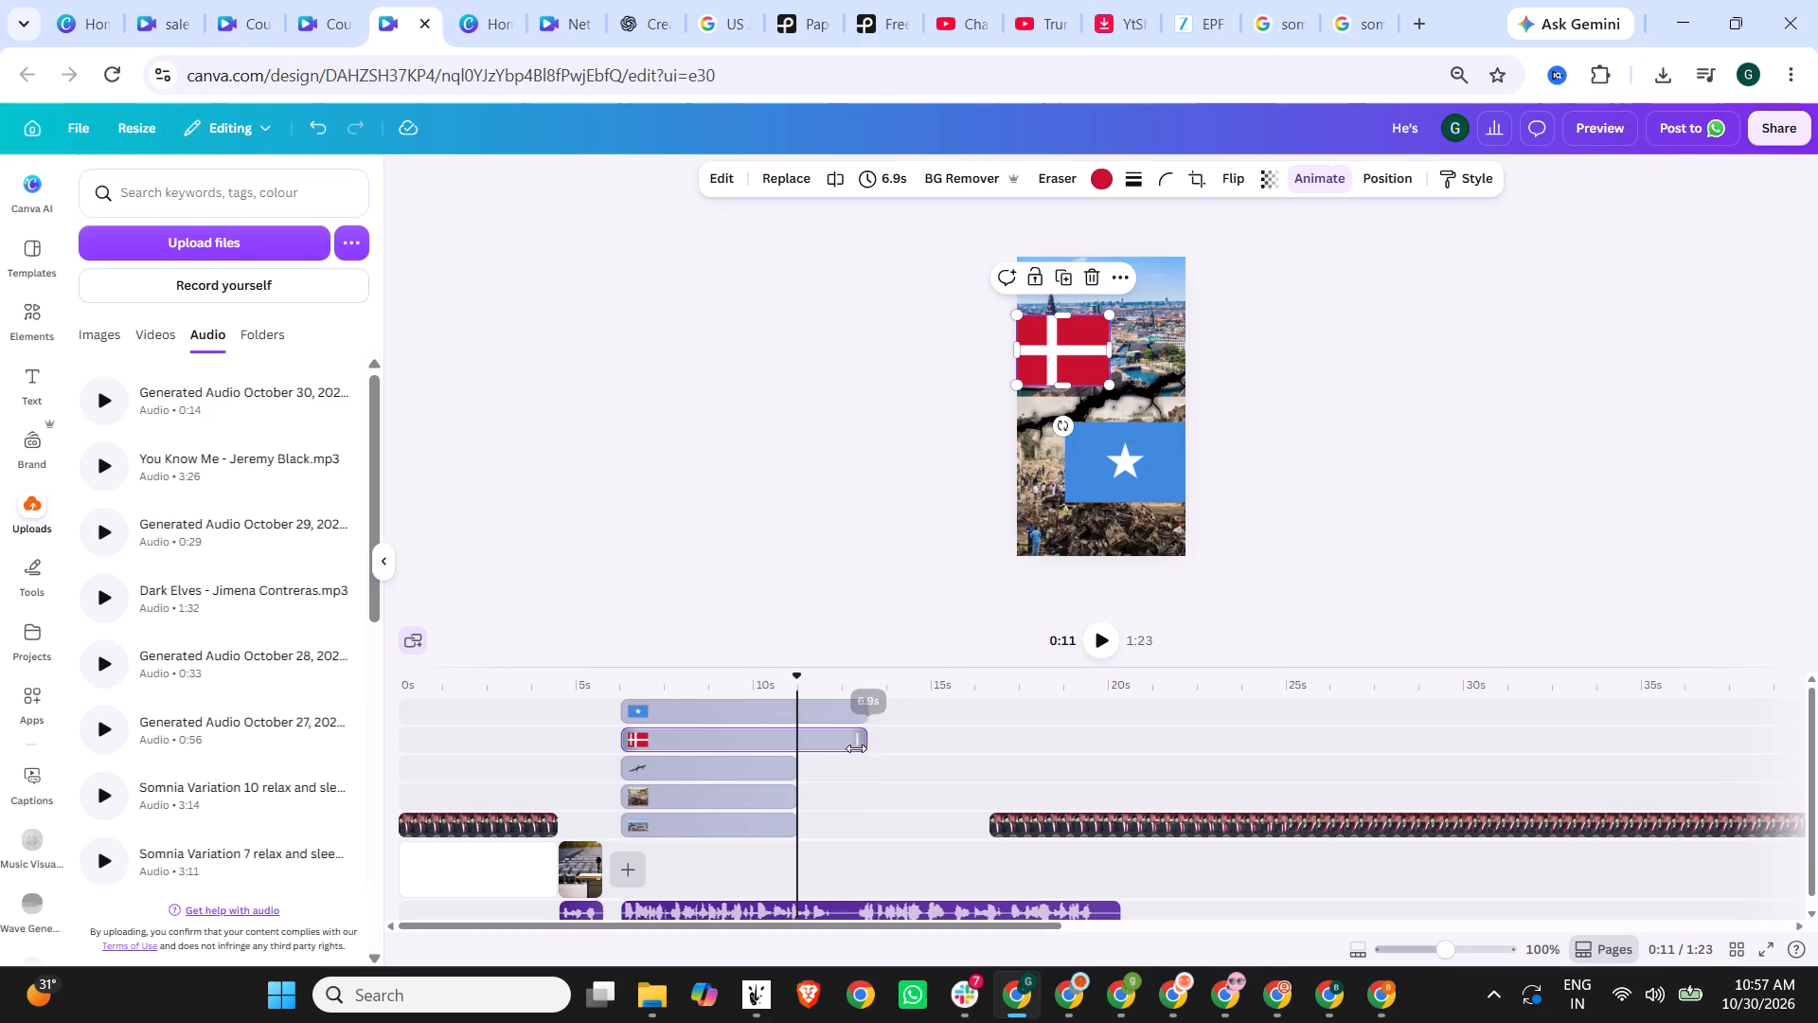
left_click_drag(796, 766, 868, 767)
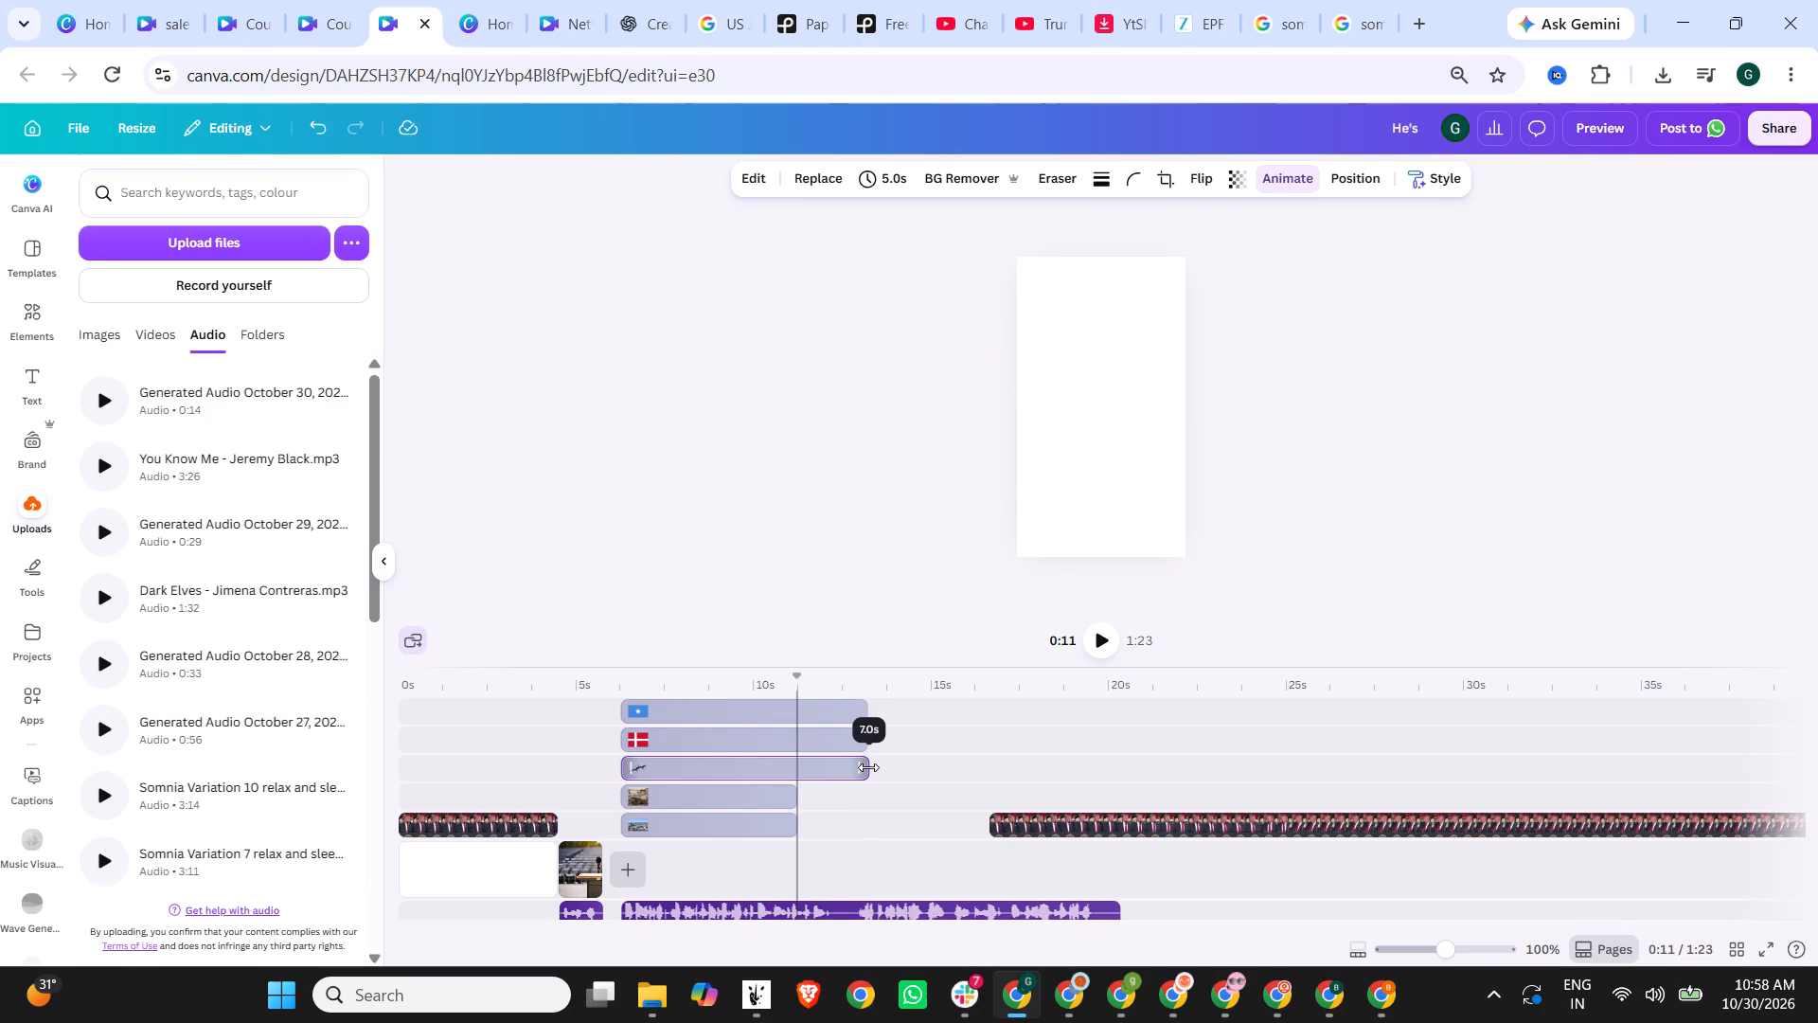
left_click_drag(868, 767, 864, 768)
left_click(858, 773)
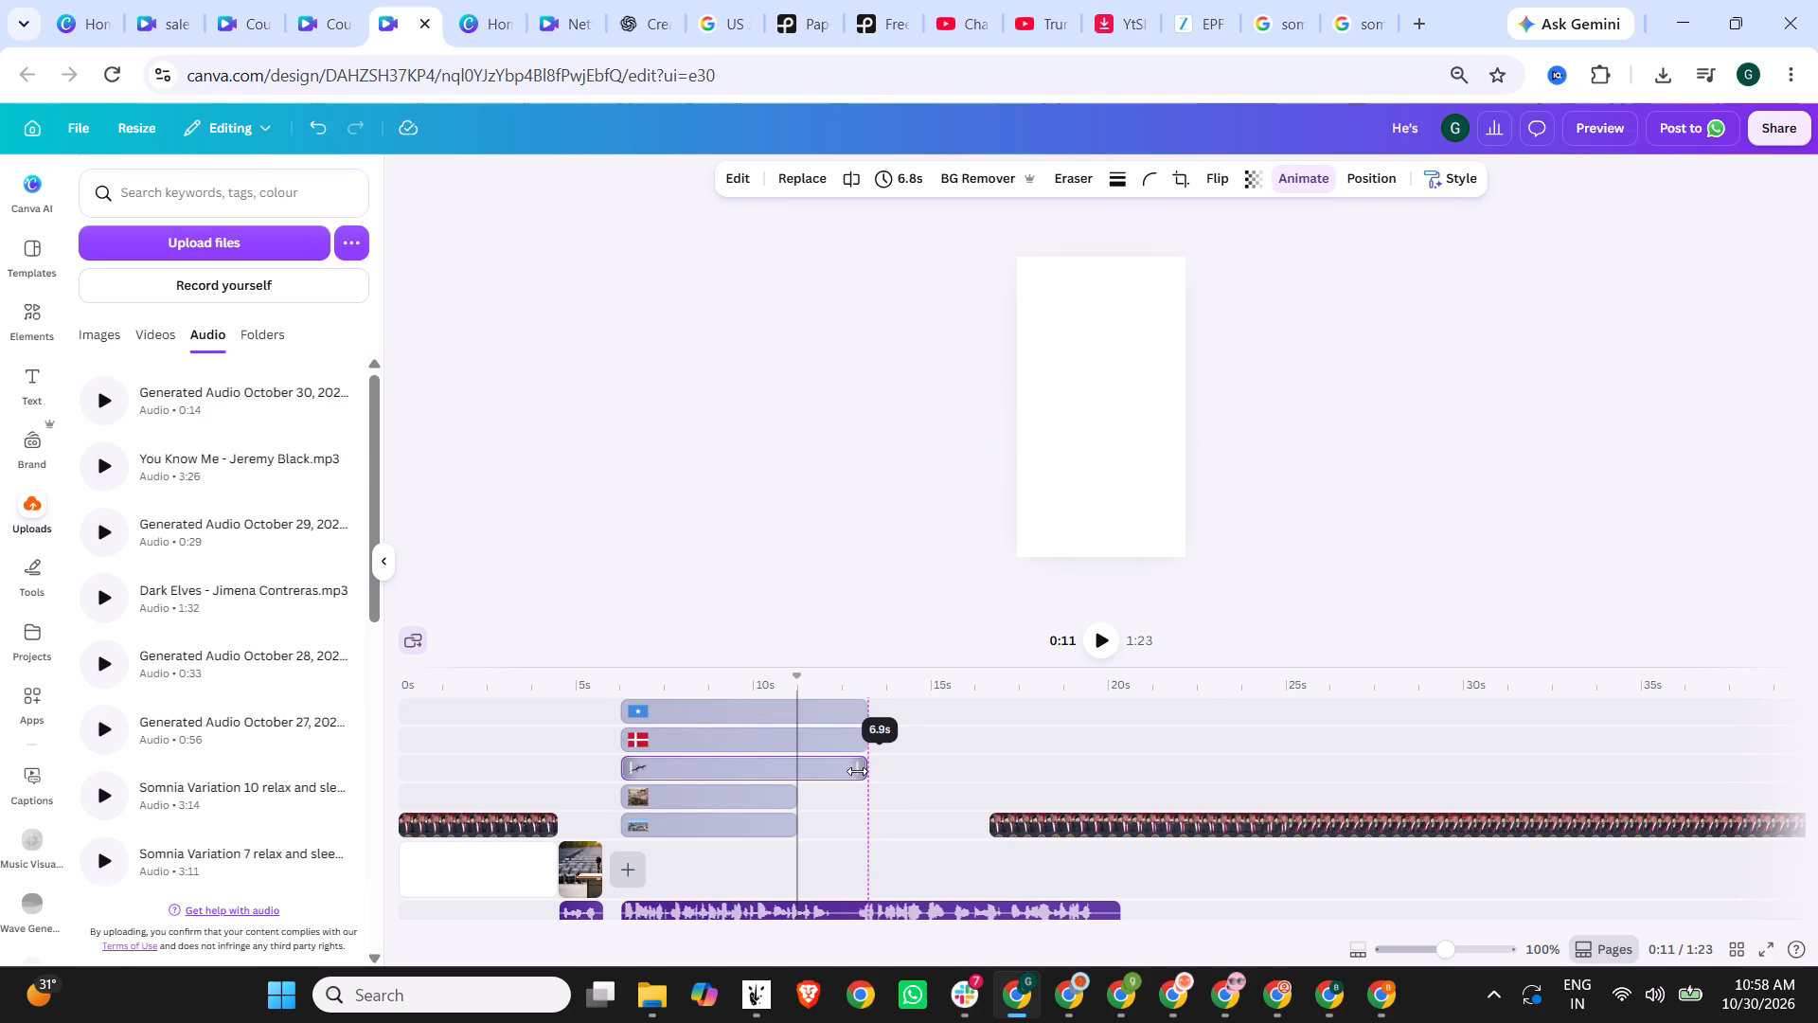
left_click_drag(795, 800, 868, 799)
left_click_drag(795, 823, 863, 824)
Play on from the end of the split screen and move the second Trump clip to start just after the voiceover, at about 20.6 seconds.
left_click(846, 682)
left_click(1100, 646)
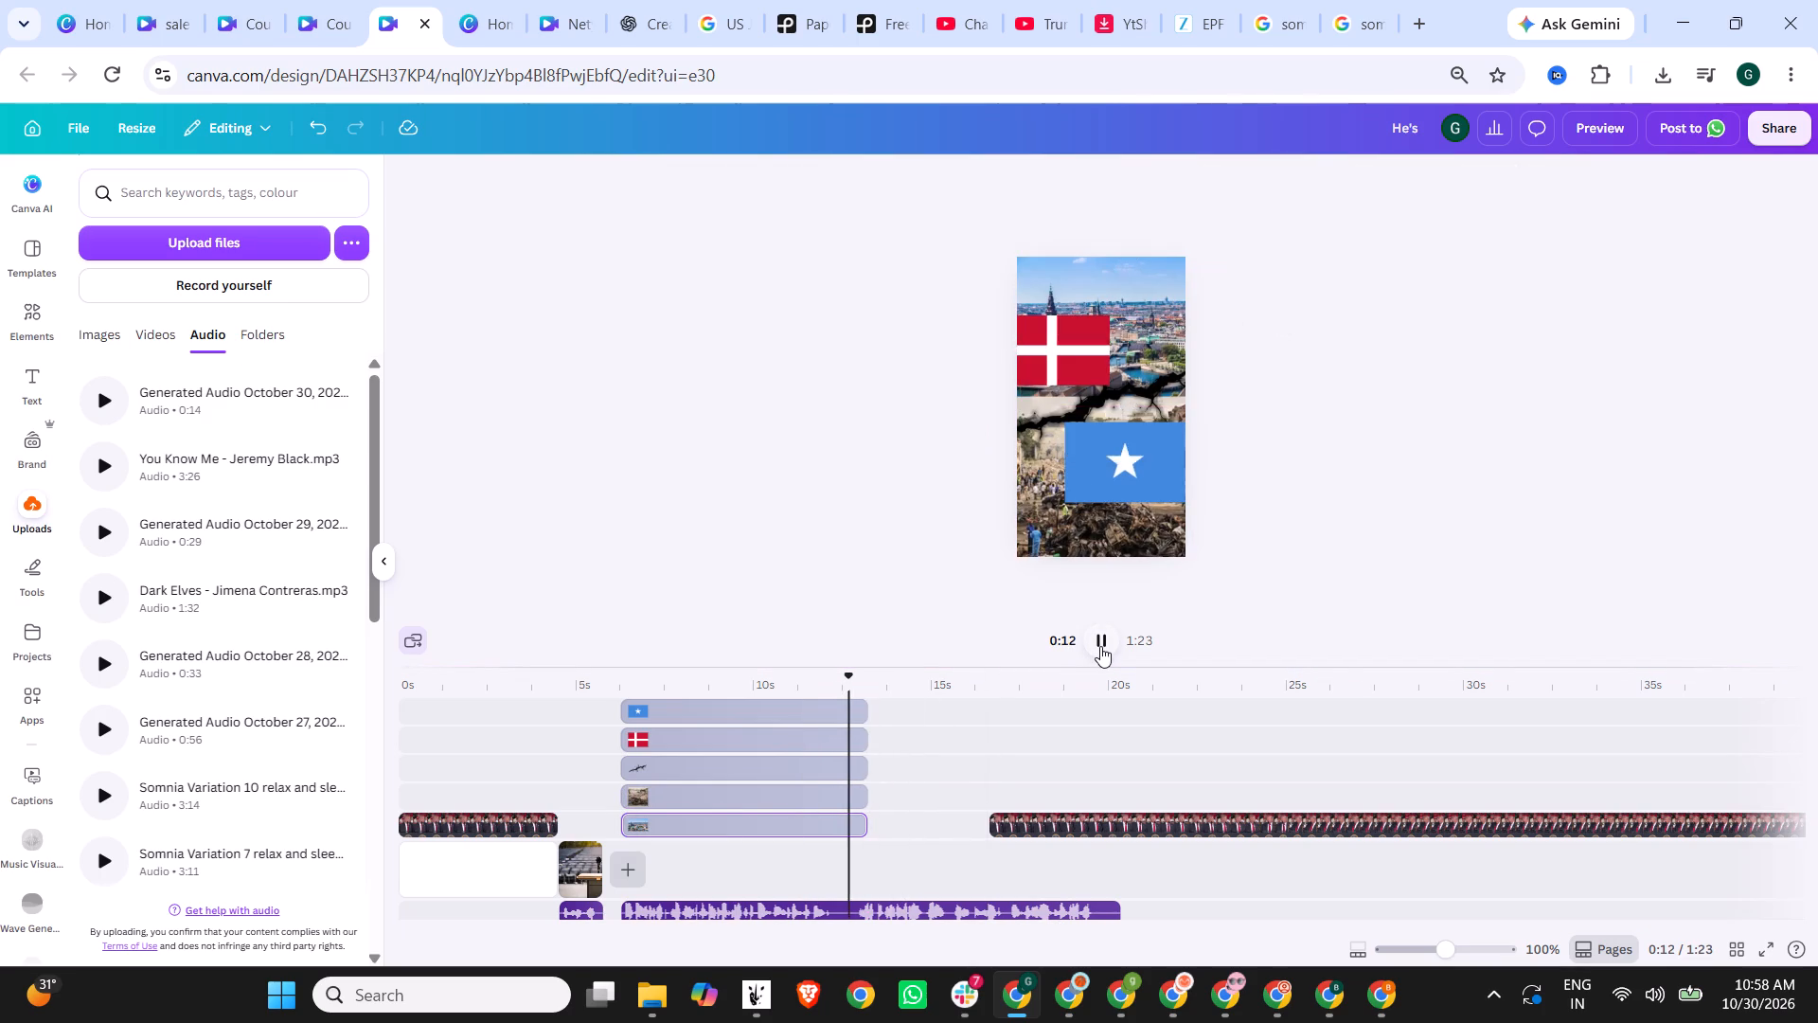
left_click(1100, 646)
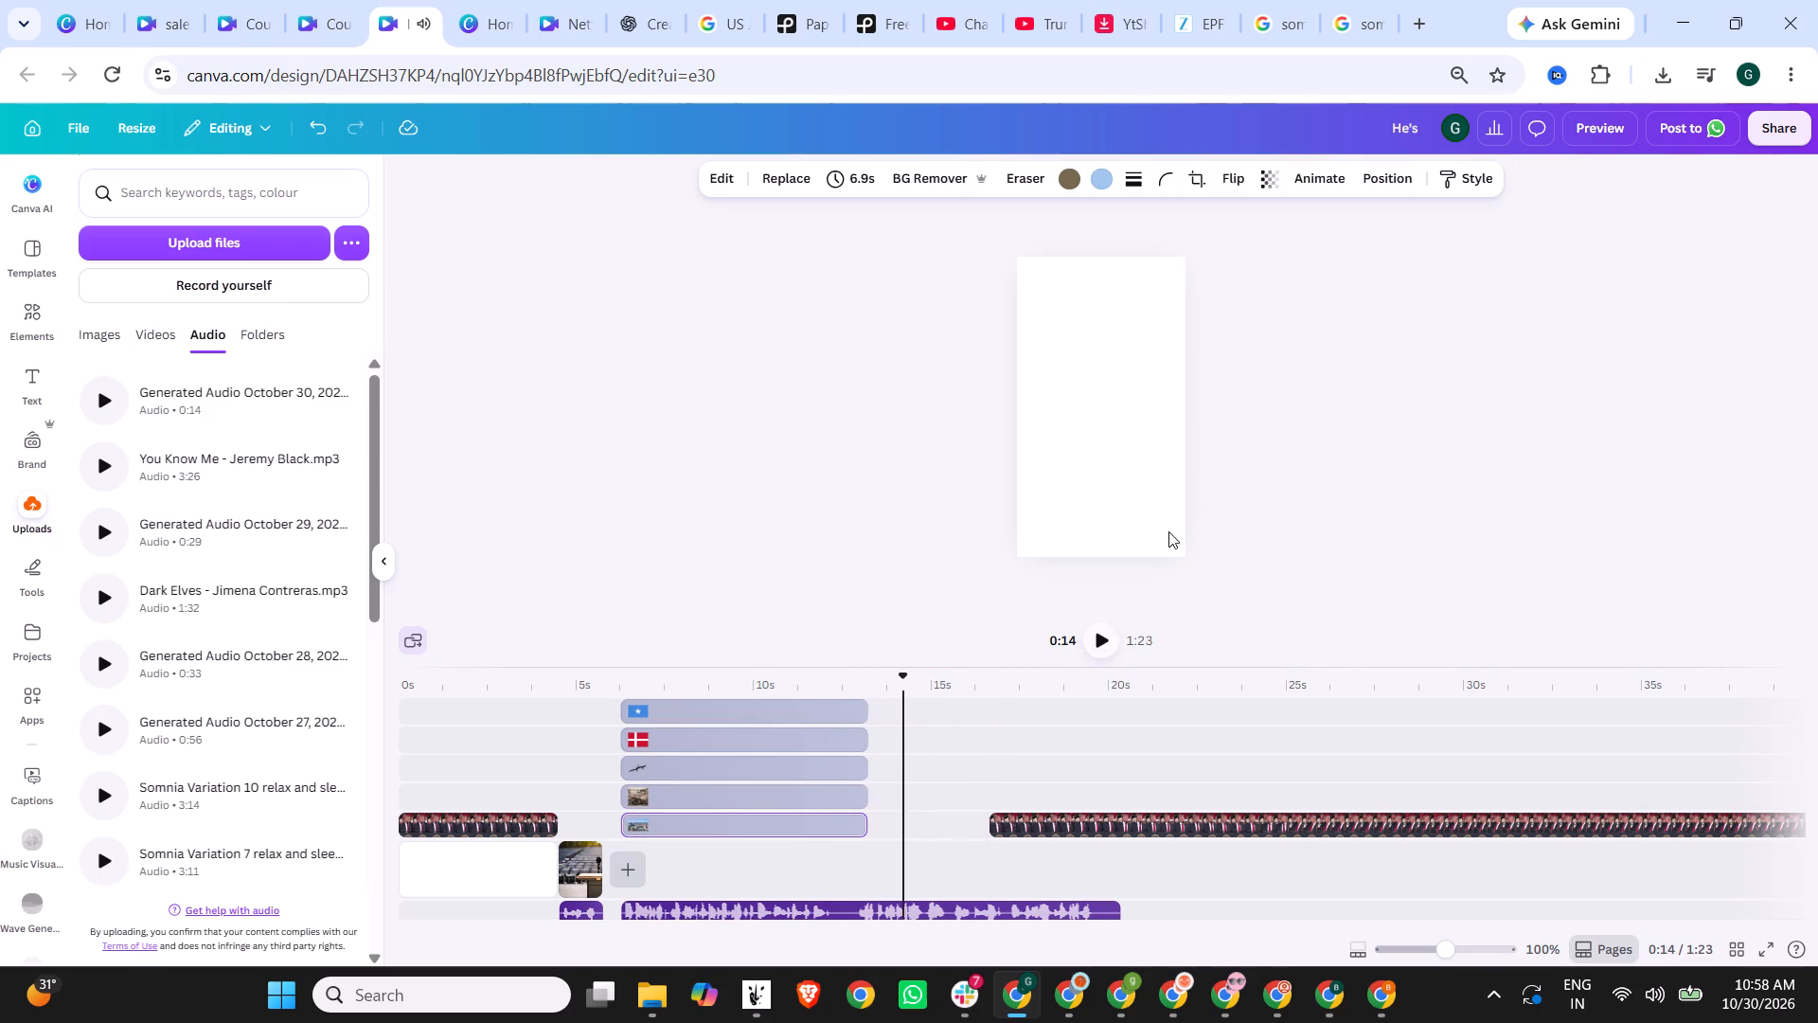
left_click(1094, 648)
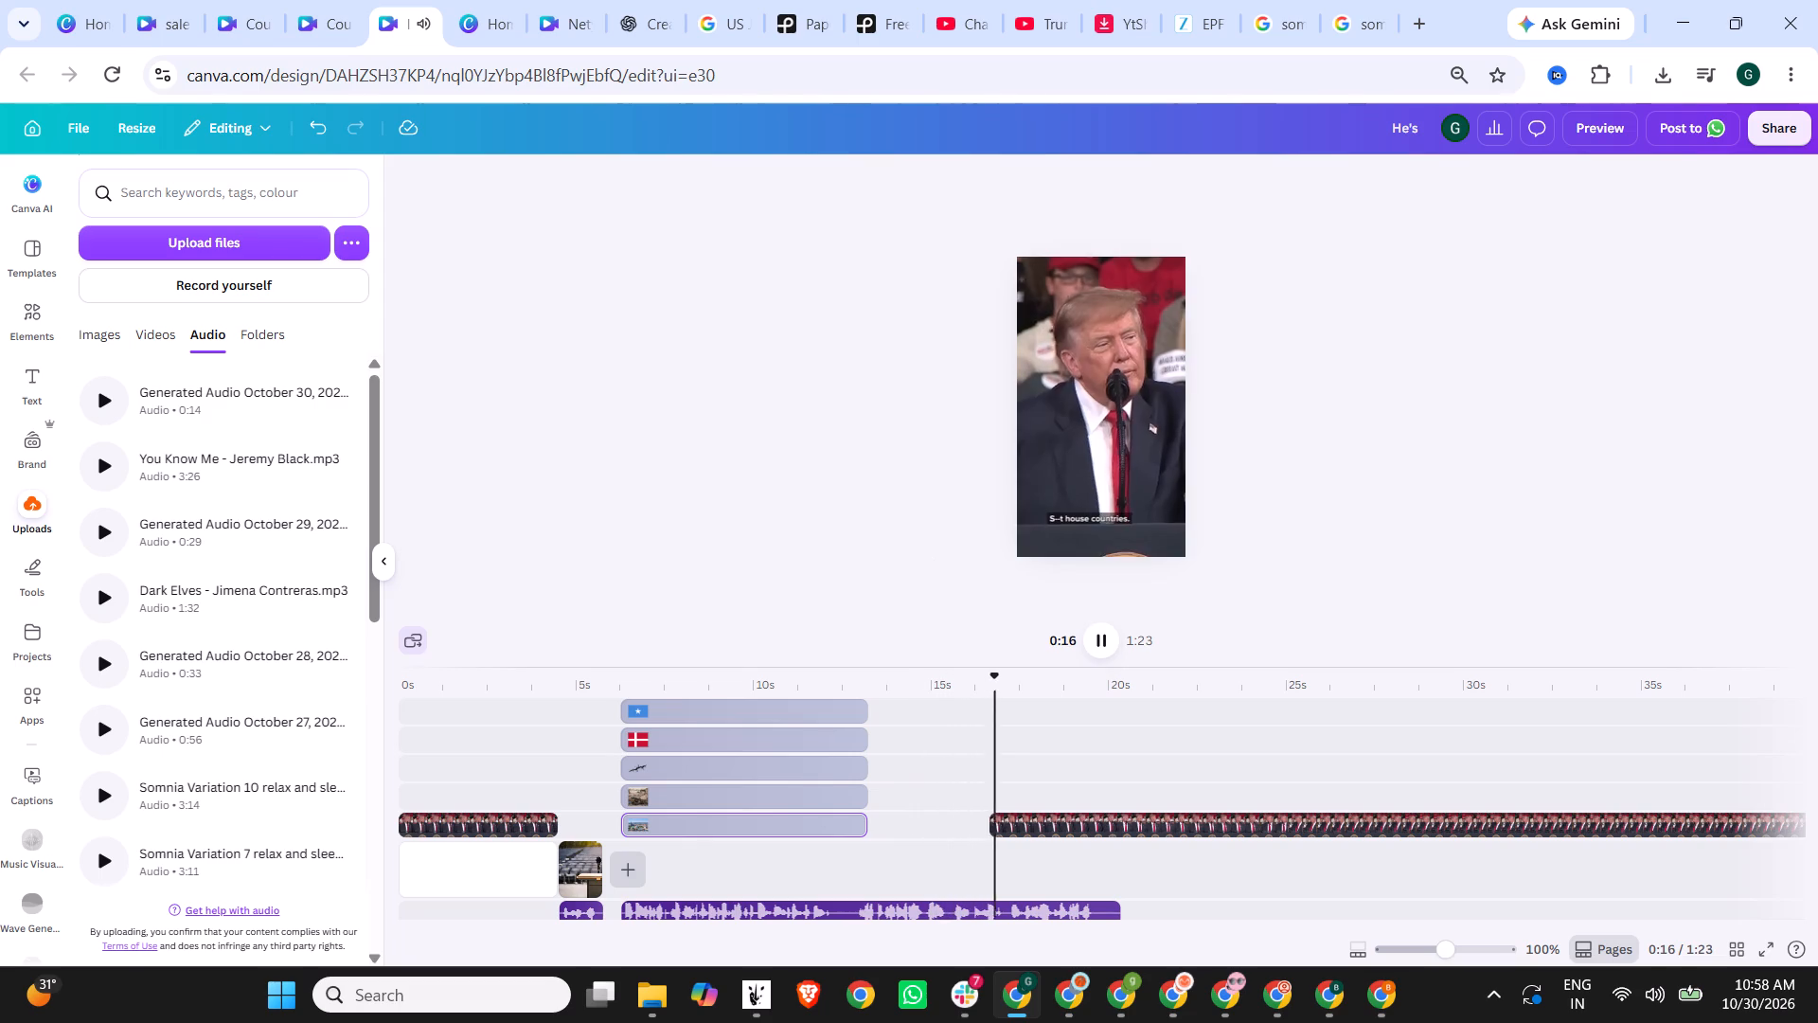
left_click(1093, 639)
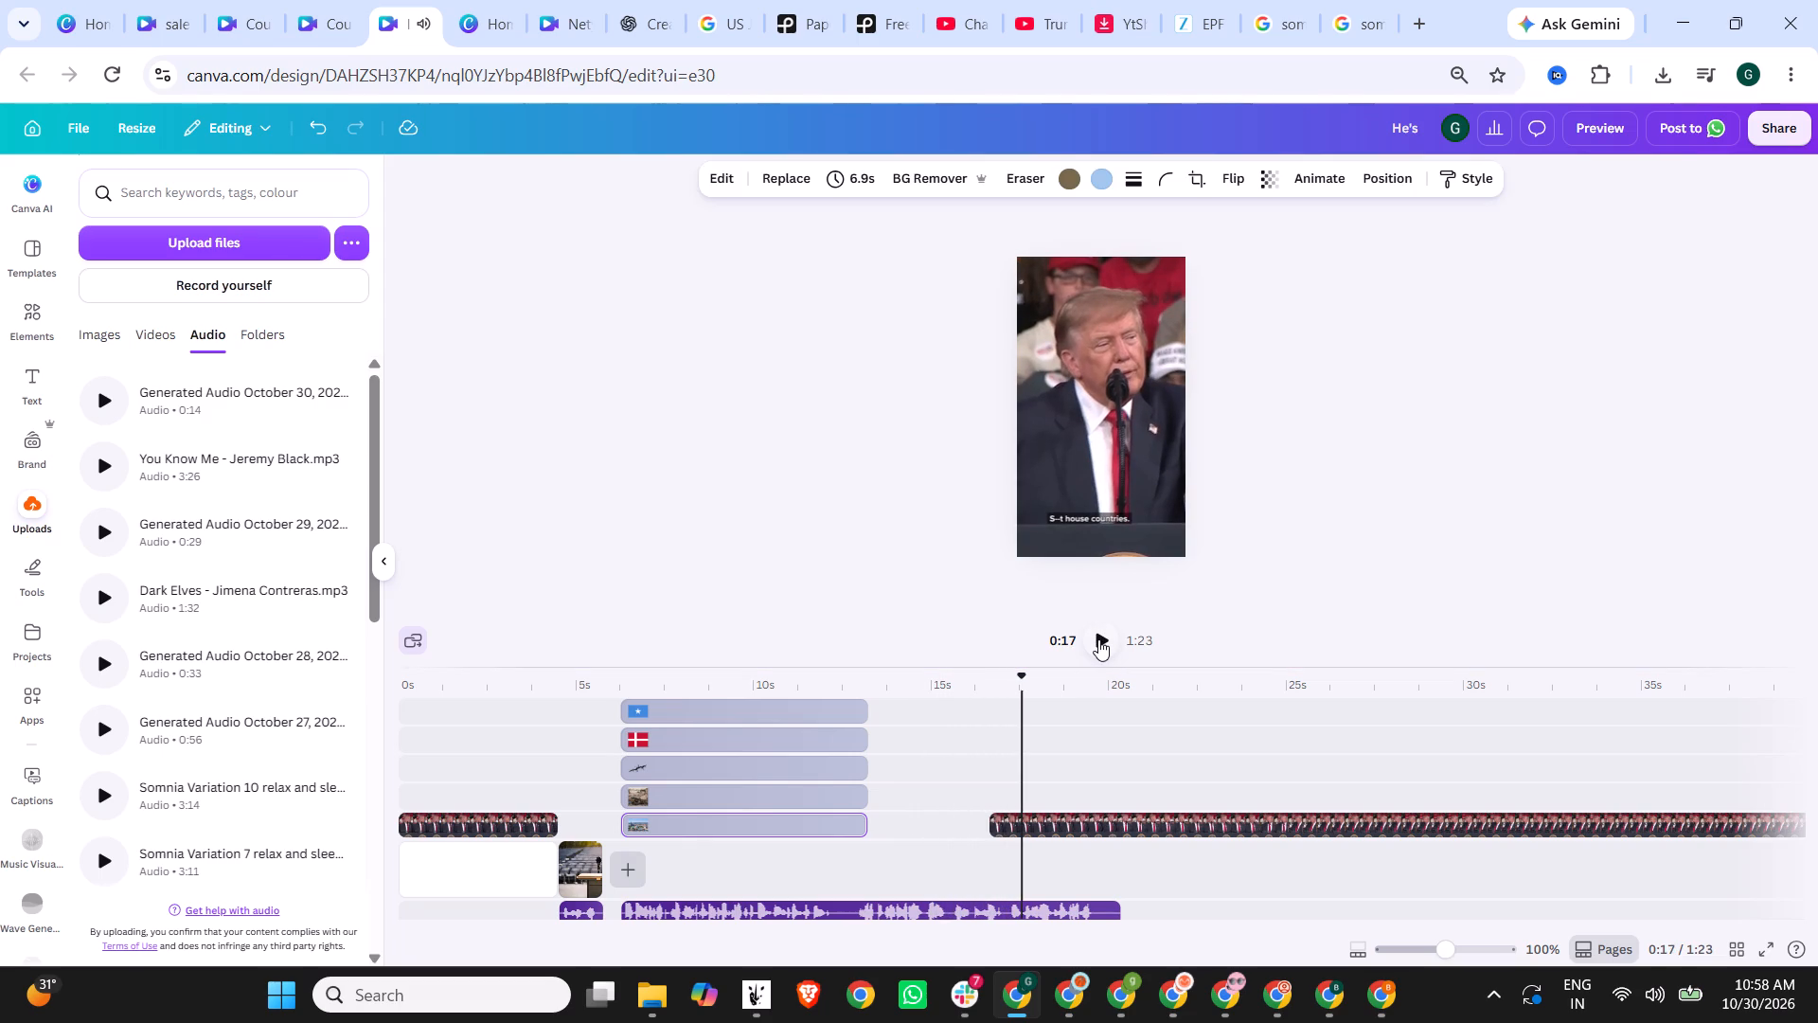
left_click_drag(1151, 824, 1292, 825)
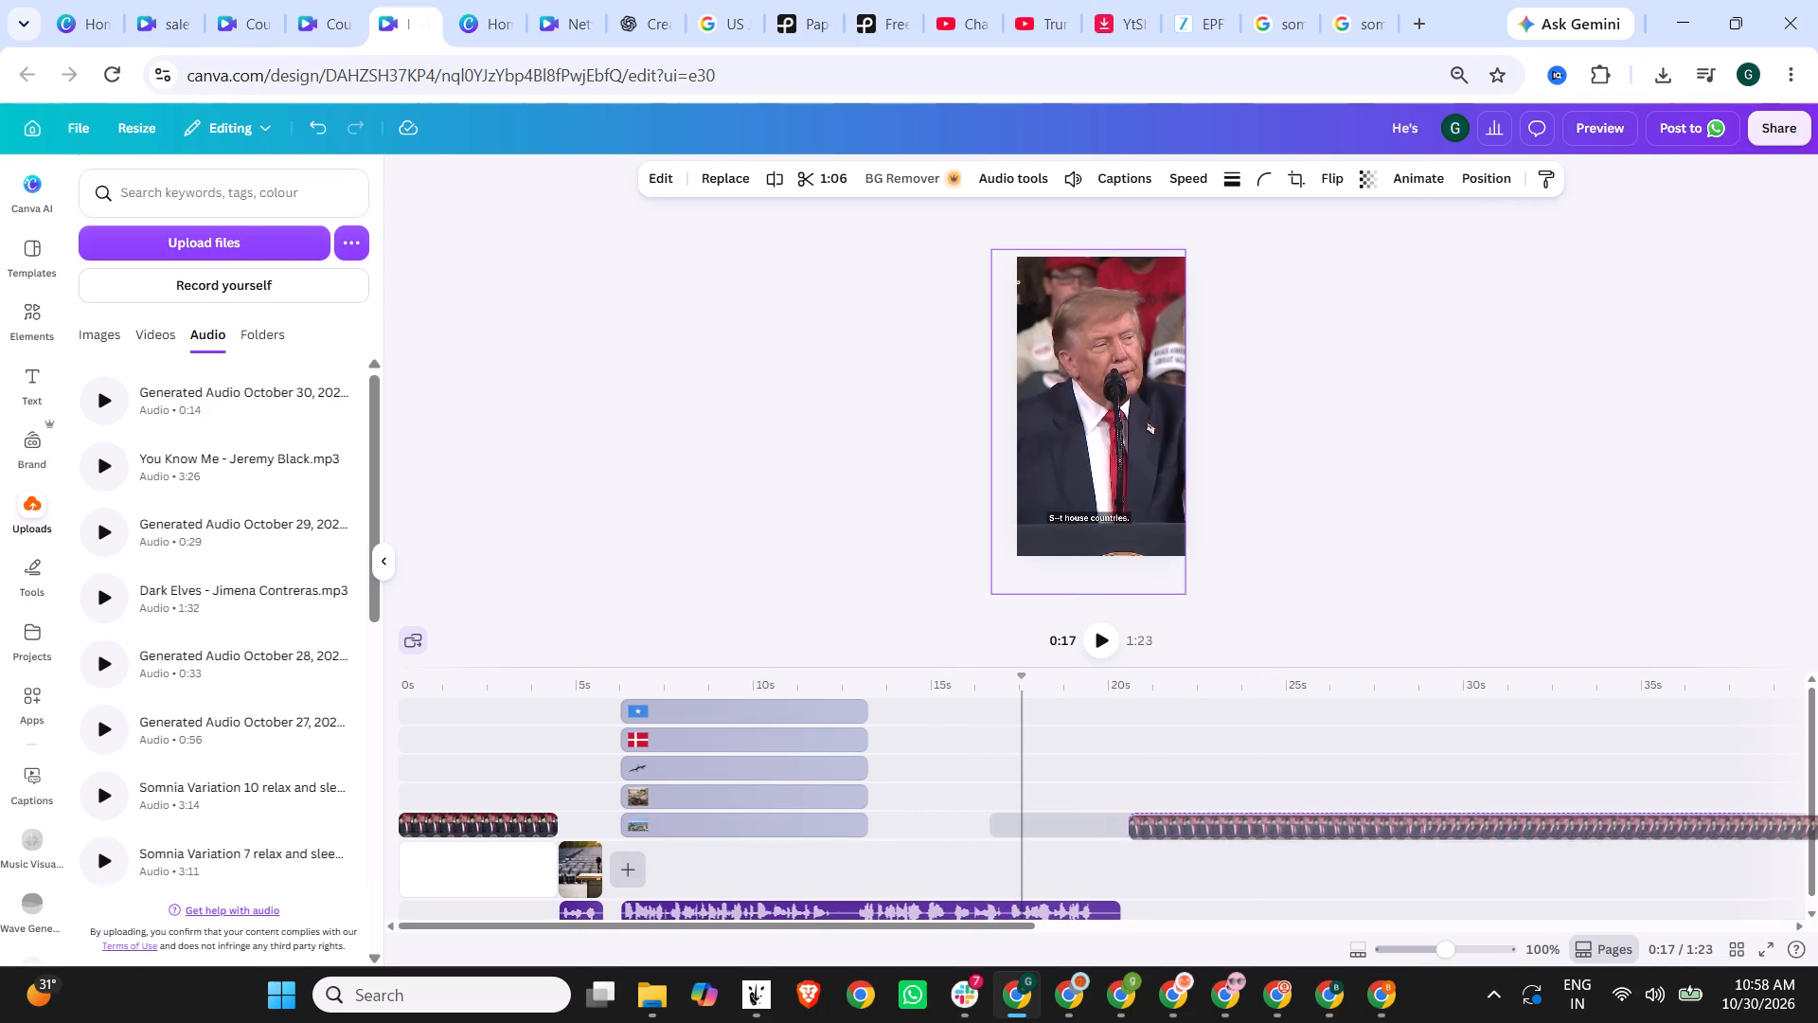
left_click_drag(1292, 825, 1292, 825)
left_click(1106, 637)
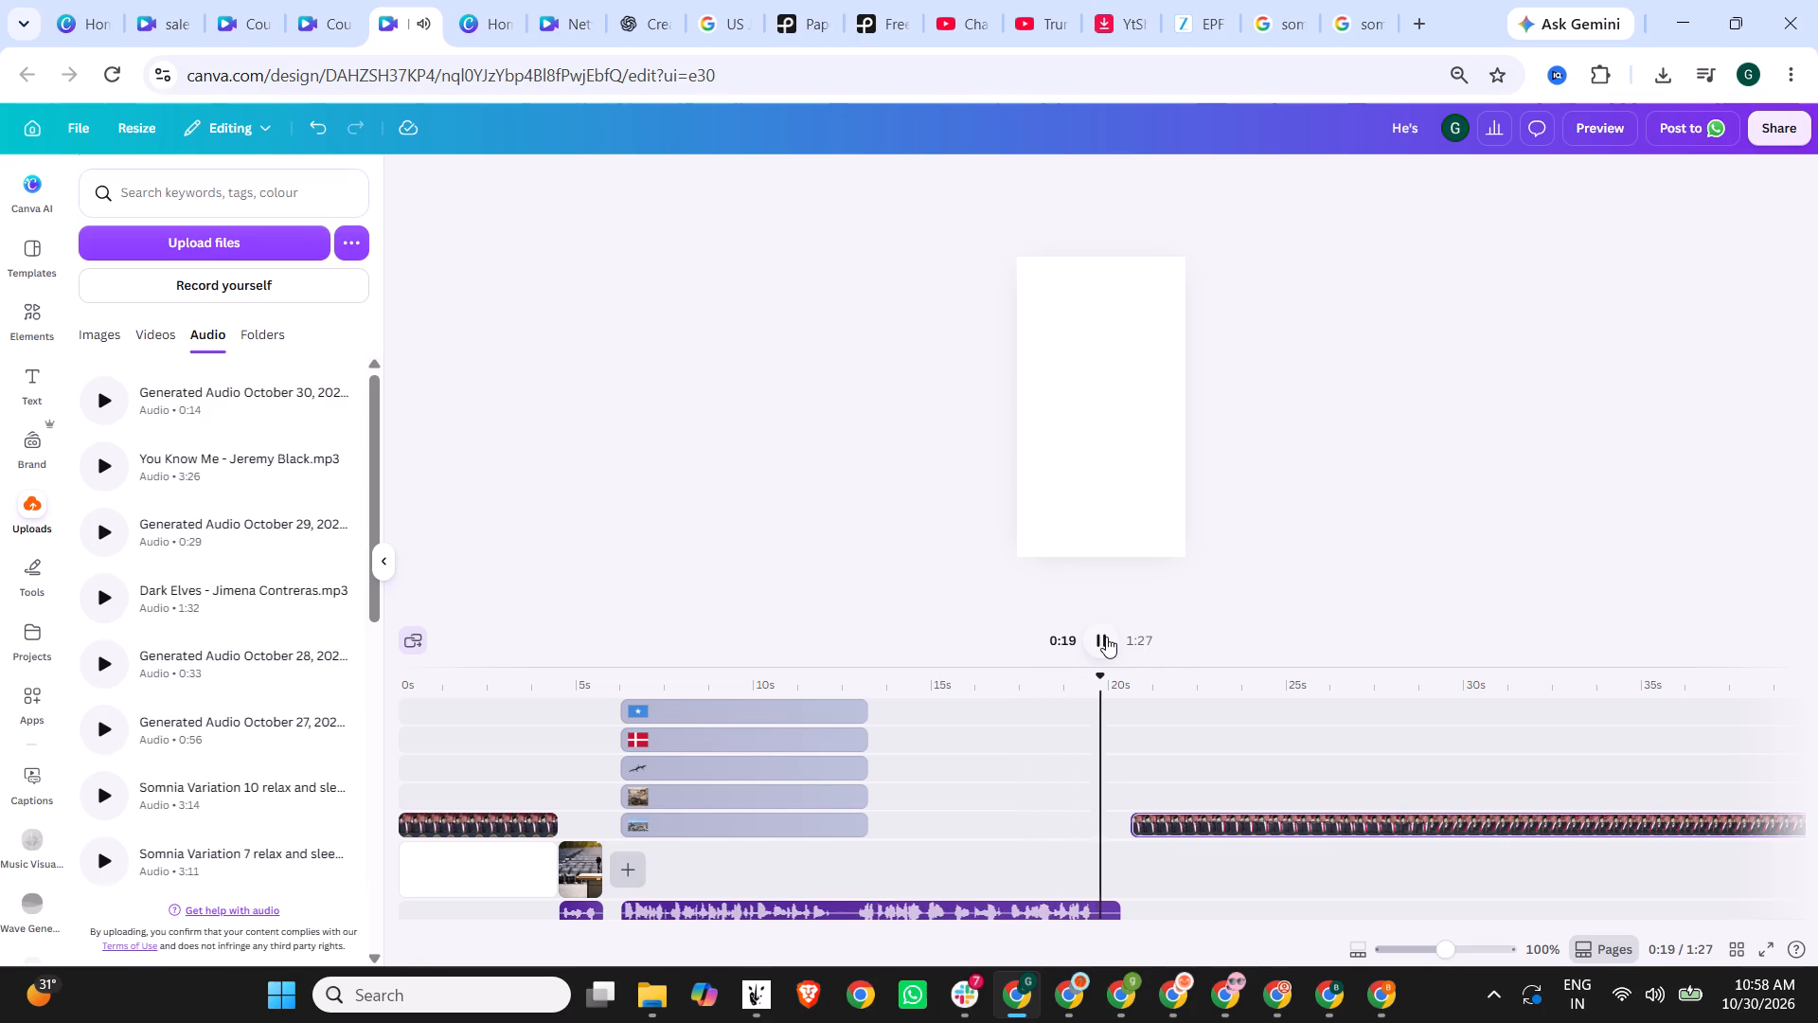
Replay the voiceover just after the split screen, from about 13.9 seconds, to hear which visual is needed.
left_click(1106, 637)
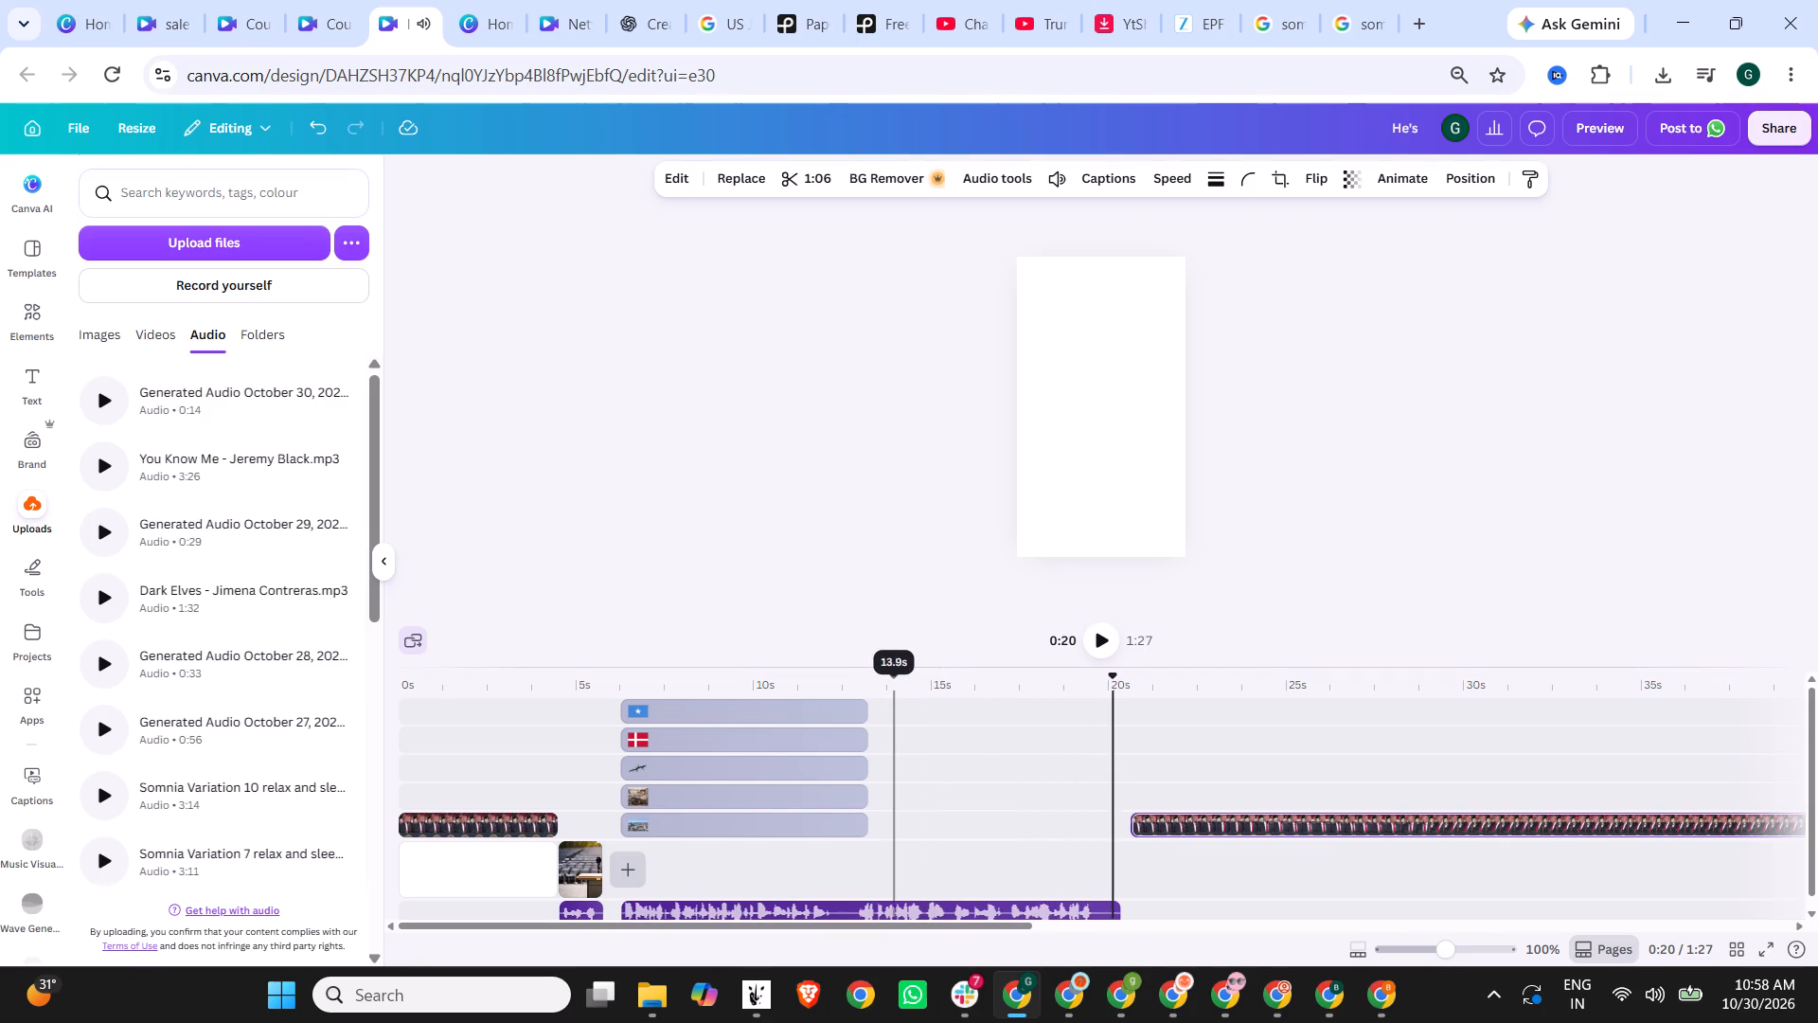
left_click(885, 678)
left_click(1101, 644)
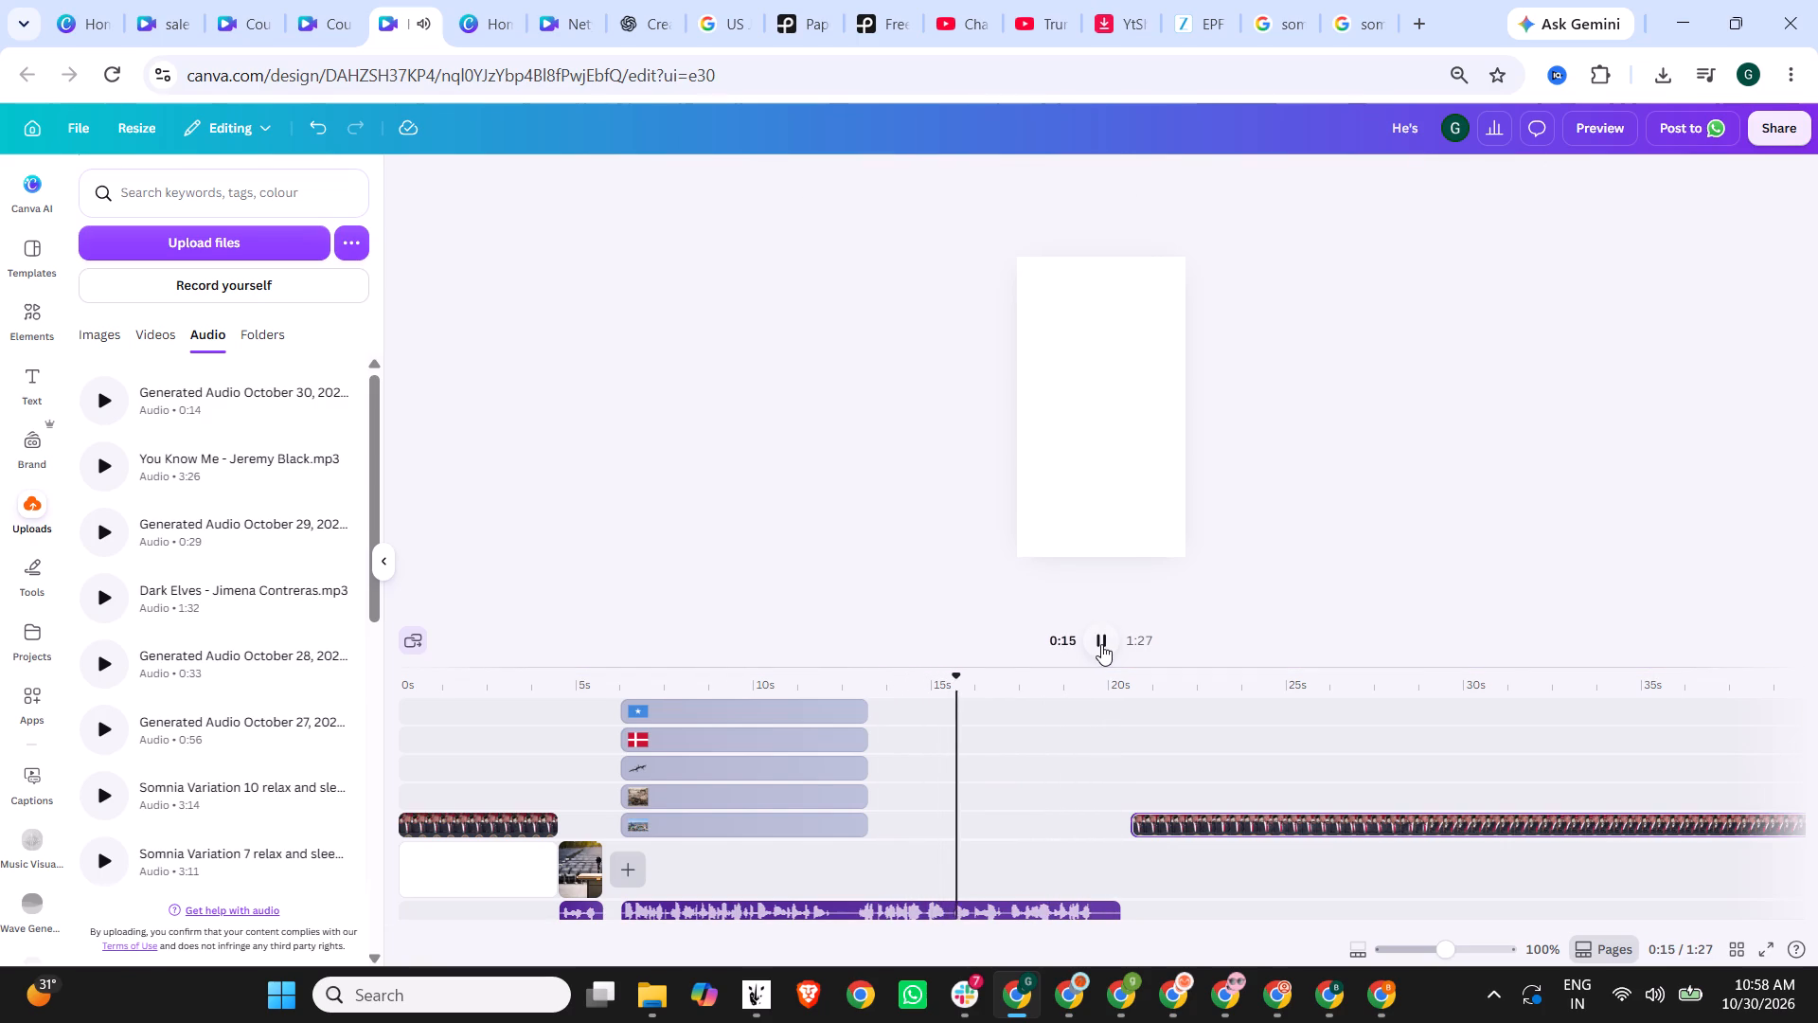
left_click(1101, 644)
left_click(890, 687)
left_click(1096, 640)
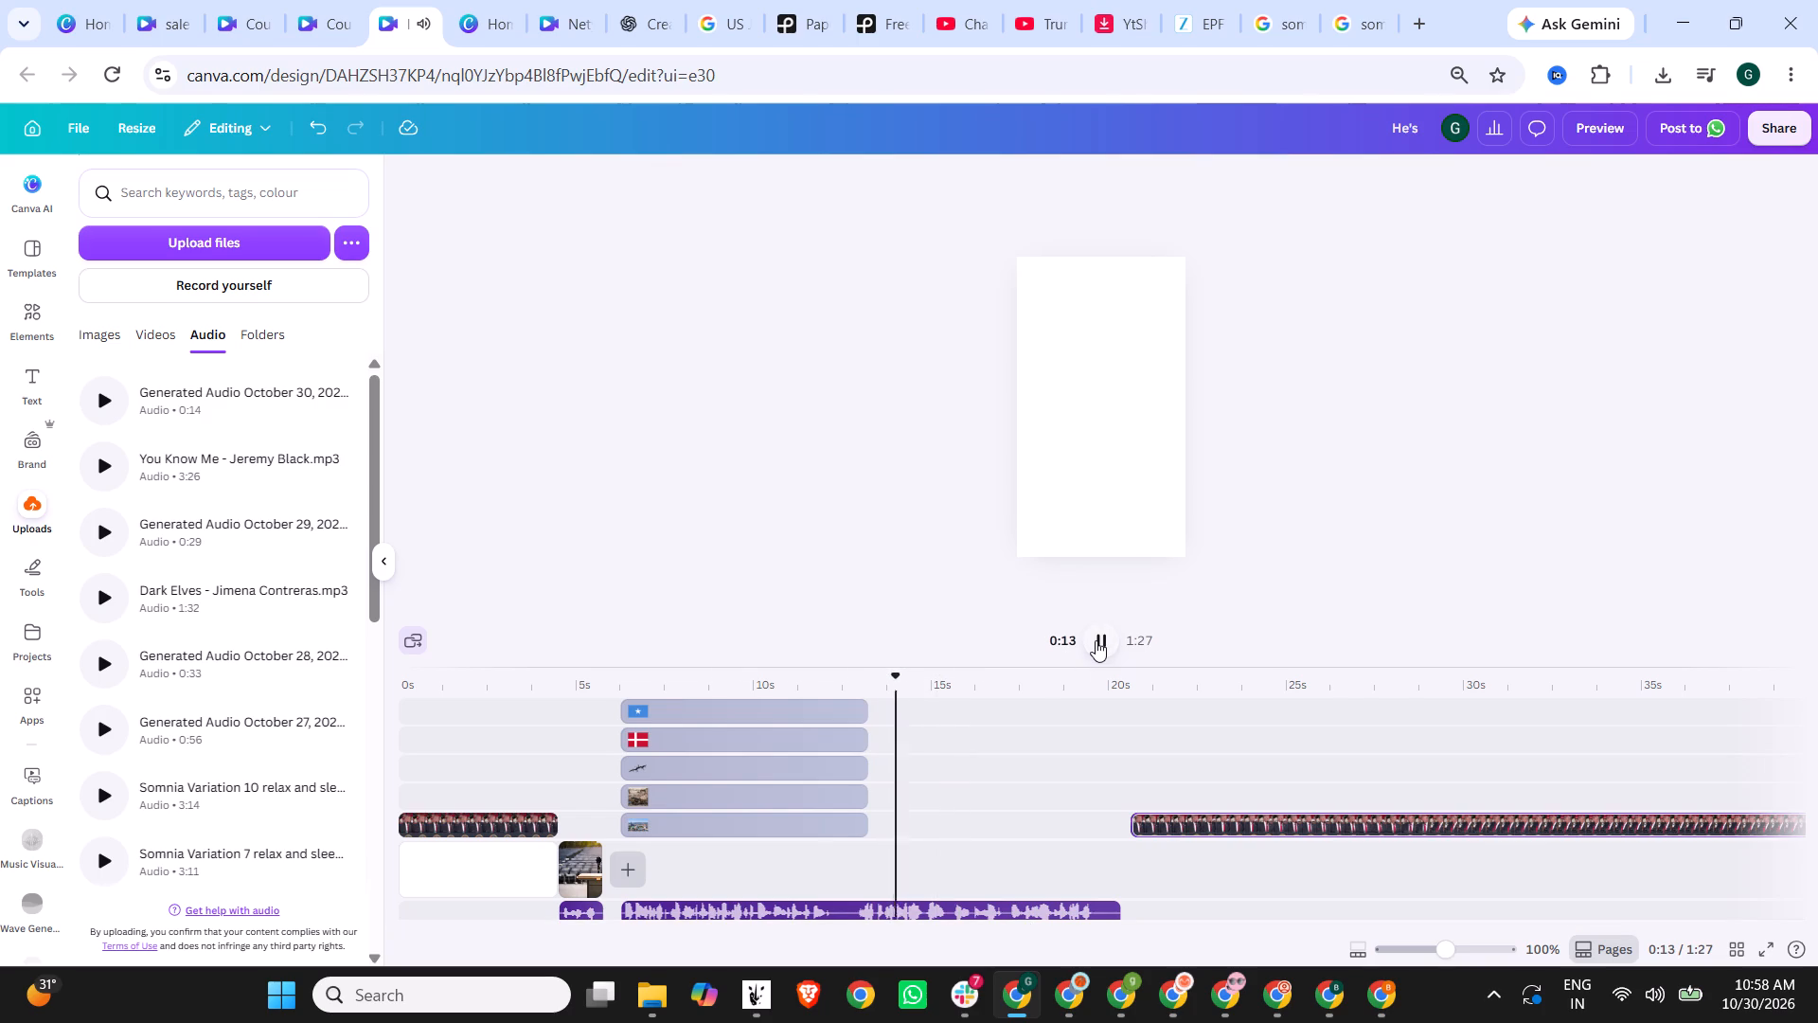
left_click(1096, 640)
Search Google Images for libya and copy the CEOBS photo of the war-damaged street.
left_click(1367, 0)
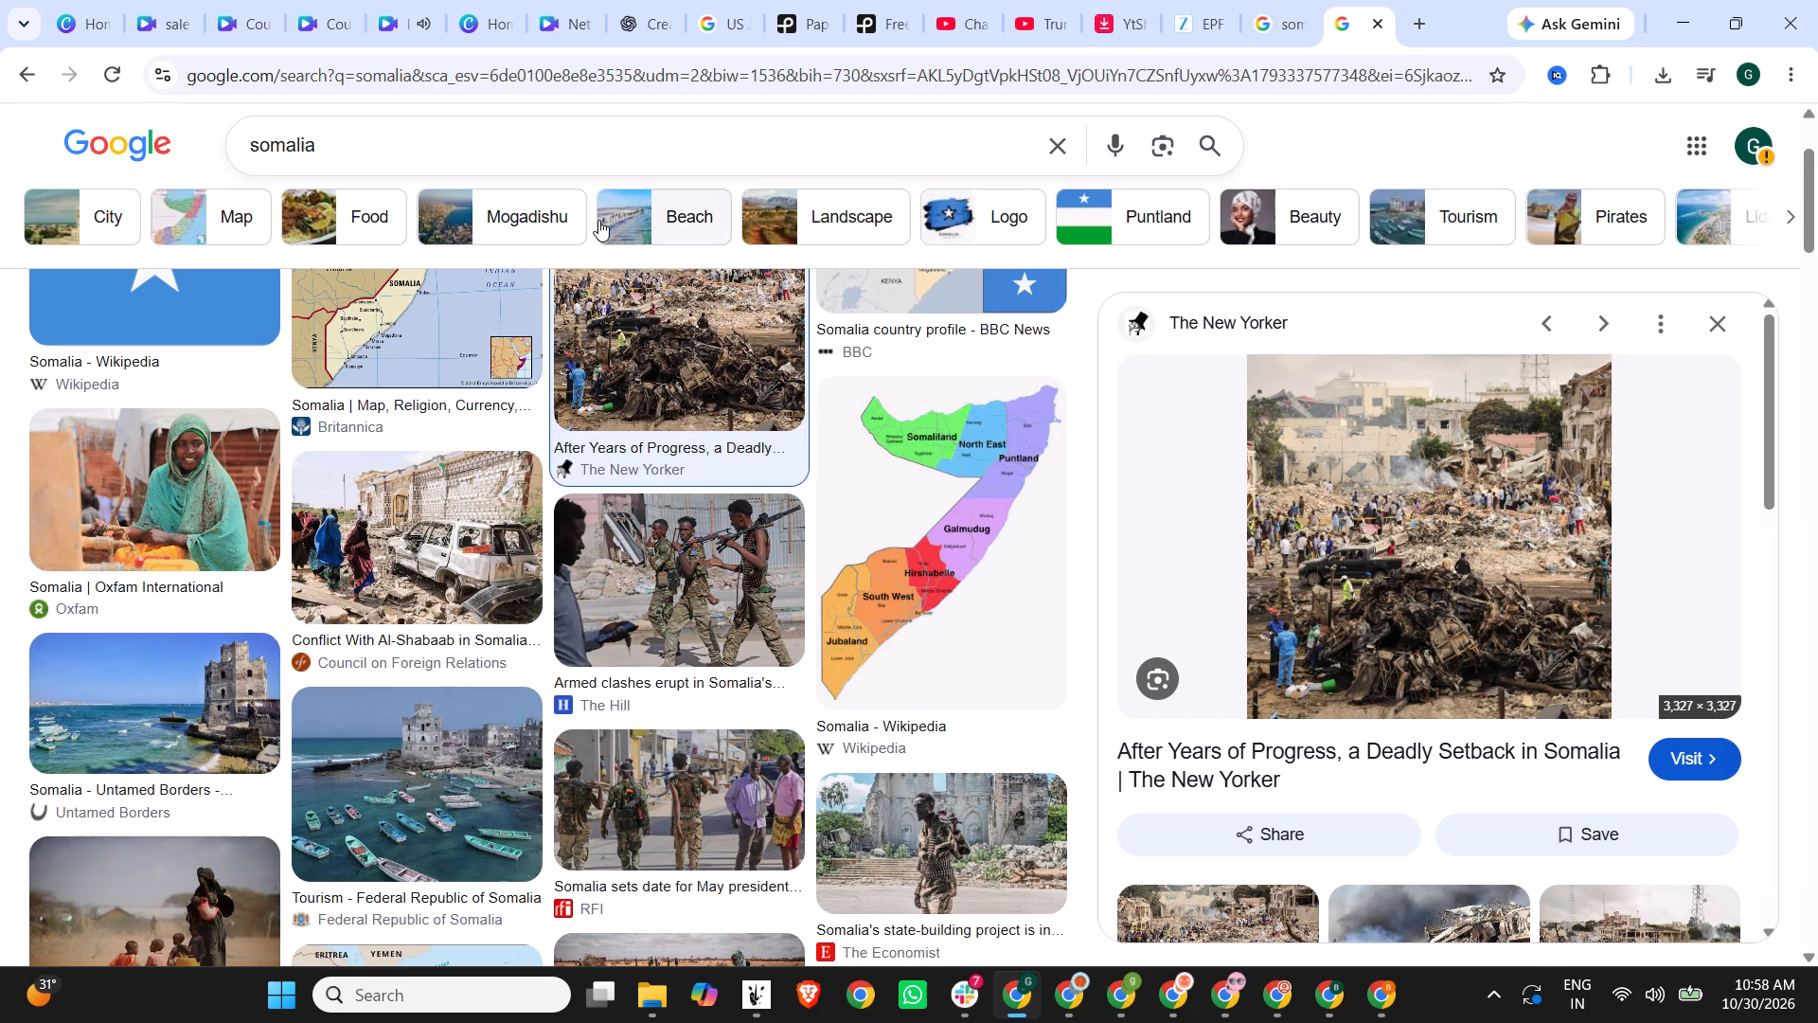
left_click_drag(533, 154, 241, 141)
type("libya")
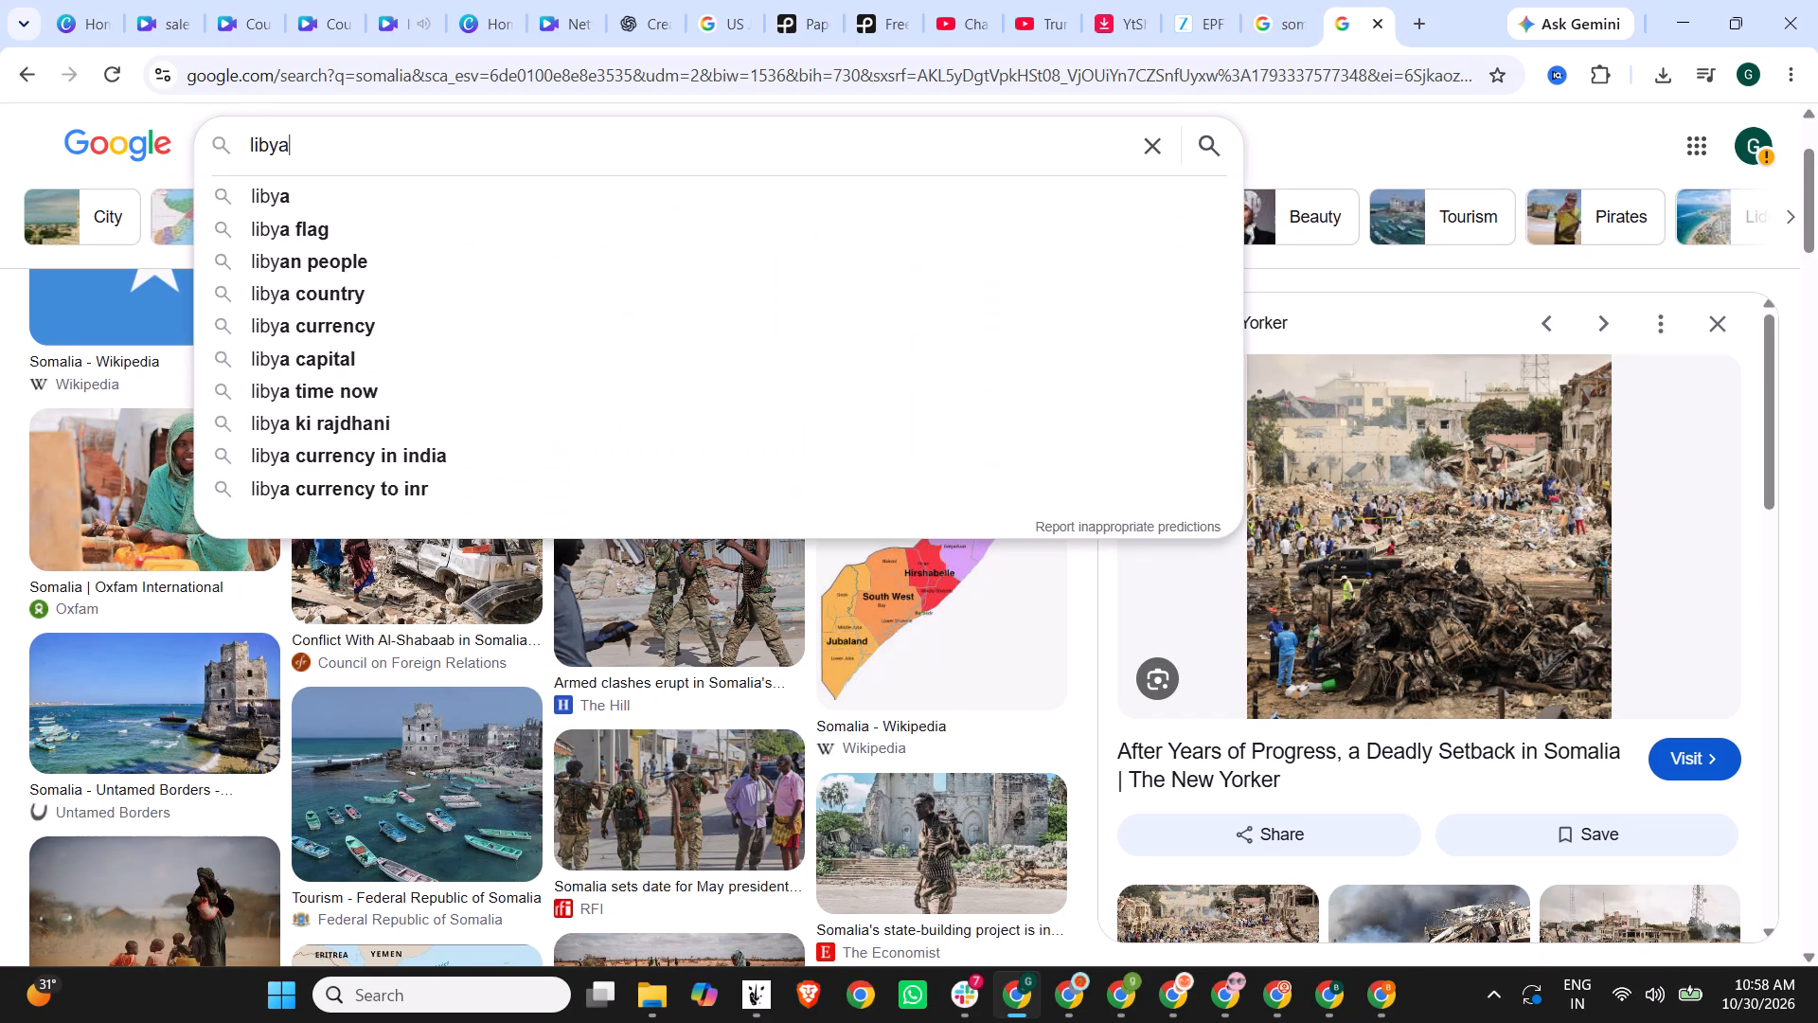
key("Return")
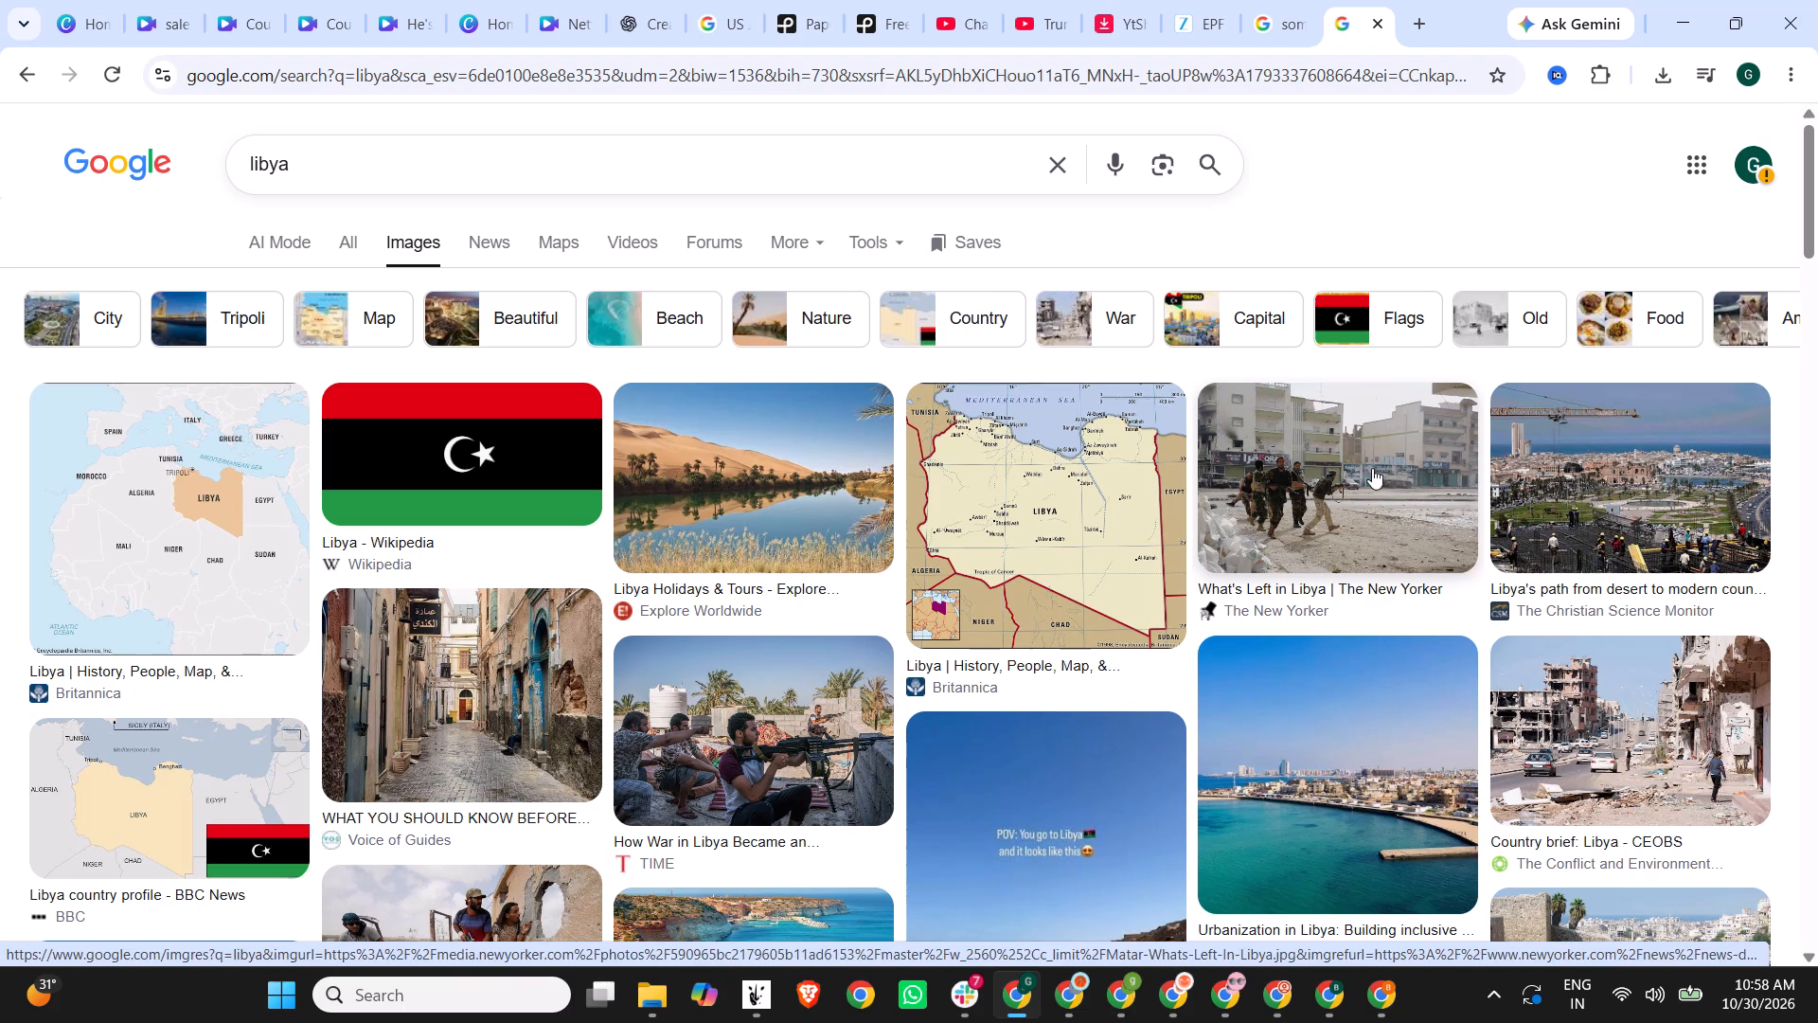
left_click(1612, 774)
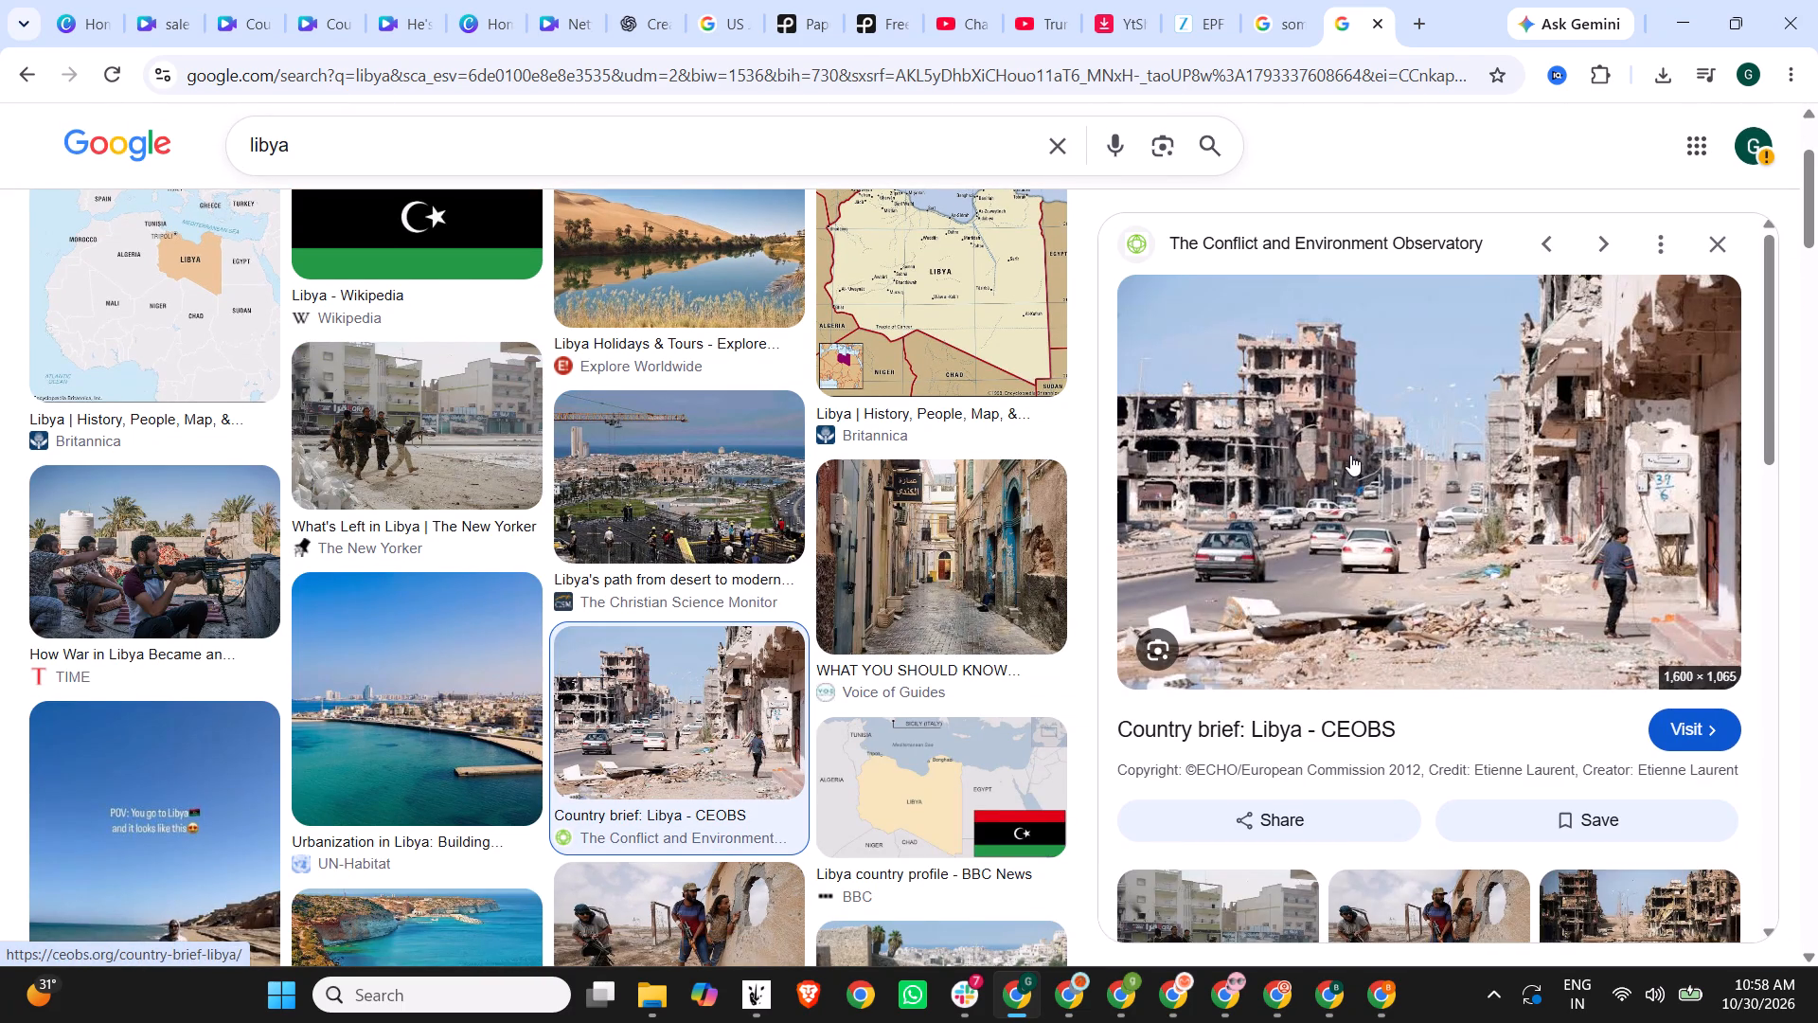
right_click(1358, 451)
left_click(1490, 812)
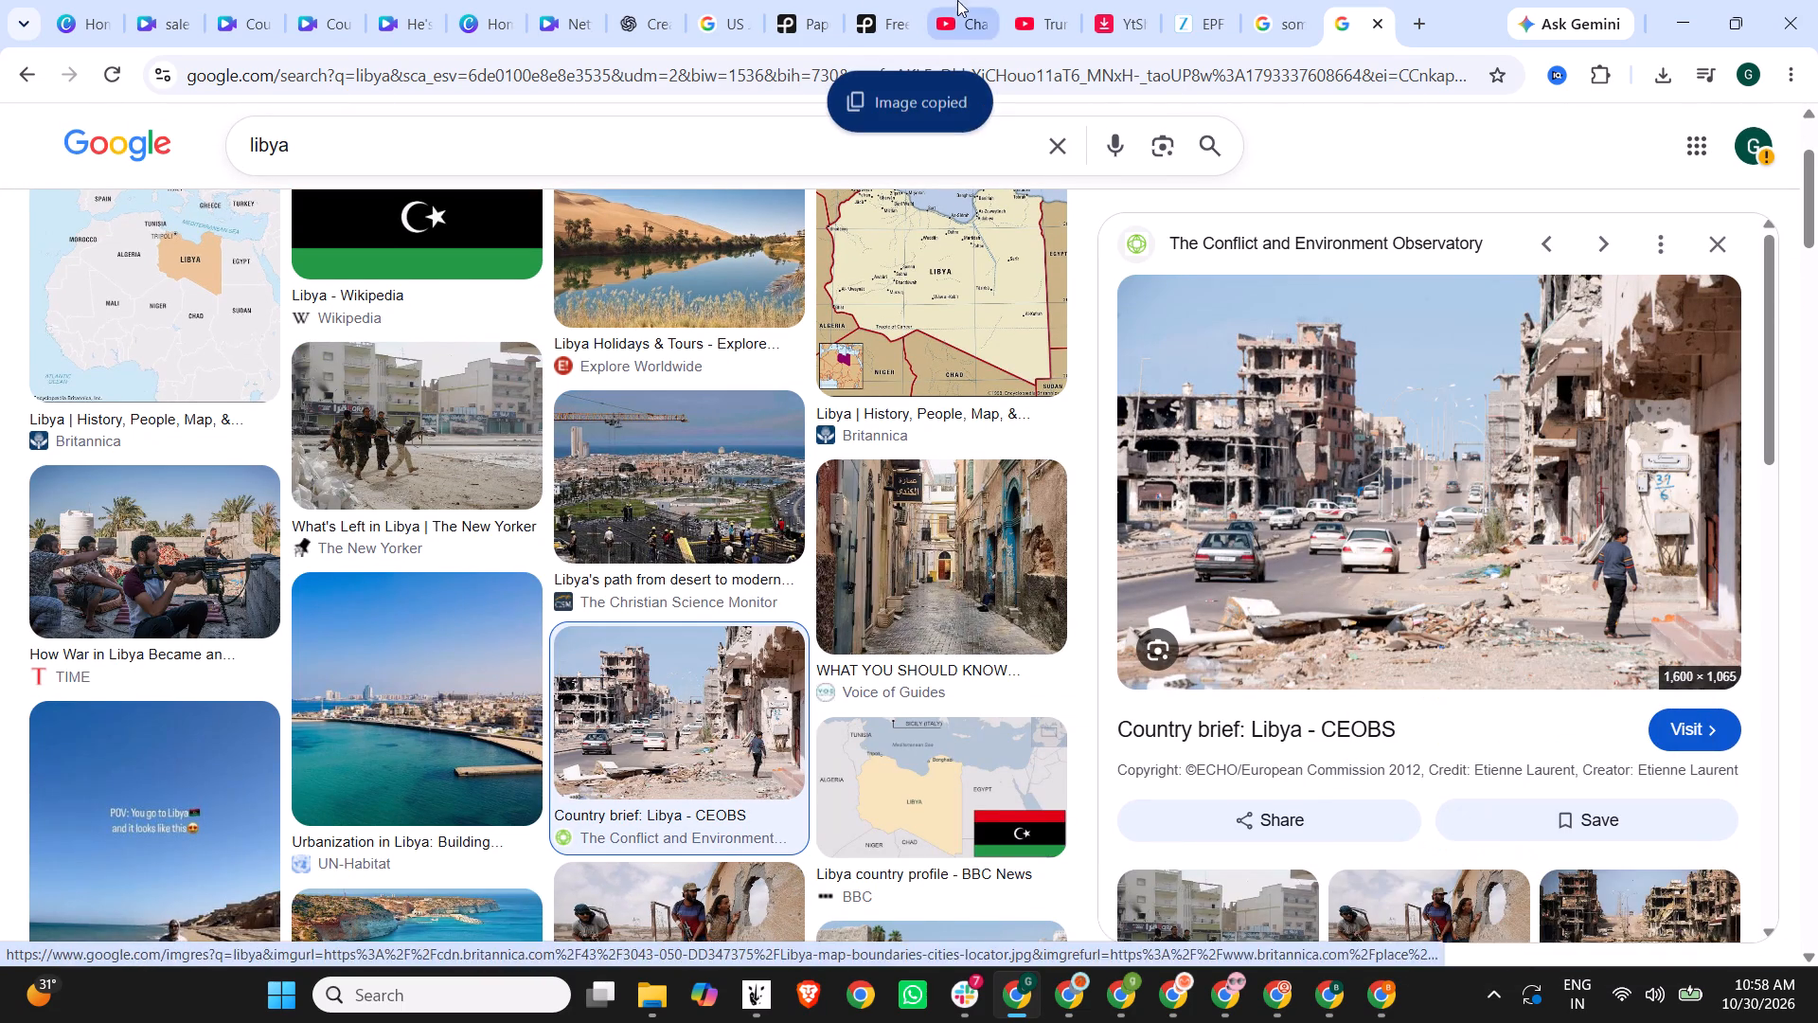
Close the EPF news article and Somalia flag search browser tabs.
left_click(410, 0)
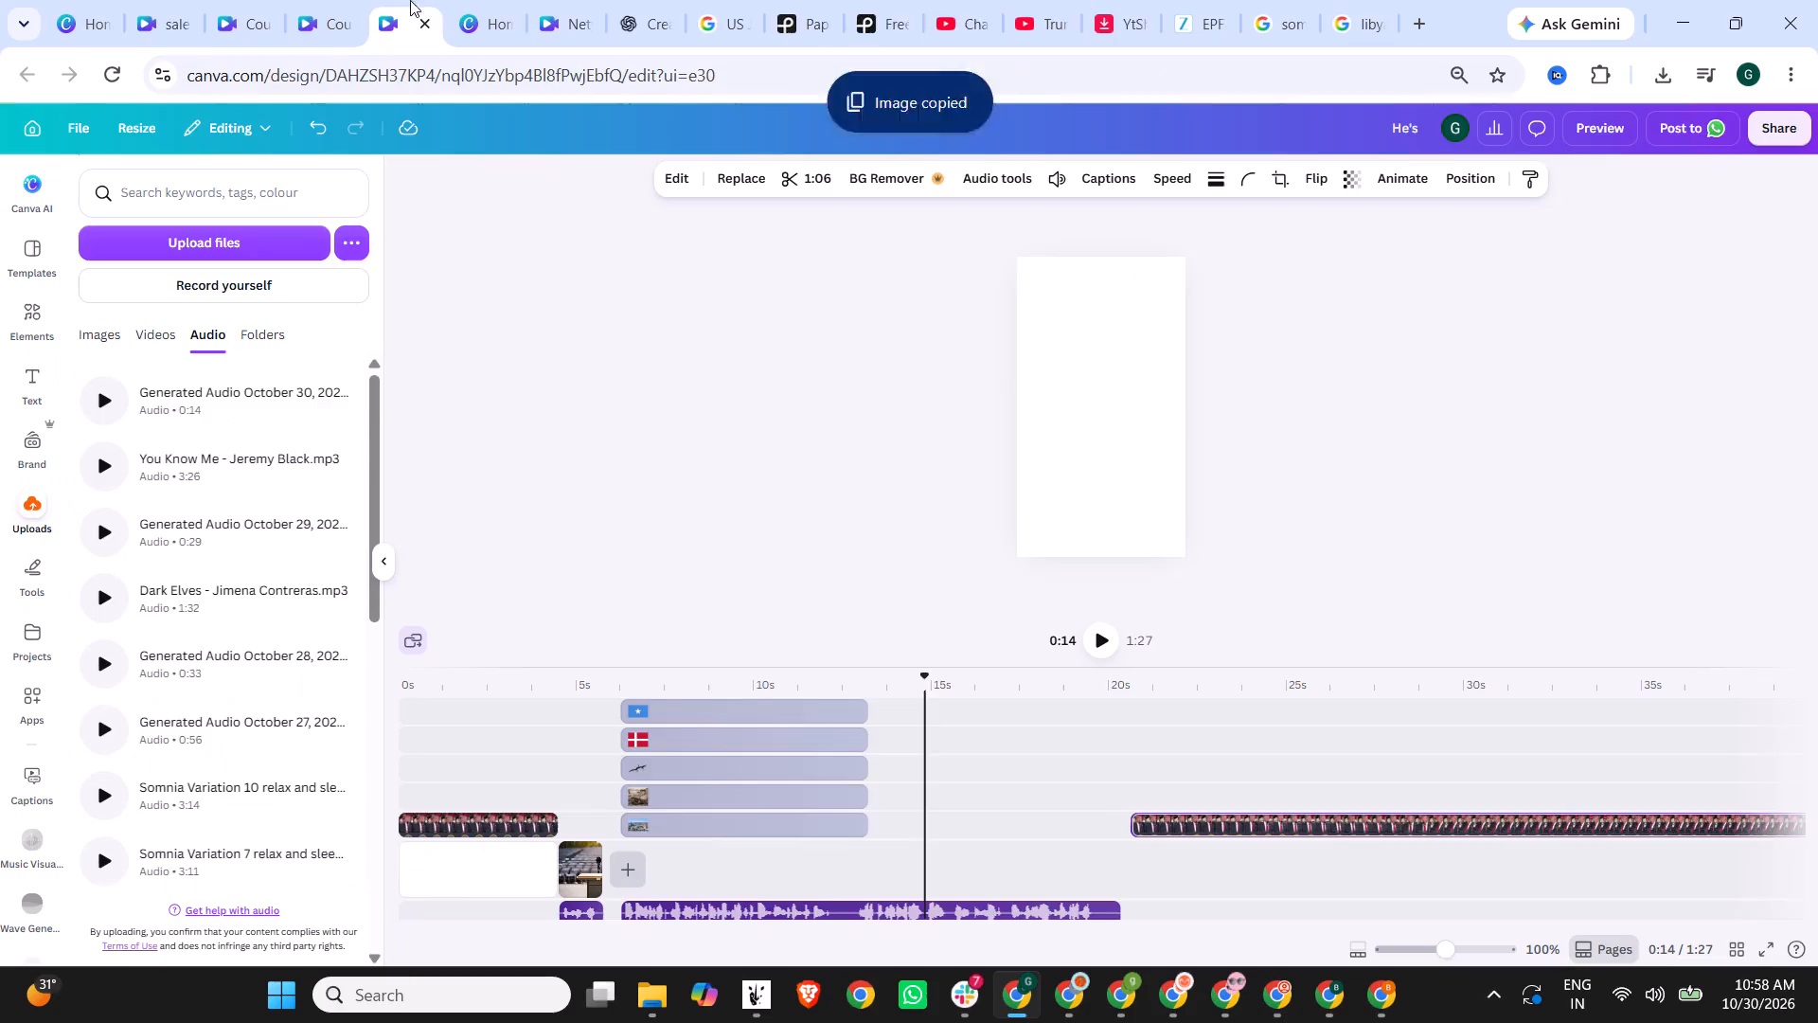
left_click(1189, 0)
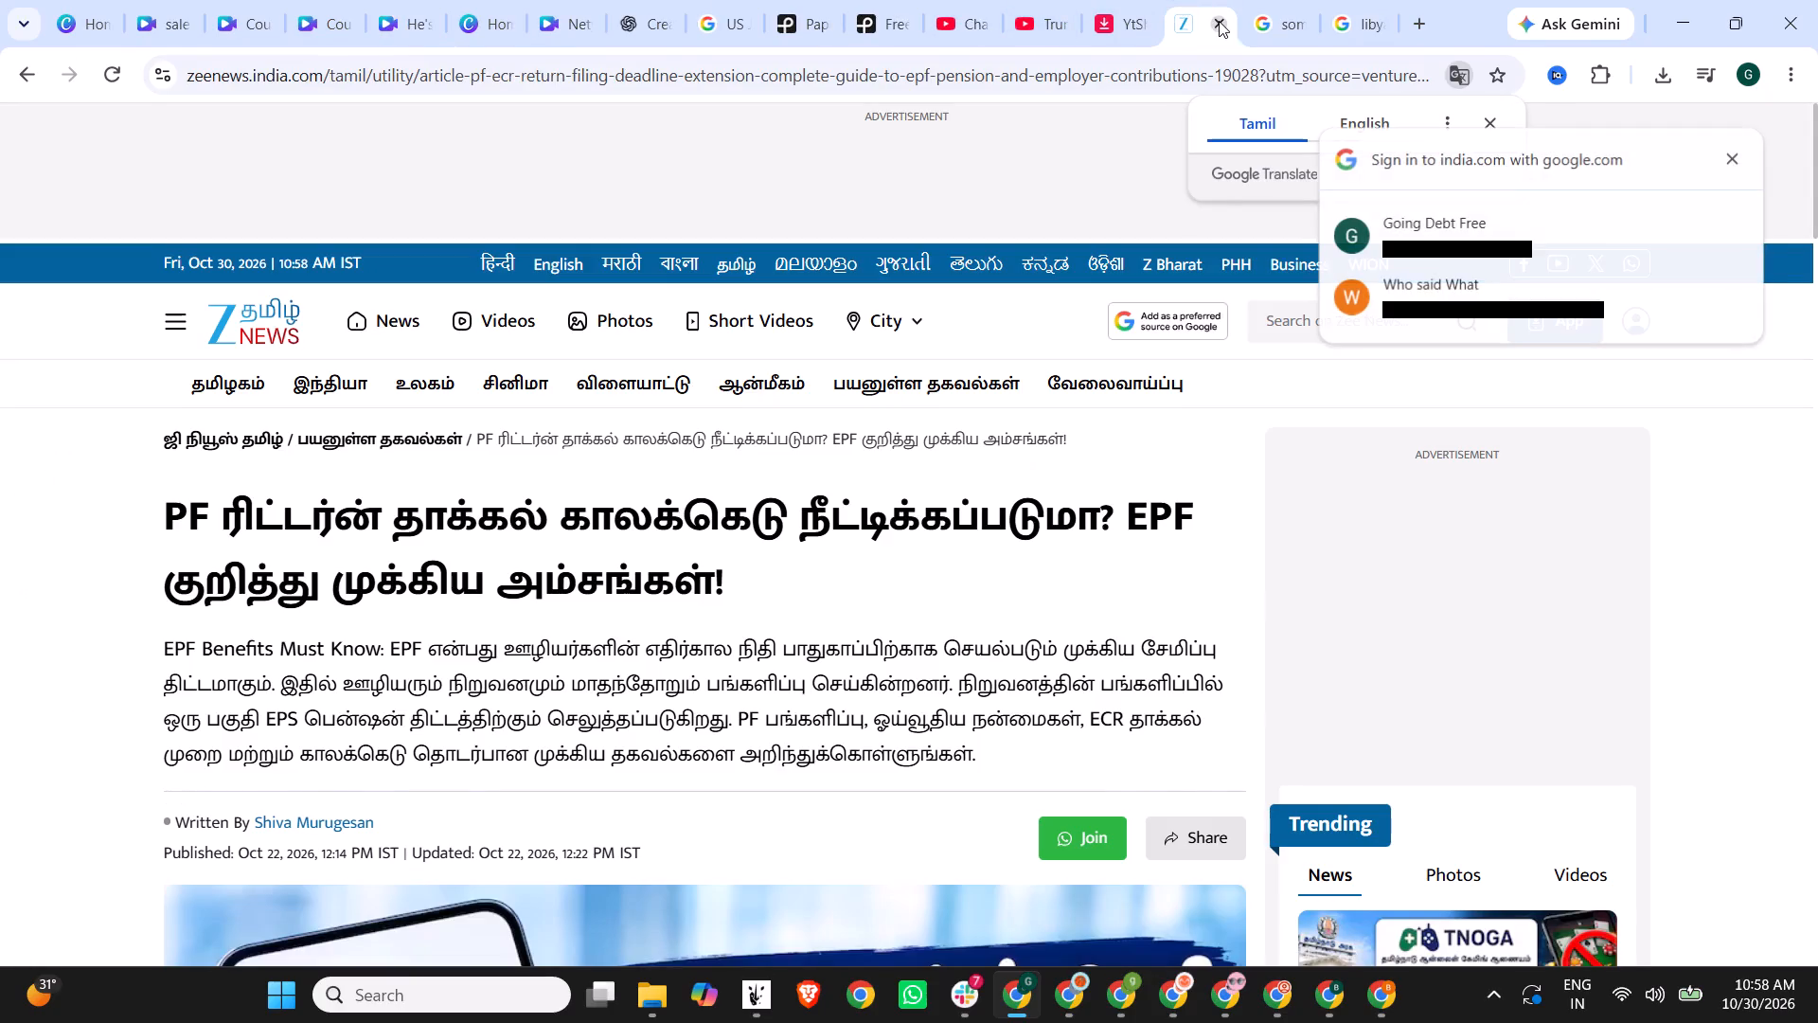
left_click(1219, 21)
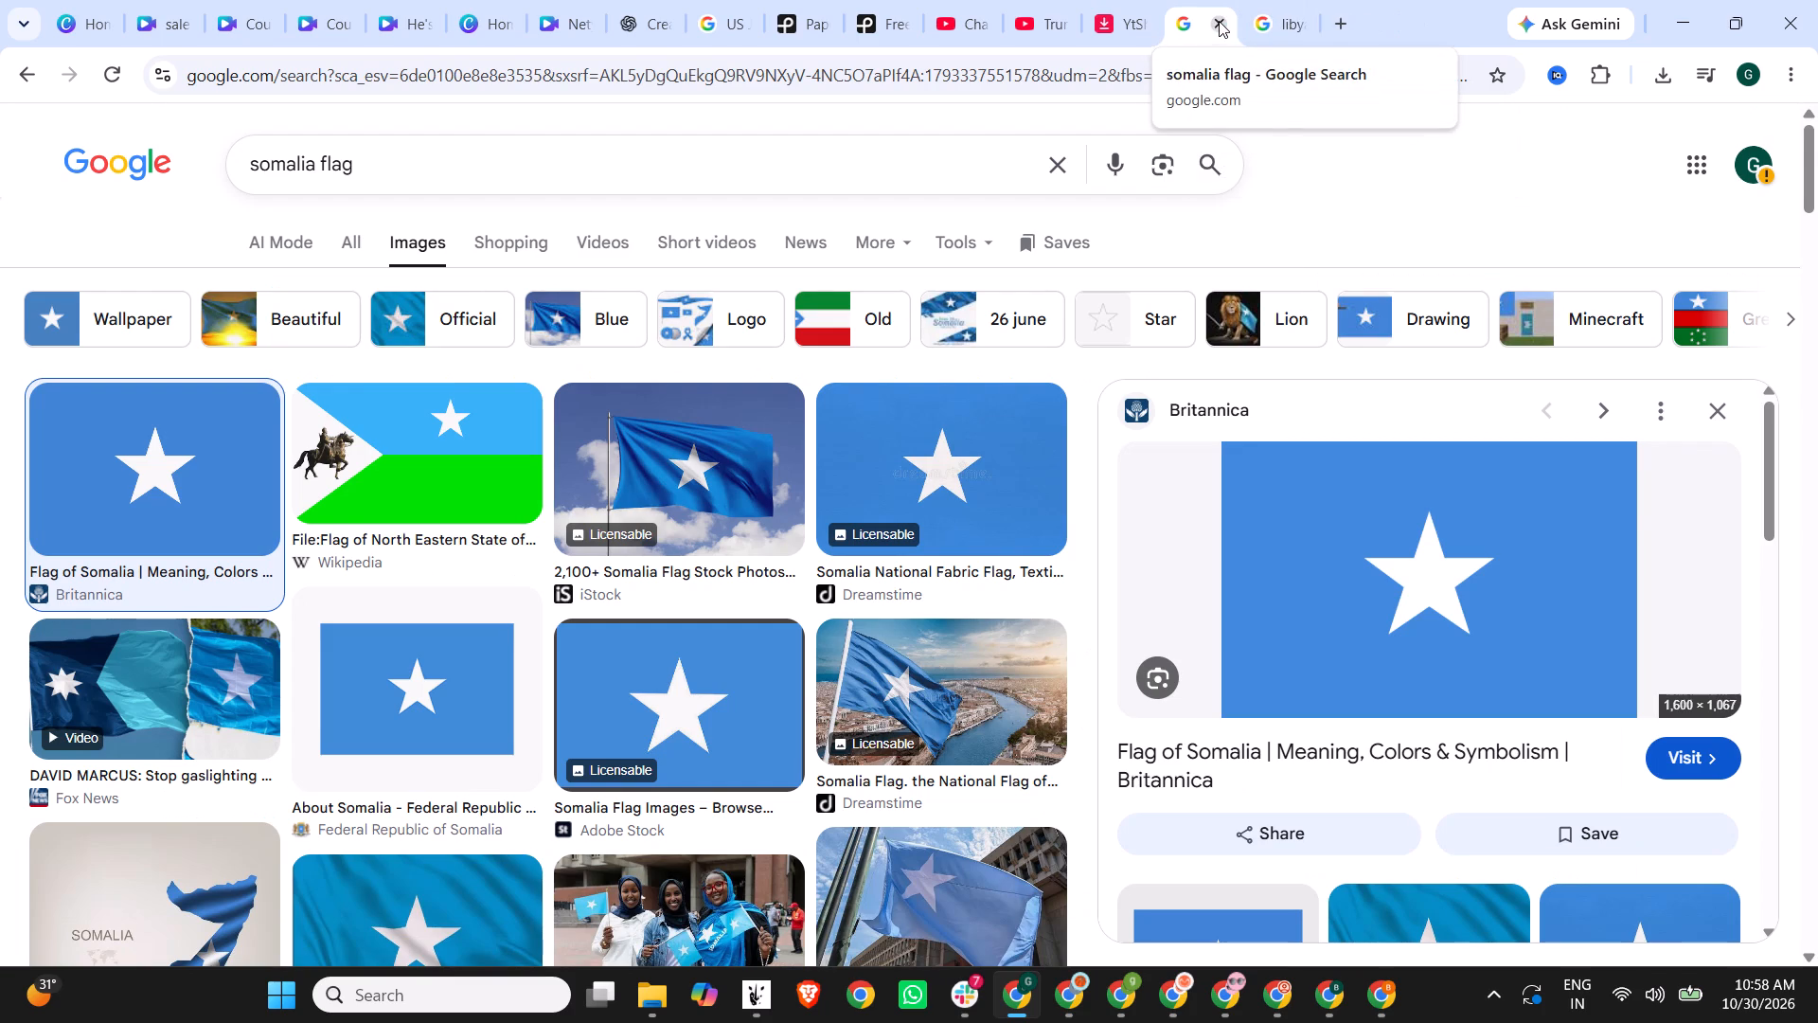
left_click(1219, 21)
Paste the Libya street photo into the Trump quote design, place it directly after the Somali flag layer and trim it to 2.4 seconds.
left_click(345, 0)
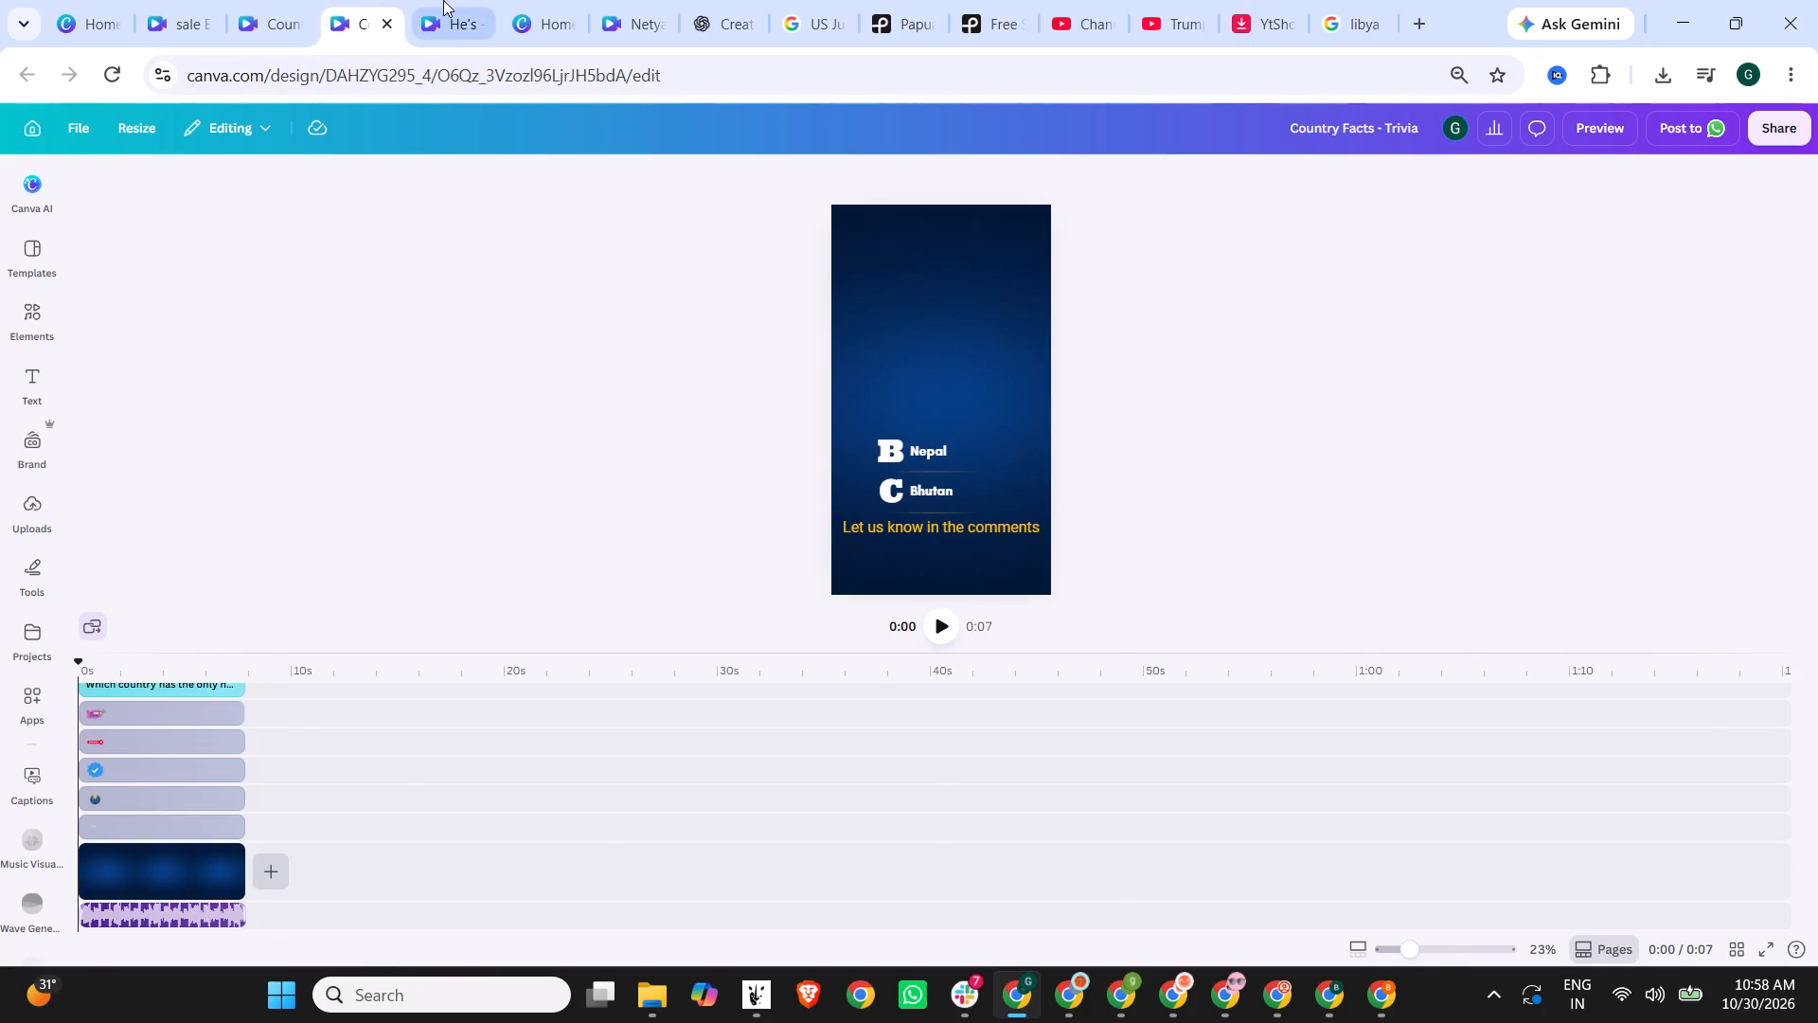
left_click(443, 0)
key("ctrl+v")
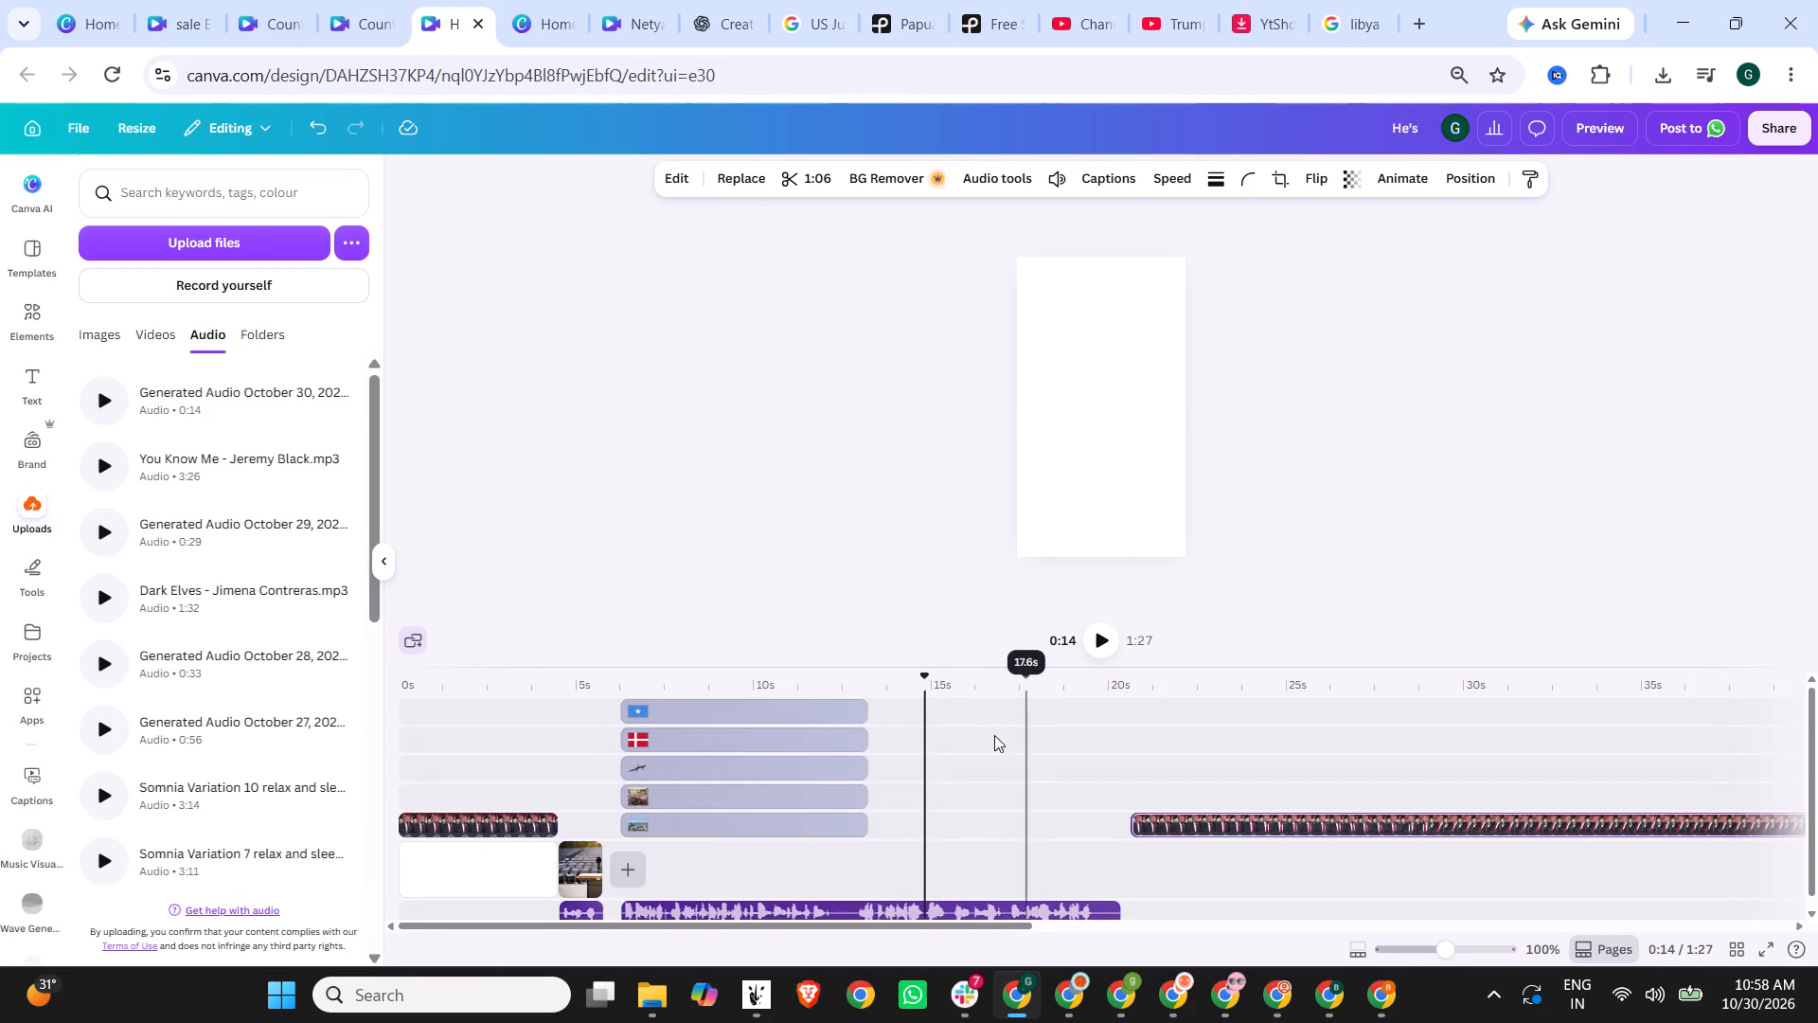
left_click_drag(998, 710, 954, 709)
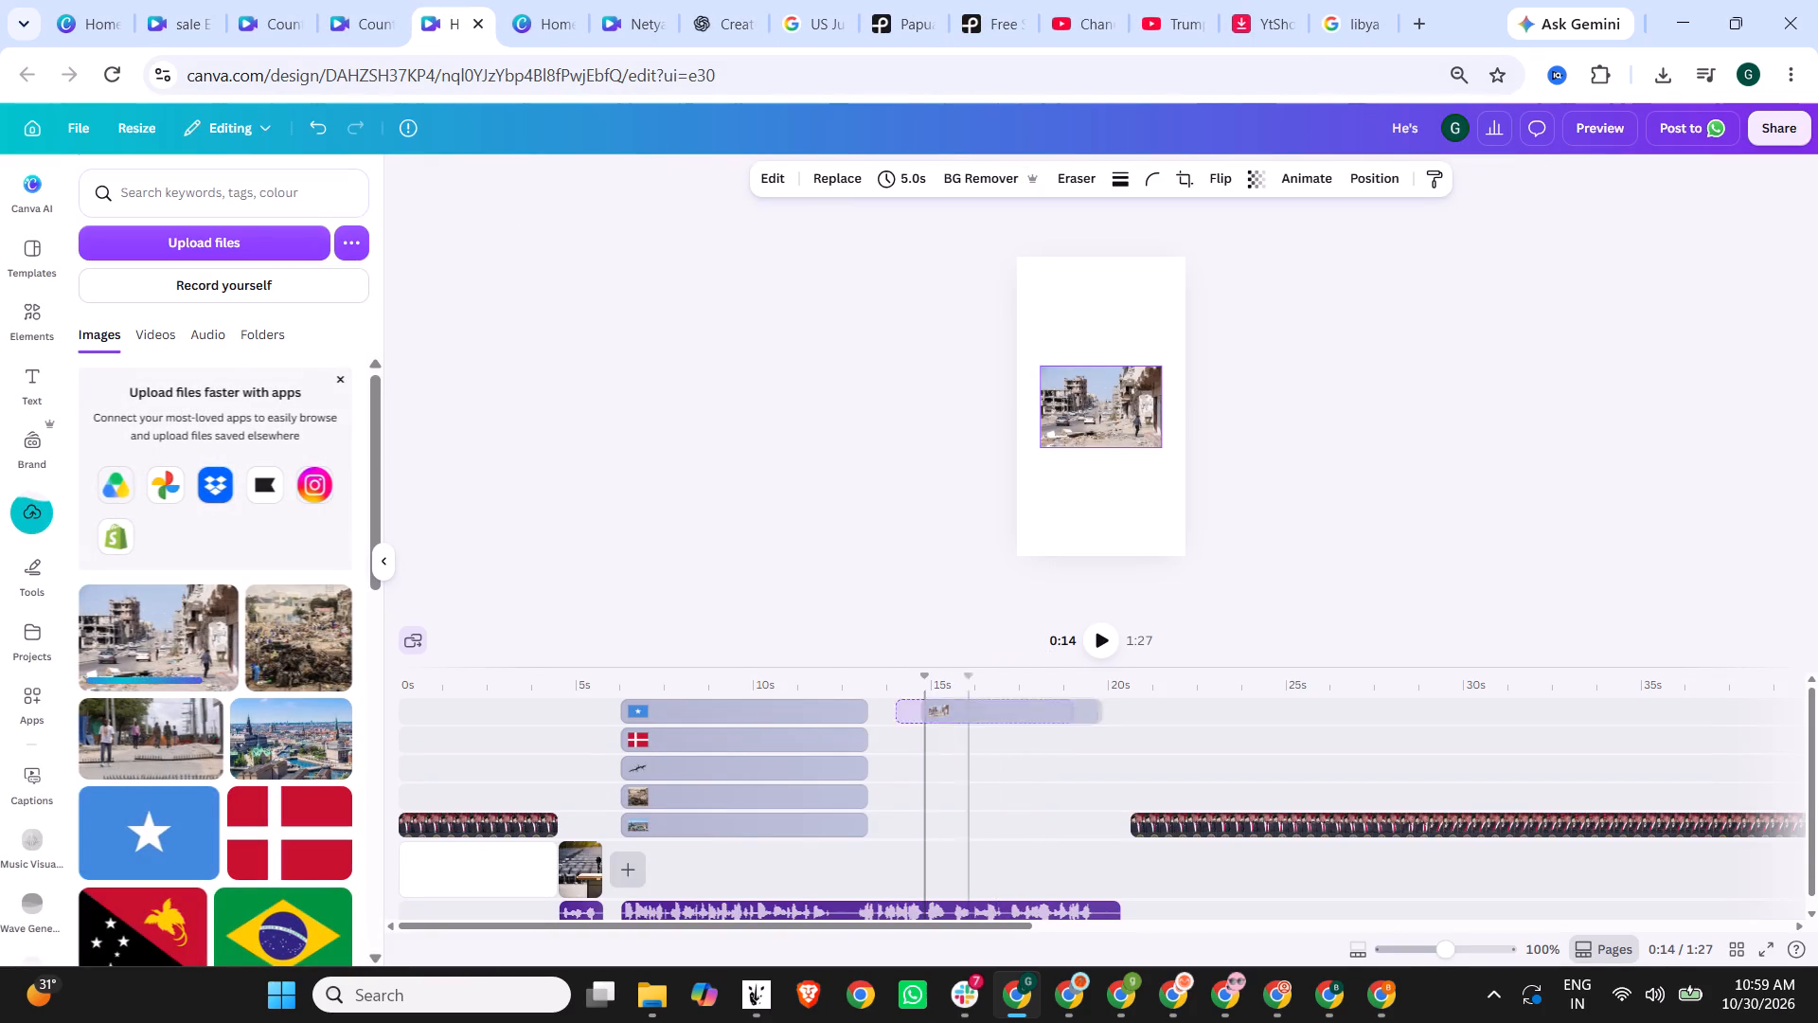
left_click_drag(954, 709, 945, 707)
left_click(945, 707)
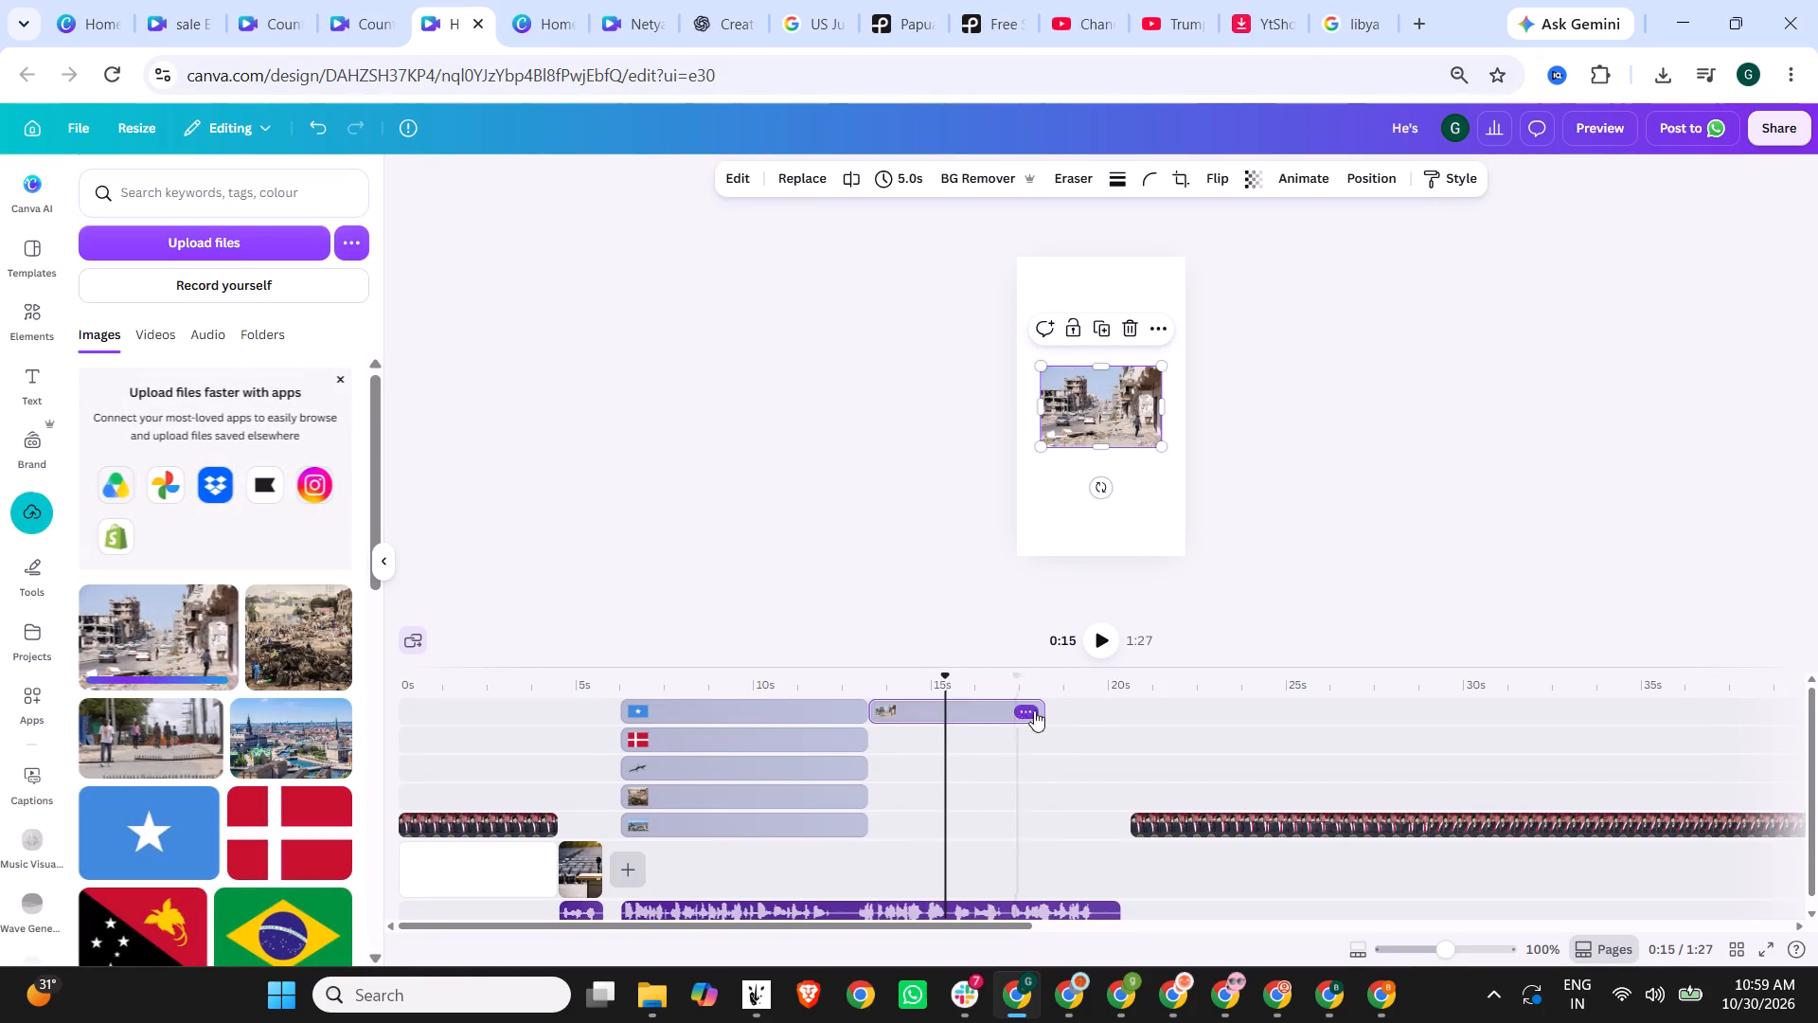
left_click_drag(1044, 709, 953, 707)
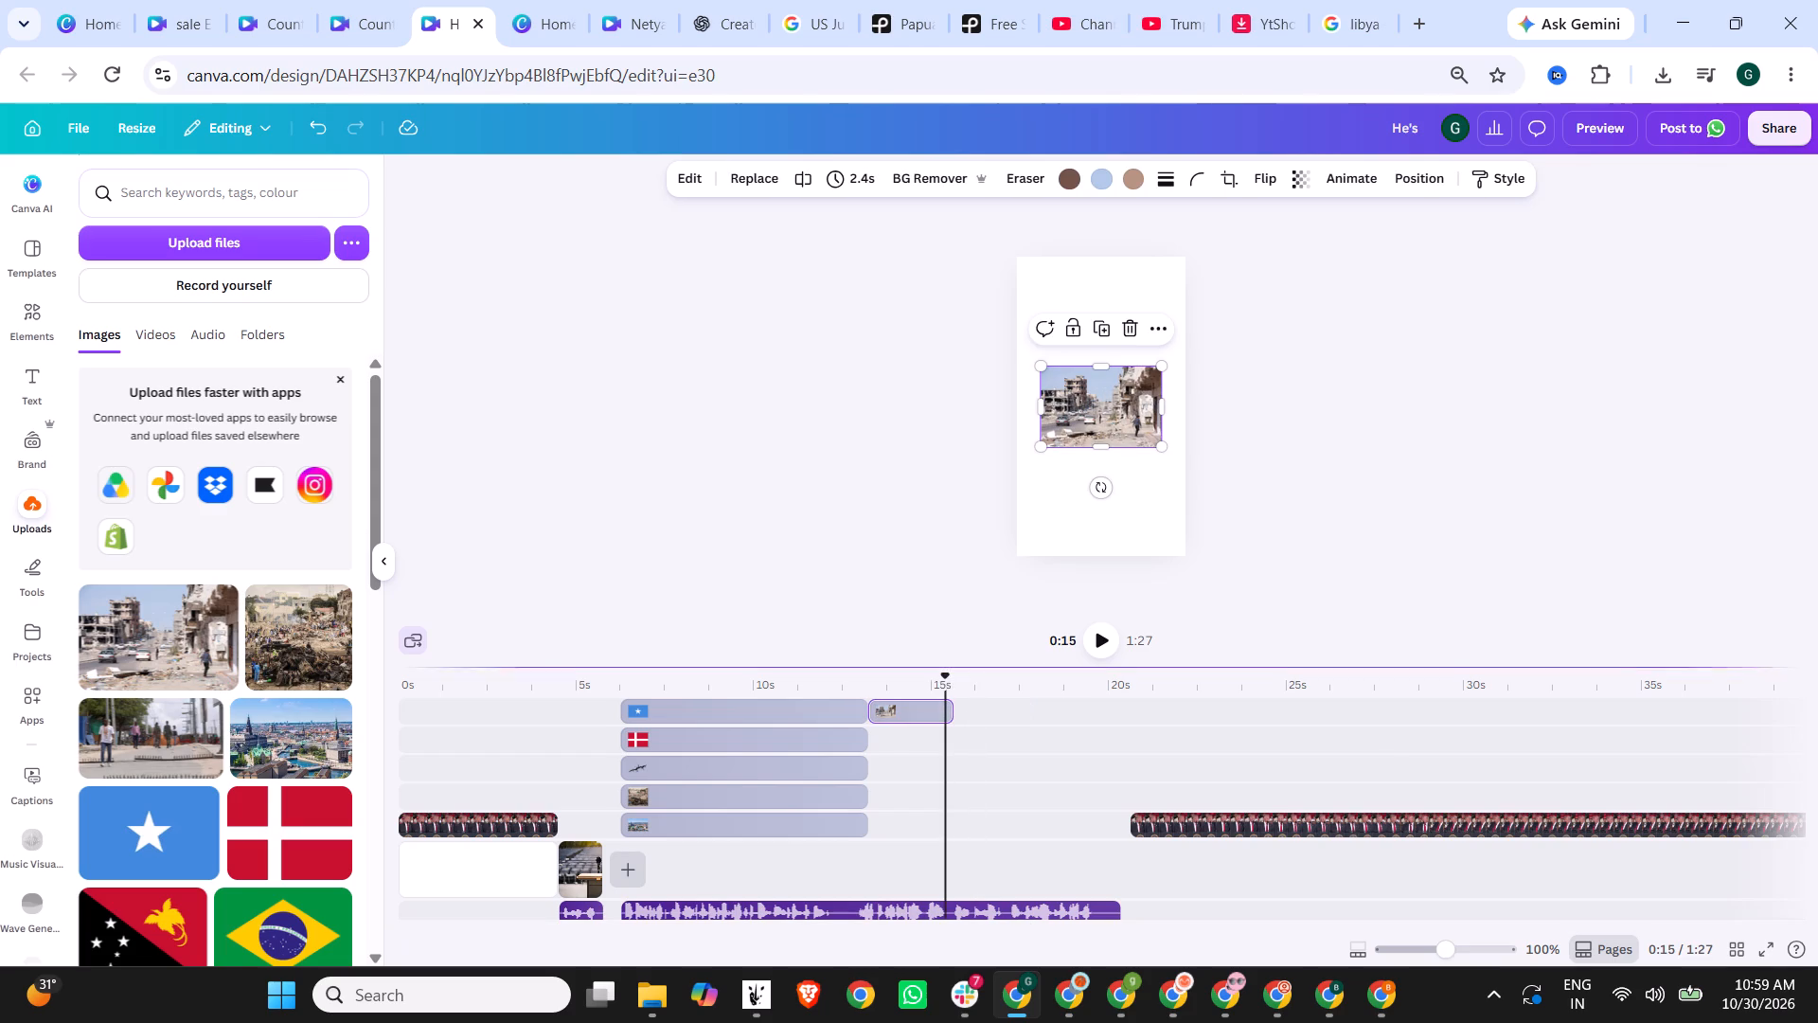
Preview the Libya photo against the voiceover, extend it to 3.0 seconds and move it to start at about 14 seconds.
left_click(882, 685)
left_click(1107, 638)
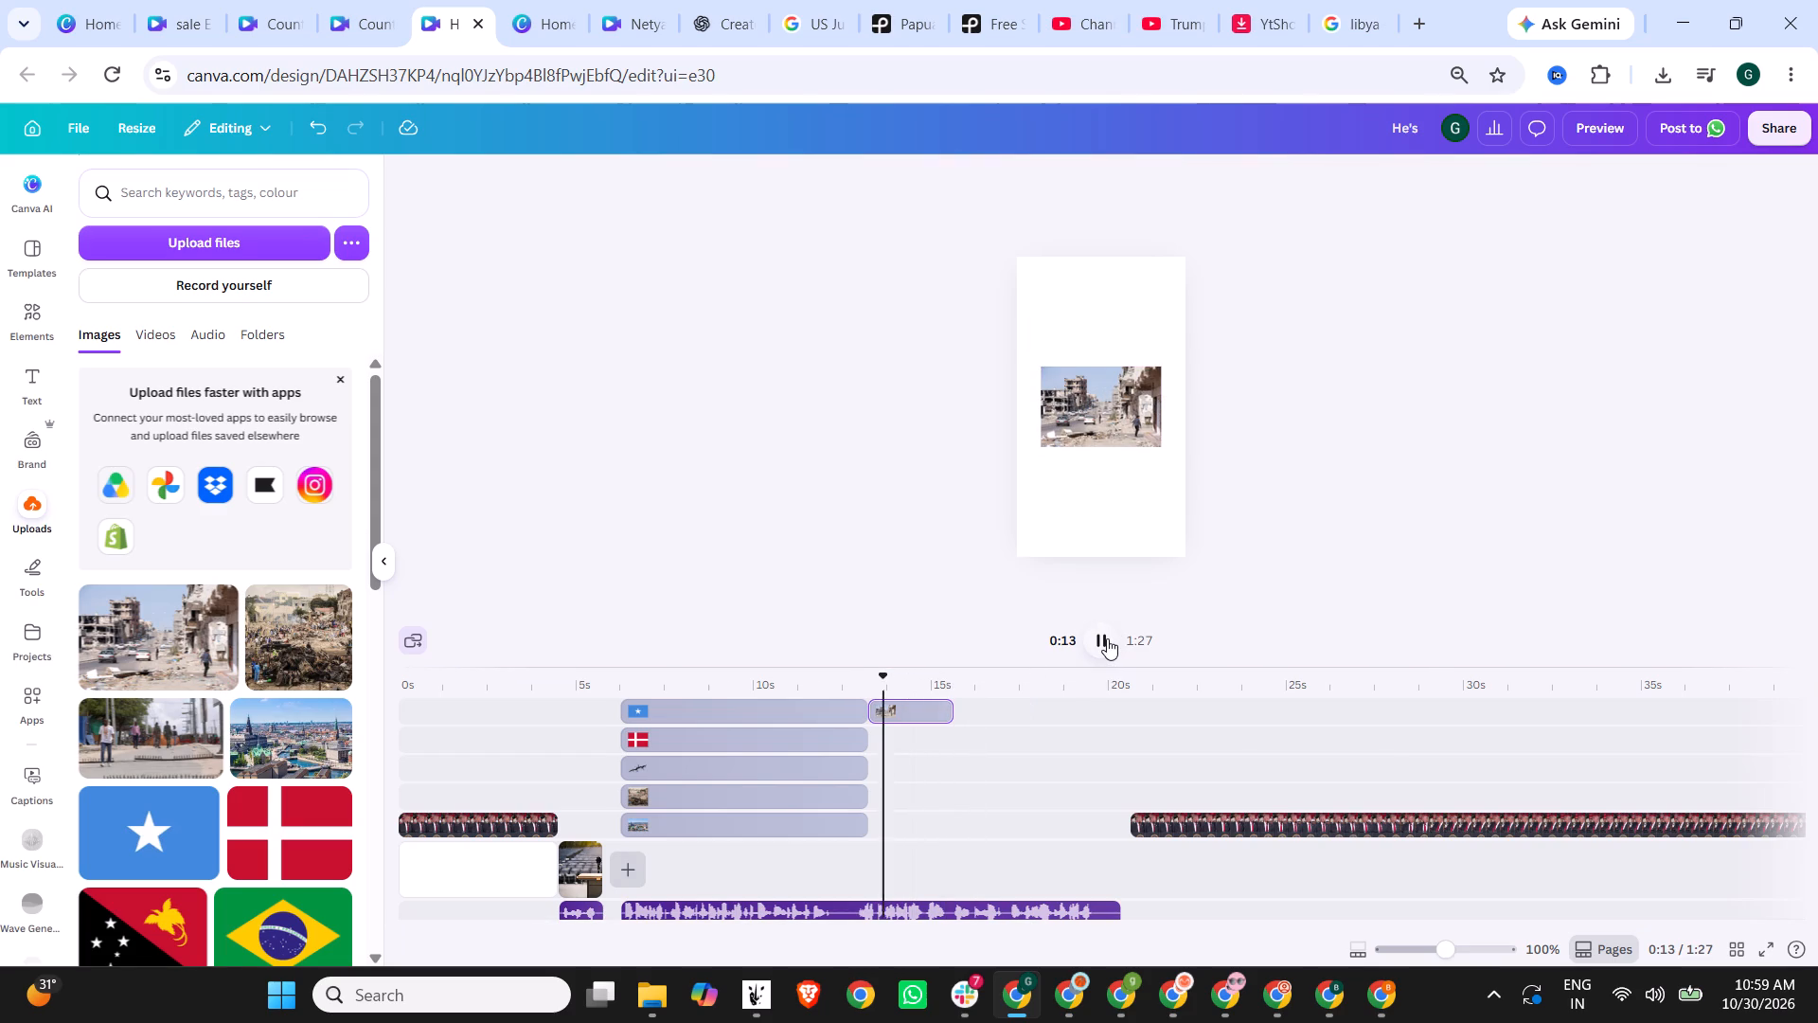
left_click(1107, 638)
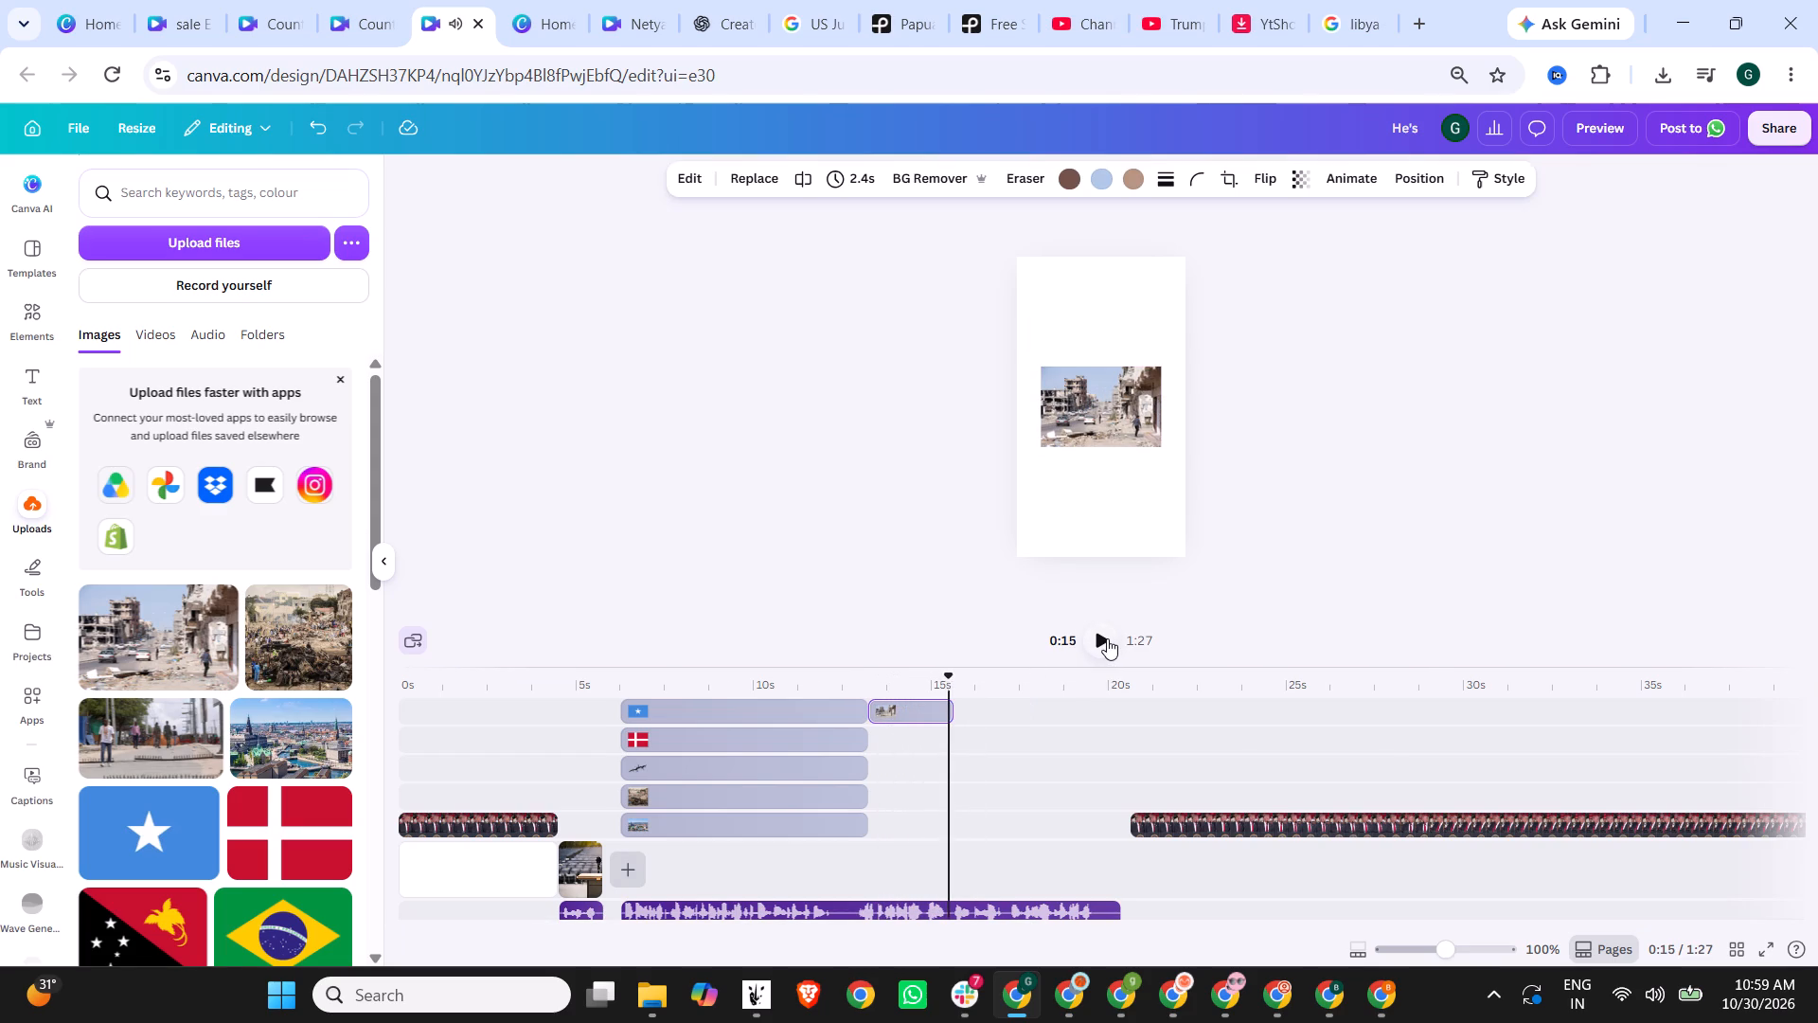
left_click_drag(953, 710, 962, 710)
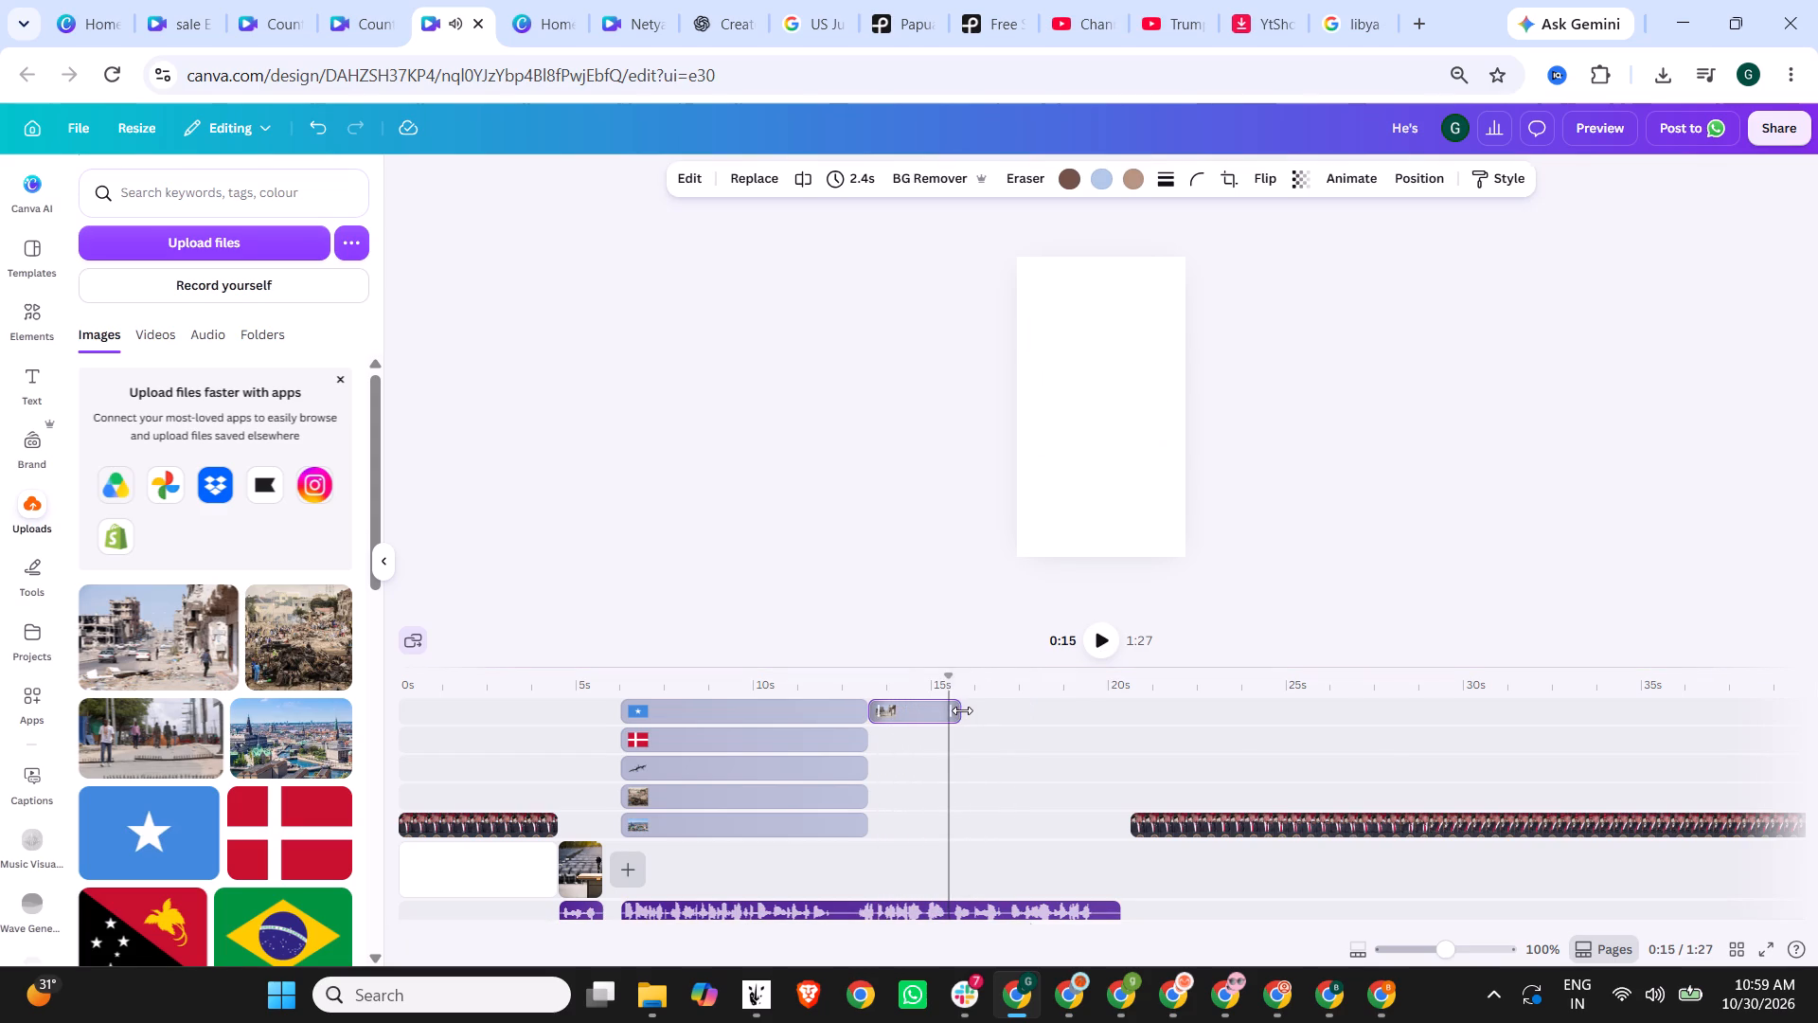
left_click_drag(962, 710, 973, 710)
left_click_drag(912, 714, 934, 713)
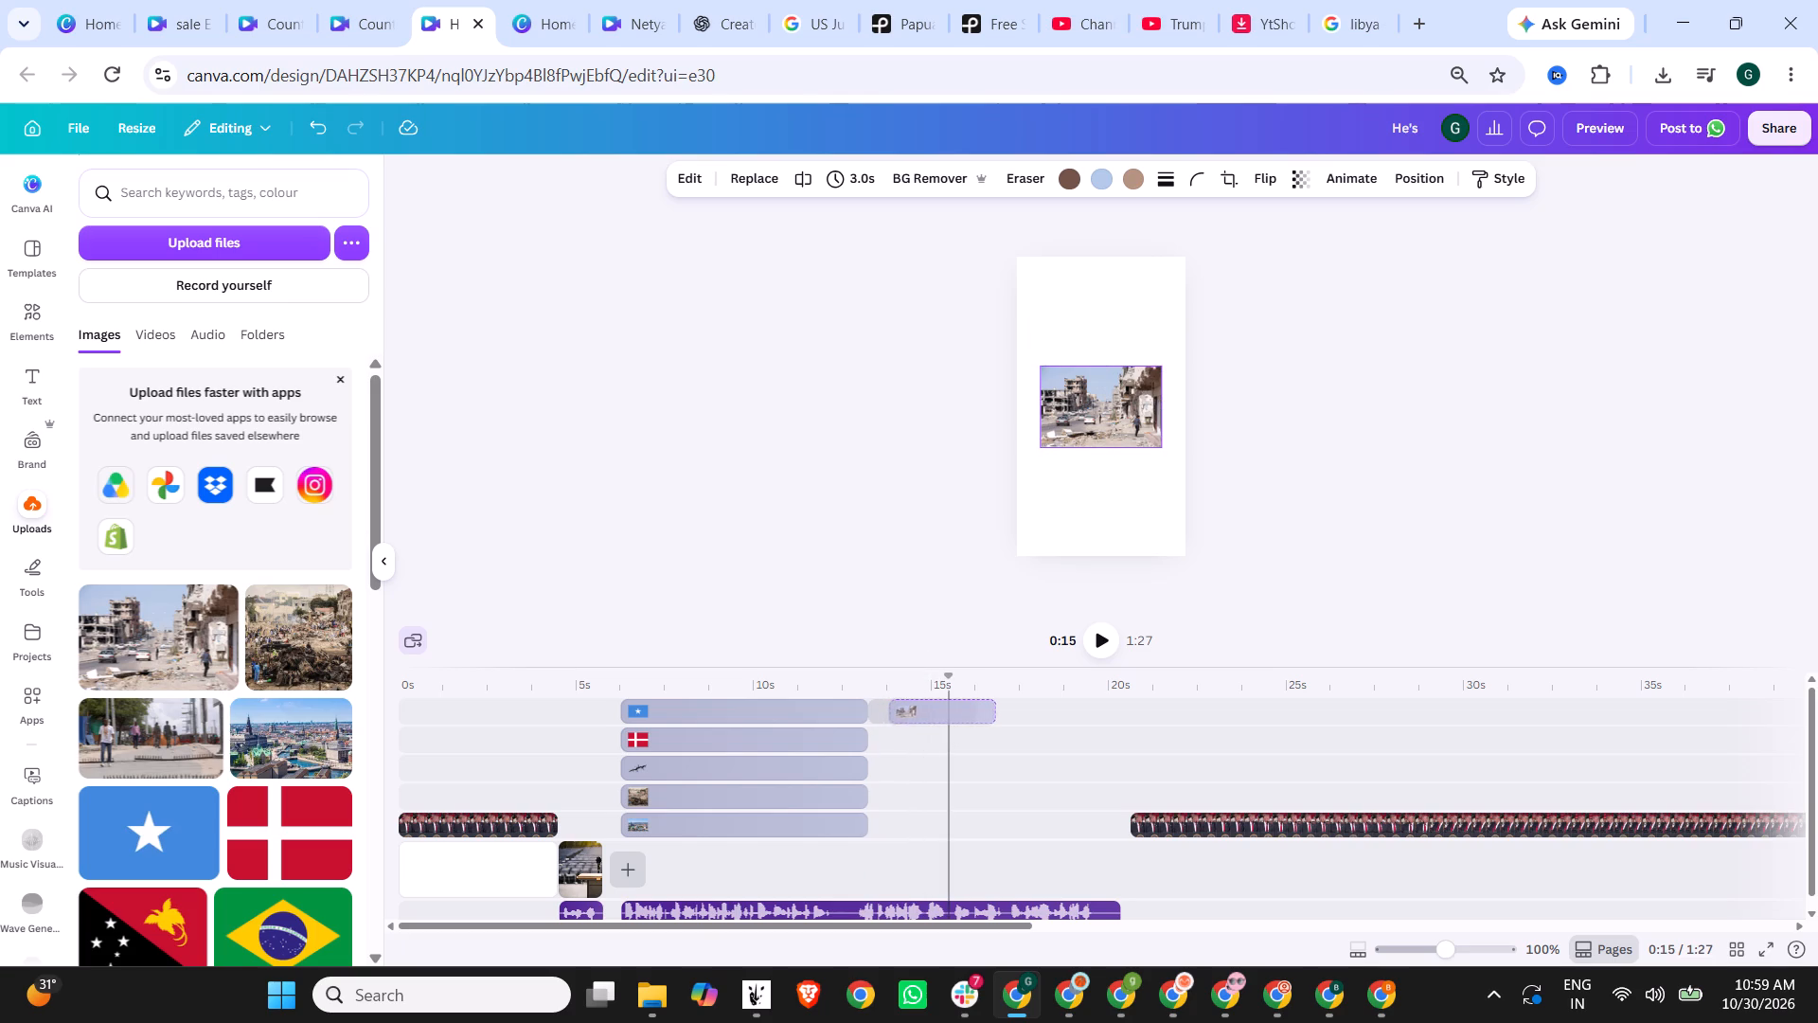
left_click_drag(934, 713, 939, 713)
Extend the Somali flag, Danish flag, crack and both city photo layers to about 7.7 seconds, meeting the Libya photo, and preview the transition.
left_click_drag(864, 705, 888, 705)
left_click_drag(864, 735, 885, 735)
left_click_drag(864, 770, 890, 769)
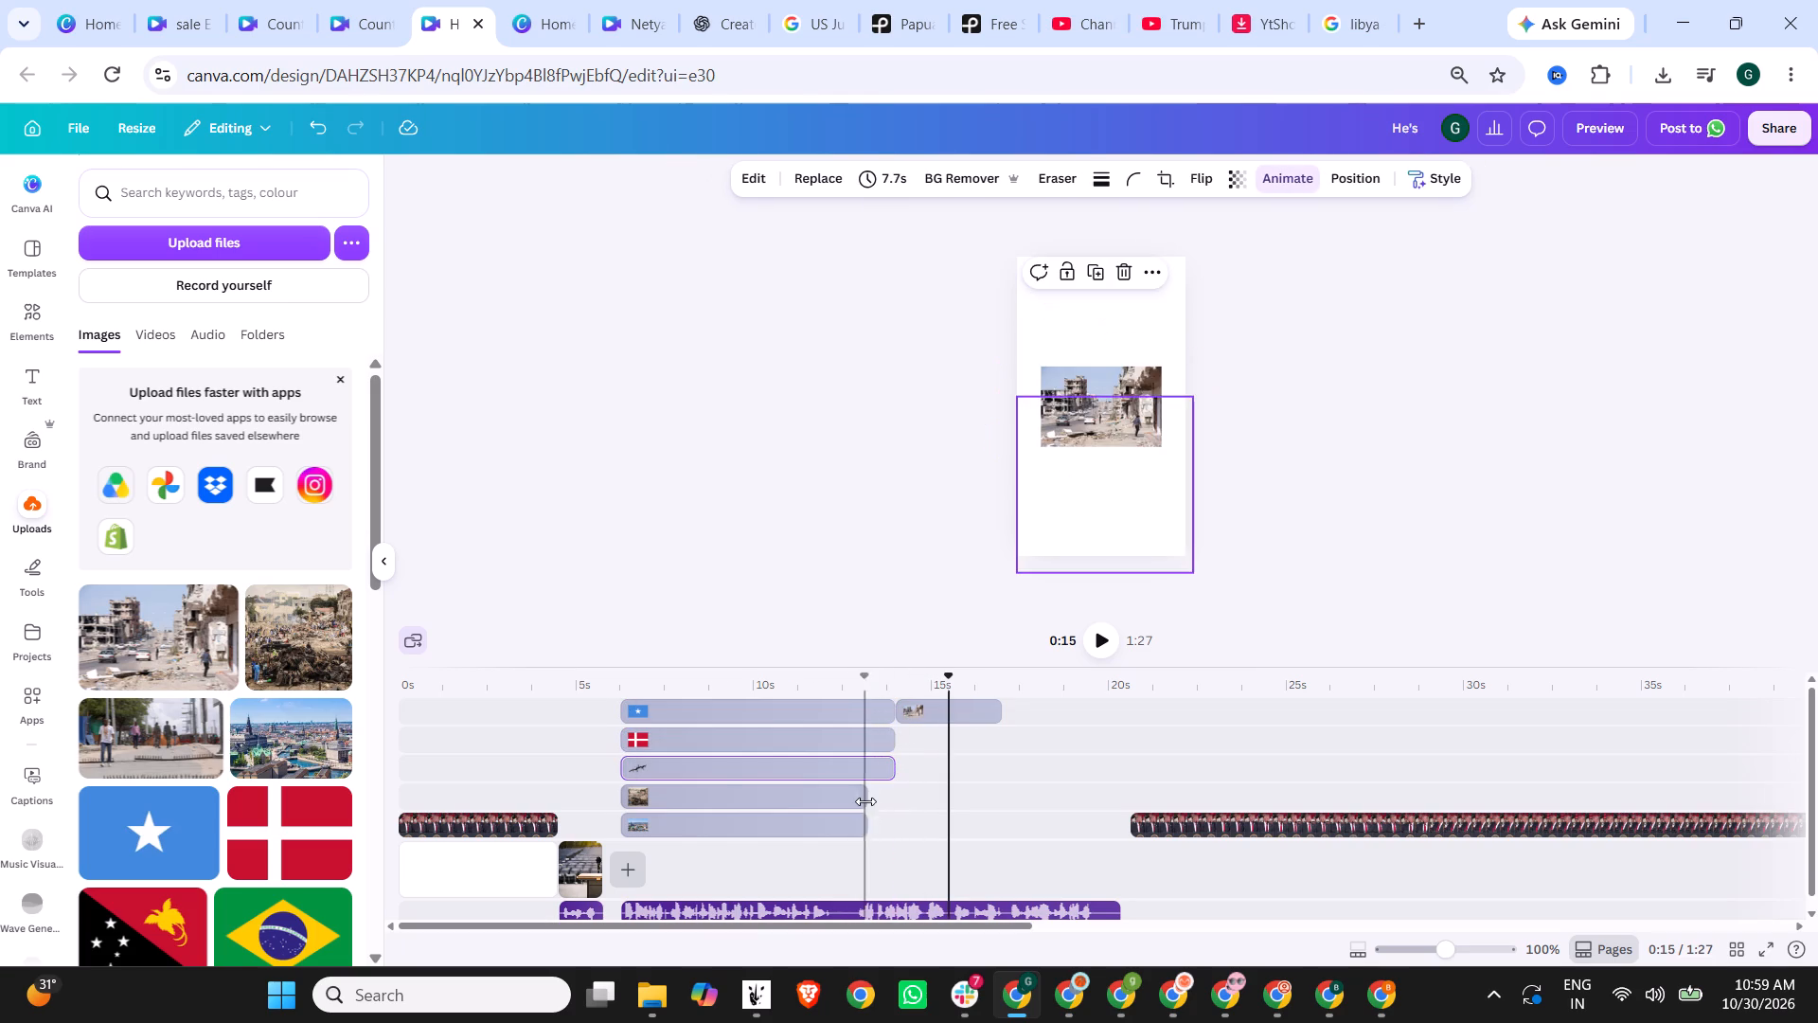
left_click_drag(865, 801, 885, 799)
left_click_drag(866, 828, 889, 828)
left_click(842, 691)
left_click(1113, 639)
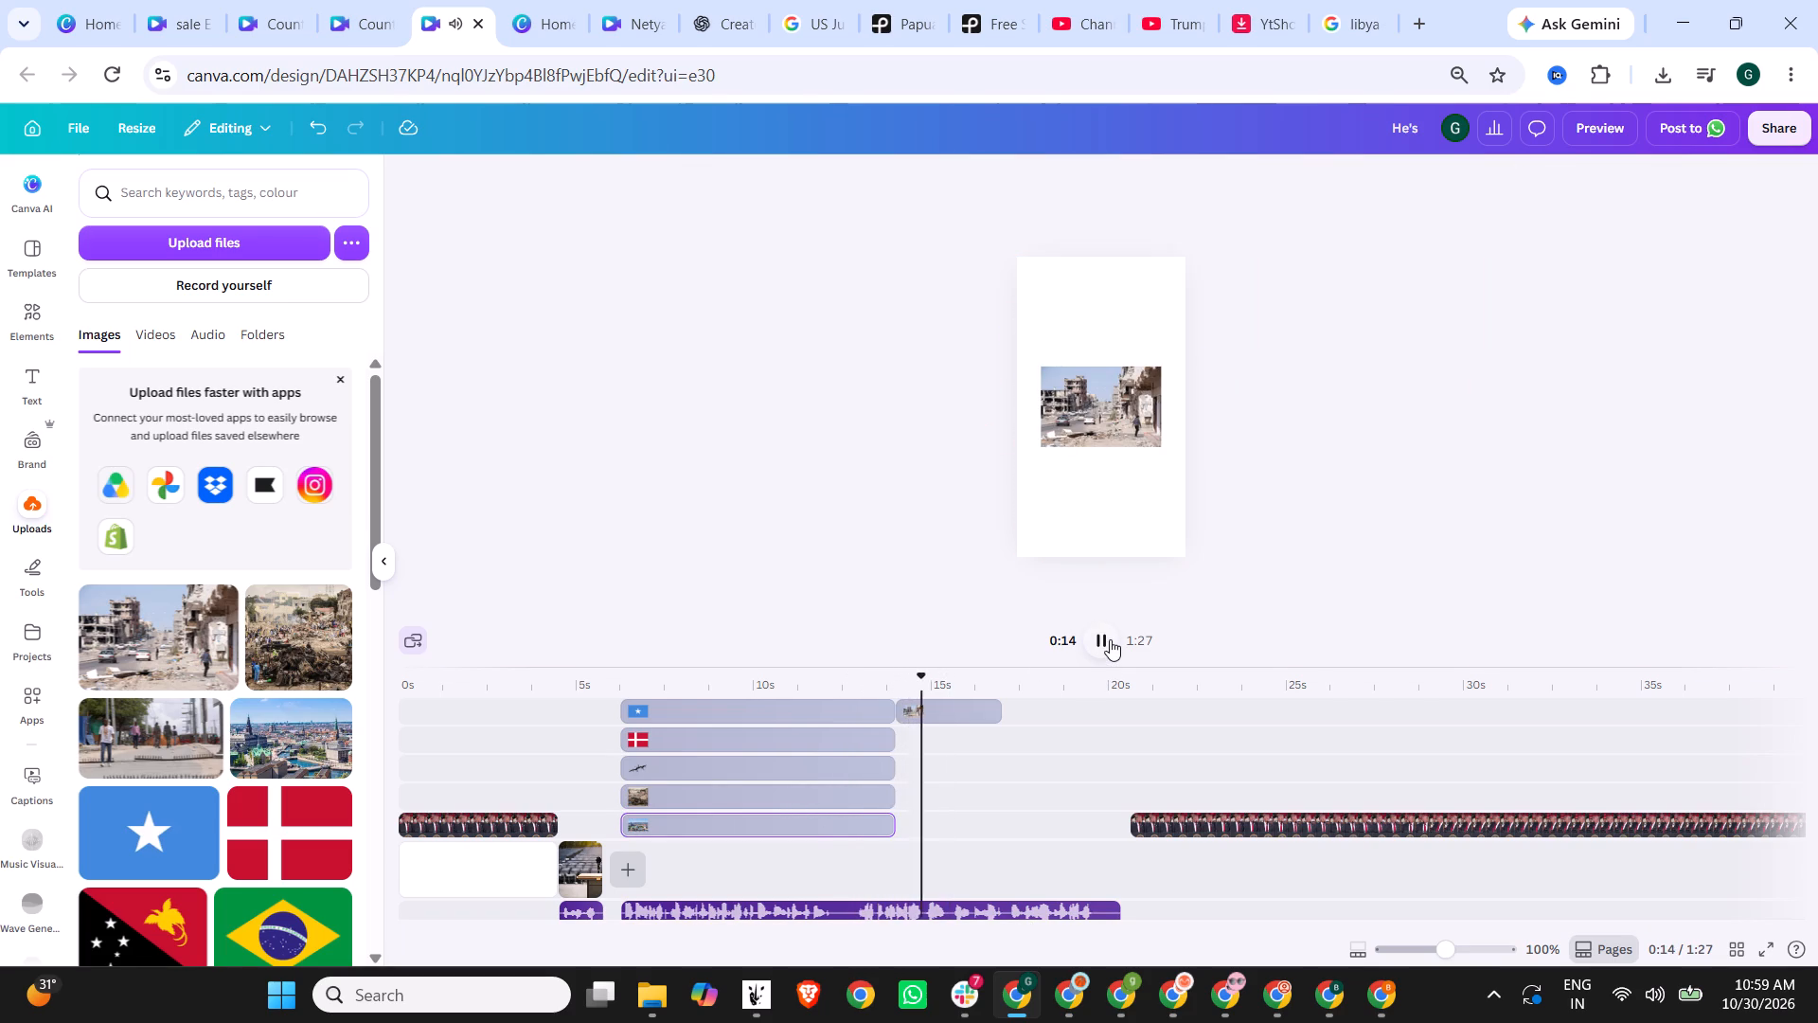
left_click(1110, 639)
Enlarge the Libya street photo to fill the full height of the frame and shift it so the road sits in view.
left_click(1071, 379)
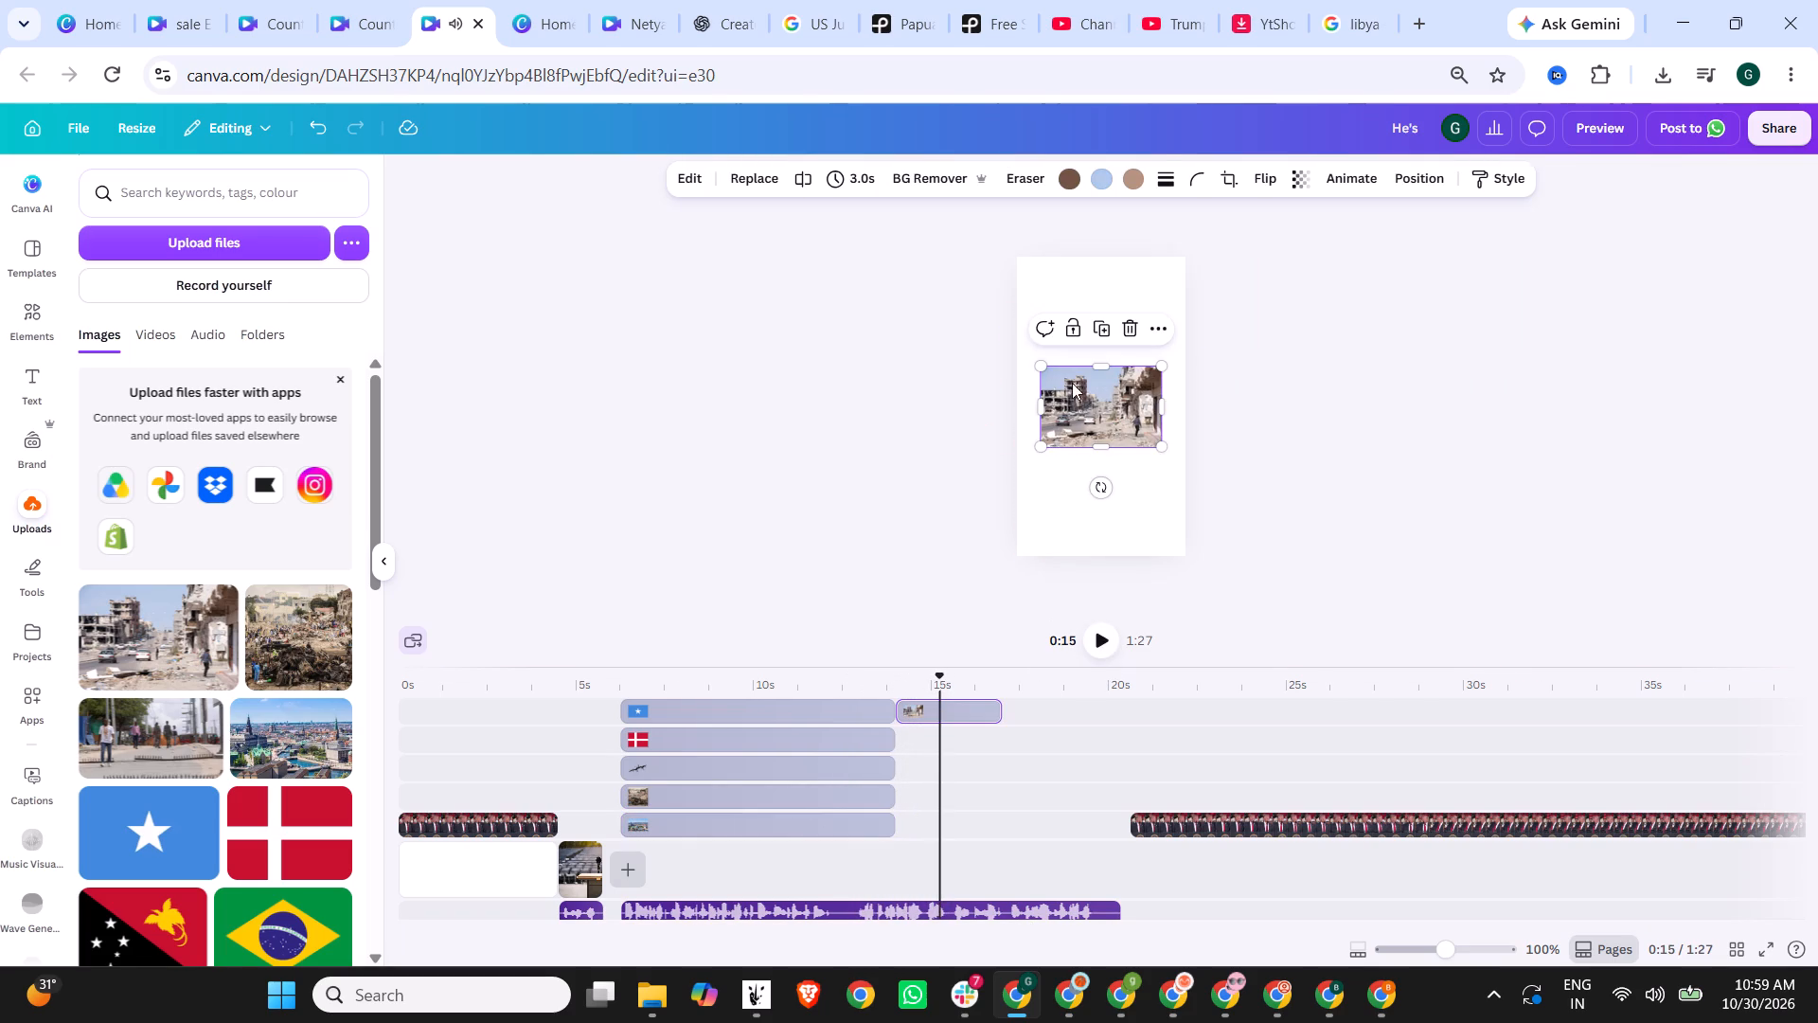
left_click_drag(1096, 405, 1052, 296)
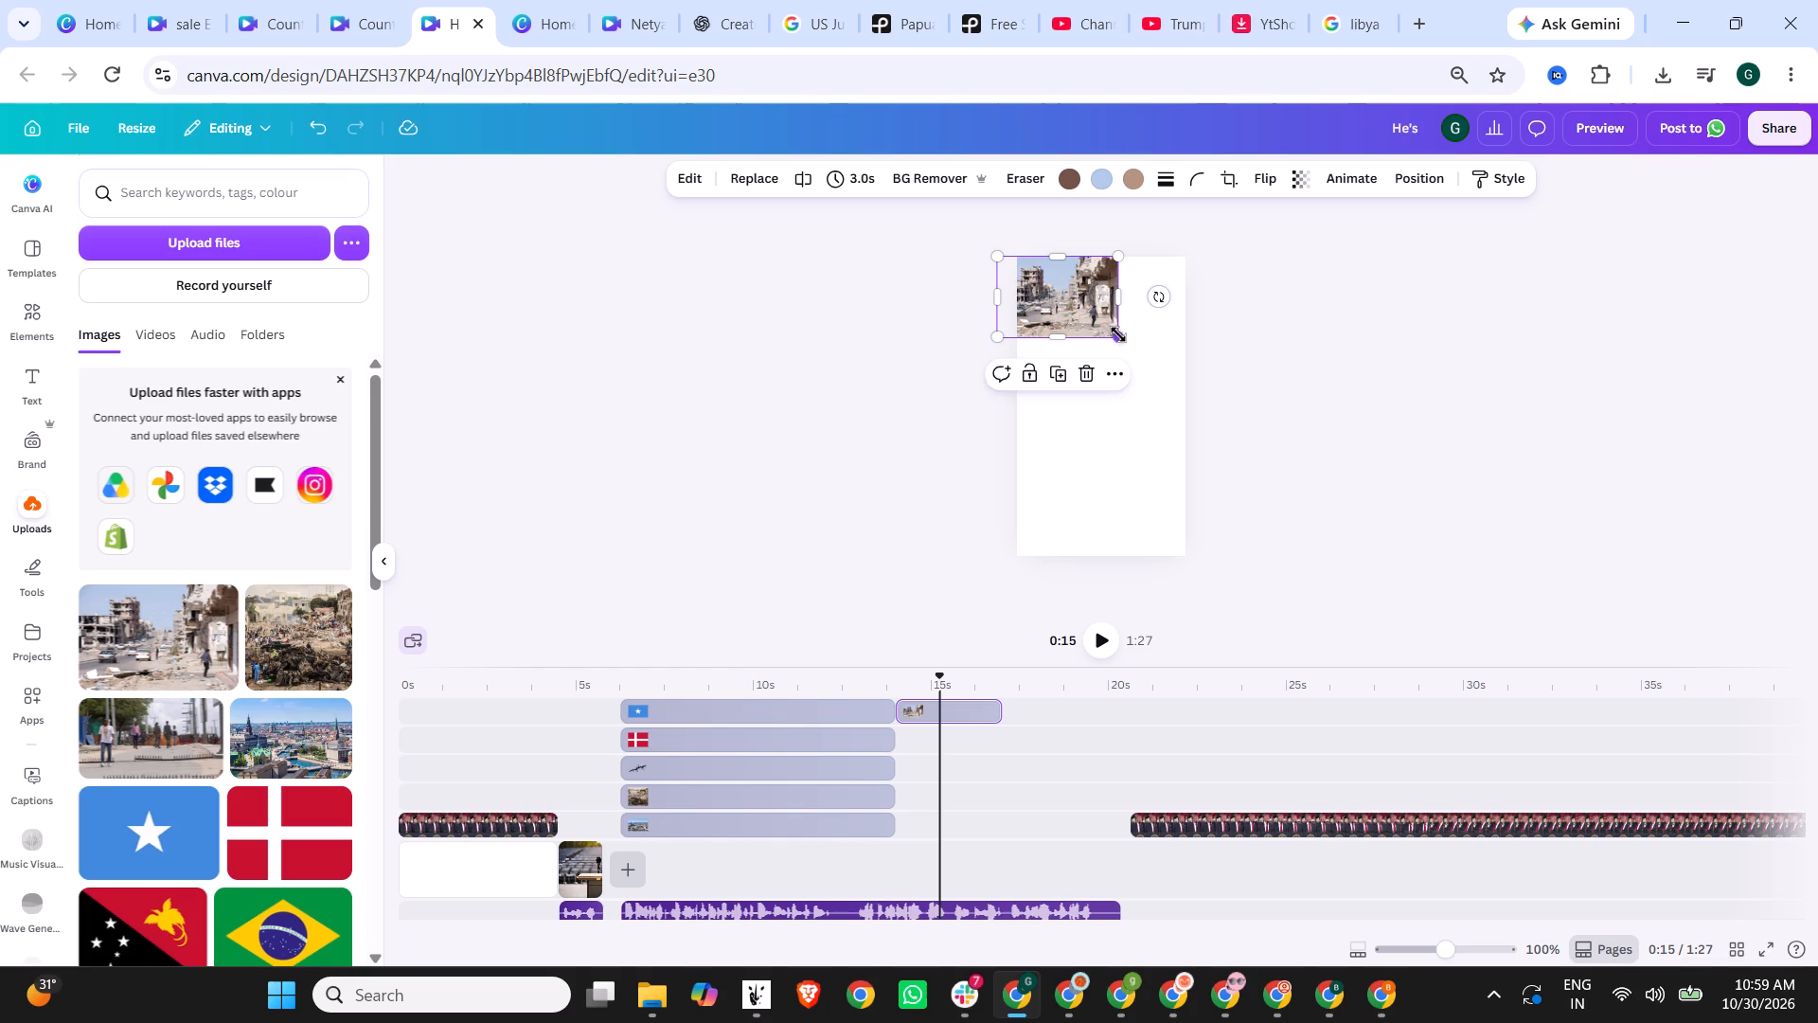
left_click_drag(1118, 334, 1351, 728)
left_click_drag(1106, 466, 1004, 463)
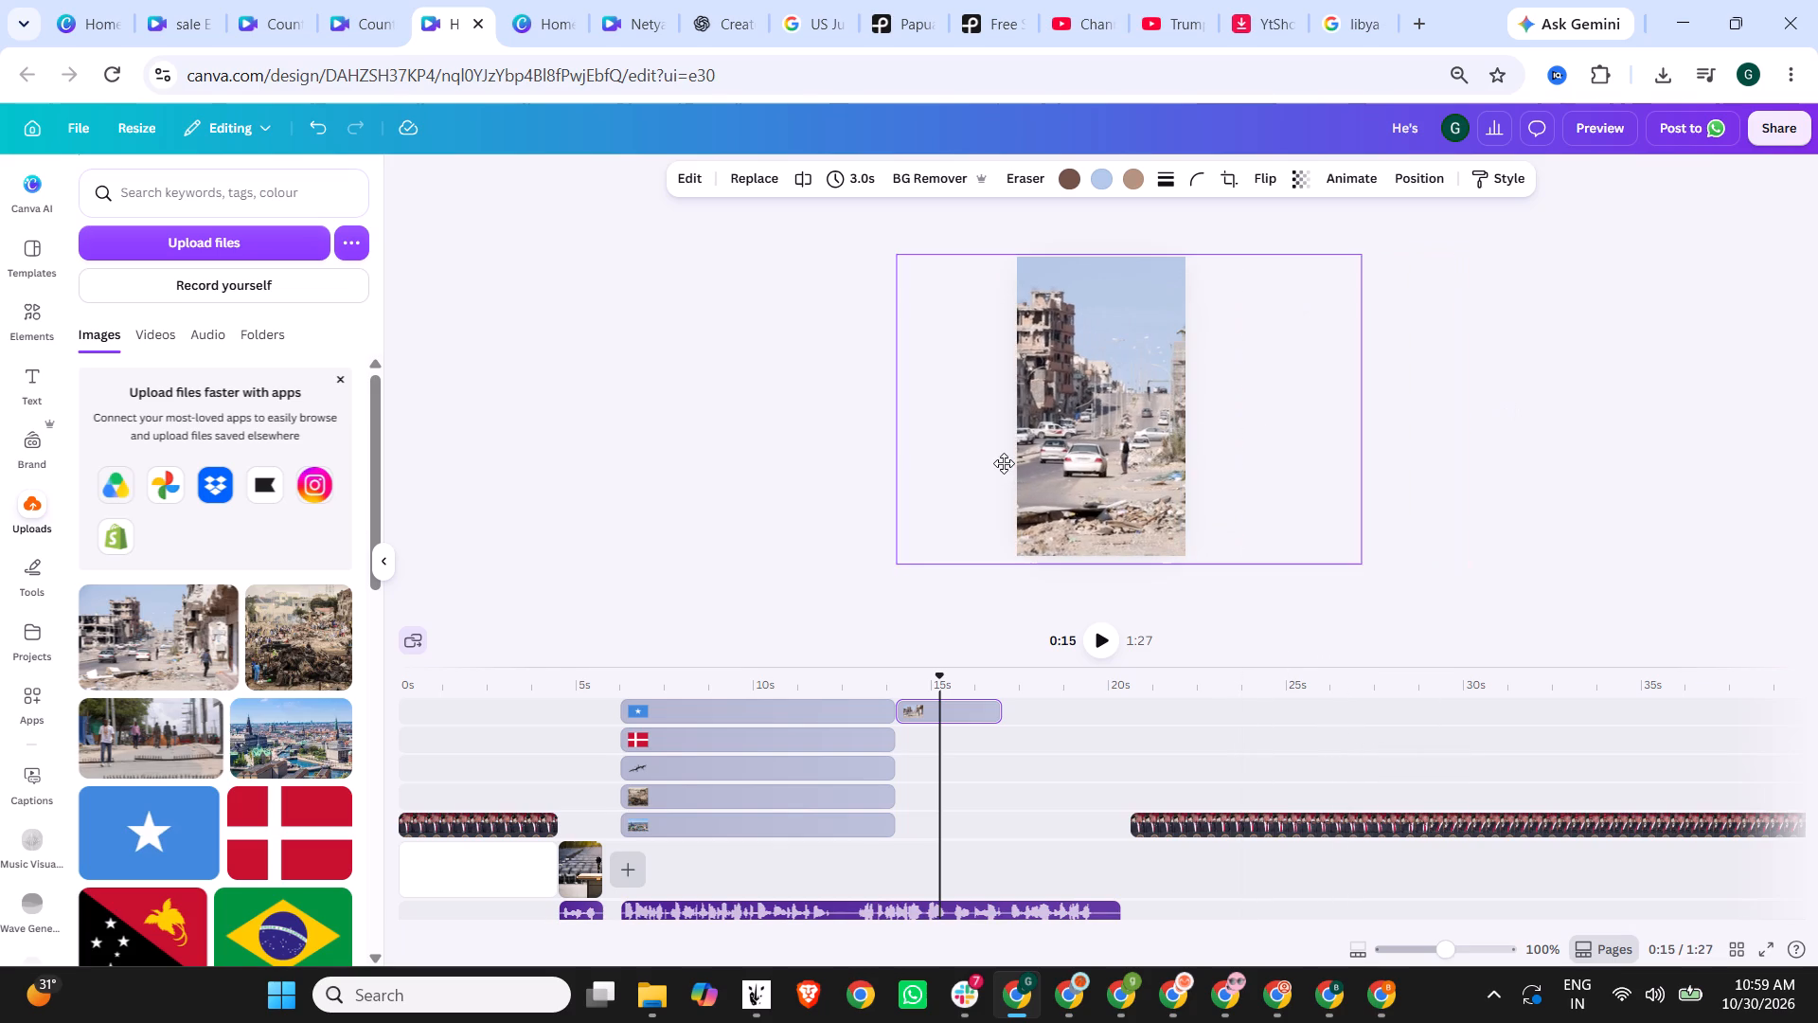
left_click_drag(1004, 463, 1003, 463)
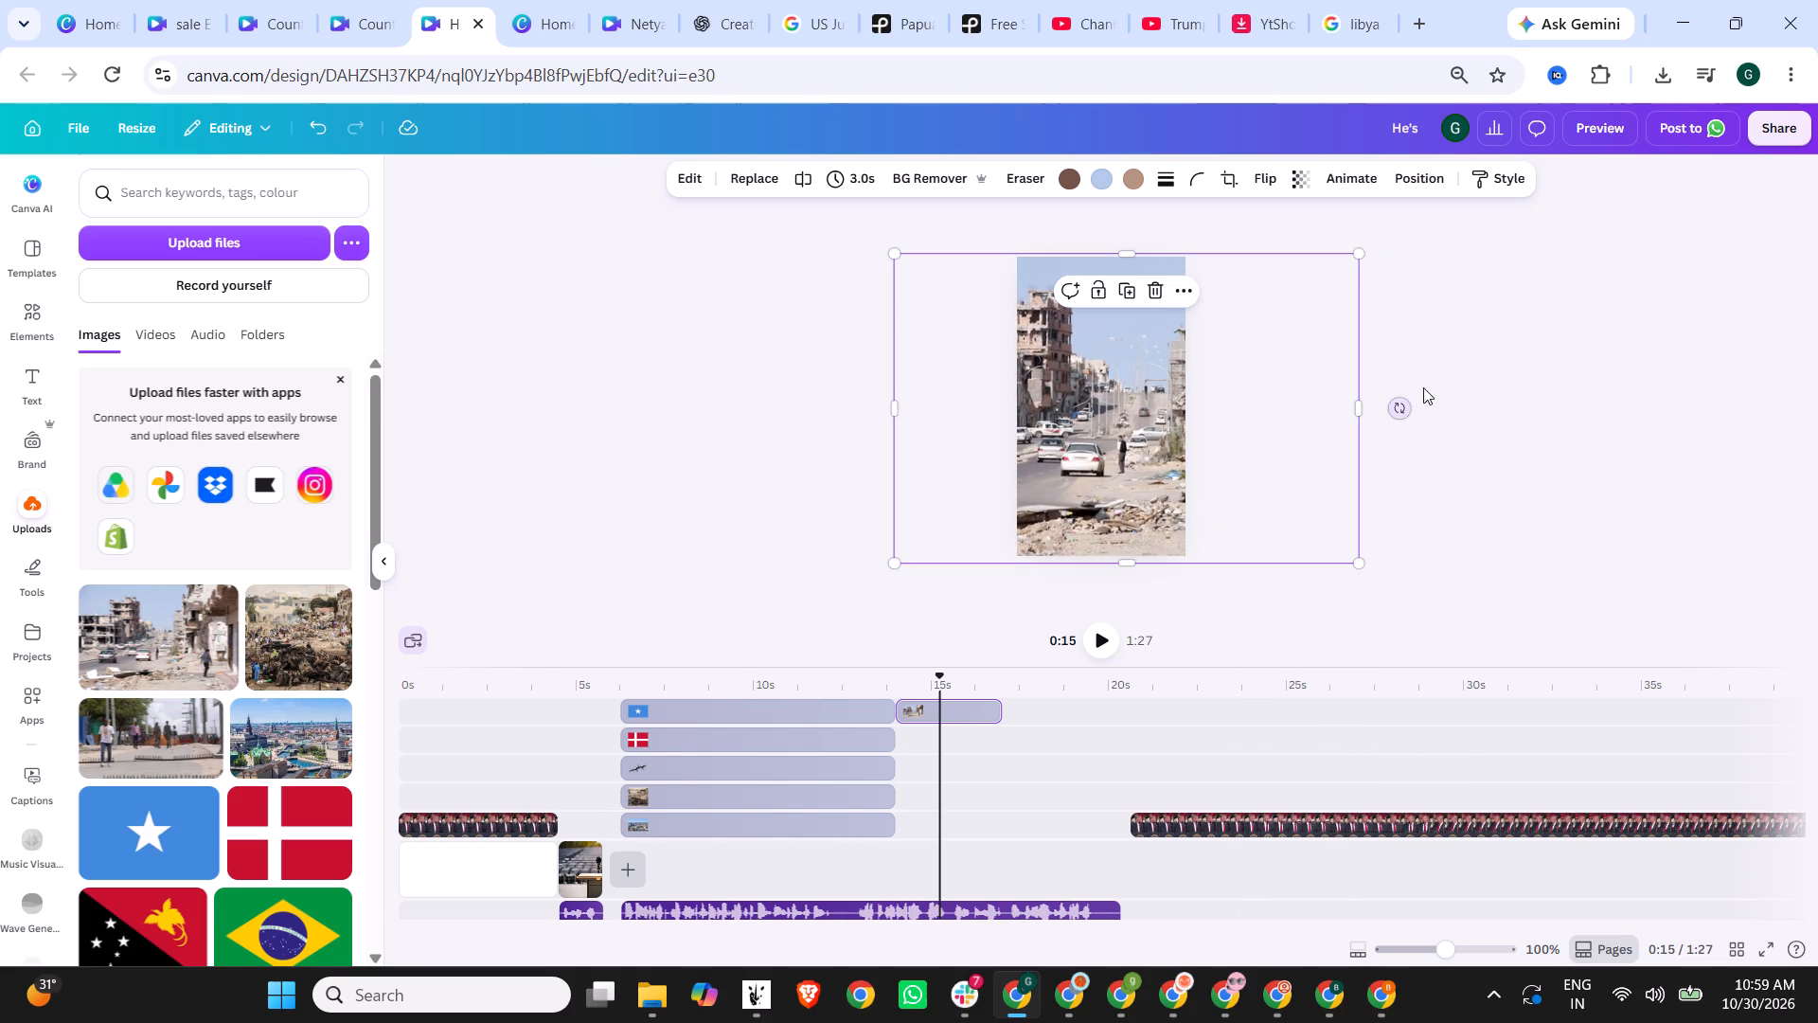
left_click(1521, 364)
Copy the Wikipedia image of the Libyan flag from the libya image results.
left_click(1345, 0)
left_click(425, 236)
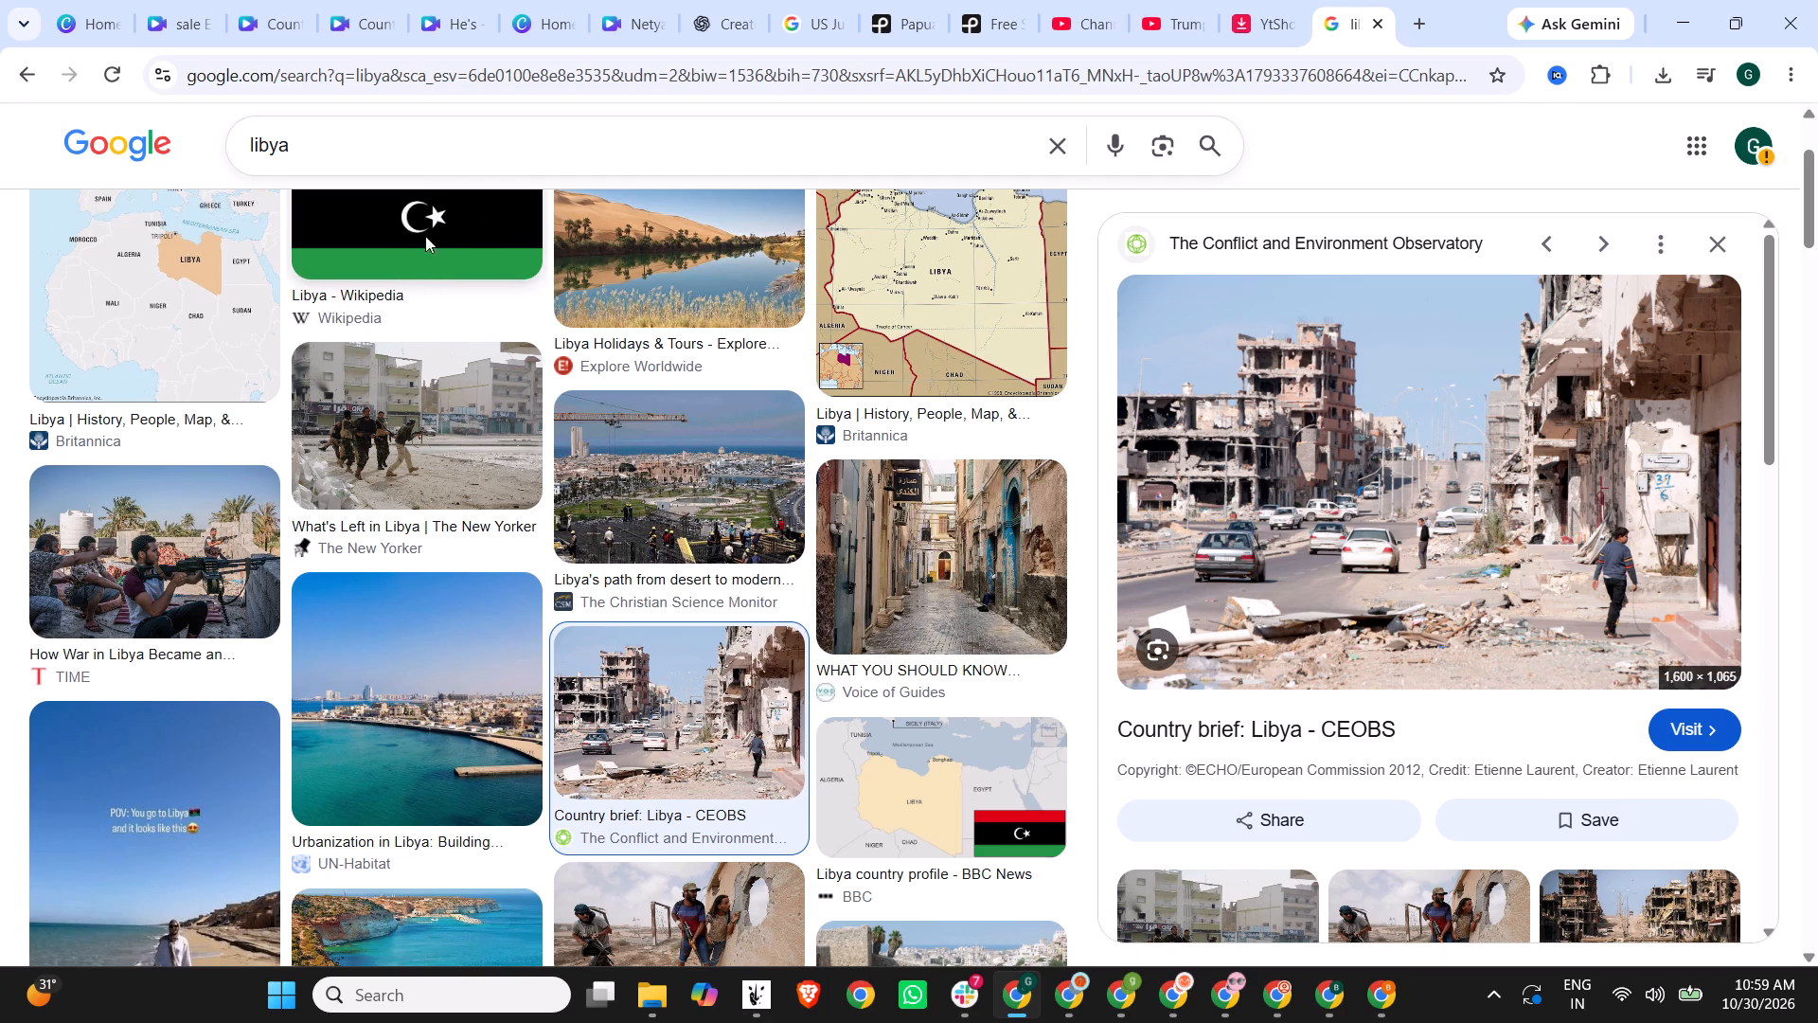
right_click(1422, 422)
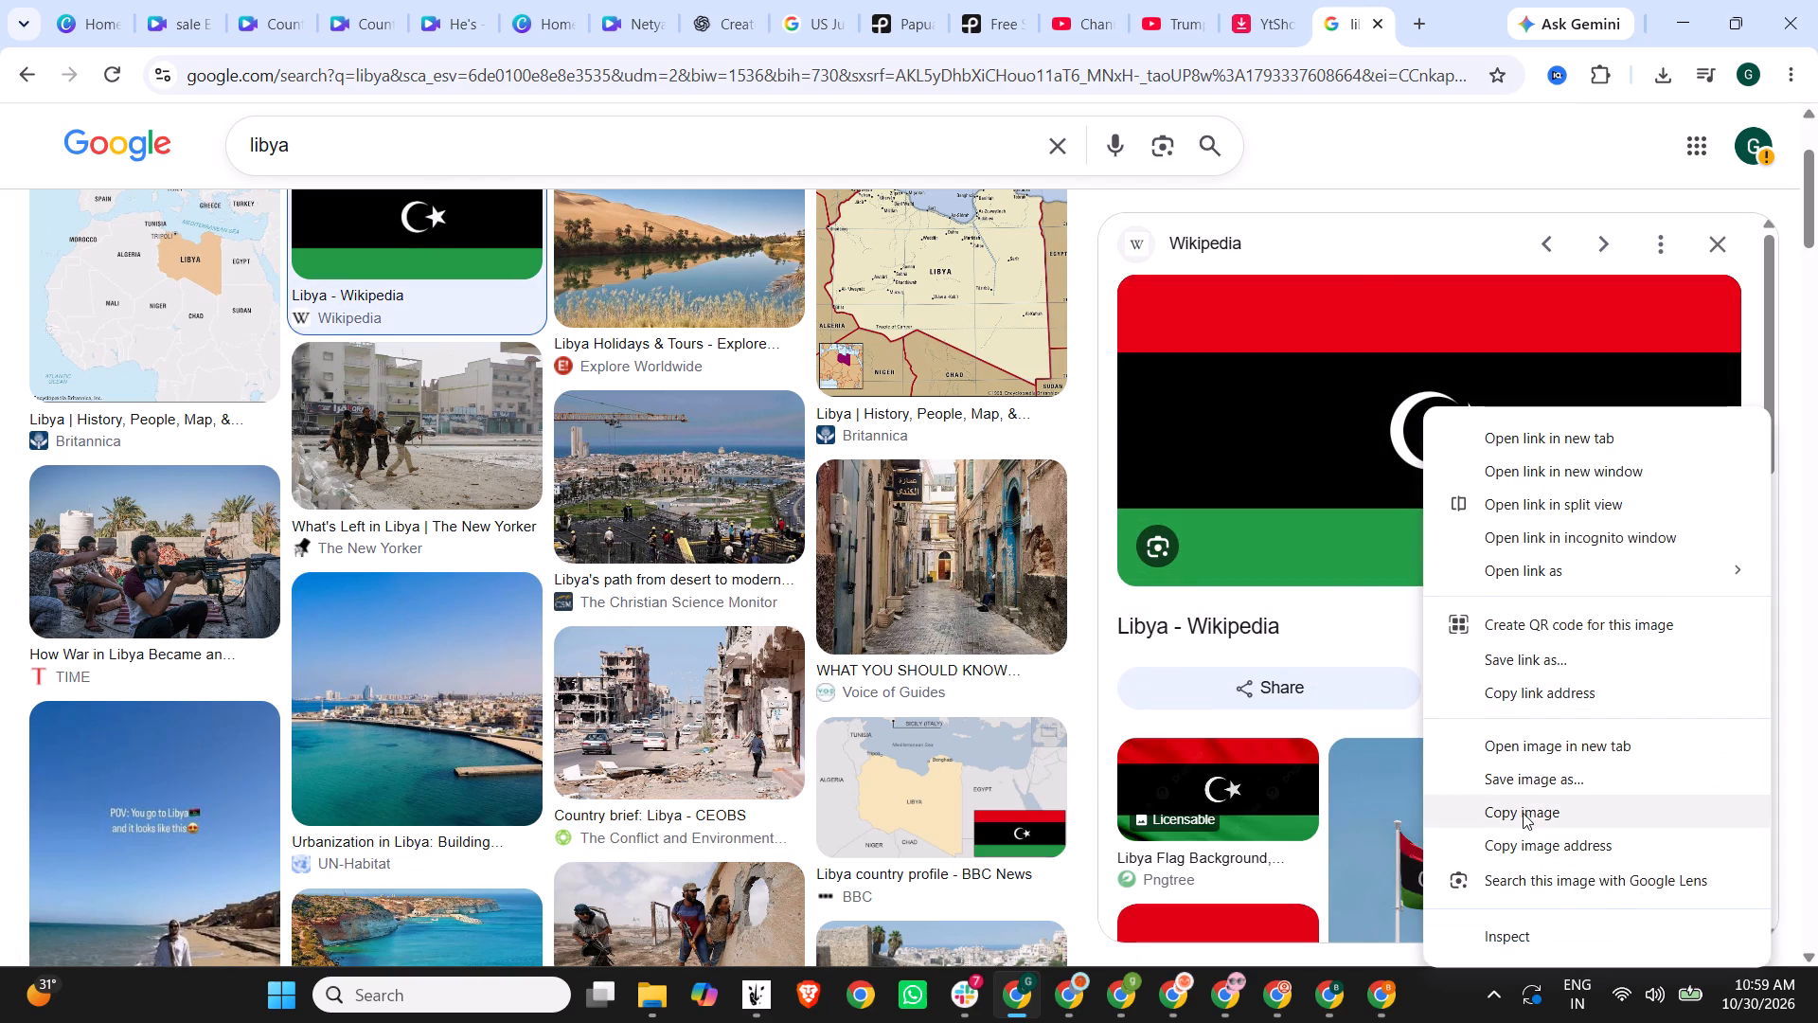
left_click(1523, 813)
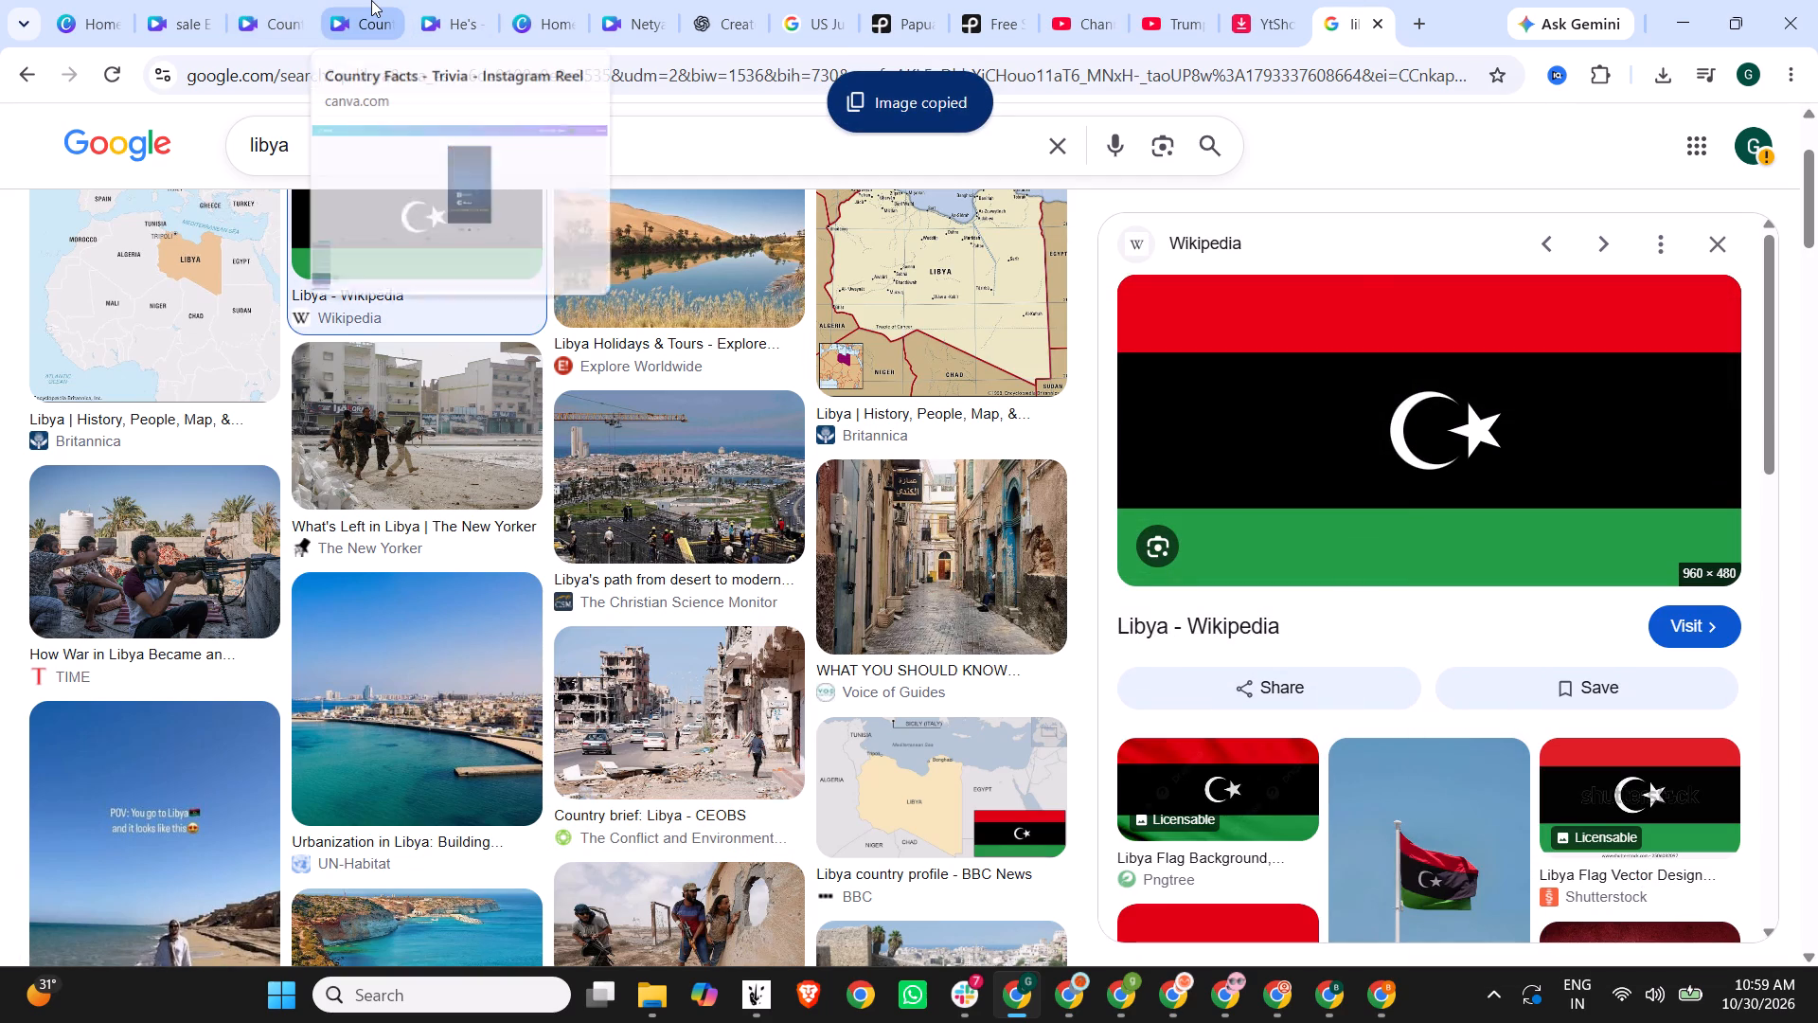
Paste the Libyan flag into the Trump quote design and centre it over the upper part of the street photo.
left_click(371, 0)
left_click(437, 0)
key("ctrl+v")
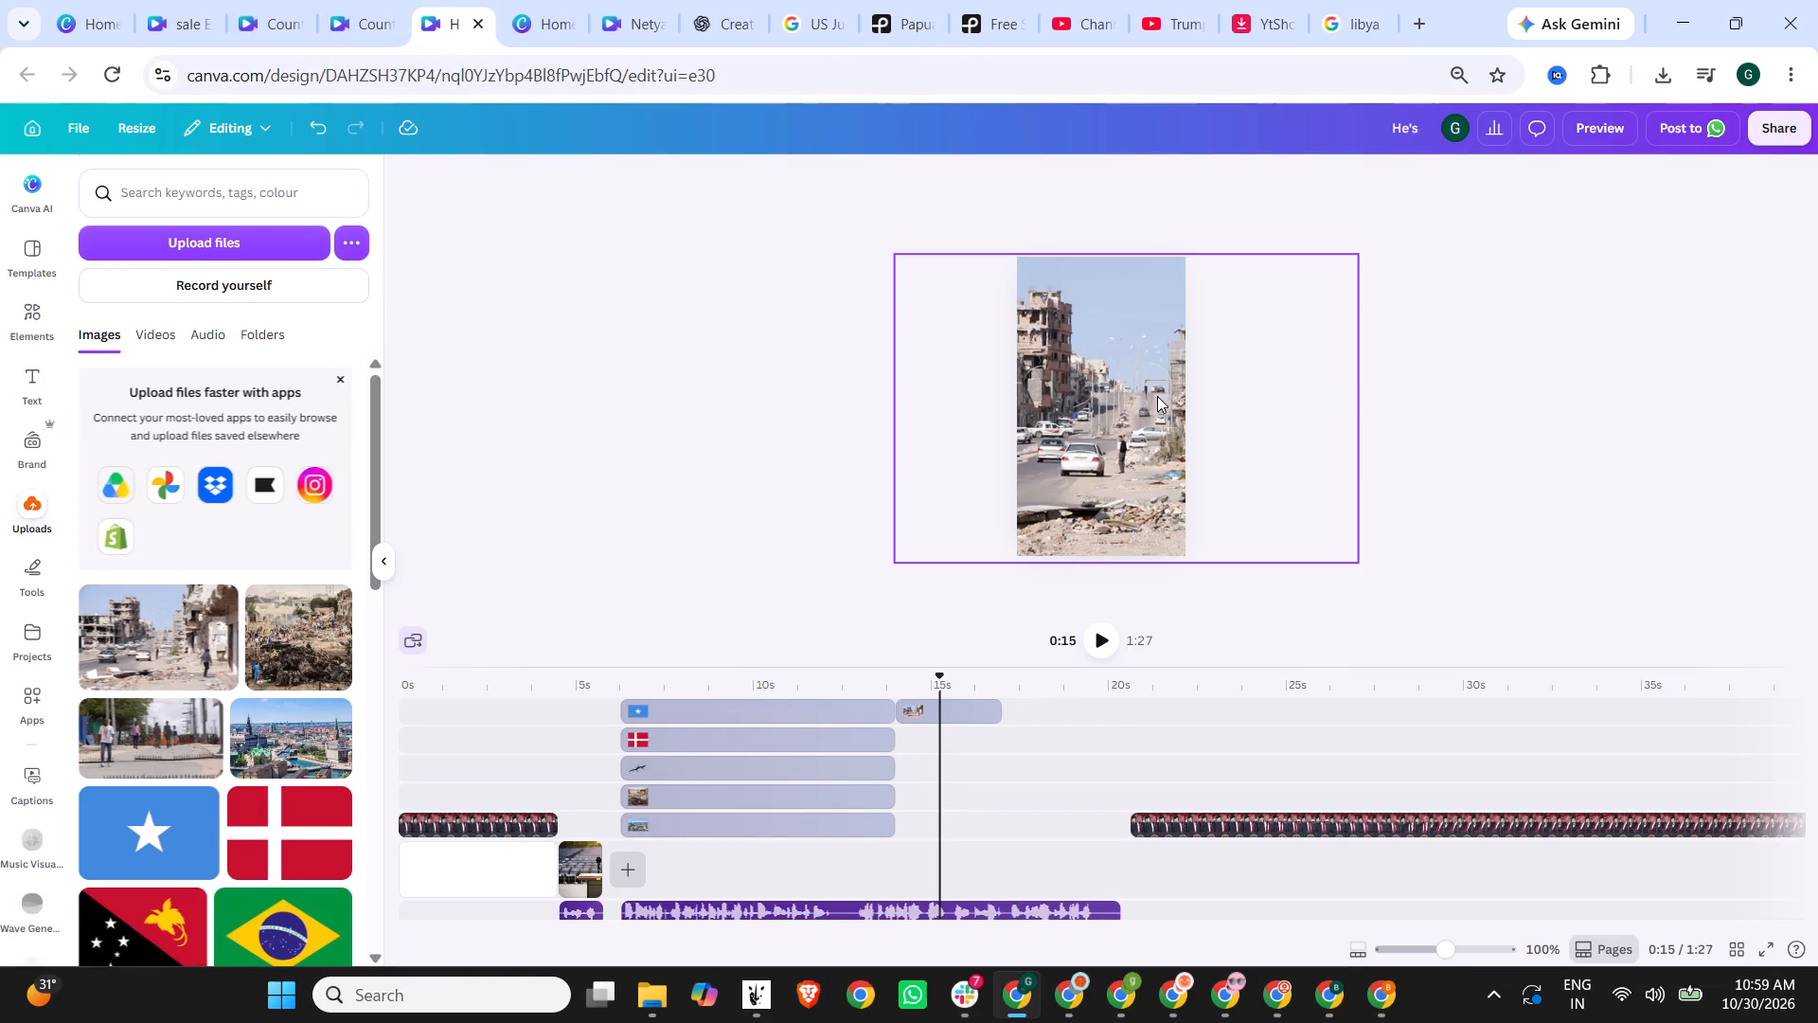
left_click_drag(1158, 428, 1176, 440)
left_click_drag(1123, 397, 1107, 296)
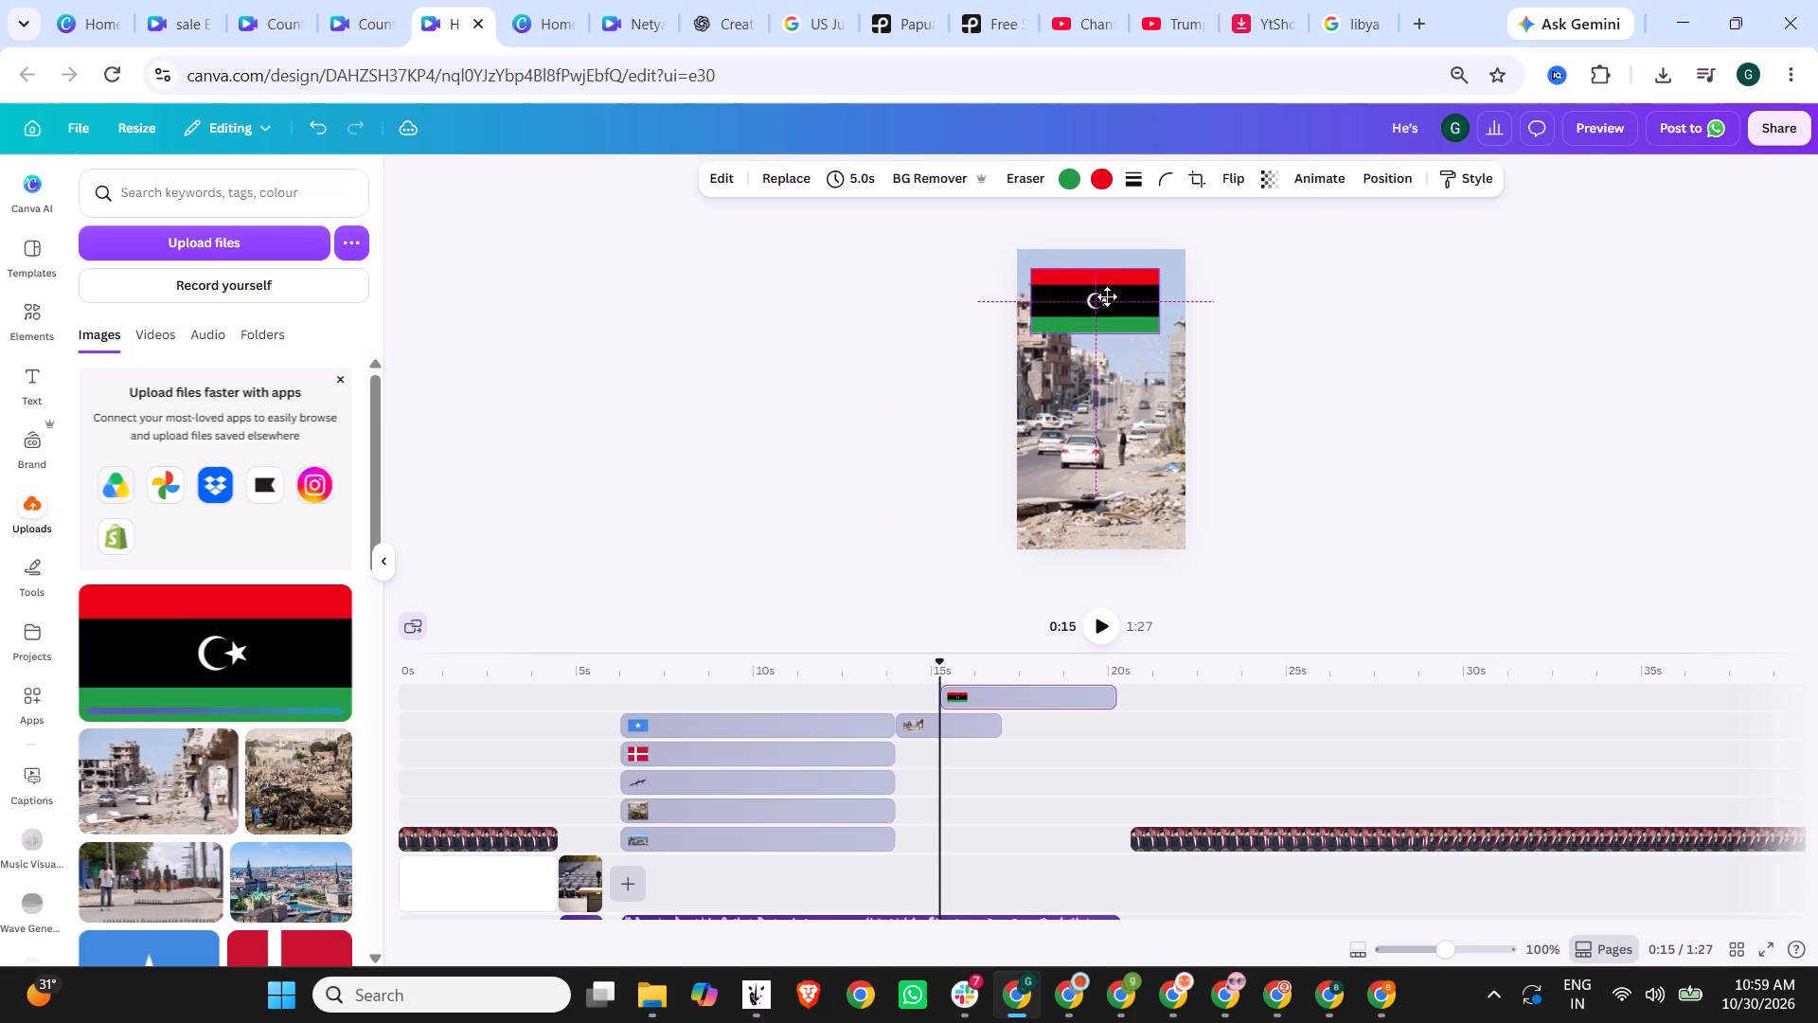
left_click_drag(1107, 296, 1108, 303)
left_click(1263, 307)
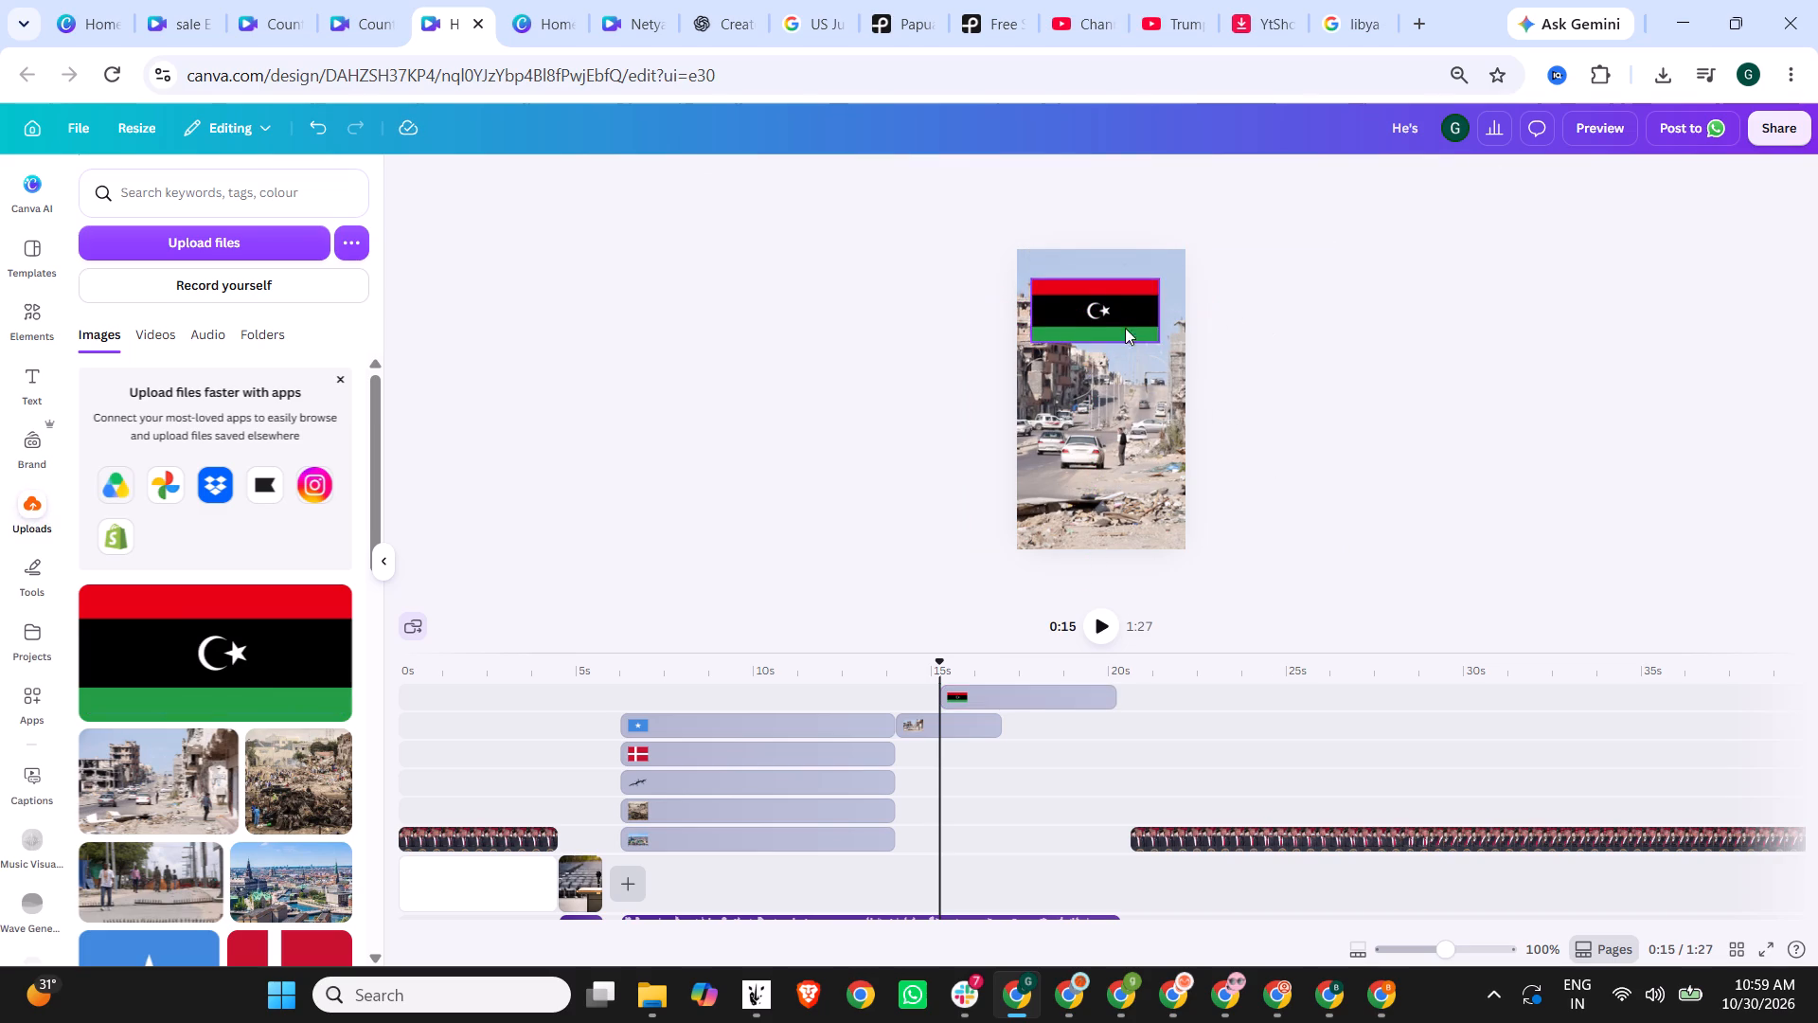
left_click(1125, 318)
left_click(1303, 330)
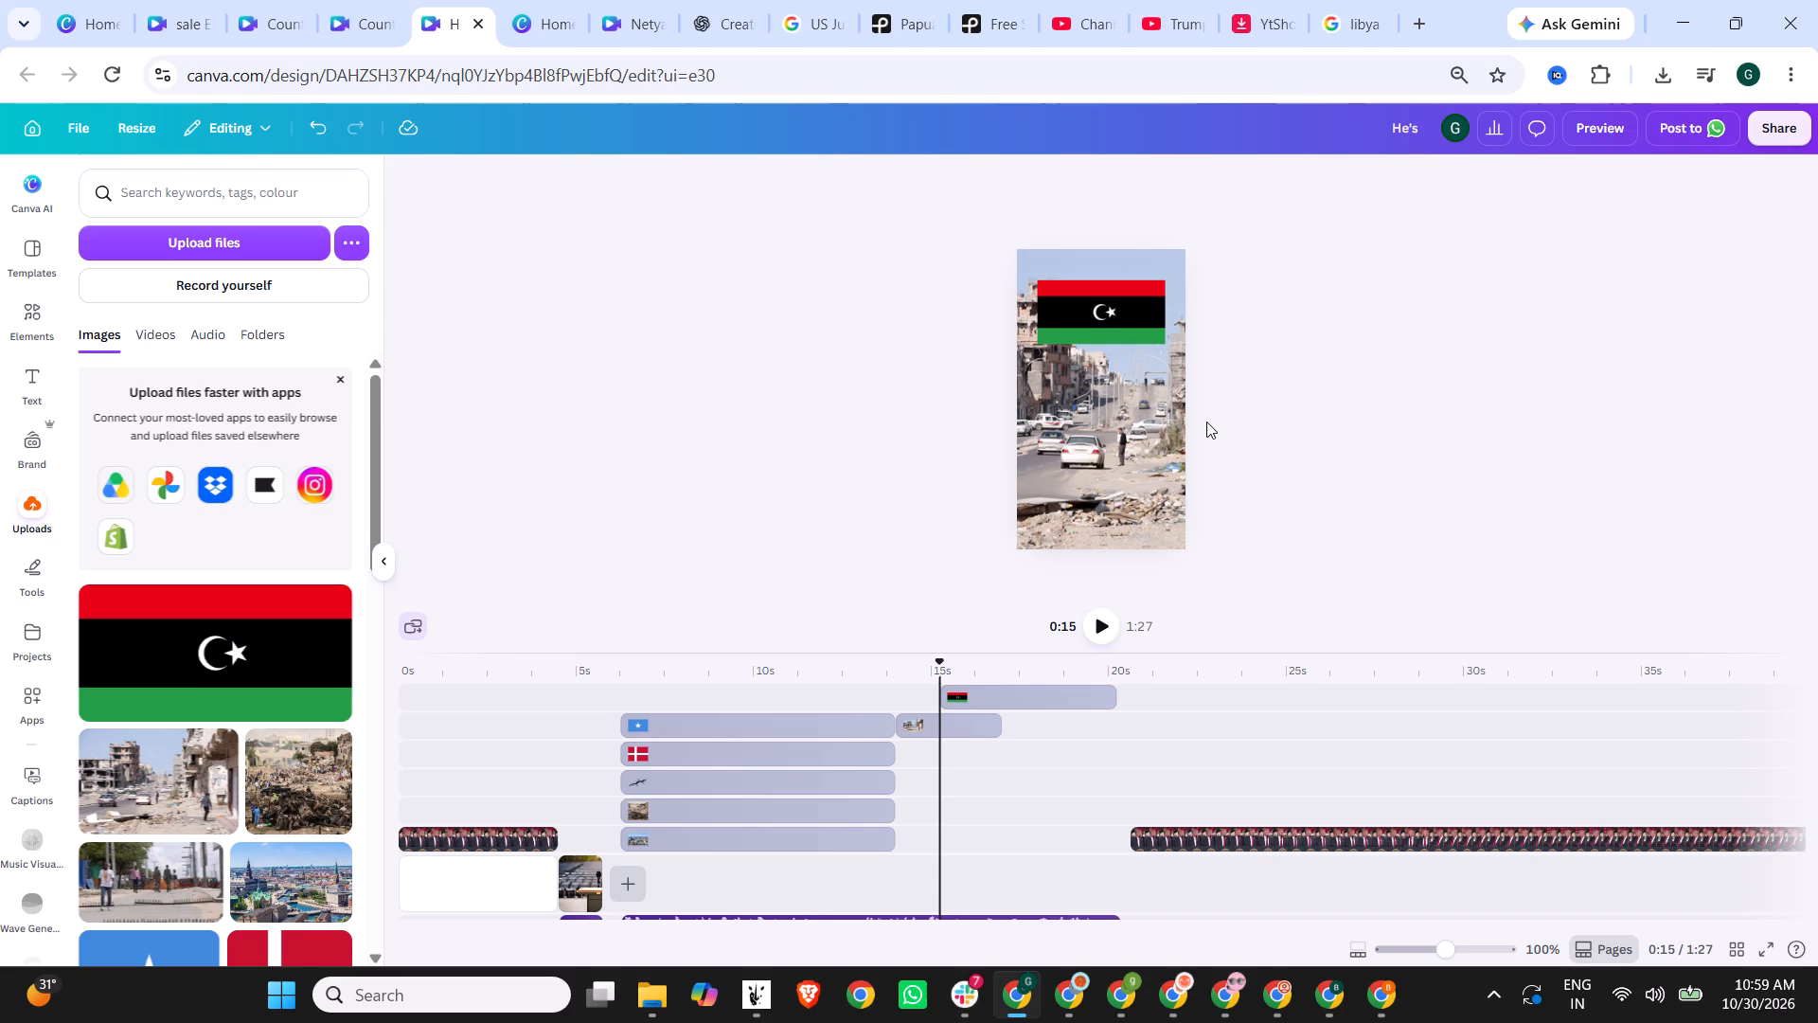
Move the Libyan flag layer on the timeline to start together with the Libya photo at about 14 seconds.
left_click_drag(1003, 696, 978, 696)
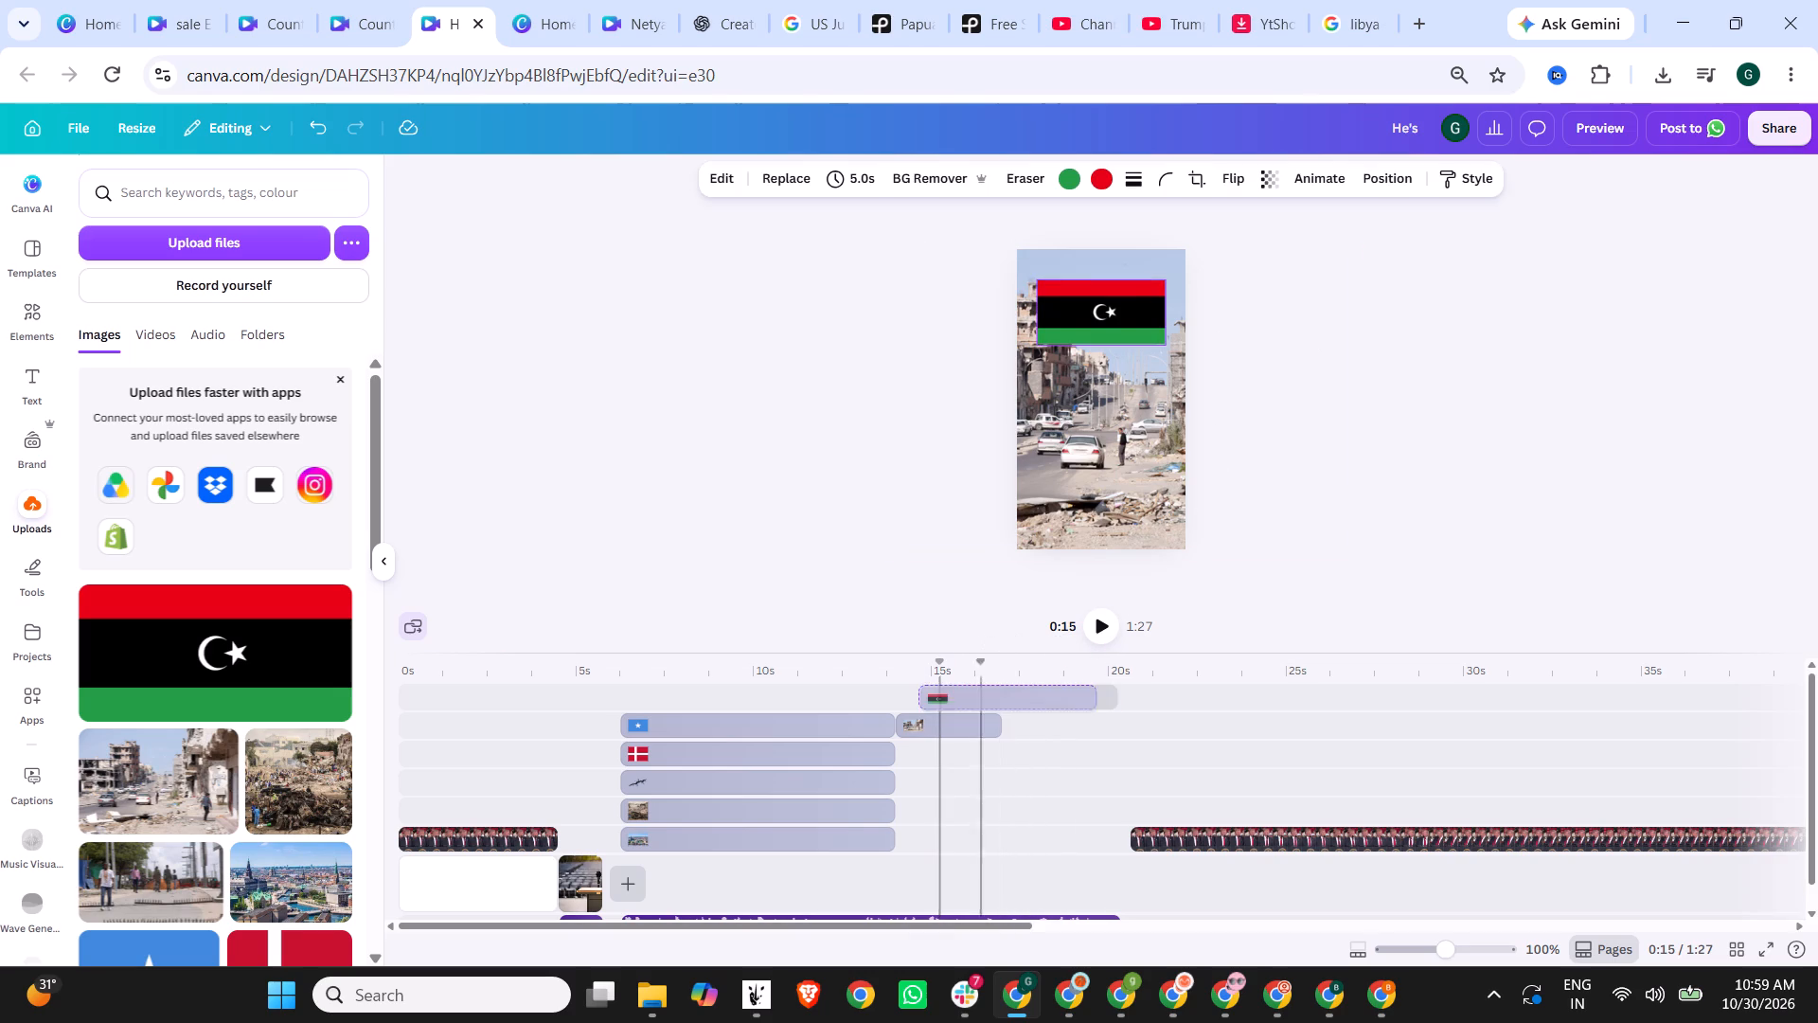
left_click_drag(978, 696, 963, 696)
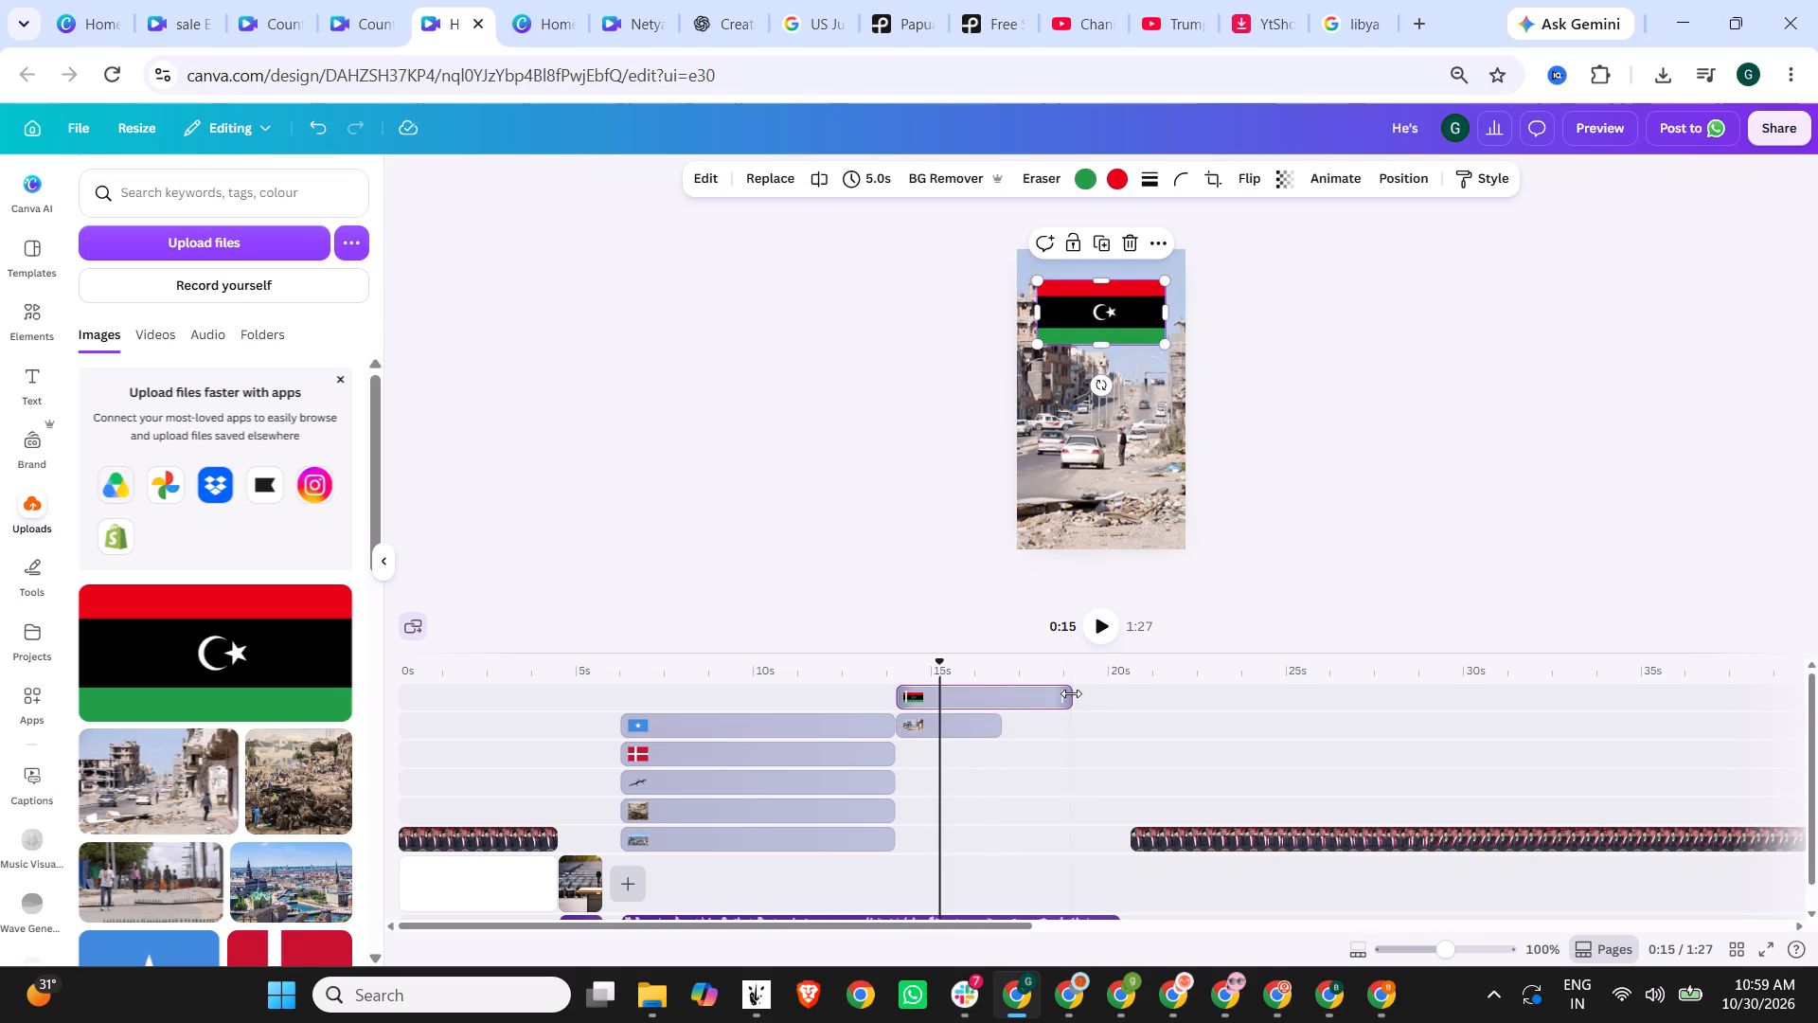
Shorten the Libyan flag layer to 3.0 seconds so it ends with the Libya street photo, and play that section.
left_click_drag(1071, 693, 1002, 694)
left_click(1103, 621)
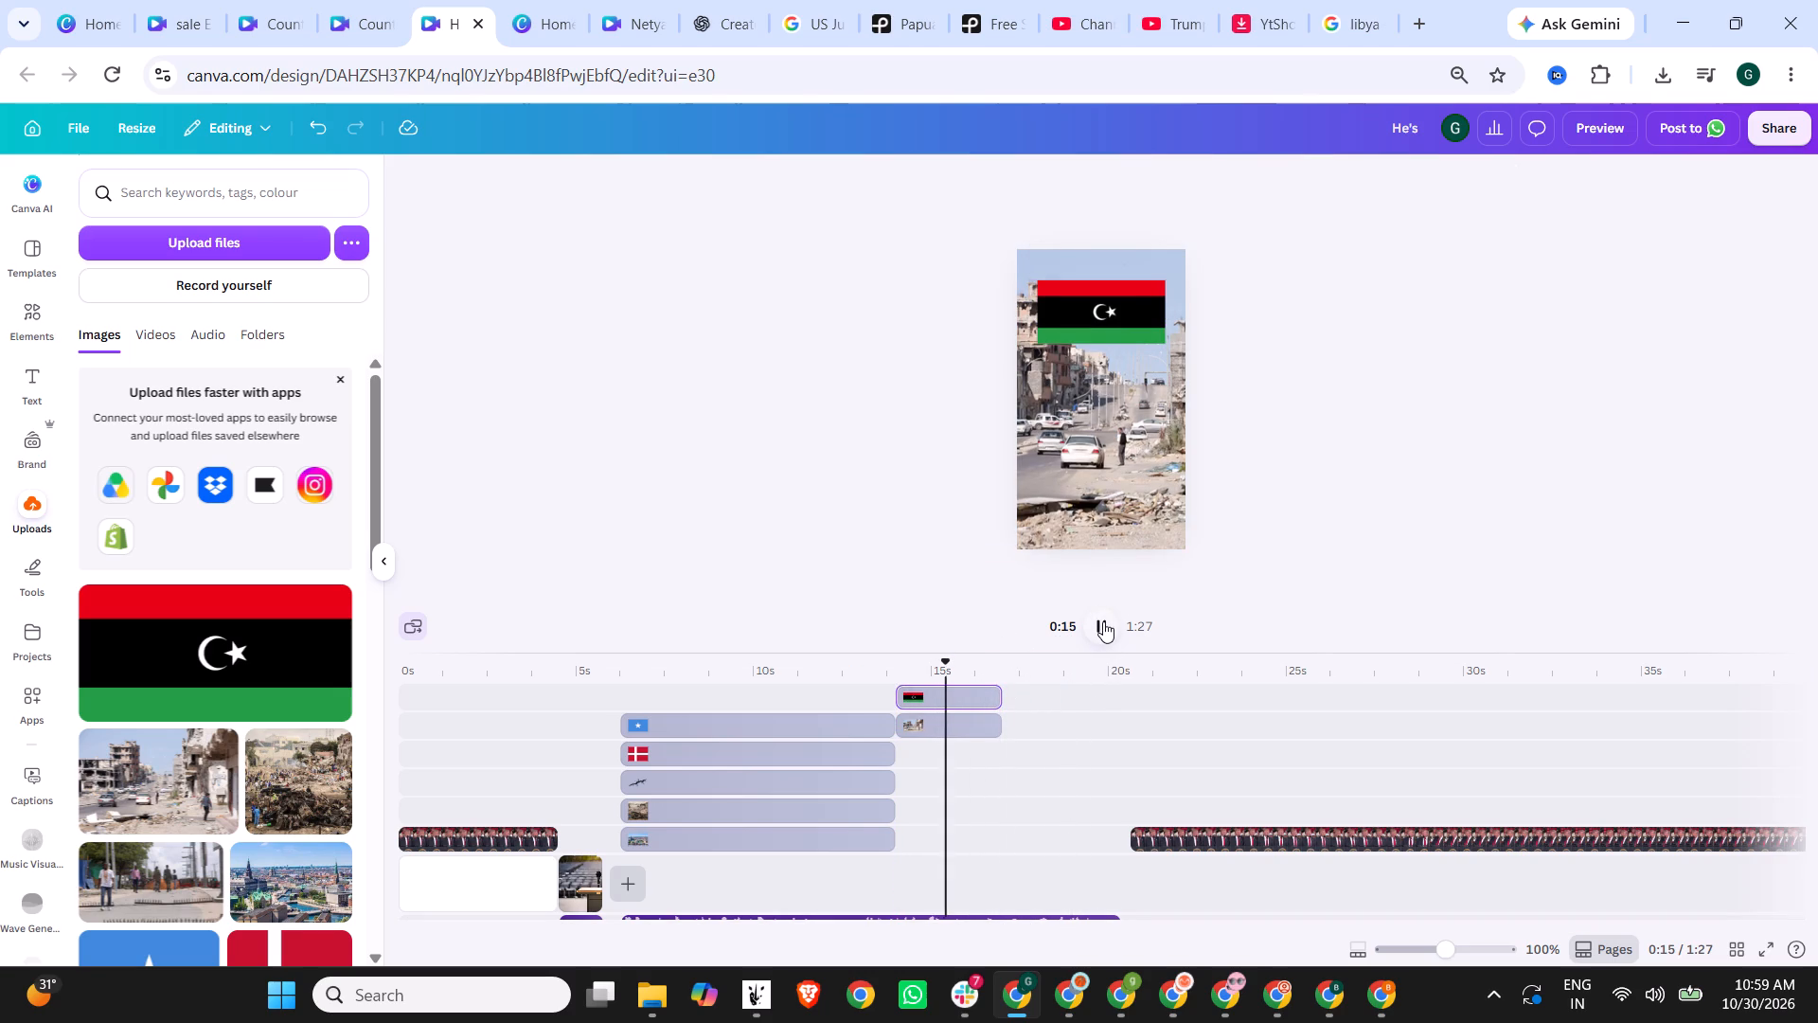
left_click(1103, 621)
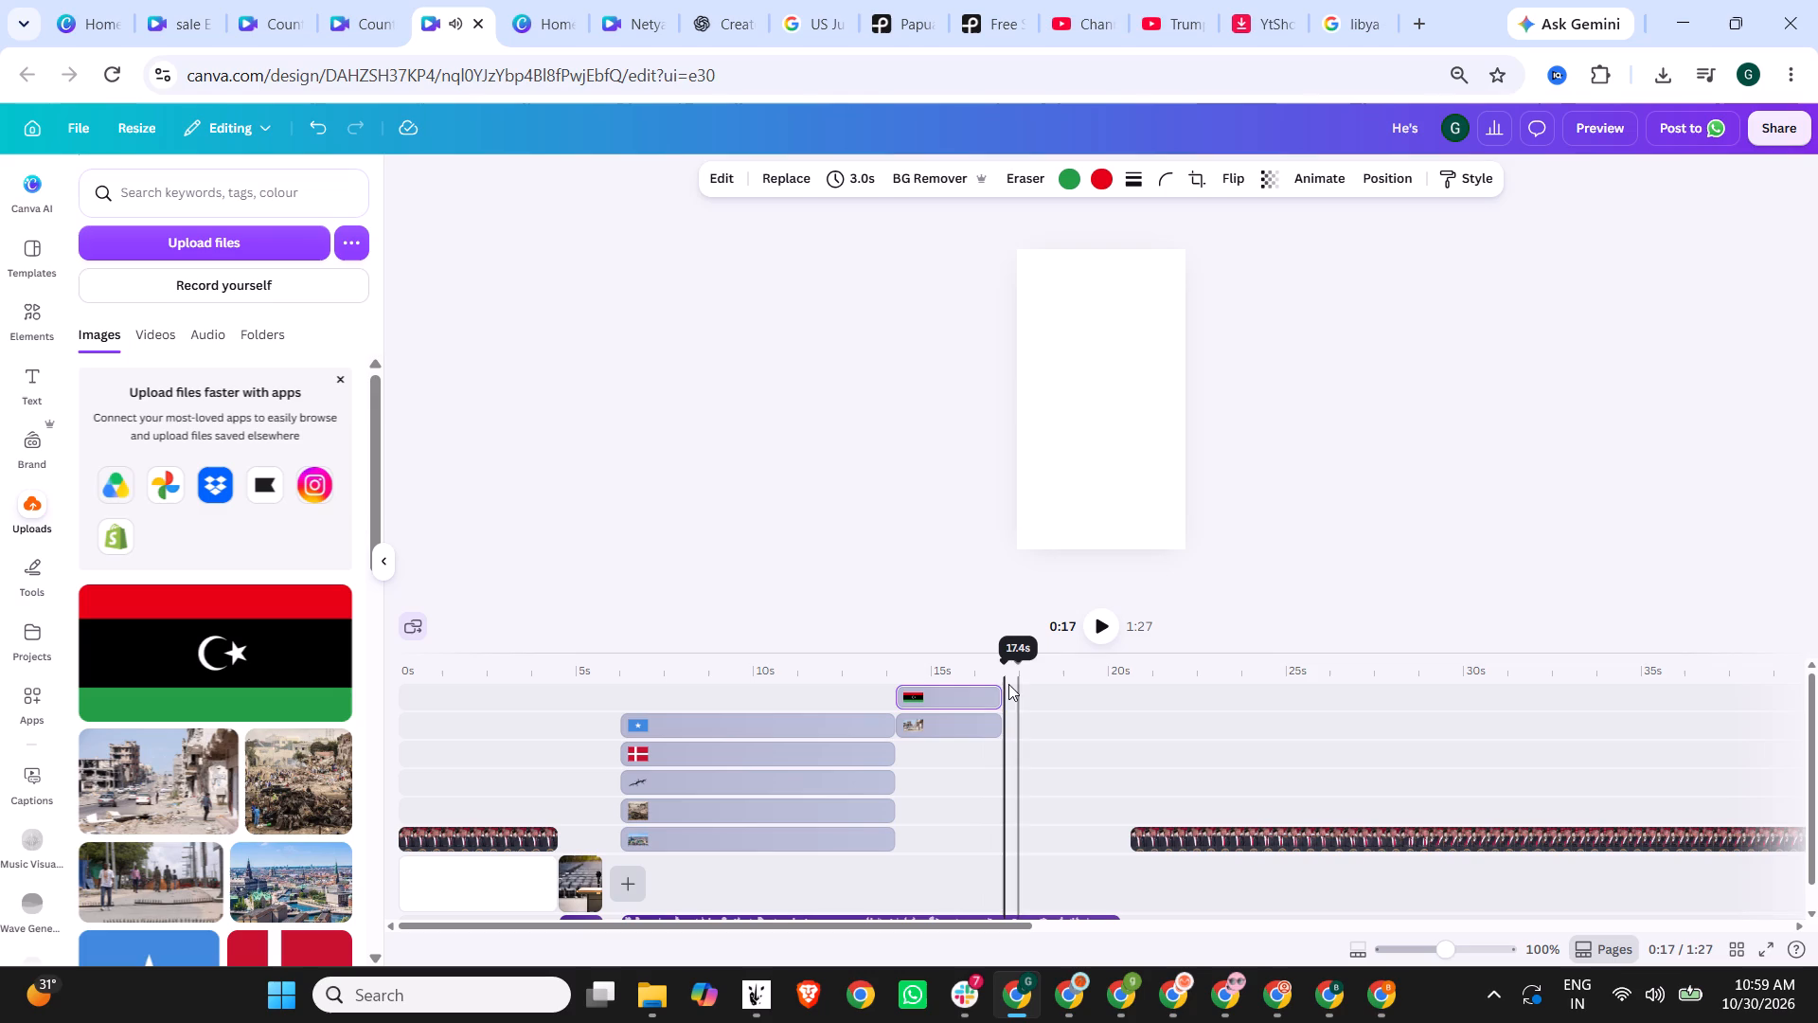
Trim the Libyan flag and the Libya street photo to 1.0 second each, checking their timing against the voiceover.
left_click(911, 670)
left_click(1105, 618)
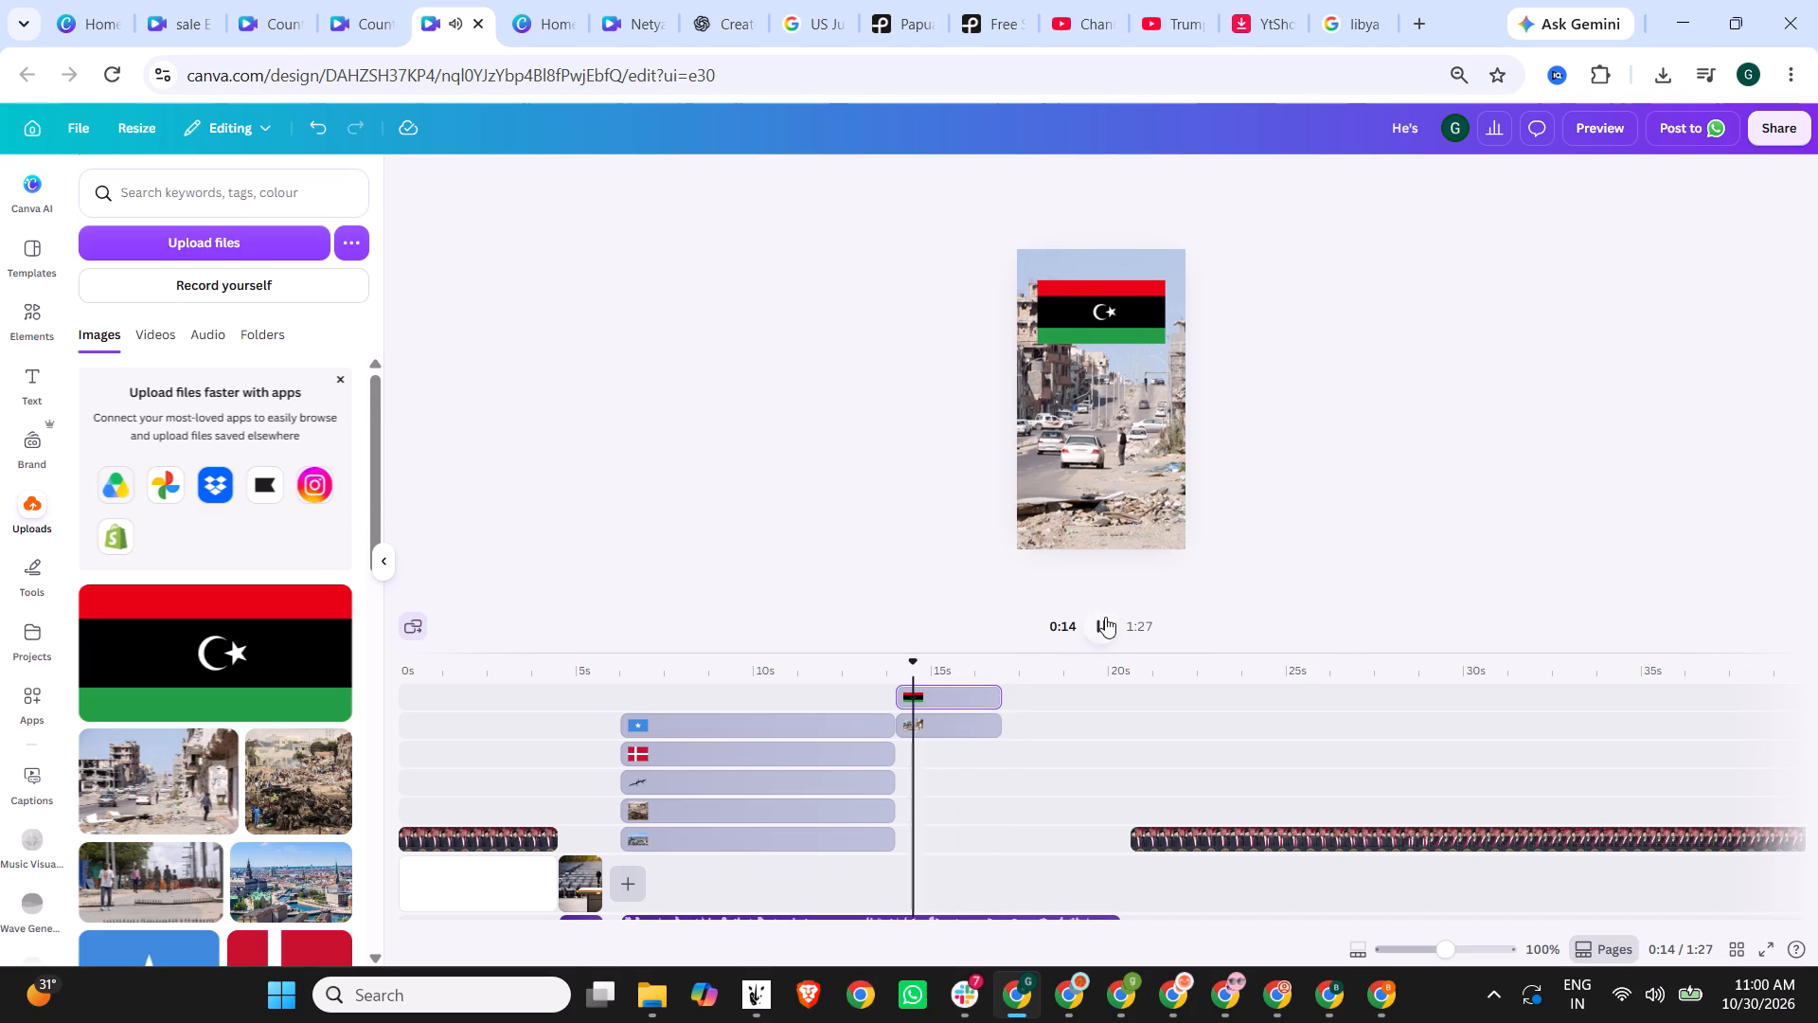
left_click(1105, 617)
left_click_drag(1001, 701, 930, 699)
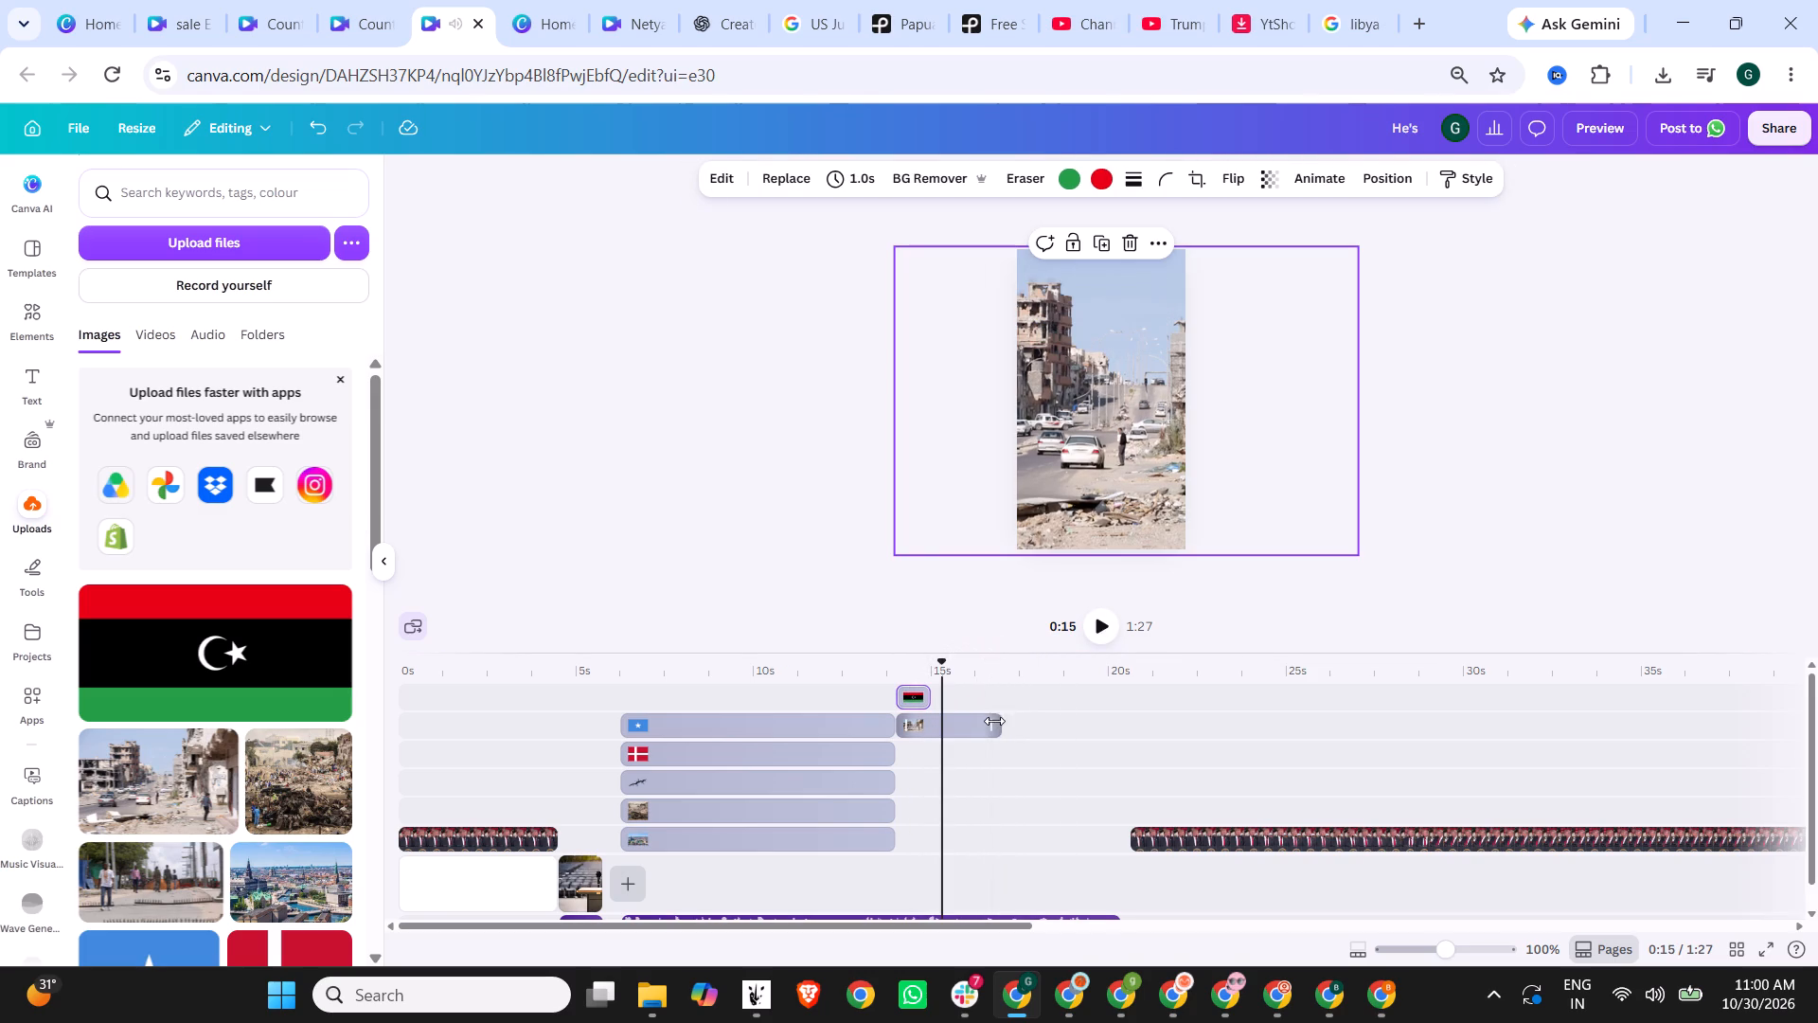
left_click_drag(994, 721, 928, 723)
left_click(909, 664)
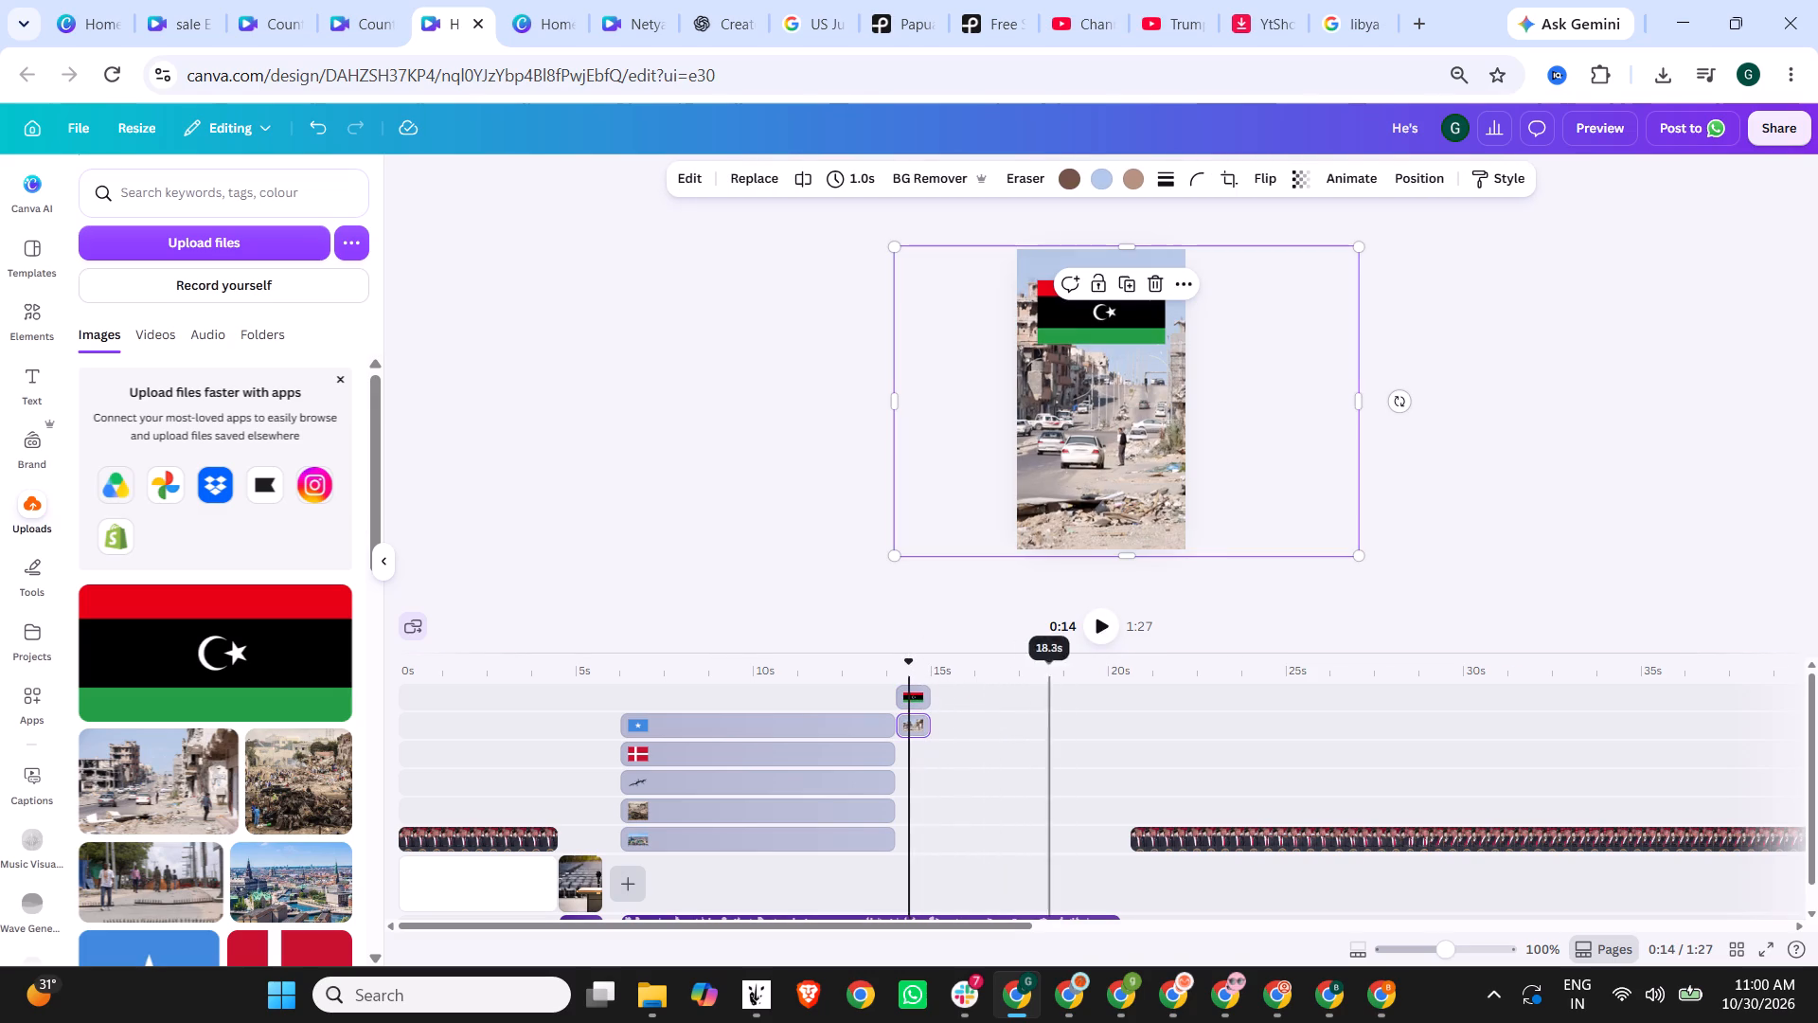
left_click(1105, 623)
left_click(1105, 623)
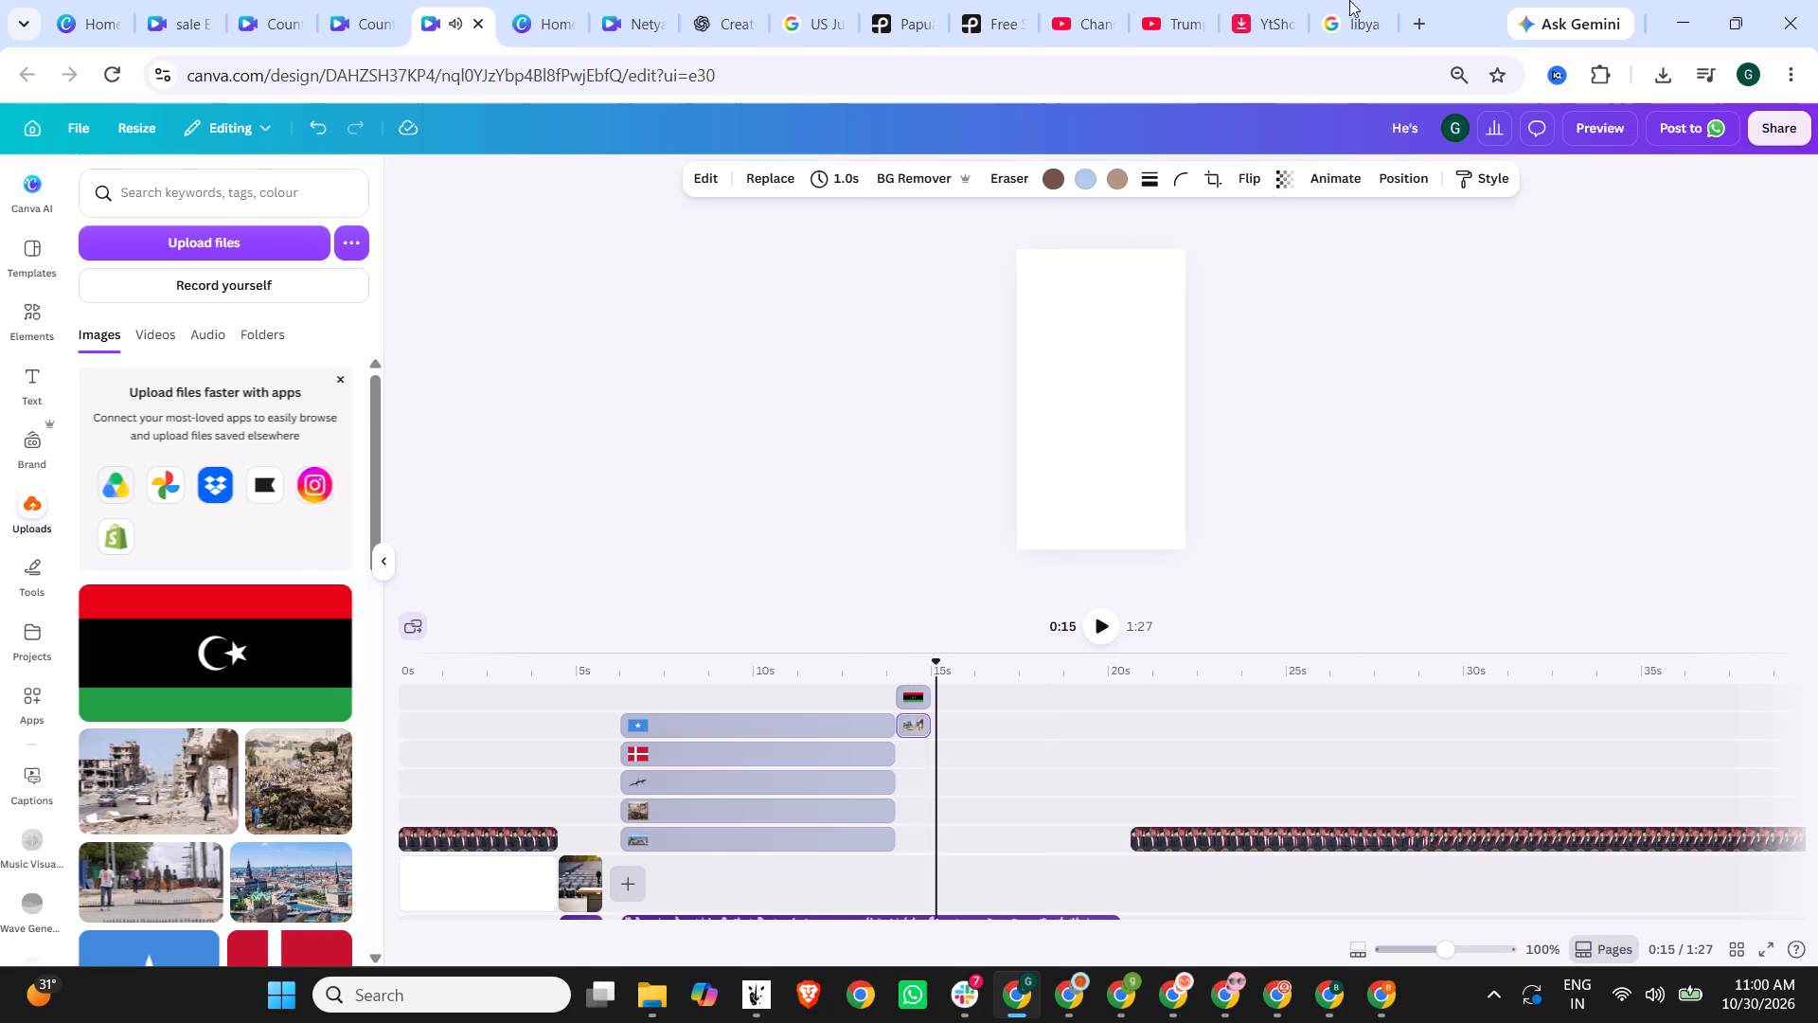
Search Google Images for yemen and copy the Moneycontrol.com photo of the hillside city with the Yemeni flag.
left_click(1355, 0)
left_click_drag(508, 145, 0, 146)
type("yemen")
key("Return")
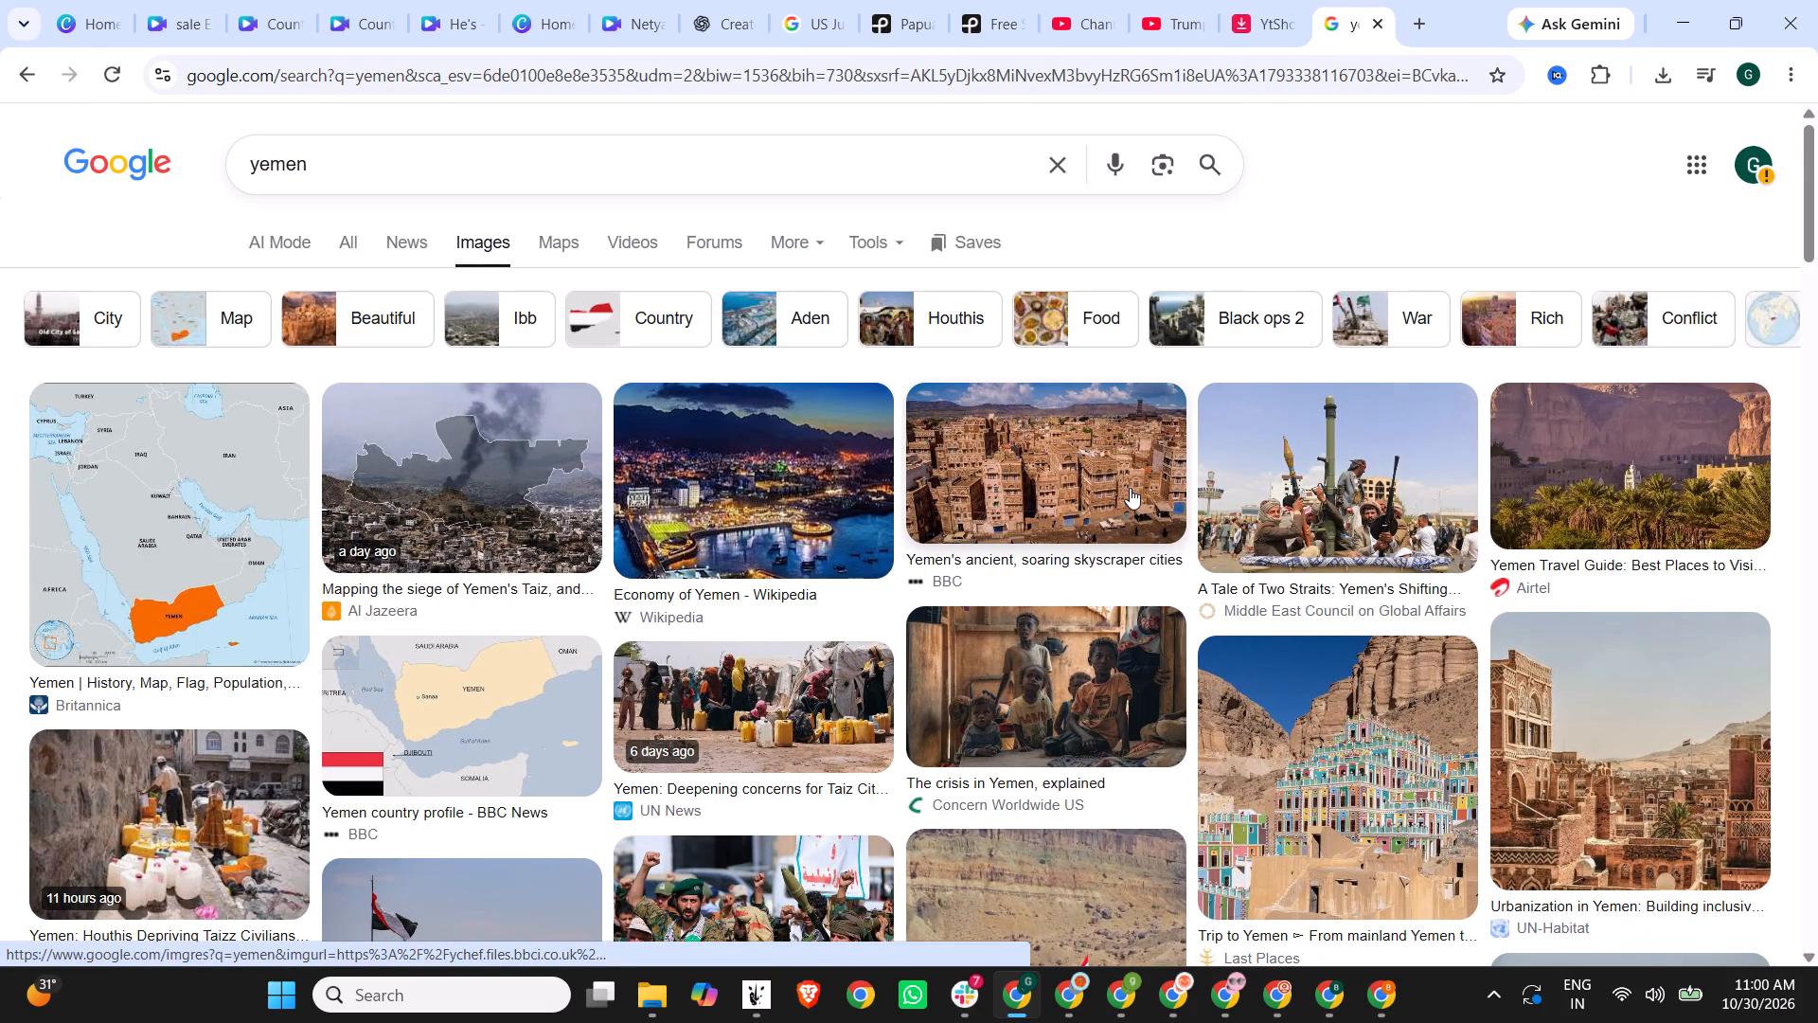
scroll(1010, 482, "down", 4)
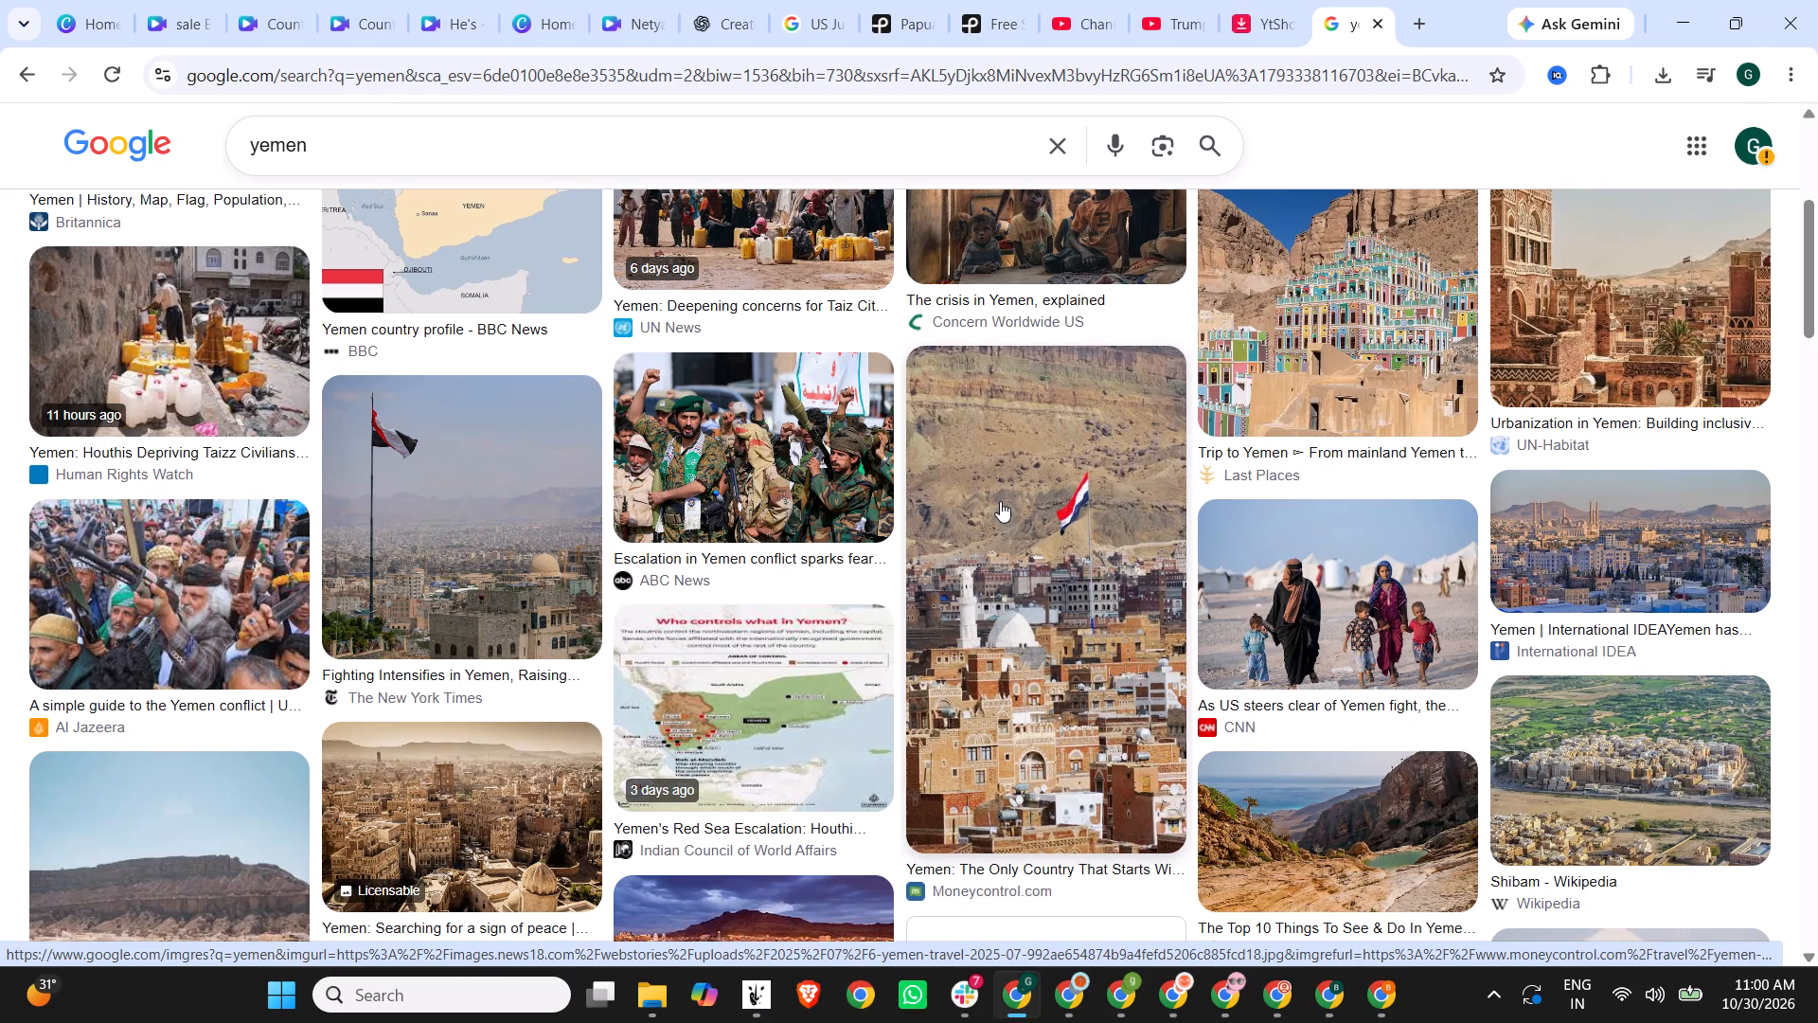
left_click(1000, 501)
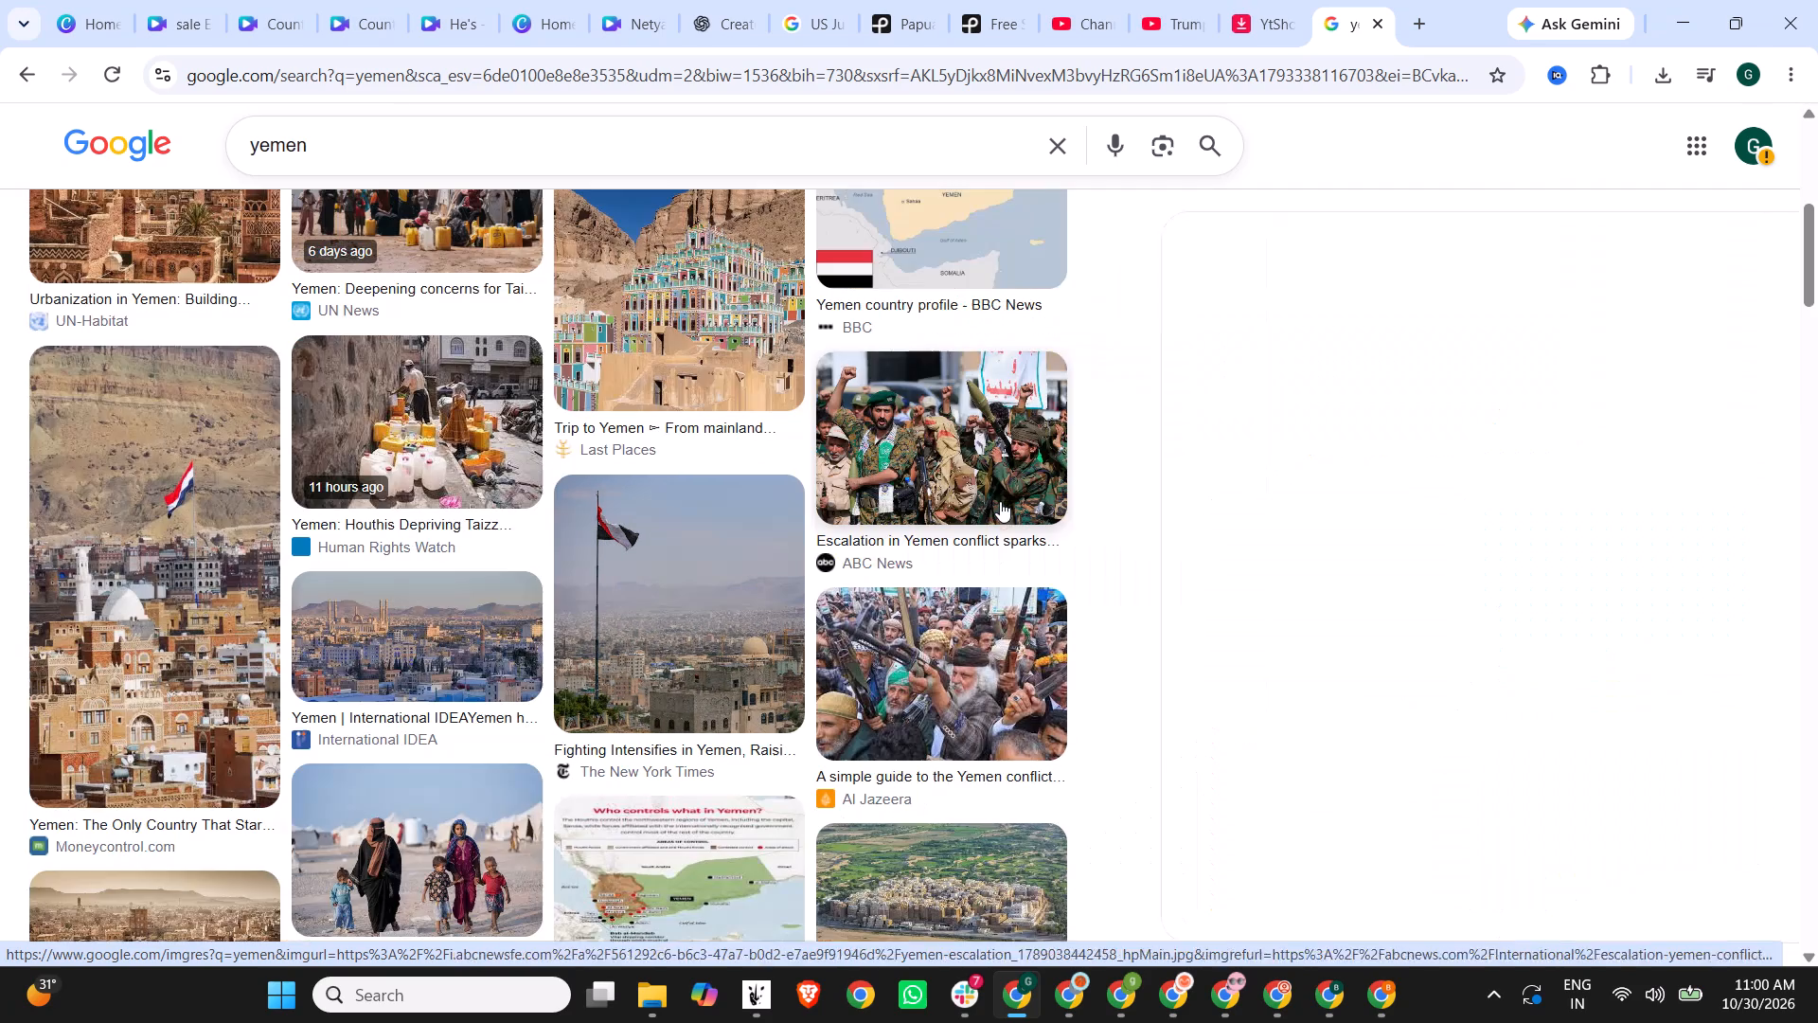
right_click(1394, 449)
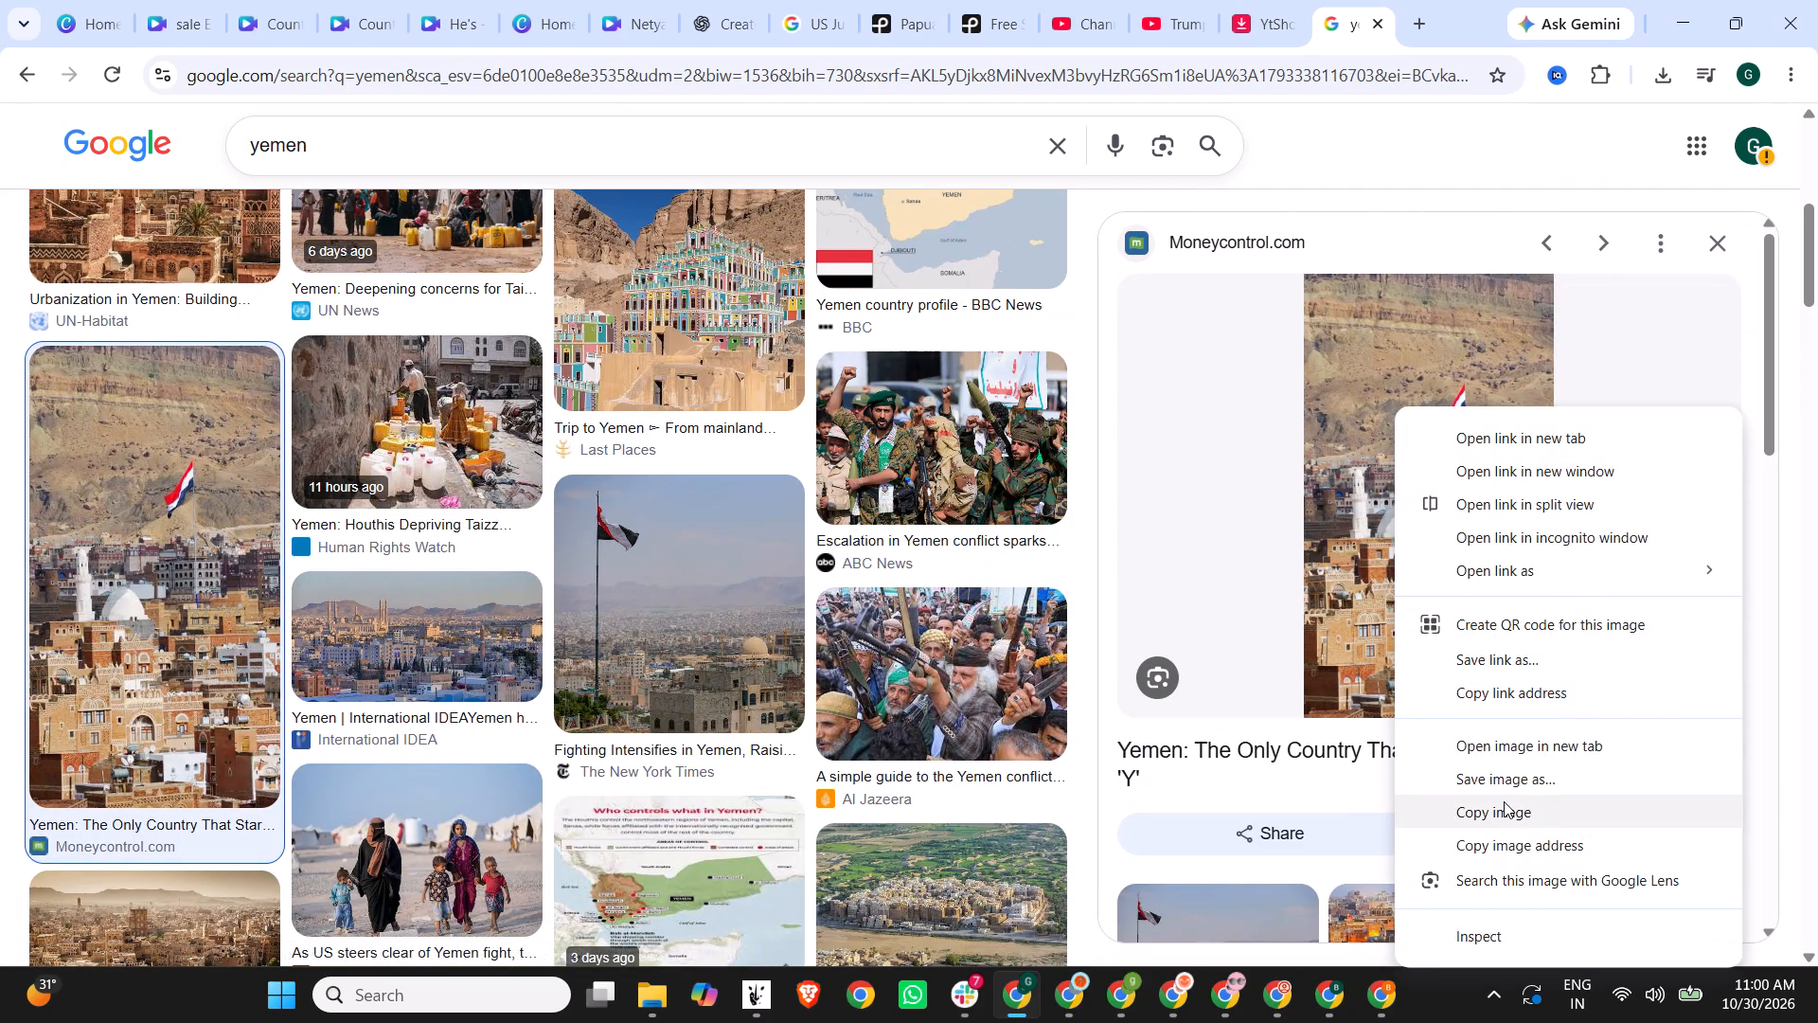
left_click(1504, 801)
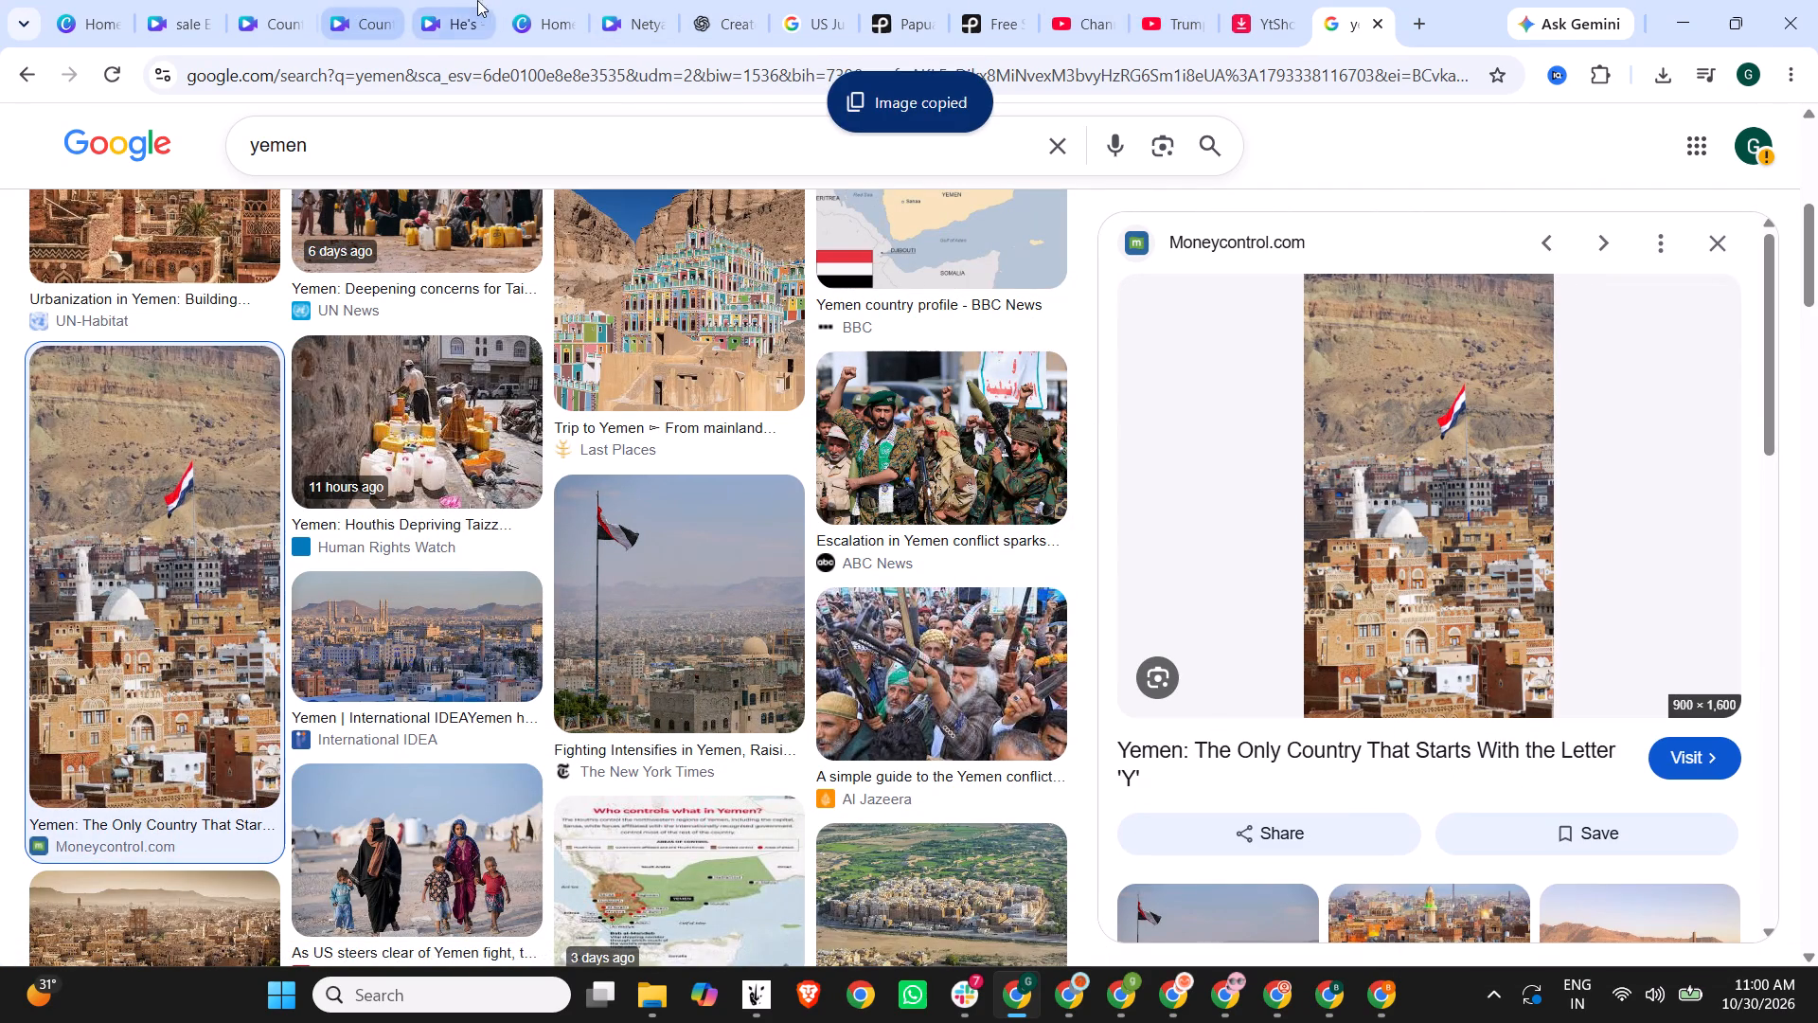
Paste the Yemen photo into the Trump quote design, place it directly after the Libya visuals at about 15 seconds, and trim it to 0.9 seconds.
left_click(481, 0)
key("ctrl+v")
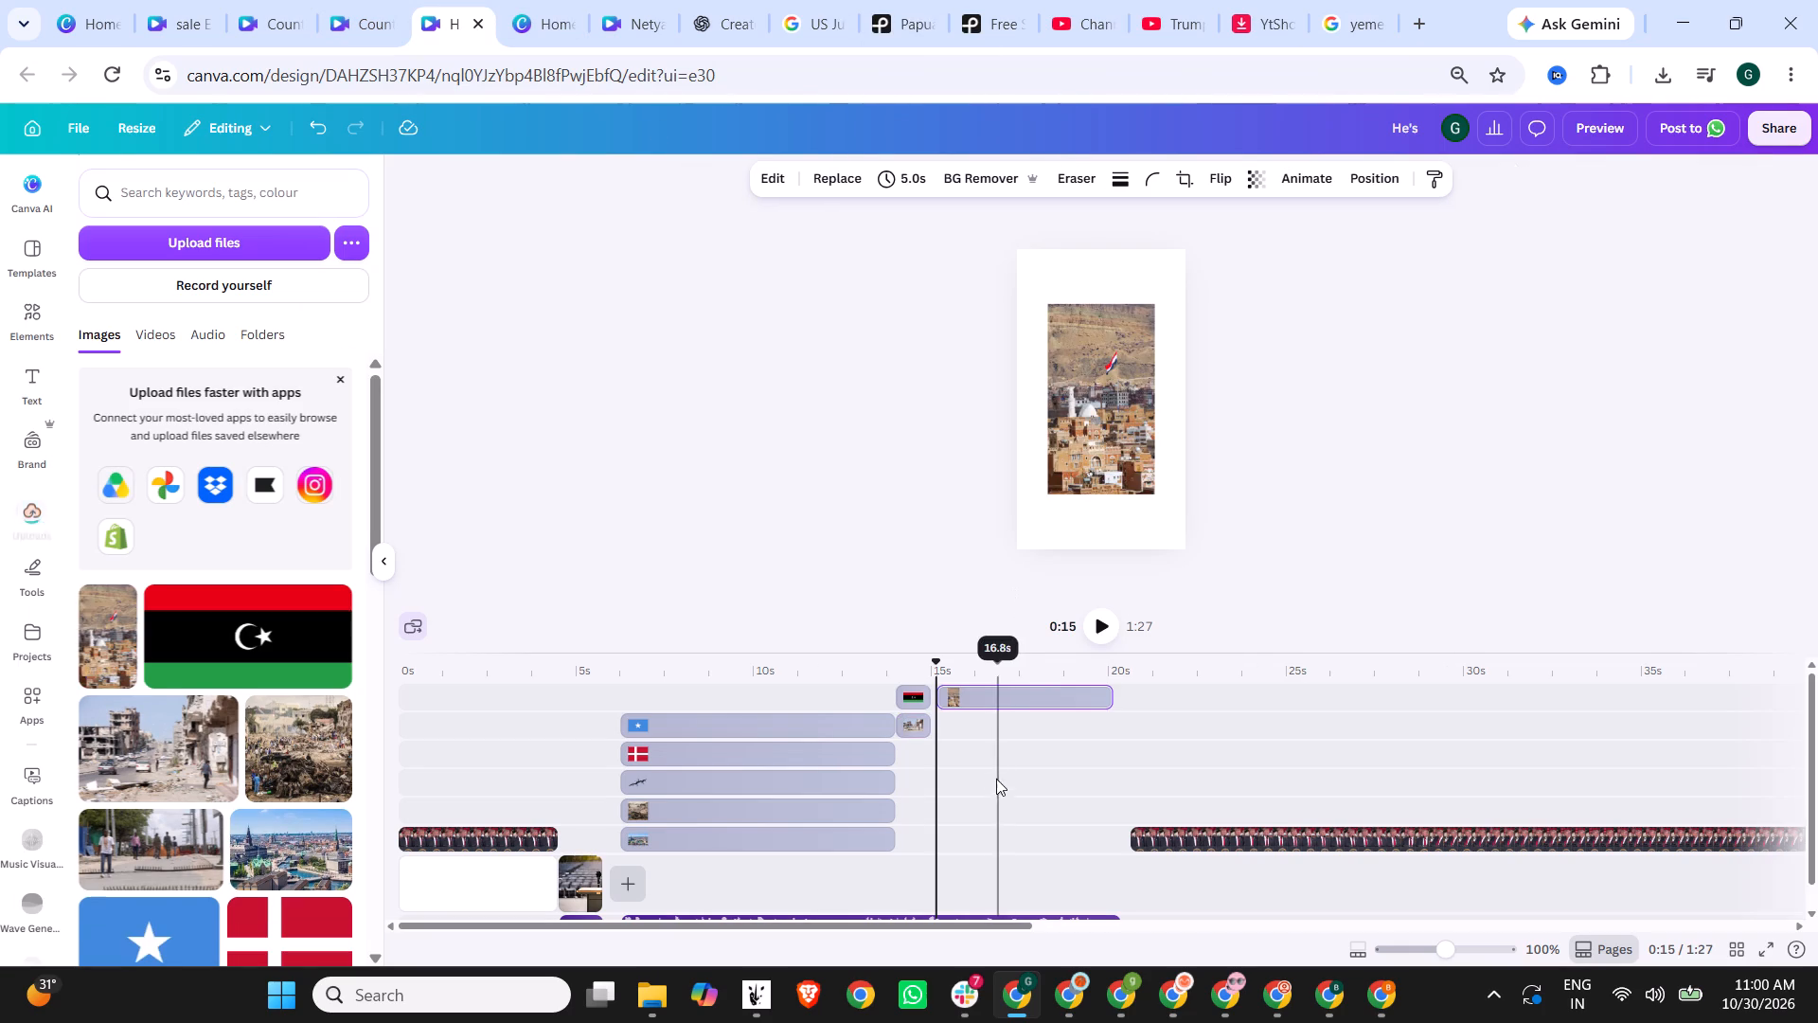
left_click(901, 671)
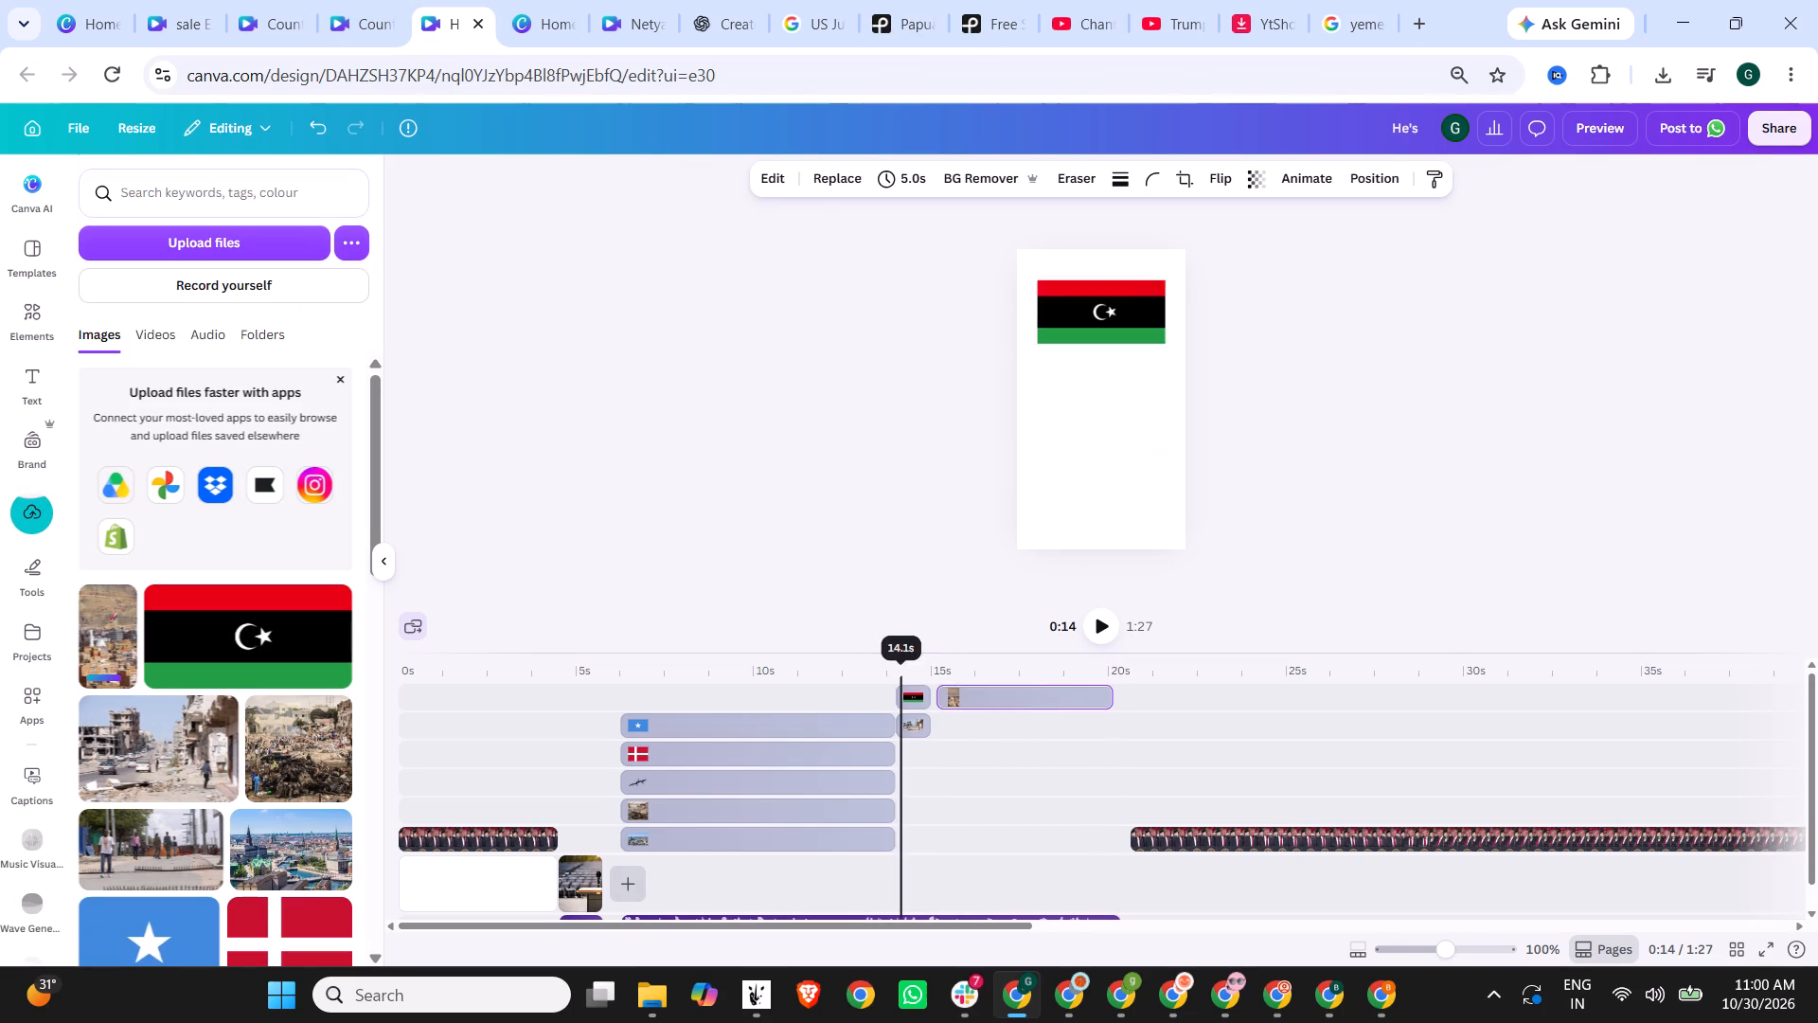
left_click(1052, 696)
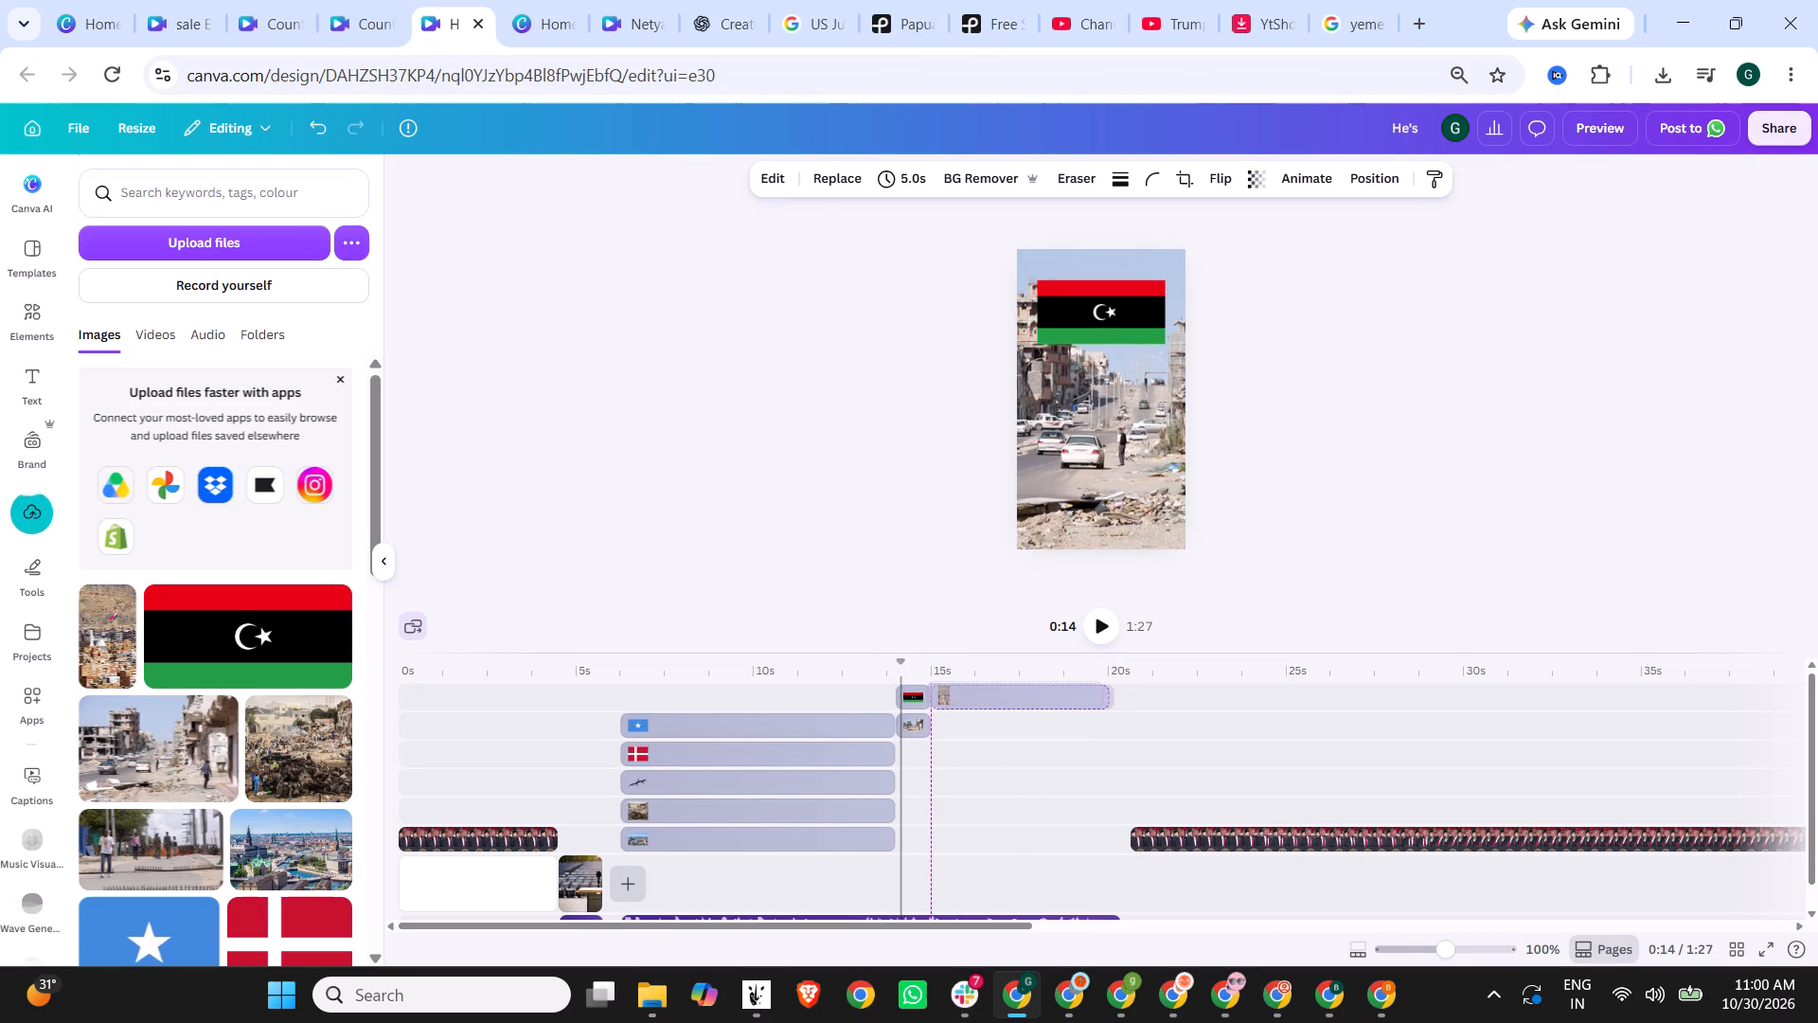
left_click_drag(1104, 697, 1003, 692)
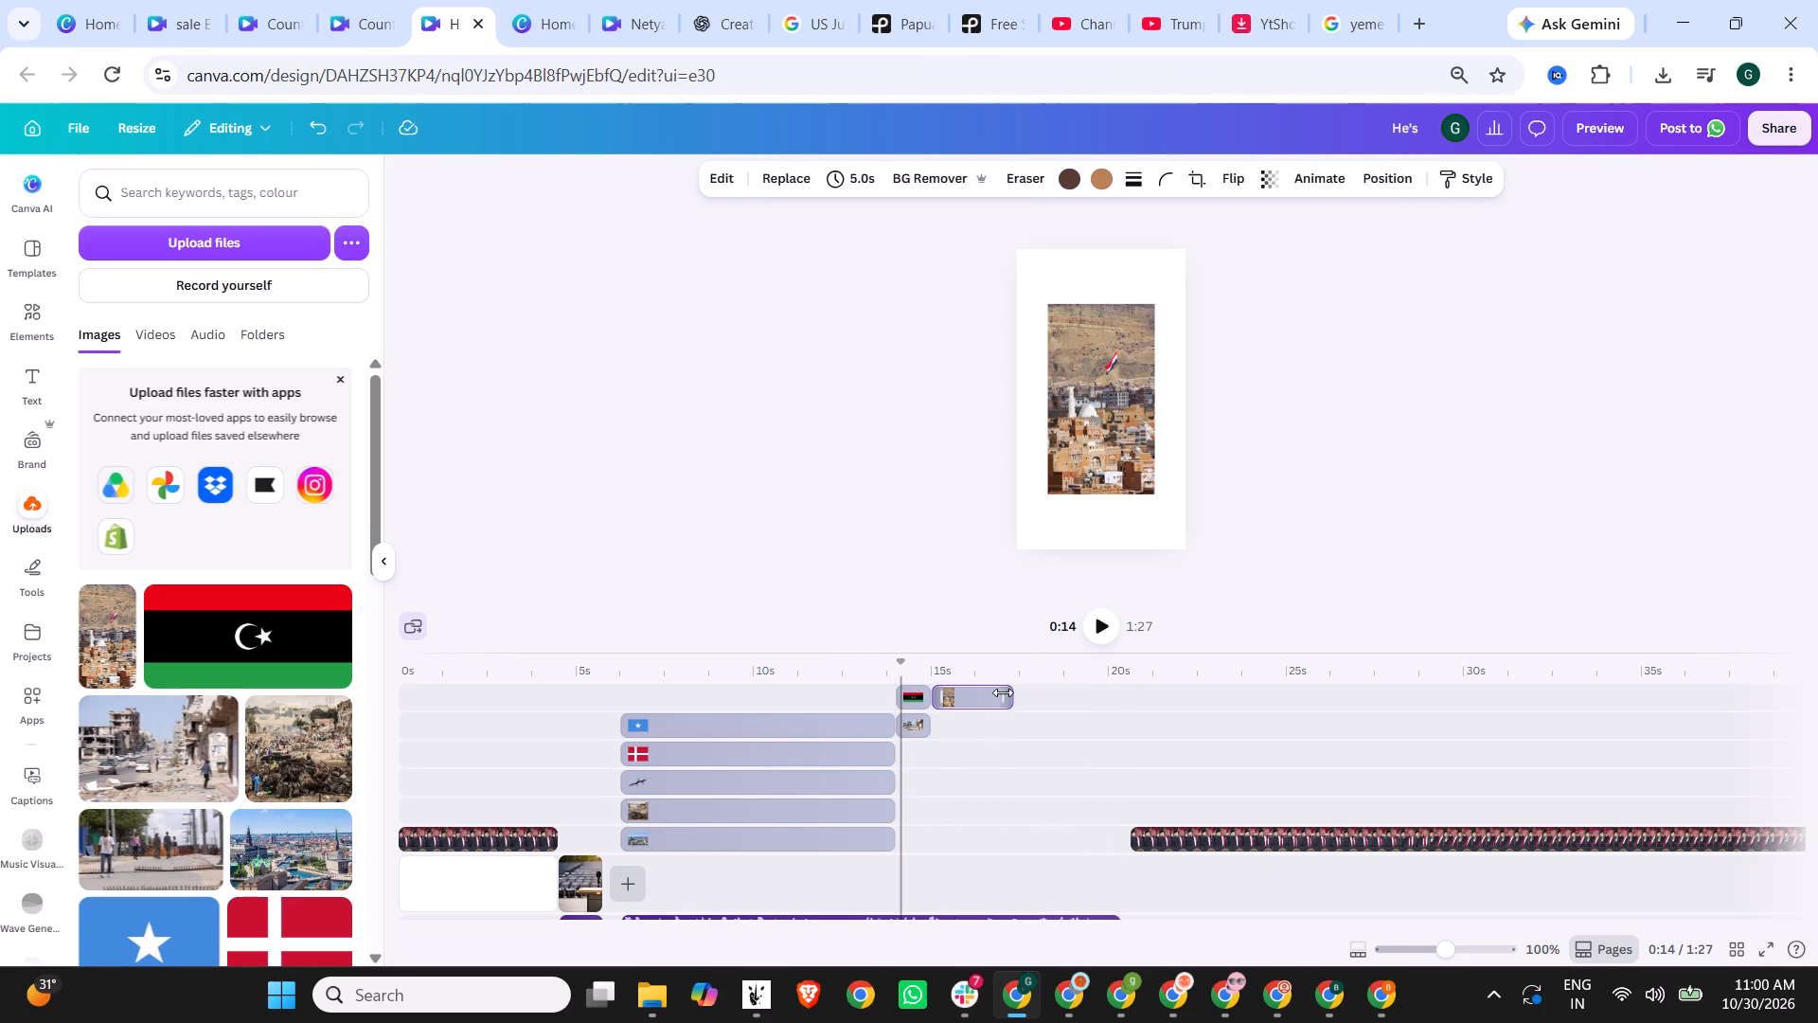
left_click_drag(1003, 692, 958, 692)
Search Google Images for libya and copy the GIS Reports photo of a crowd waving Libyan flags.
left_click(1359, 0)
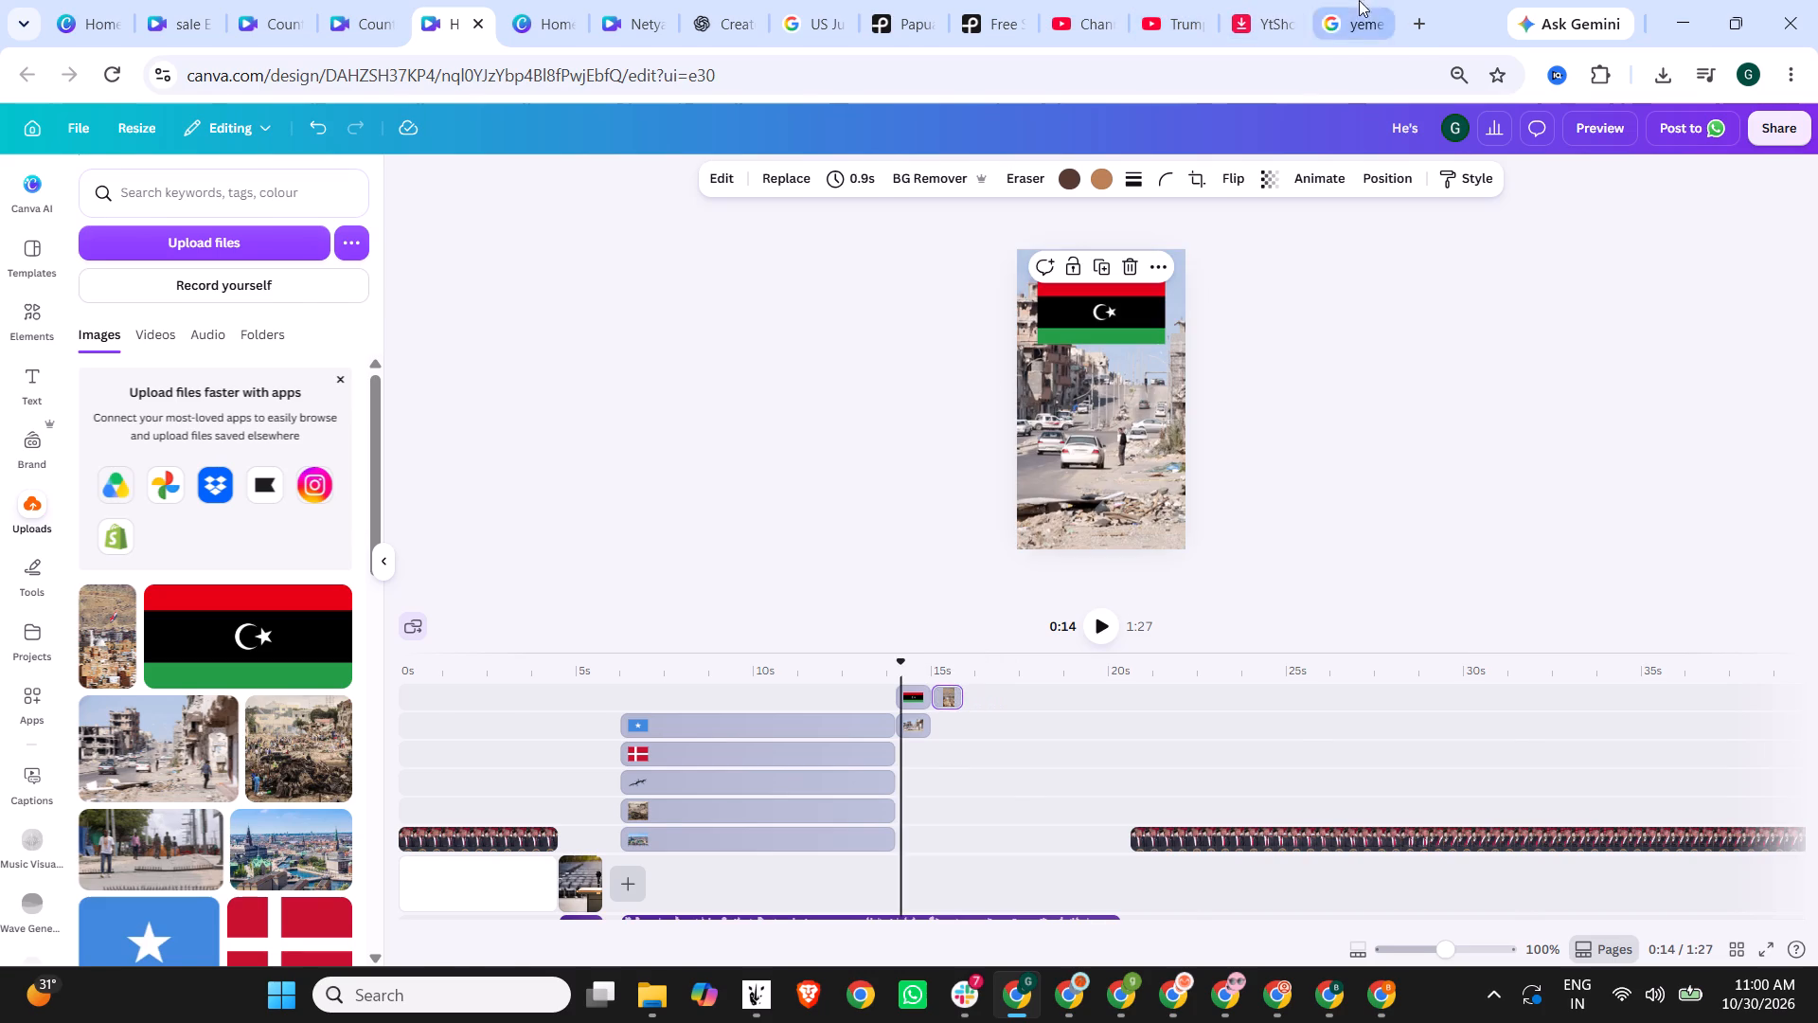
left_click_drag(375, 152, 10, 156)
type("libya")
key("Return")
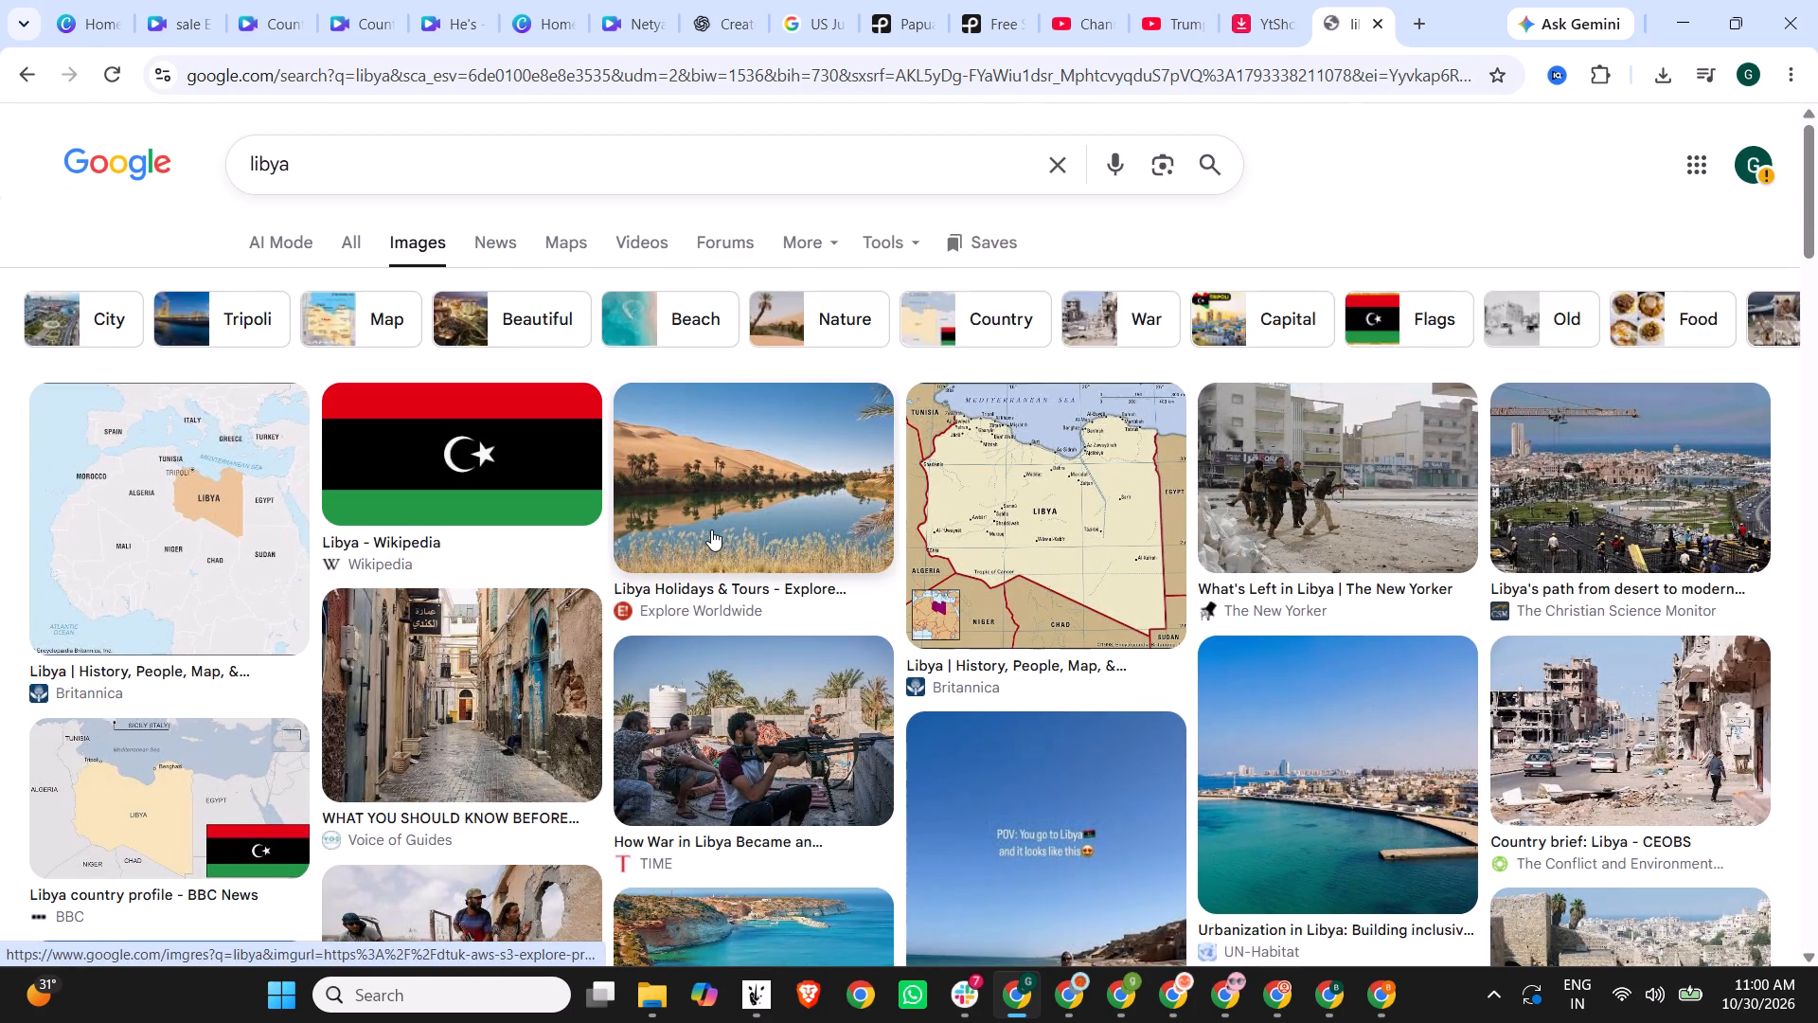
scroll(711, 529, "down", 6)
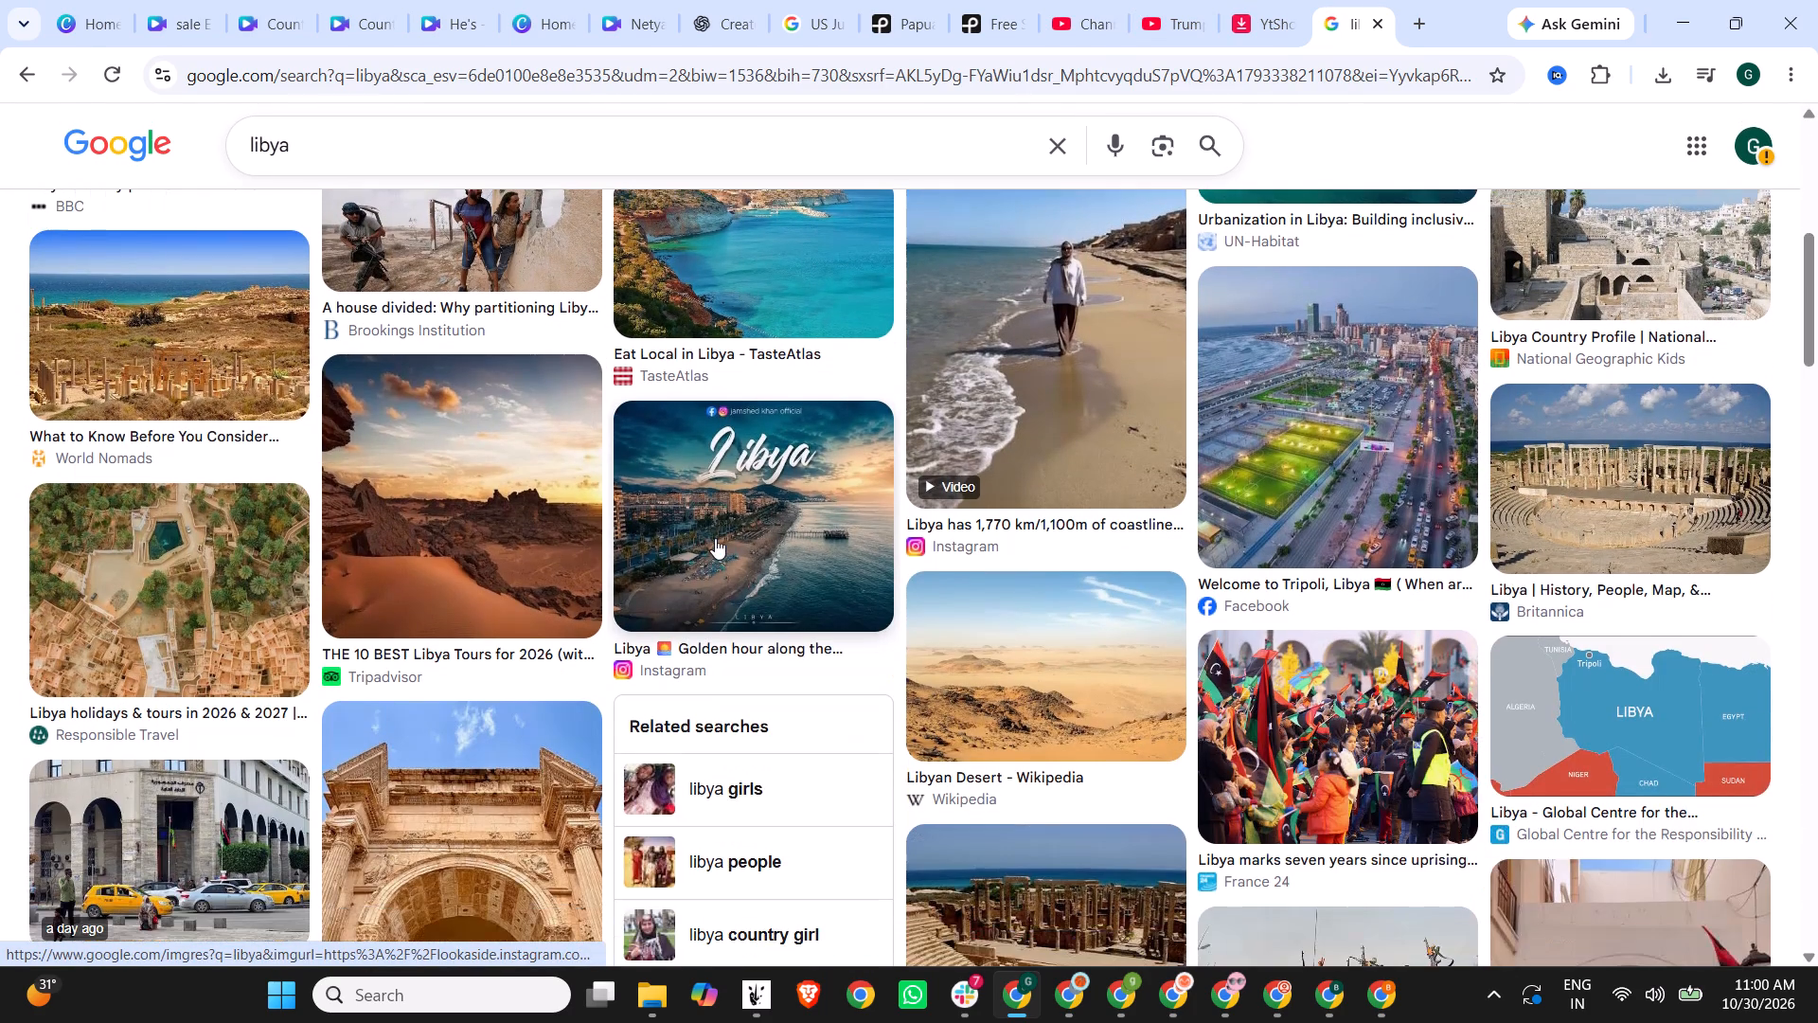
scroll(1075, 561, "down", 2)
scroll(757, 561, "down", 4)
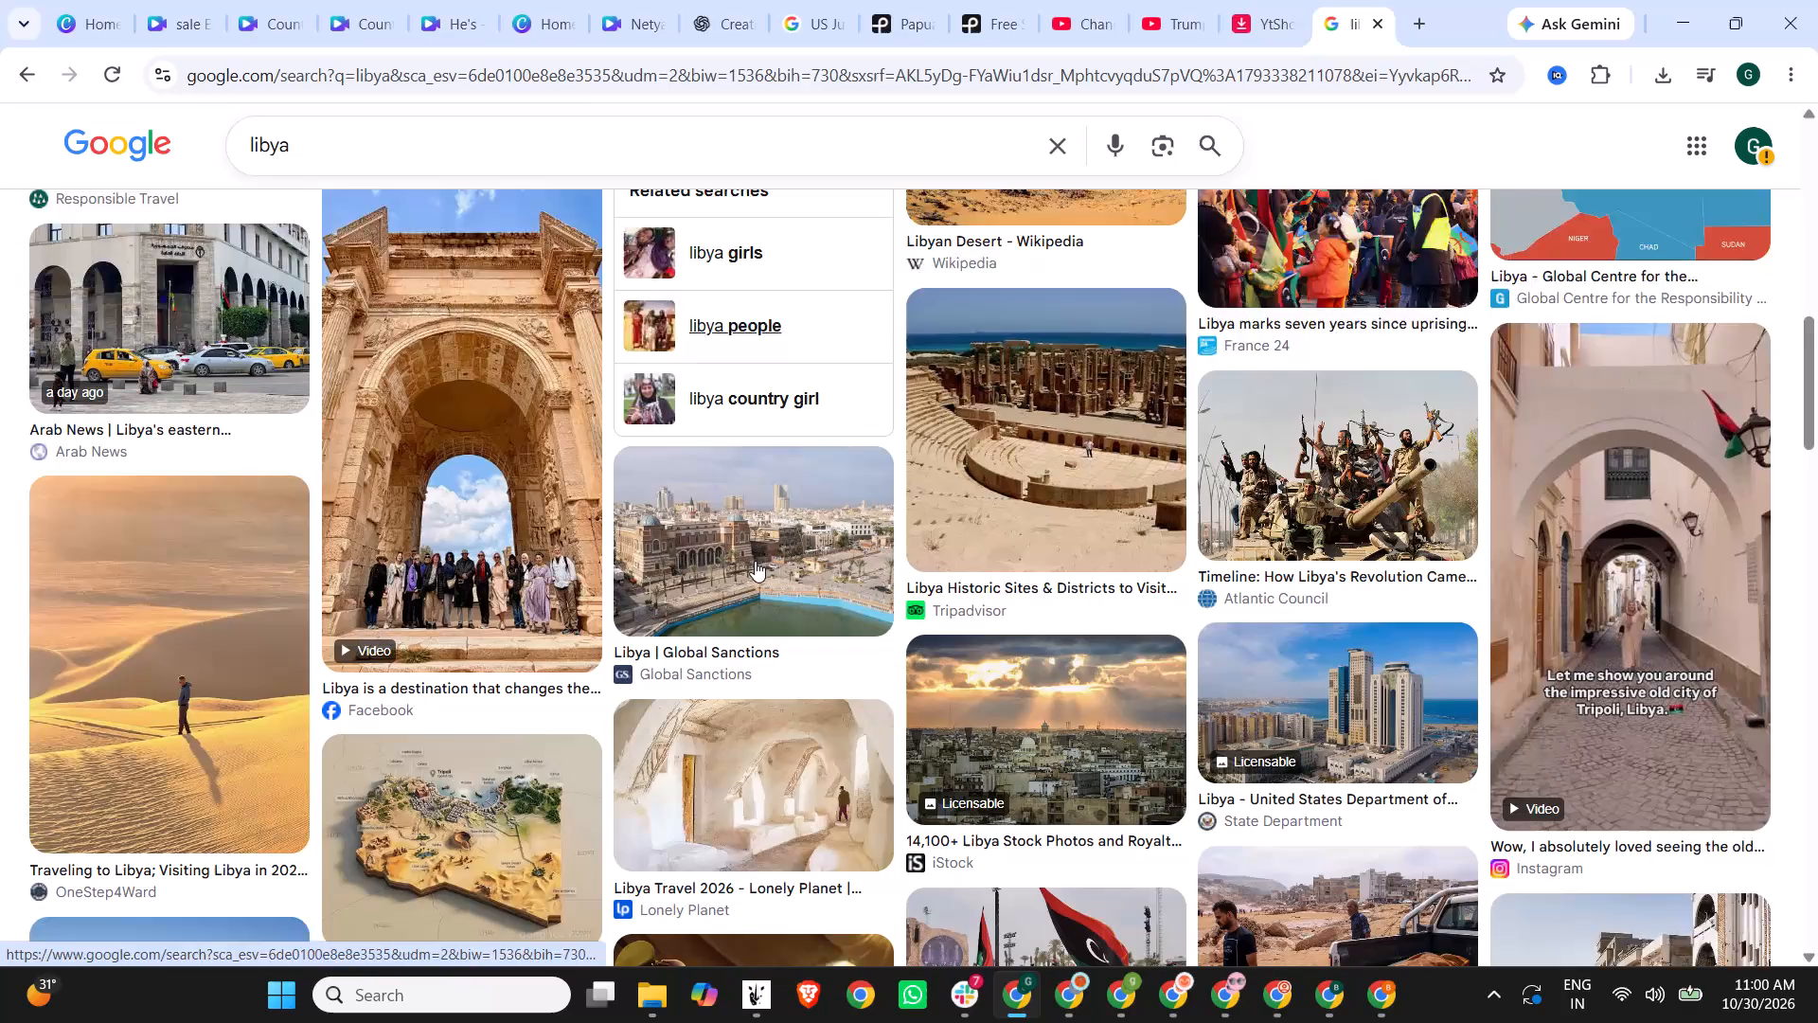
scroll(1150, 537, "down", 2)
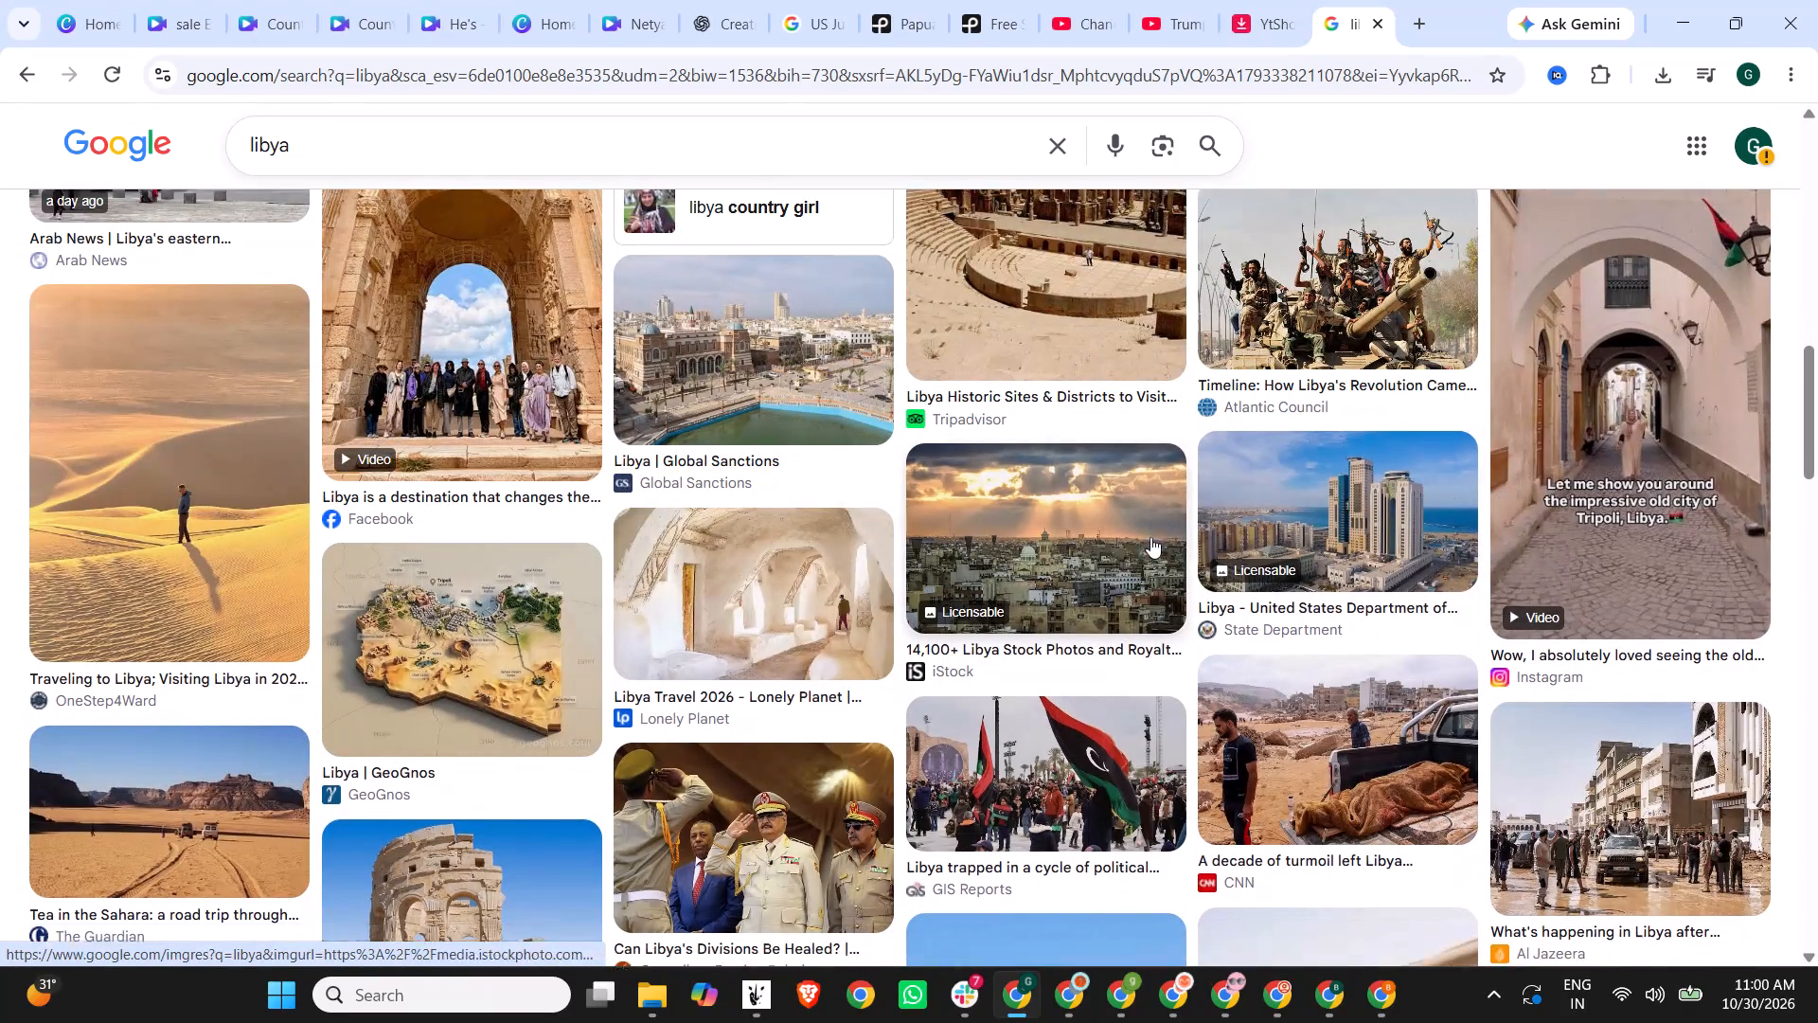
scroll(1150, 537, "down", 1)
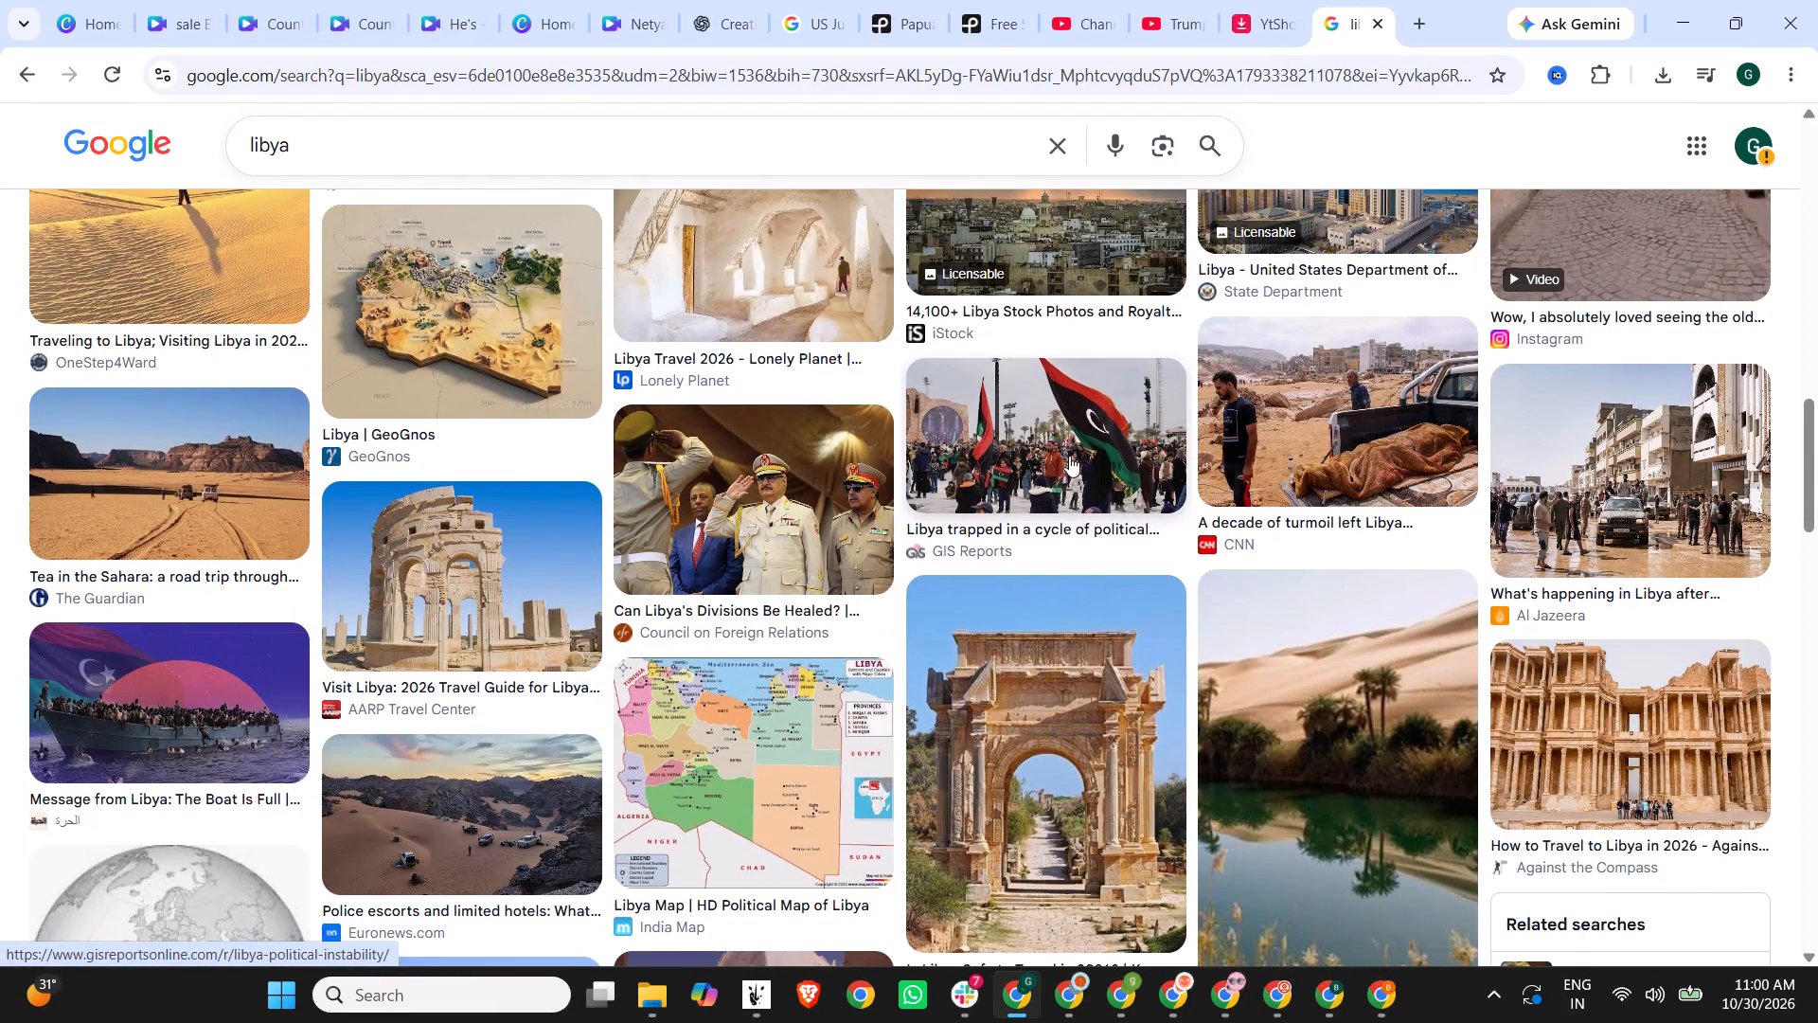
left_click(1069, 456)
right_click(1512, 449)
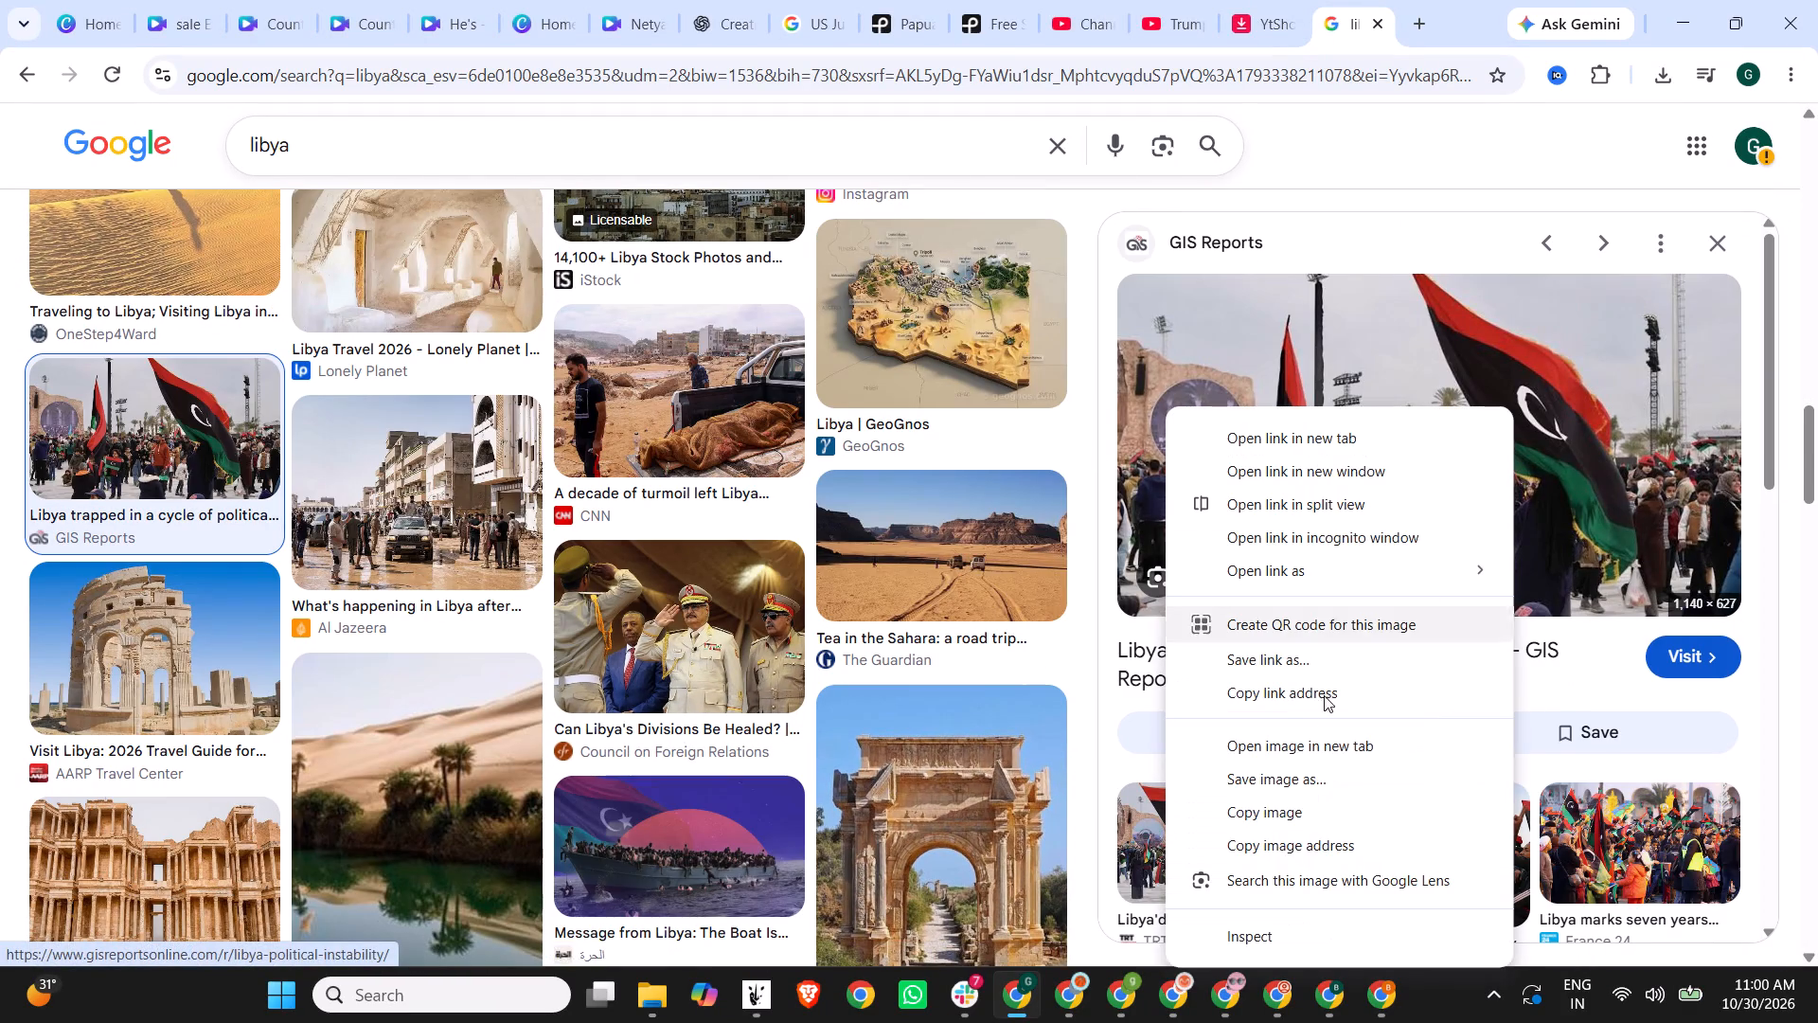
left_click(1279, 796)
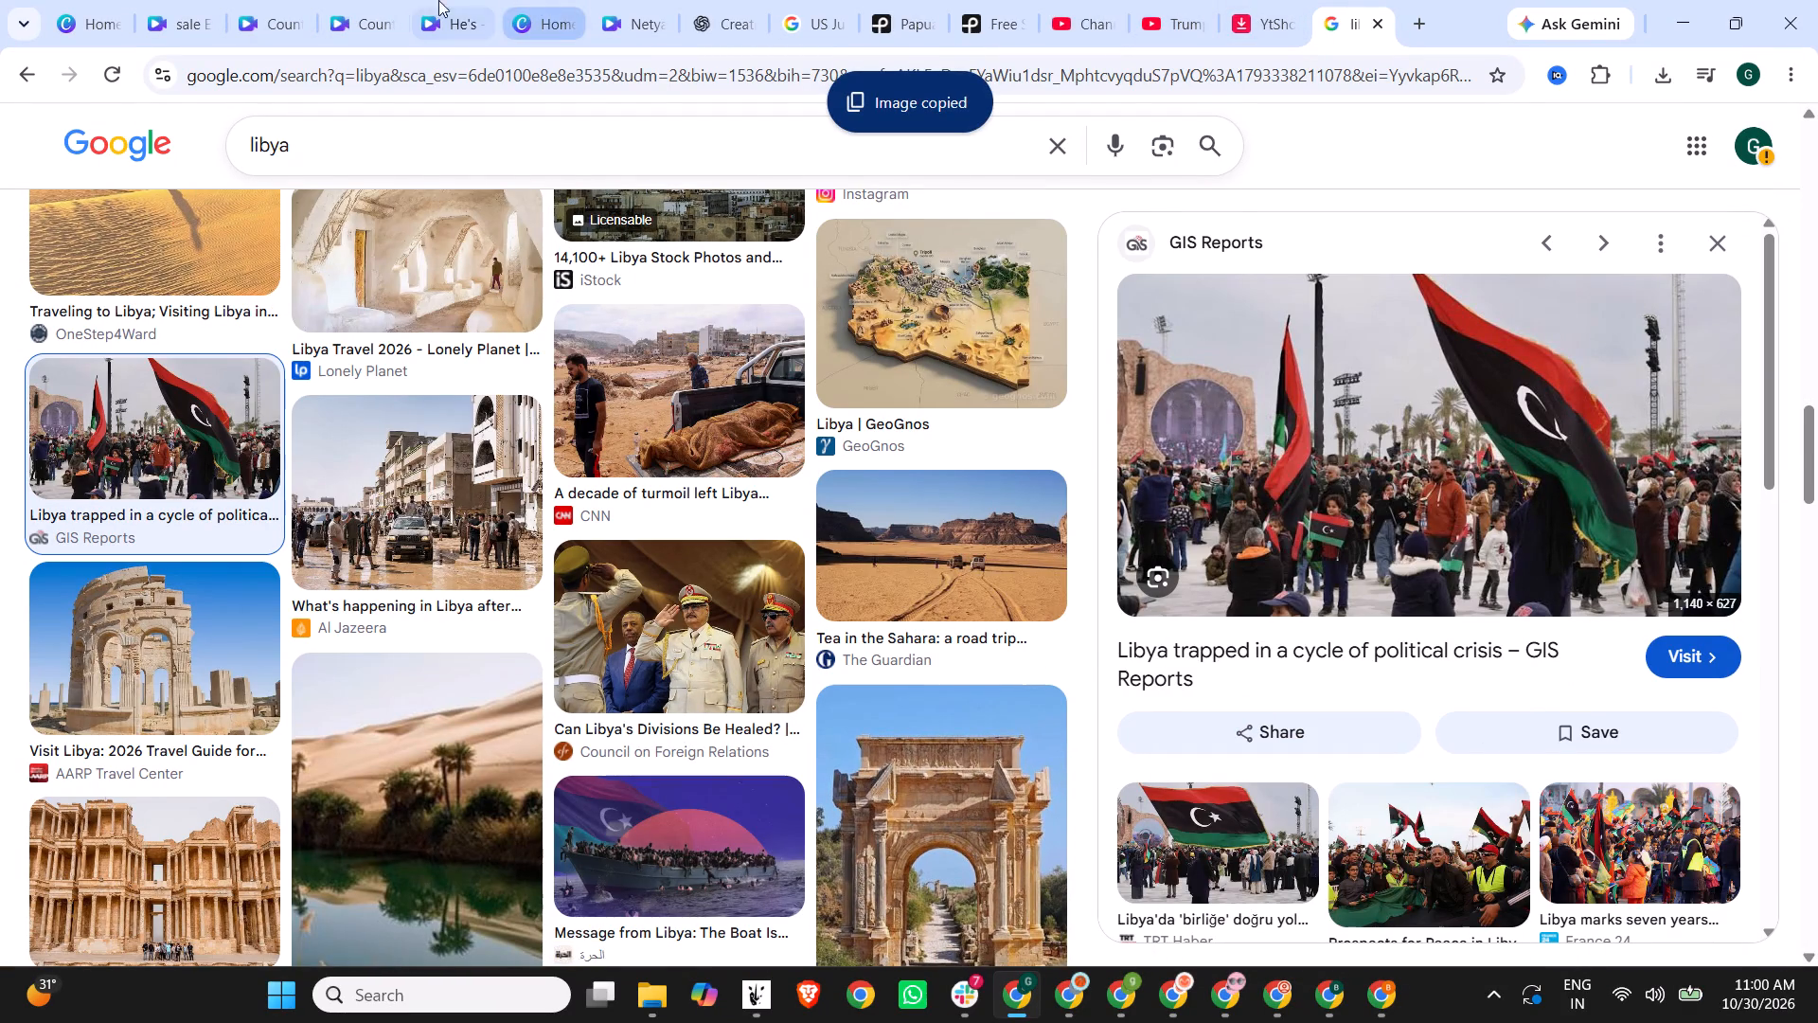
Return to the Trump quote design and delete the Libyan flag layer from the timeline.
left_click(419, 0)
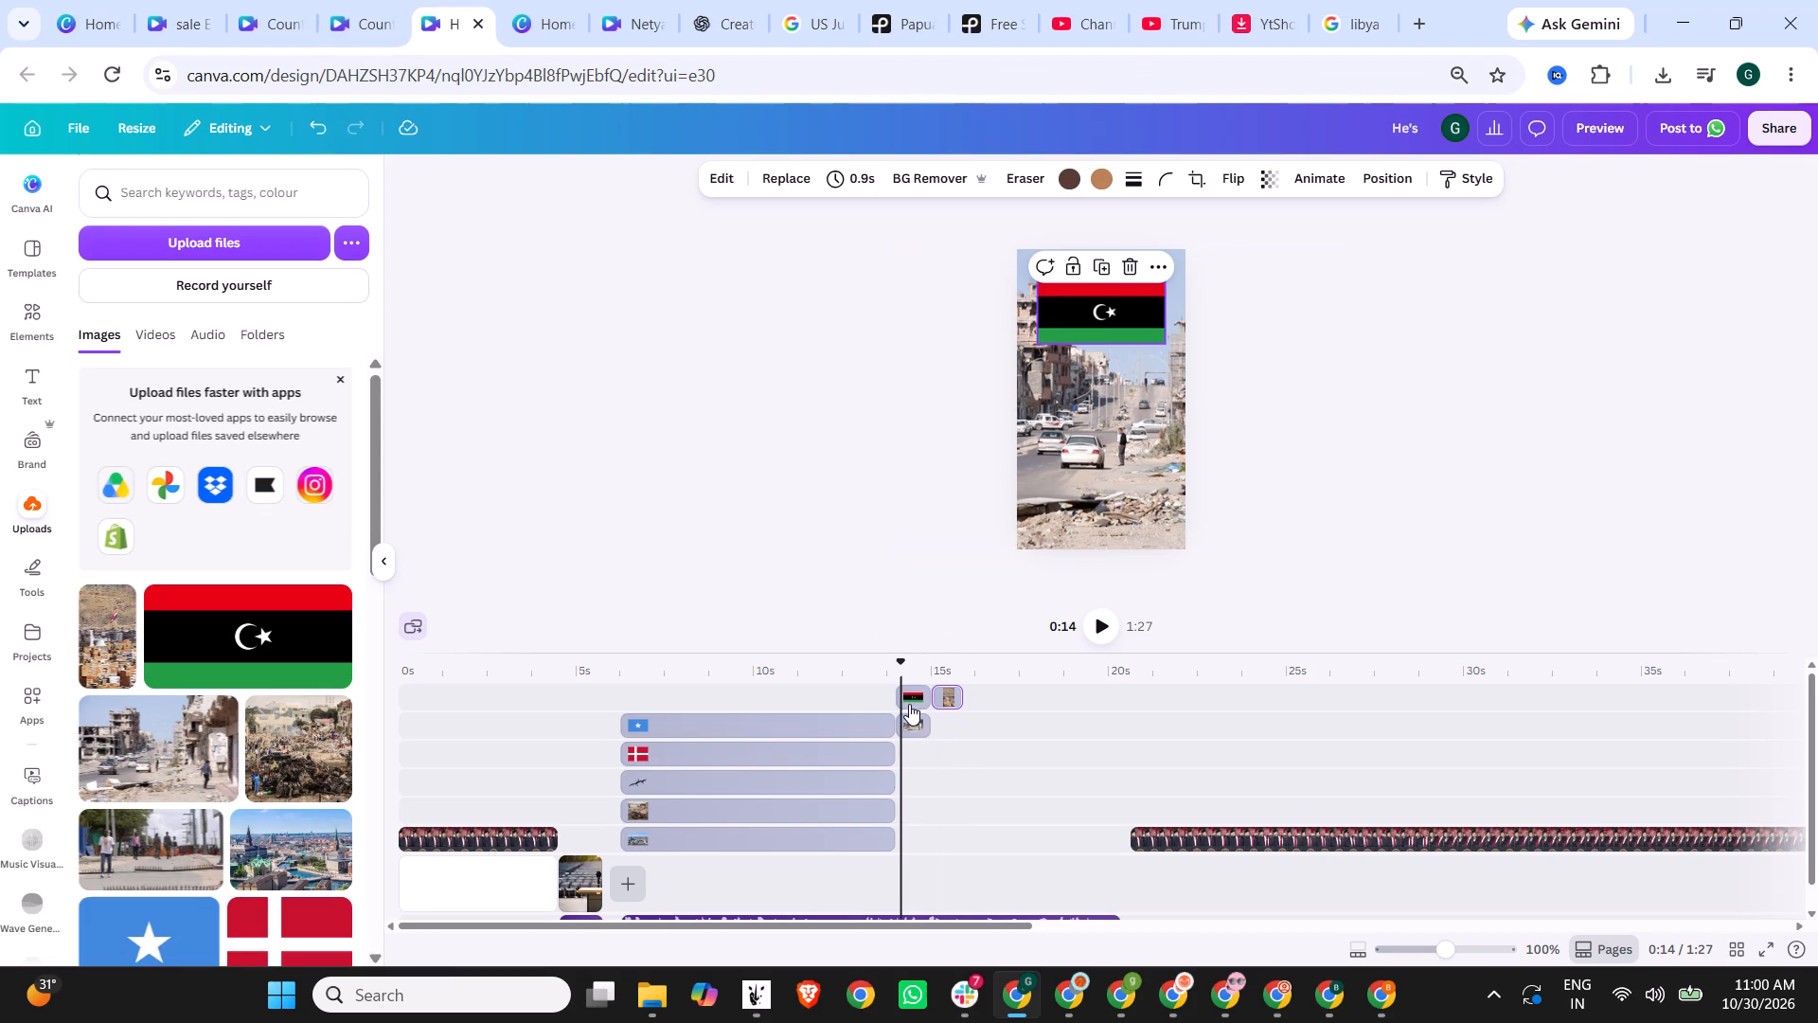
left_click(913, 693)
key("Delete")
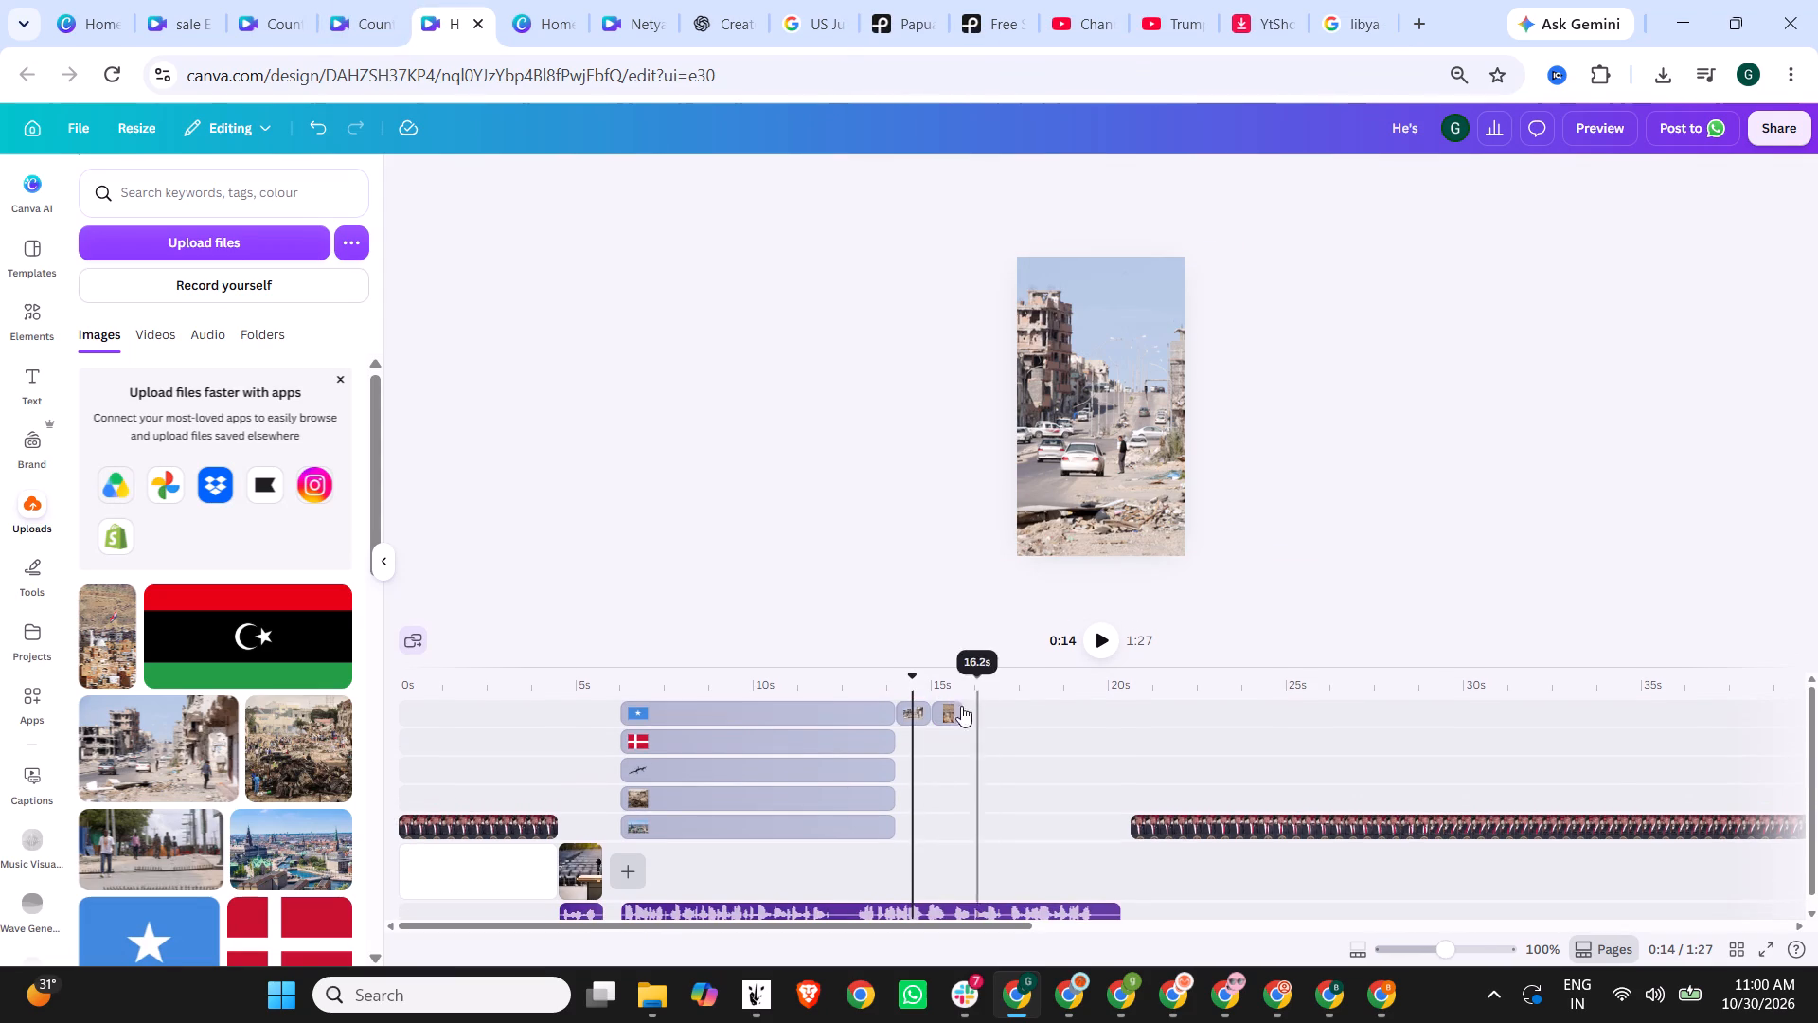
Paste the Libyan crowd photo, move it to start at about 14 seconds beneath the street photo, and trim it to 0.9 seconds.
key("ctrl+v")
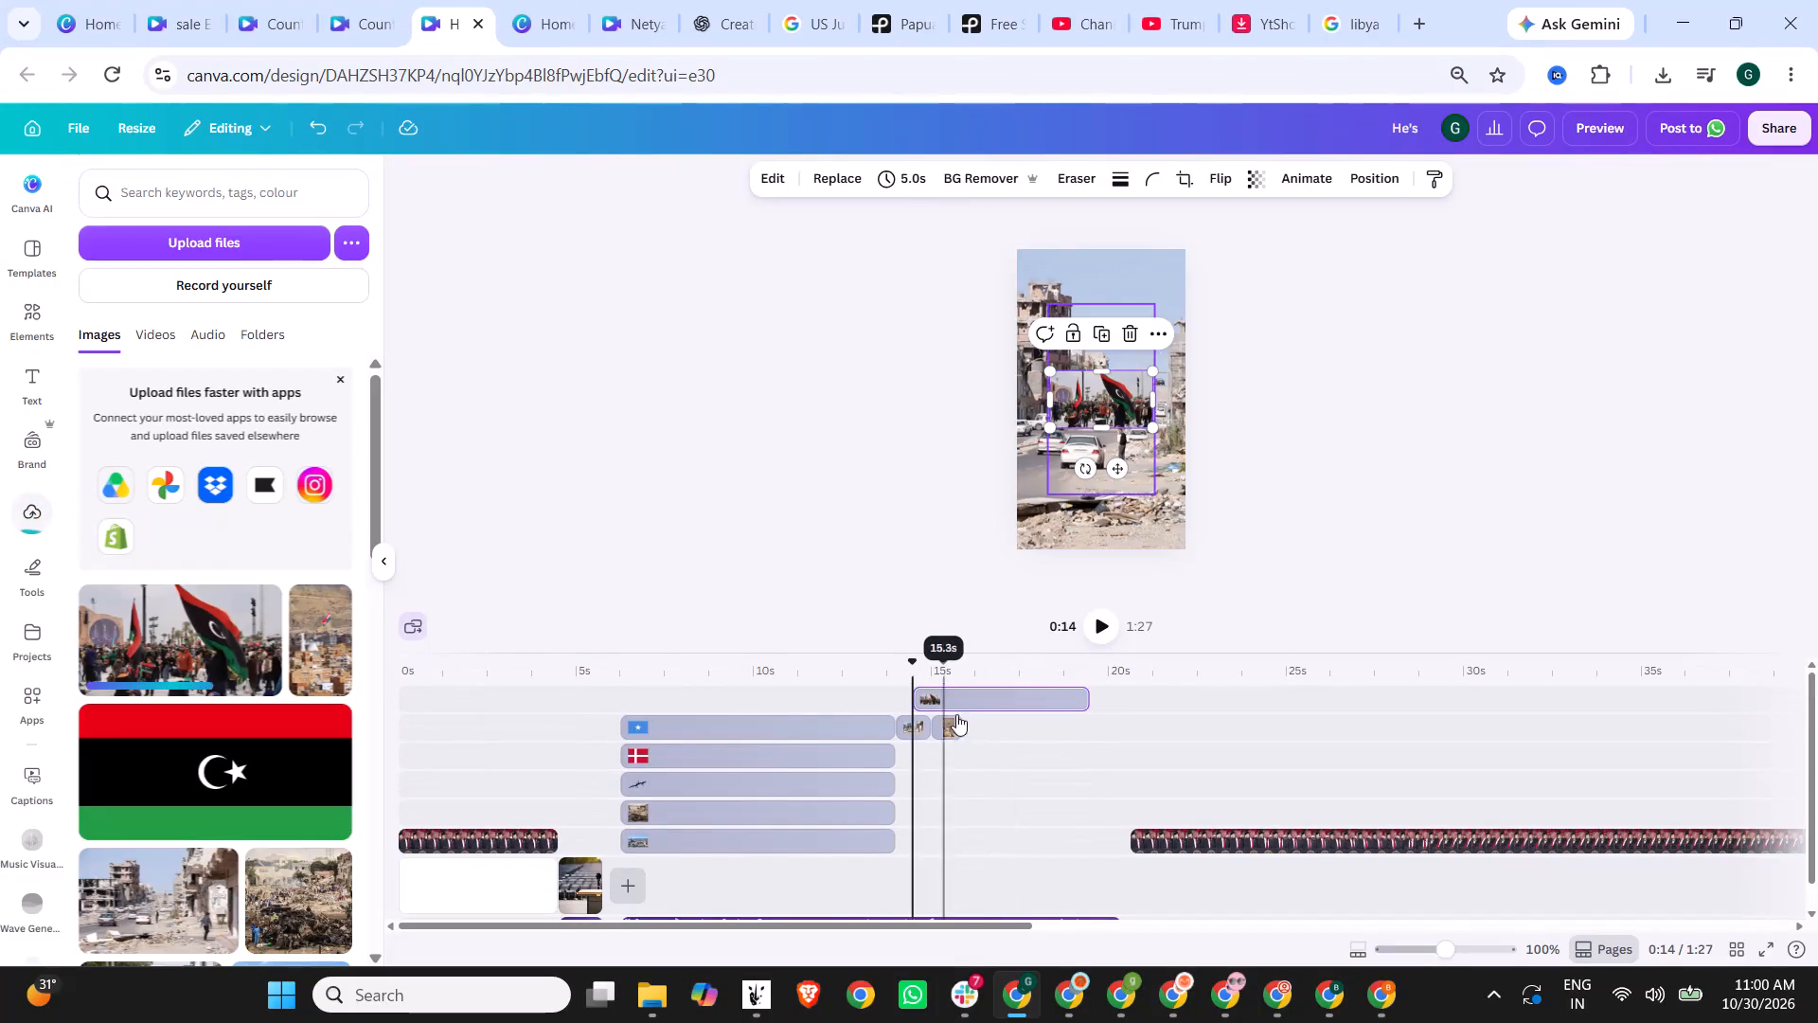
left_click_drag(989, 695, 976, 758)
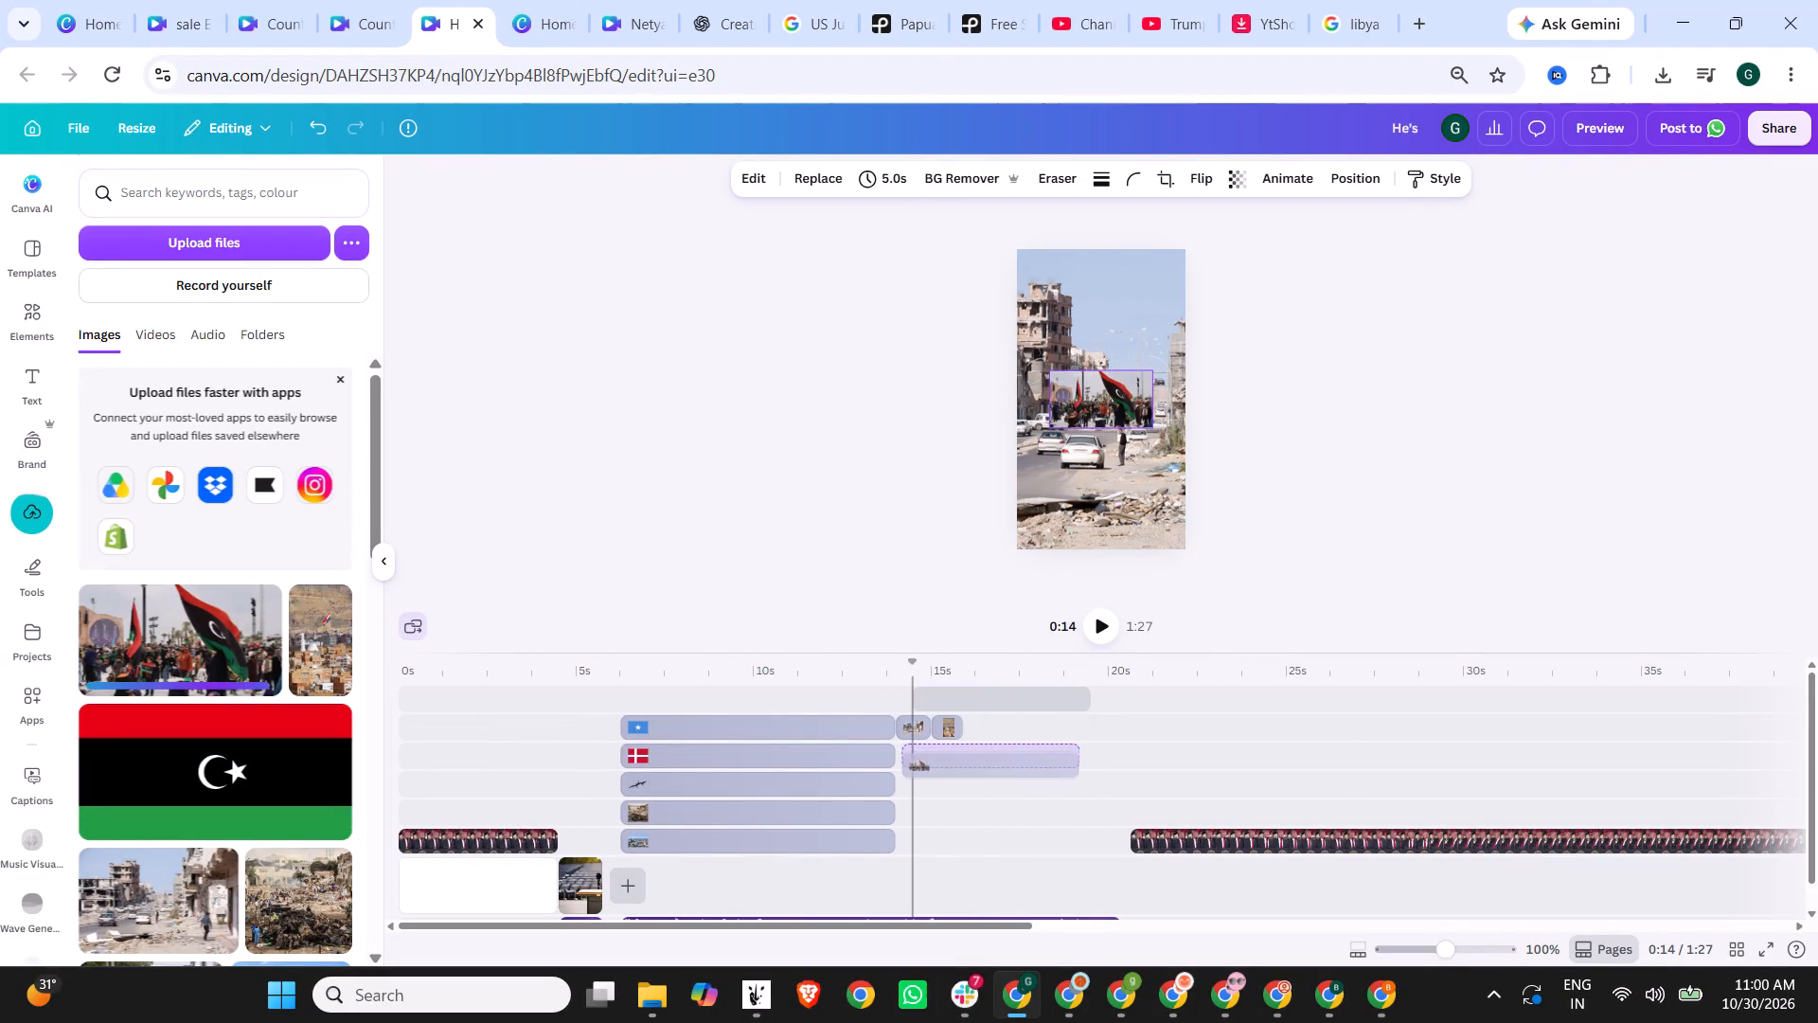
left_click_drag(976, 758, 973, 757)
left_click_drag(1063, 744, 1051, 743)
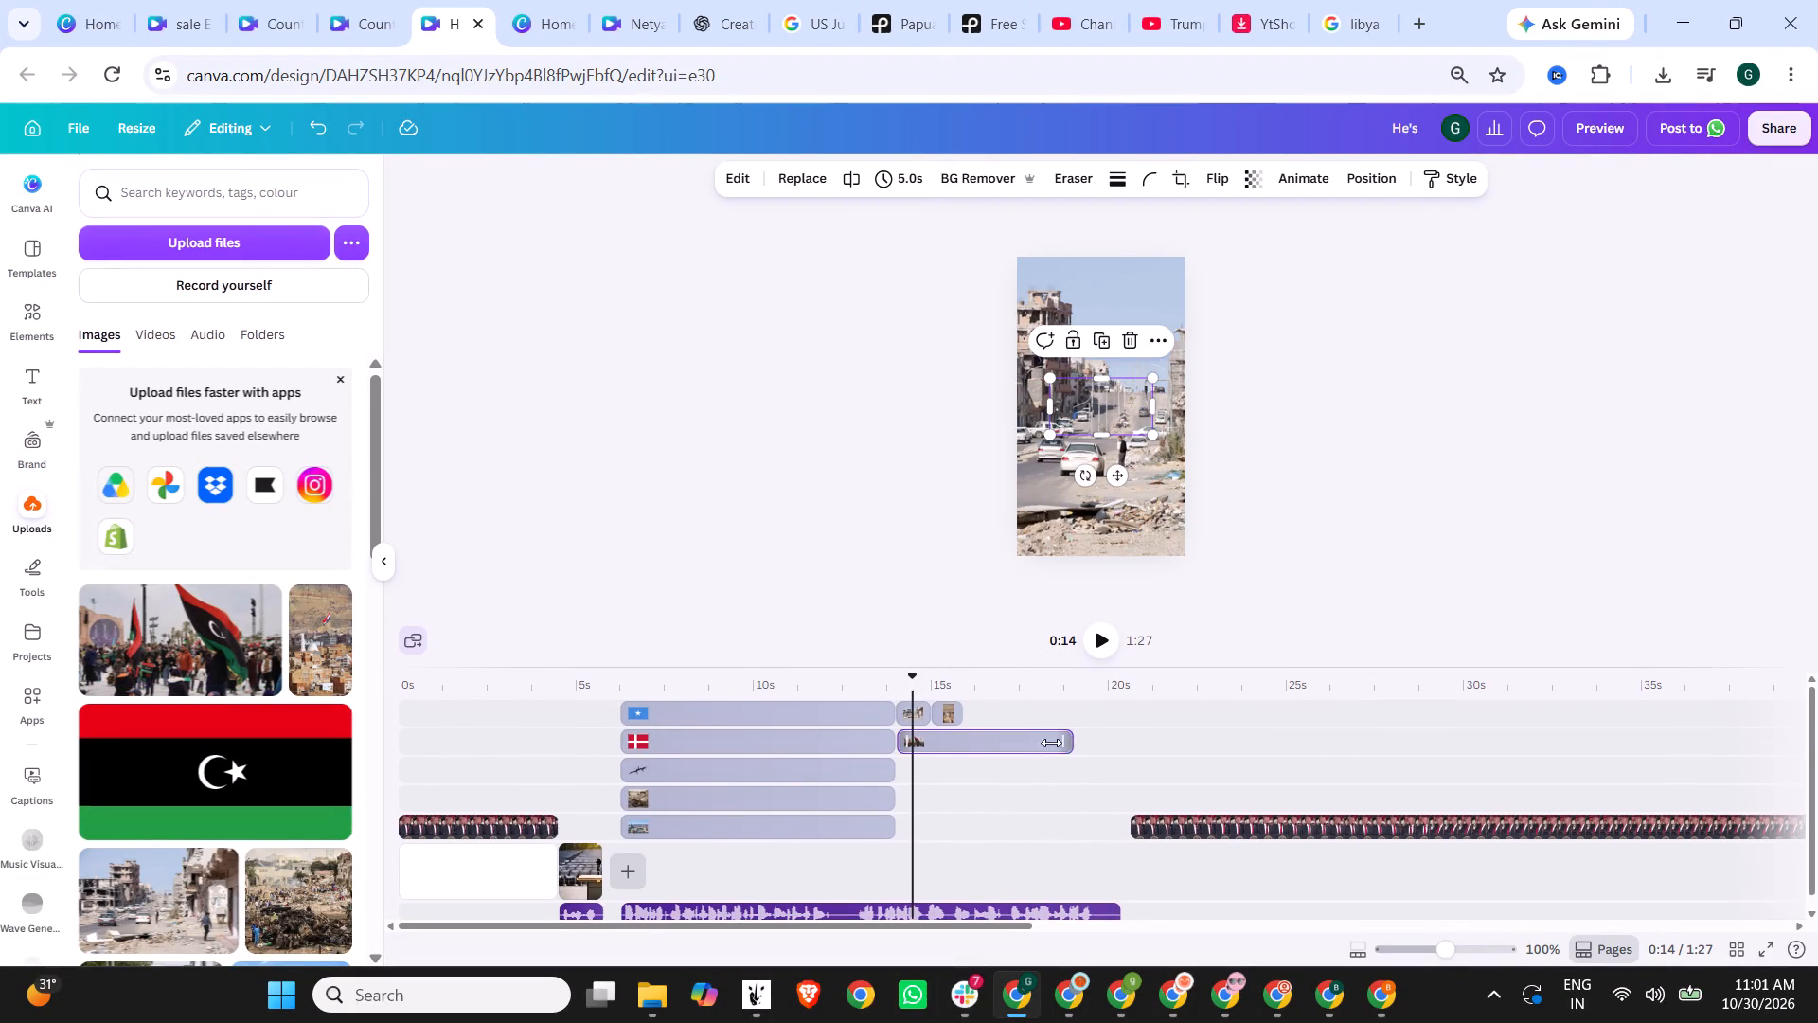
left_click_drag(1051, 743, 927, 740)
Delete the Libya street photo layer from the timeline.
left_click(918, 714)
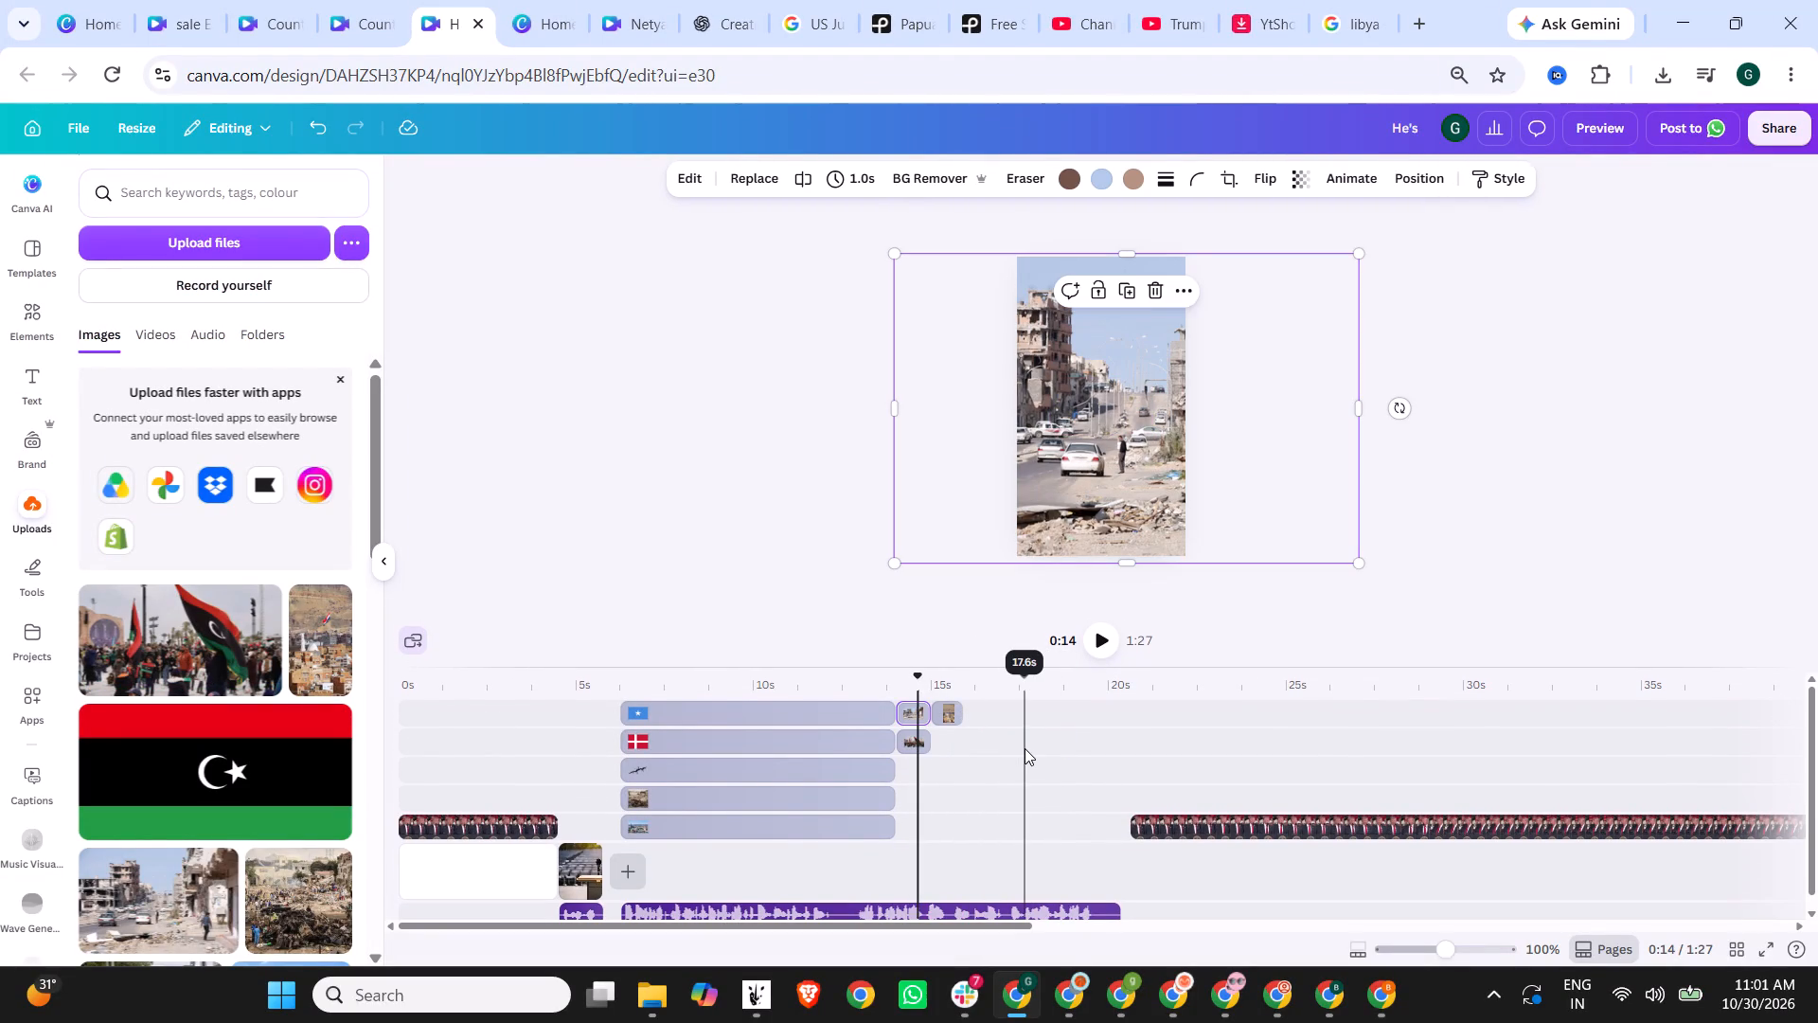
key("Delete")
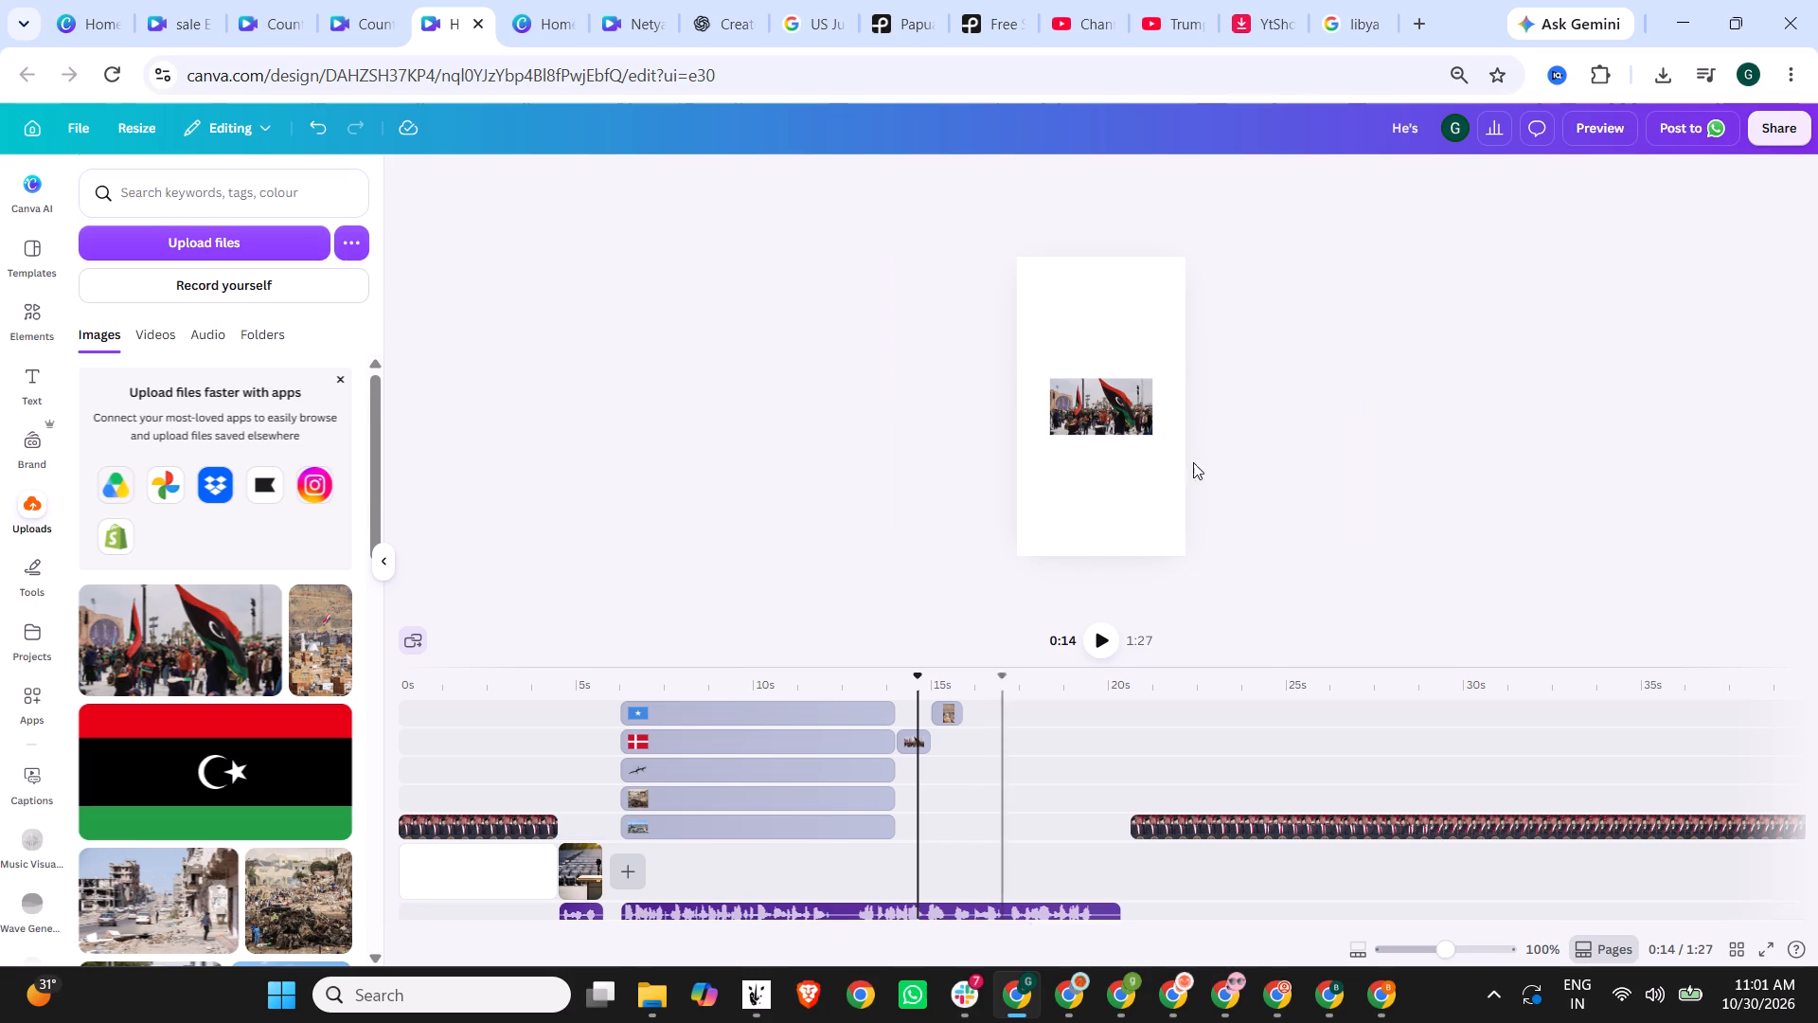
Enlarge the Libyan crowd photo well beyond the page width and shift it so the large waving flag is in frame.
left_click_drag(1096, 401, 1036, 278)
left_click(1036, 278)
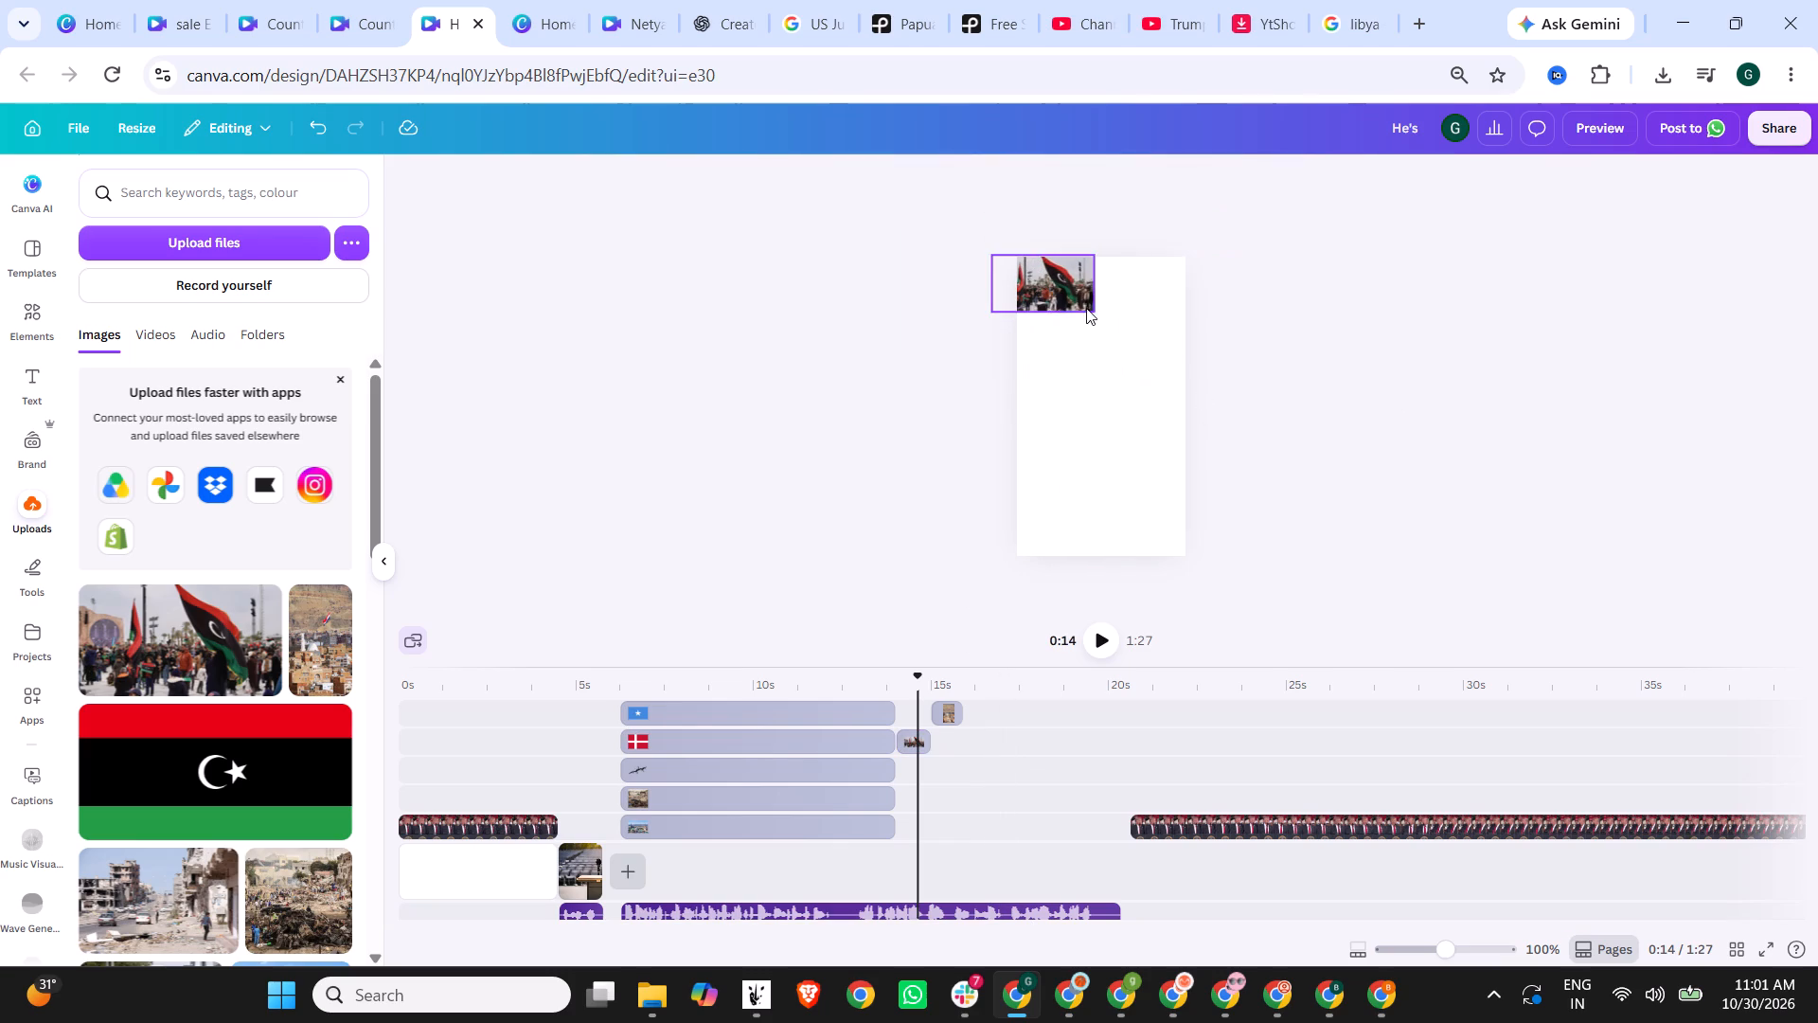
left_click(1088, 308)
left_click_drag(1095, 313, 1375, 747)
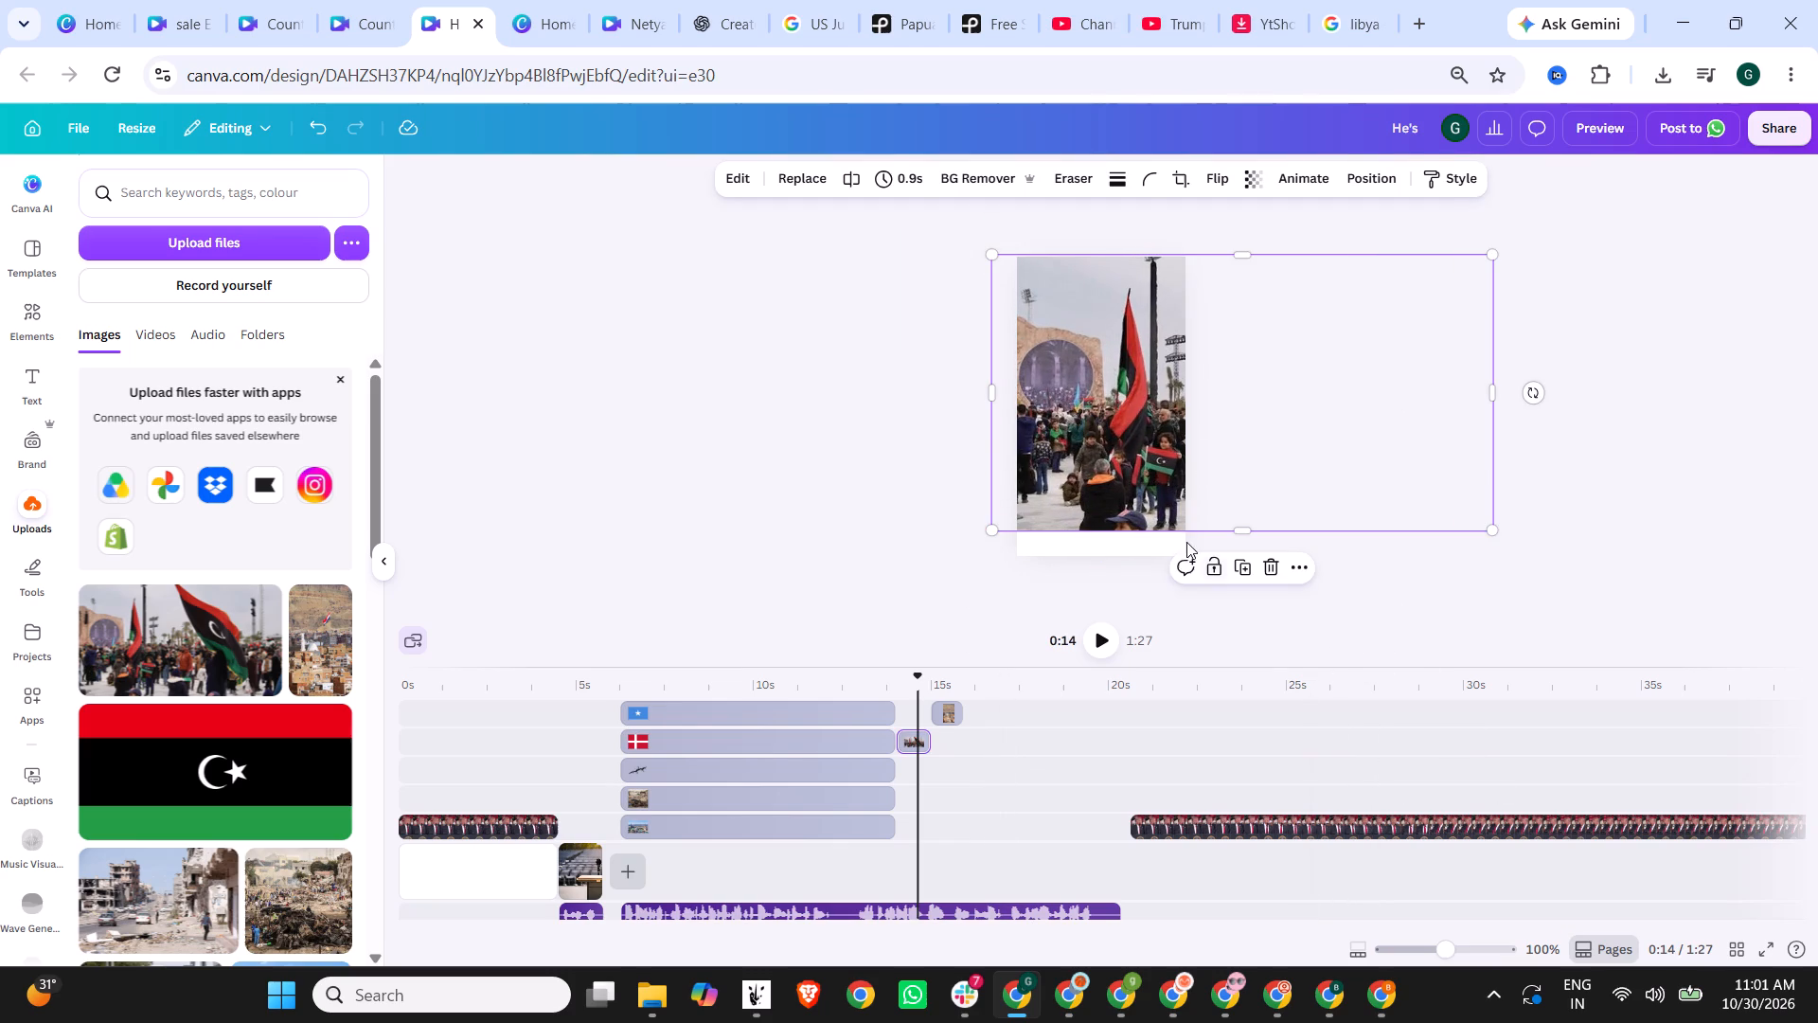
left_click_drag(1153, 482, 942, 497)
left_click(1423, 448)
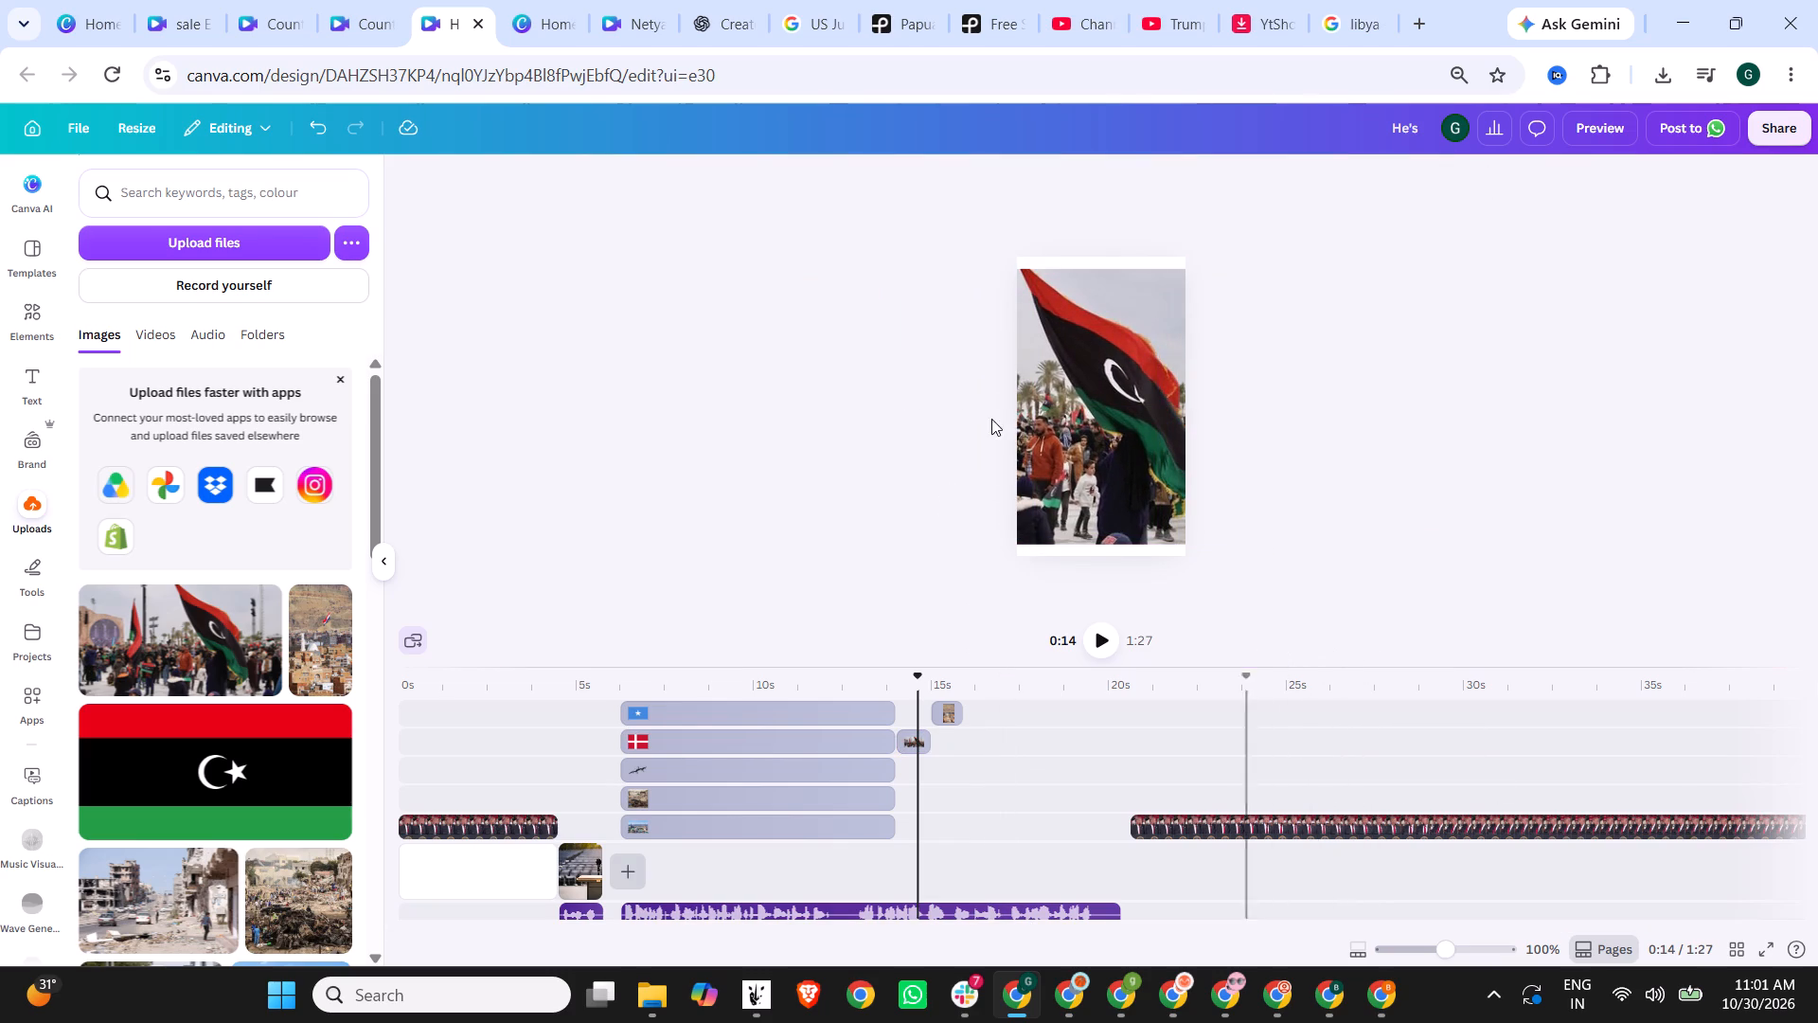
Refine the Libyan crowd photo's size and position so it covers the whole vertical page with the large flag centred.
left_click(1099, 368)
left_click_drag(1100, 367, 1062, 349)
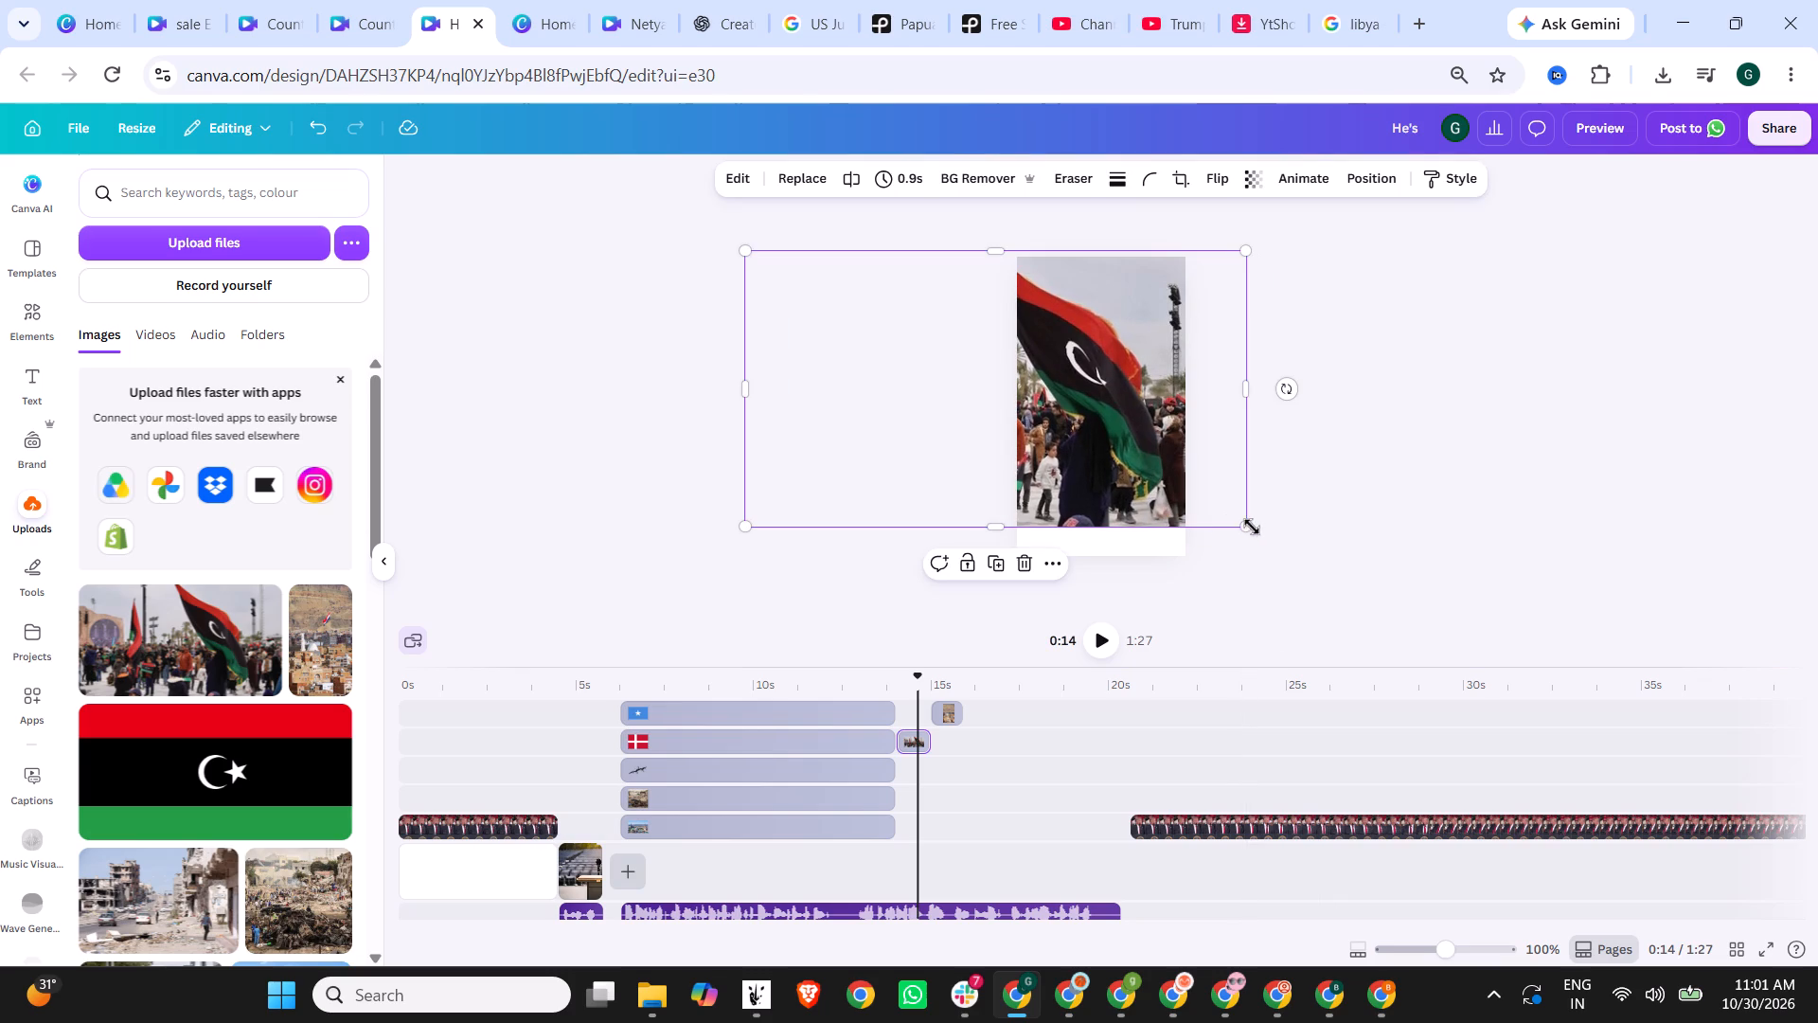
left_click(1252, 527)
left_click_drag(1252, 527, 1274, 558)
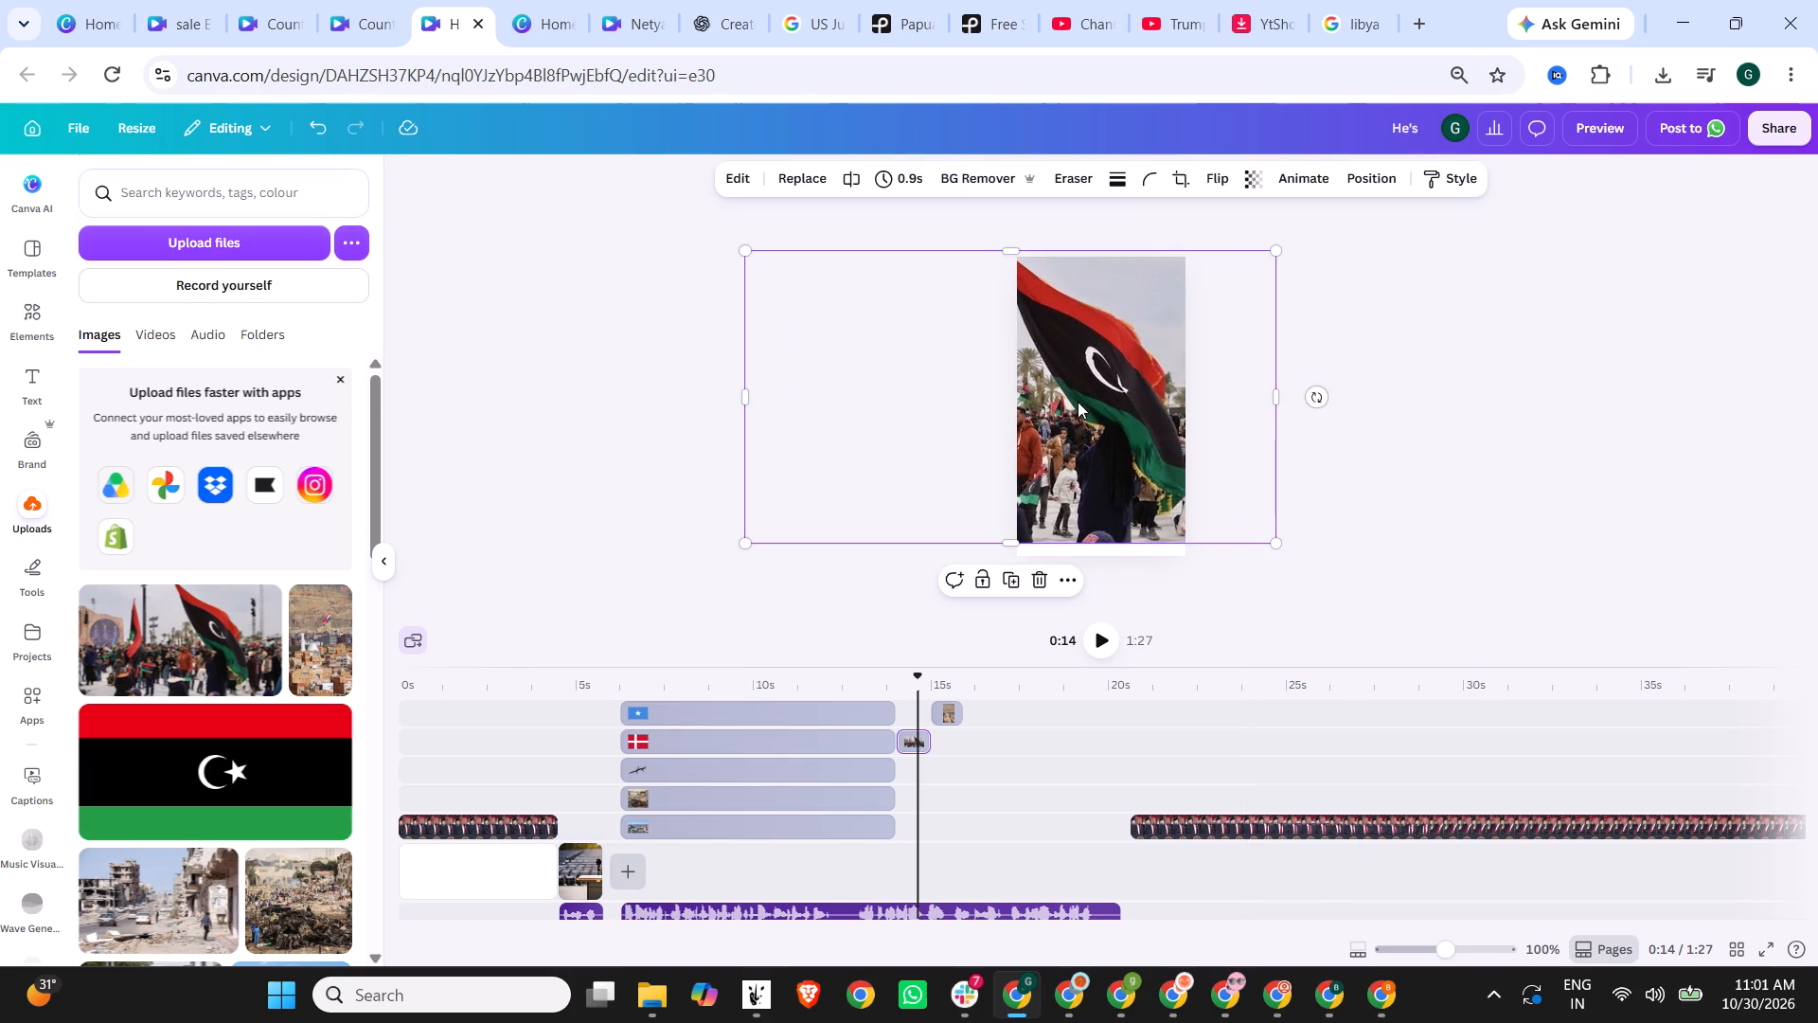
left_click_drag(1078, 405, 1078, 419)
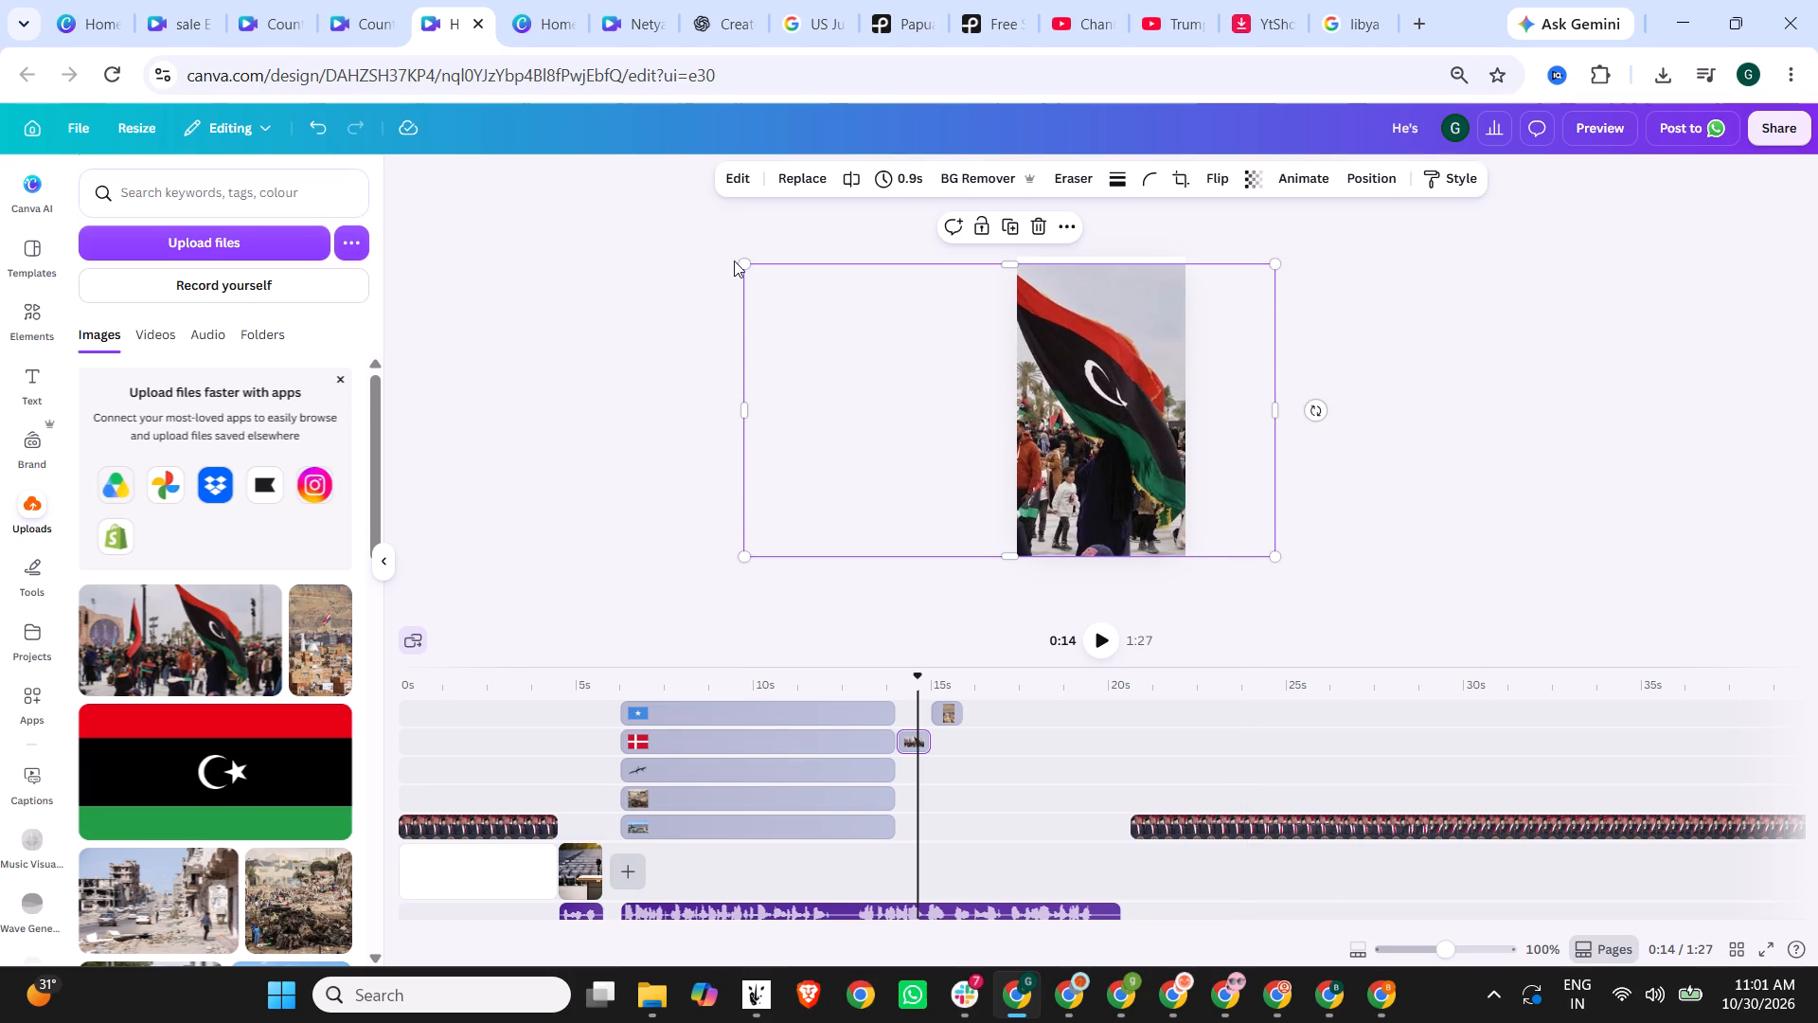
left_click_drag(743, 263, 724, 246)
left_click(661, 254)
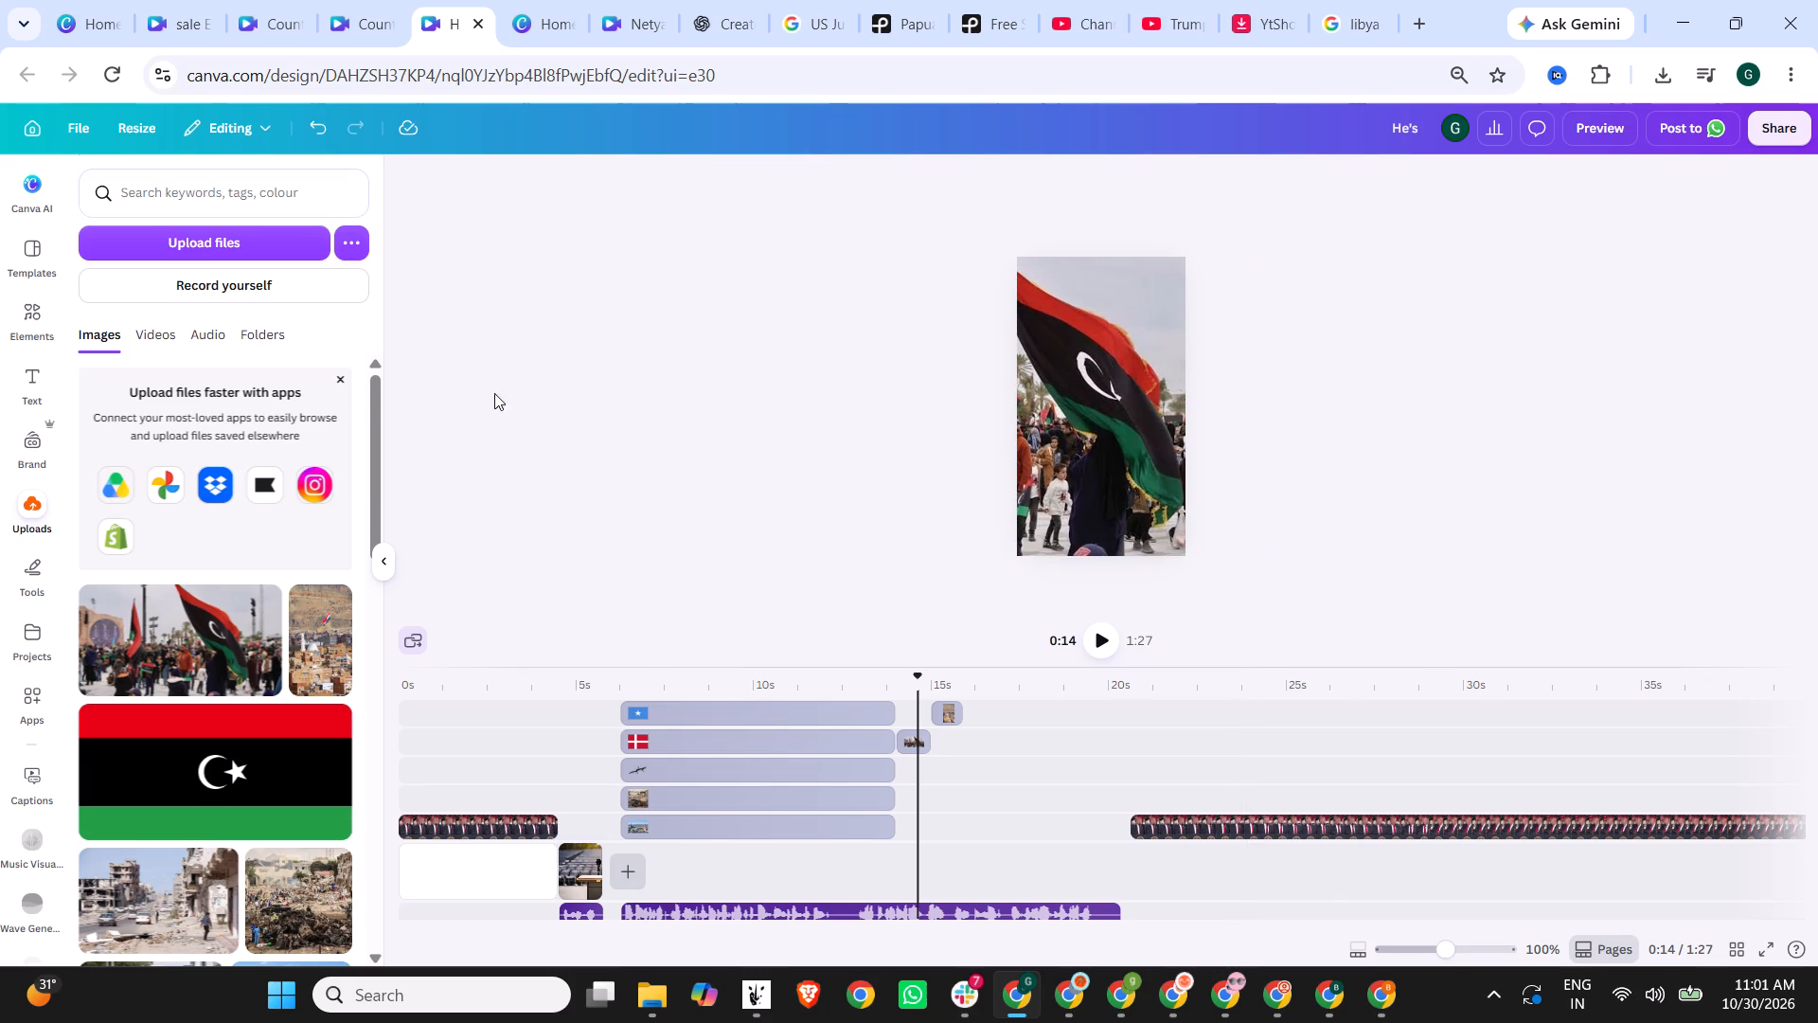
left_click(493, 393)
left_click(1144, 399)
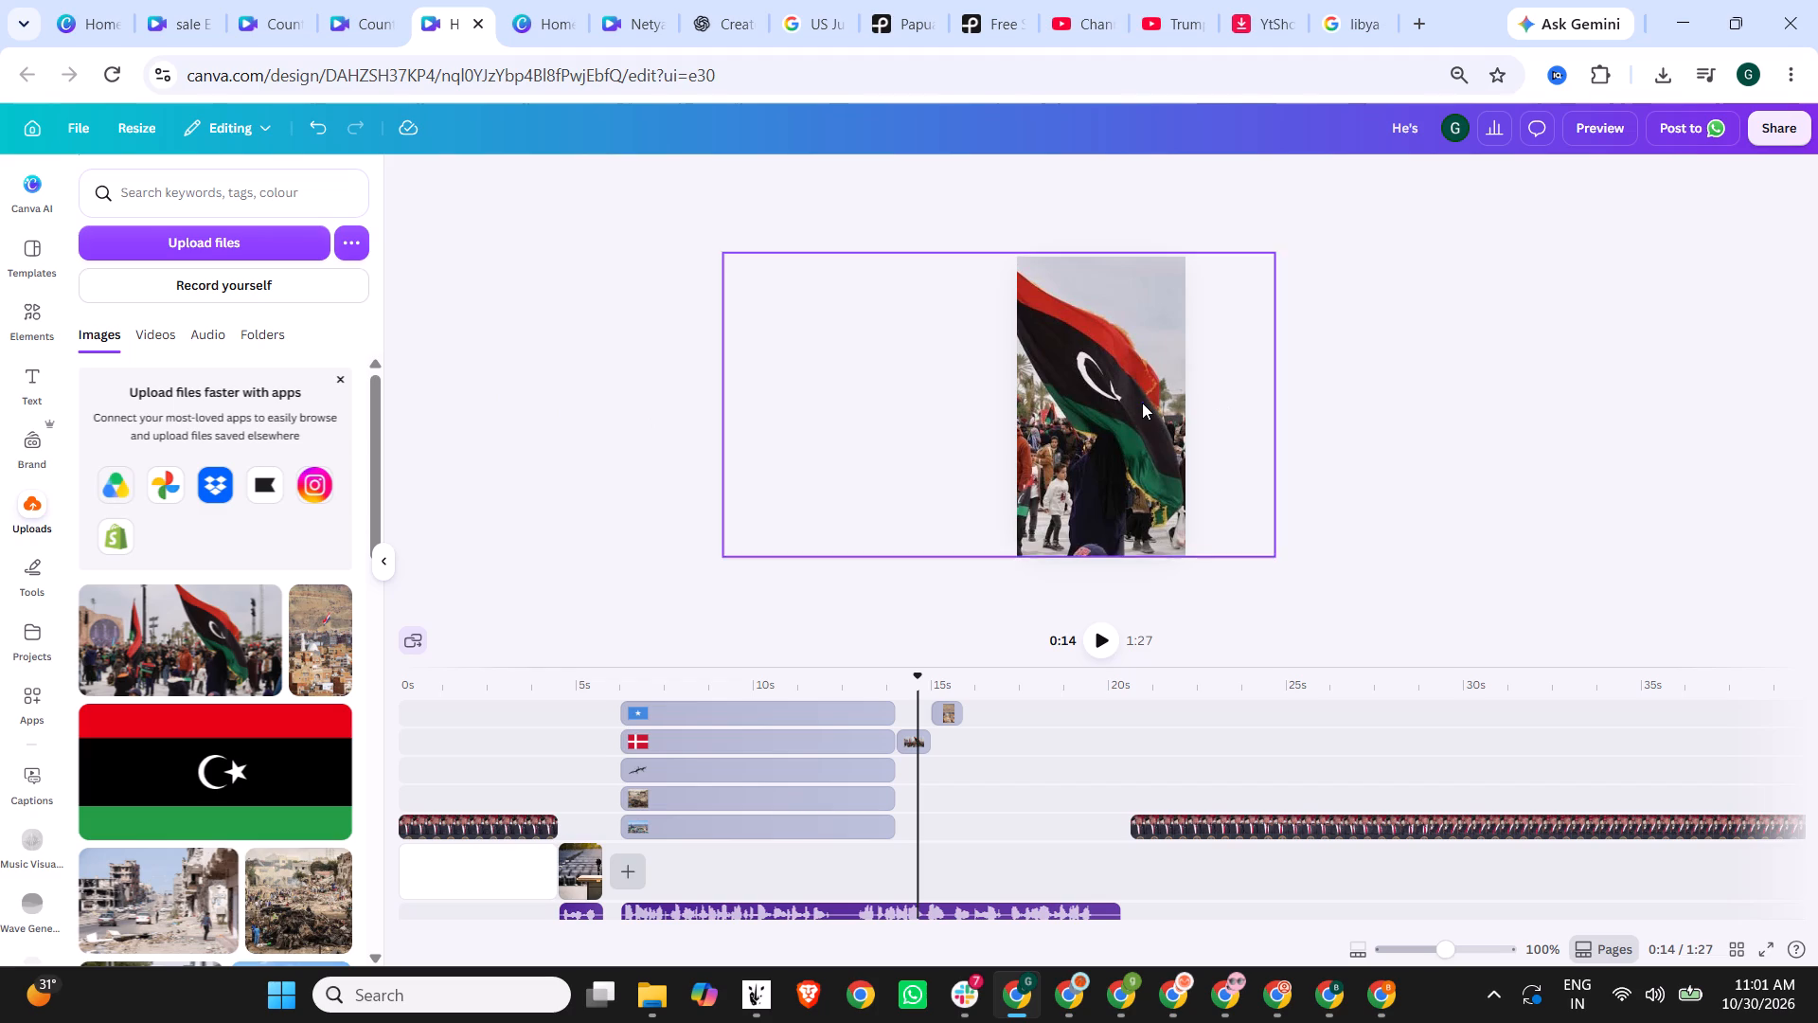
left_click(1070, 432)
key("Down")
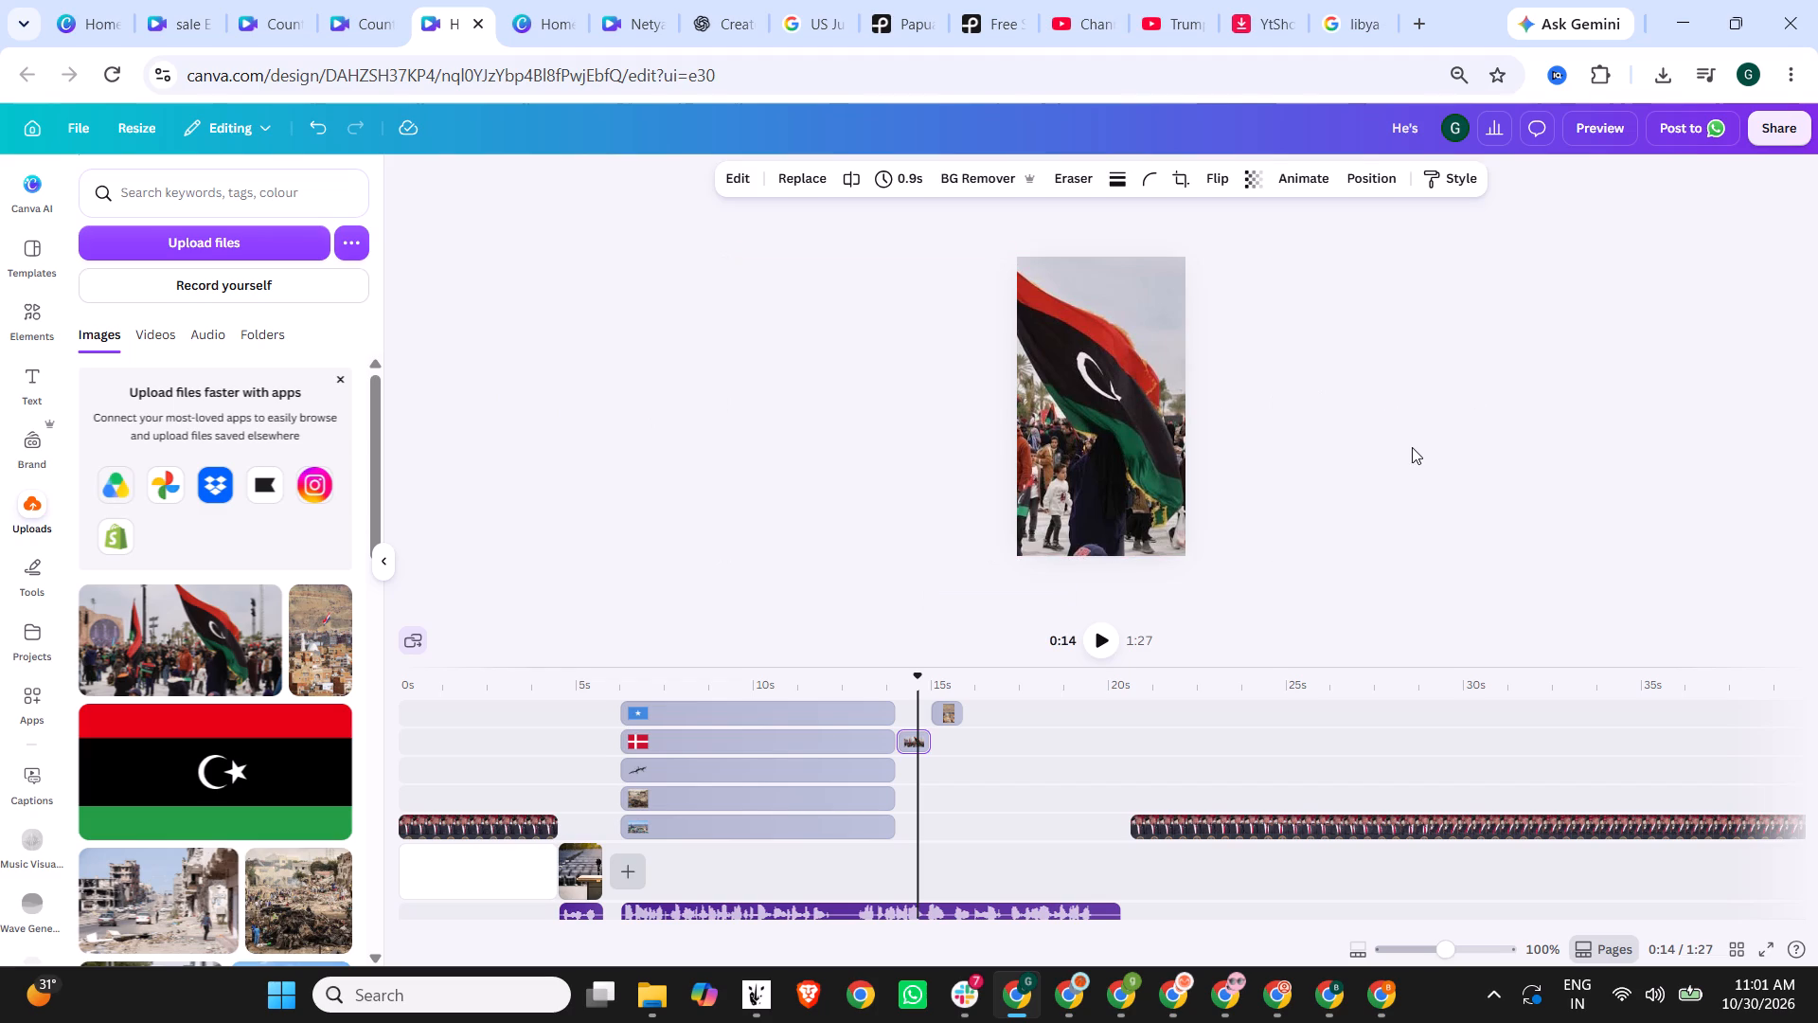
left_click(1376, 448)
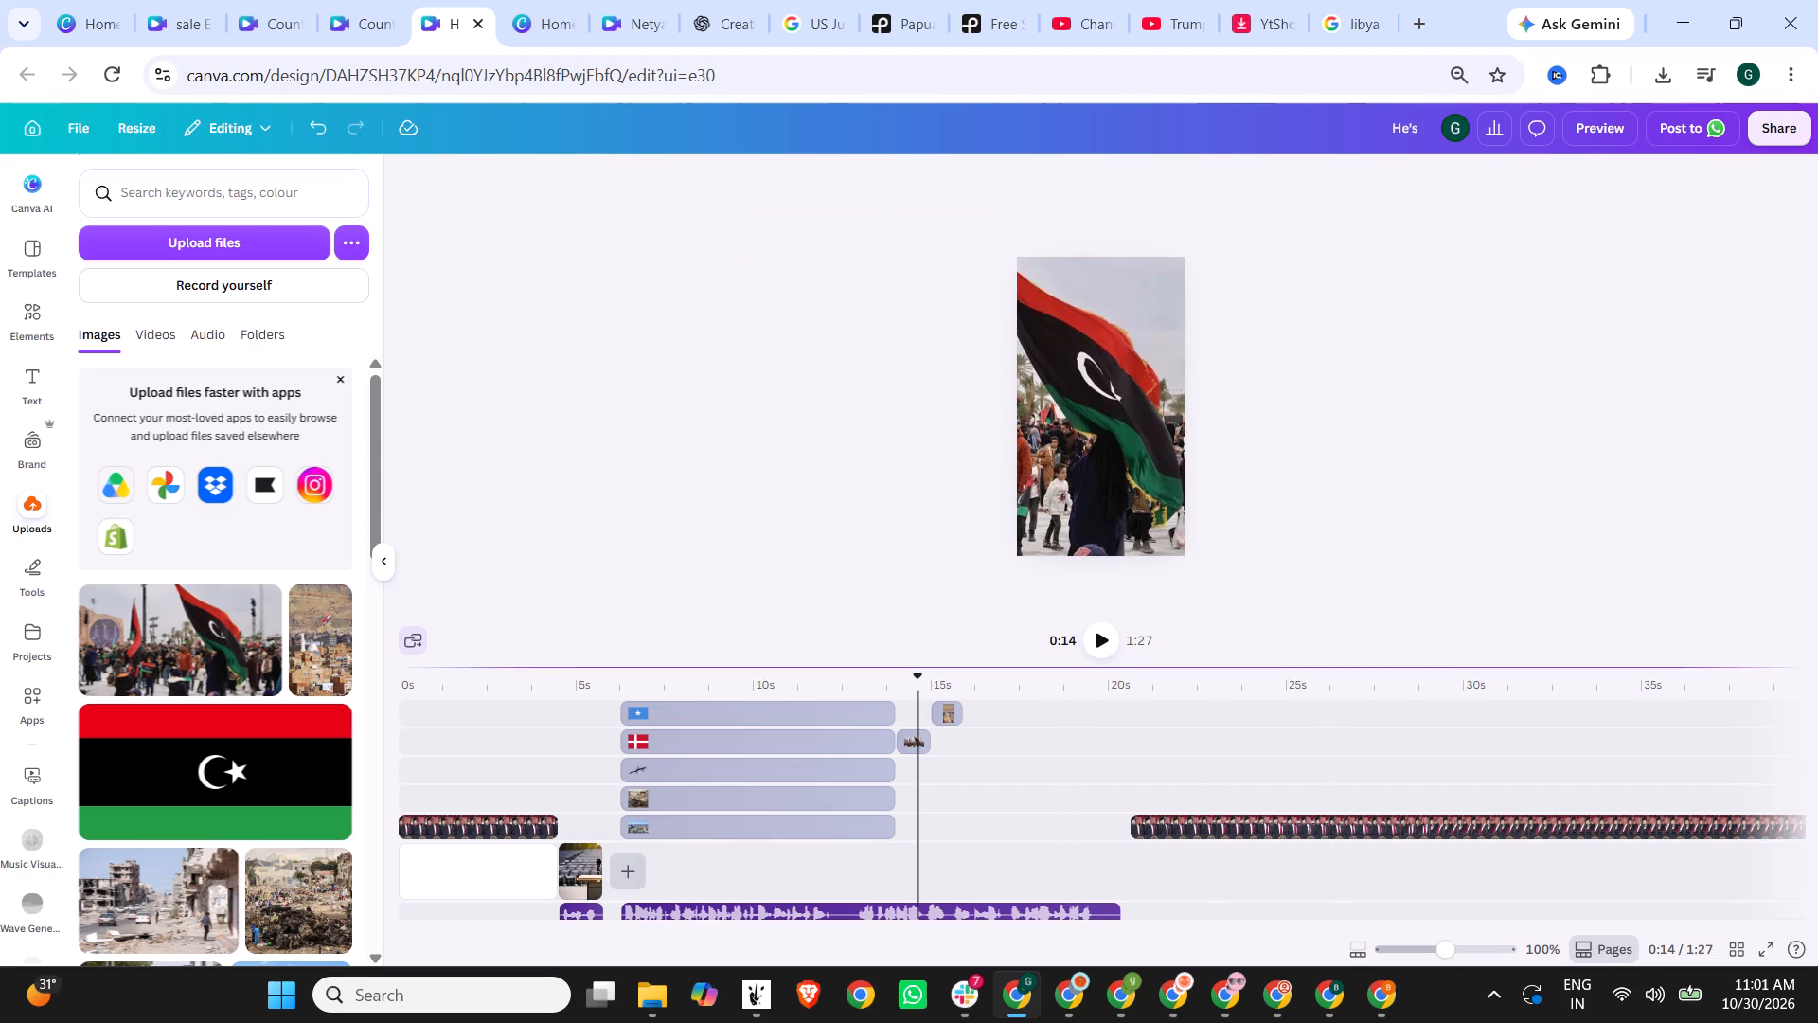
Play on to the Yemen city photo at about 15 seconds, then enlarge and centre it to fill the whole page.
left_click(1111, 639)
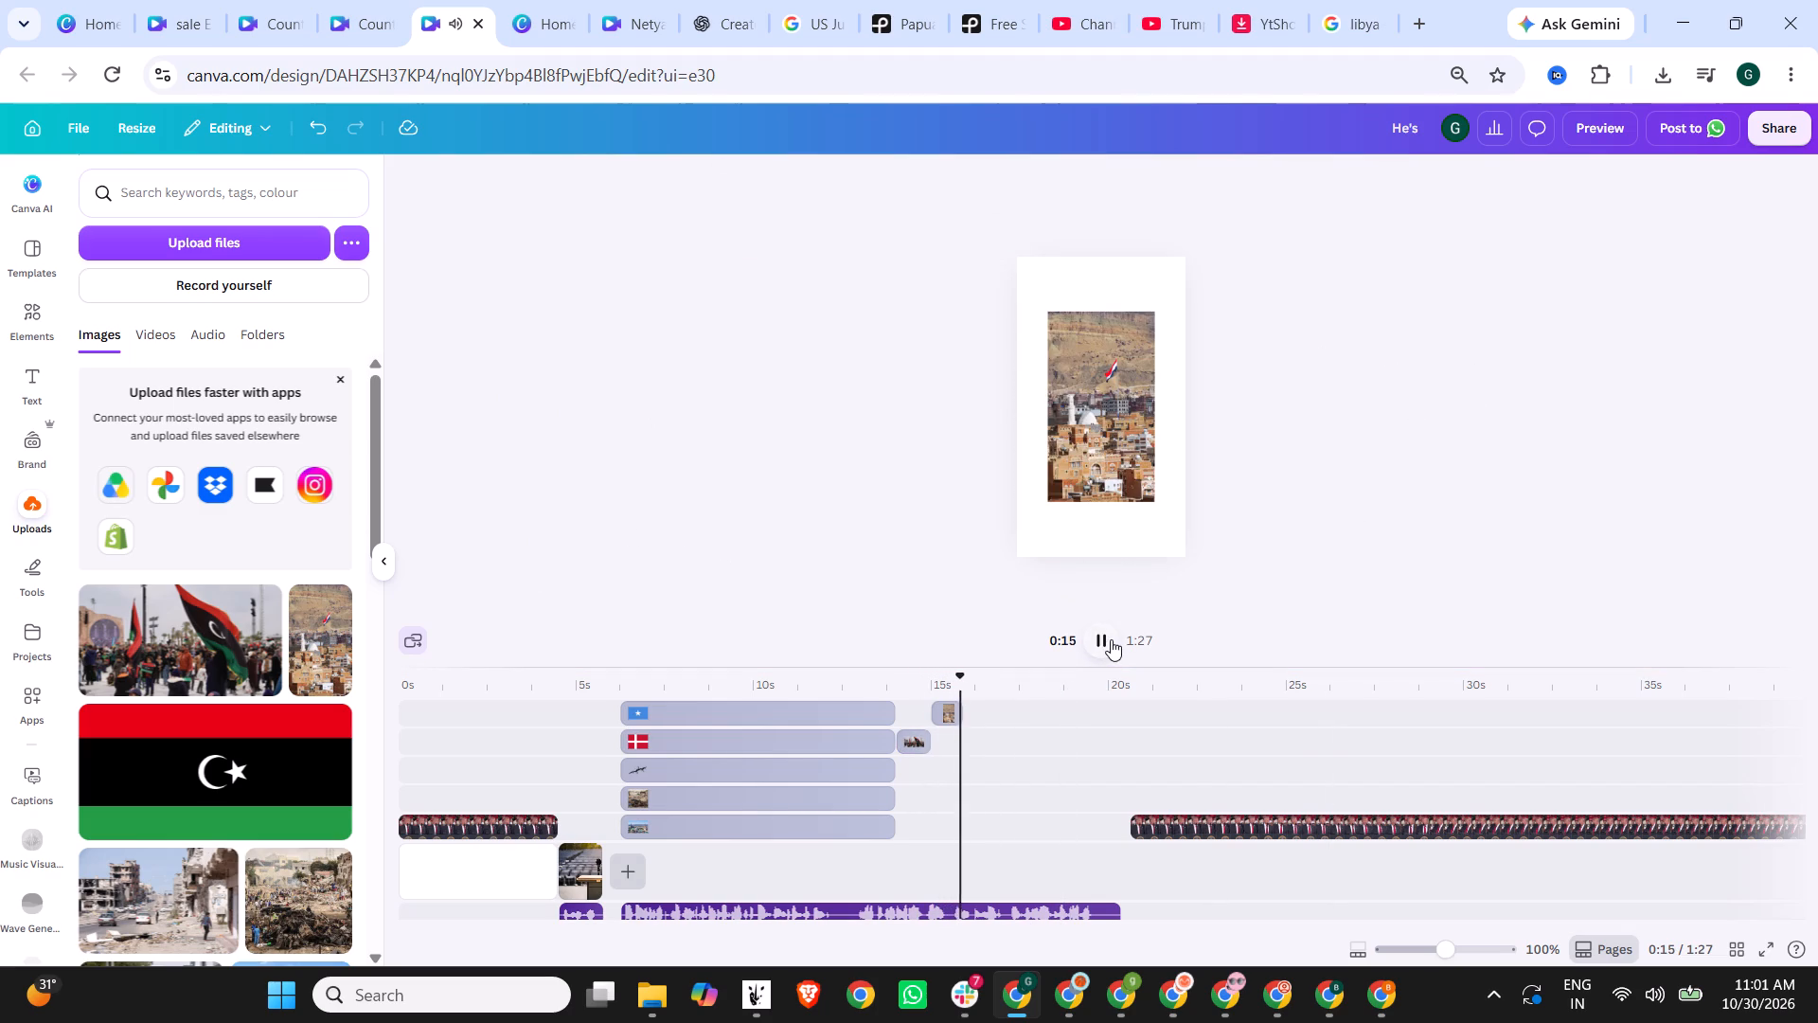
left_click(1111, 639)
left_click(948, 685)
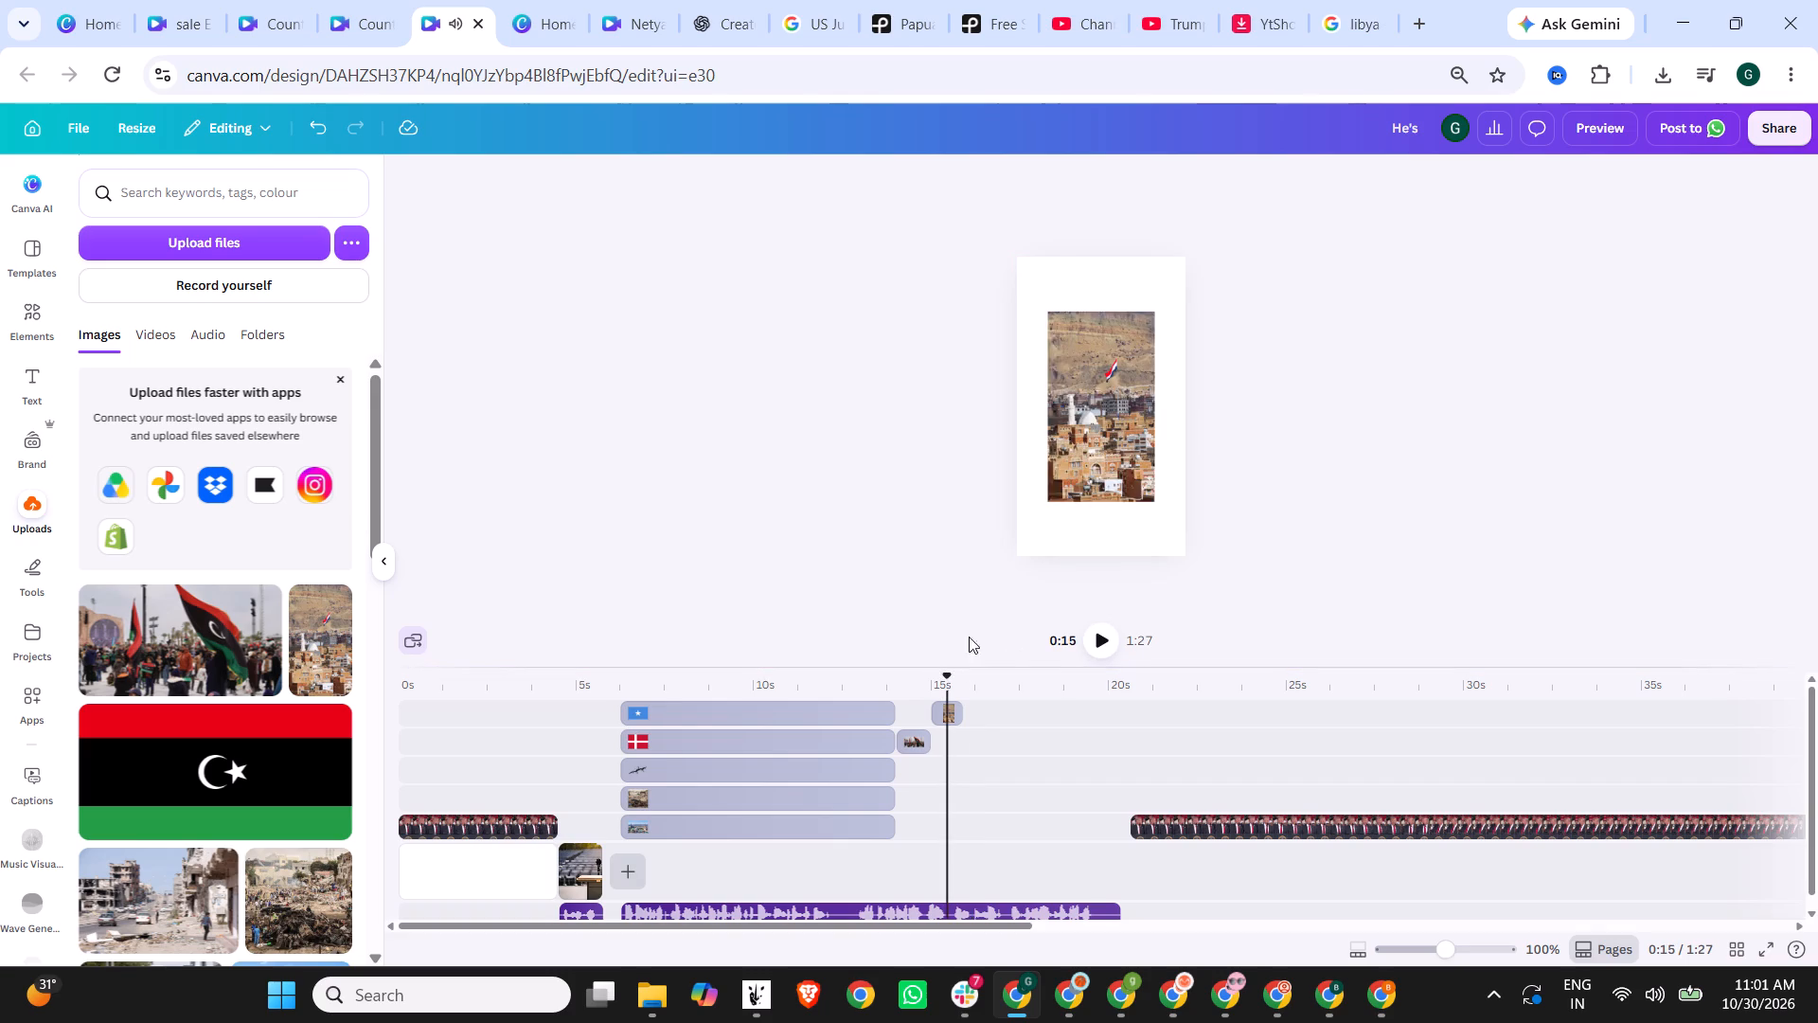
left_click(1101, 377)
left_click_drag(1090, 375, 1036, 297)
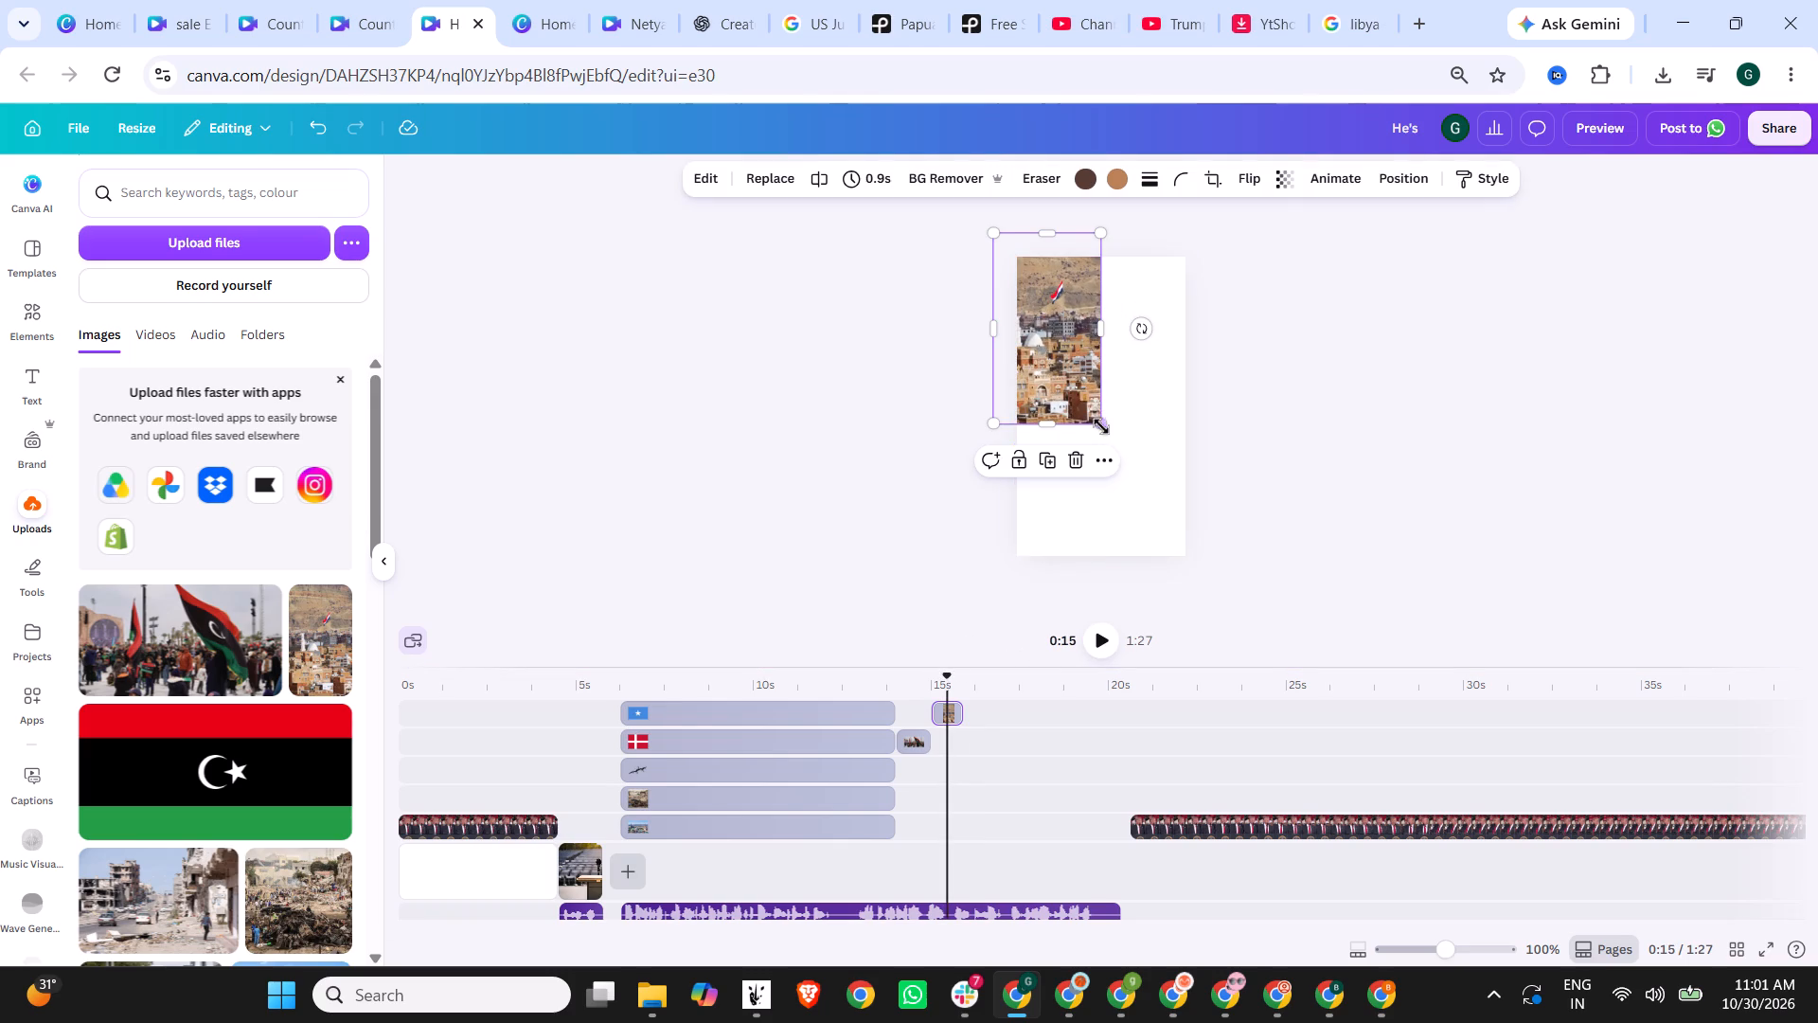
left_click_drag(1100, 425, 1191, 568)
left_click_drag(1120, 507, 1127, 506)
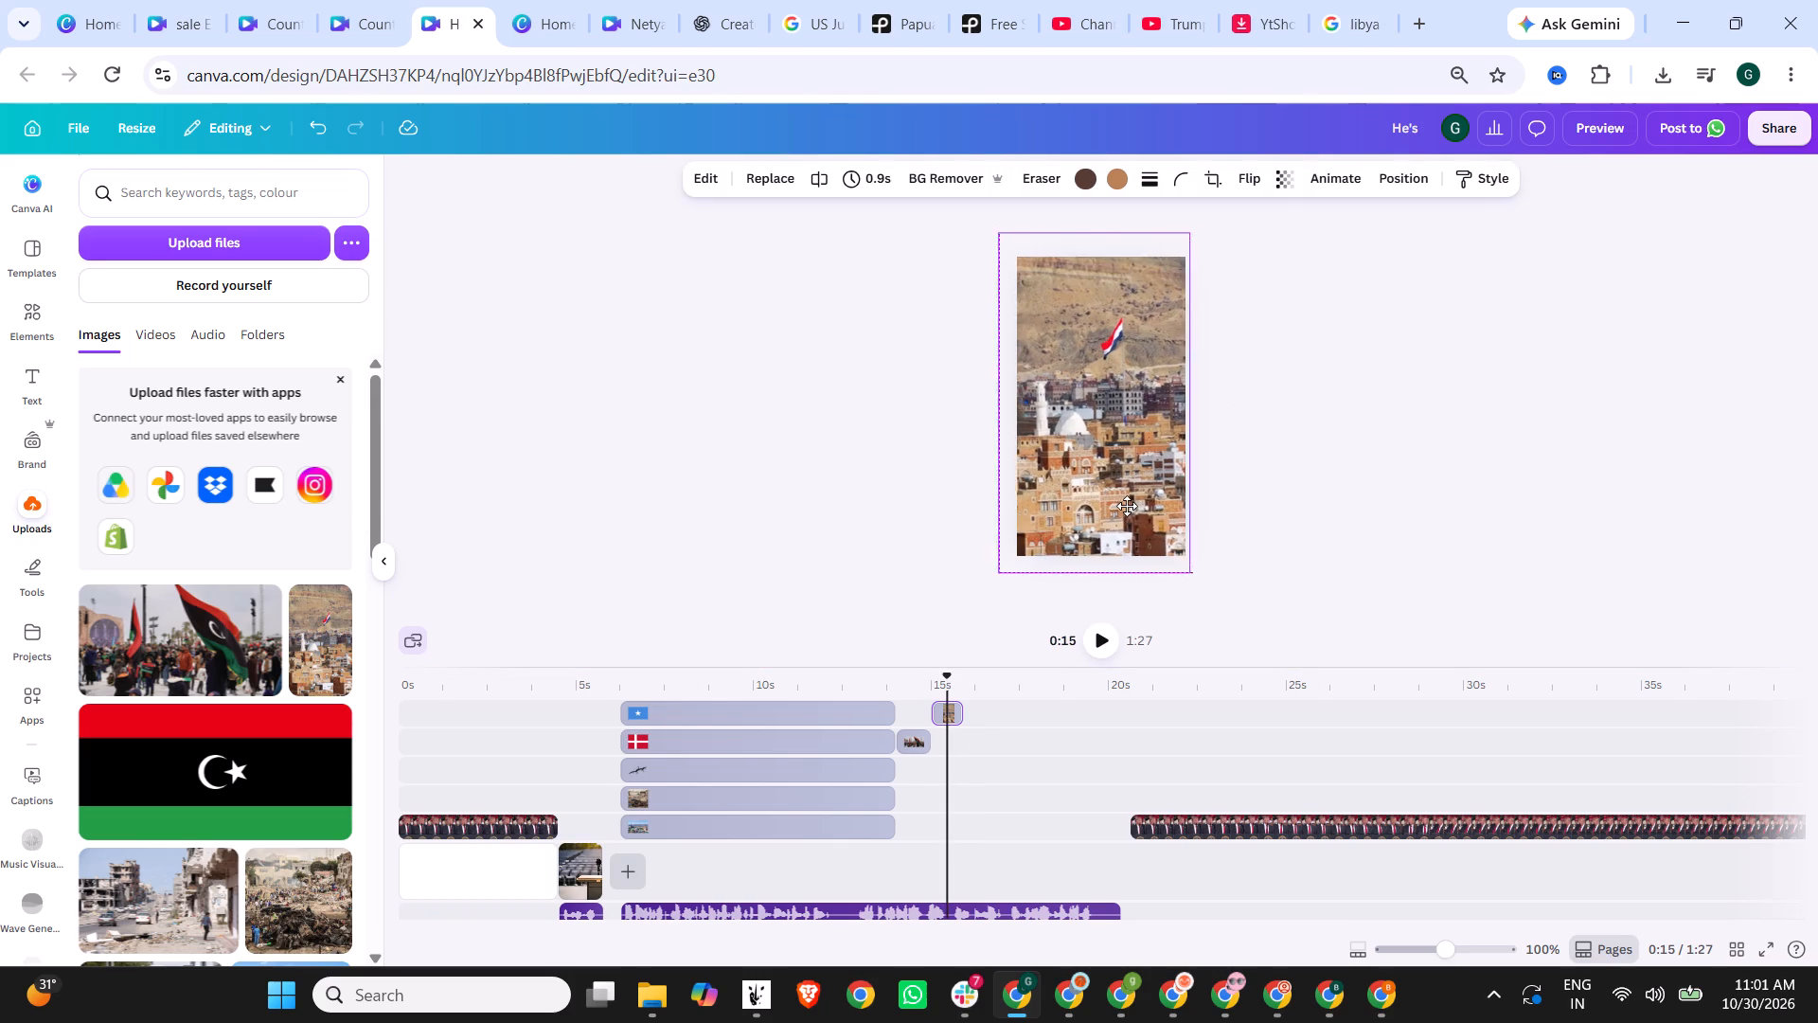
left_click_drag(1127, 506, 1129, 506)
left_click(1361, 454)
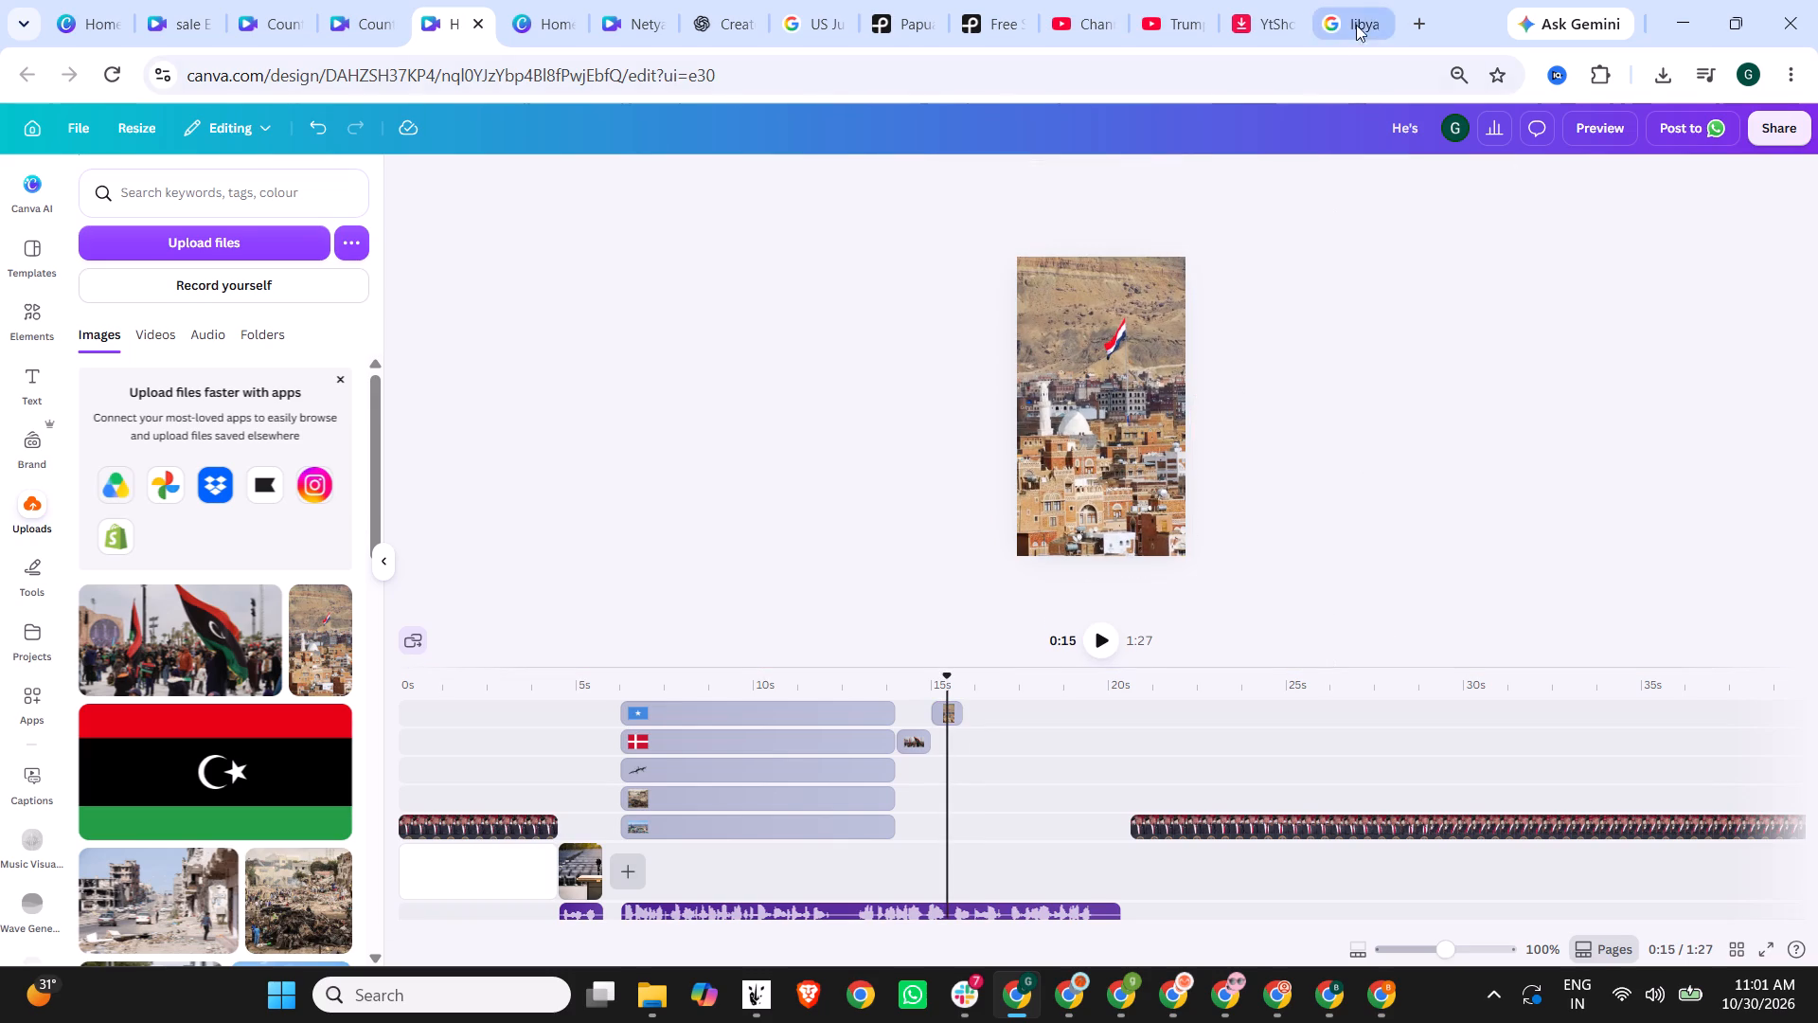
Search Google Images for haiti and copy the orfonline.org photo of a man raising his fist among flags.
left_click(1389, 0)
left_click_drag(537, 144, 0, 152)
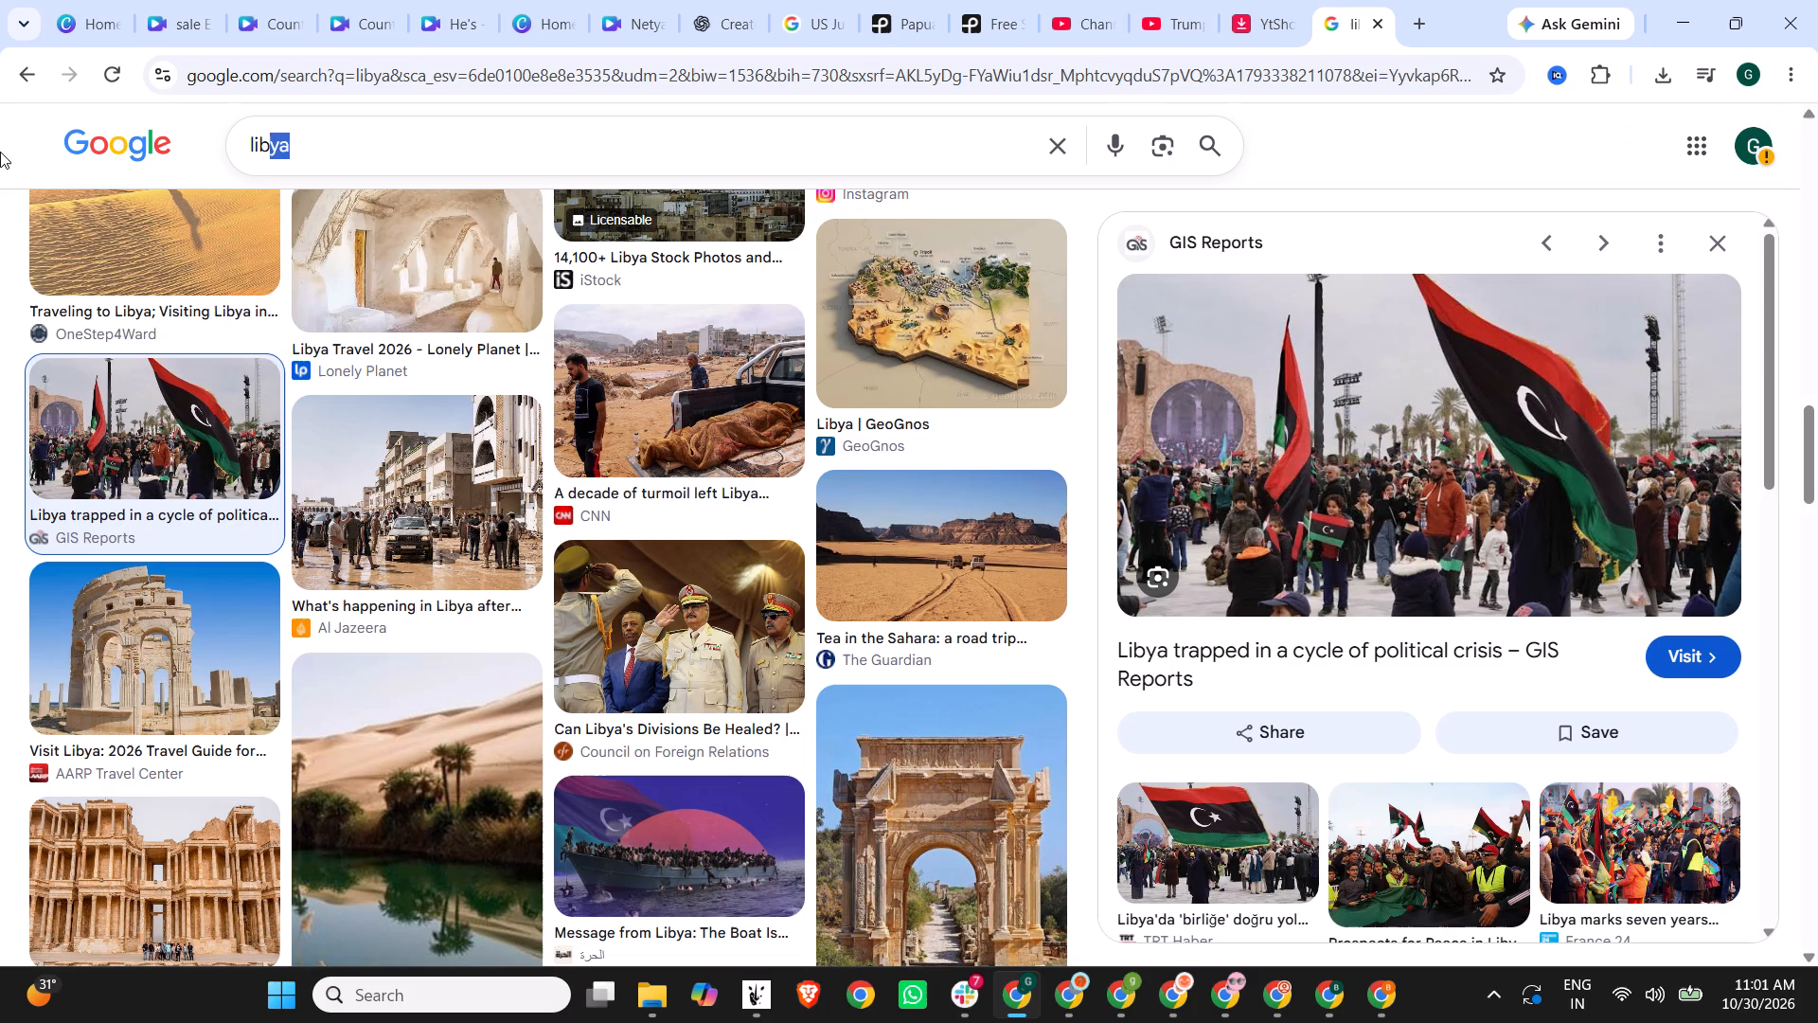
type("haitia")
key("BackSpace")
key("Return")
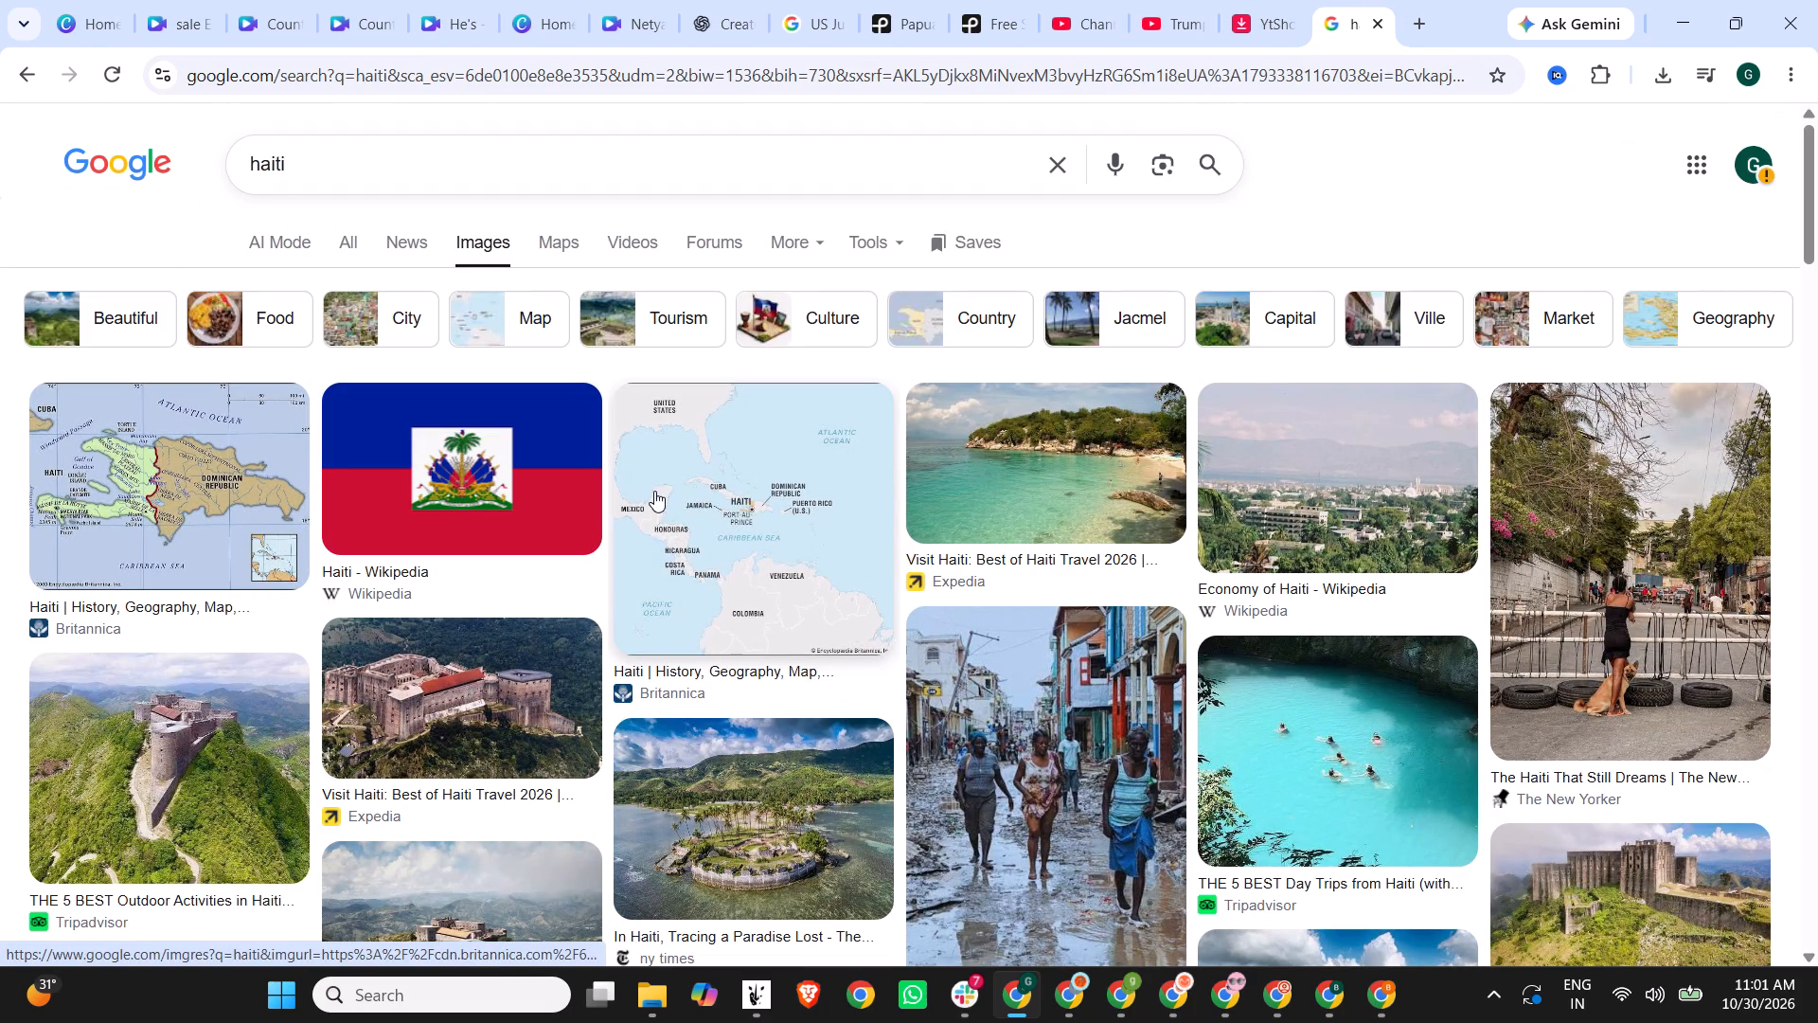
scroll(470, 508, "down", 3)
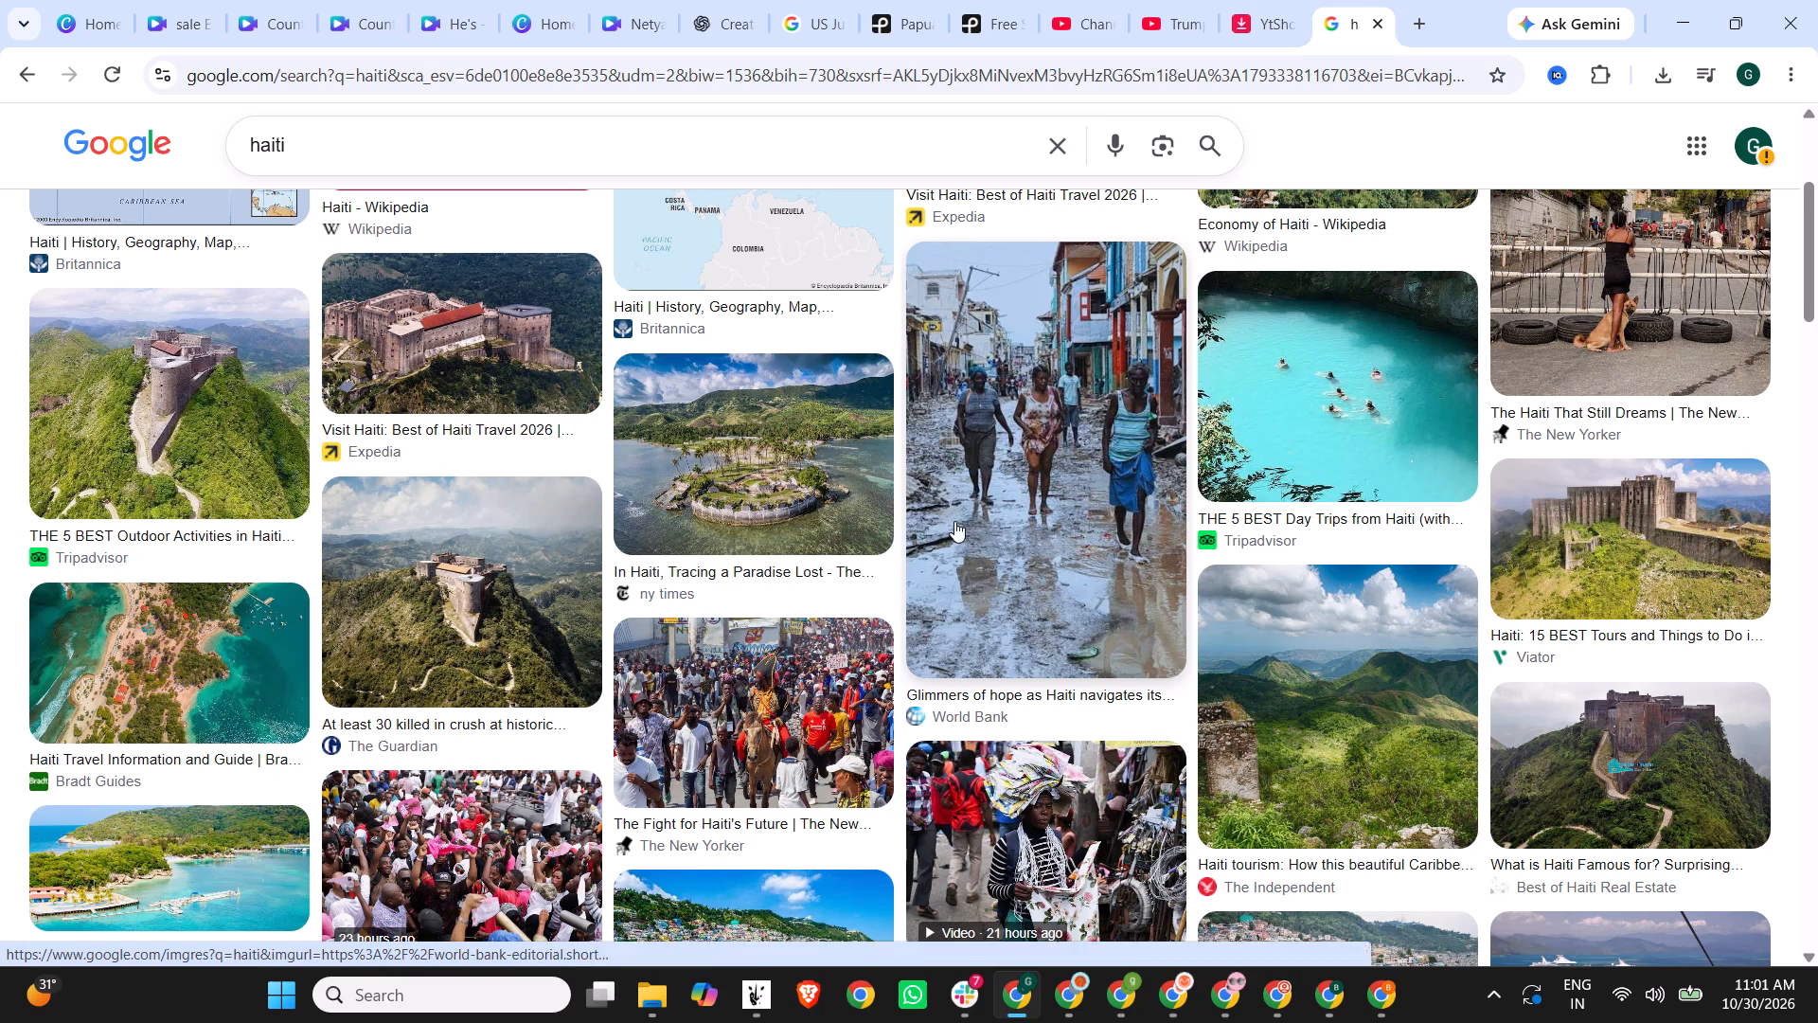
scroll(954, 521, "down", 3)
scroll(636, 482, "down", 3)
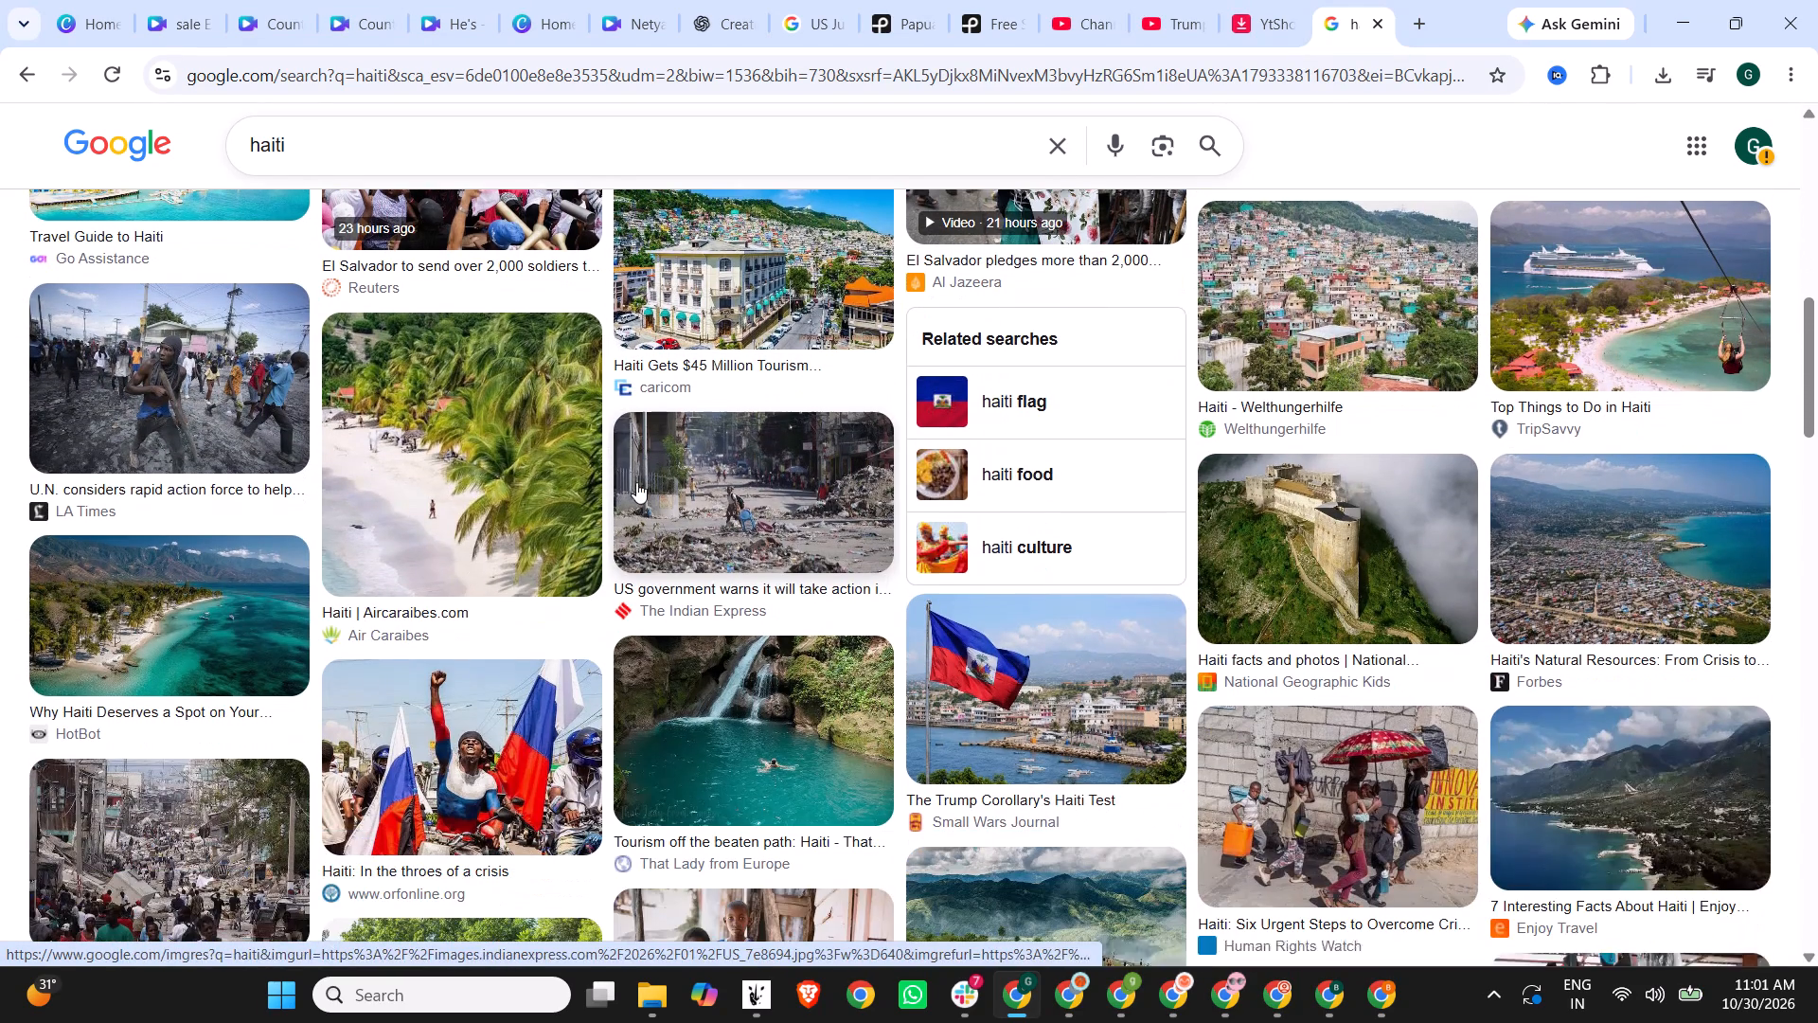
left_click(772, 479)
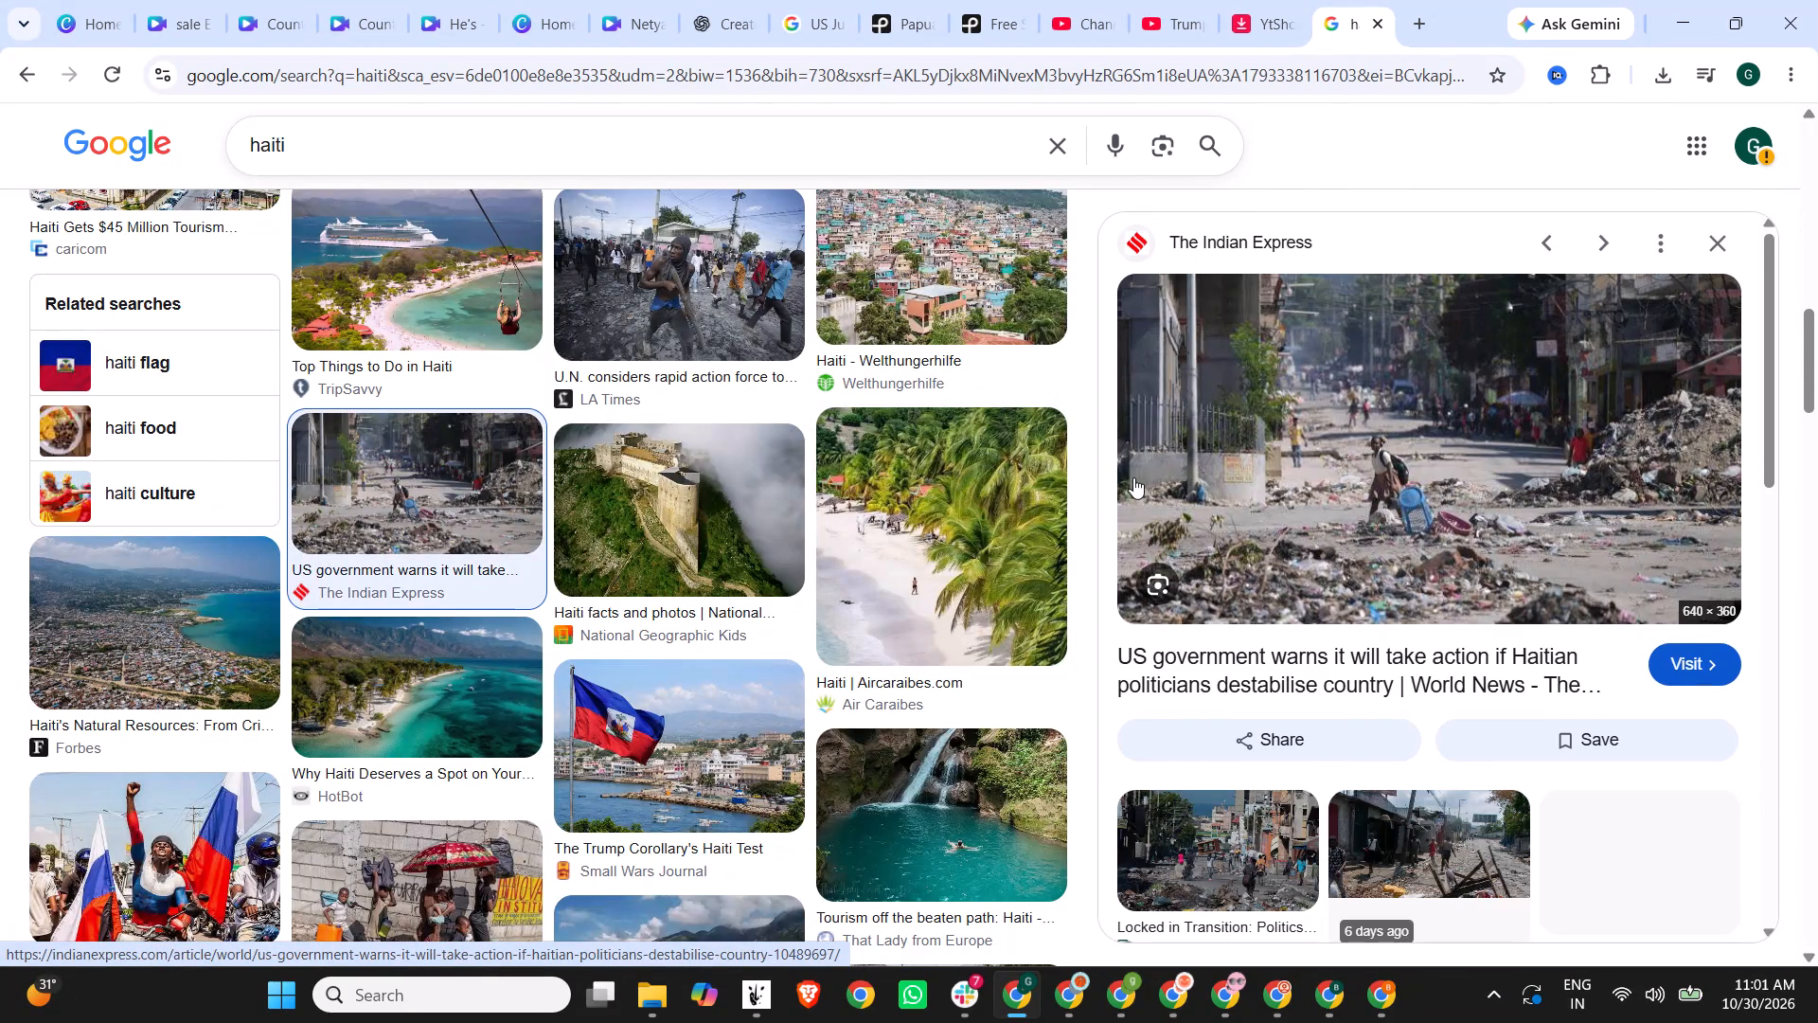
right_click(1355, 450)
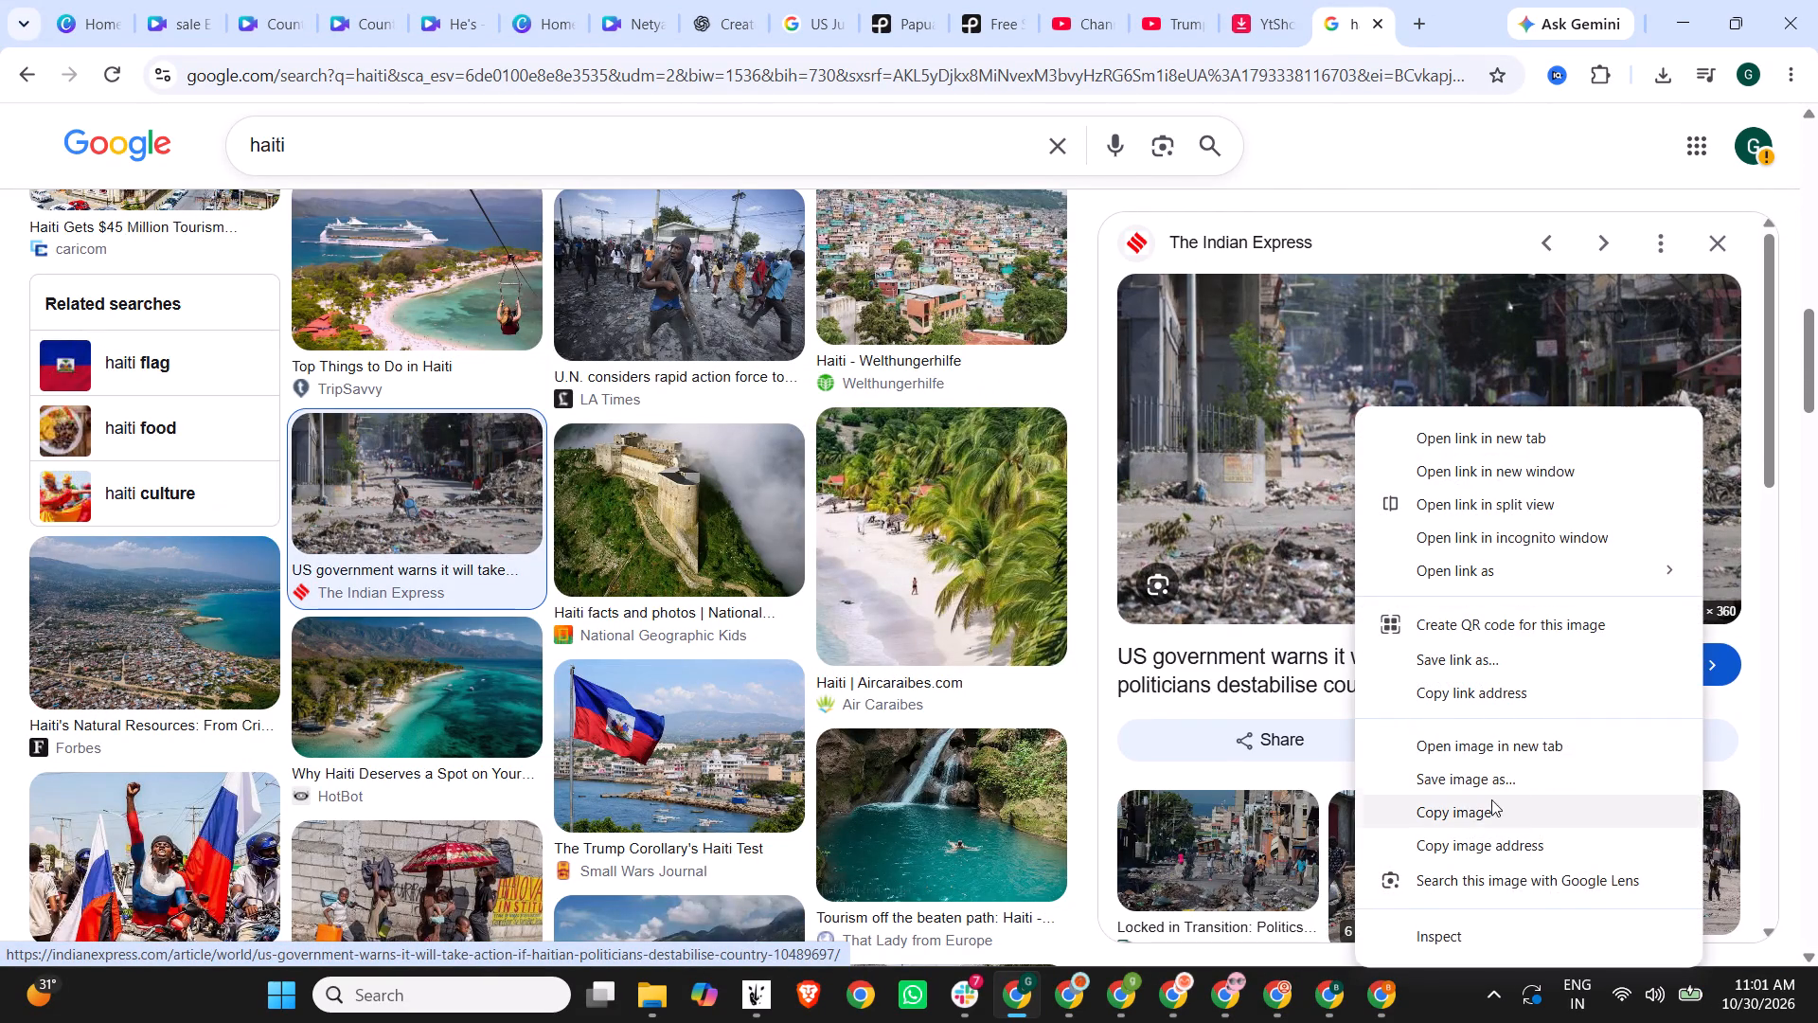
left_click(640, 735)
scroll(320, 661, "down", 3)
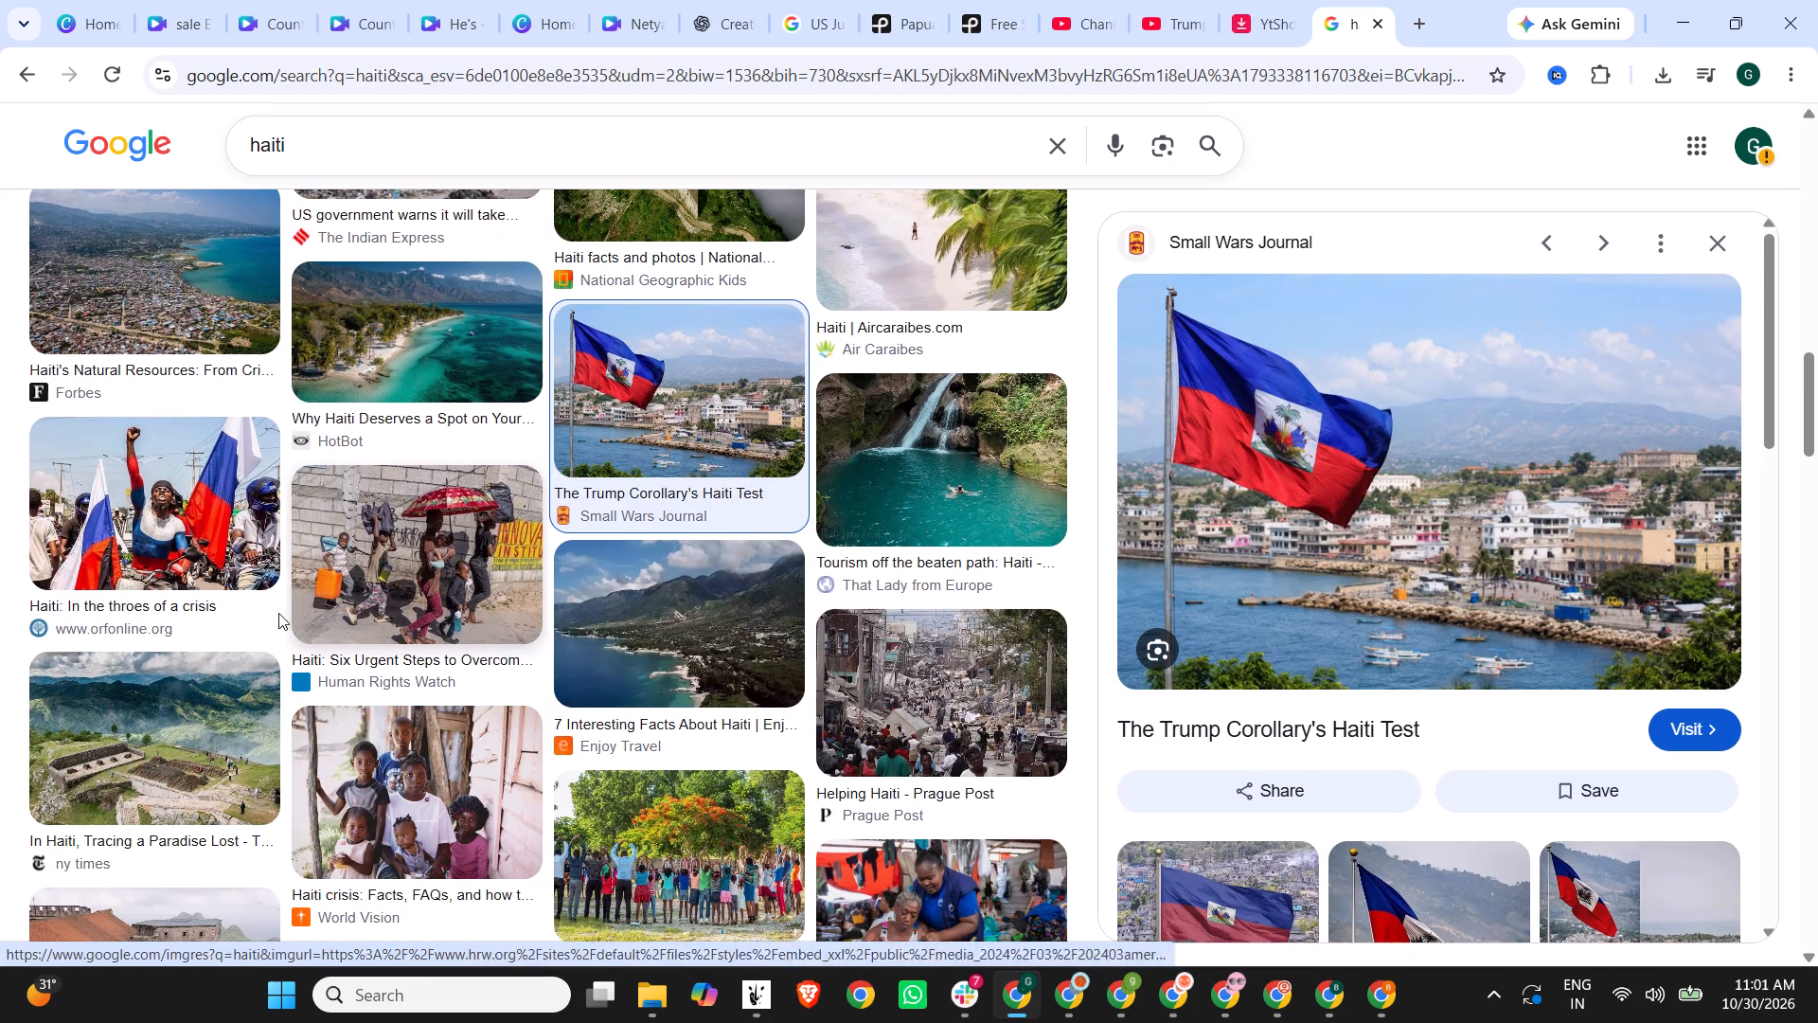
left_click(224, 515)
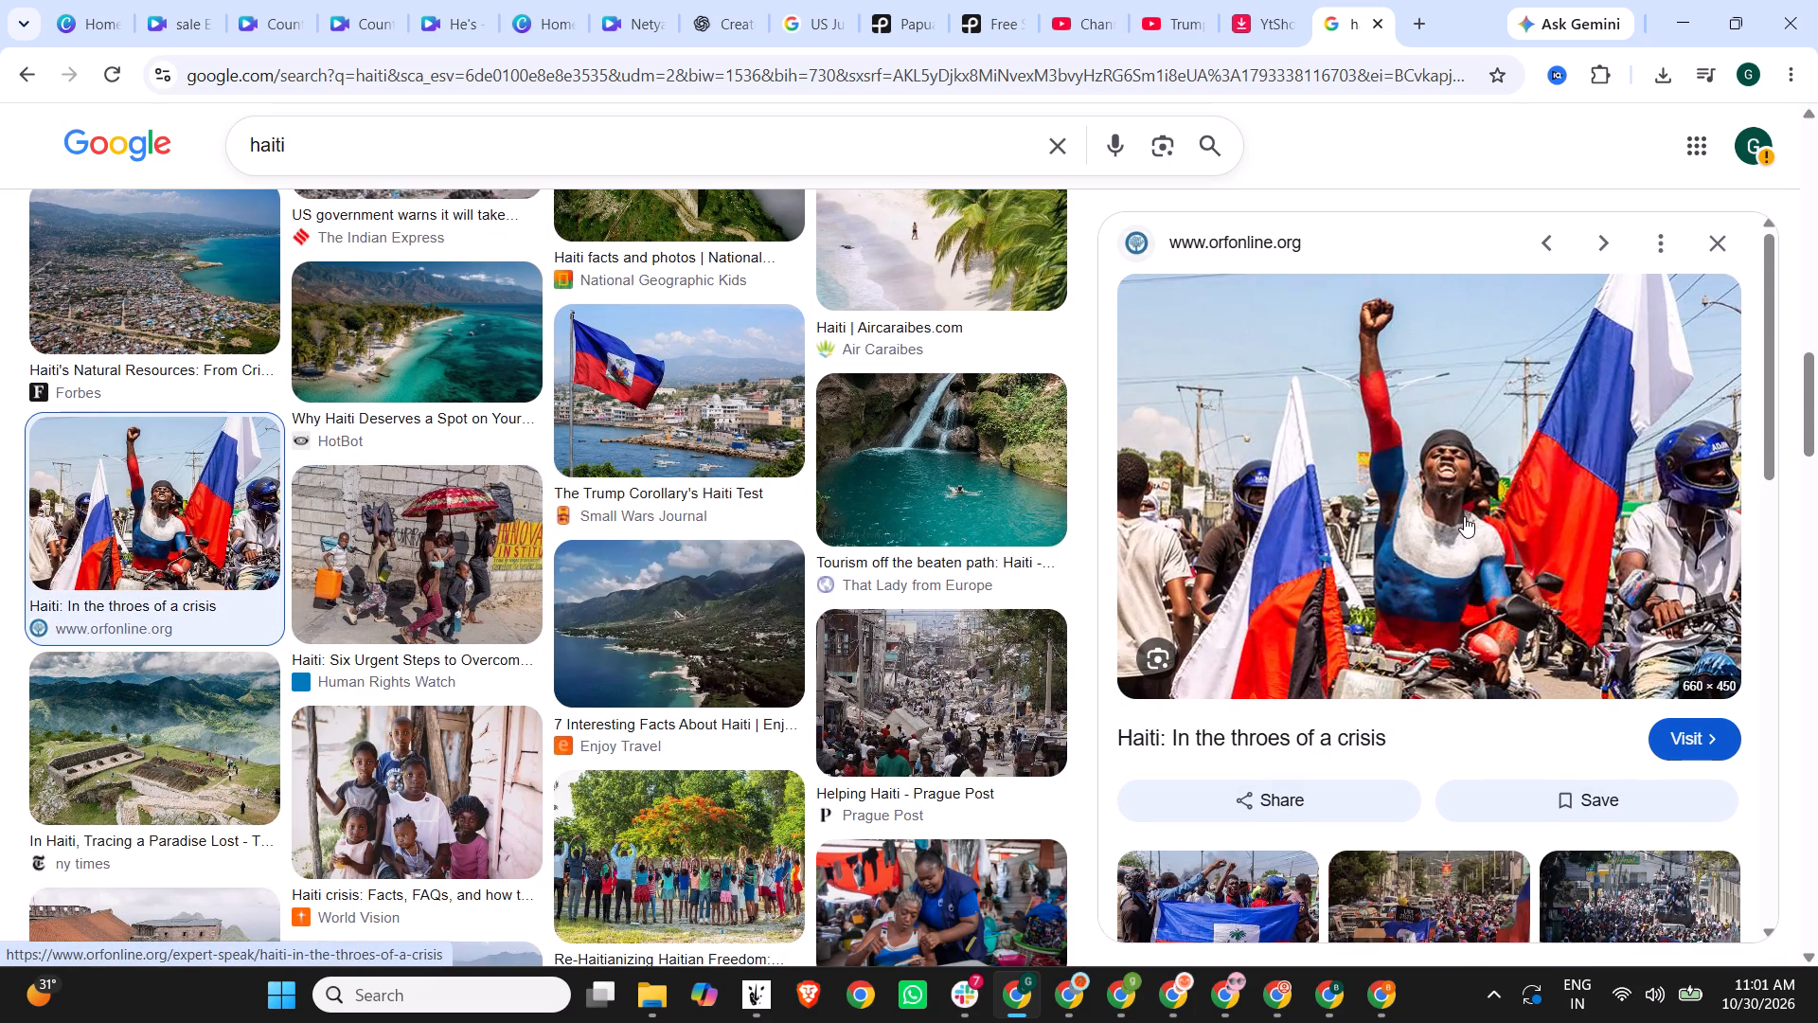
right_click(1464, 516)
left_click(1554, 803)
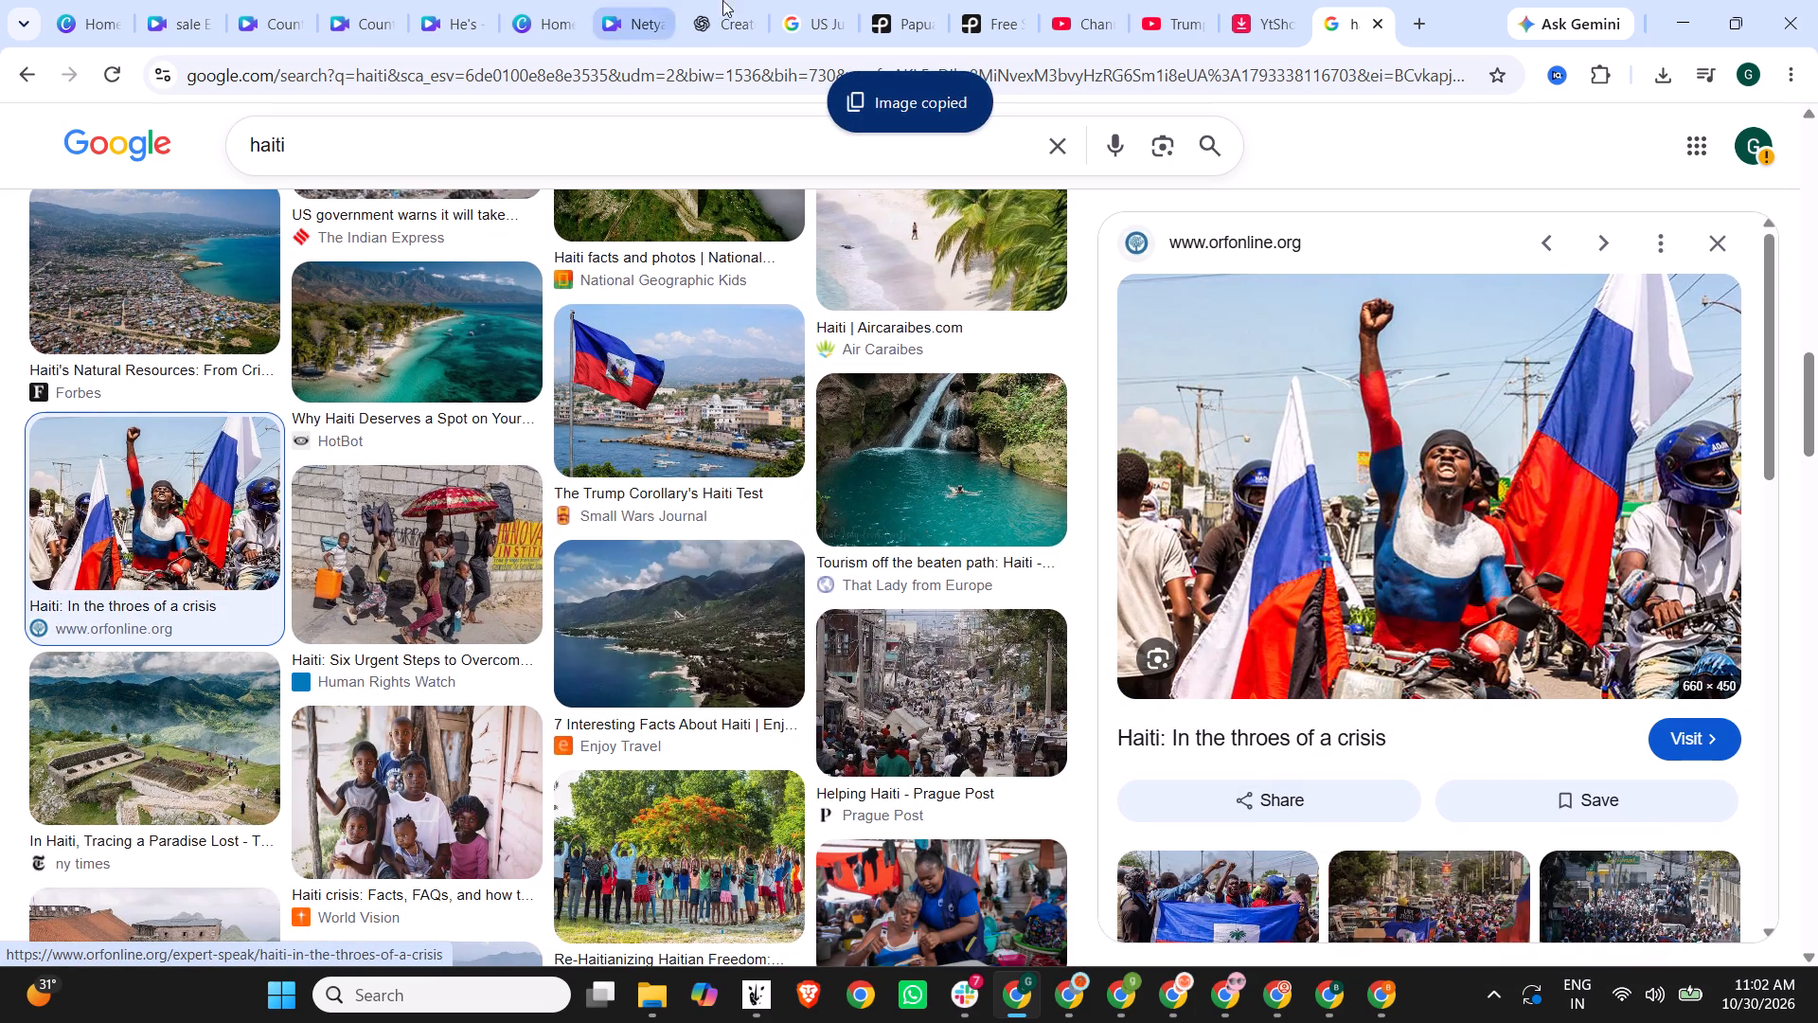
Paste the Haiti photo into the Trump quote design, place it directly after the Yemen photo in the same track, and time it to 1.0 second.
left_click(427, 0)
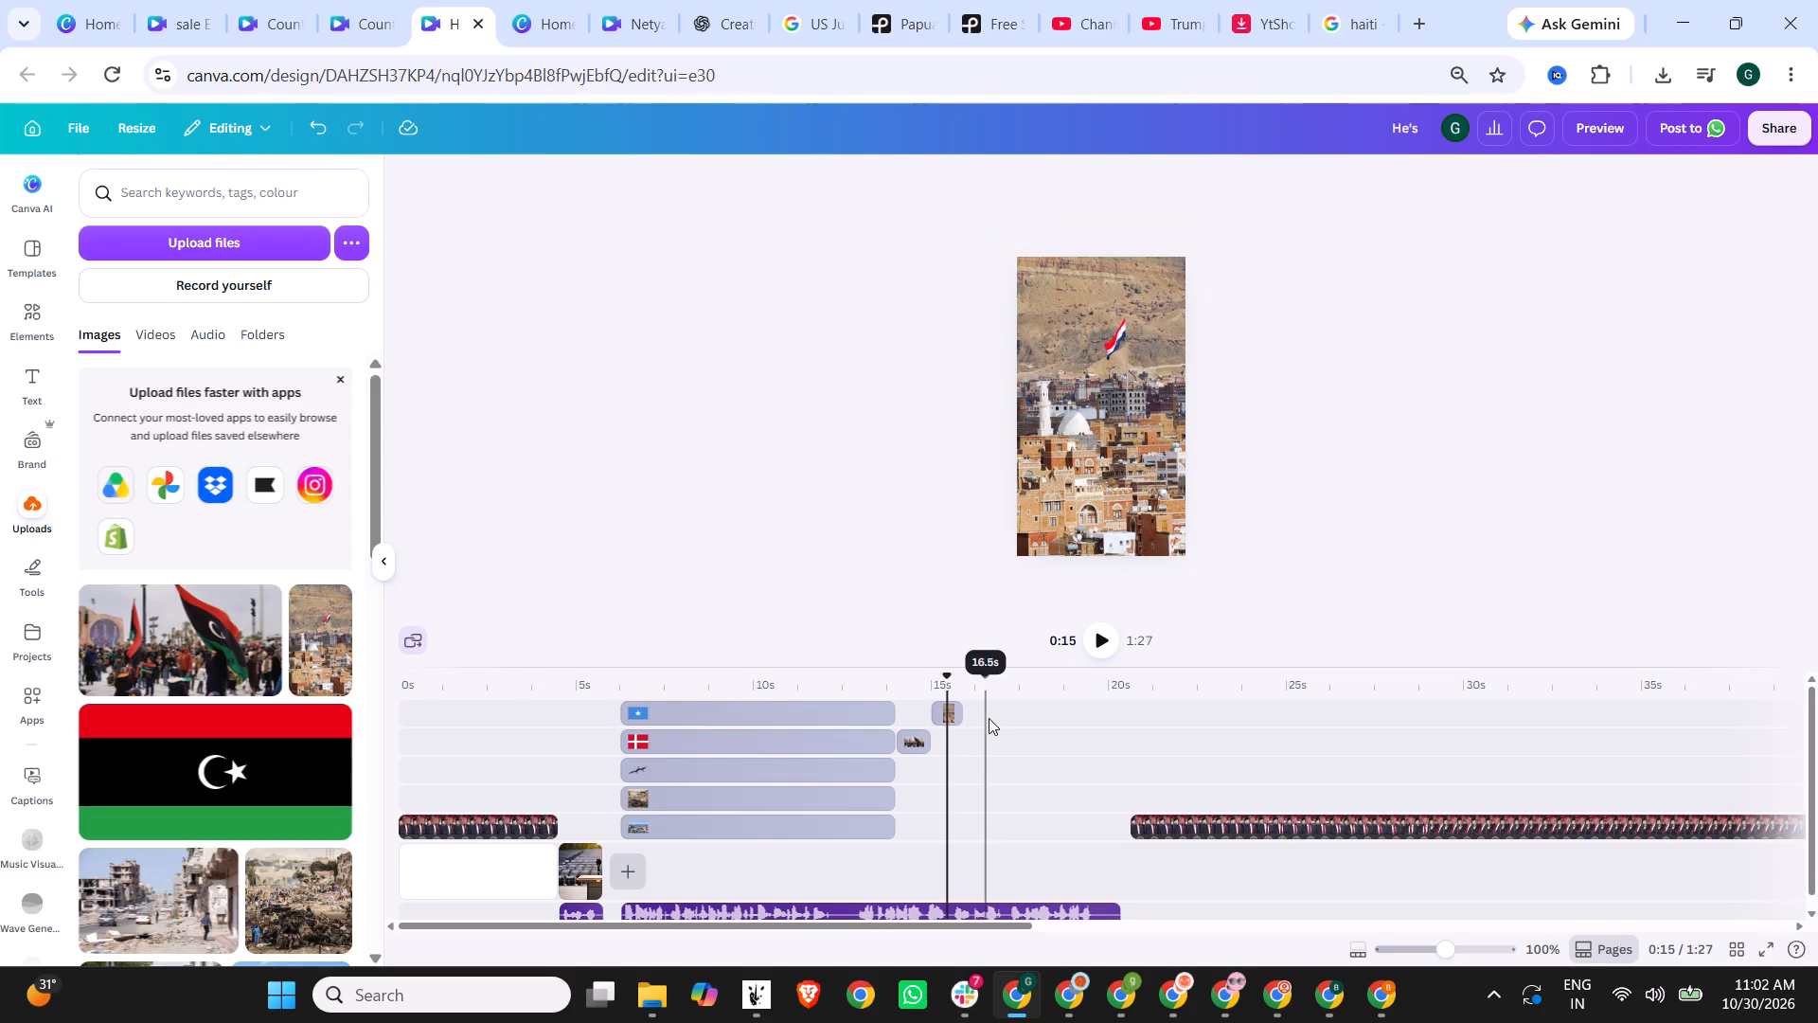
key("ctrl+v")
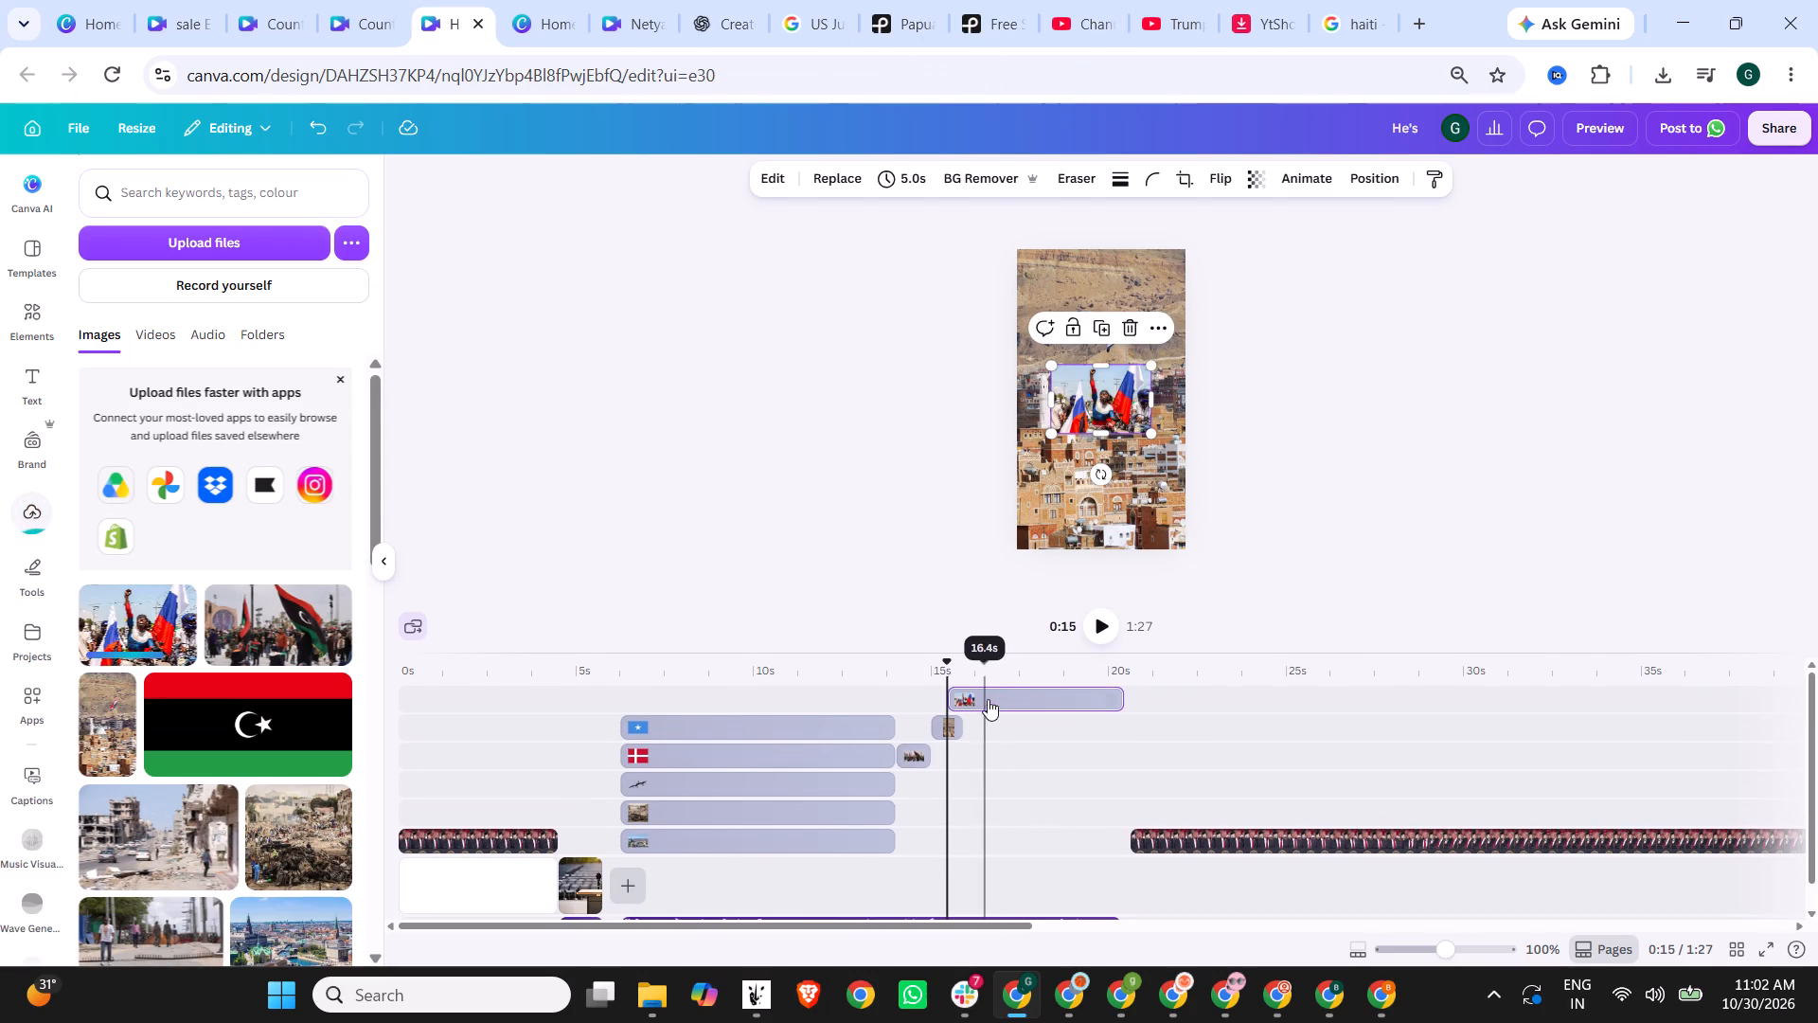
left_click_drag(1014, 699, 1031, 726)
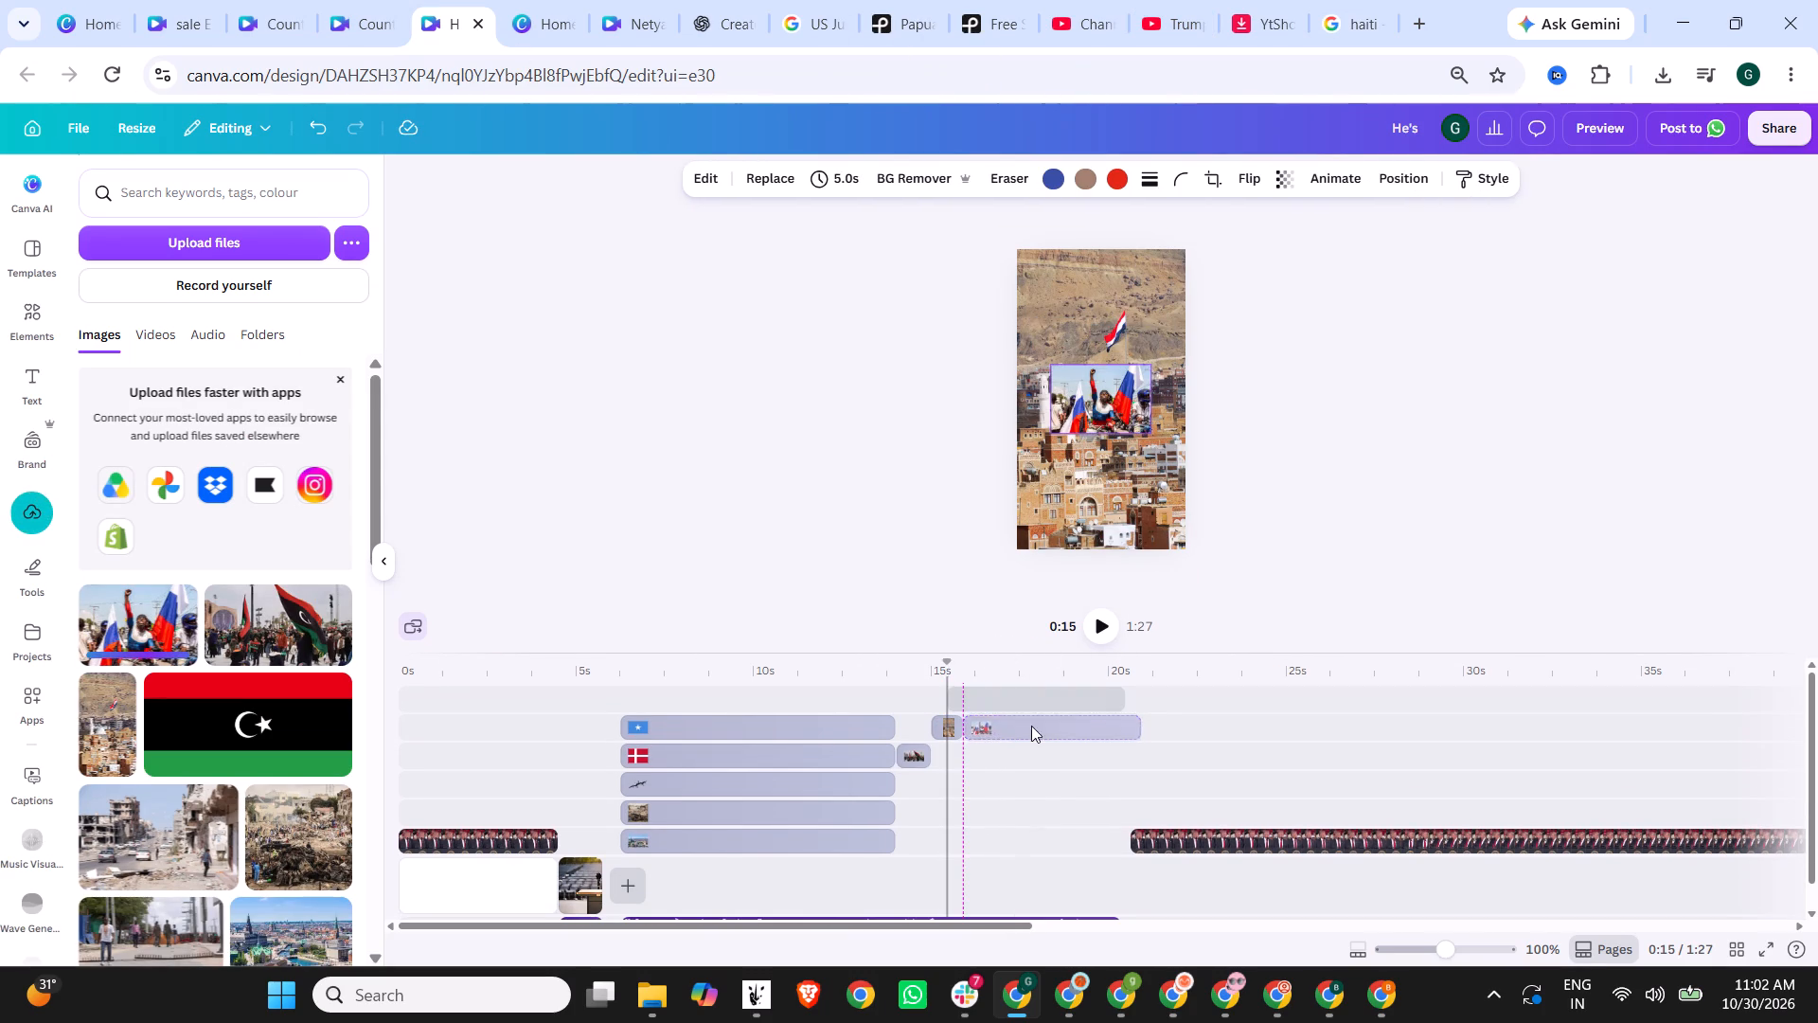
left_click_drag(1136, 715, 997, 715)
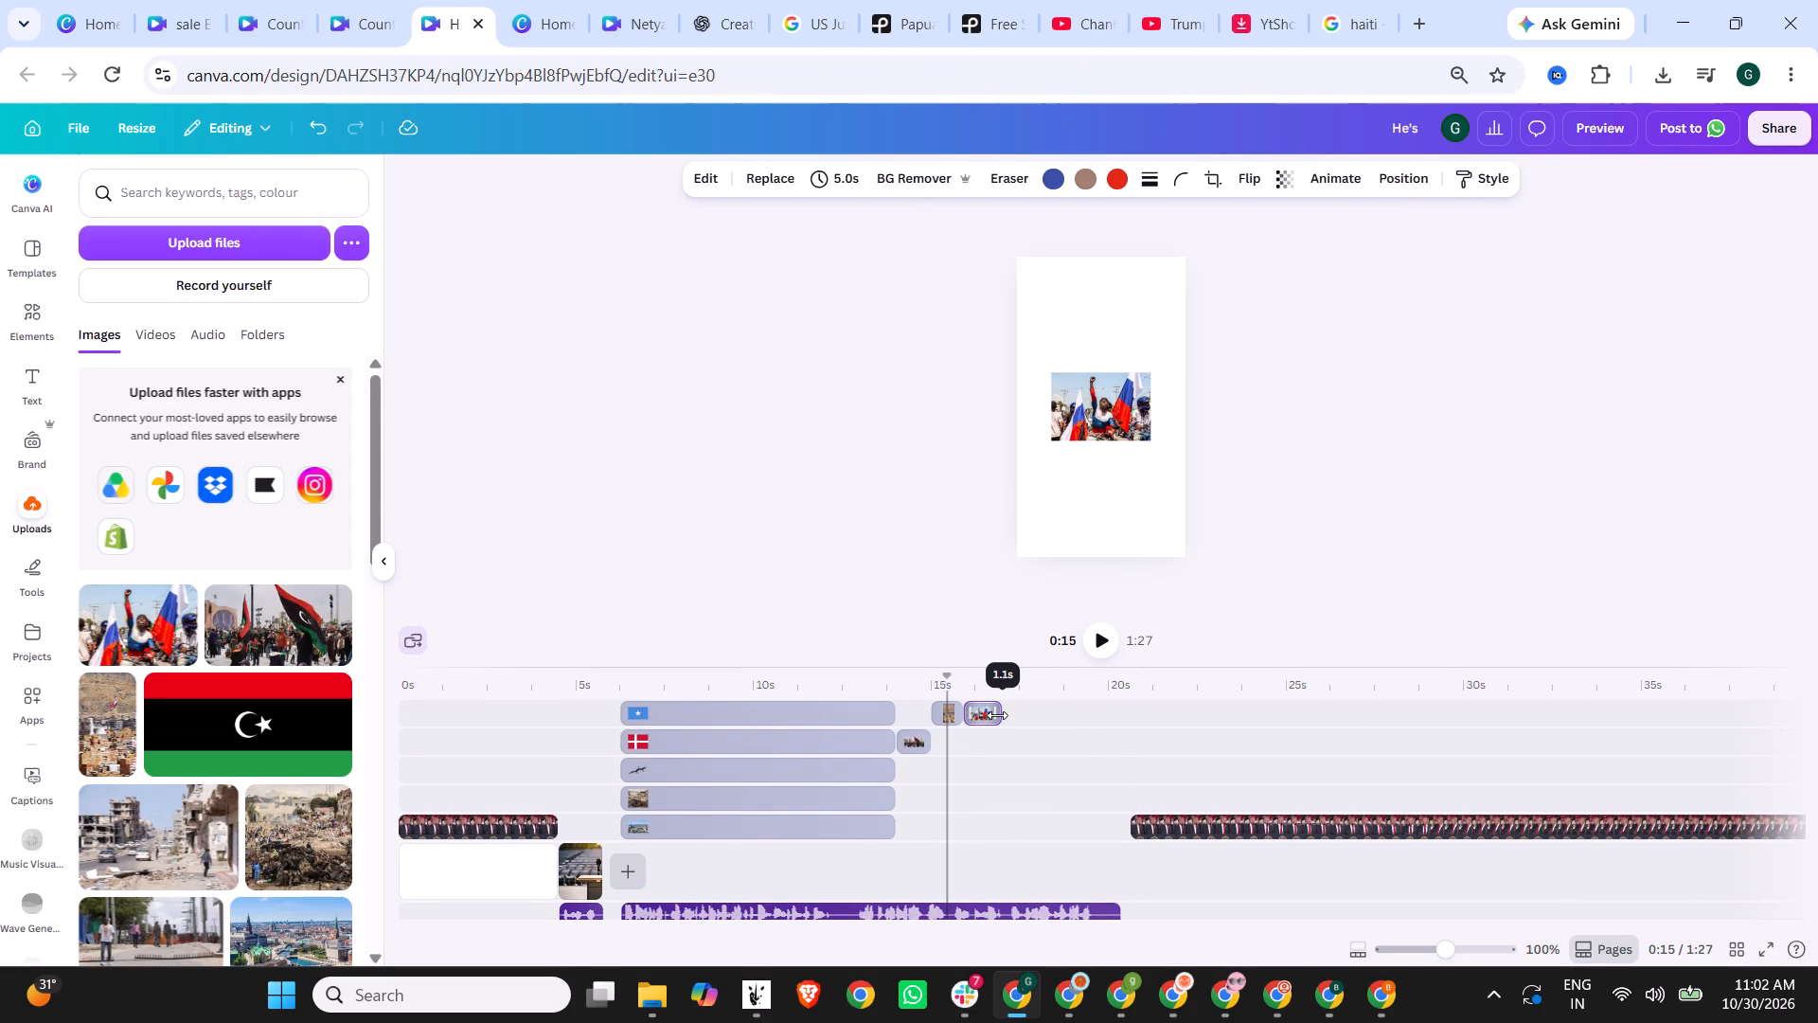
left_click_drag(997, 715, 990, 715)
left_click(1101, 639)
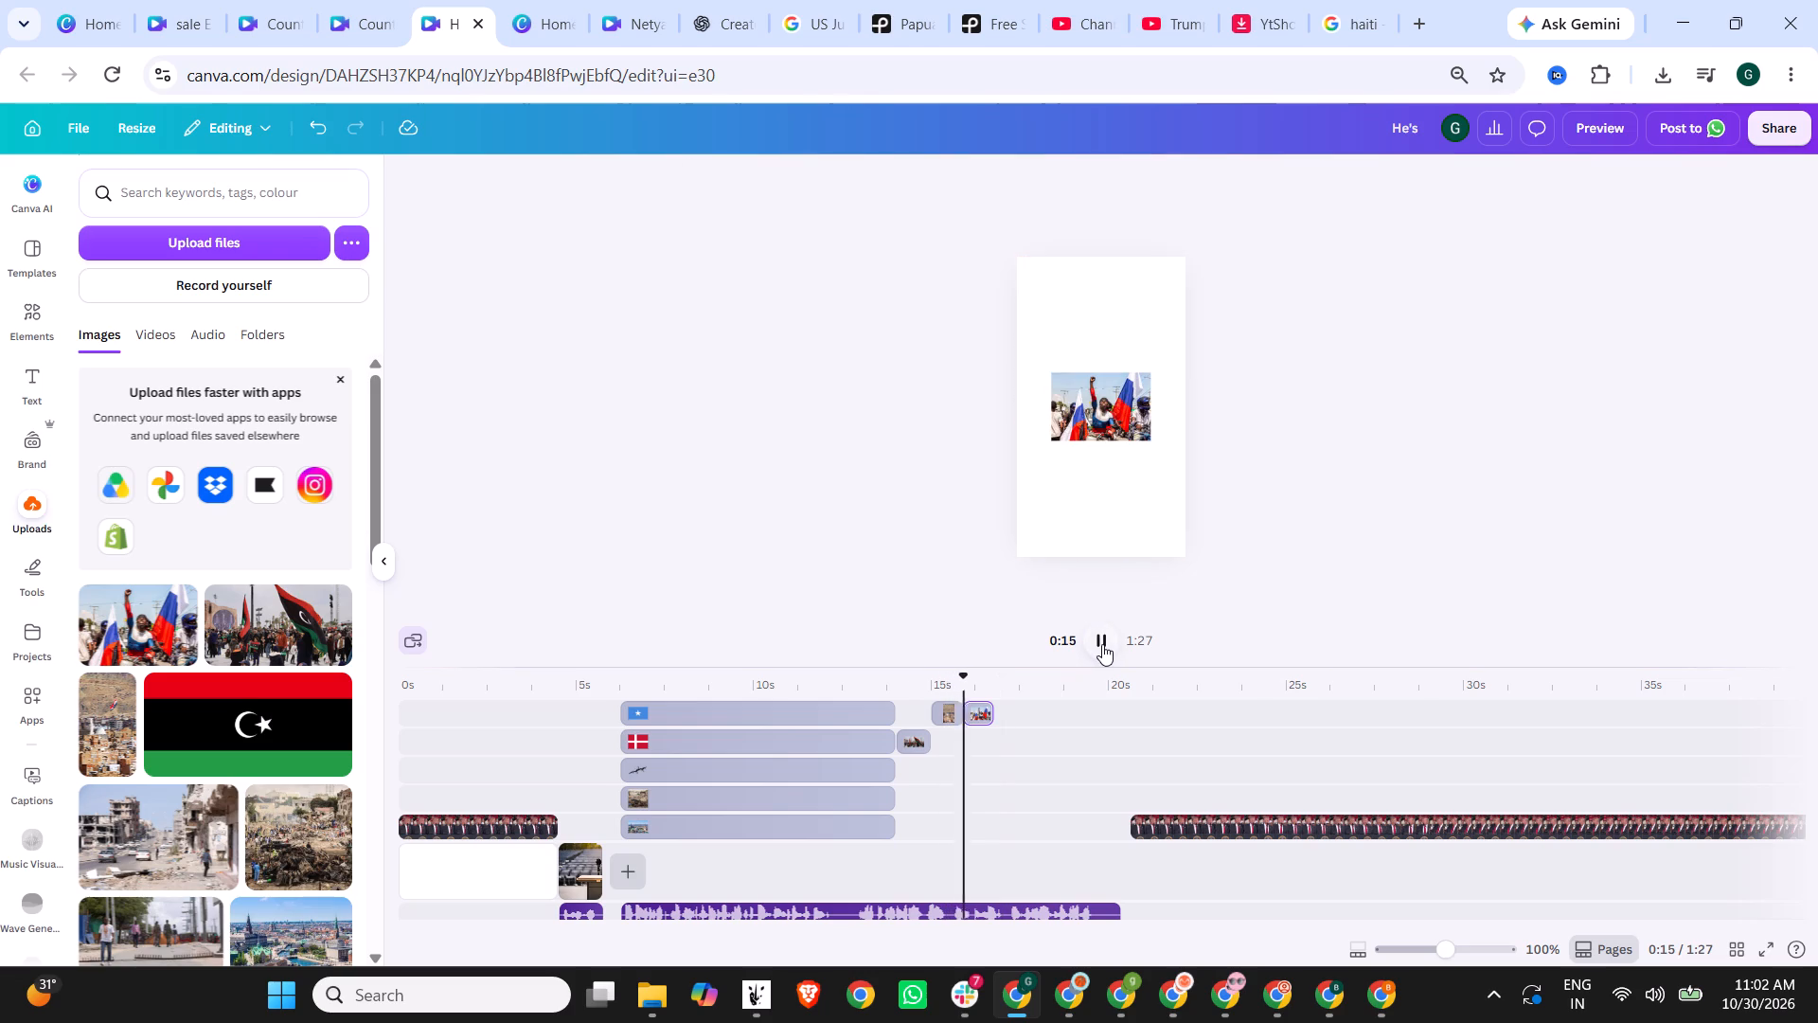
left_click(1102, 644)
left_click(1102, 644)
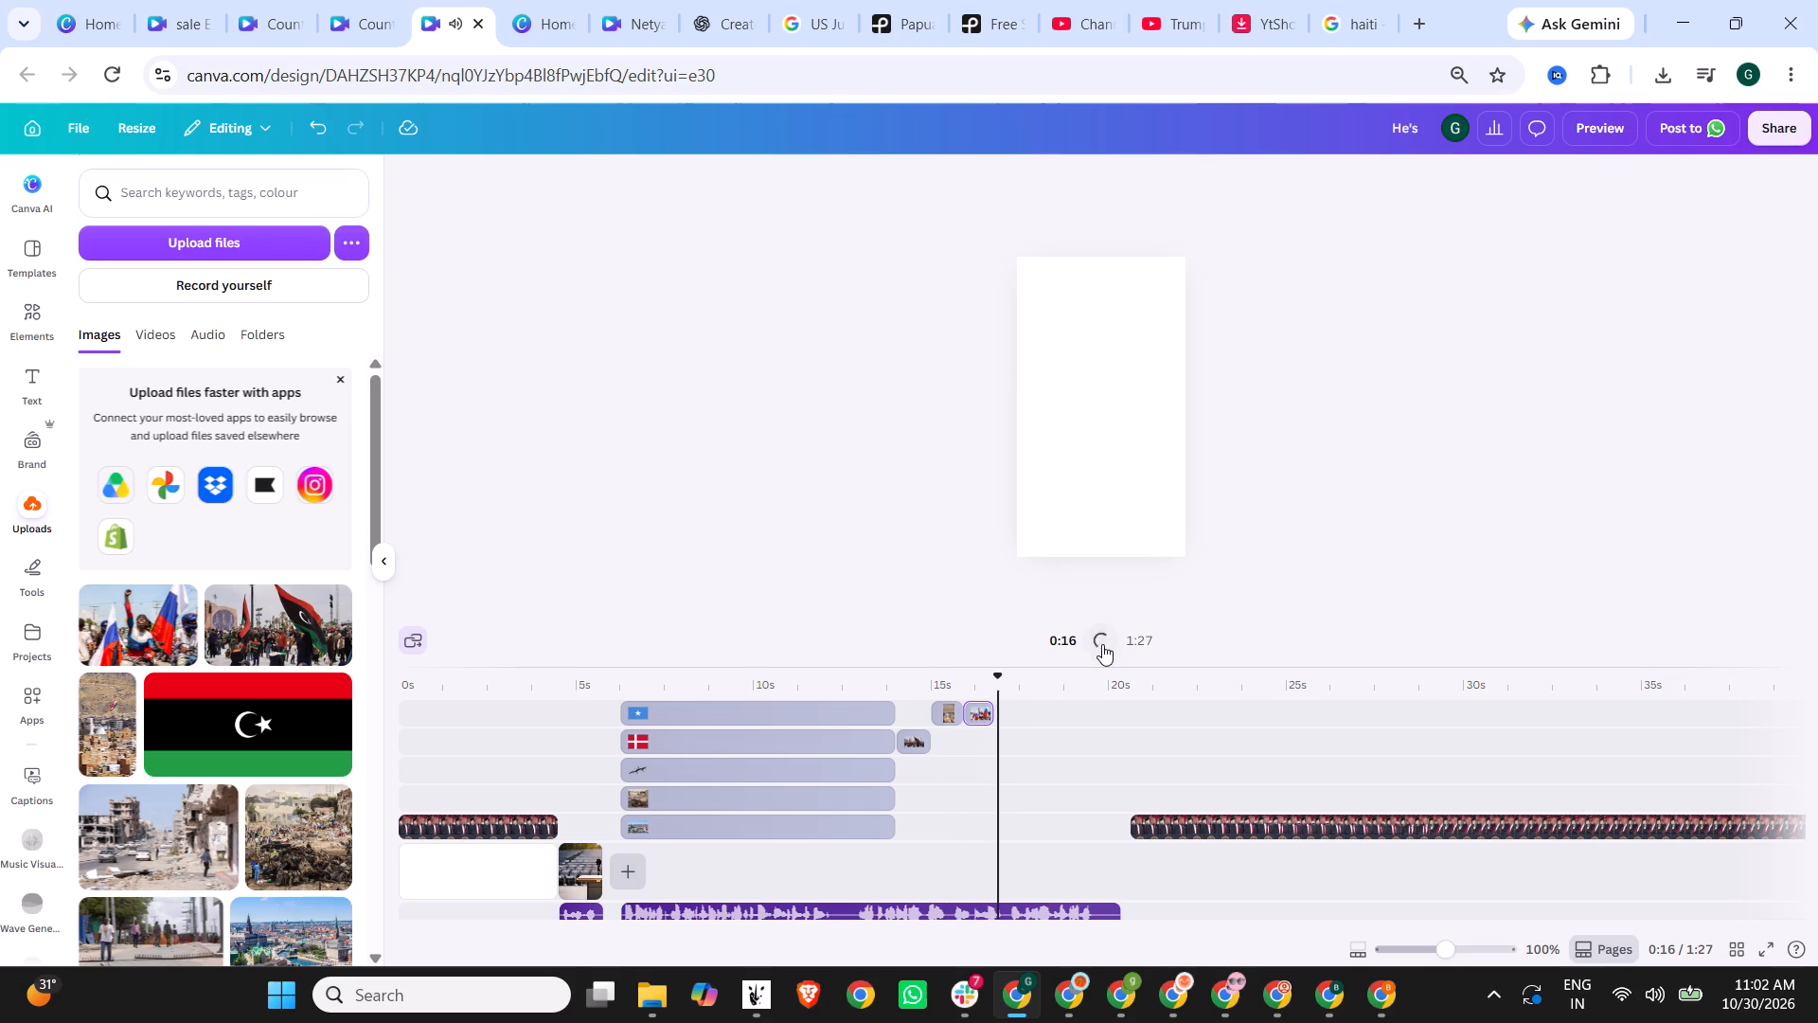
left_click(1102, 644)
left_click(989, 707)
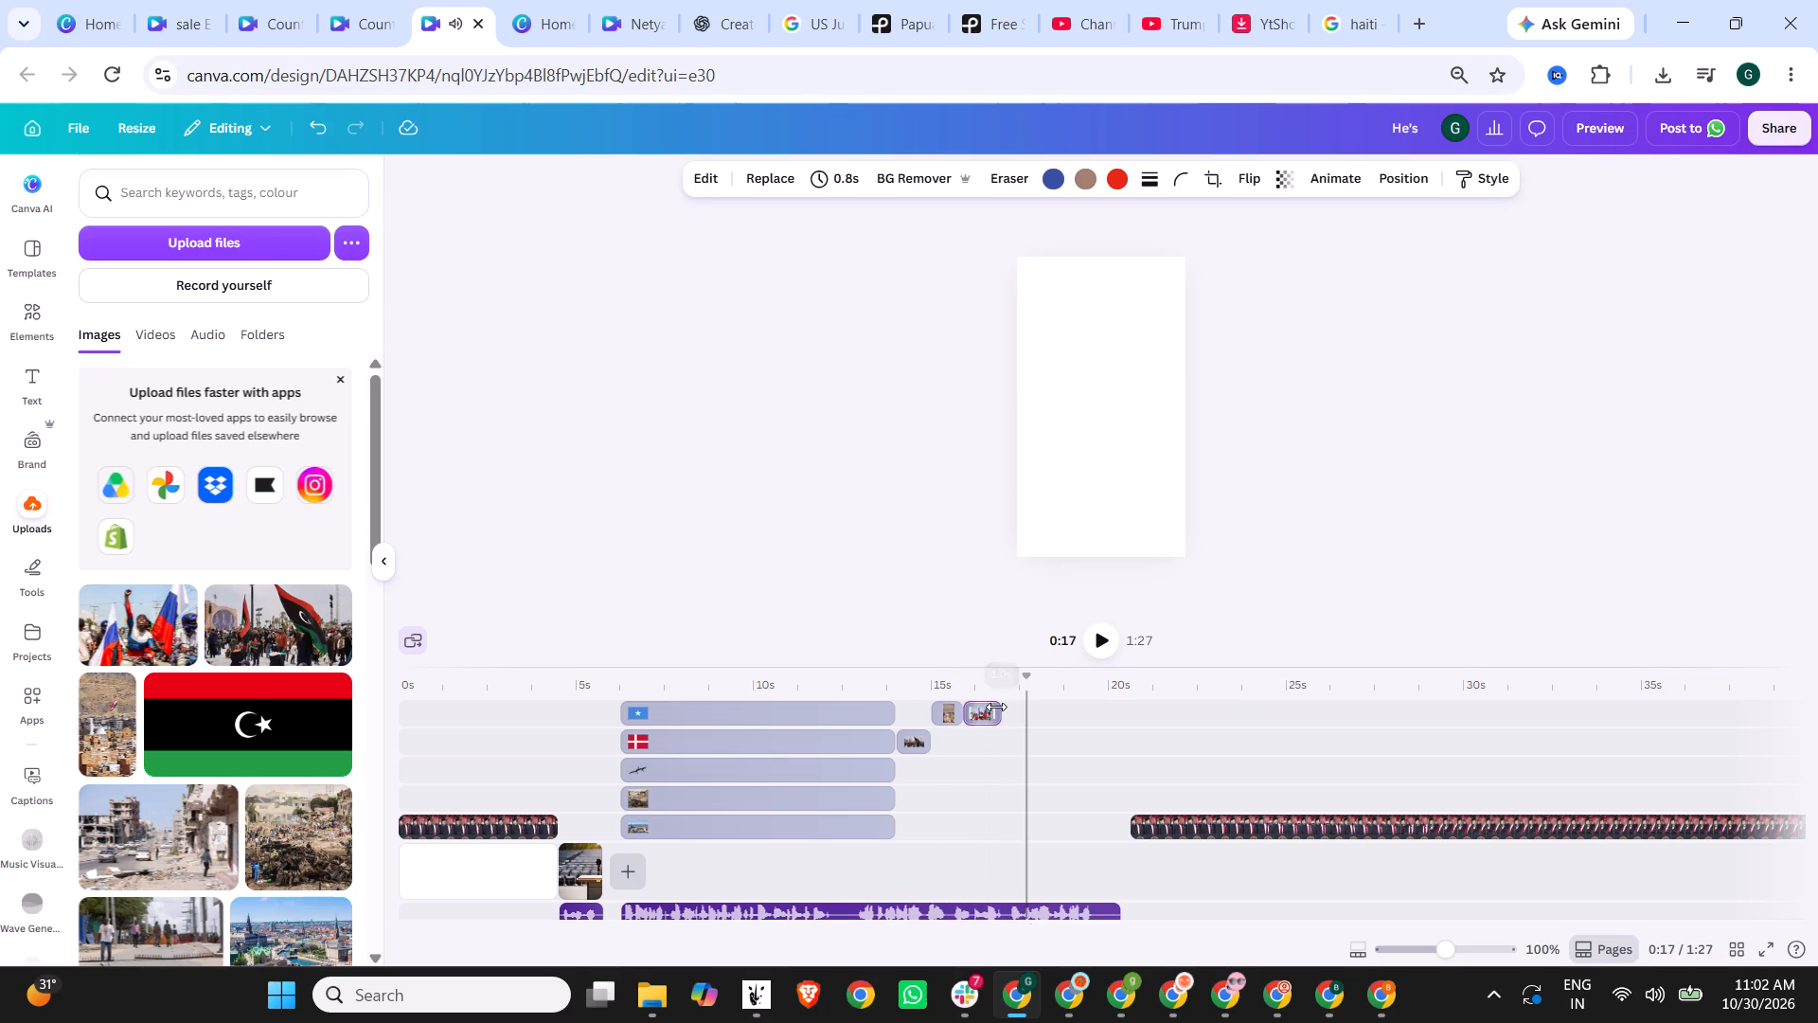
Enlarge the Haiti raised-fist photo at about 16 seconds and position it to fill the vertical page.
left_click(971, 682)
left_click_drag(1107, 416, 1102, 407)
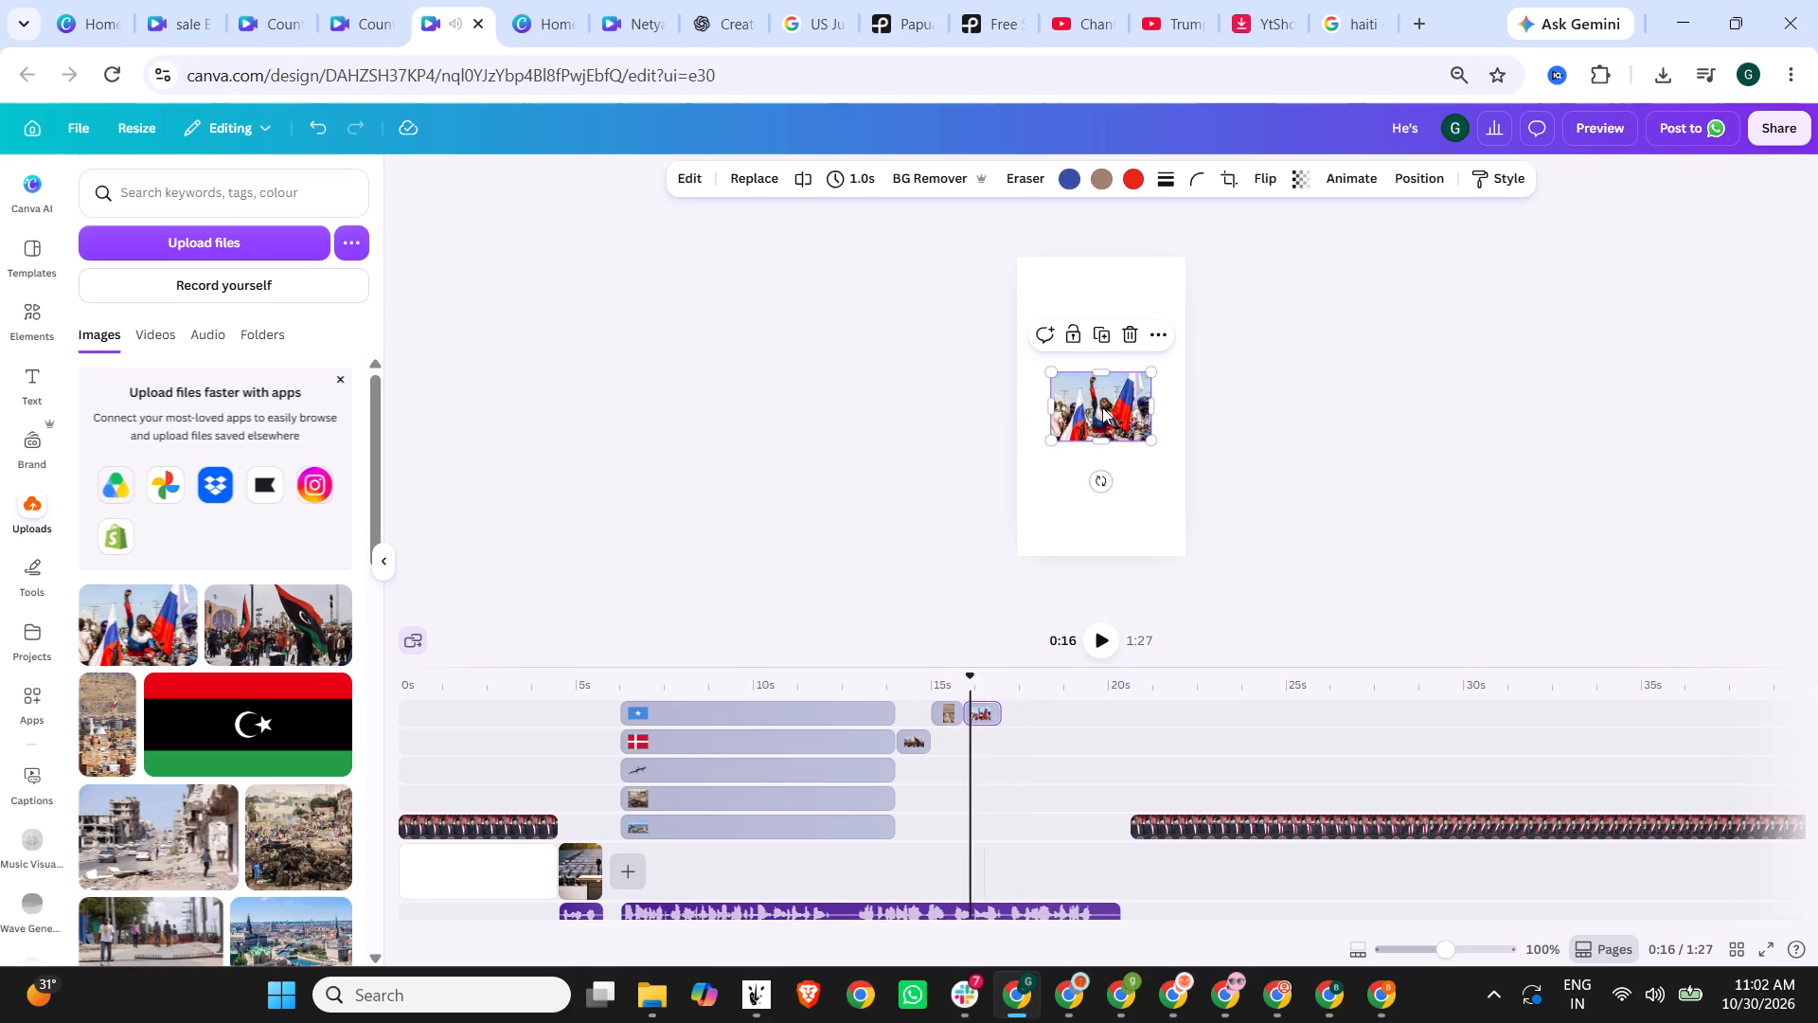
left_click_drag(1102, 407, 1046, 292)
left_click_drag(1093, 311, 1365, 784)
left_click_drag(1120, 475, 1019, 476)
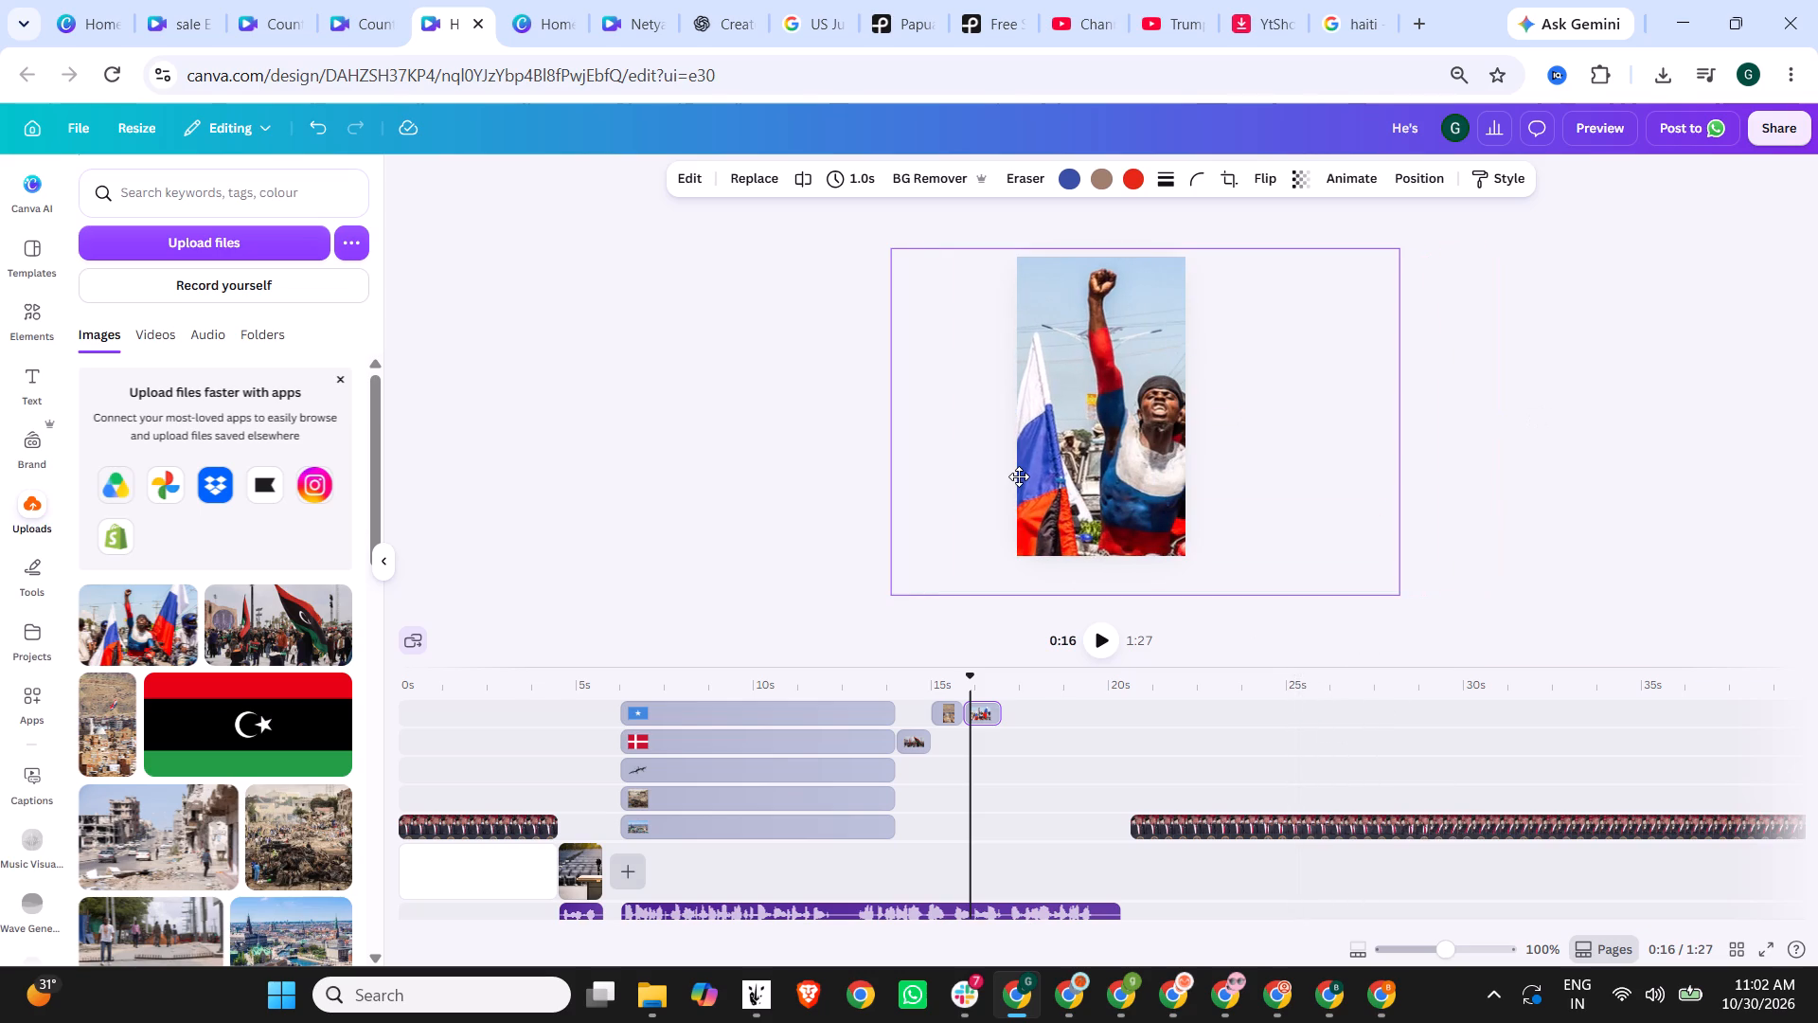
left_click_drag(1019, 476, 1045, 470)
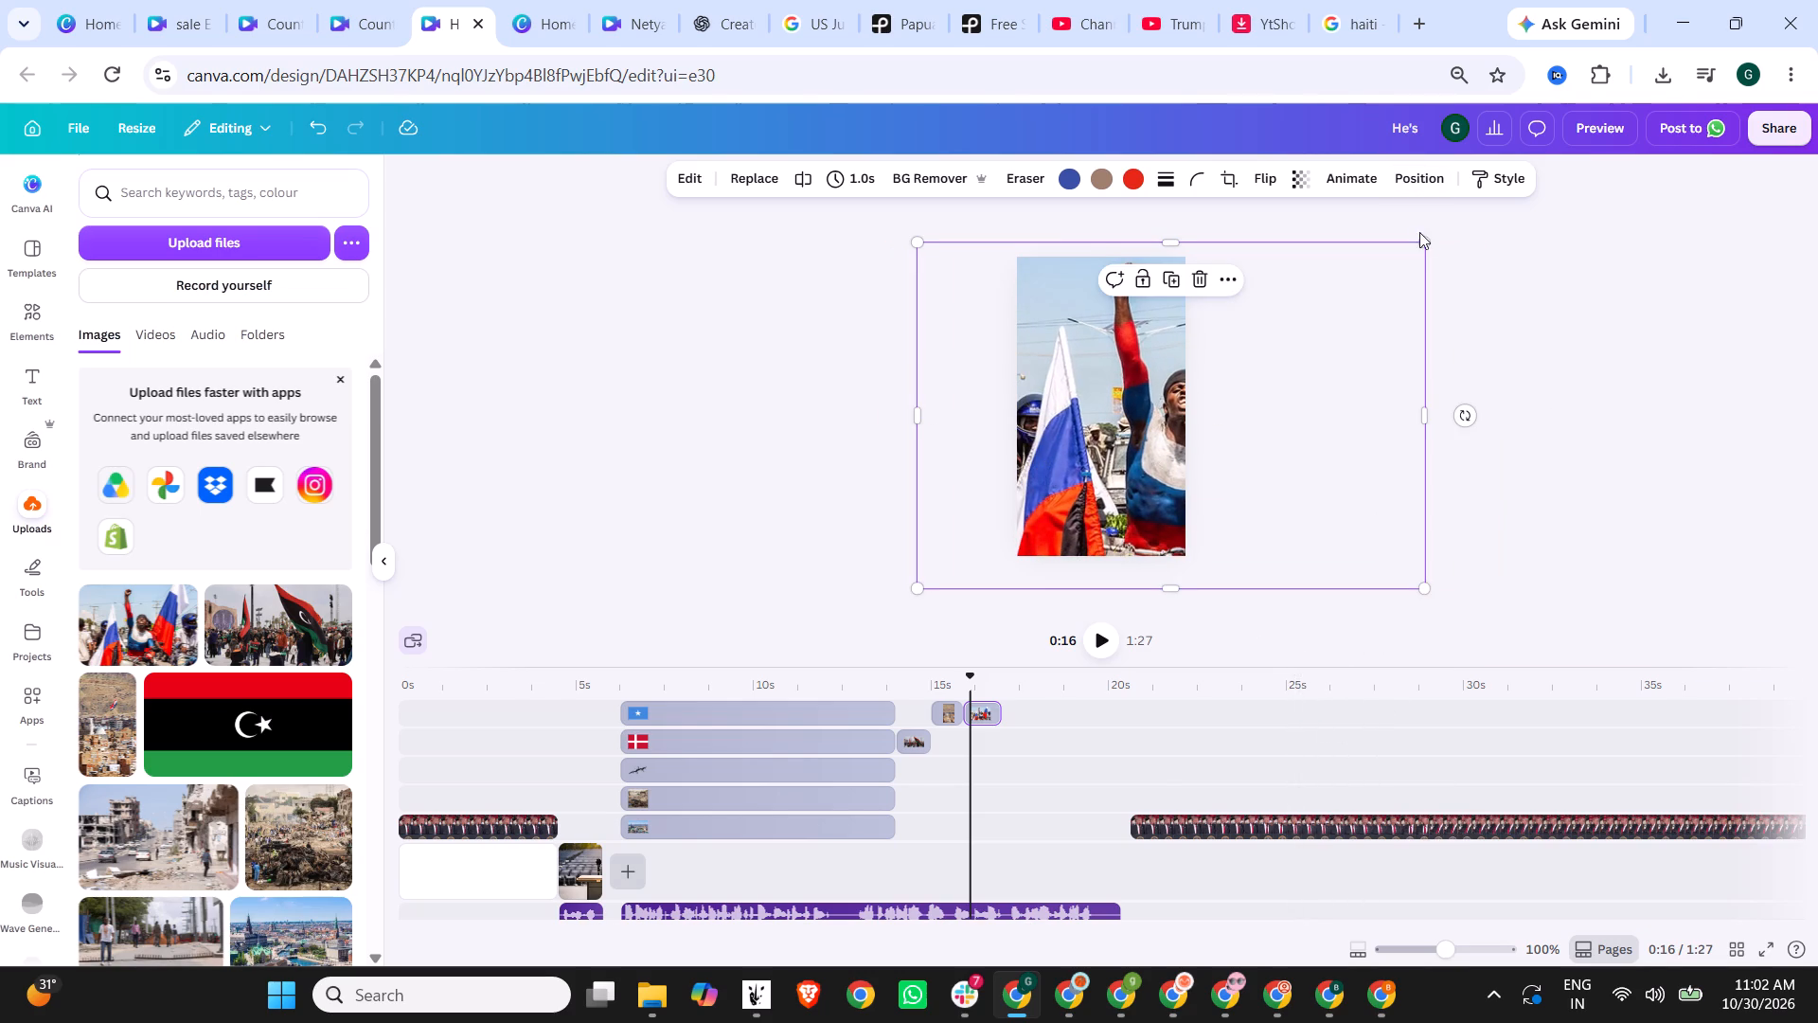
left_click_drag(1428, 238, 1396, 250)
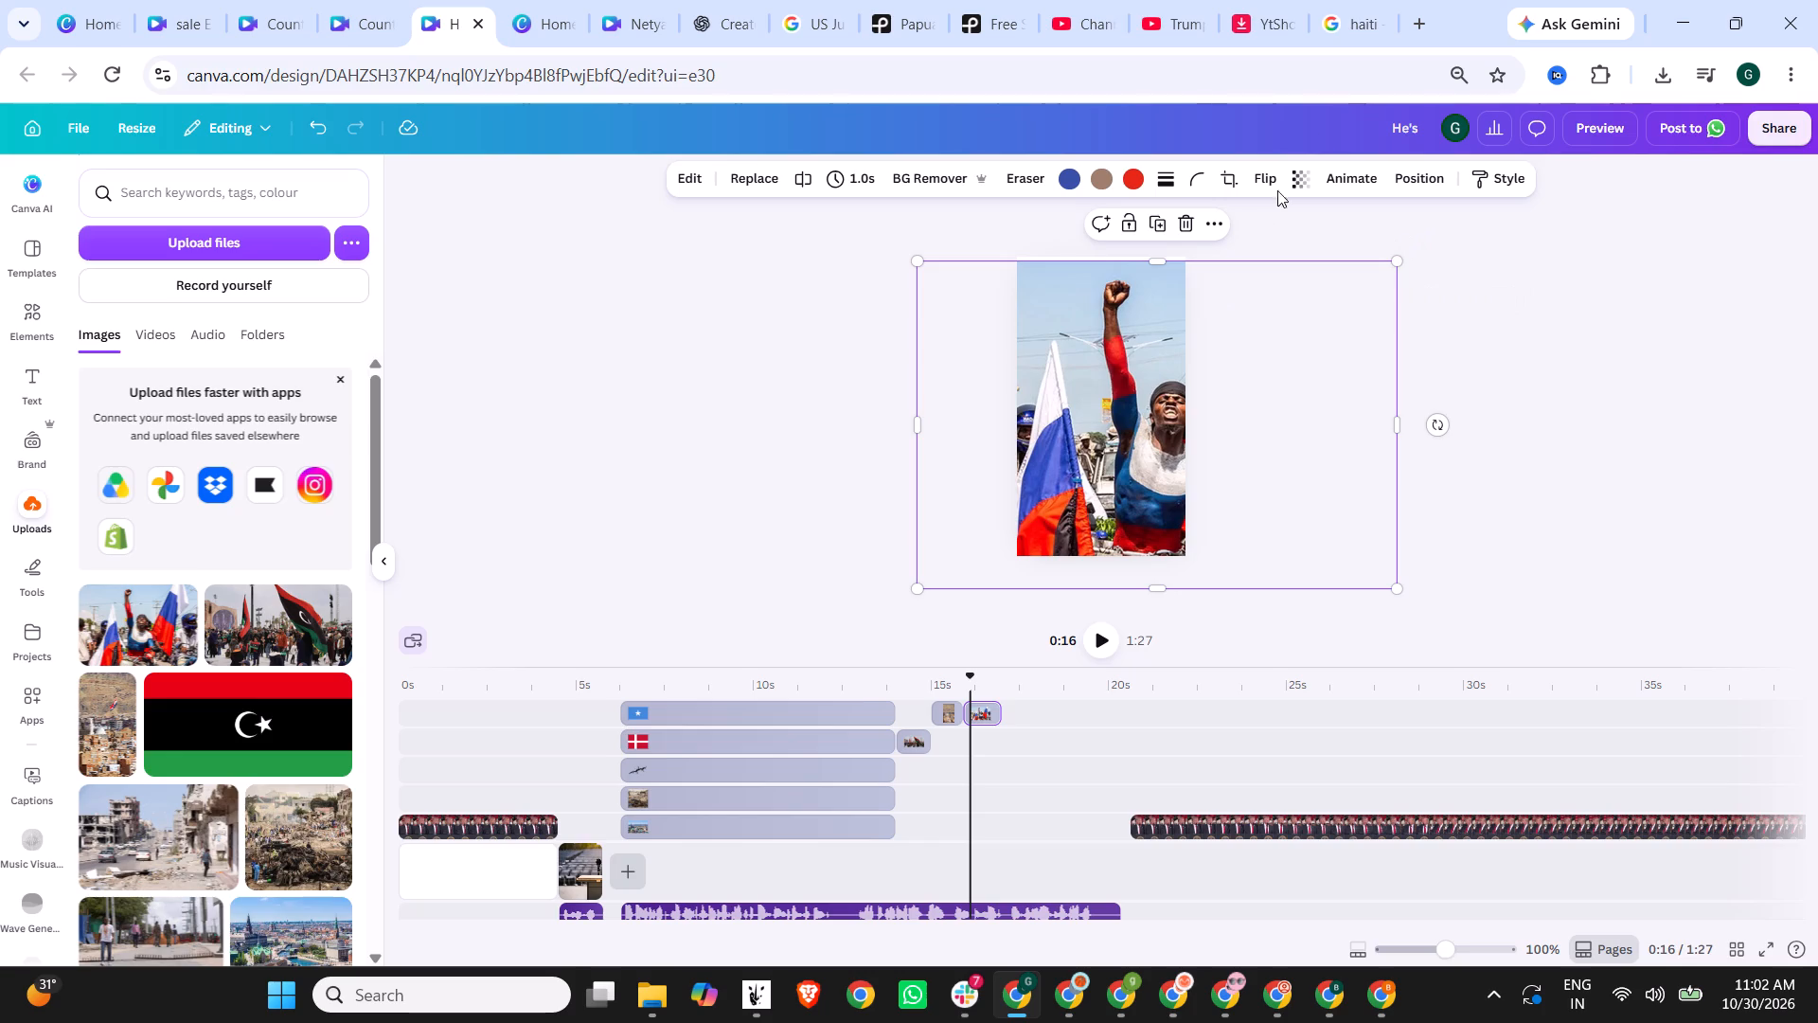
Find another Haiti photo in the Google Images results and copy the RTBF street crowd picture with the Haitian flag.
left_click(1352, 11)
scroll(709, 676, "down", 3)
scroll(671, 658, "up", 1)
scroll(669, 656, "down", 3)
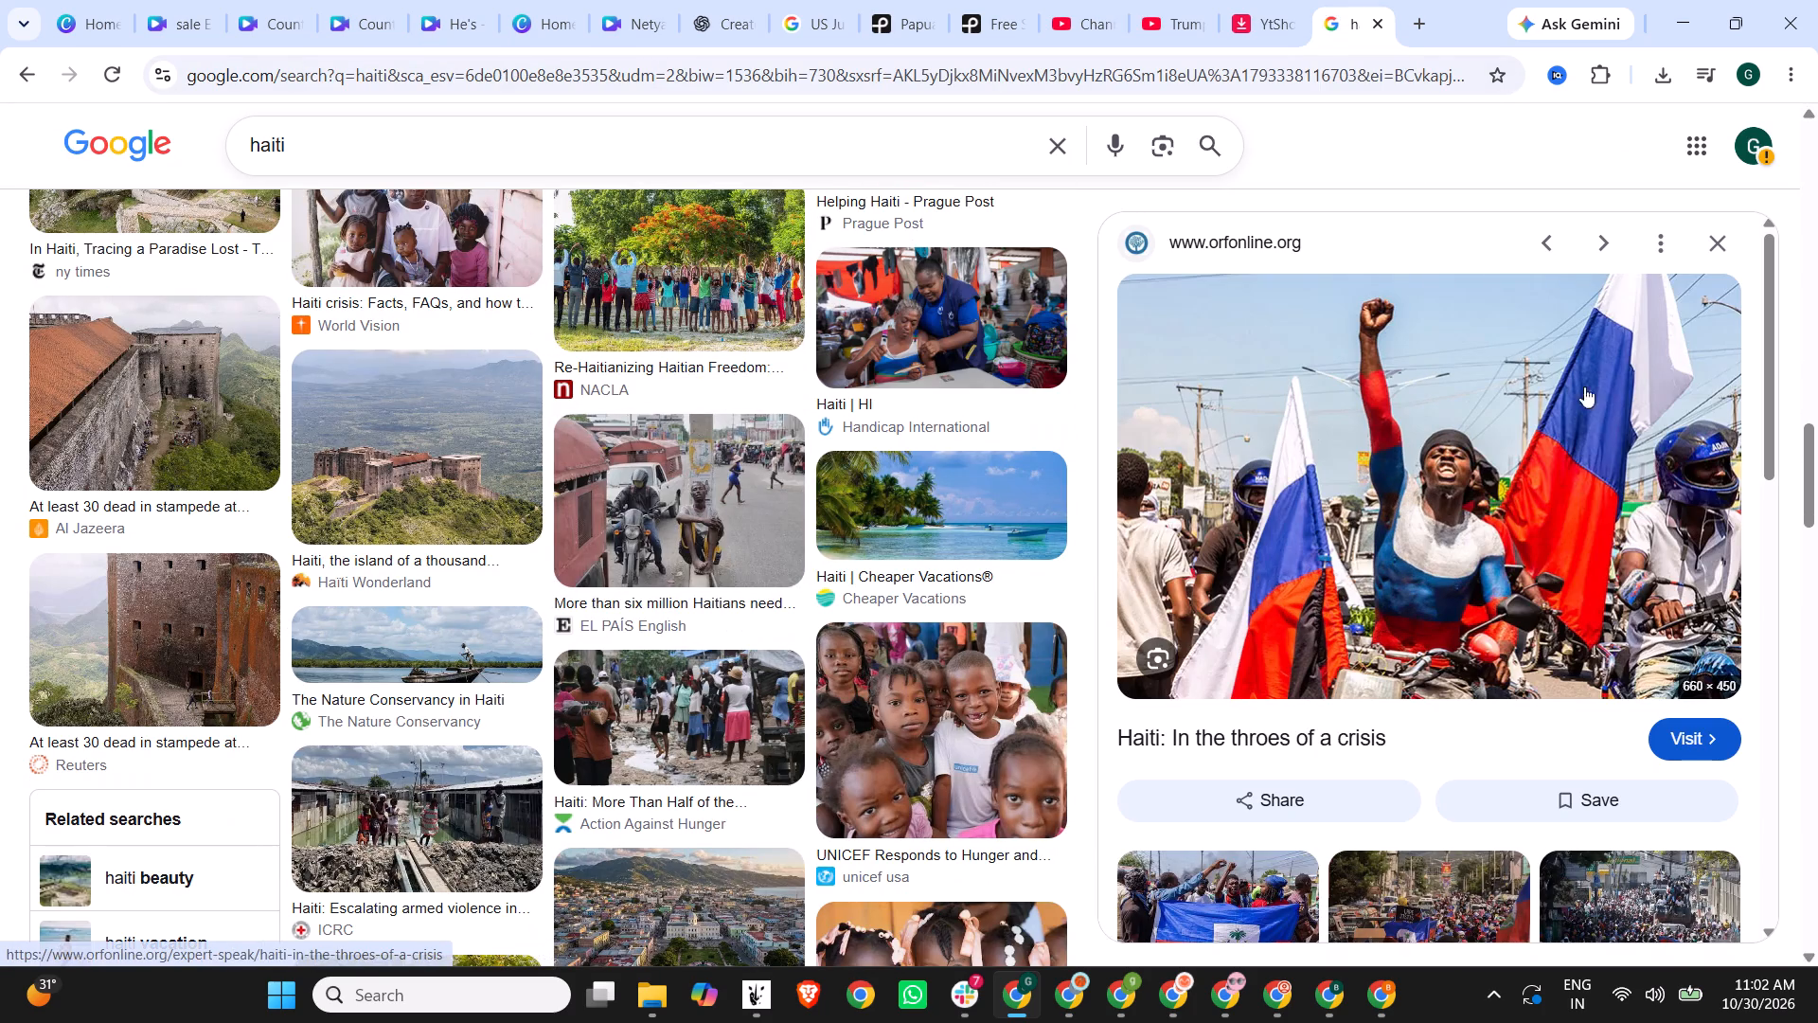
scroll(1553, 659, "down", 5)
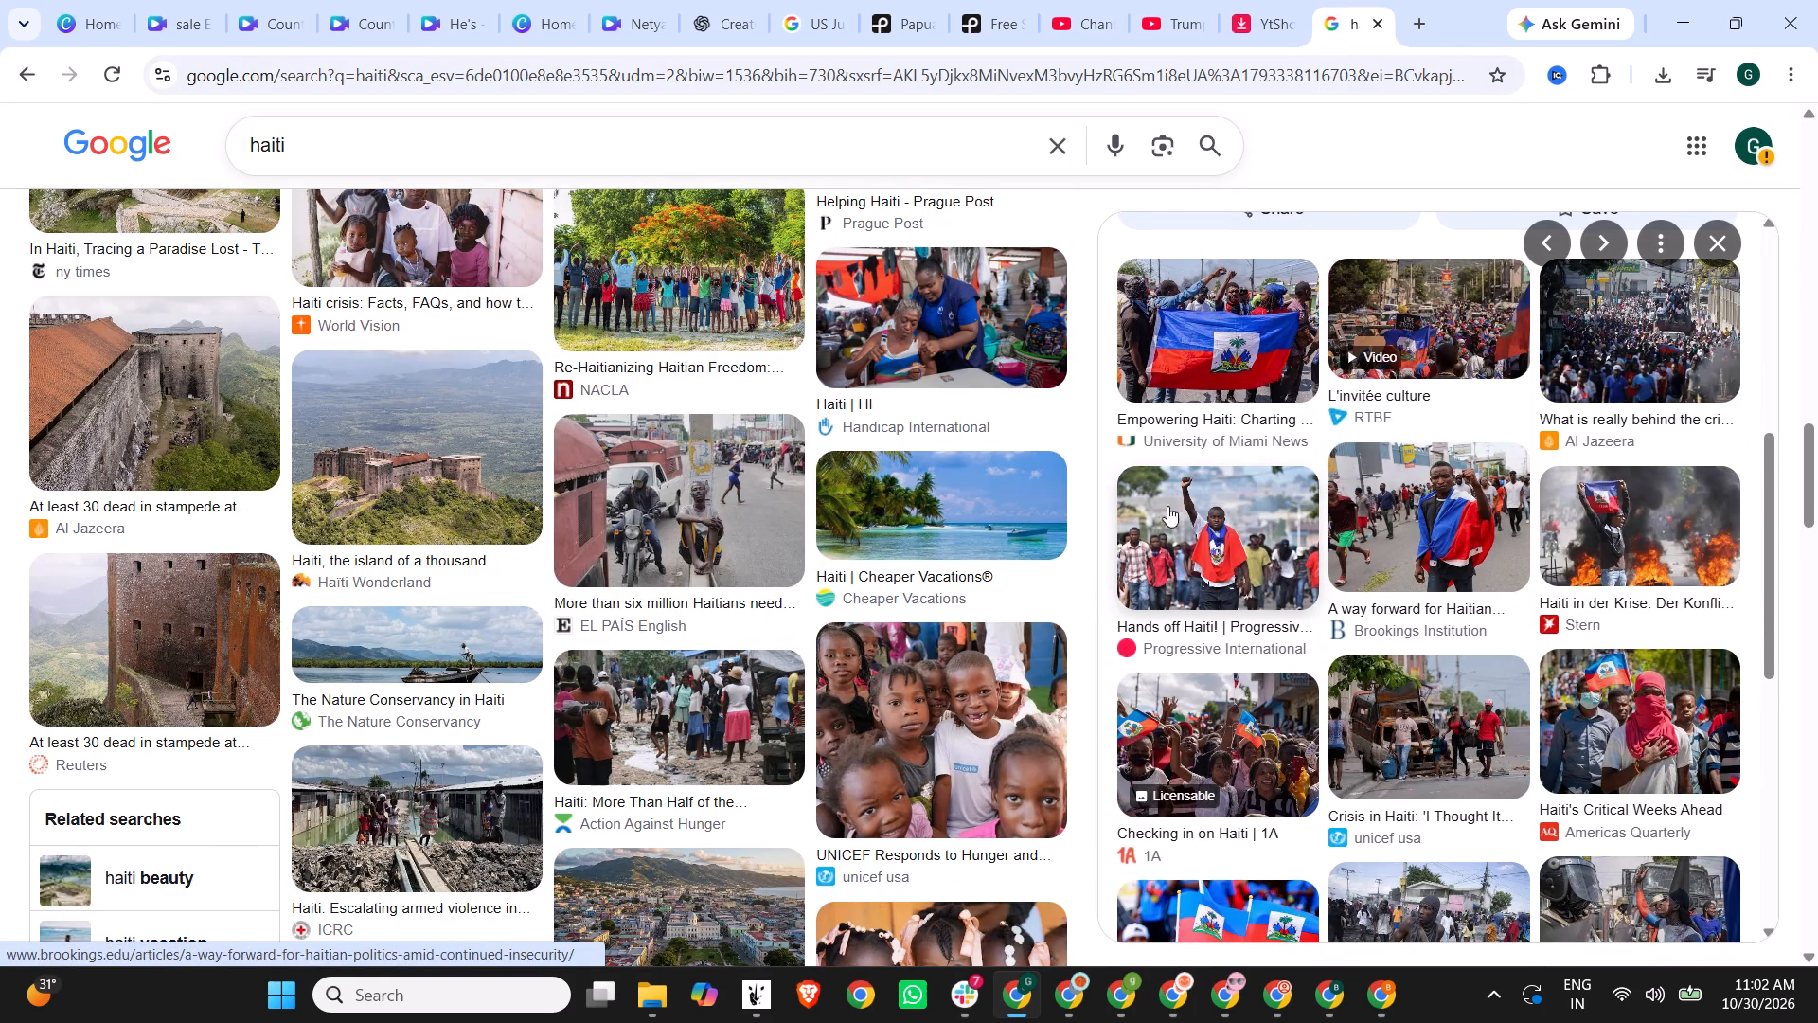
left_click(1453, 317)
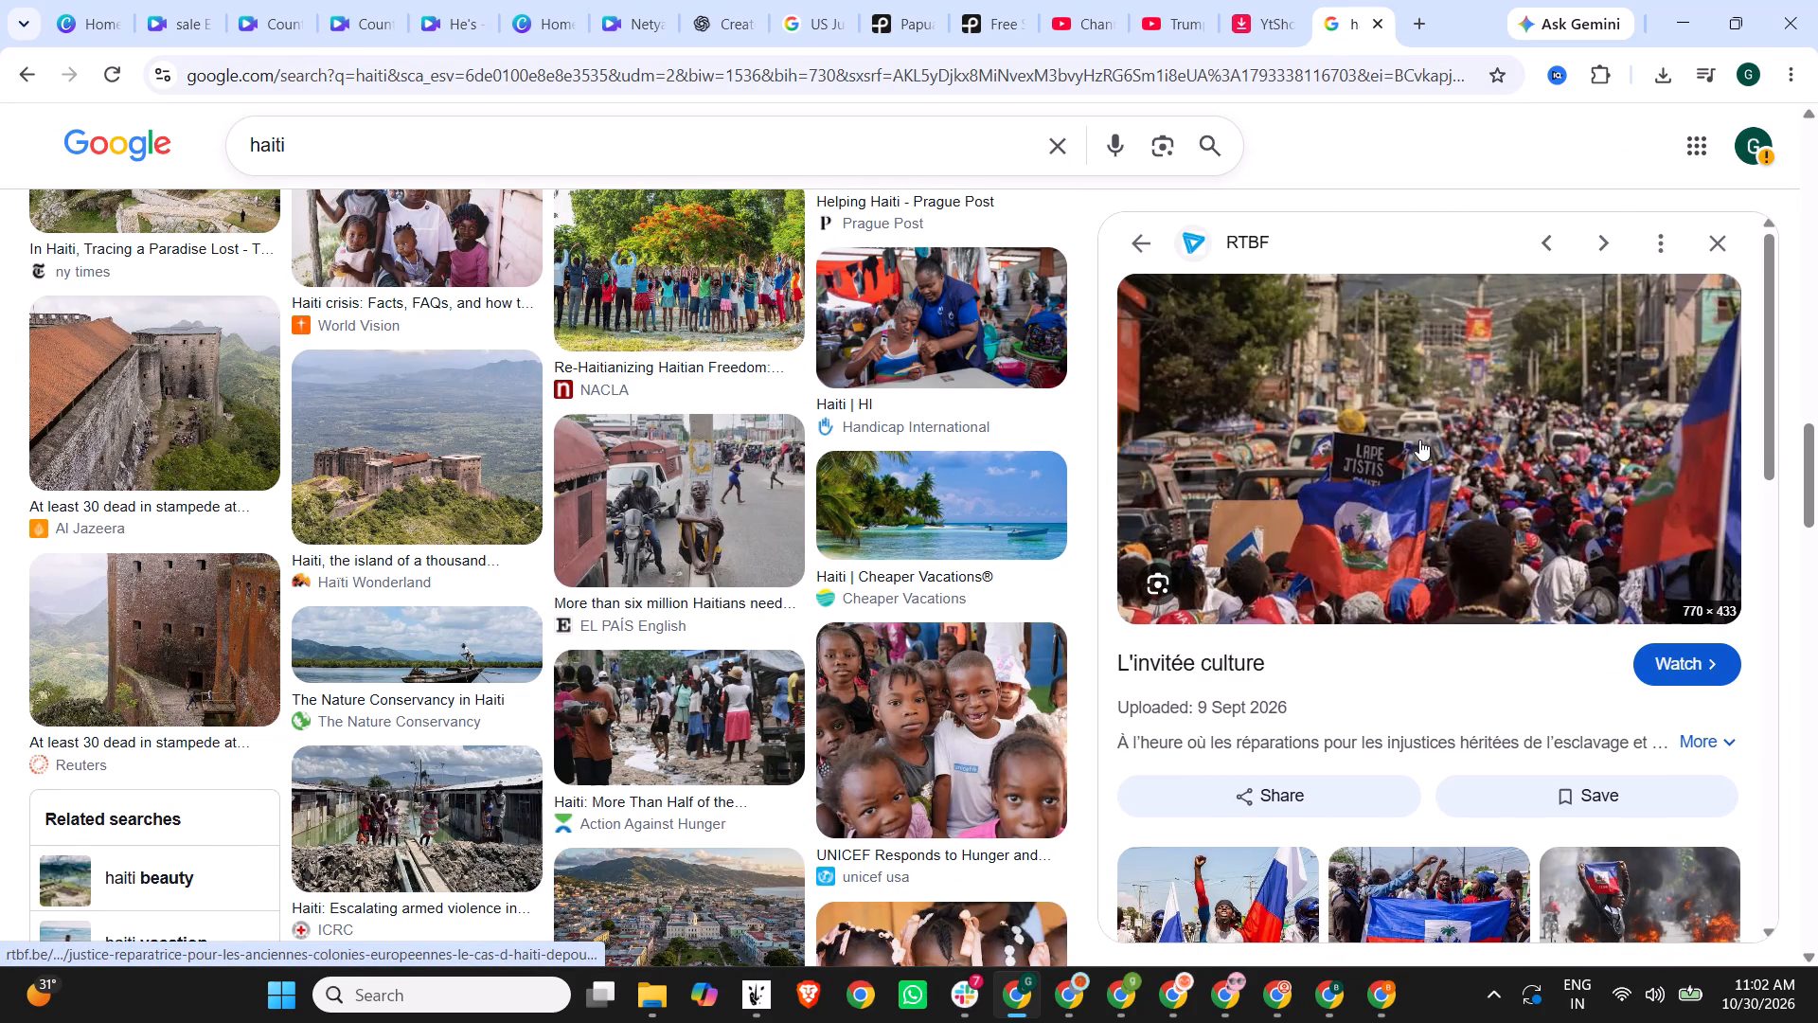
scroll(1419, 440, "down", 4)
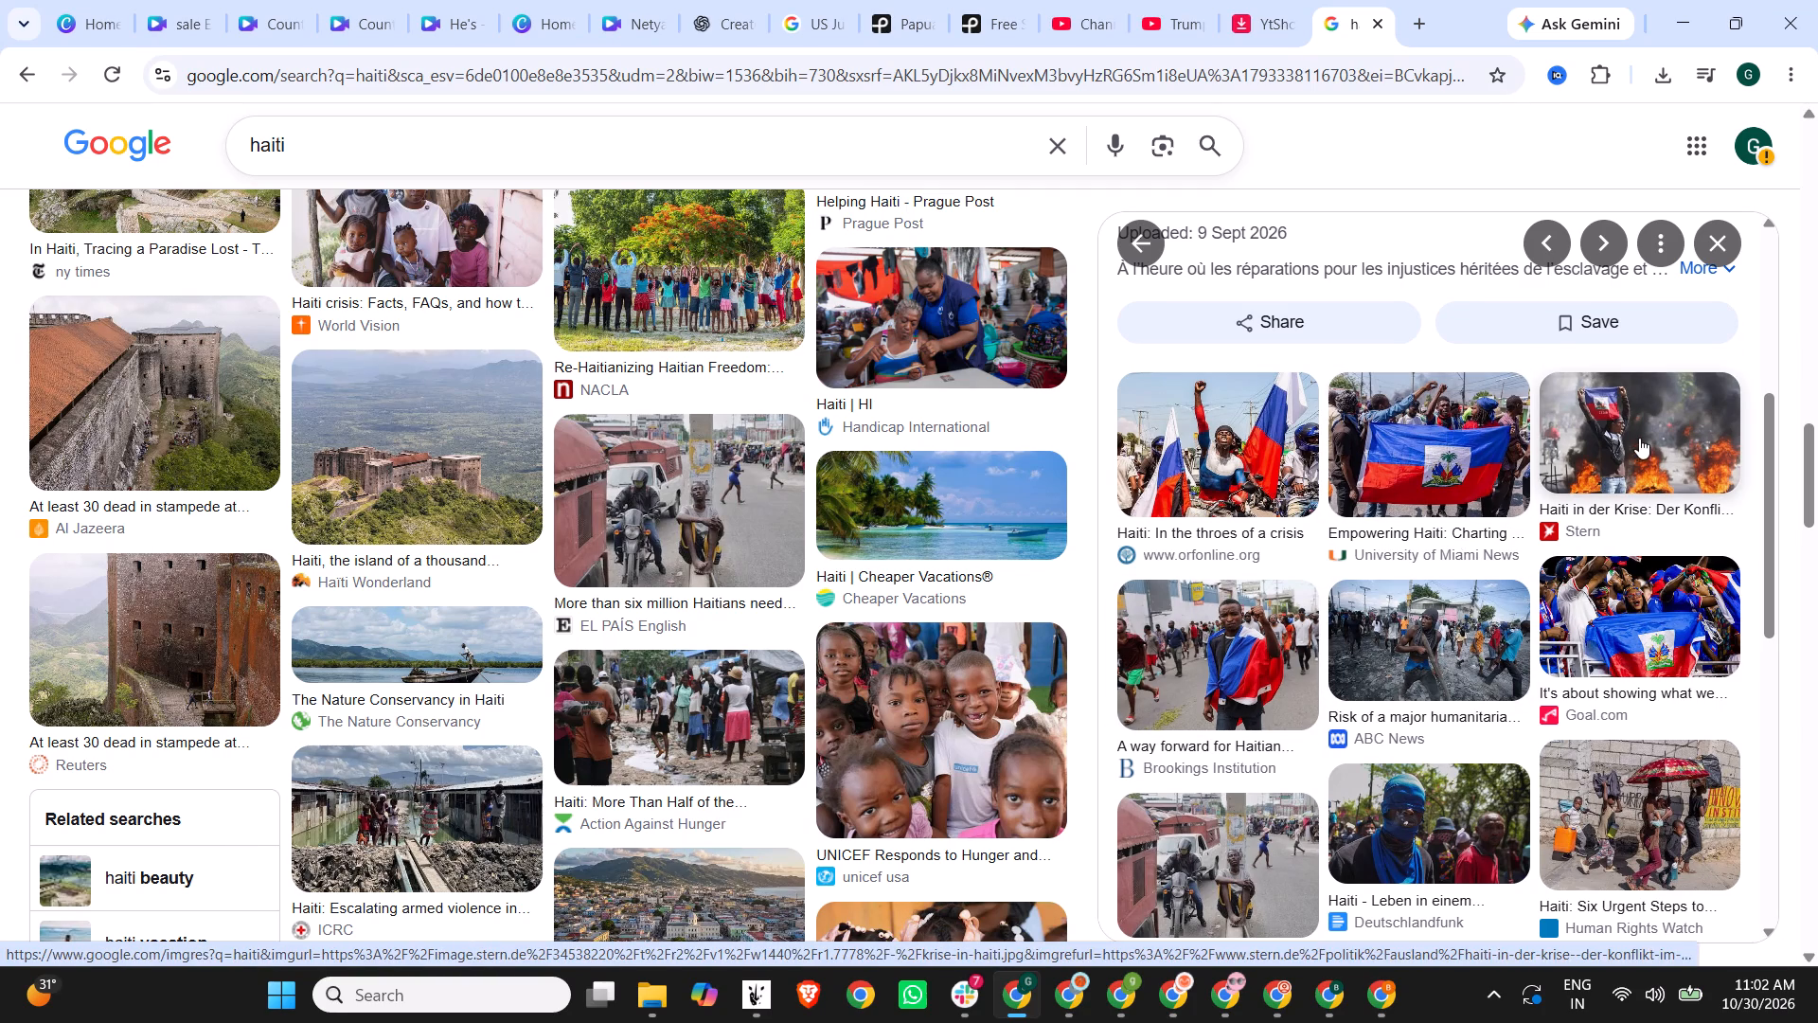
scroll(1638, 438, "down", 2)
scroll(1415, 585, "up", 2)
scroll(1415, 585, "down", 1)
scroll(1415, 585, "up", 2)
scroll(1444, 294, "up", 5)
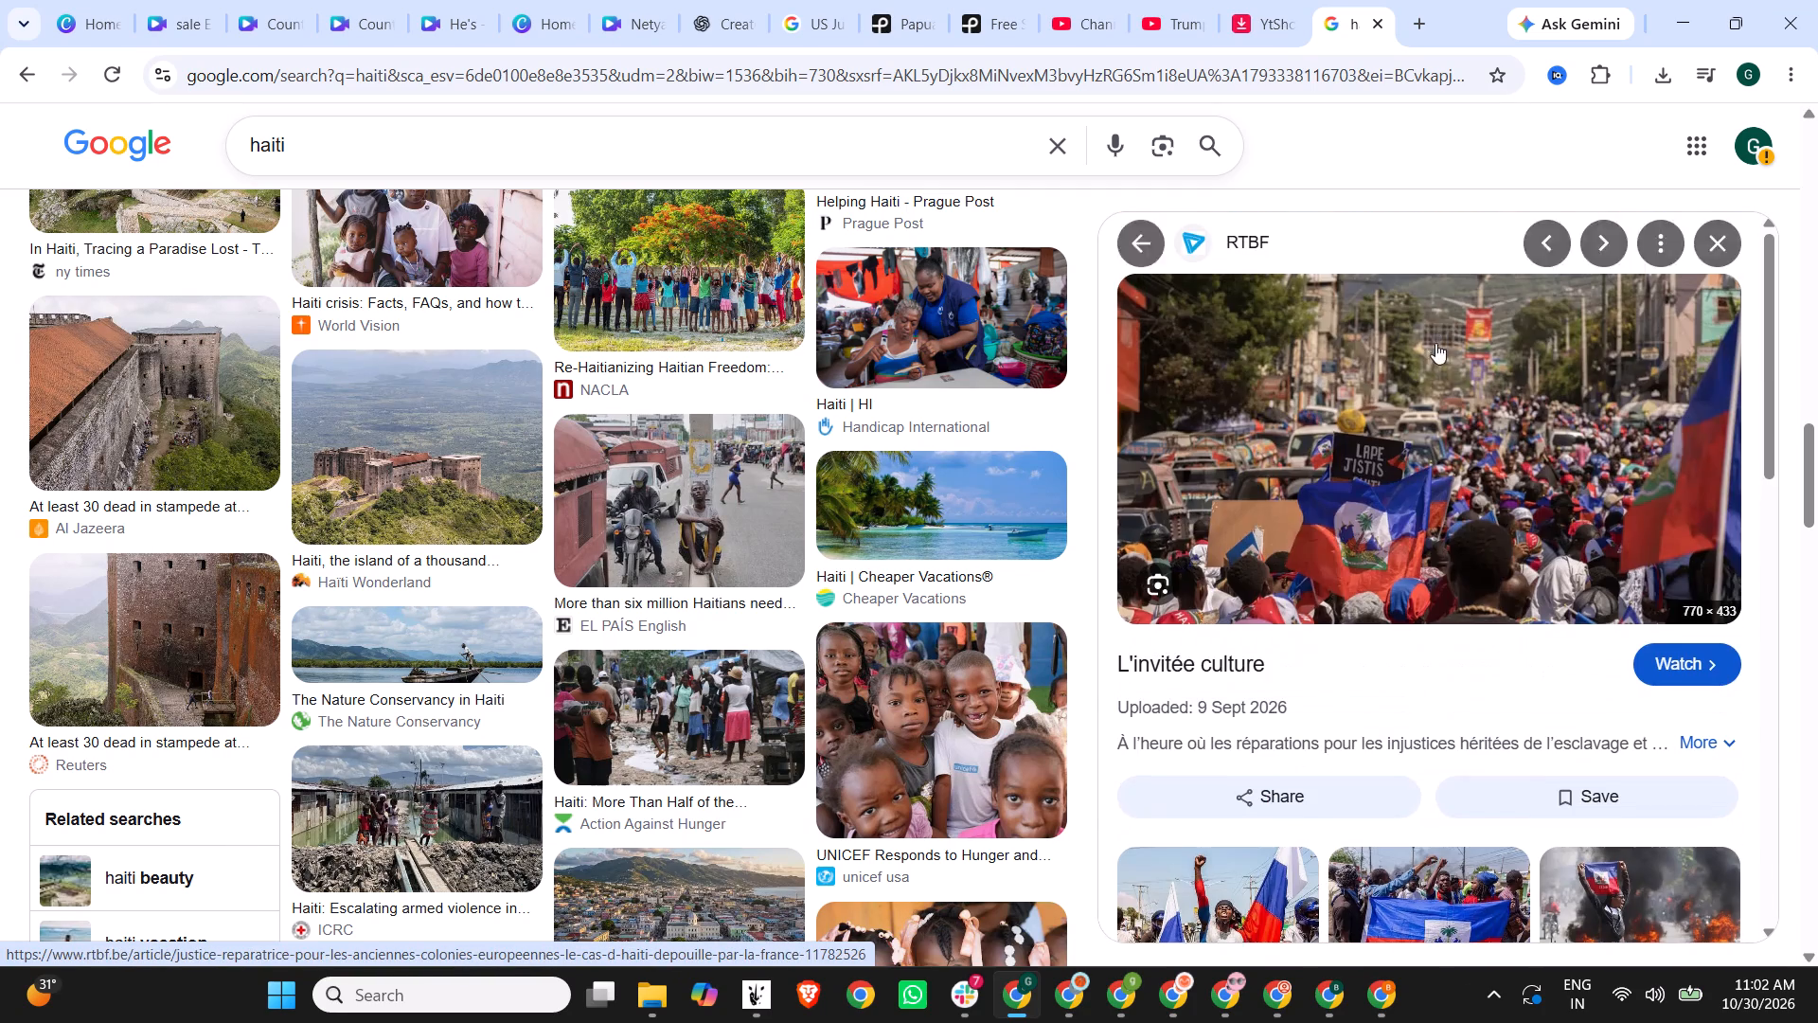
right_click(1360, 379)
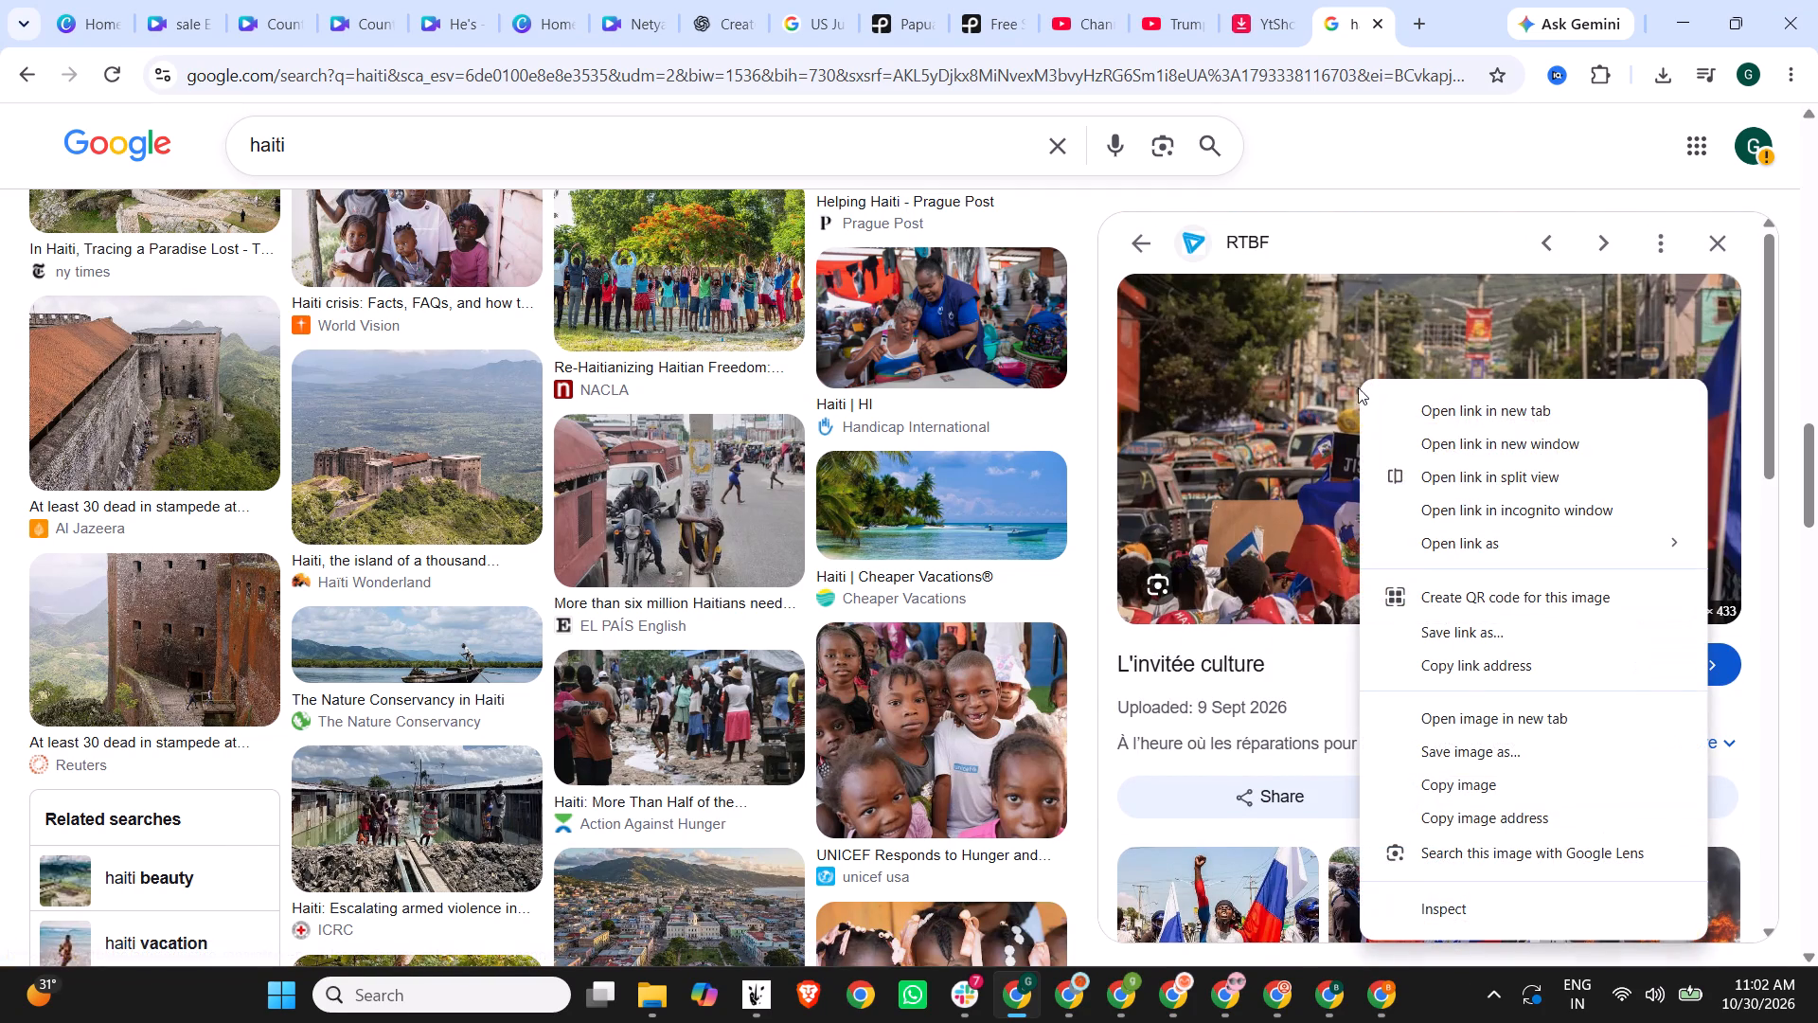
left_click(1467, 780)
scroll(719, 494, "up", 20)
scroll(719, 494, "up", 6)
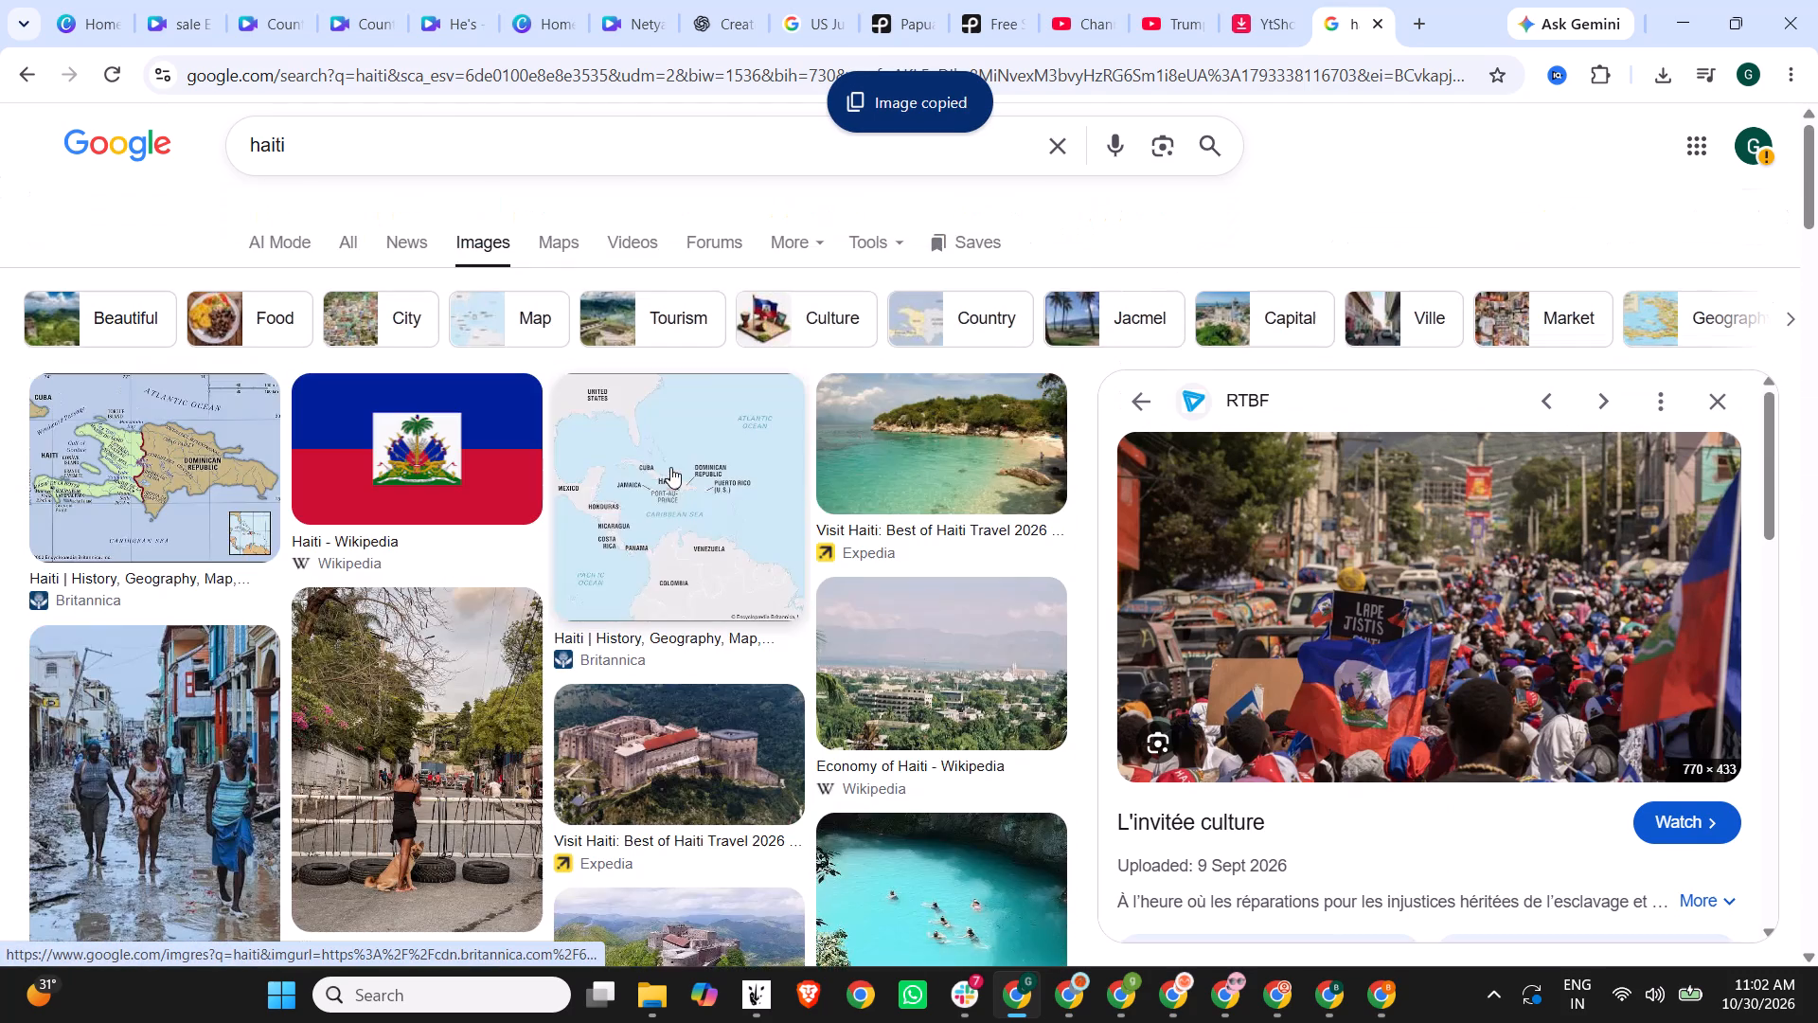
scroll(670, 467, "up", 6)
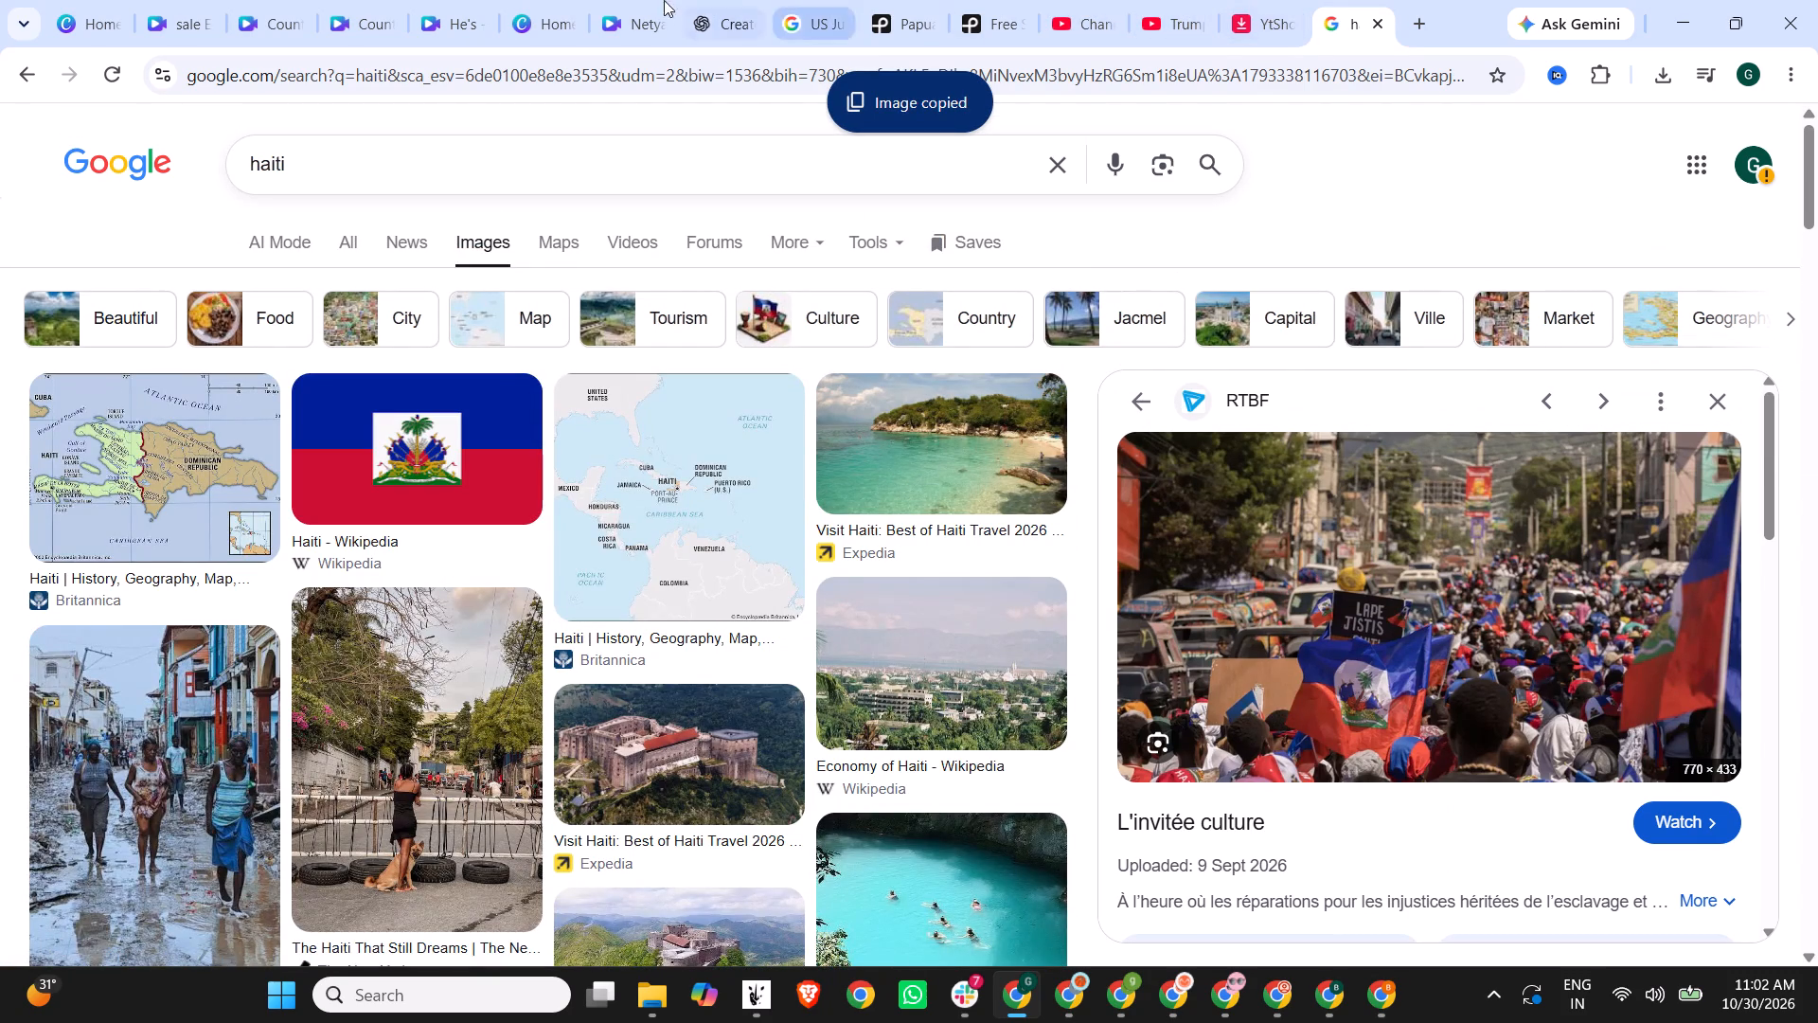
Delete the raised-fist Haiti photo from the Trump quote design and paste the copied RTBF crowd photo in its place.
left_click(550, 0)
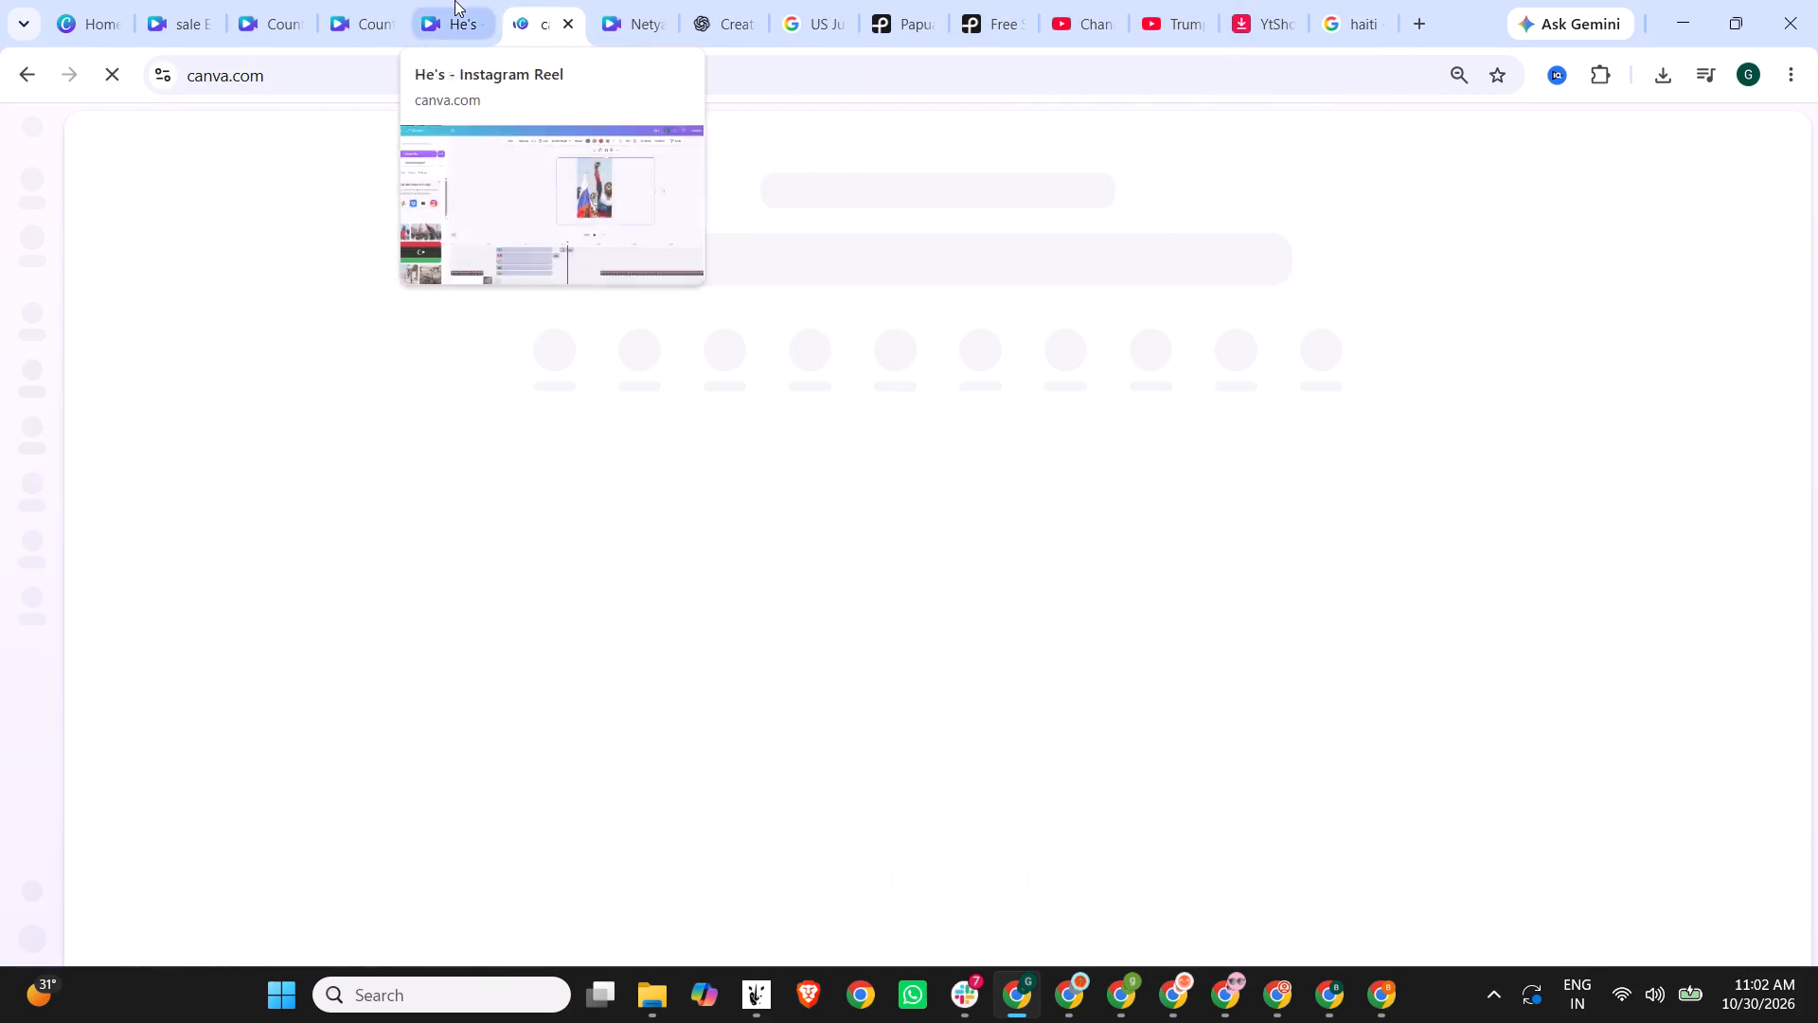
left_click(454, 0)
key("Delete")
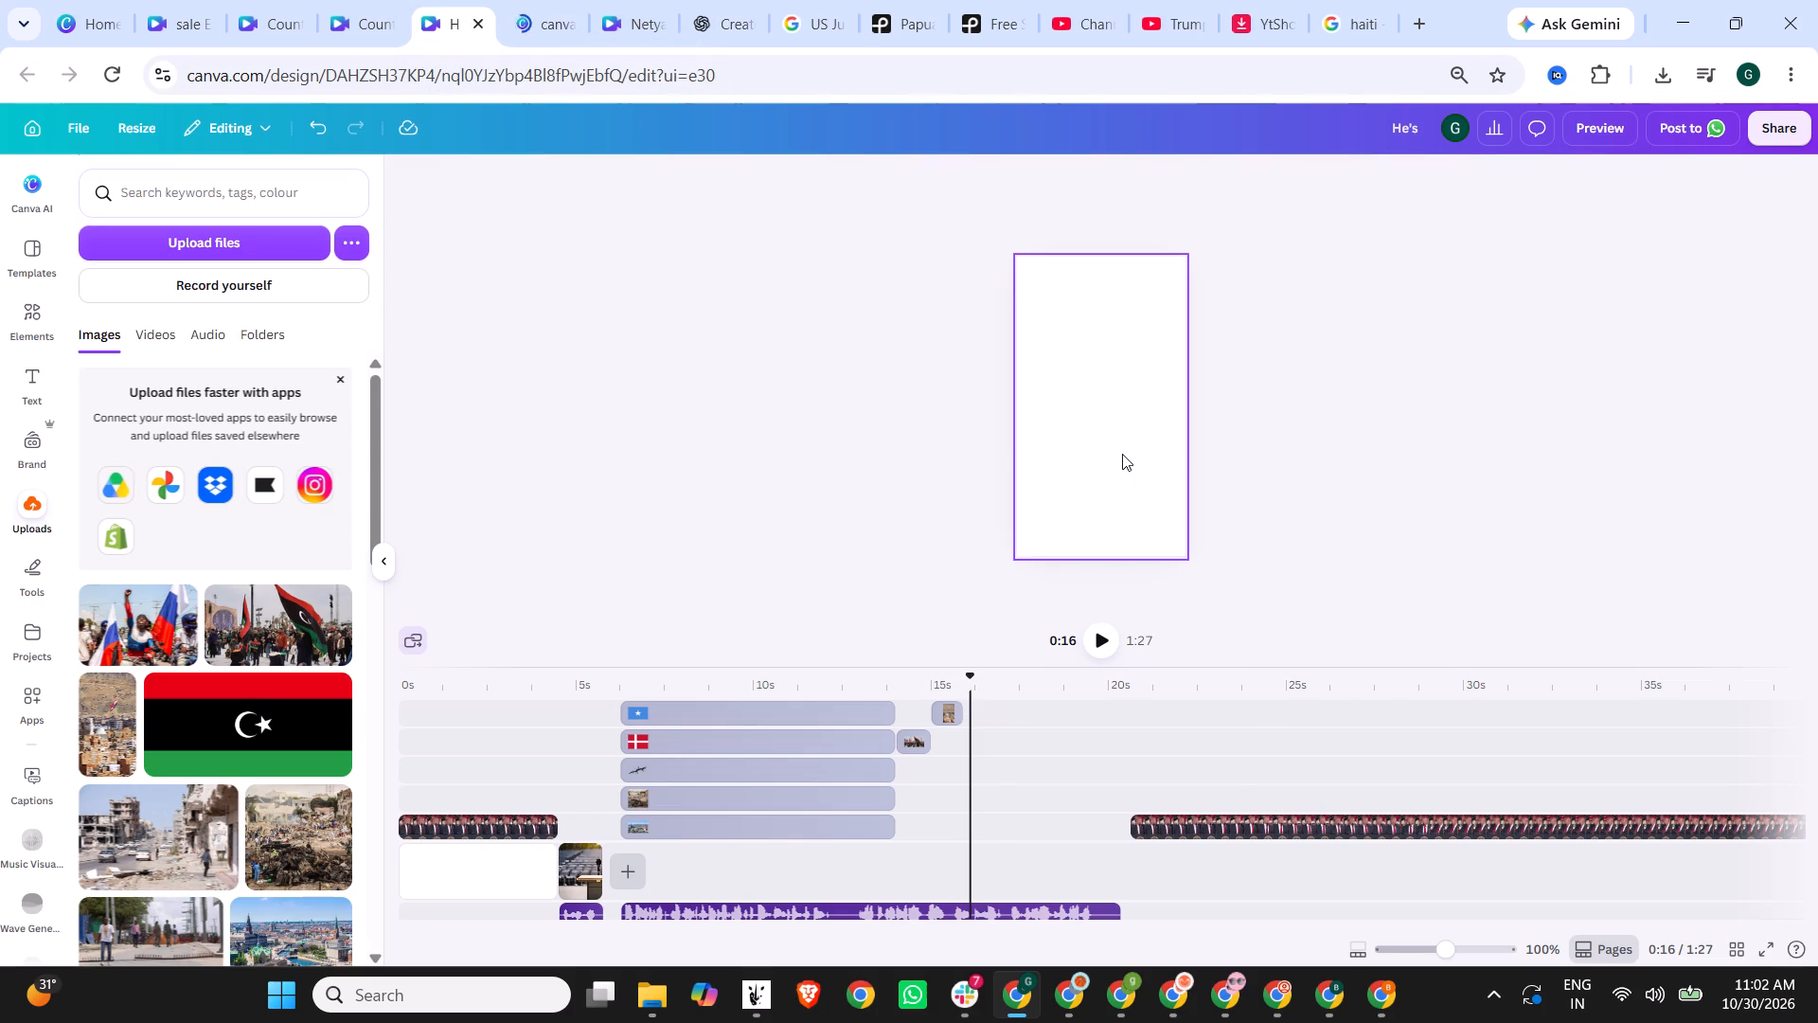
key("ctrl+v")
Enlarge the Haiti crowd photo to cover the whole vertical page, with the Haitian flag and protest sign in view.
left_click_drag(1130, 410, 1097, 331)
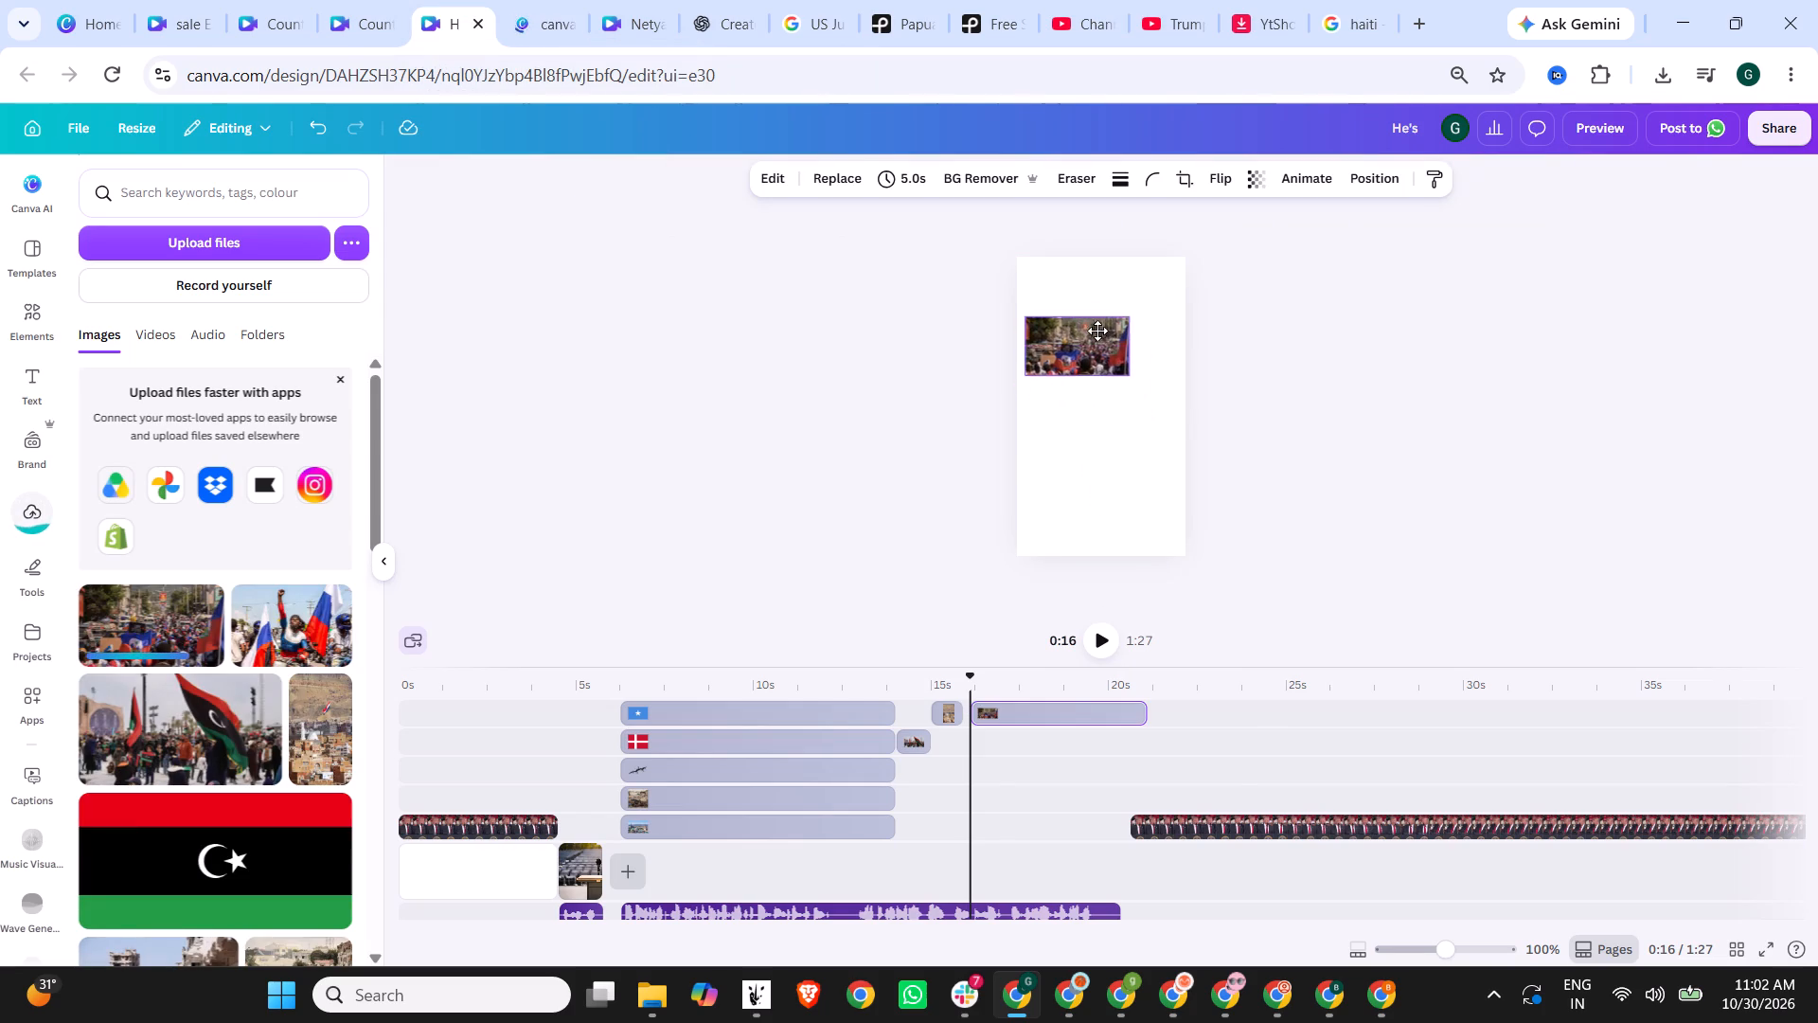
left_click_drag(1097, 331, 1069, 268)
left_click_drag(1094, 298, 1416, 714)
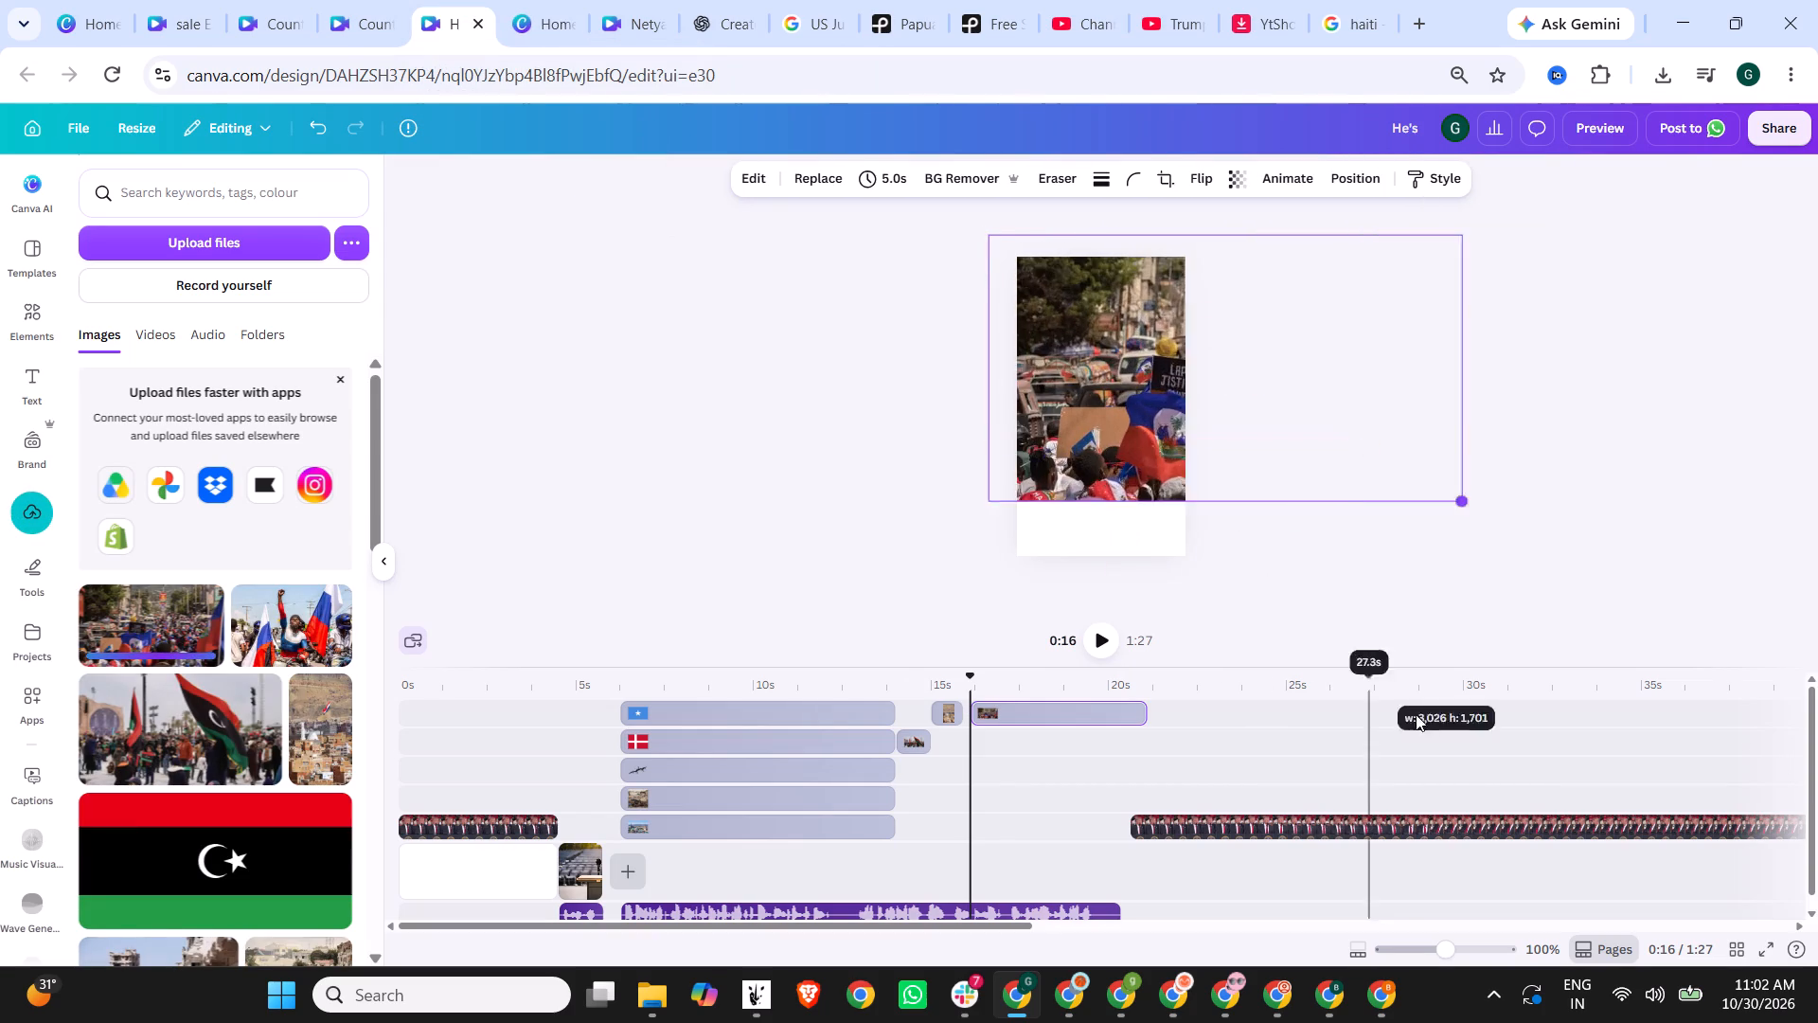
left_click_drag(1416, 714, 1417, 722)
left_click_drag(1056, 398, 941, 427)
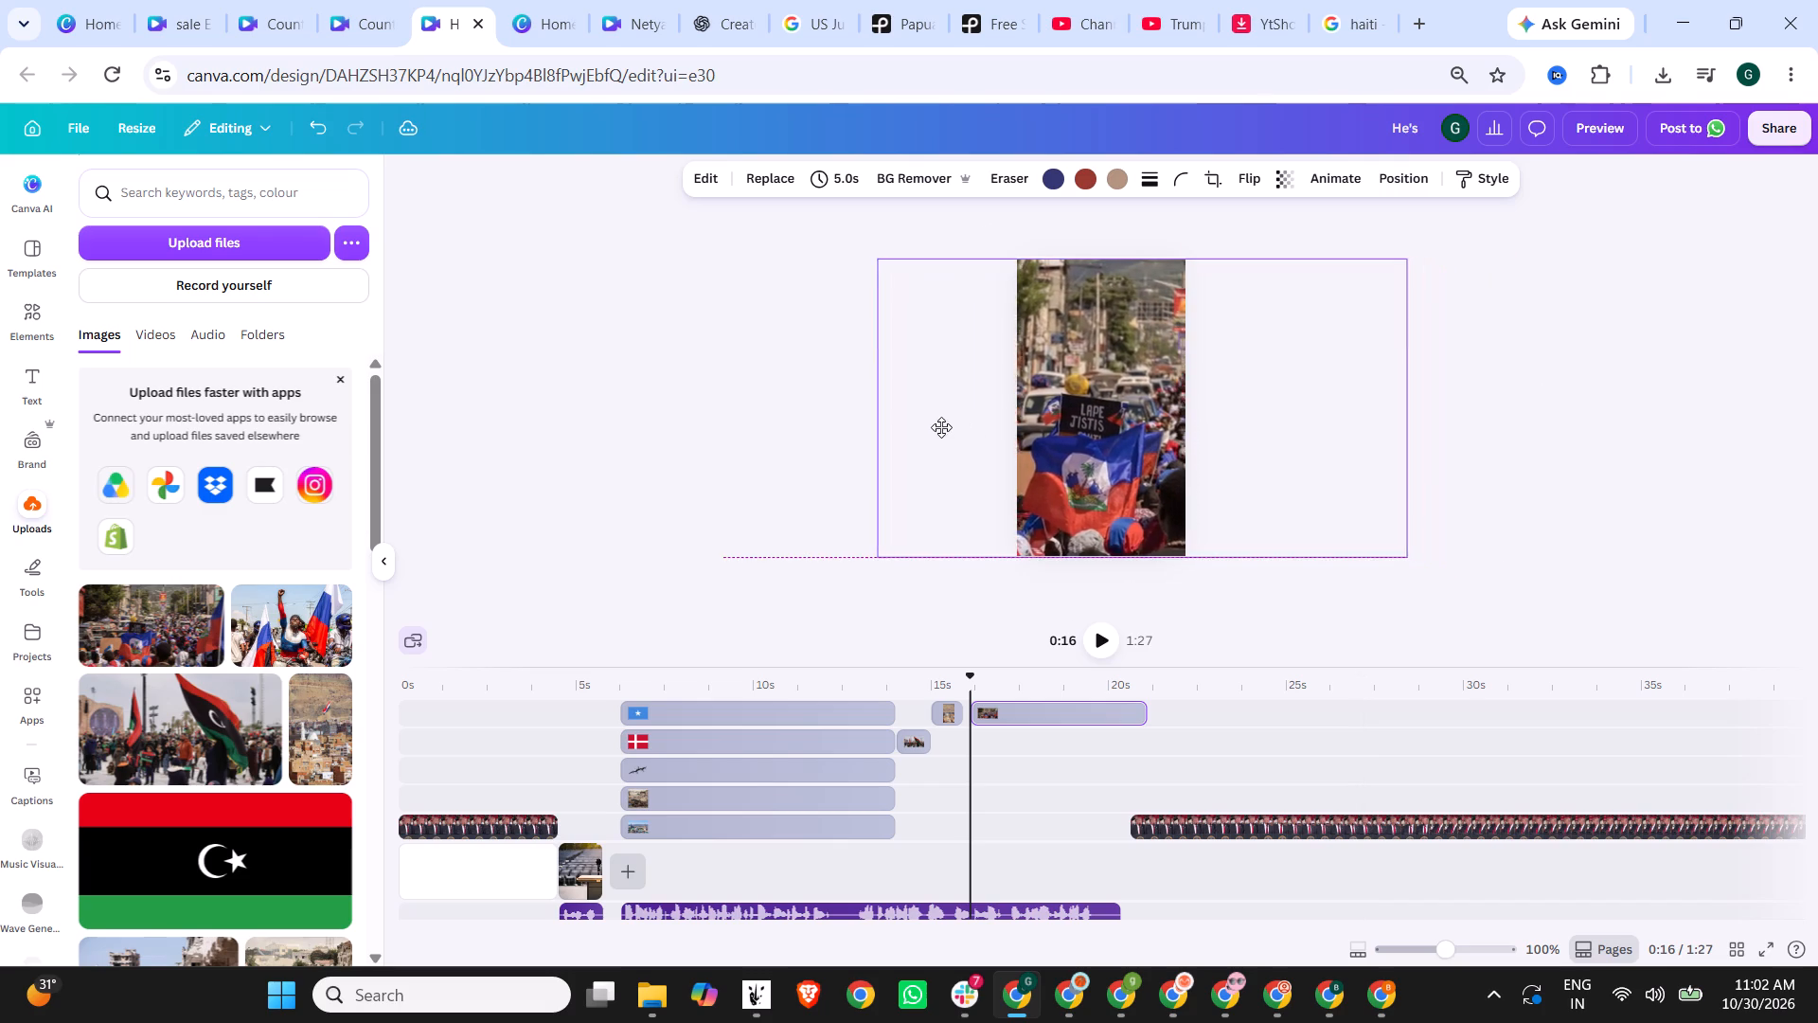
left_click_drag(941, 427, 919, 428)
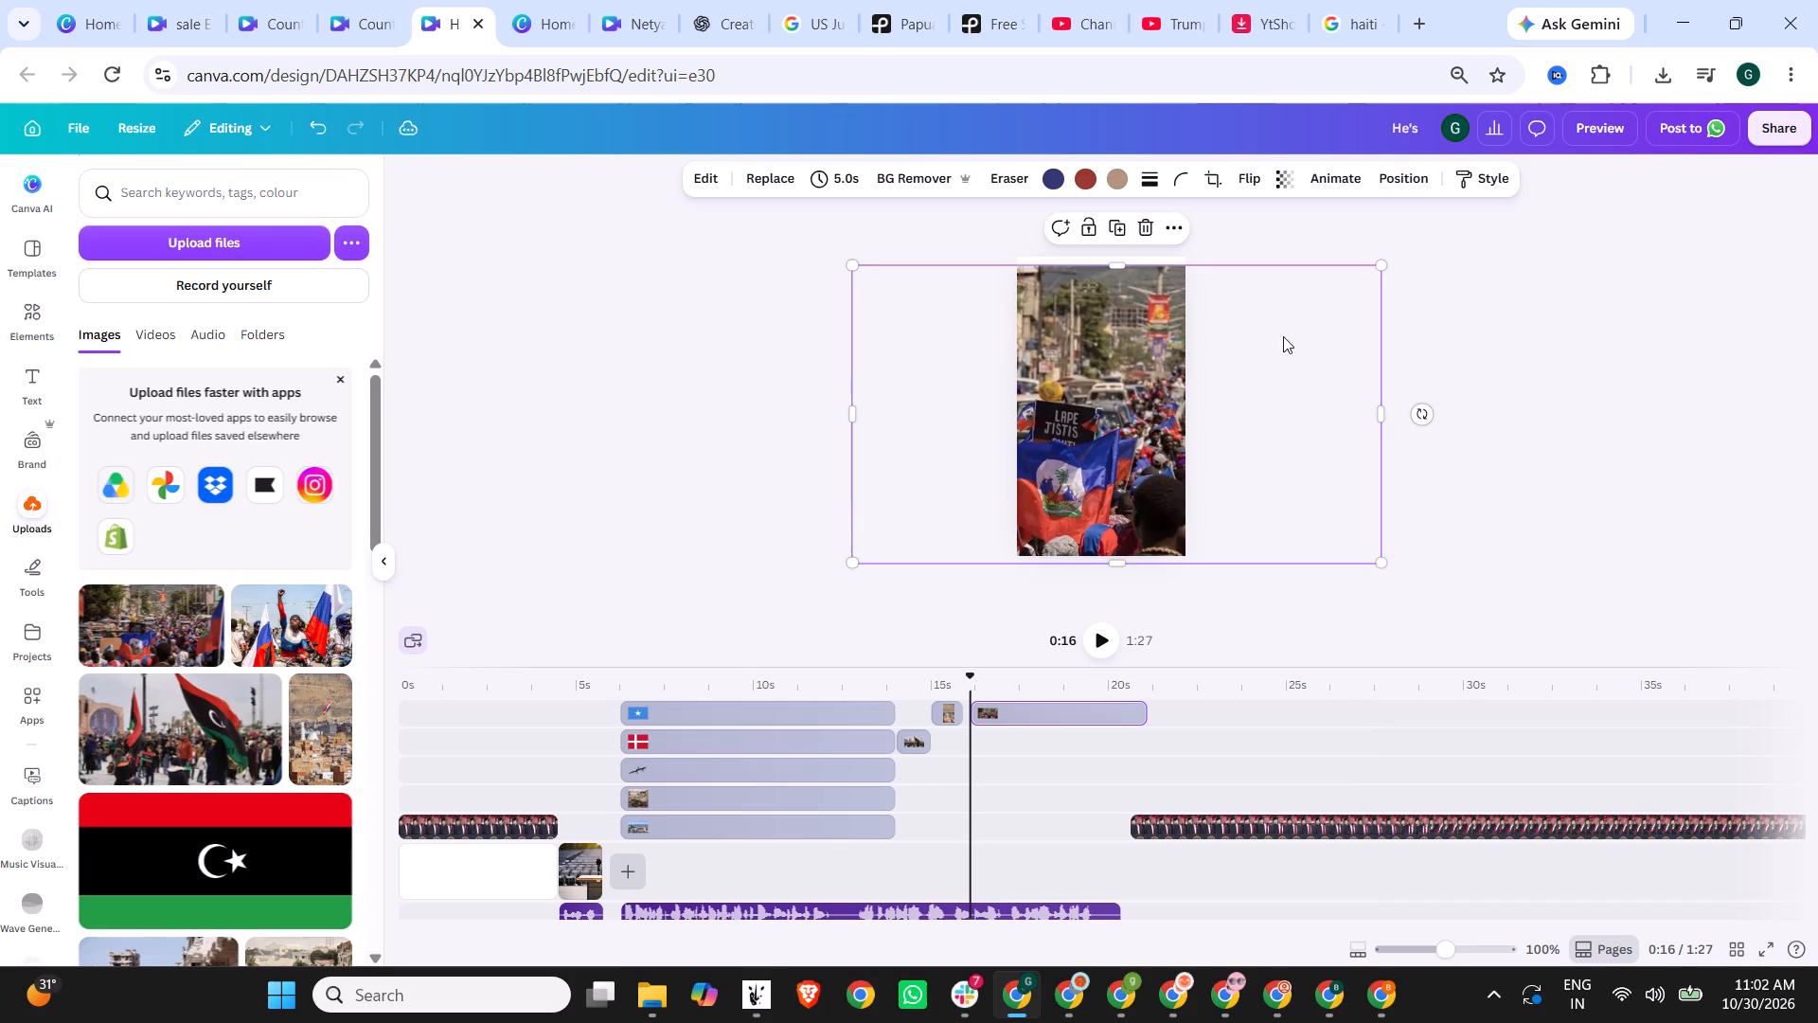
left_click_drag(1379, 267, 1400, 245)
left_click(1672, 265)
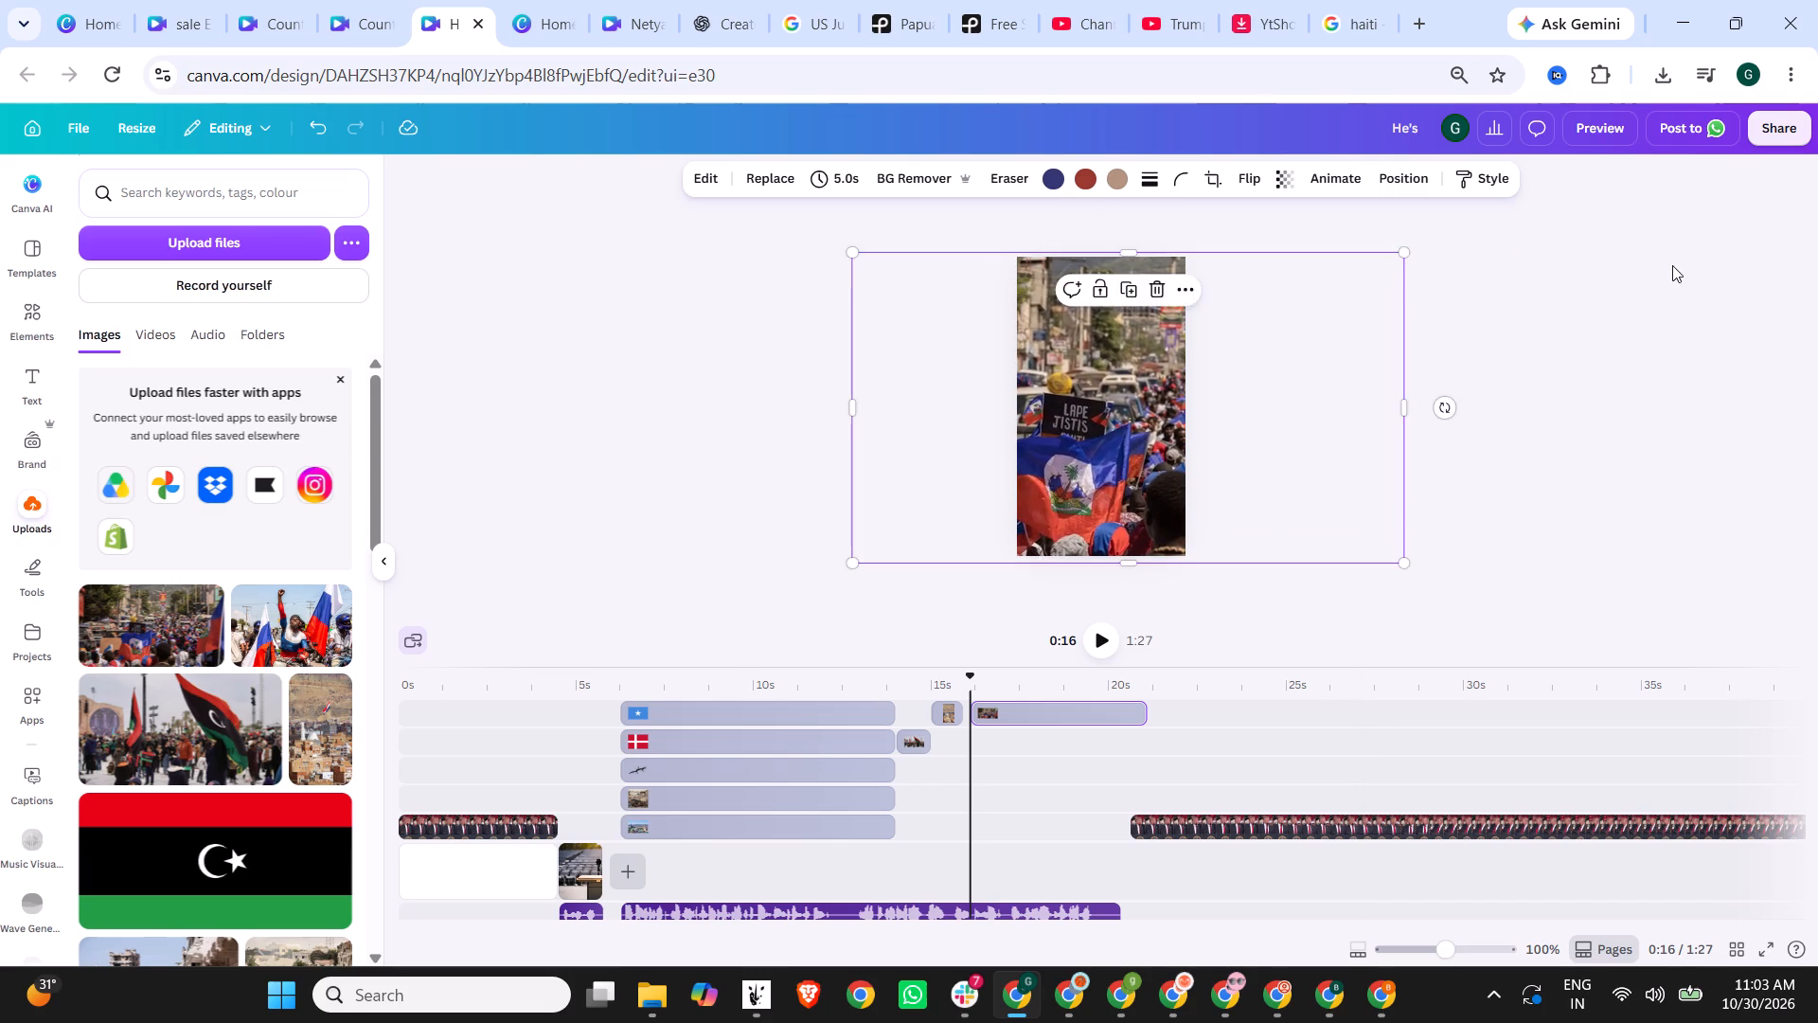
Shorten the Haiti crowd photo to 1.0 second, place it directly after the Yemen photo, and play the section back.
left_click_drag(1145, 715, 1138, 715)
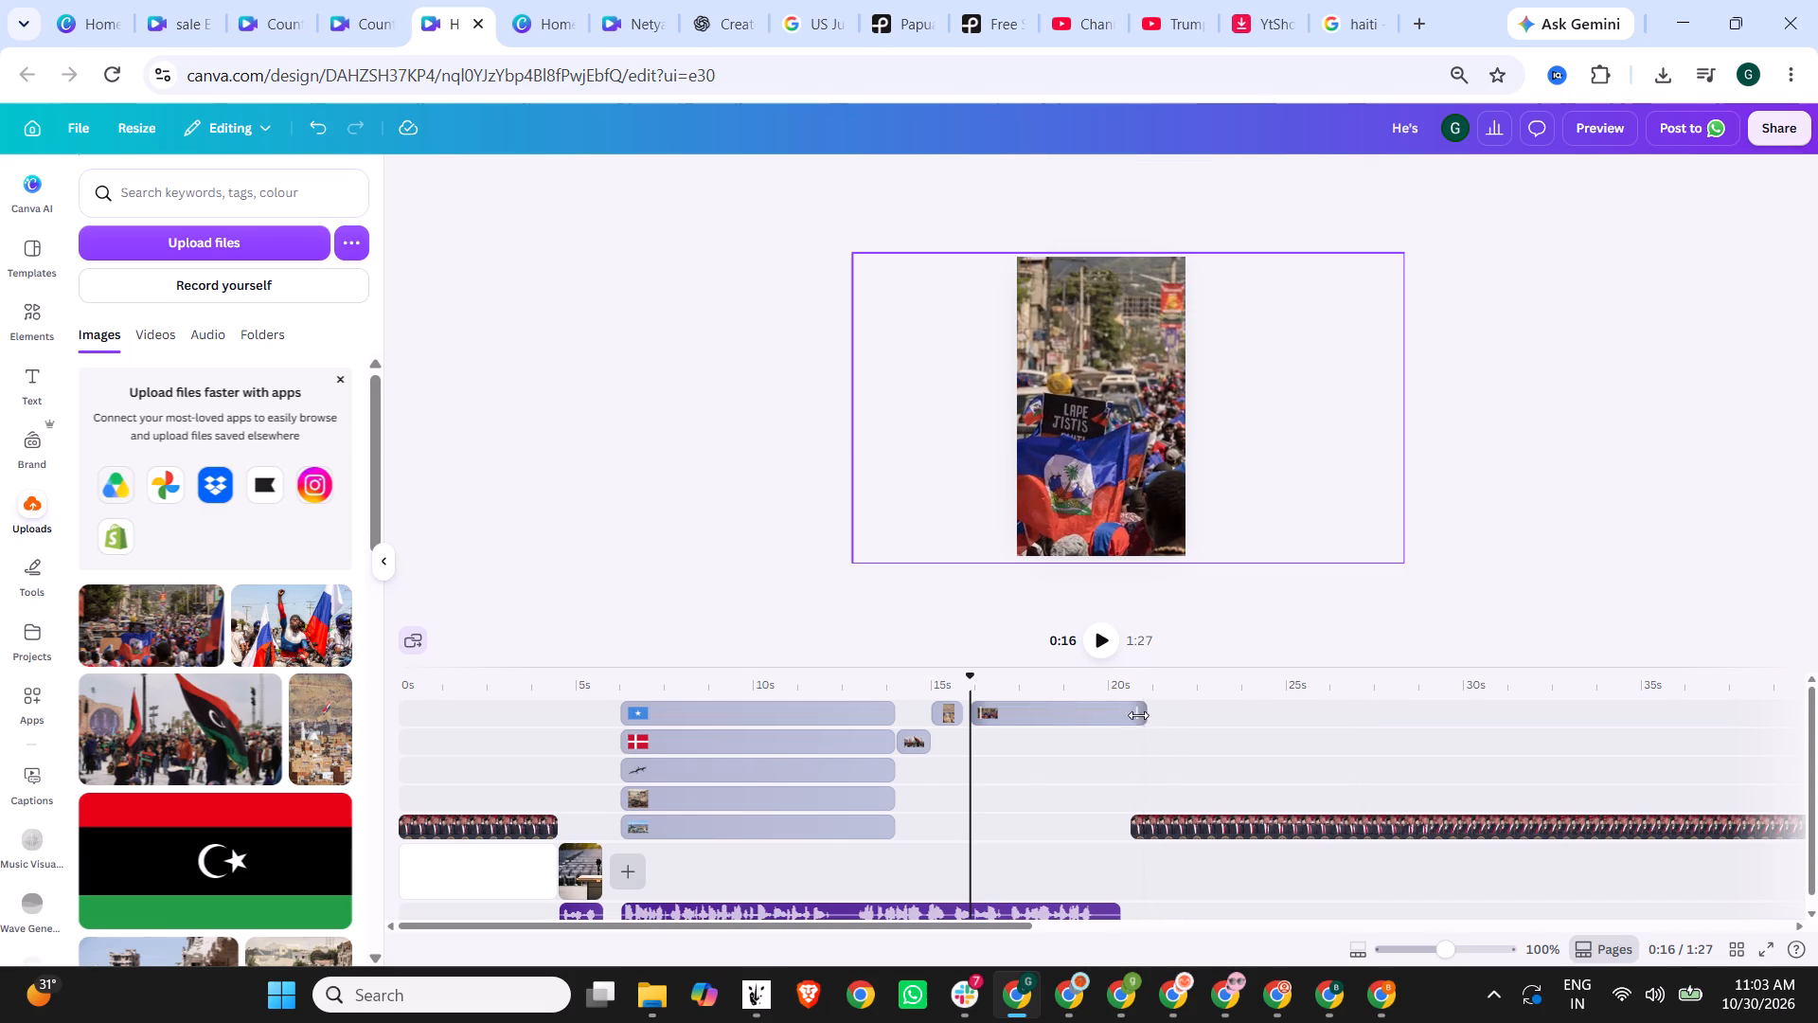
left_click_drag(1138, 715, 995, 718)
left_click(1099, 639)
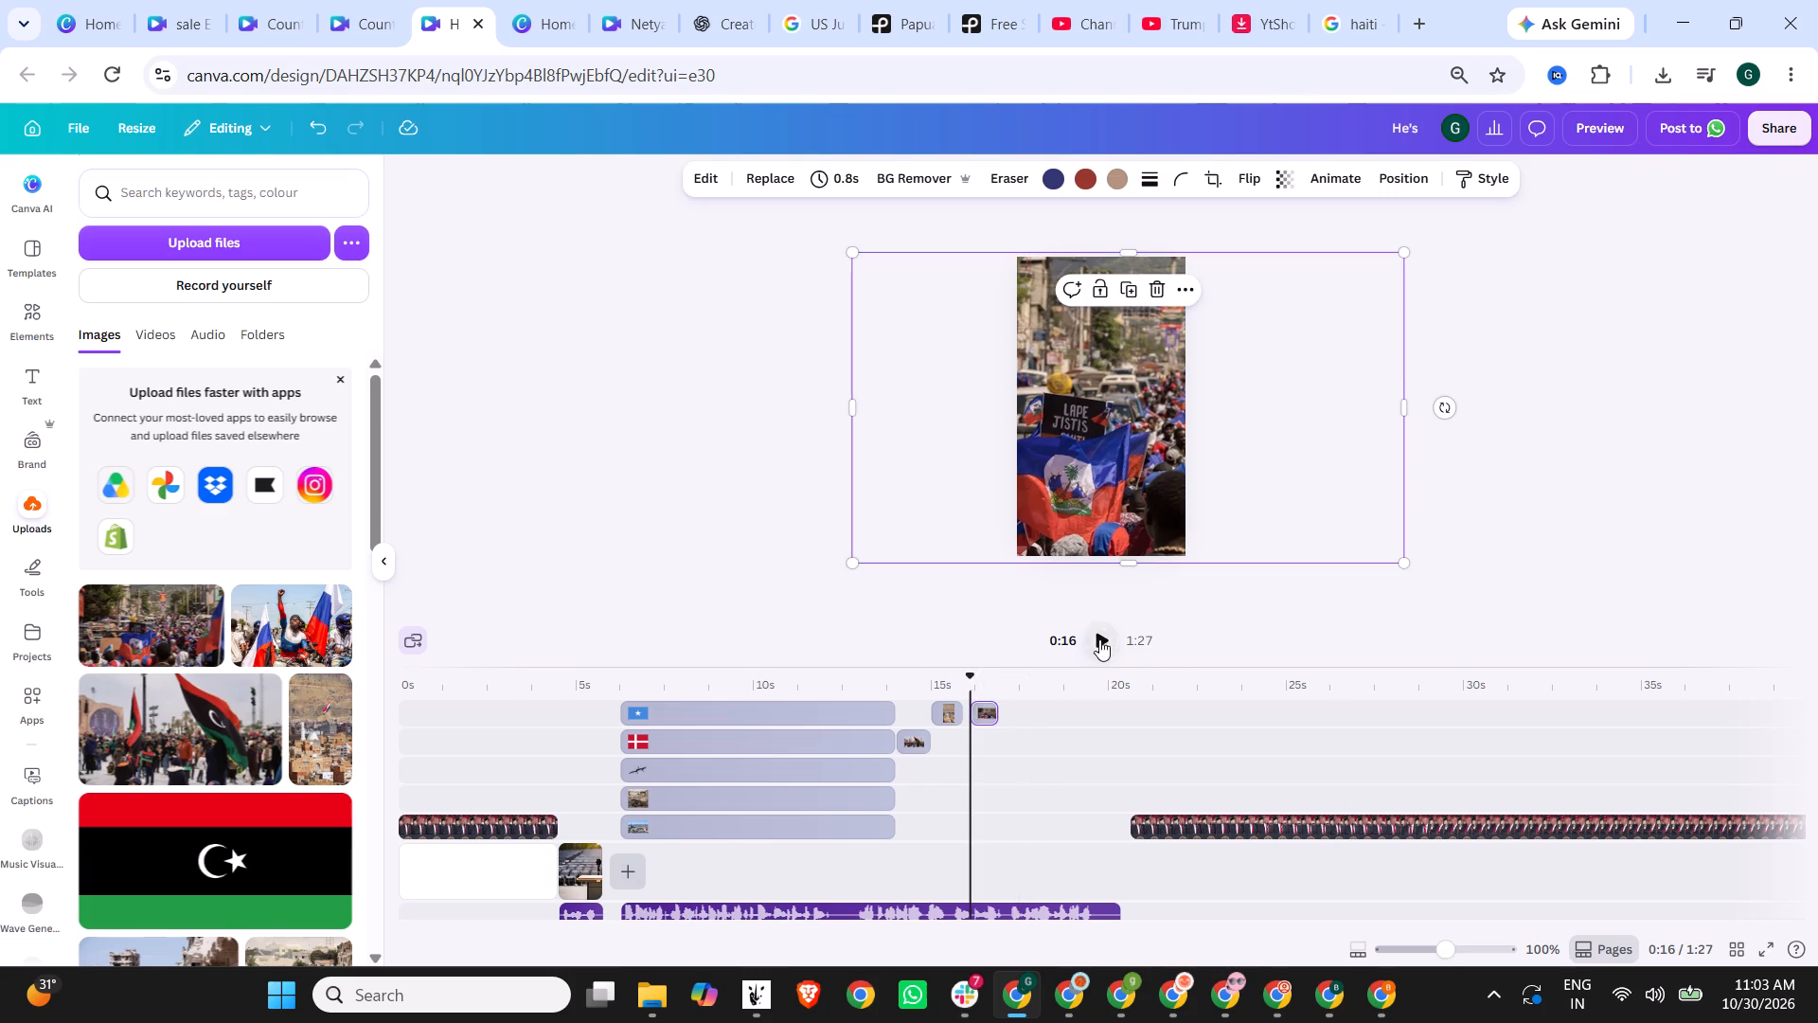
left_click(1099, 639)
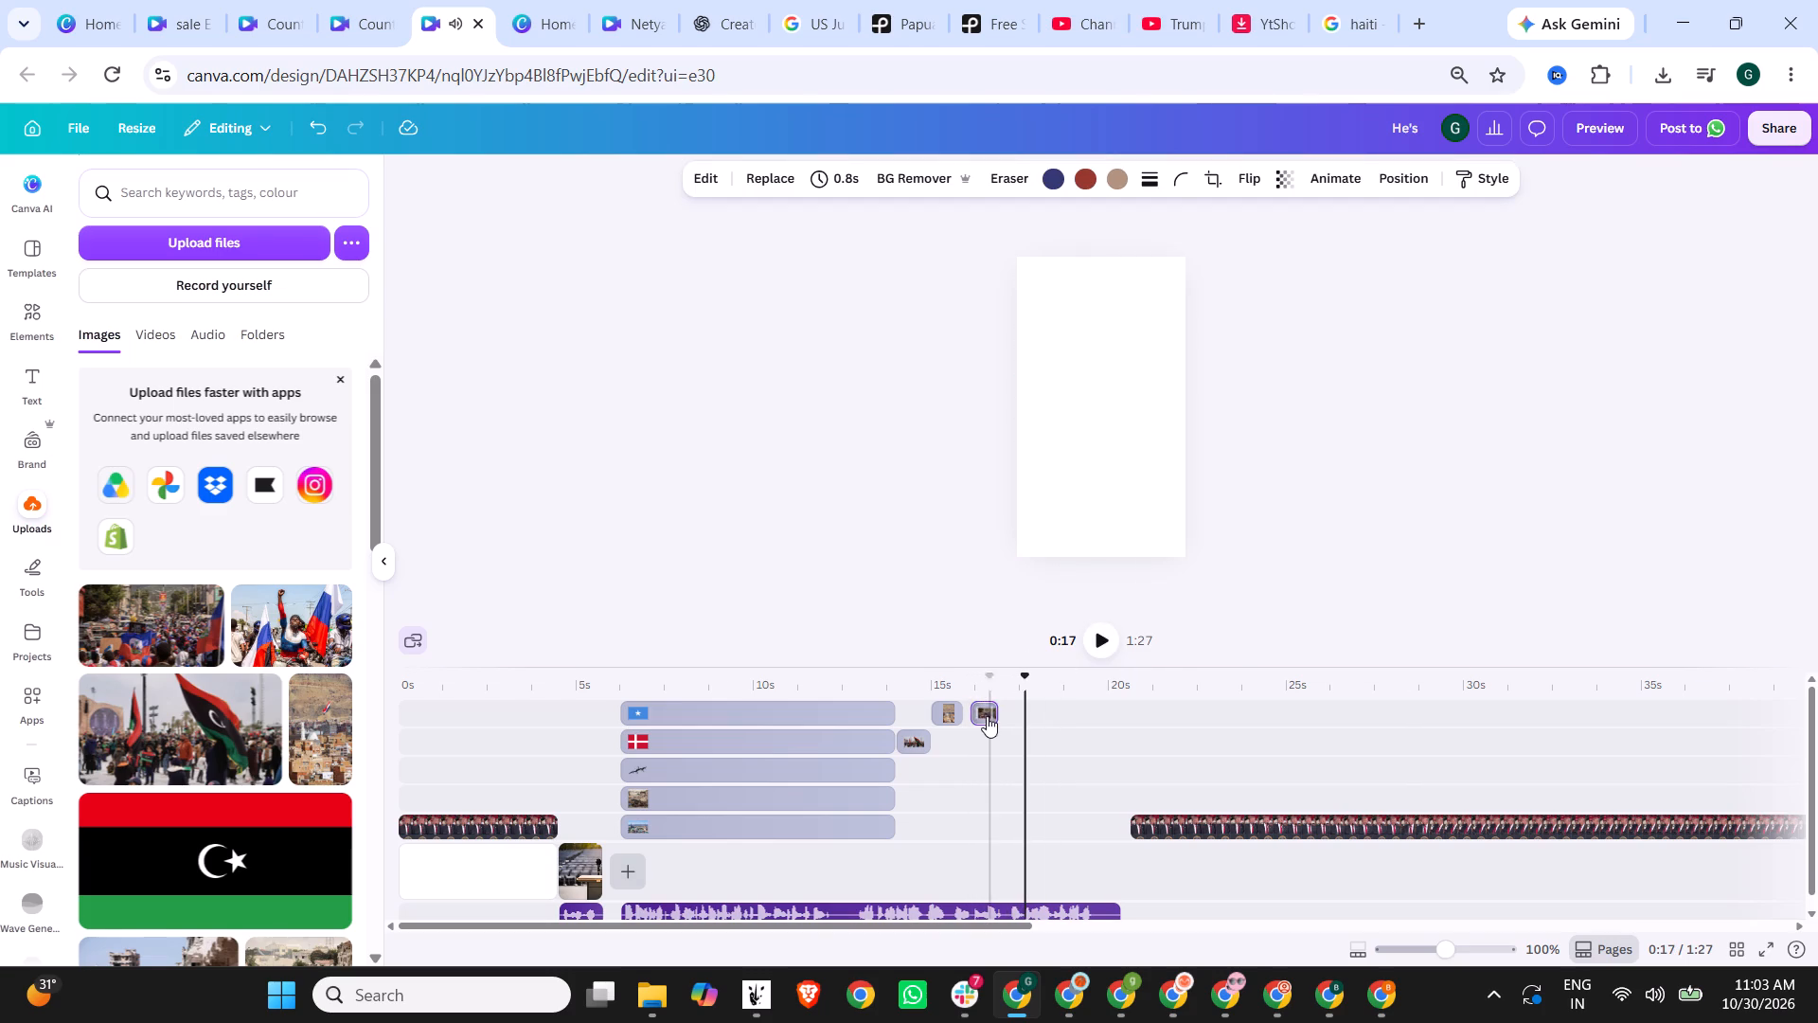
left_click(984, 716)
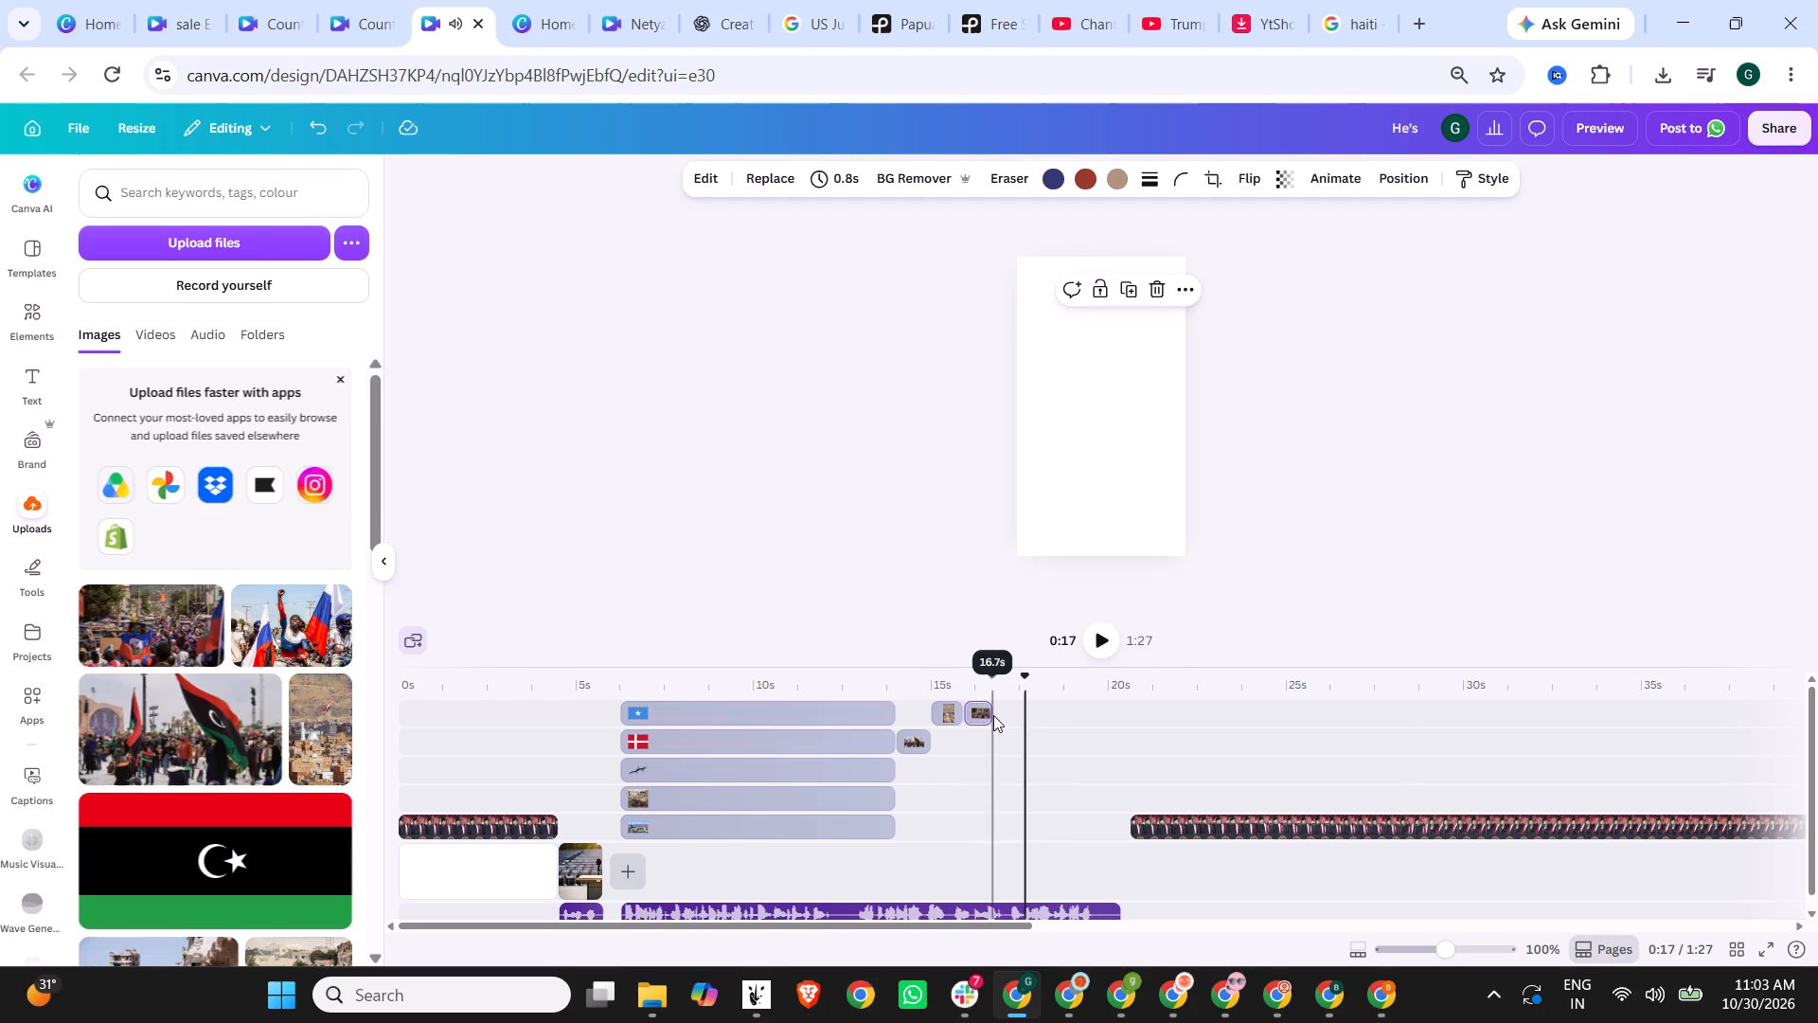
left_click(993, 715)
left_click(986, 714)
left_click(988, 713)
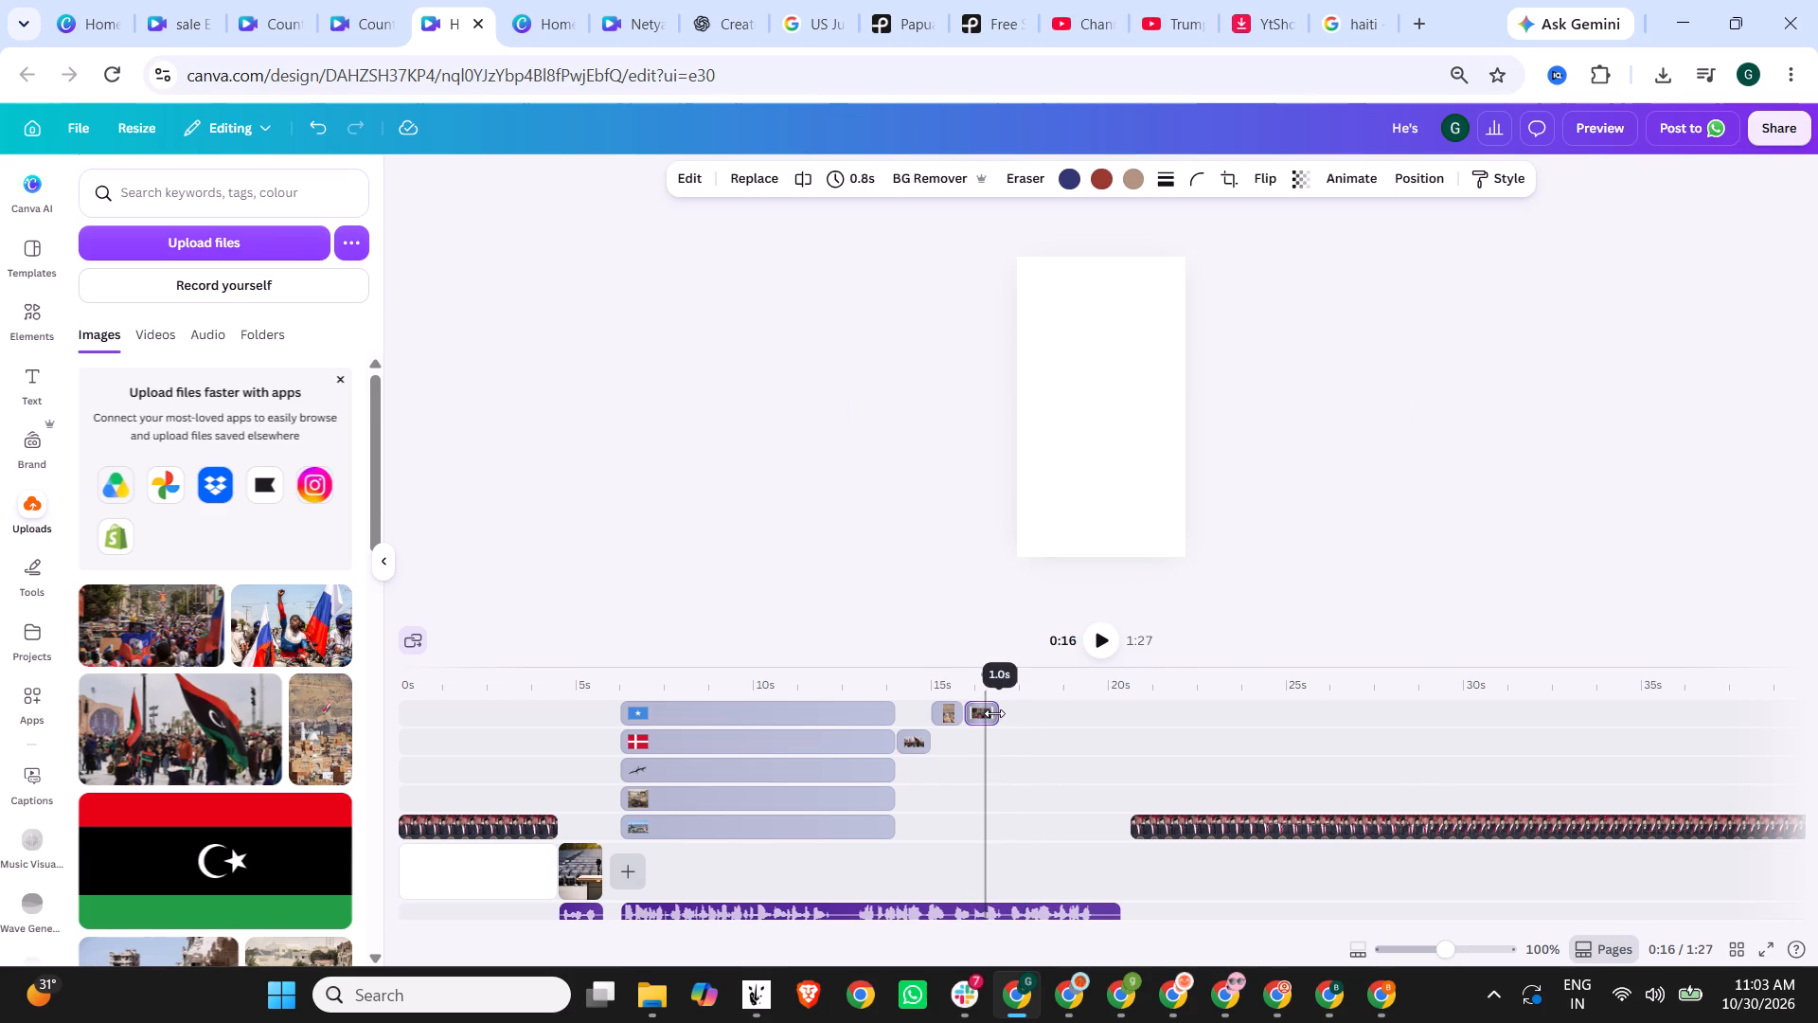
left_click(905, 677)
left_click(1099, 647)
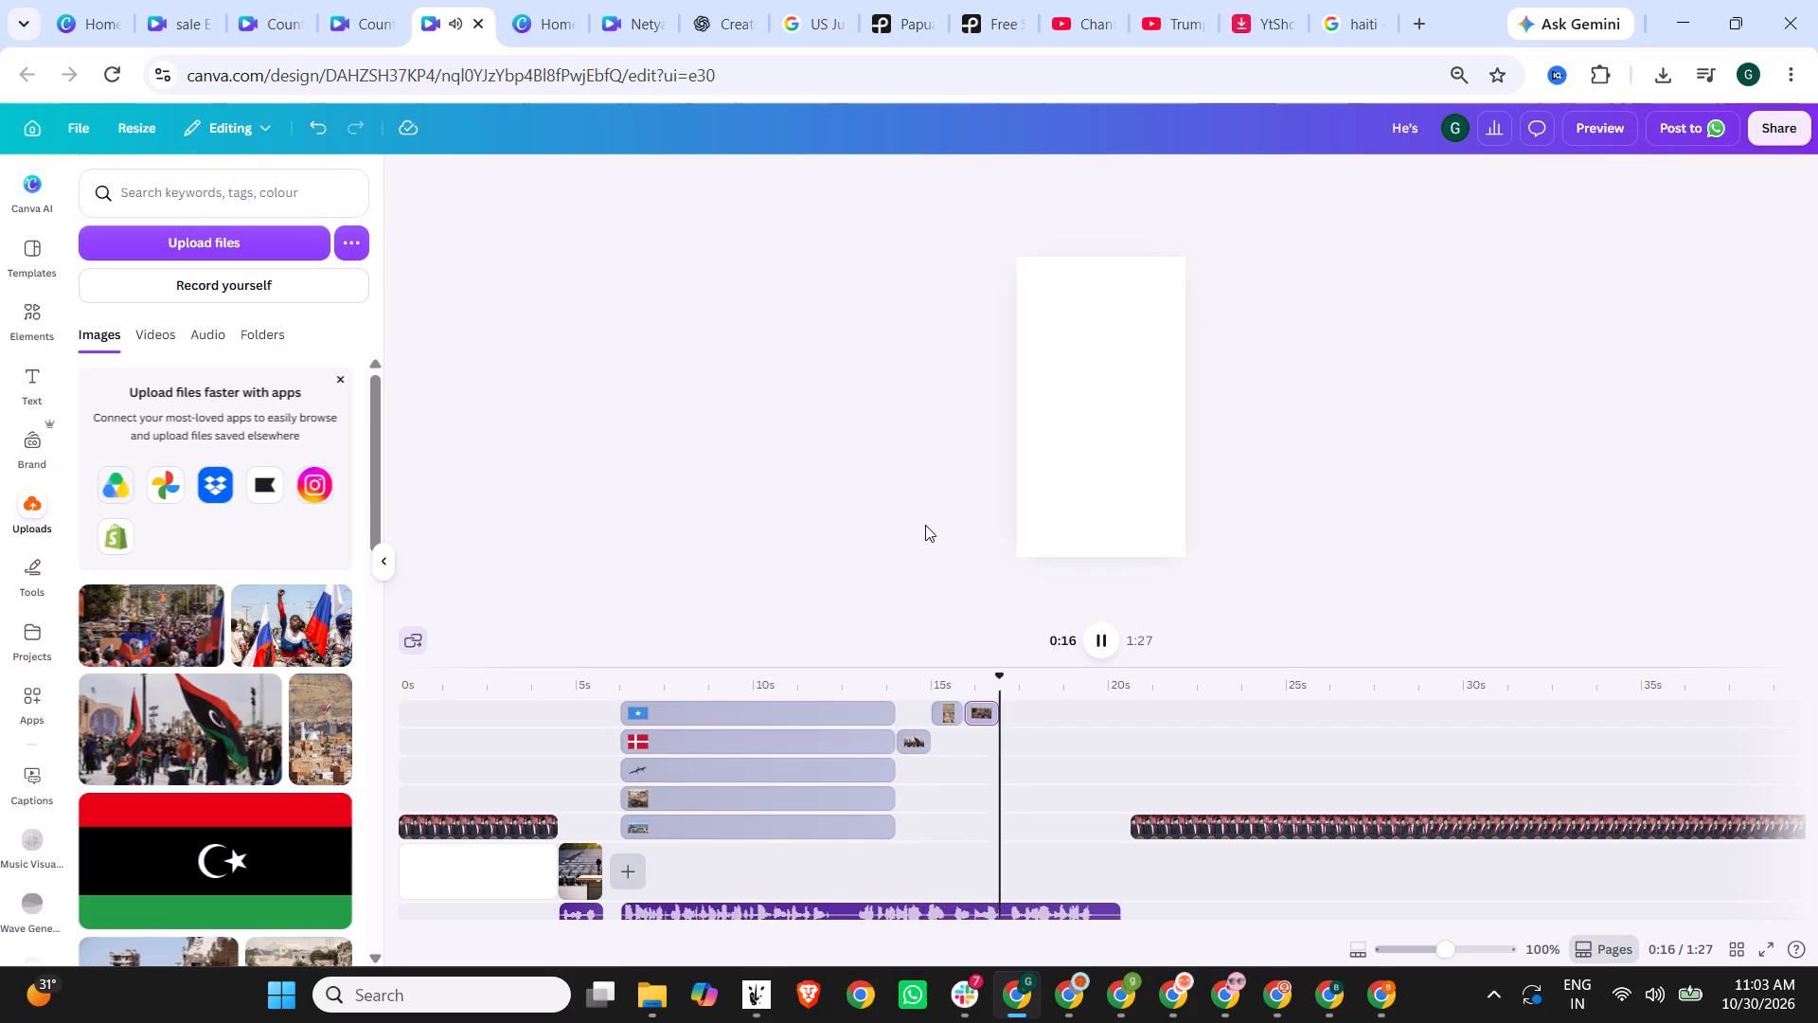
left_click(1095, 649)
Search Google Images for Somalia and look through the results for a suitable photo.
left_click(1354, 0)
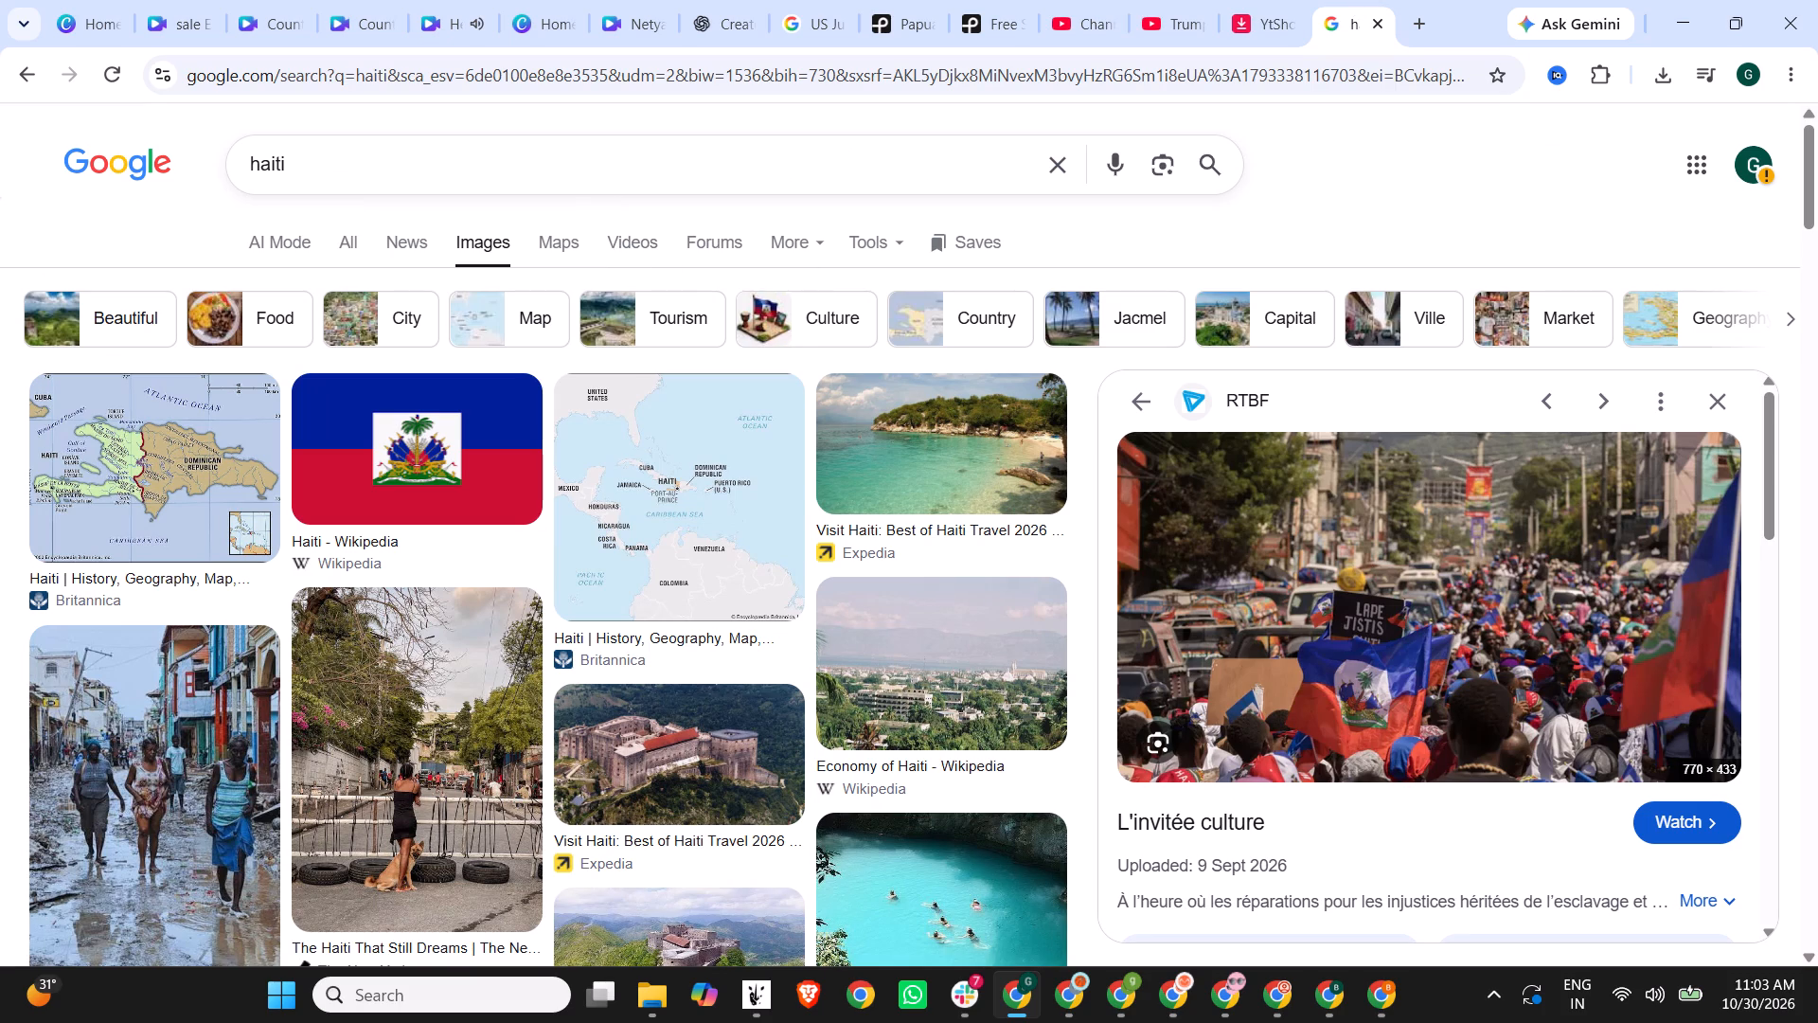
left_click_drag(604, 146, 116, 191)
type("Somalia")
key("Return")
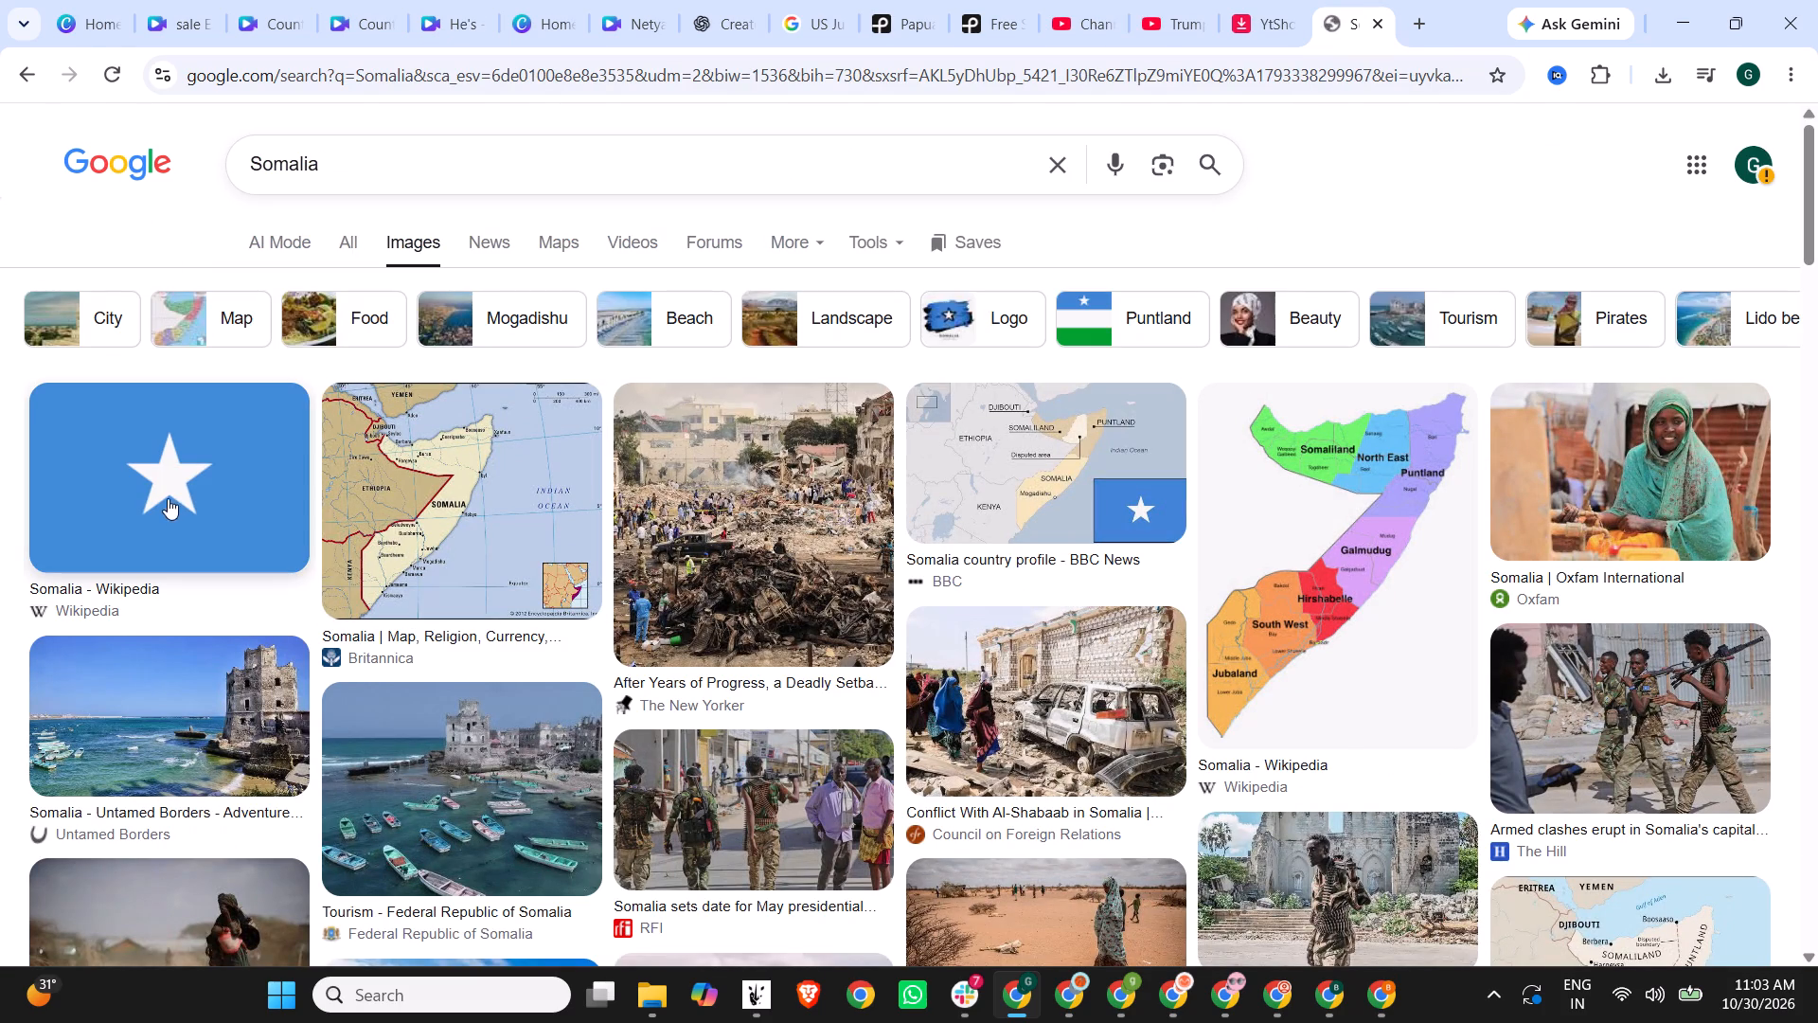
scroll(841, 560, "down", 3)
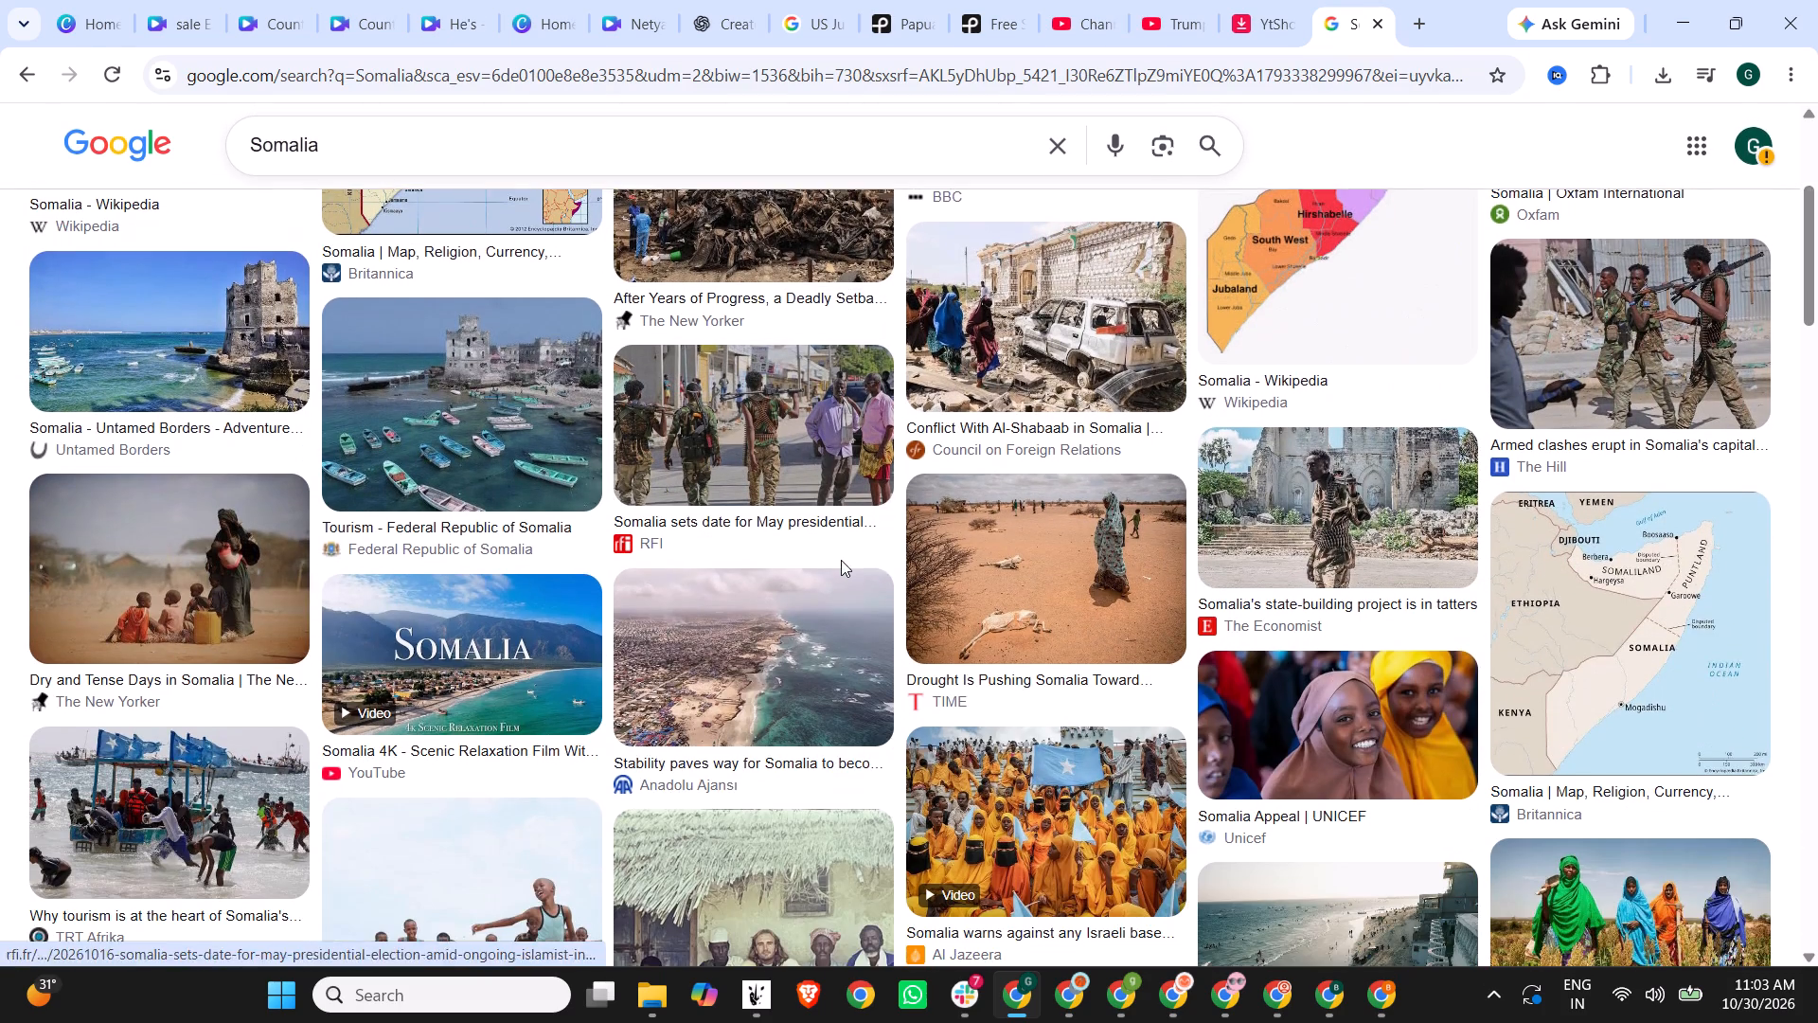
scroll(841, 560, "down", 2)
scroll(223, 550, "down", 1)
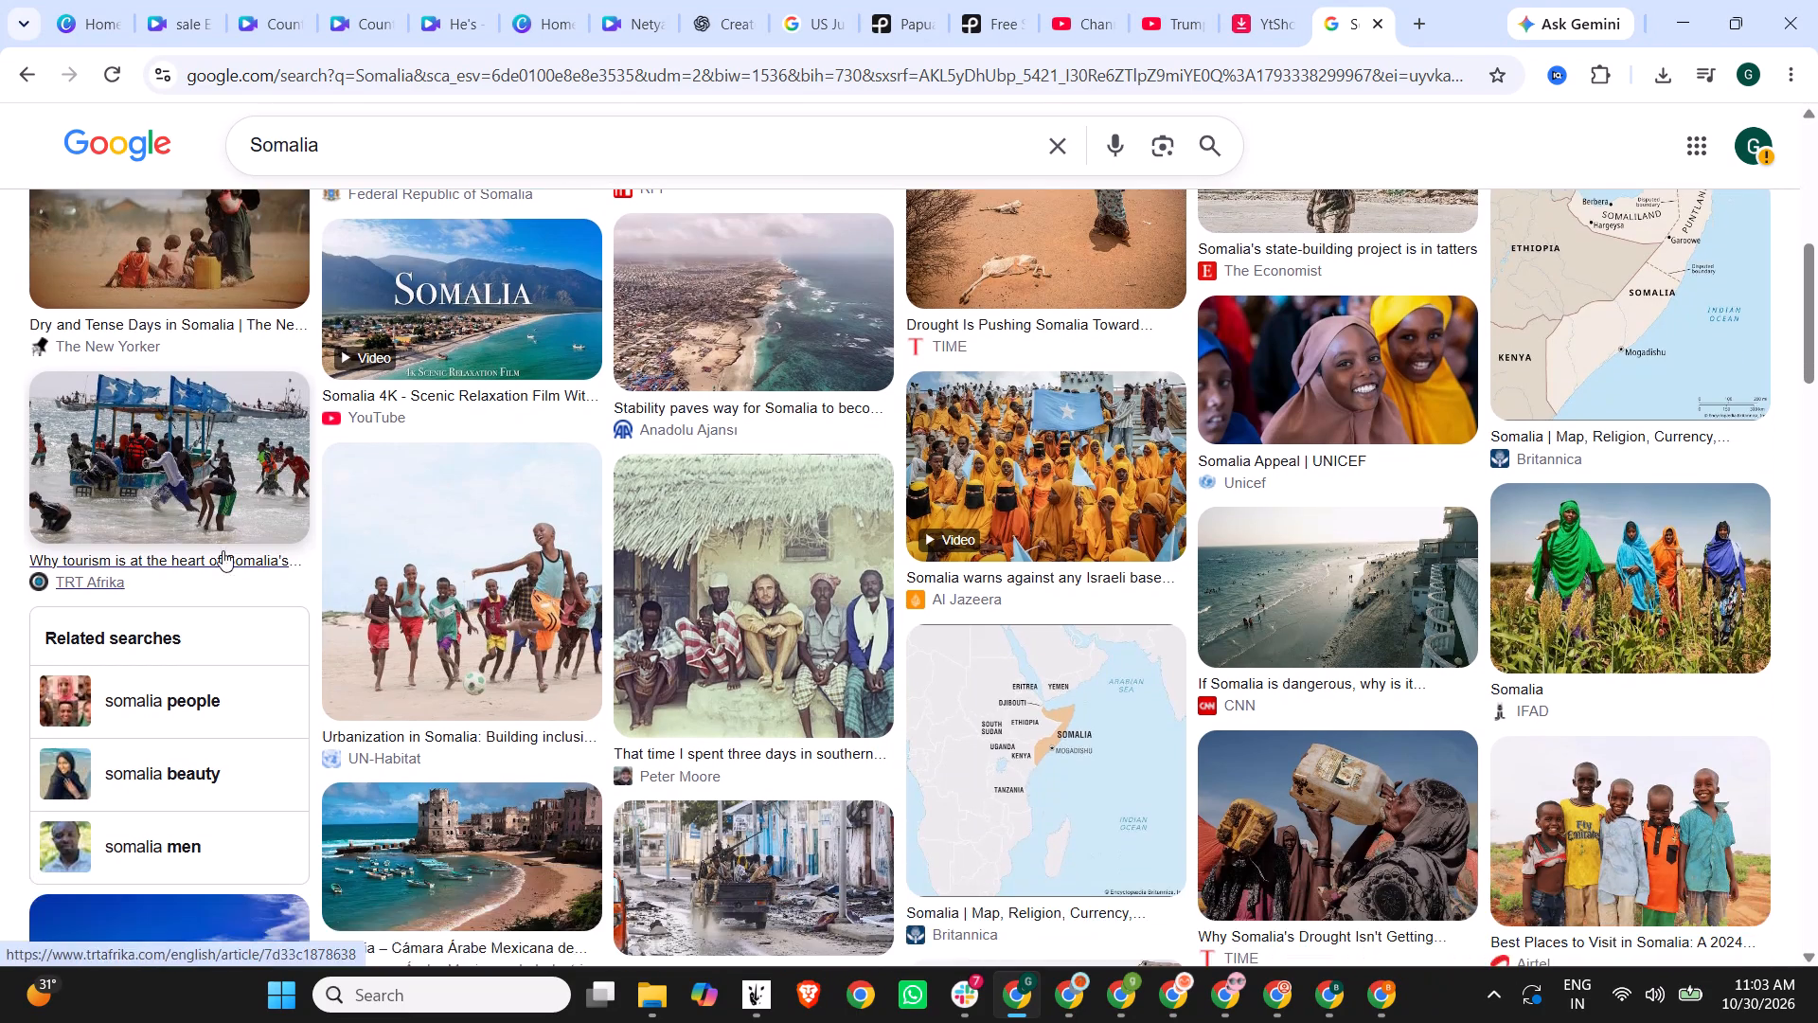
scroll(343, 498, "down", 4)
scroll(1174, 555, "down", 5)
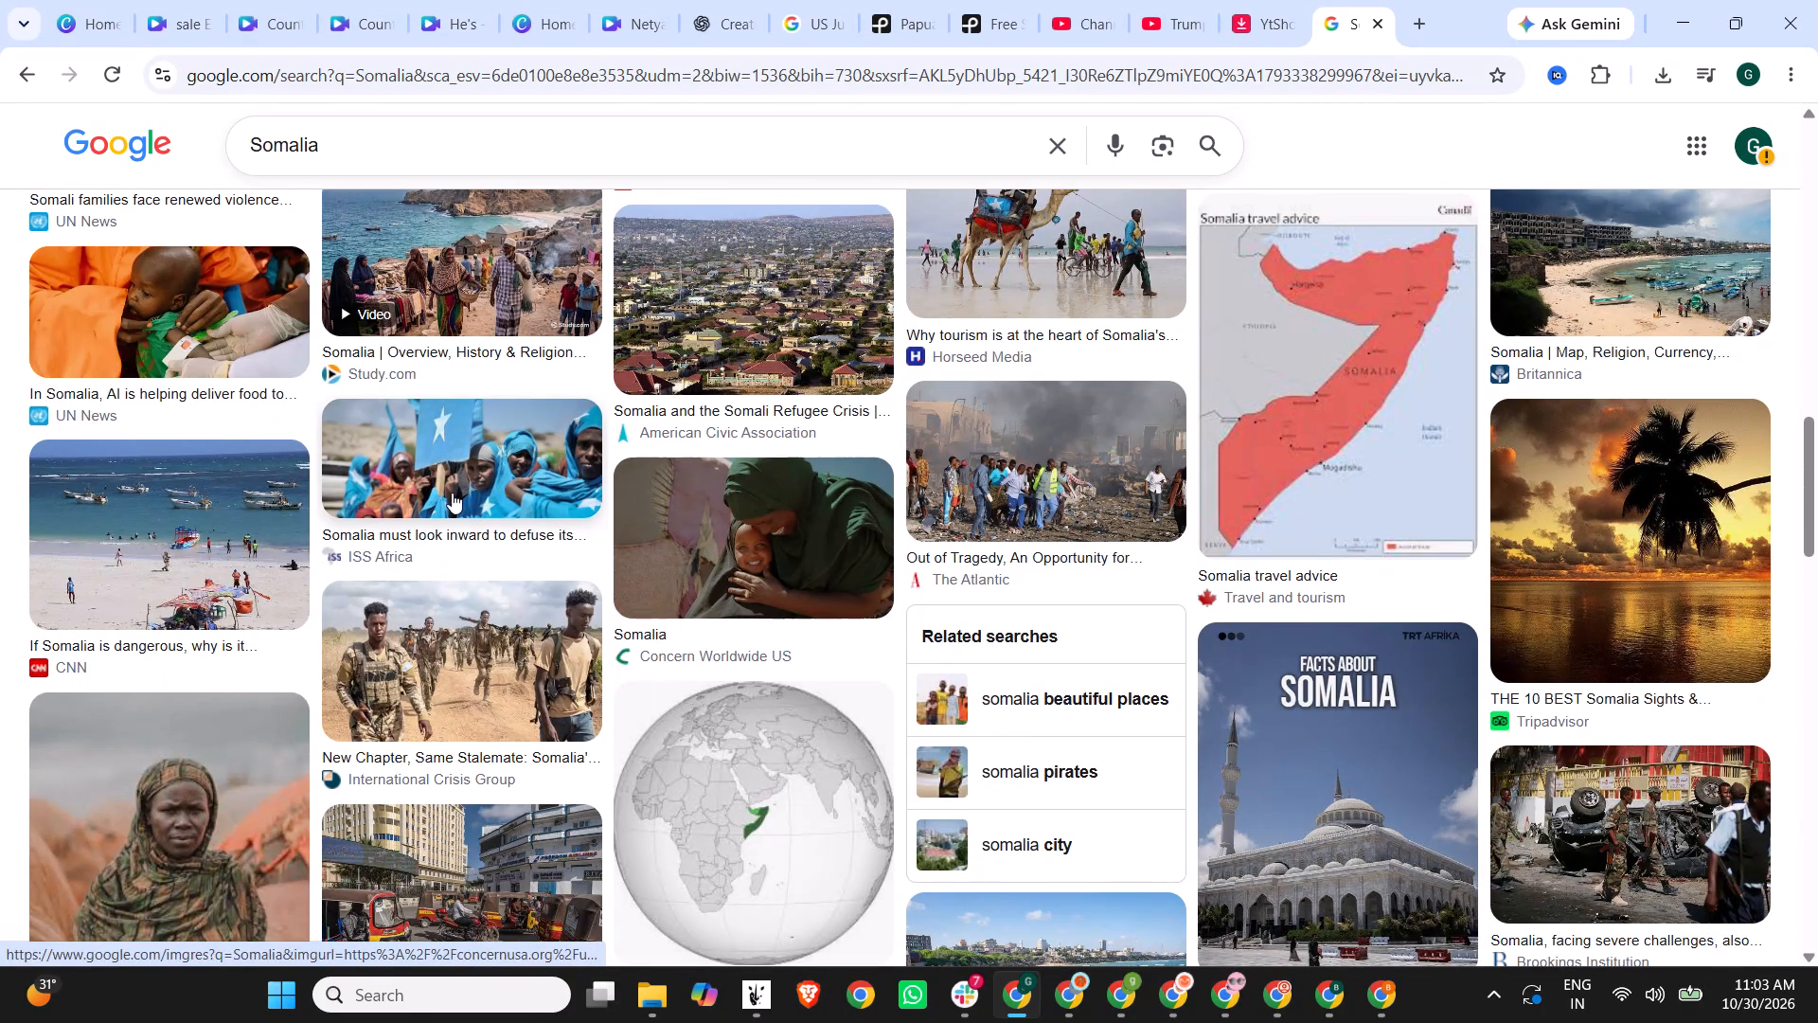
scroll(447, 492, "down", 11)
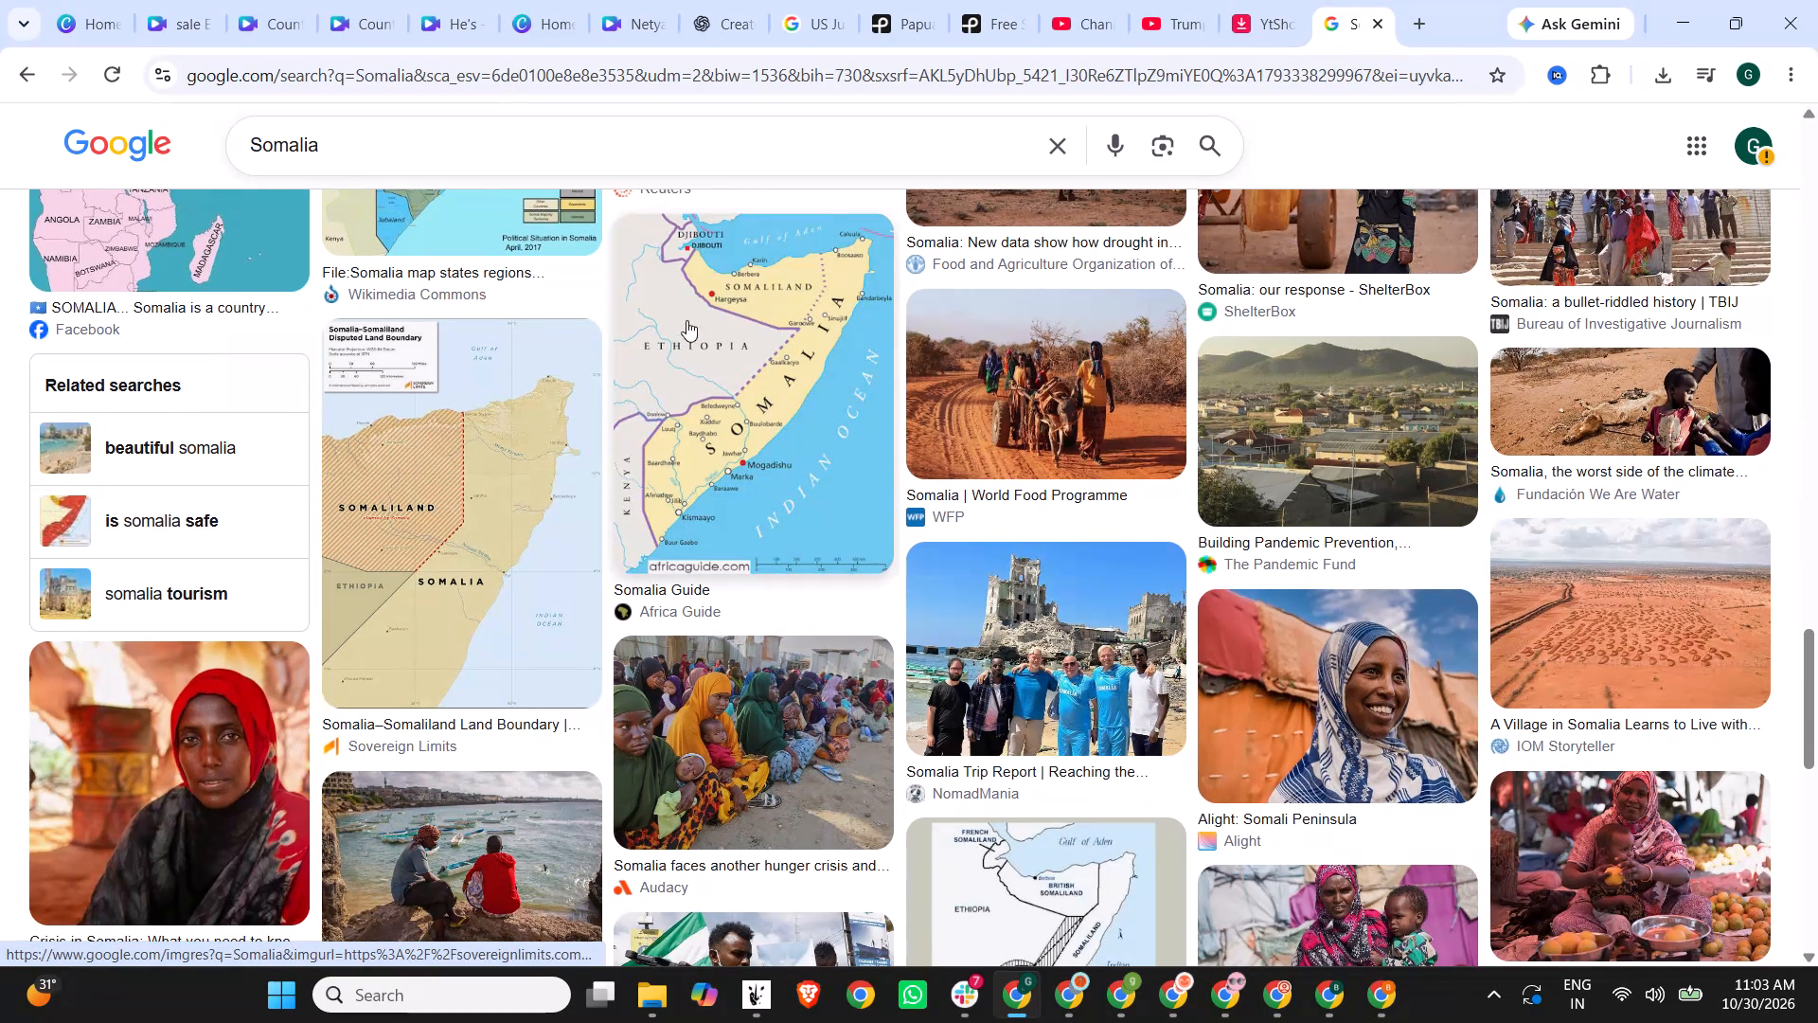
Search Google Images for Somalia protest and copy the Human Rights Watch street march photo with the Somali flag.
left_click(568, 161)
key("space")
type("protest")
key("Return")
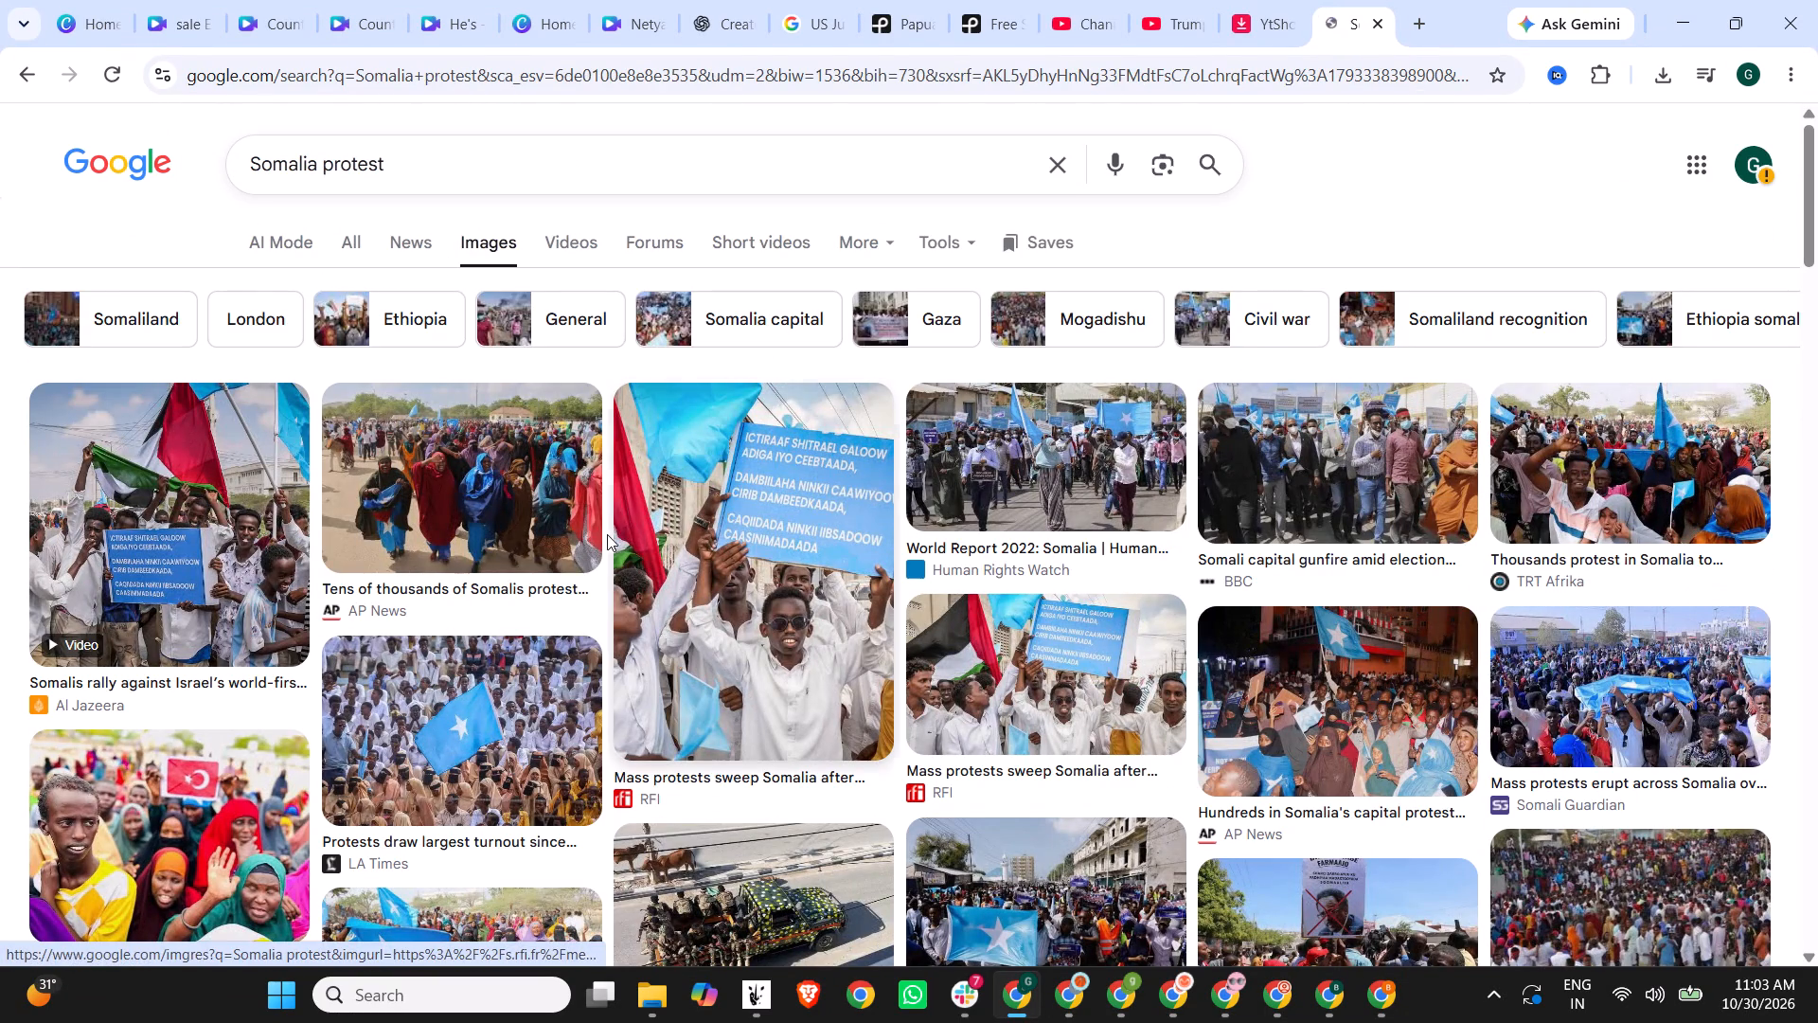
left_click(1123, 481)
scroll(1454, 582, "down", 4)
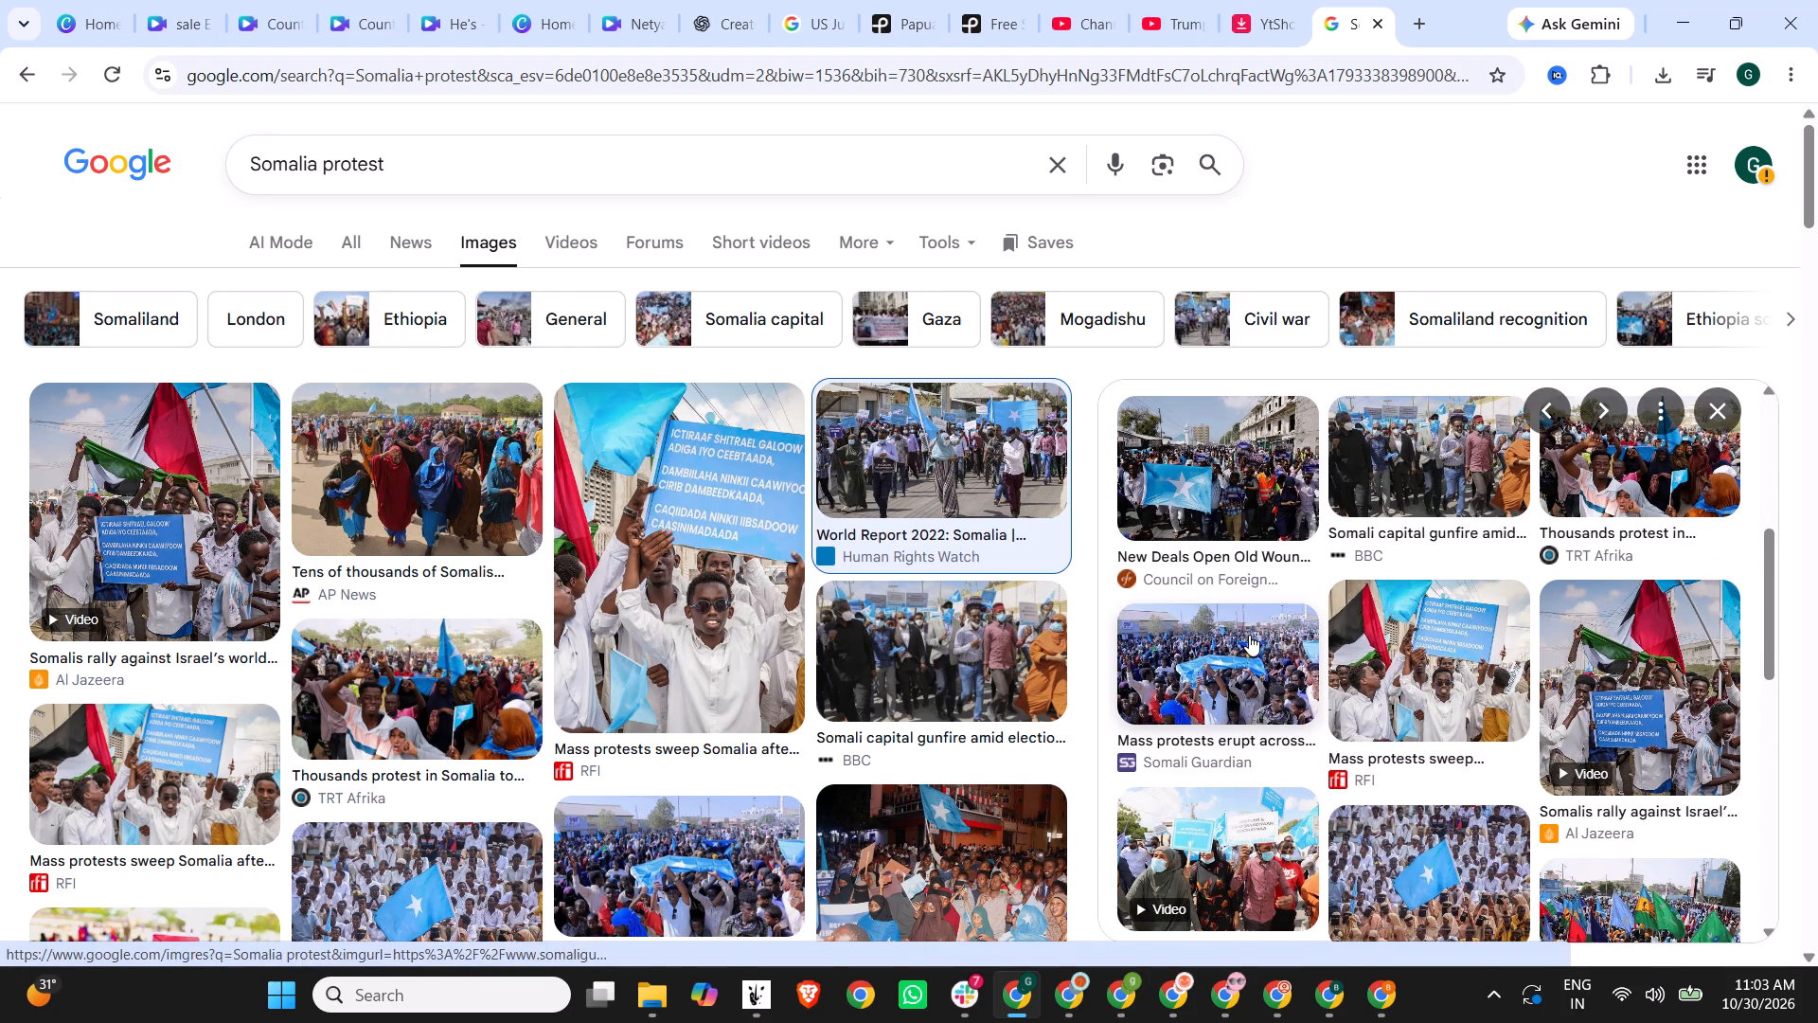
scroll(1249, 635, "down", 6)
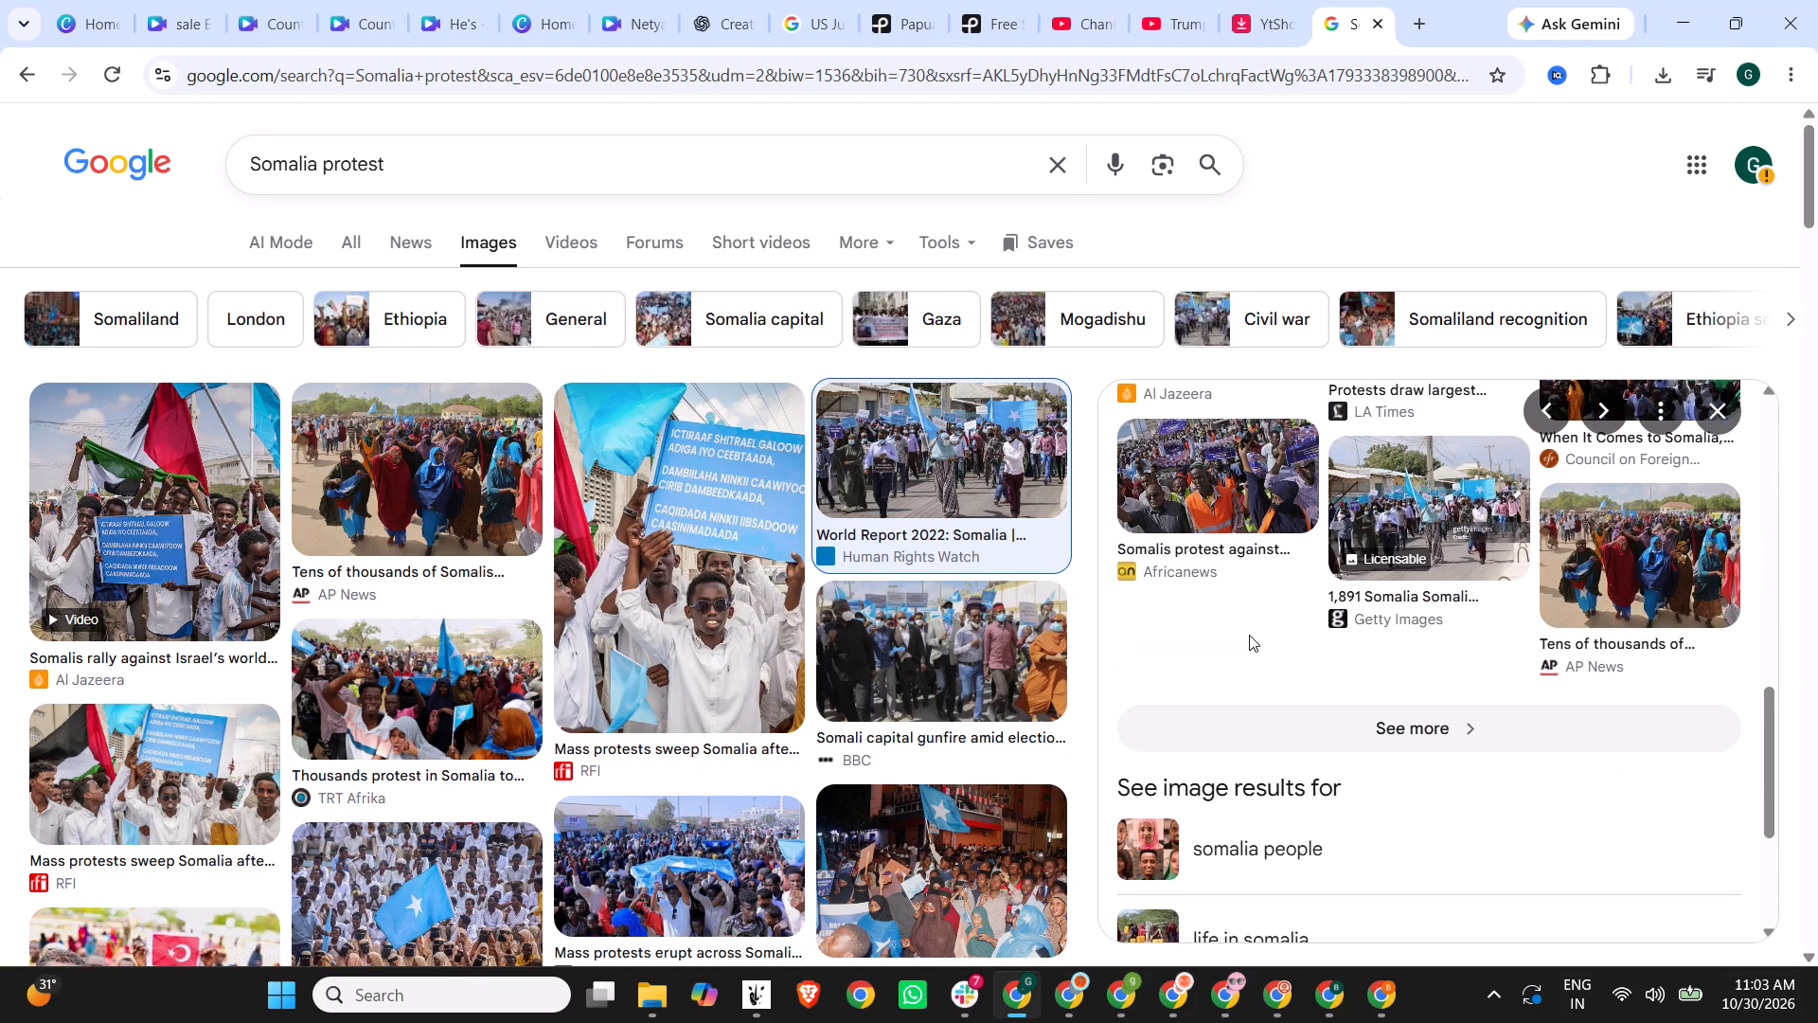
scroll(1249, 635, "up", 15)
right_click(1389, 552)
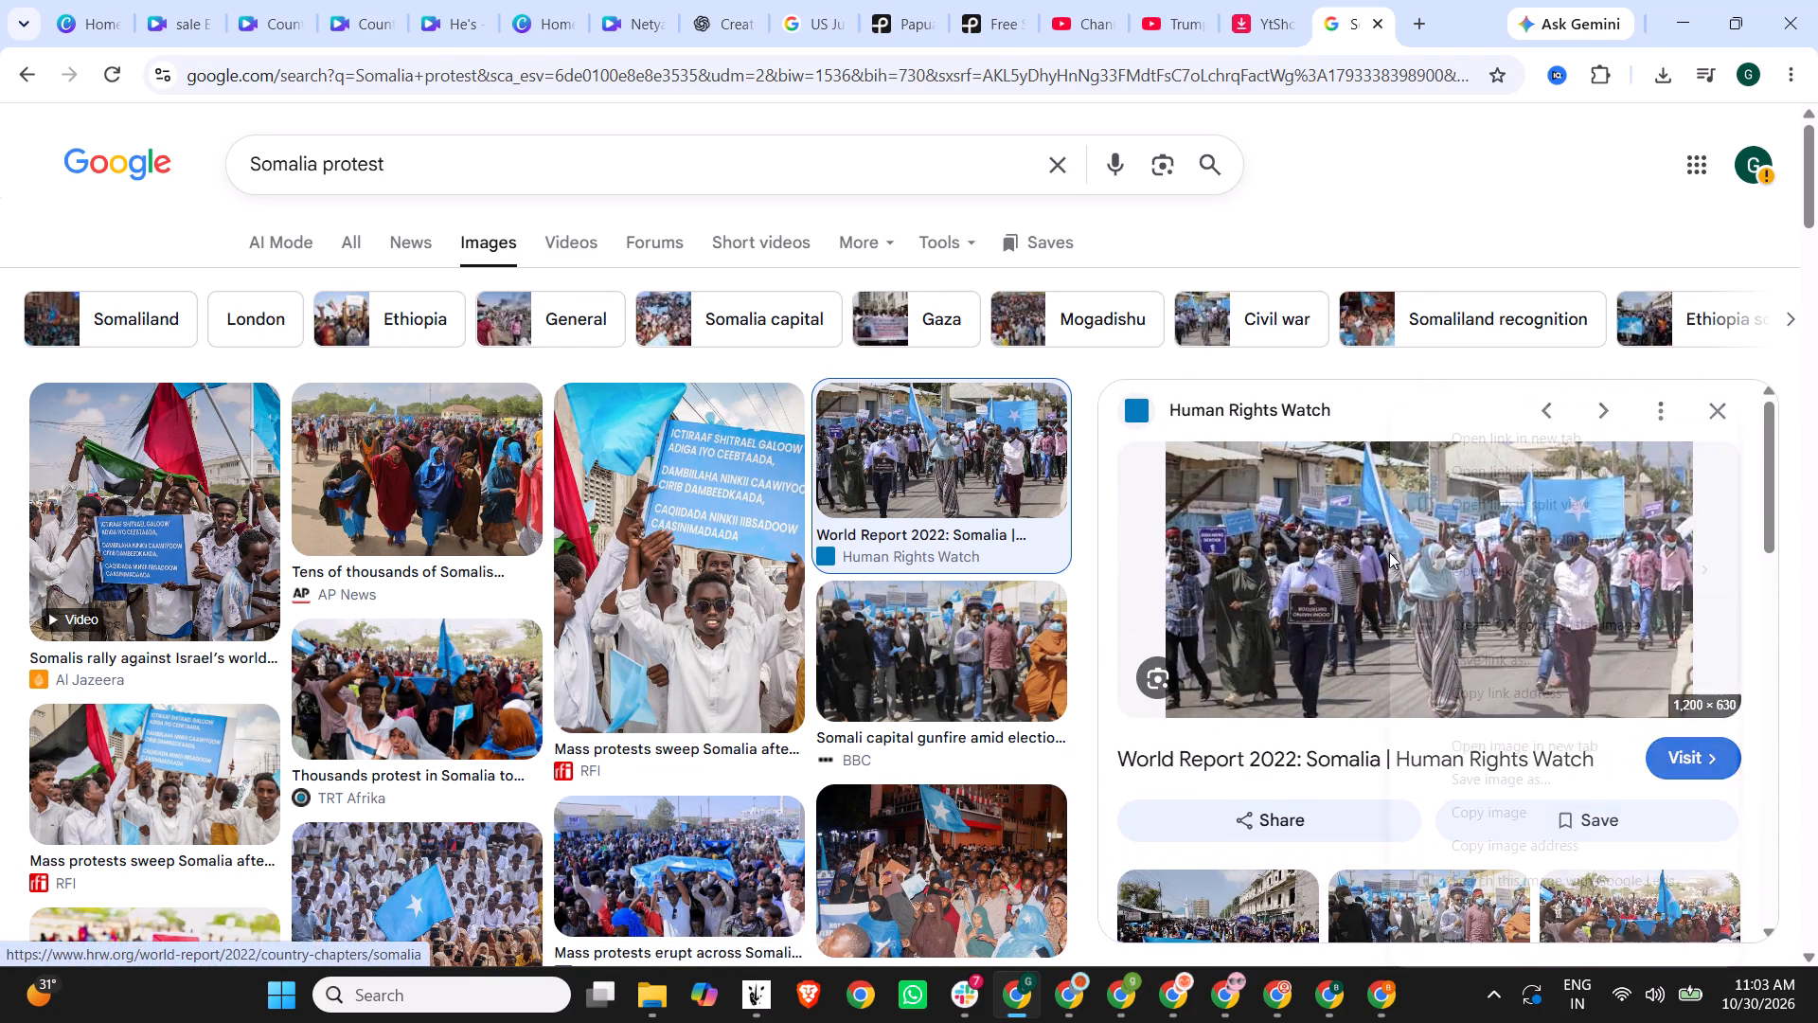
left_click(1468, 822)
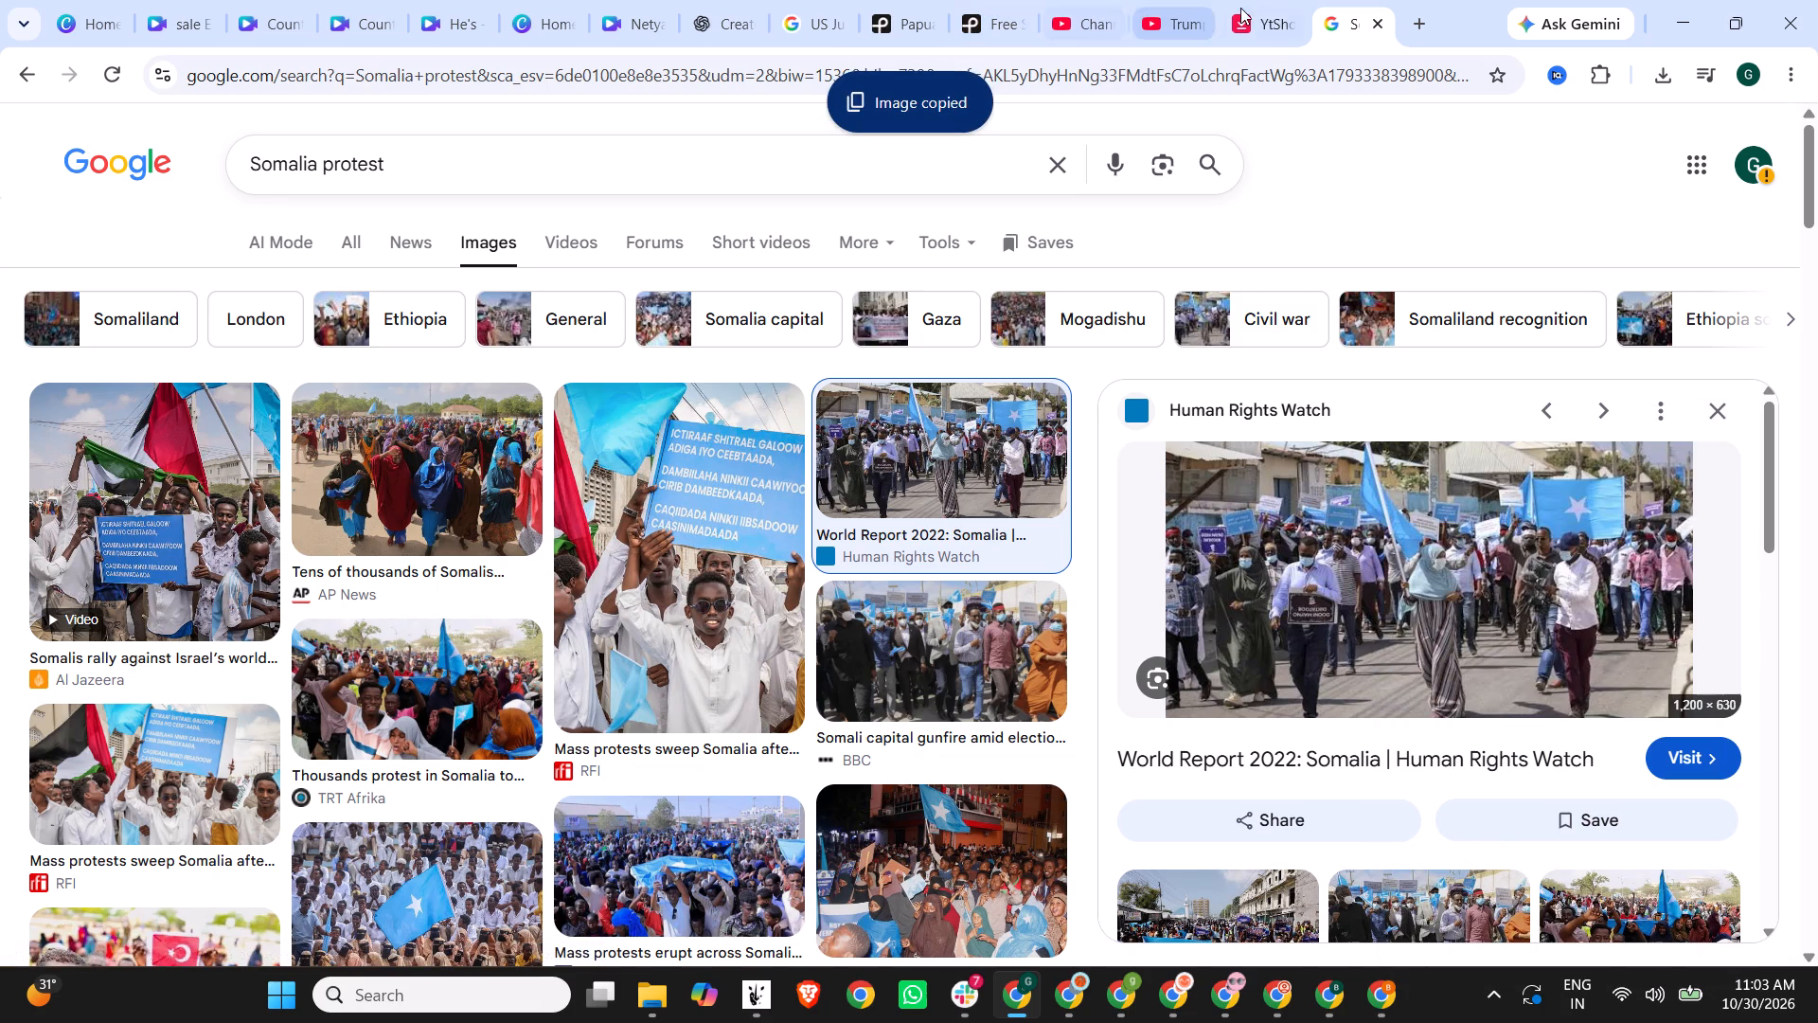
Return to the Trump quote design and paste the Somalia march photo at about 17 seconds, after the Haiti photo.
left_click(543, 0)
left_click(459, 0)
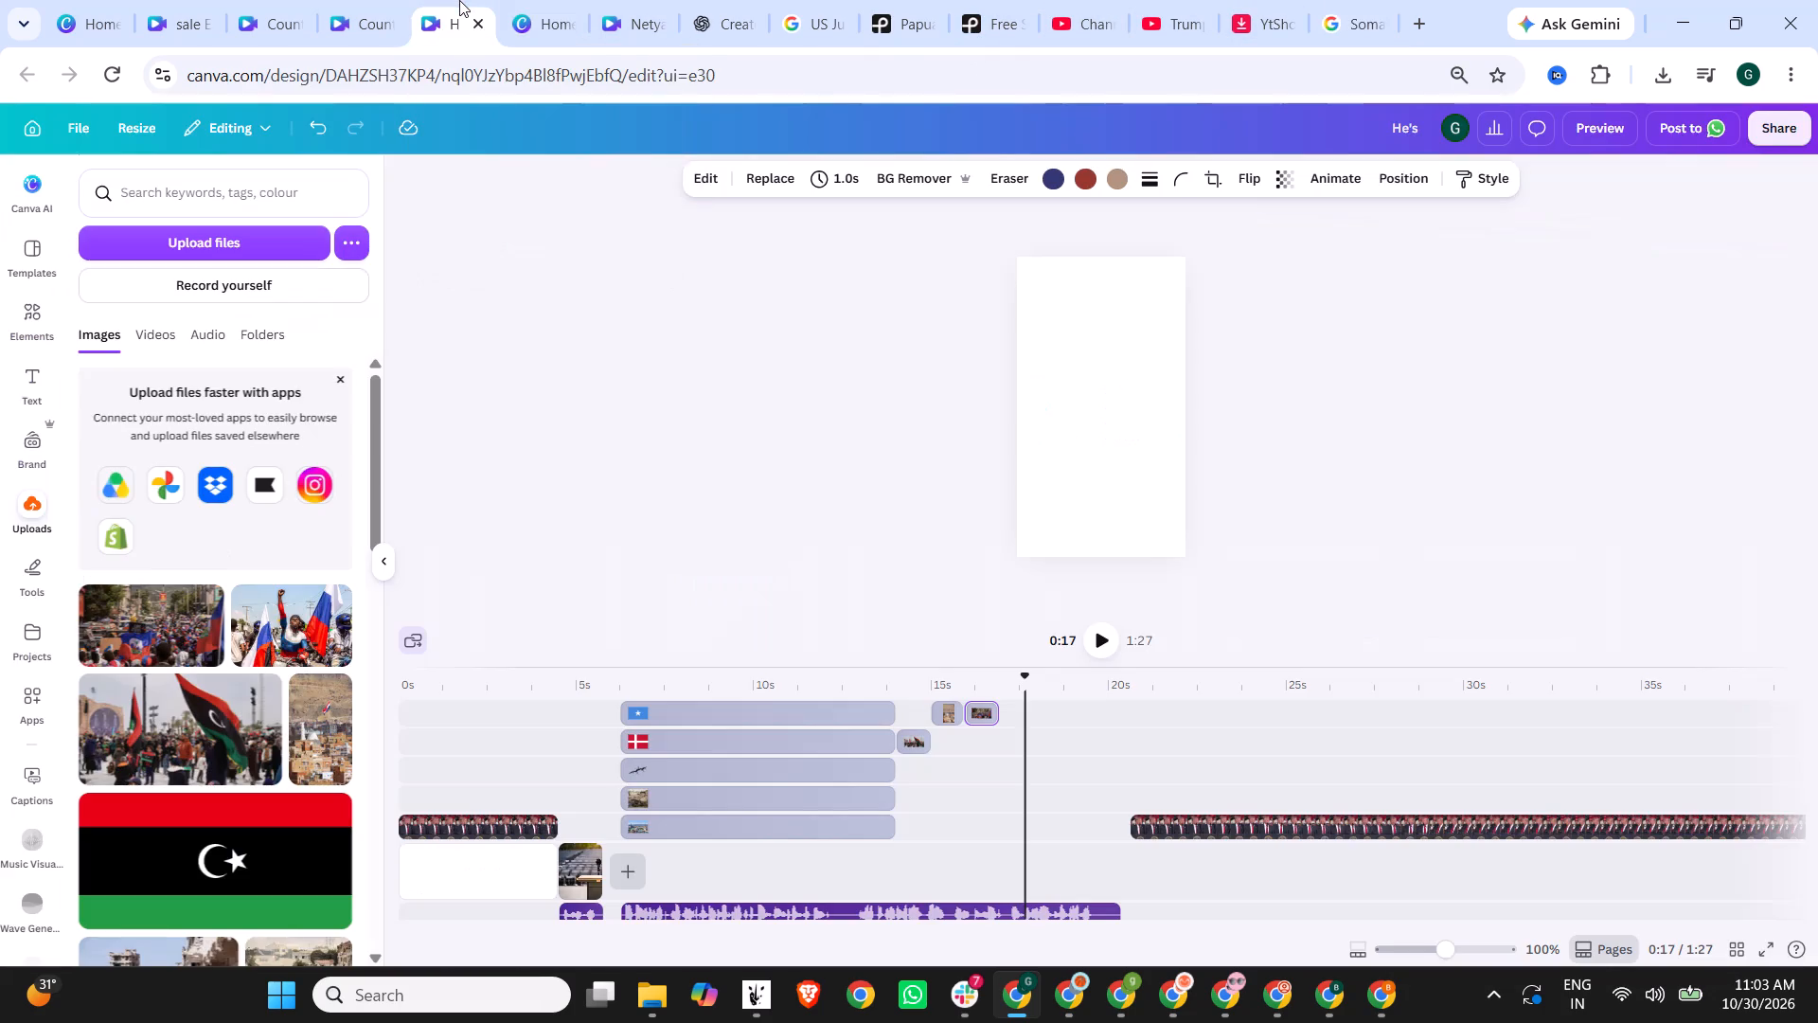
left_click(400, 0)
left_click(464, 0)
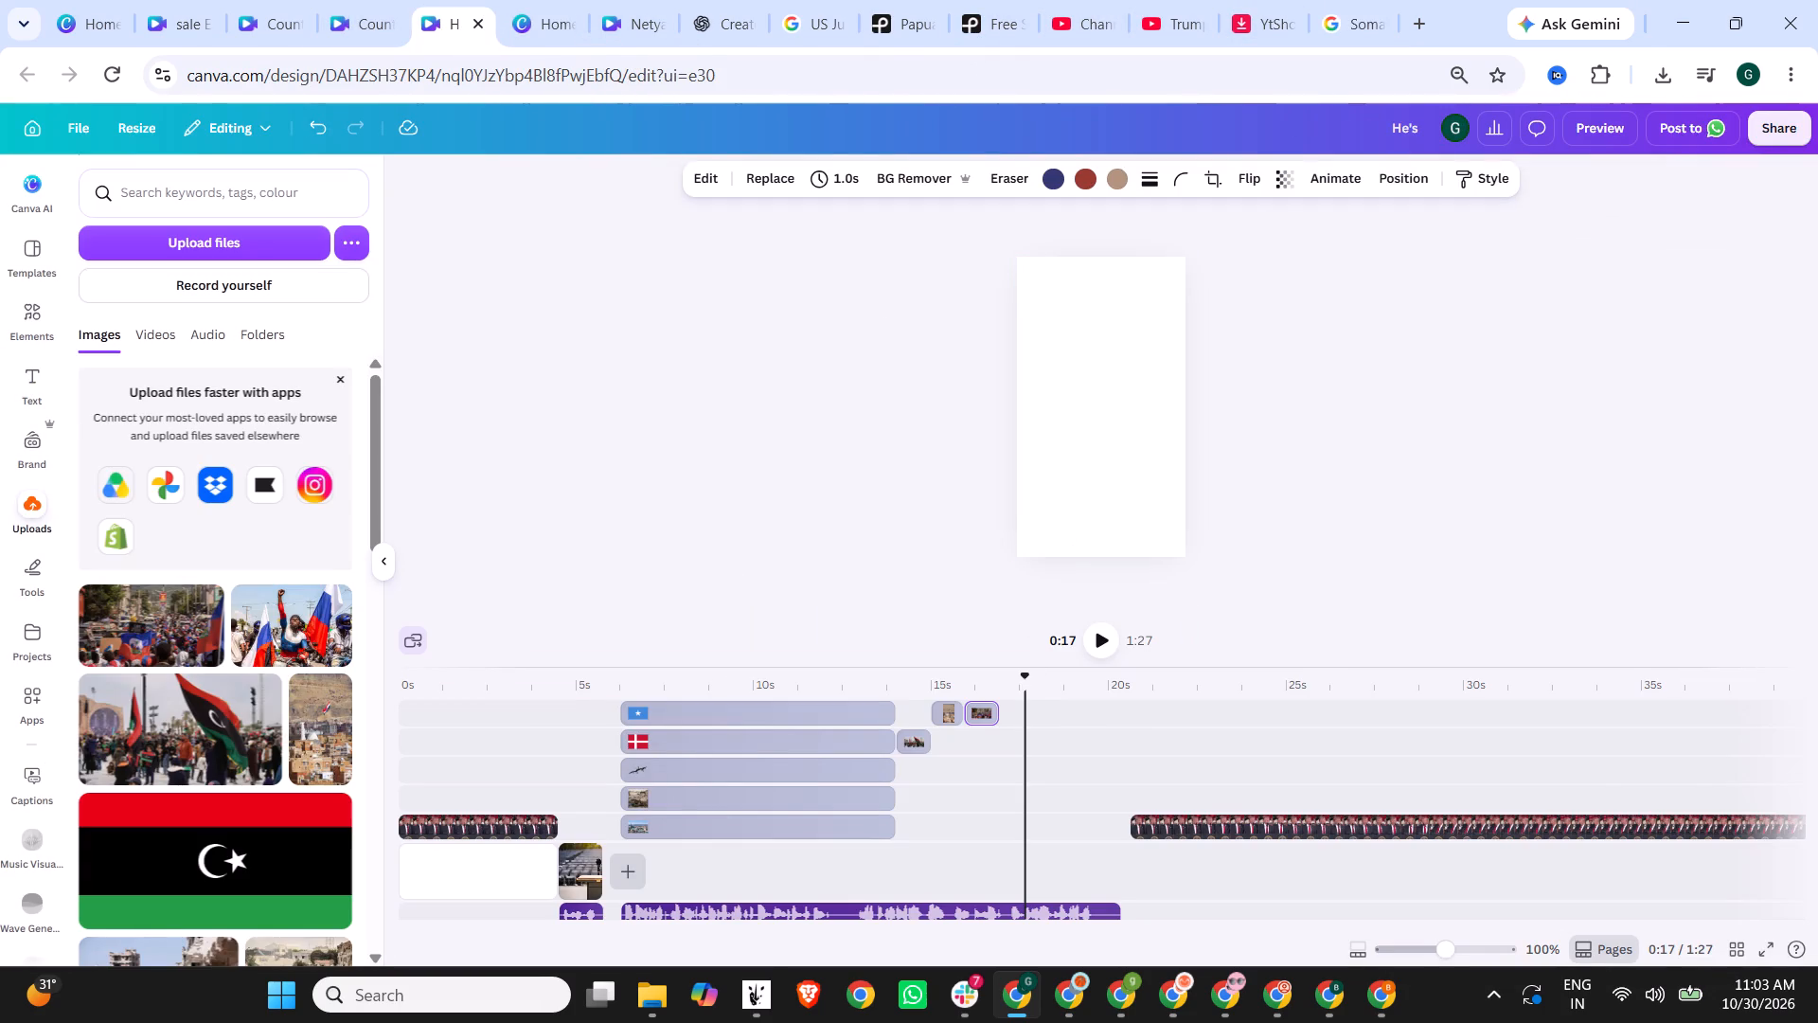
left_click(1005, 680)
key("ctrl+v")
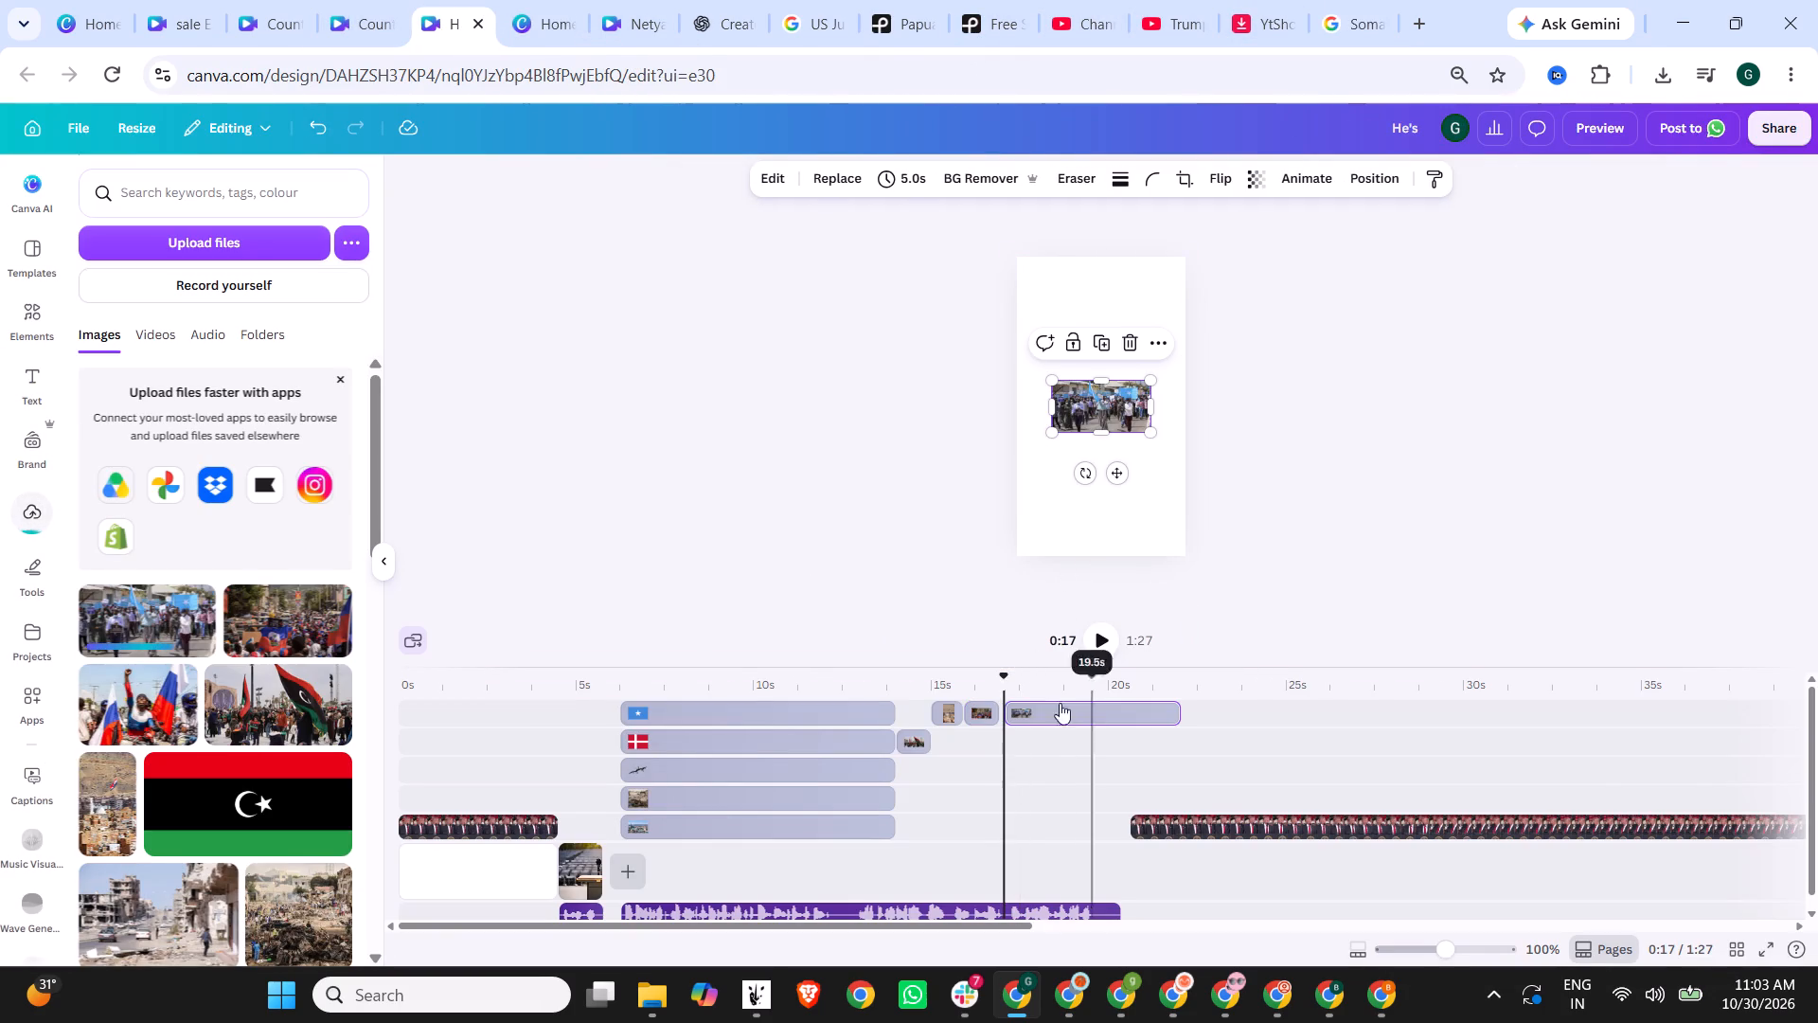
Place the Somalia photo directly after the Haiti photo, shorten it to 1.1 seconds, and play the section back.
left_click_drag(1045, 710, 1036, 711)
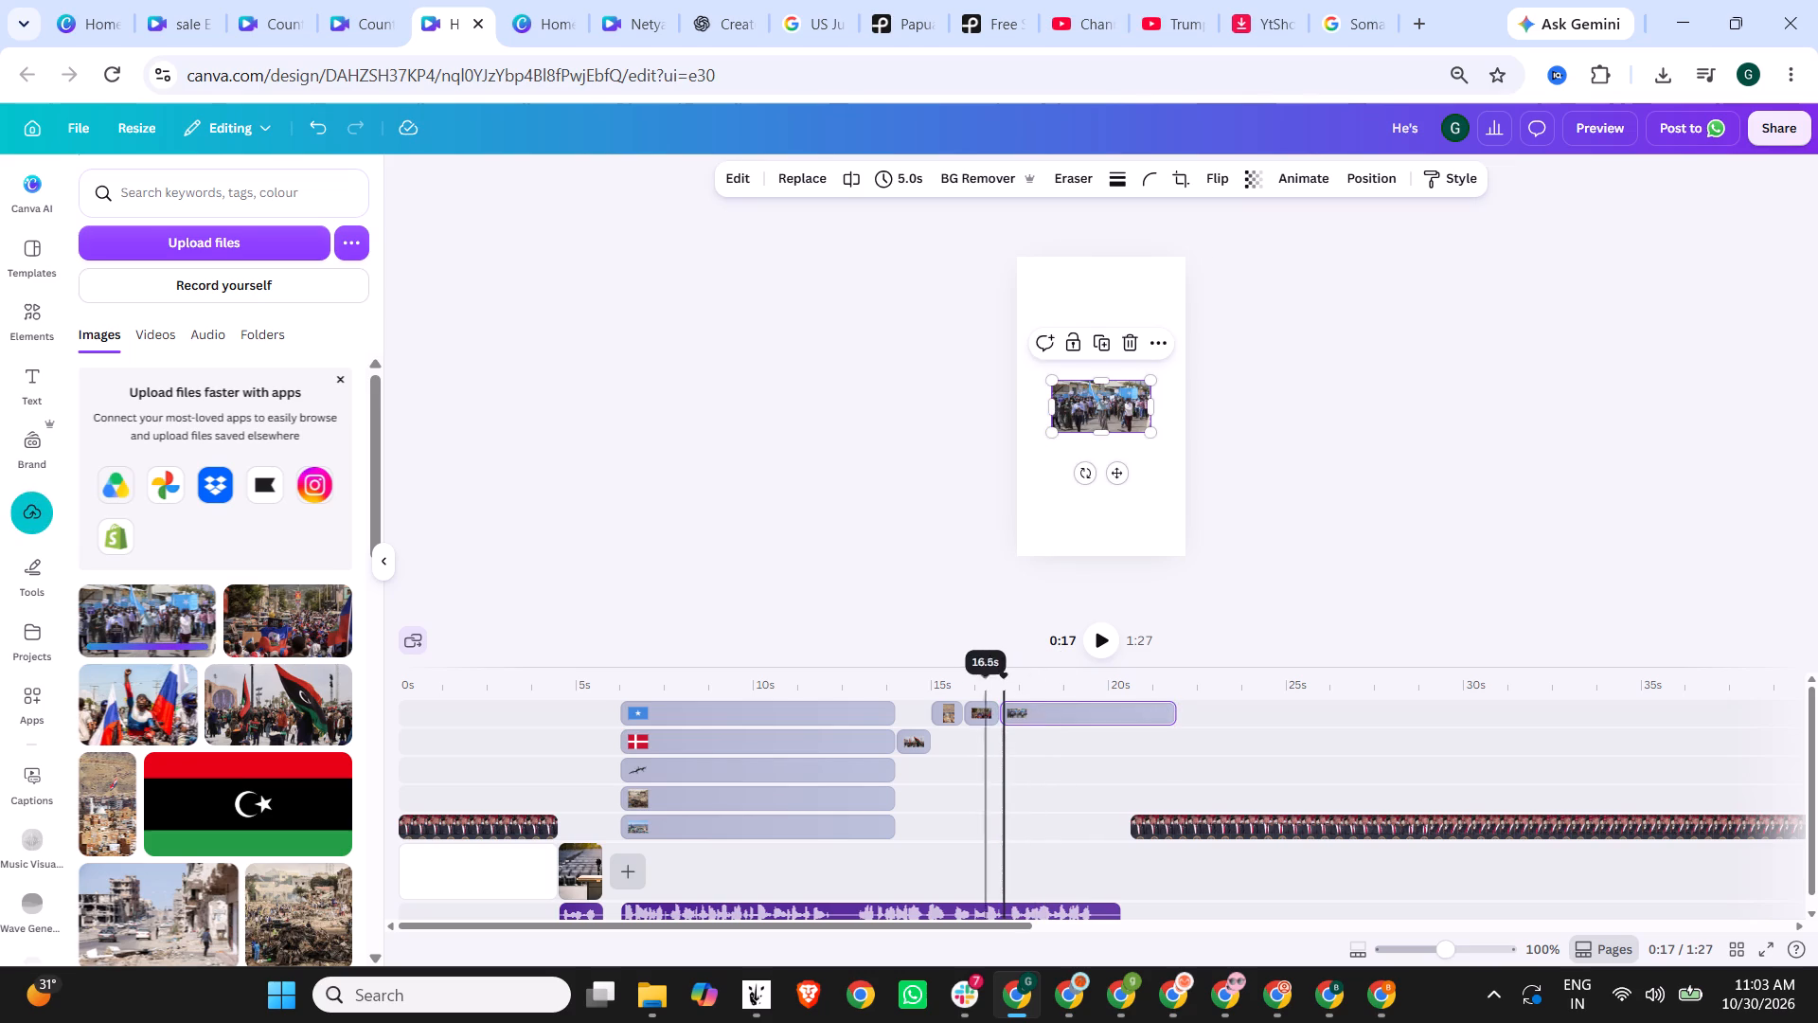
left_click(978, 689)
left_click_drag(1172, 712, 1114, 710)
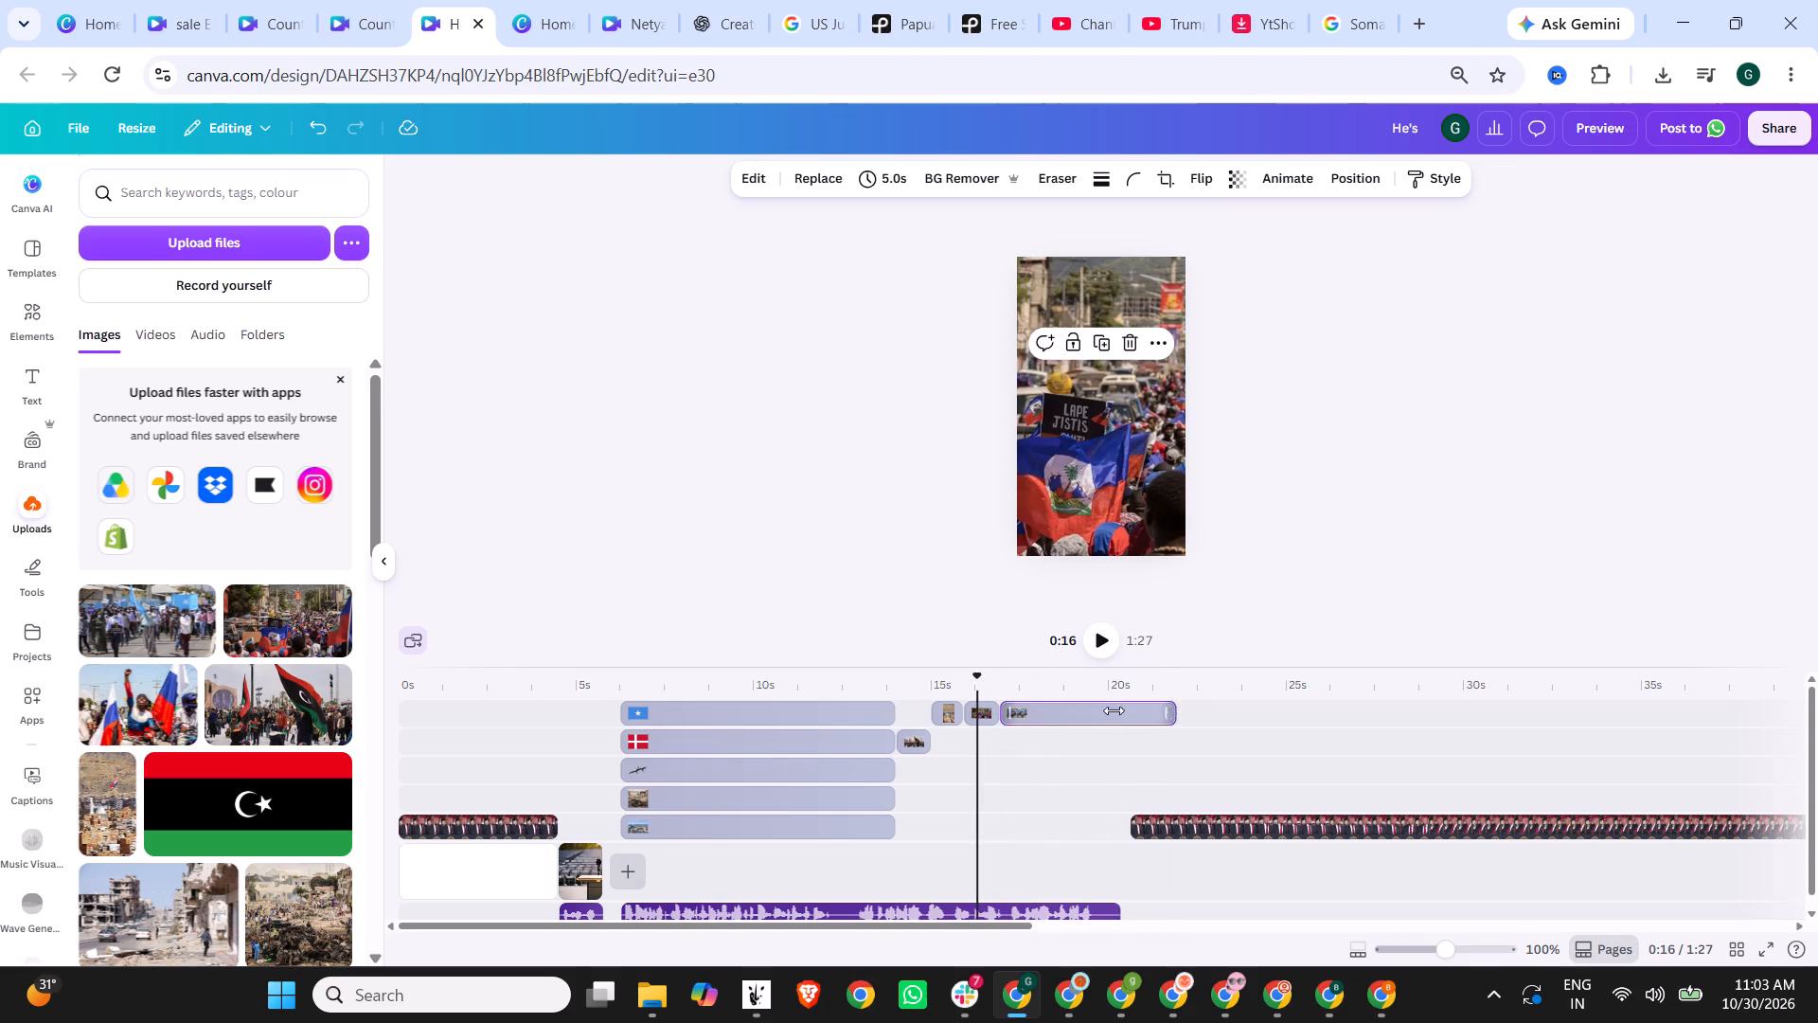
left_click_drag(1114, 710, 1034, 703)
left_click(1100, 641)
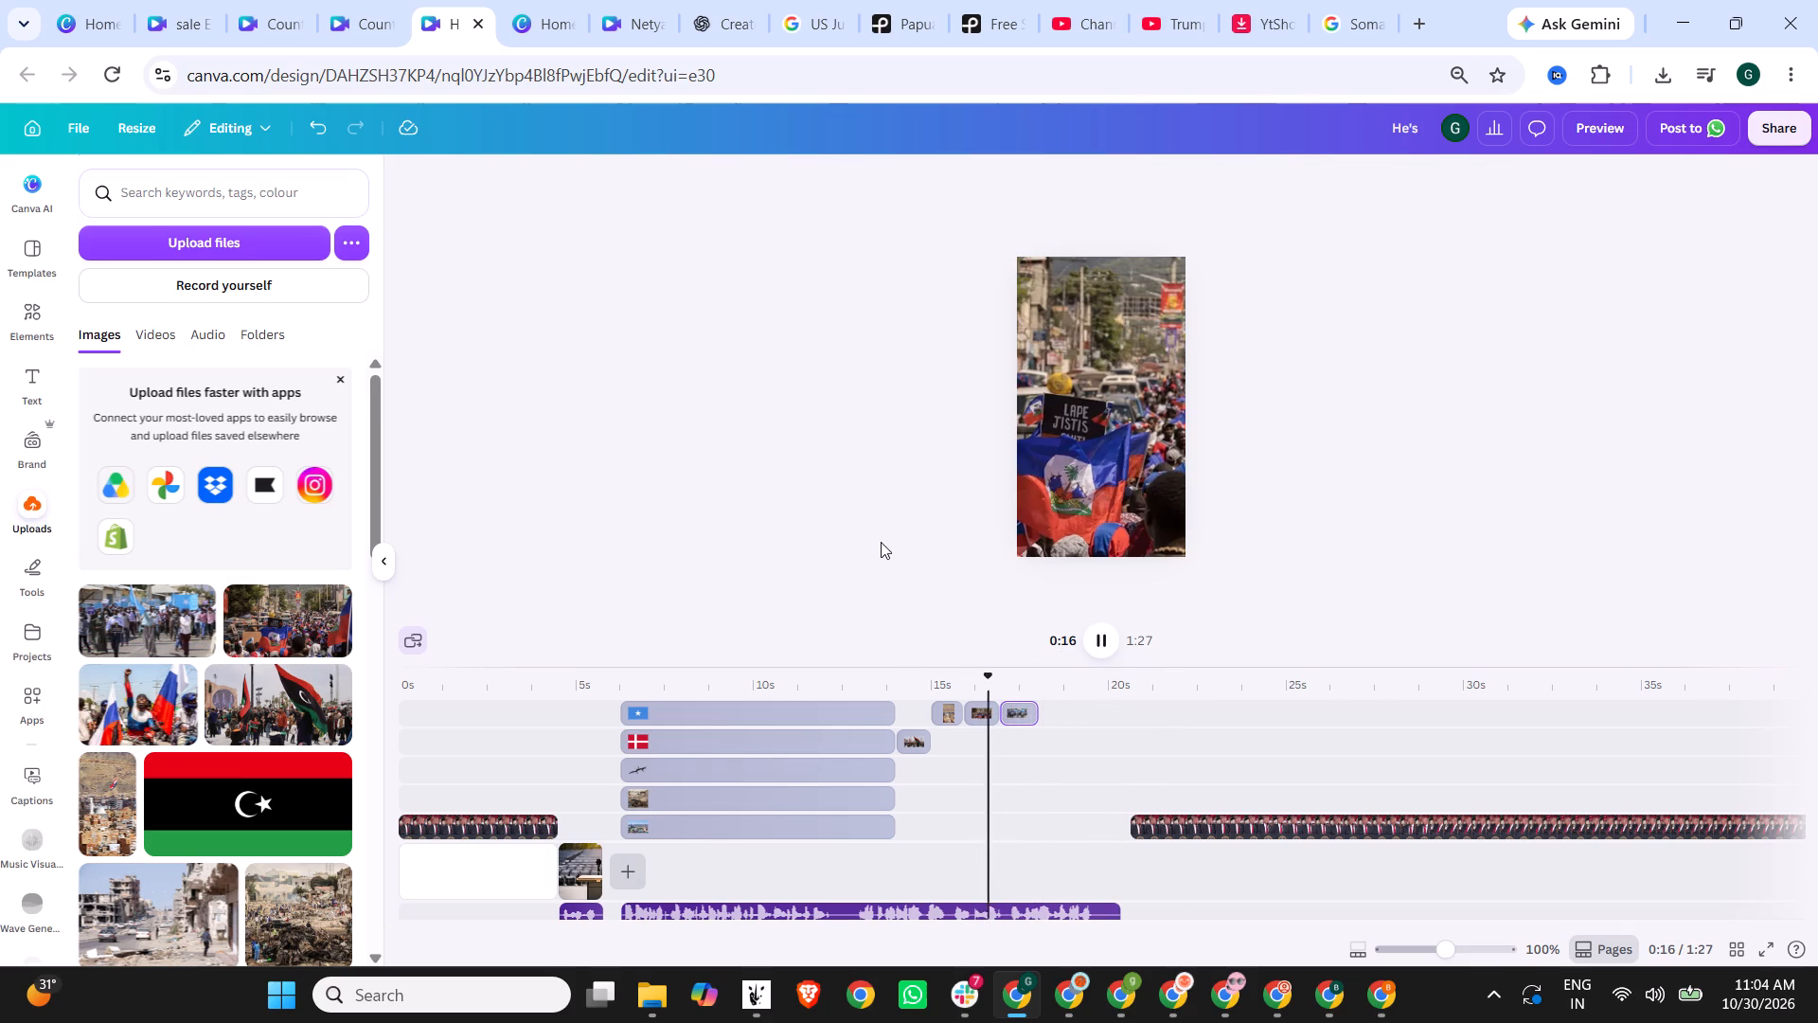
left_click(1105, 641)
Enlarge the Somalia march photo to cover the whole vertical page with the Somali flag in view, and play it back.
left_click(1010, 677)
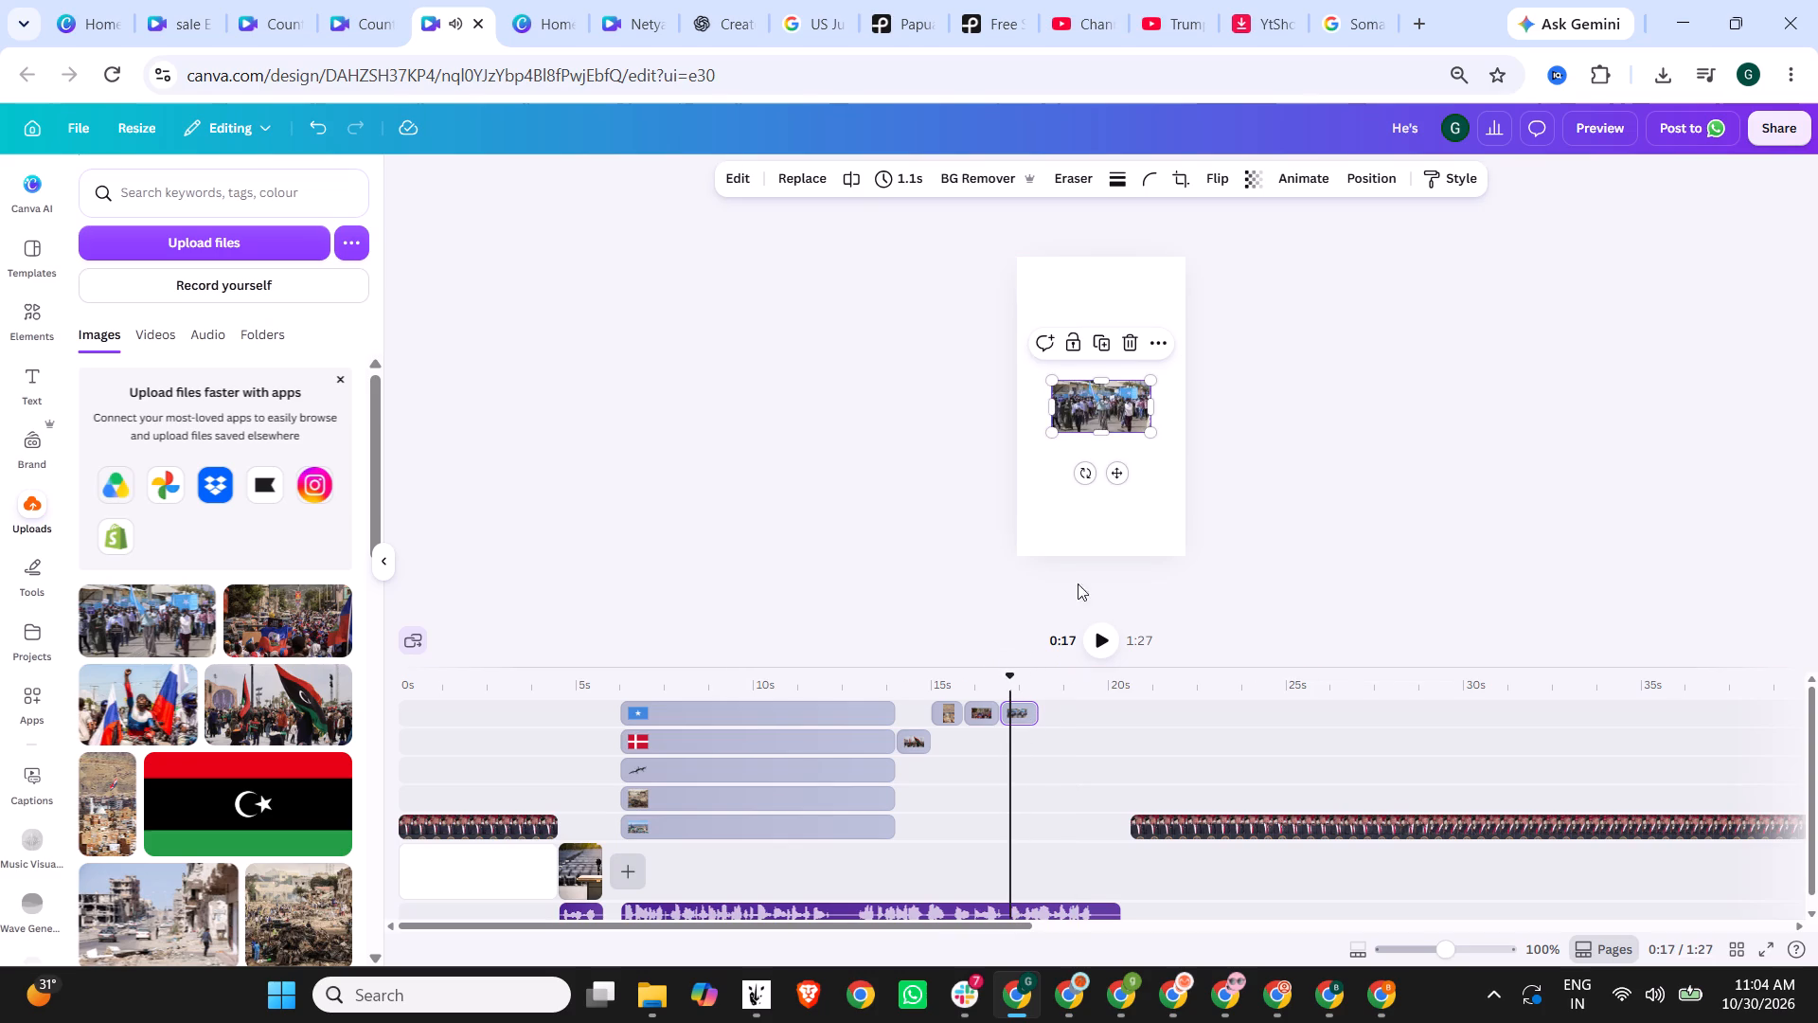
left_click(1091, 393)
left_click_drag(1089, 410, 1016, 258)
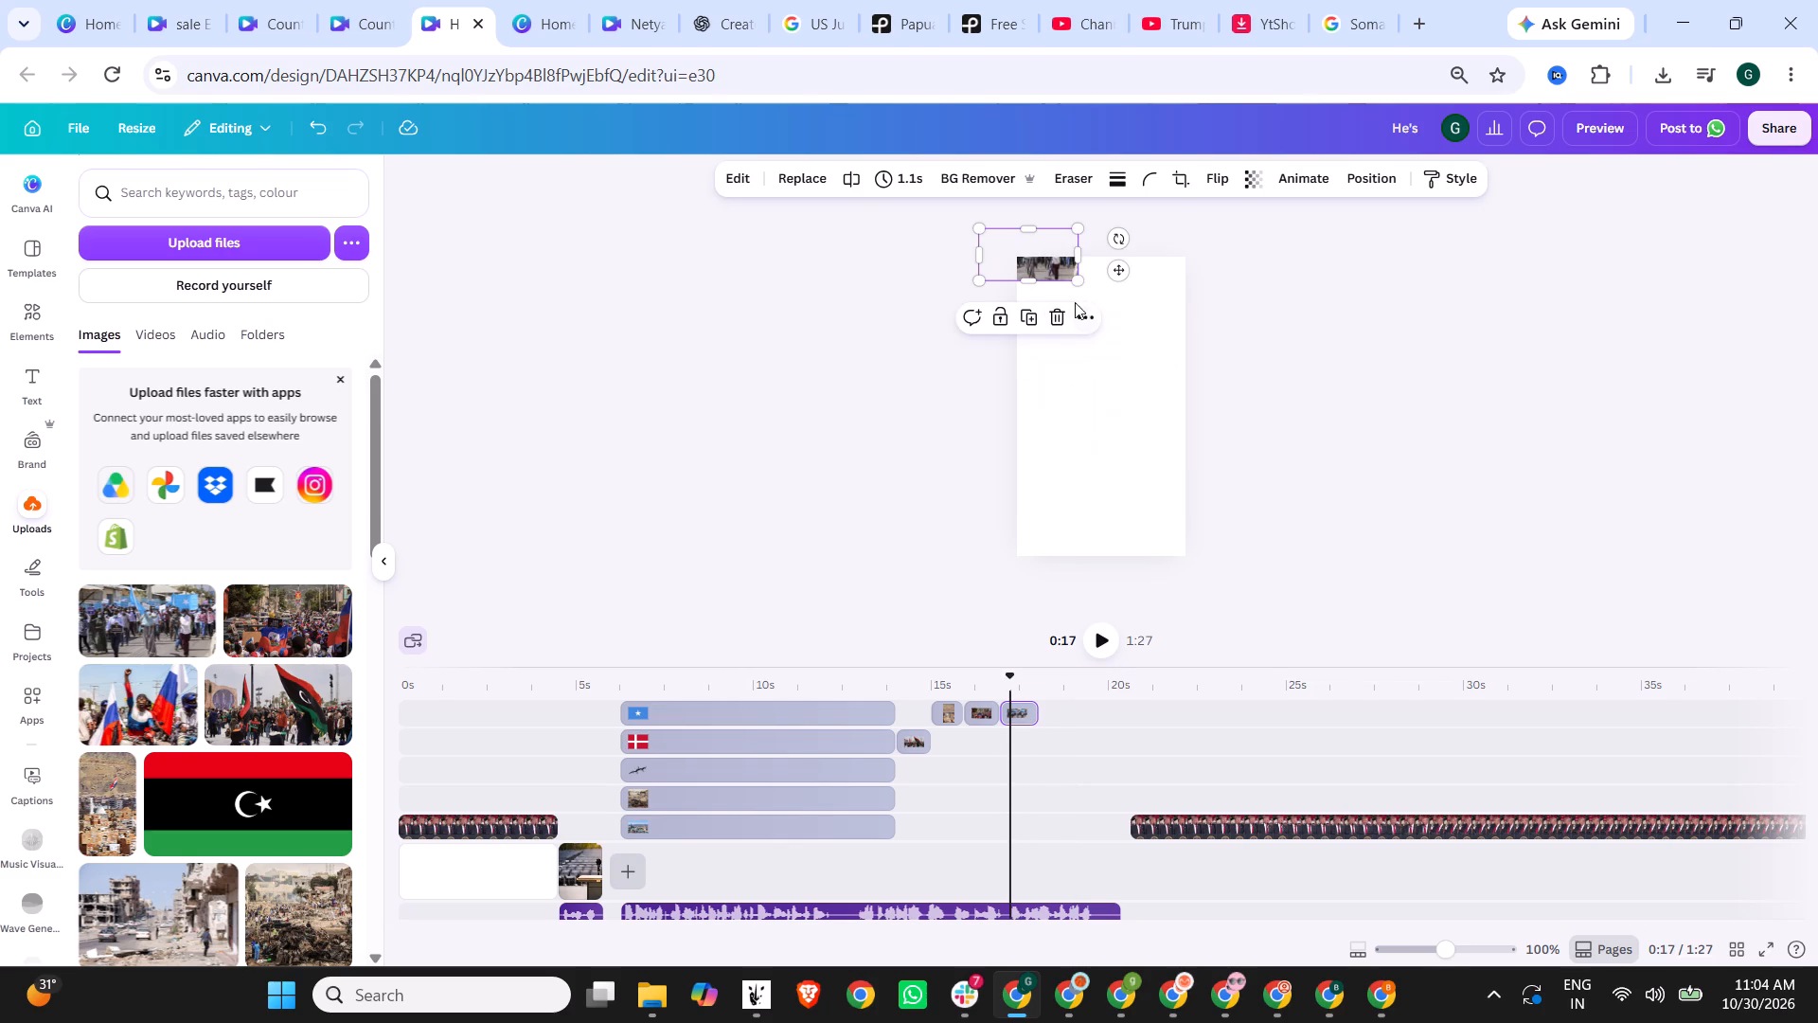
left_click_drag(1078, 282, 1318, 524)
left_click_drag(1172, 389, 1105, 514)
left_click_drag(1300, 354, 1467, 148)
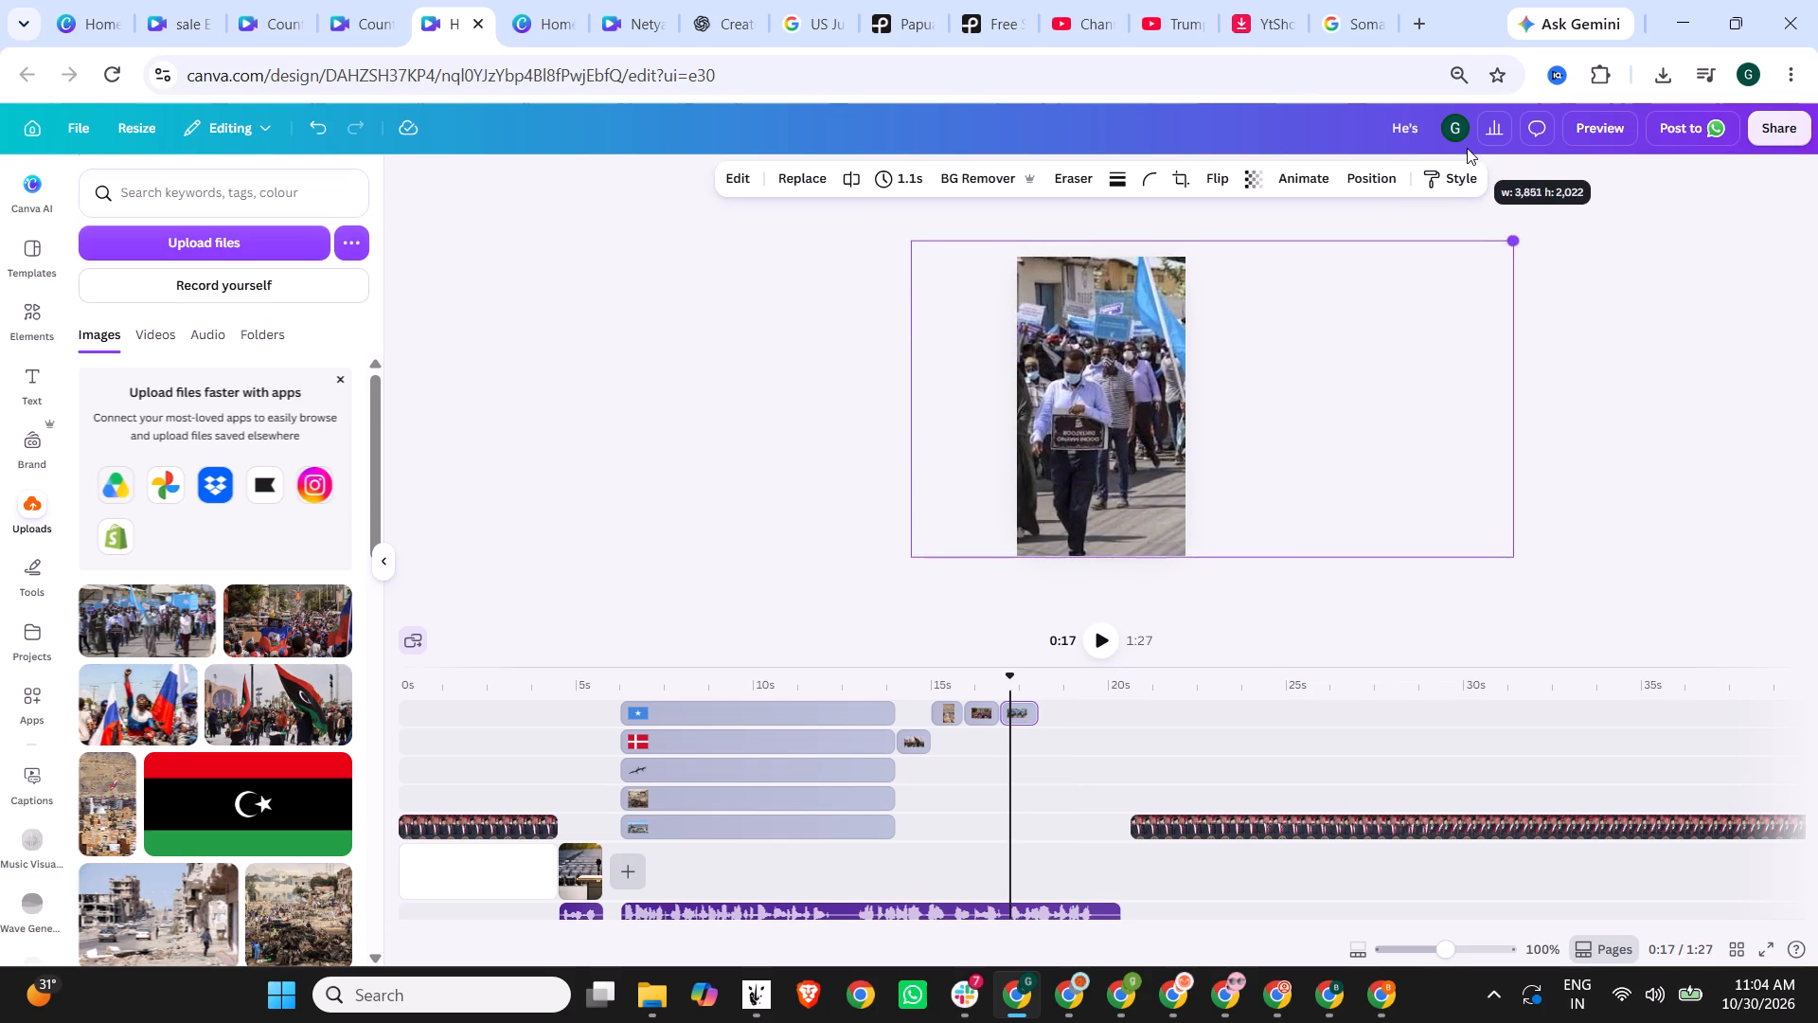
left_click_drag(1467, 148, 1468, 147)
left_click_drag(1086, 350, 853, 360)
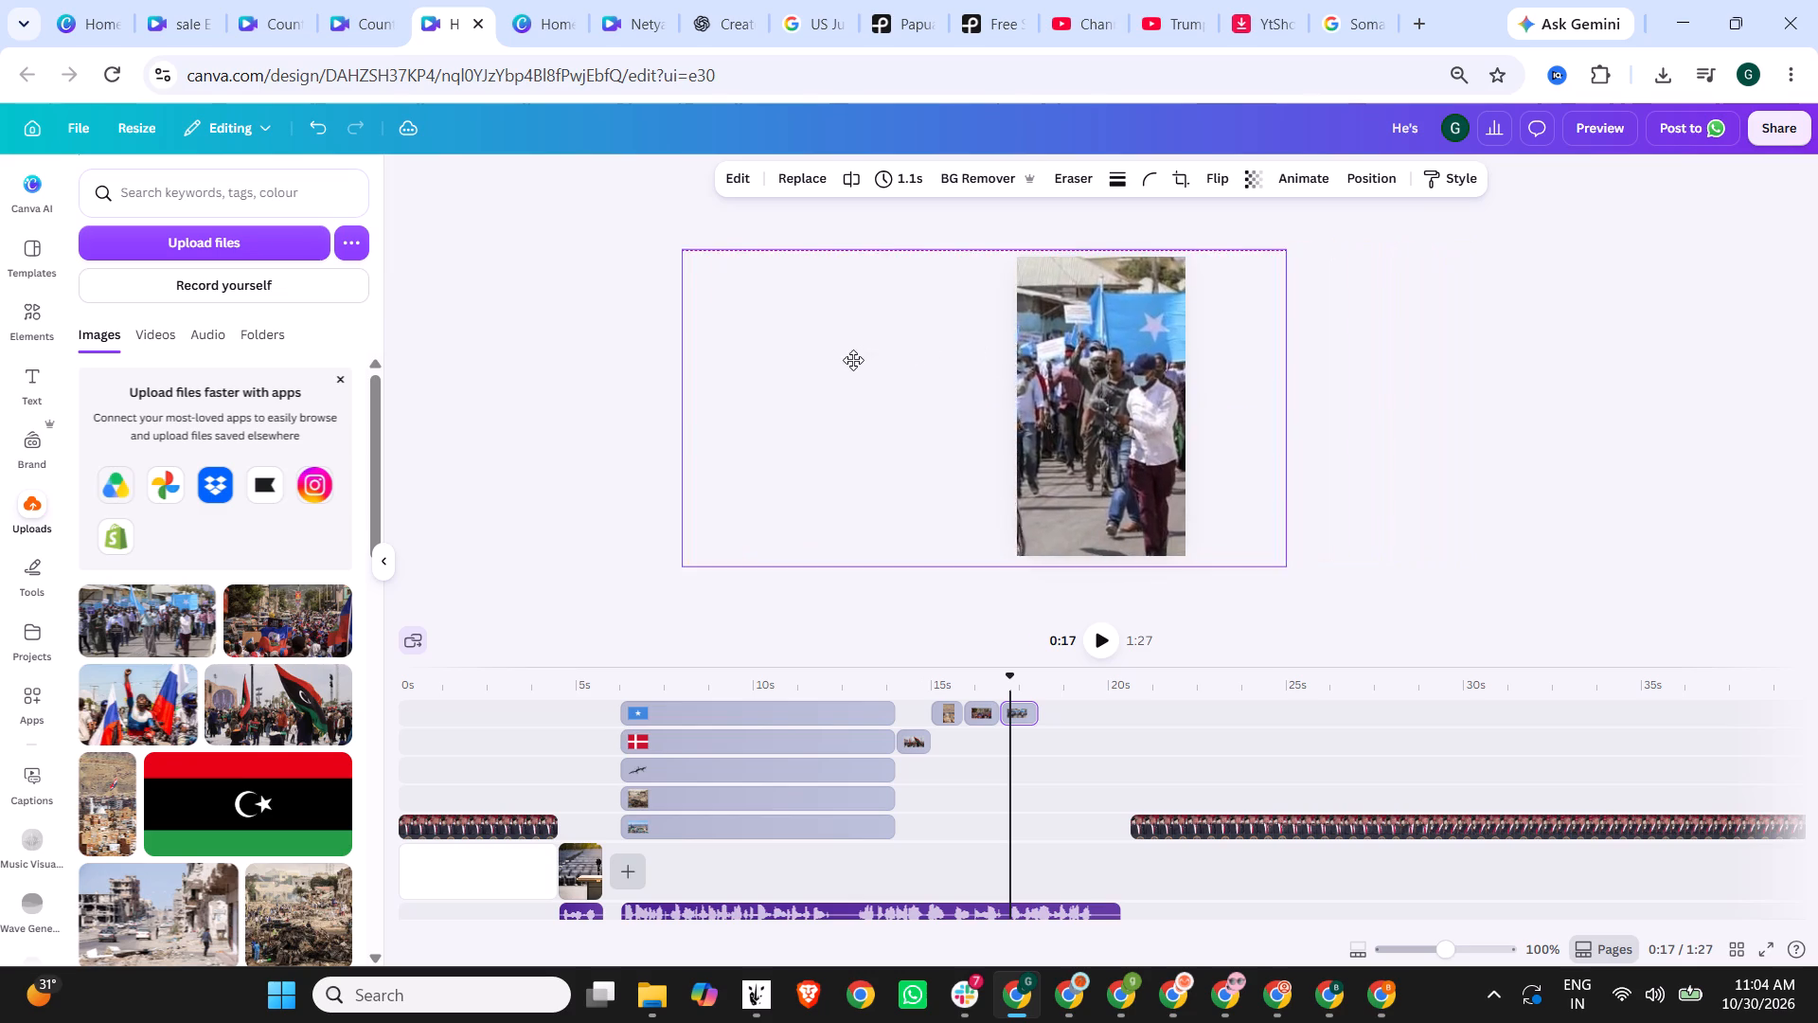
left_click_drag(853, 360, 847, 362)
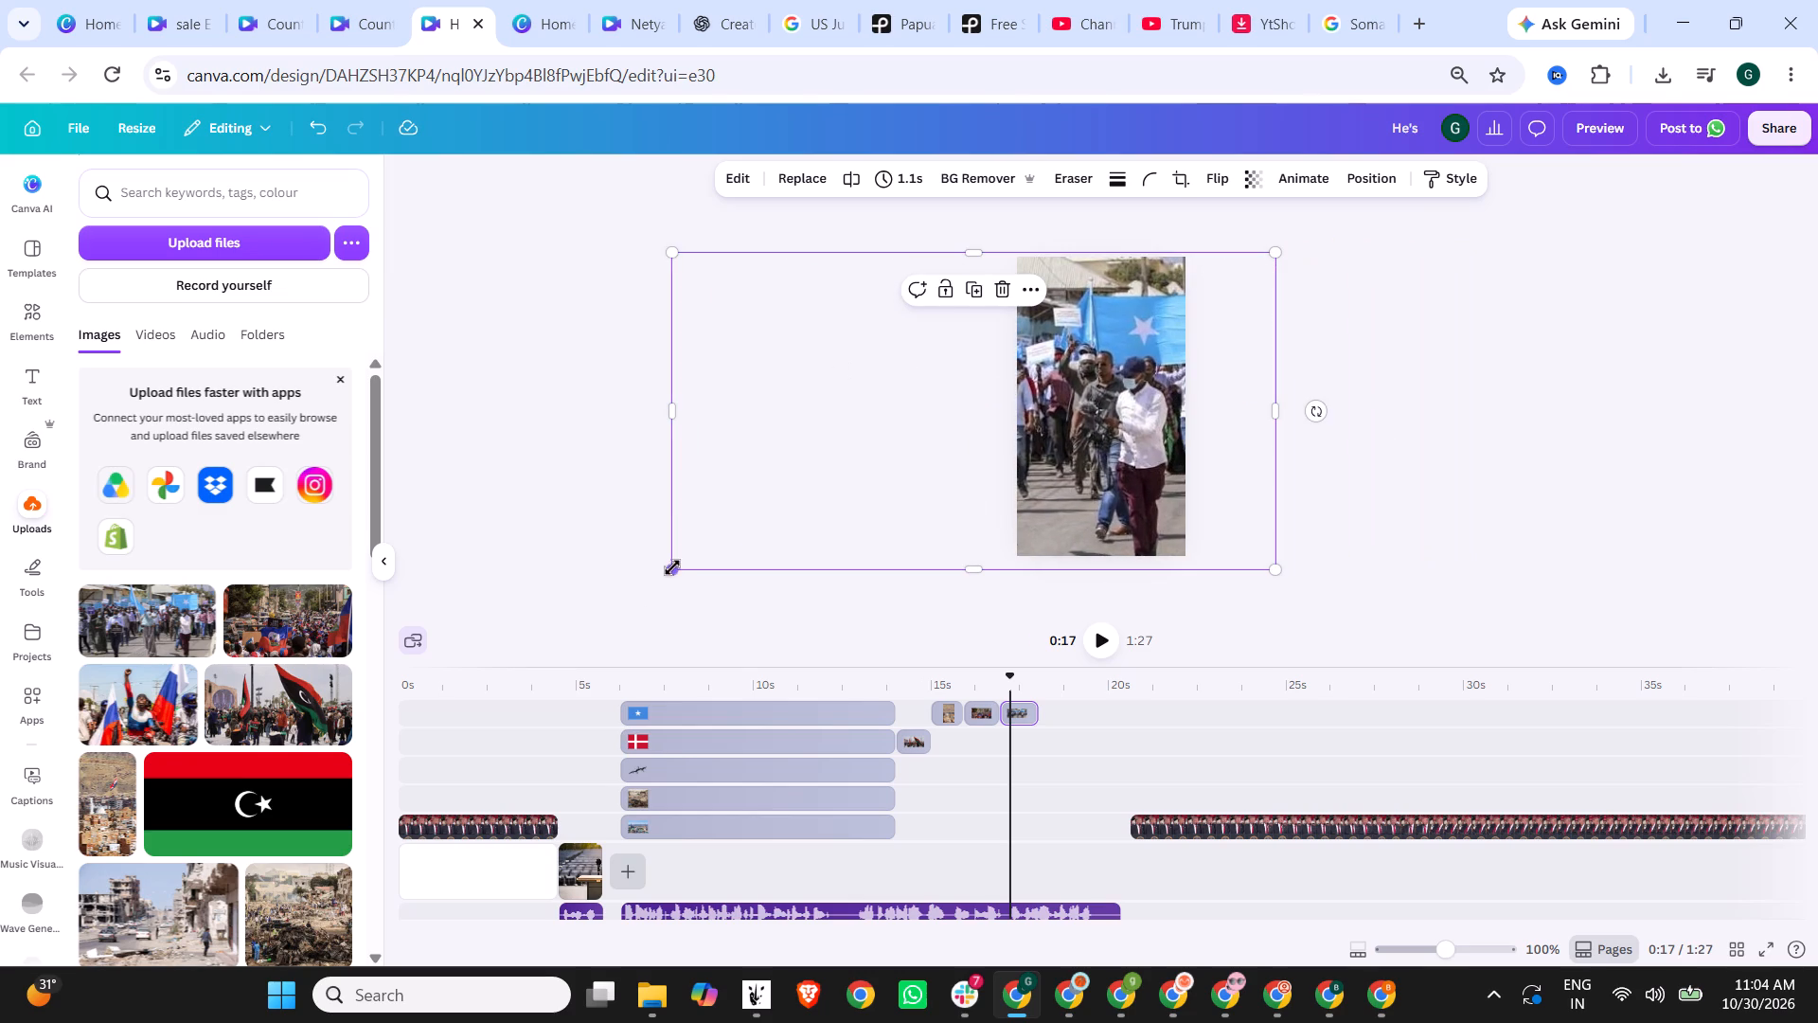
left_click_drag(672, 567, 699, 558)
left_click(1133, 435)
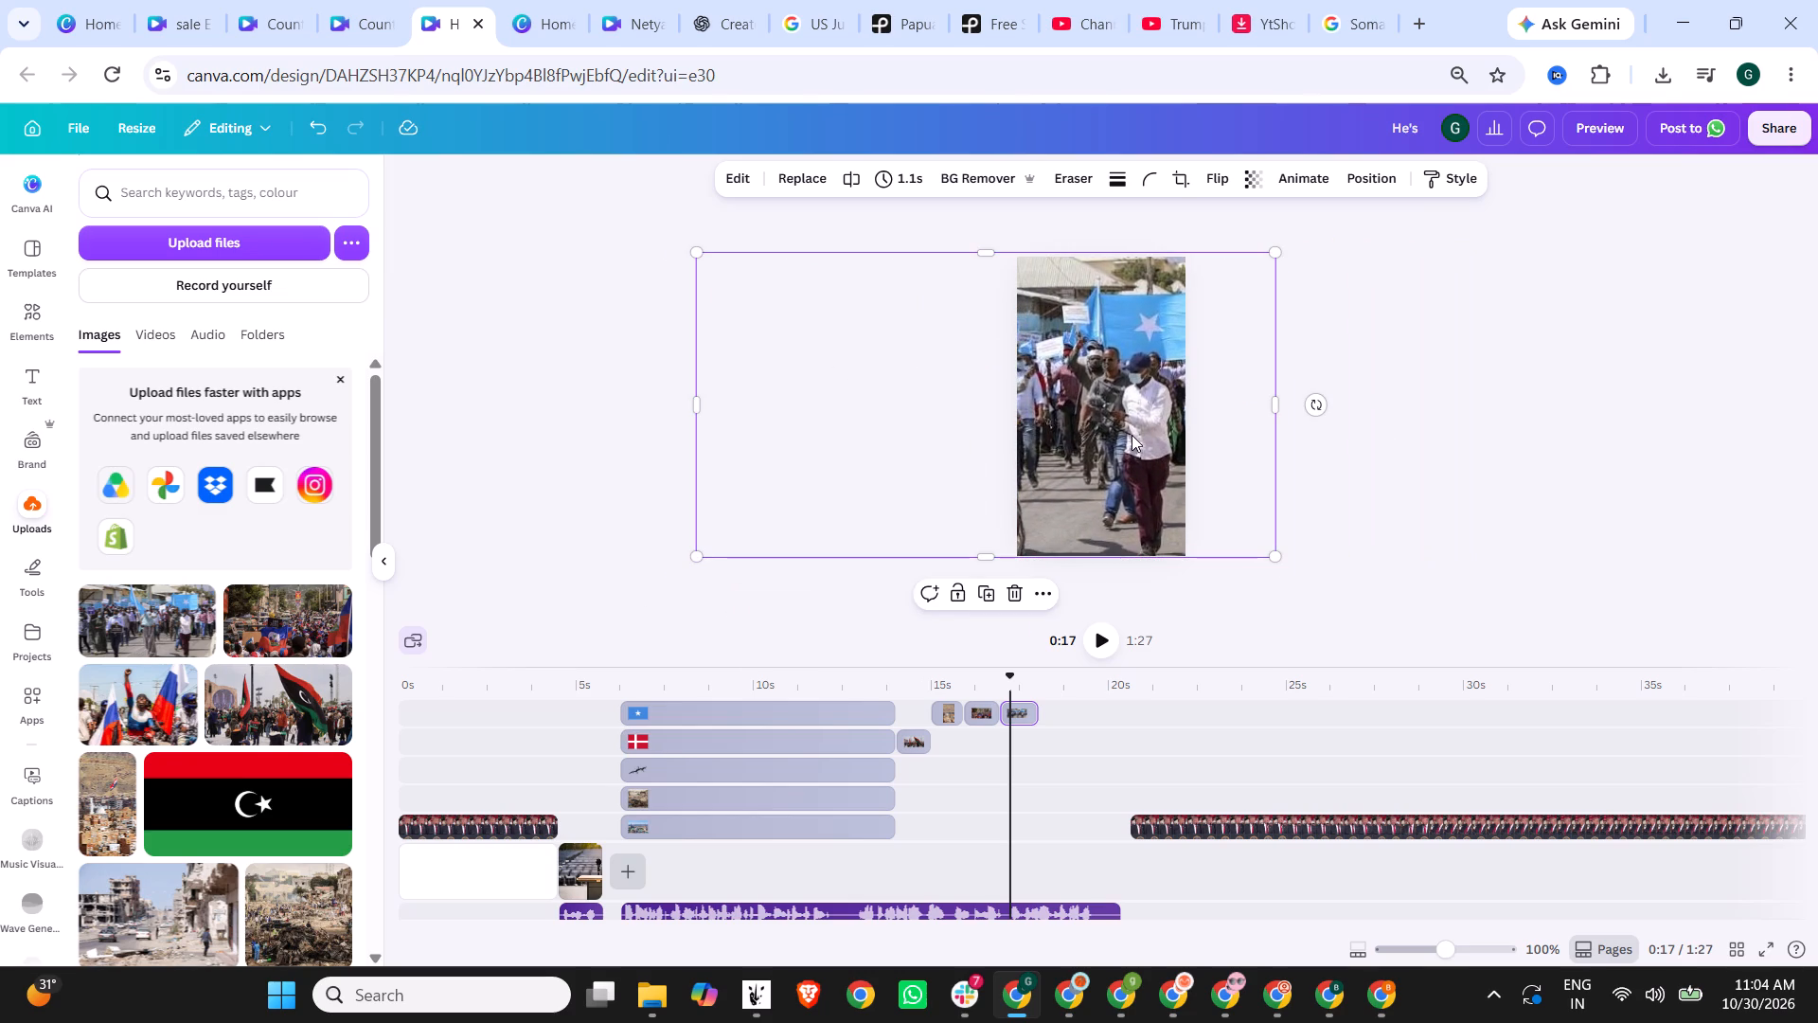
left_click(1441, 438)
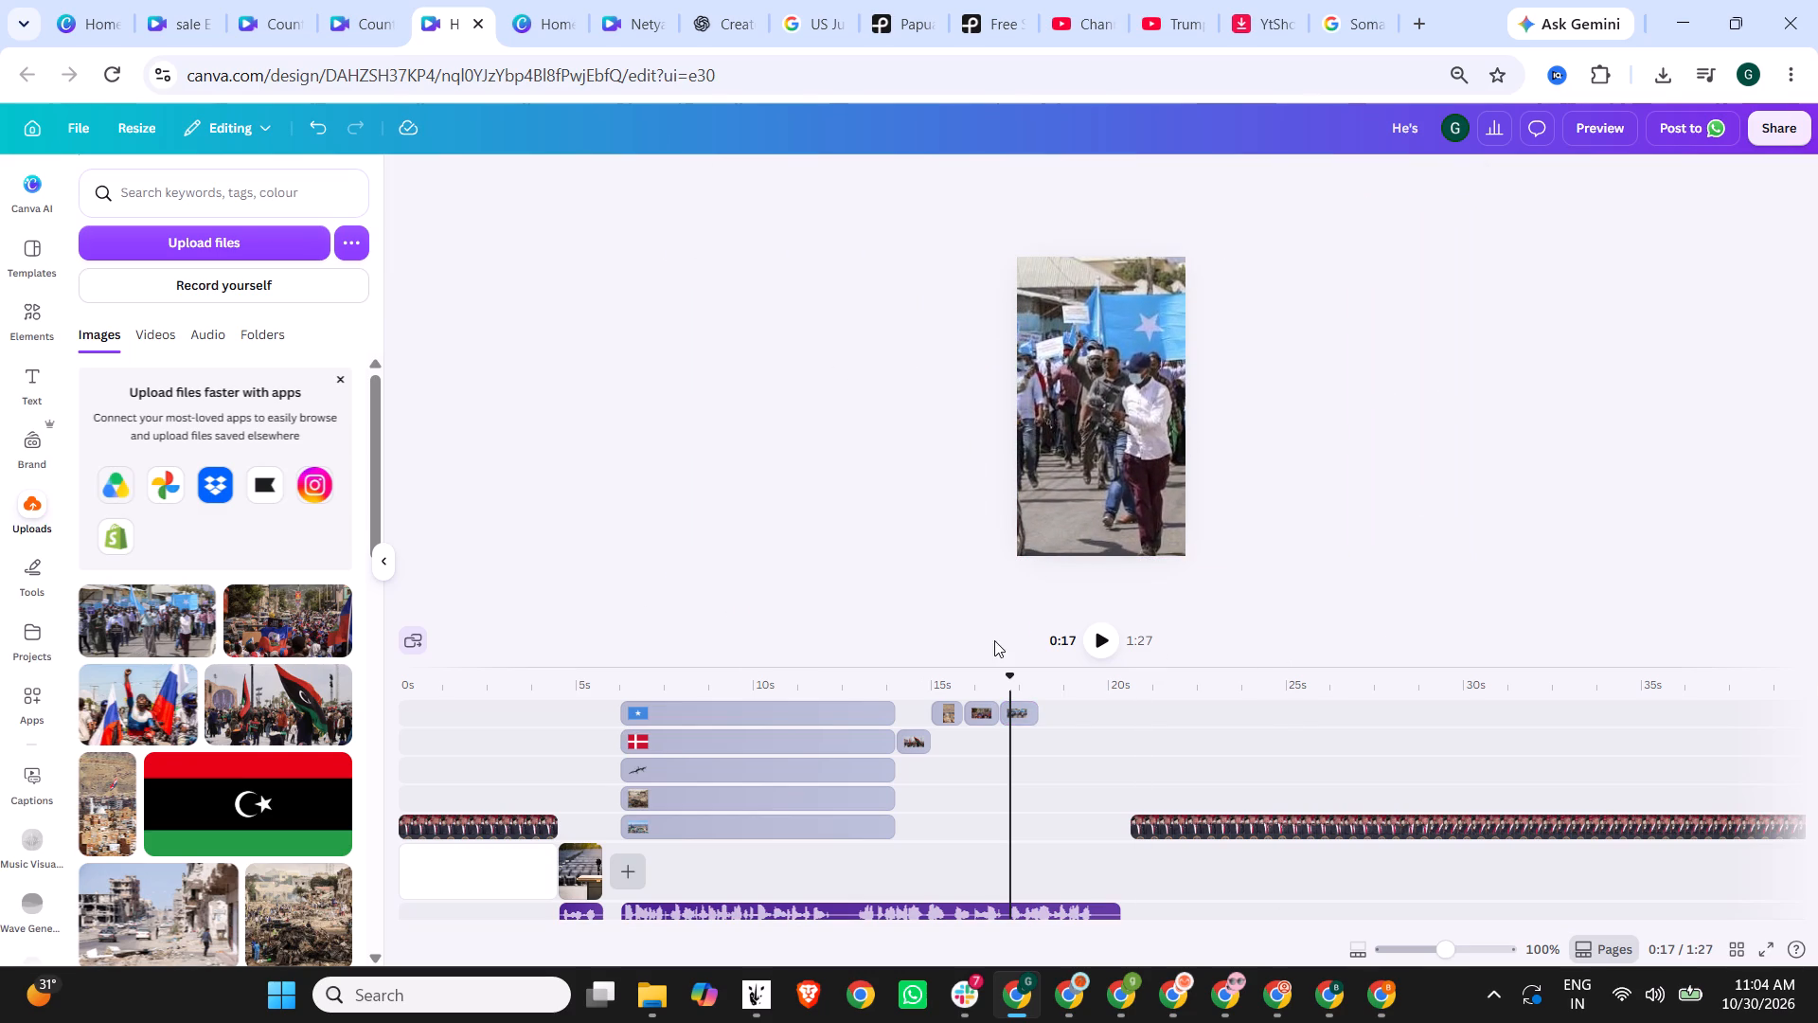
left_click(1093, 636)
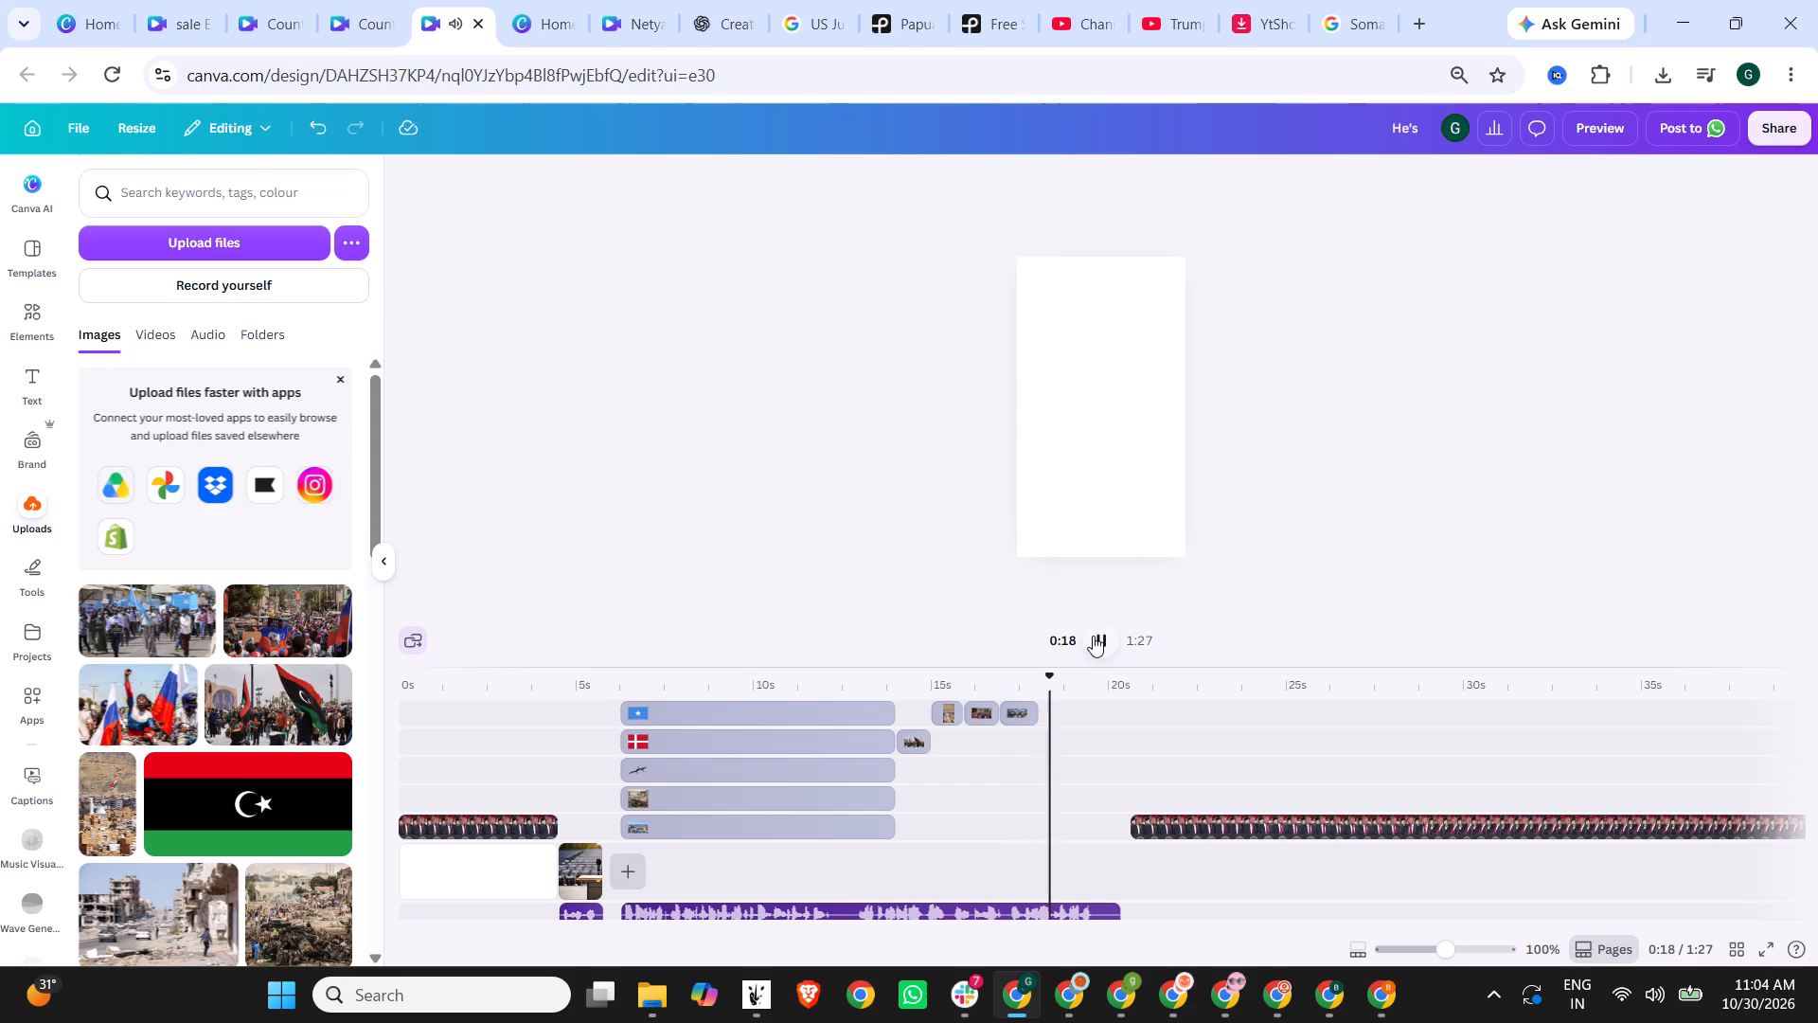
left_click(1093, 636)
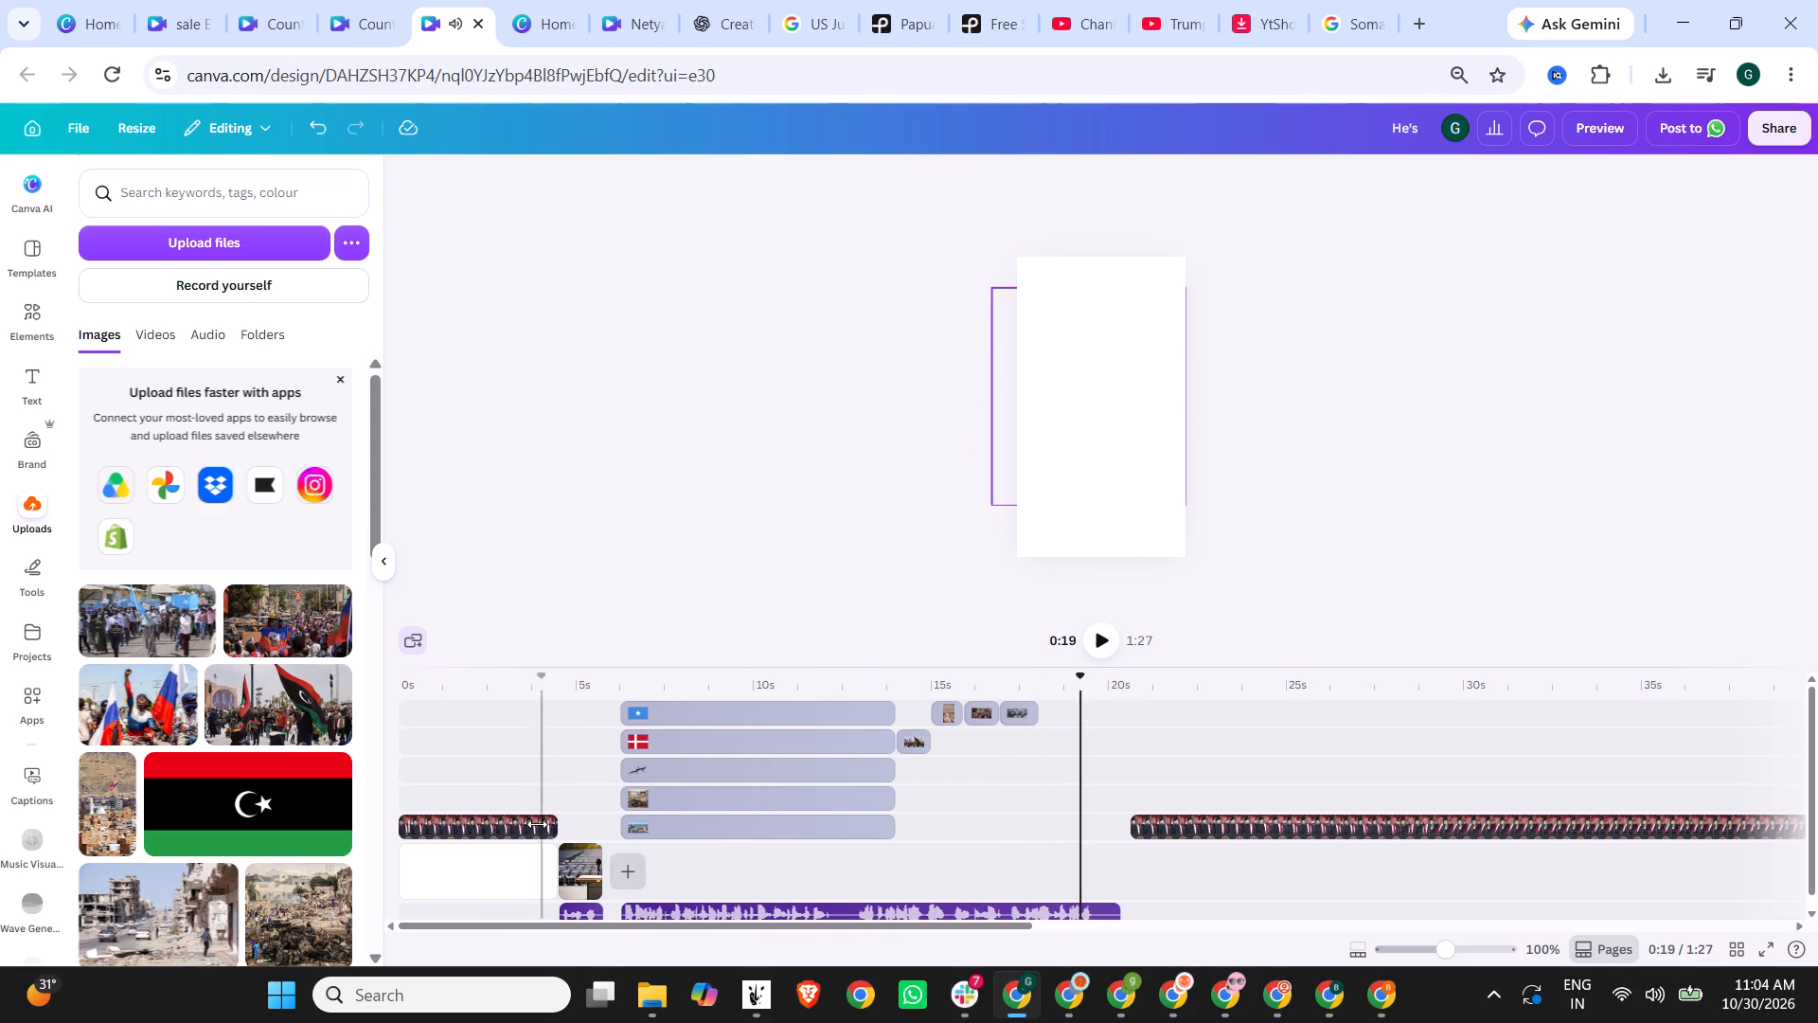
Duplicate the opening 4.5-second Trump rally clip onto the track below the Somalia photo, around its end, and play it back.
left_click(498, 832)
key("ctrl+c")
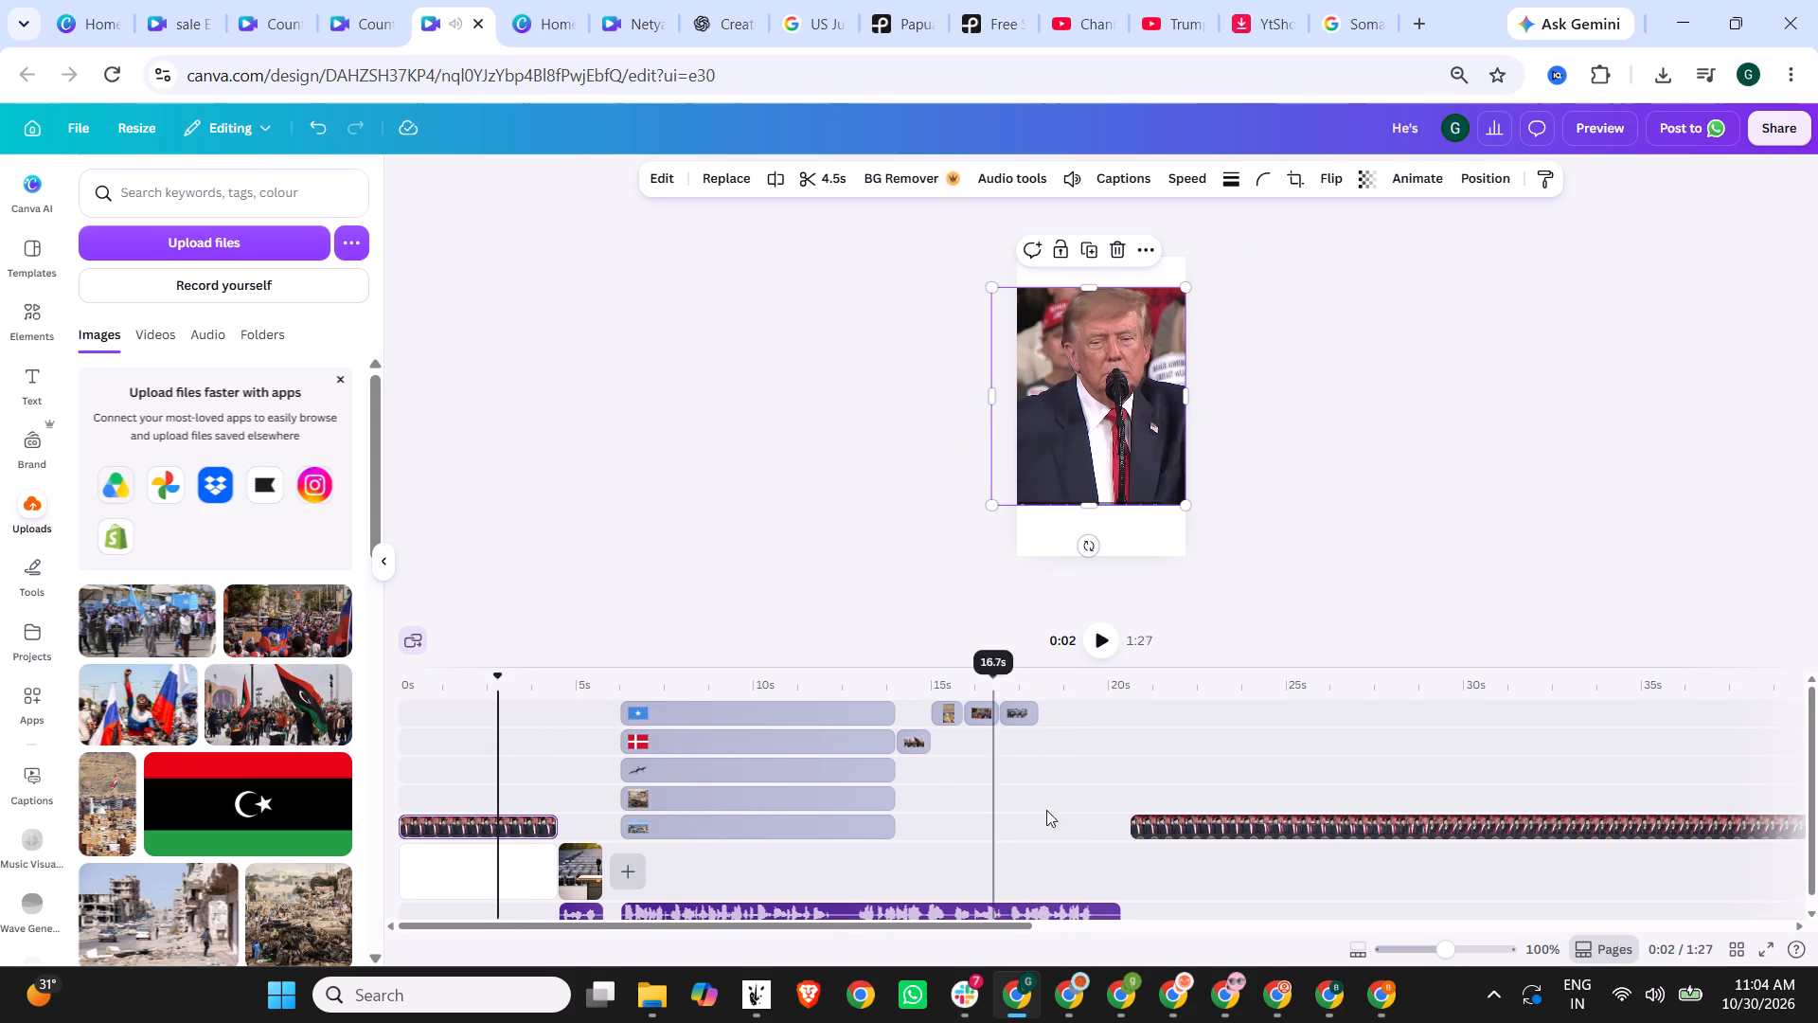
left_click(1060, 741)
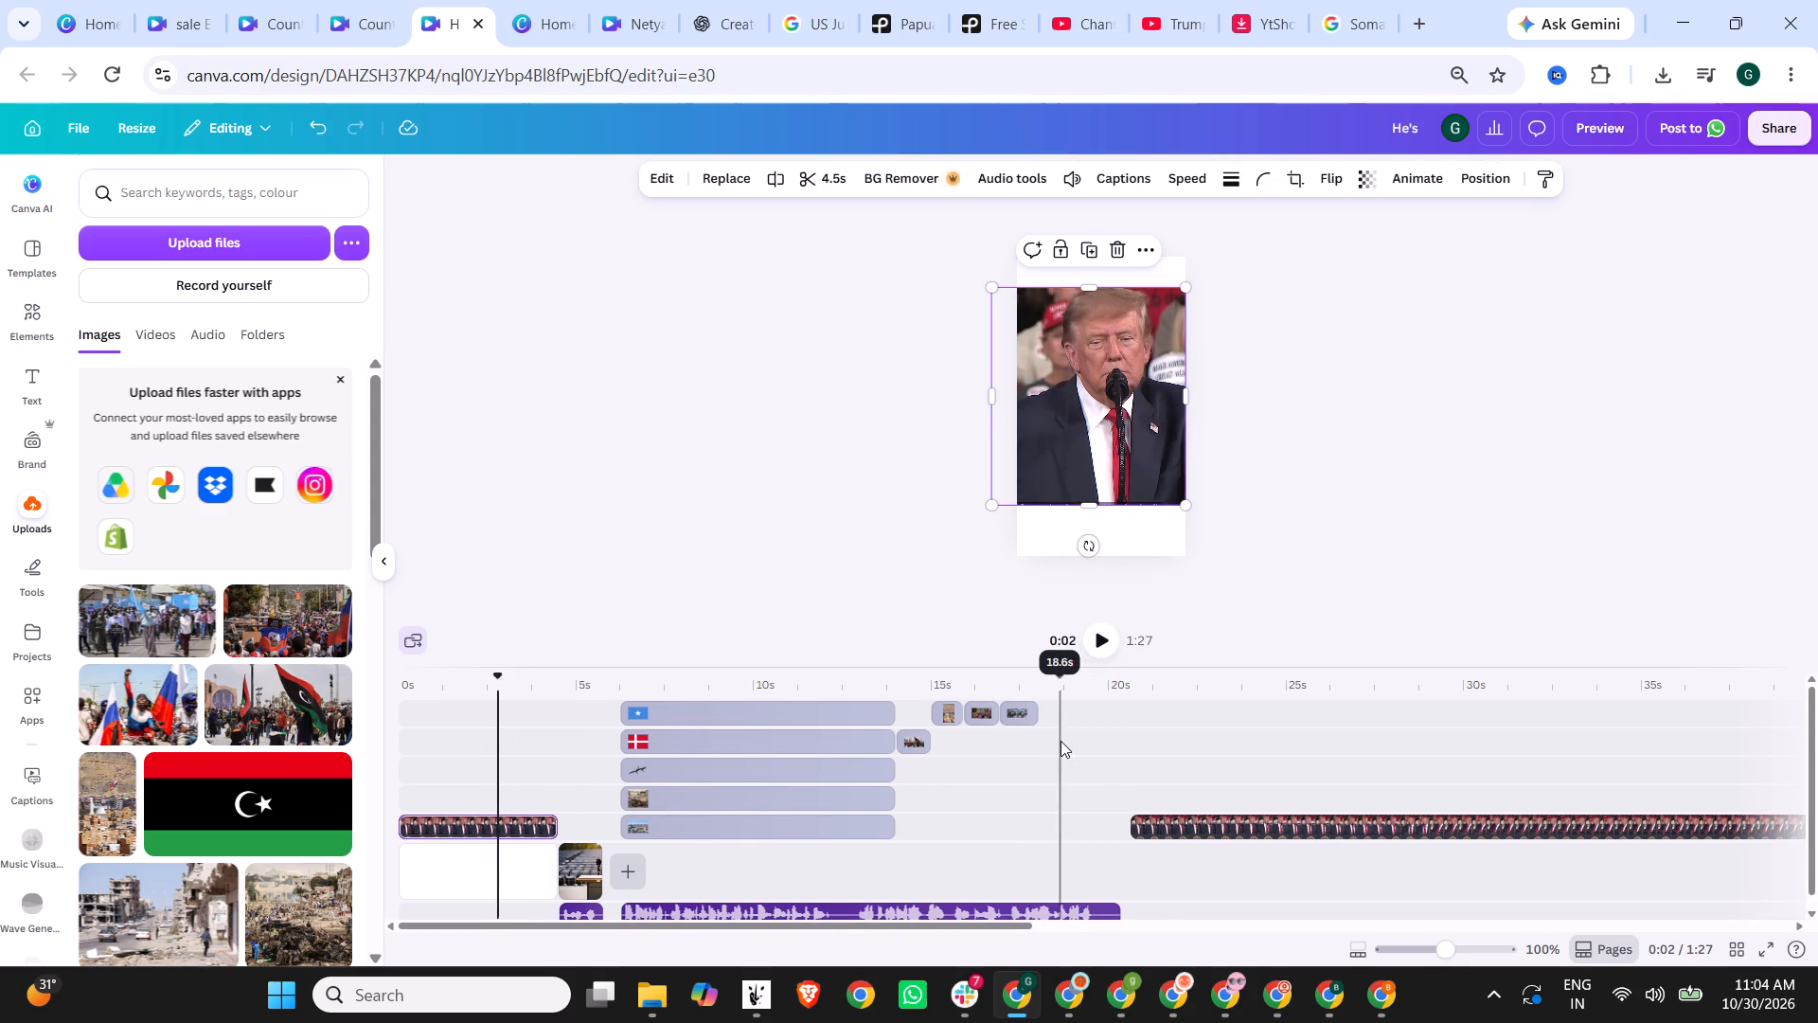
key("ctrl+v")
left_click_drag(1126, 713, 1085, 744)
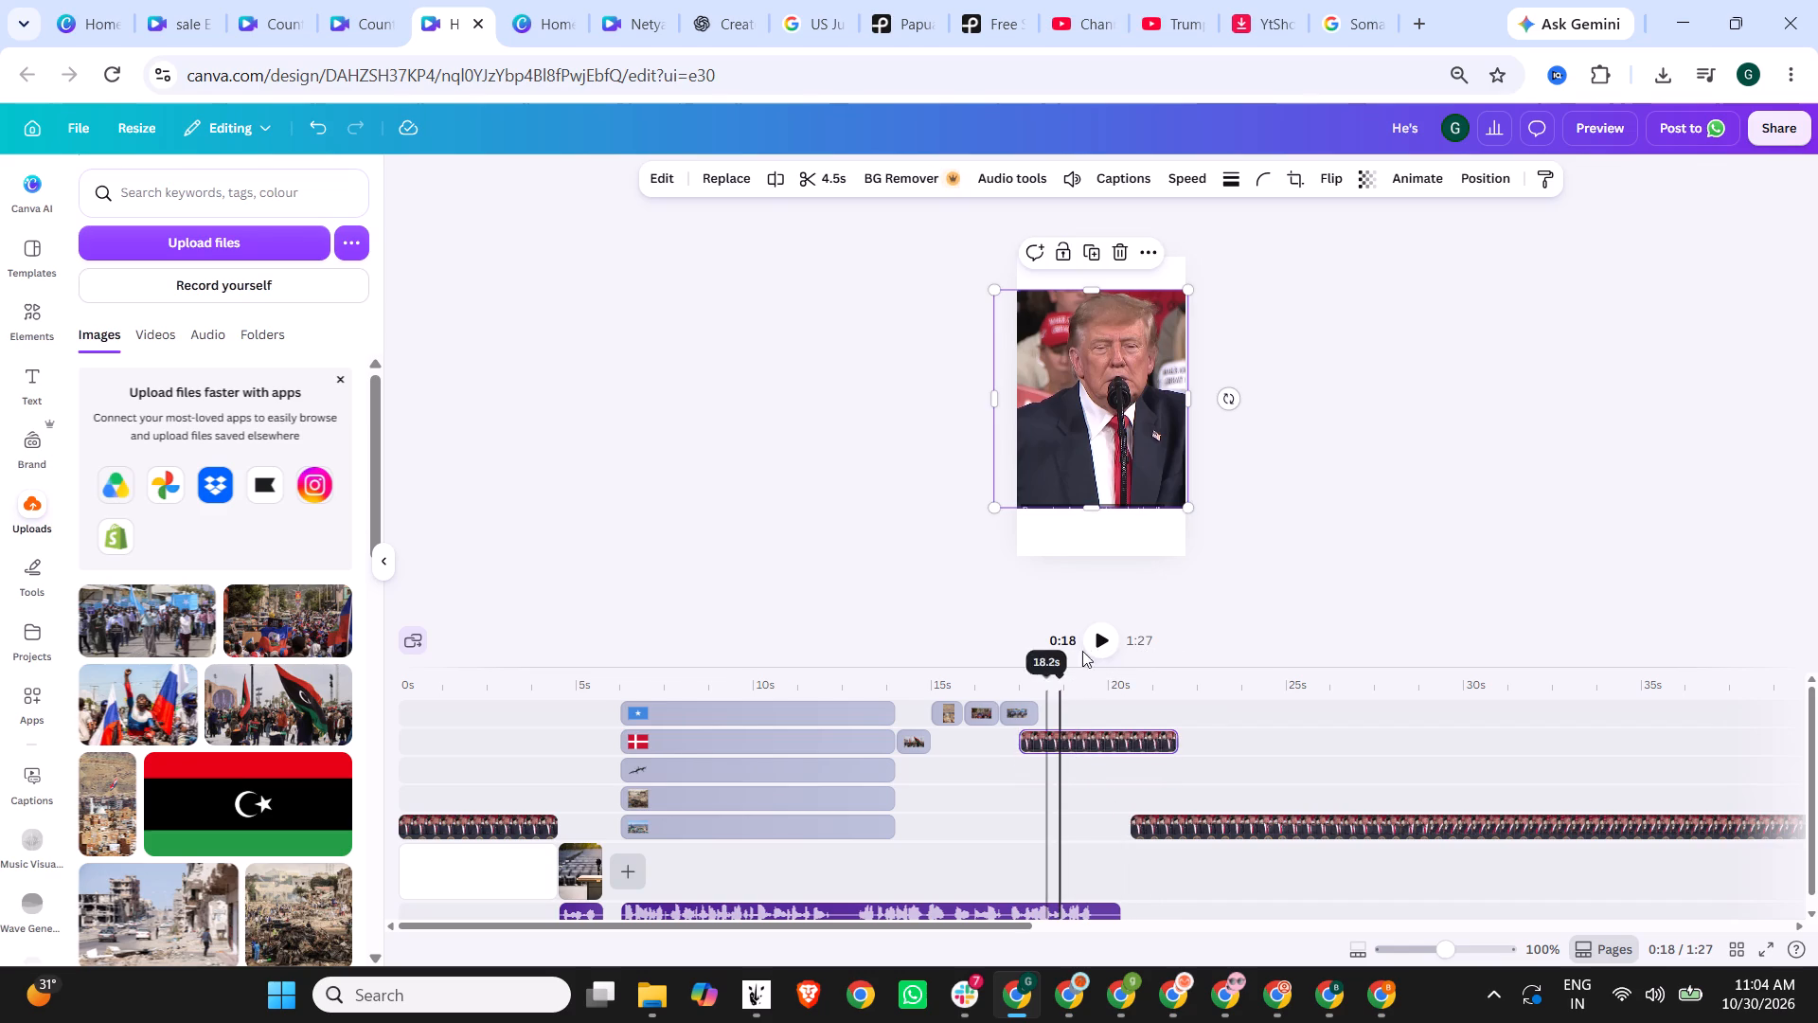
left_click(1096, 637)
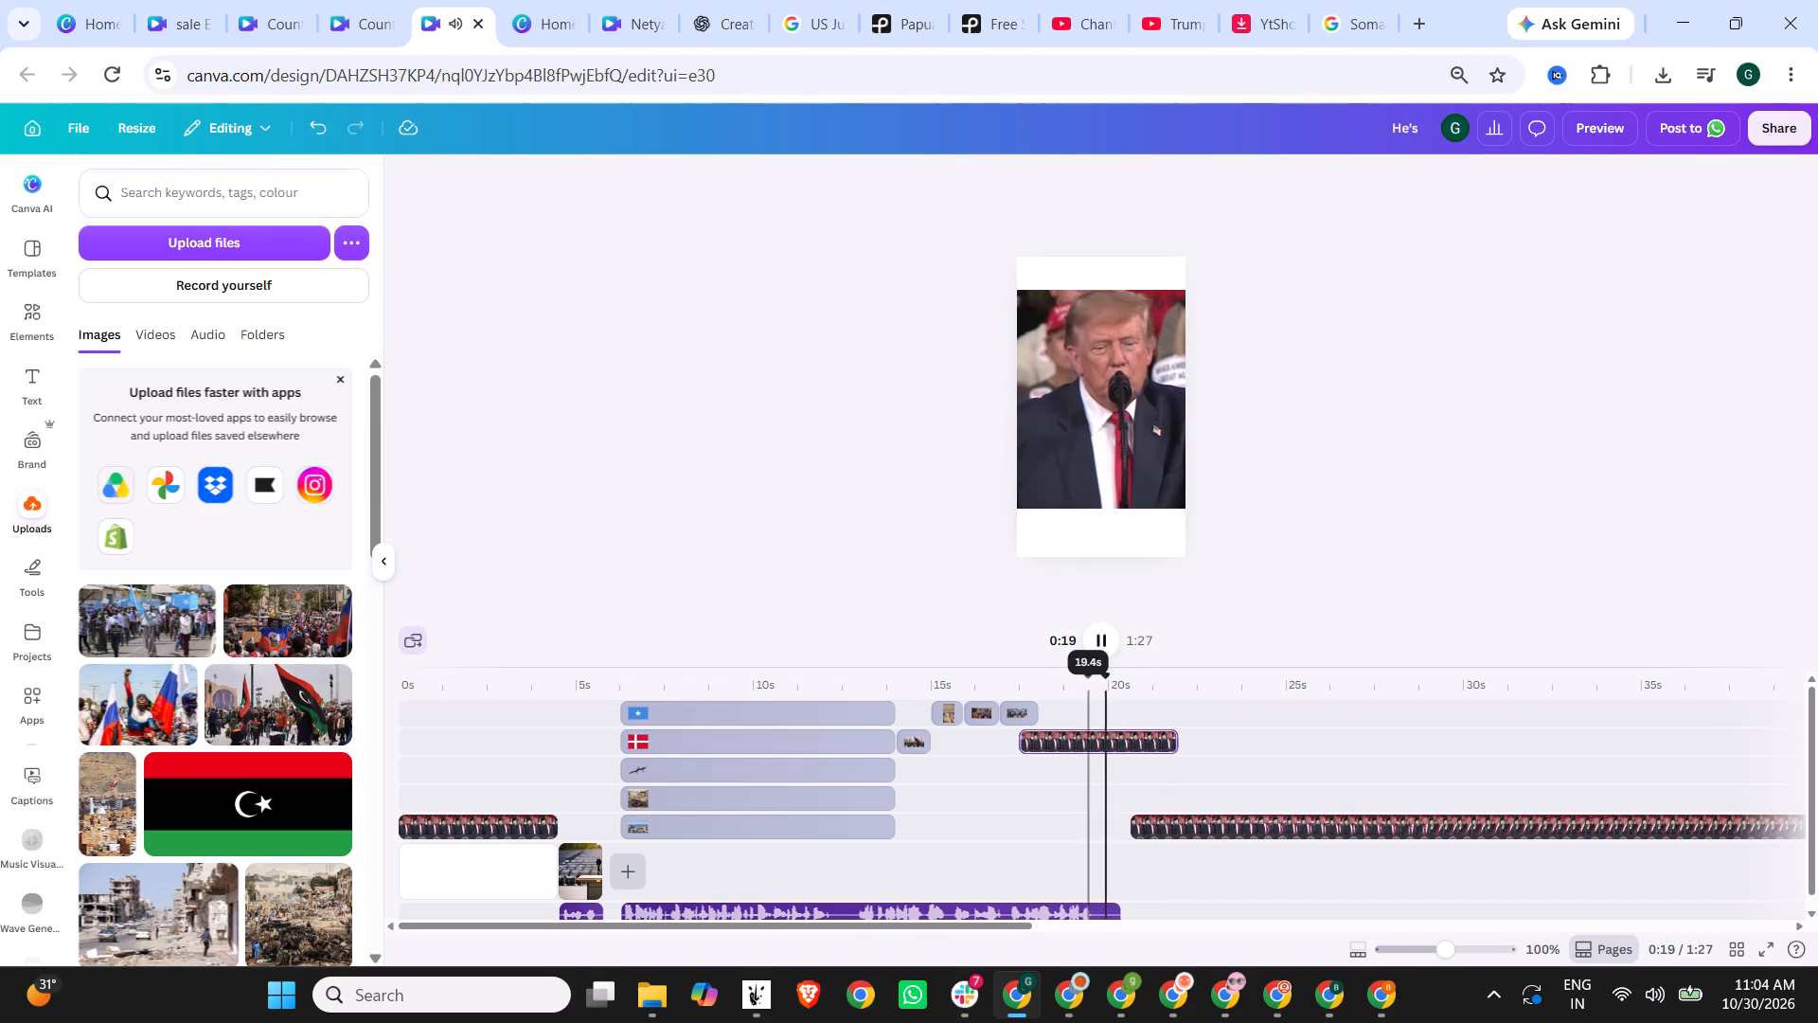
Move the copied rally clip earlier, trim its start to leave 2.6 seconds, and play the section back.
left_click_drag(1093, 745, 1063, 745)
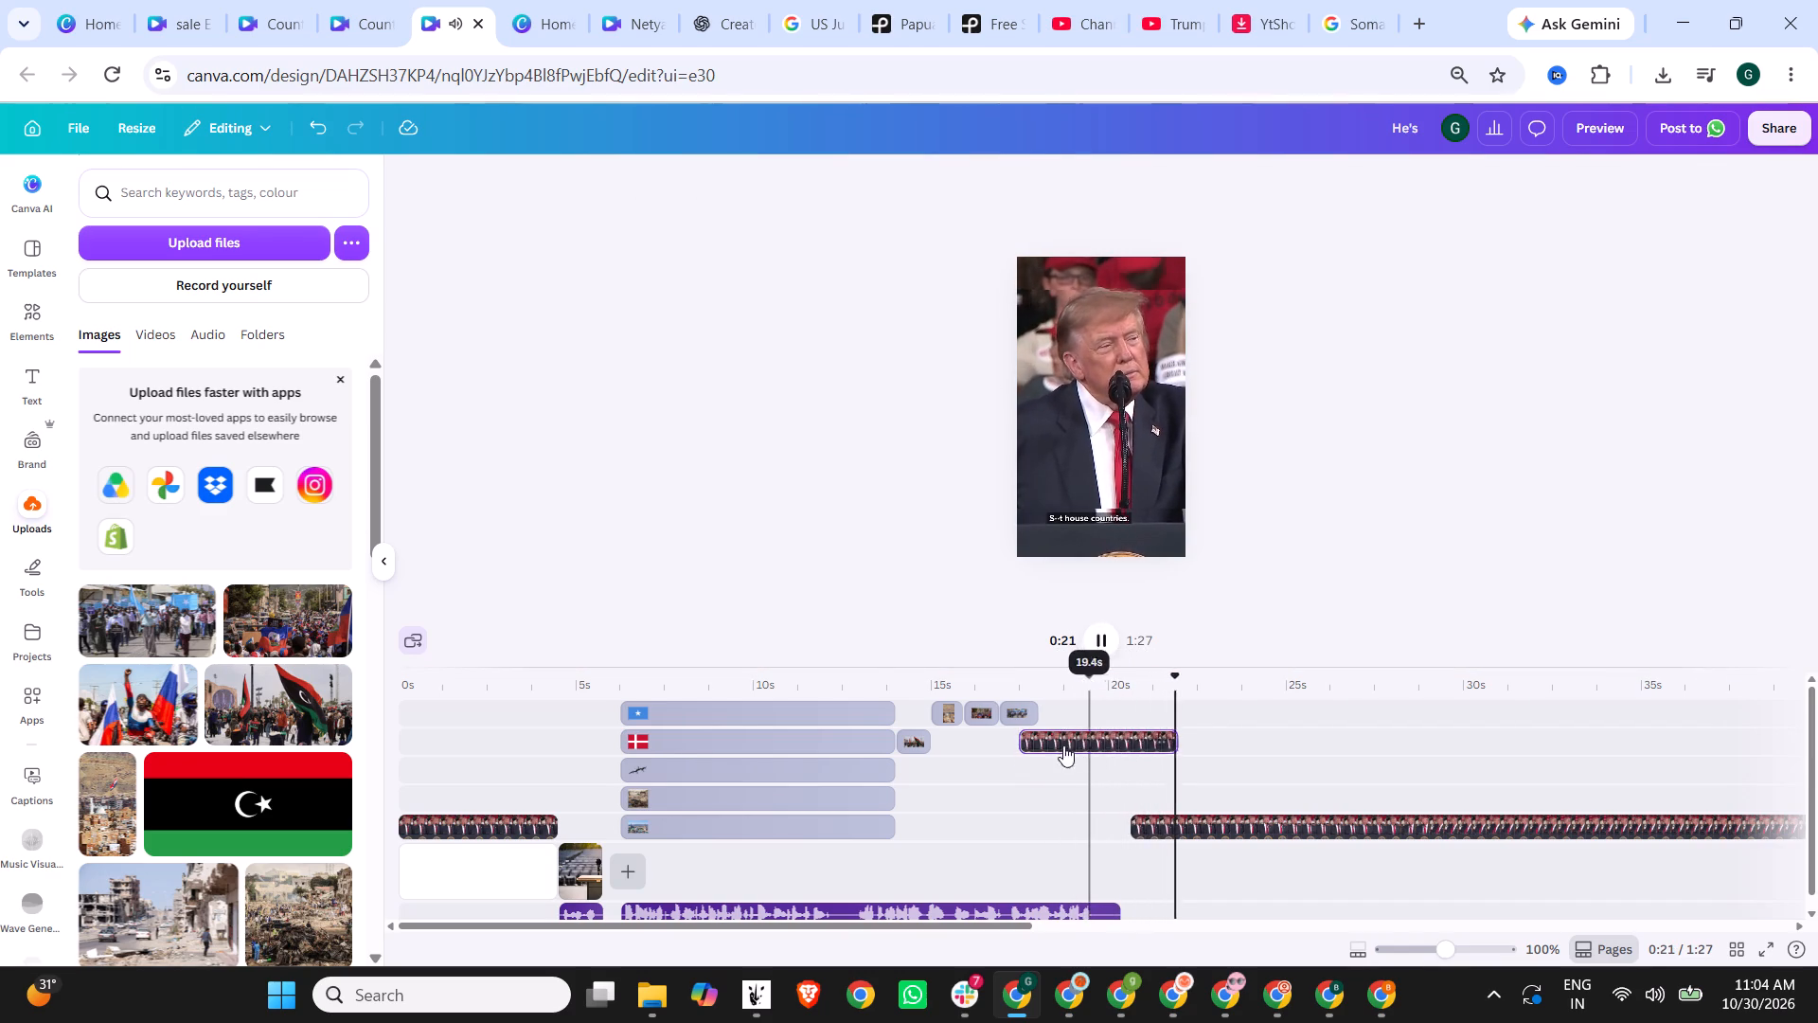
left_click_drag(1063, 745, 1058, 743)
left_click_drag(989, 736, 1028, 736)
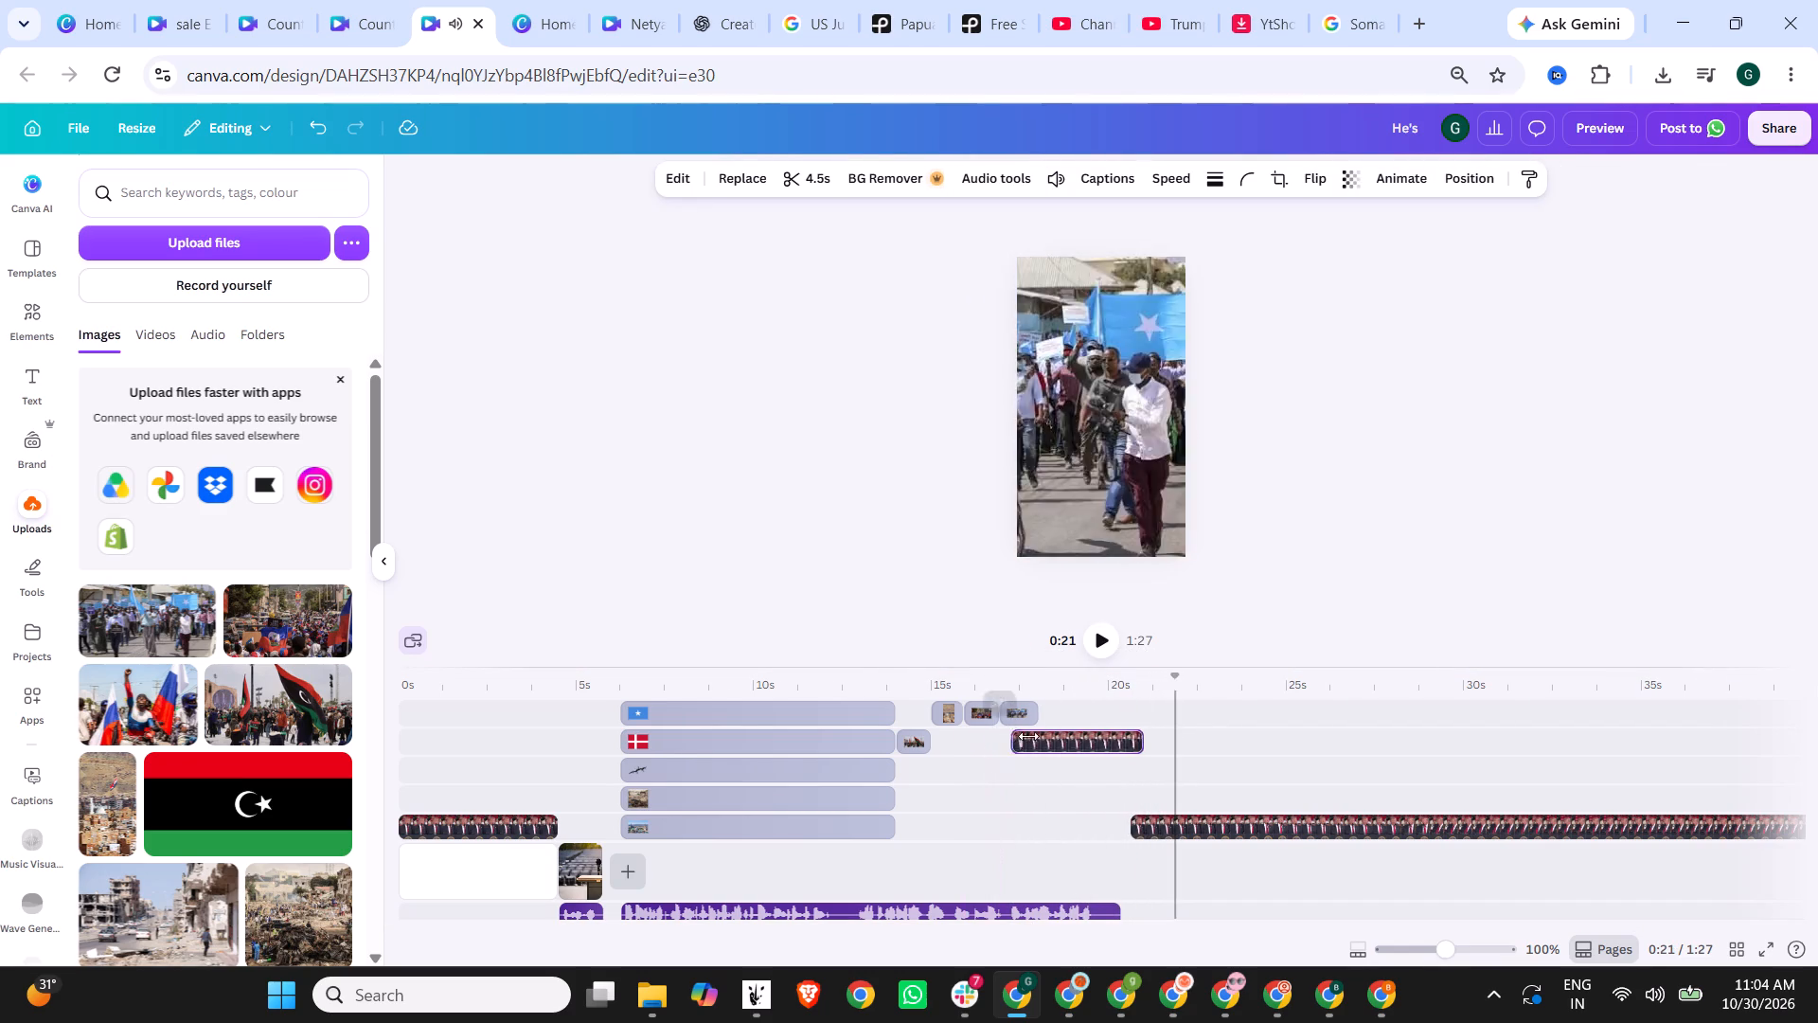
left_click_drag(1028, 736, 1056, 736)
left_click(1049, 687)
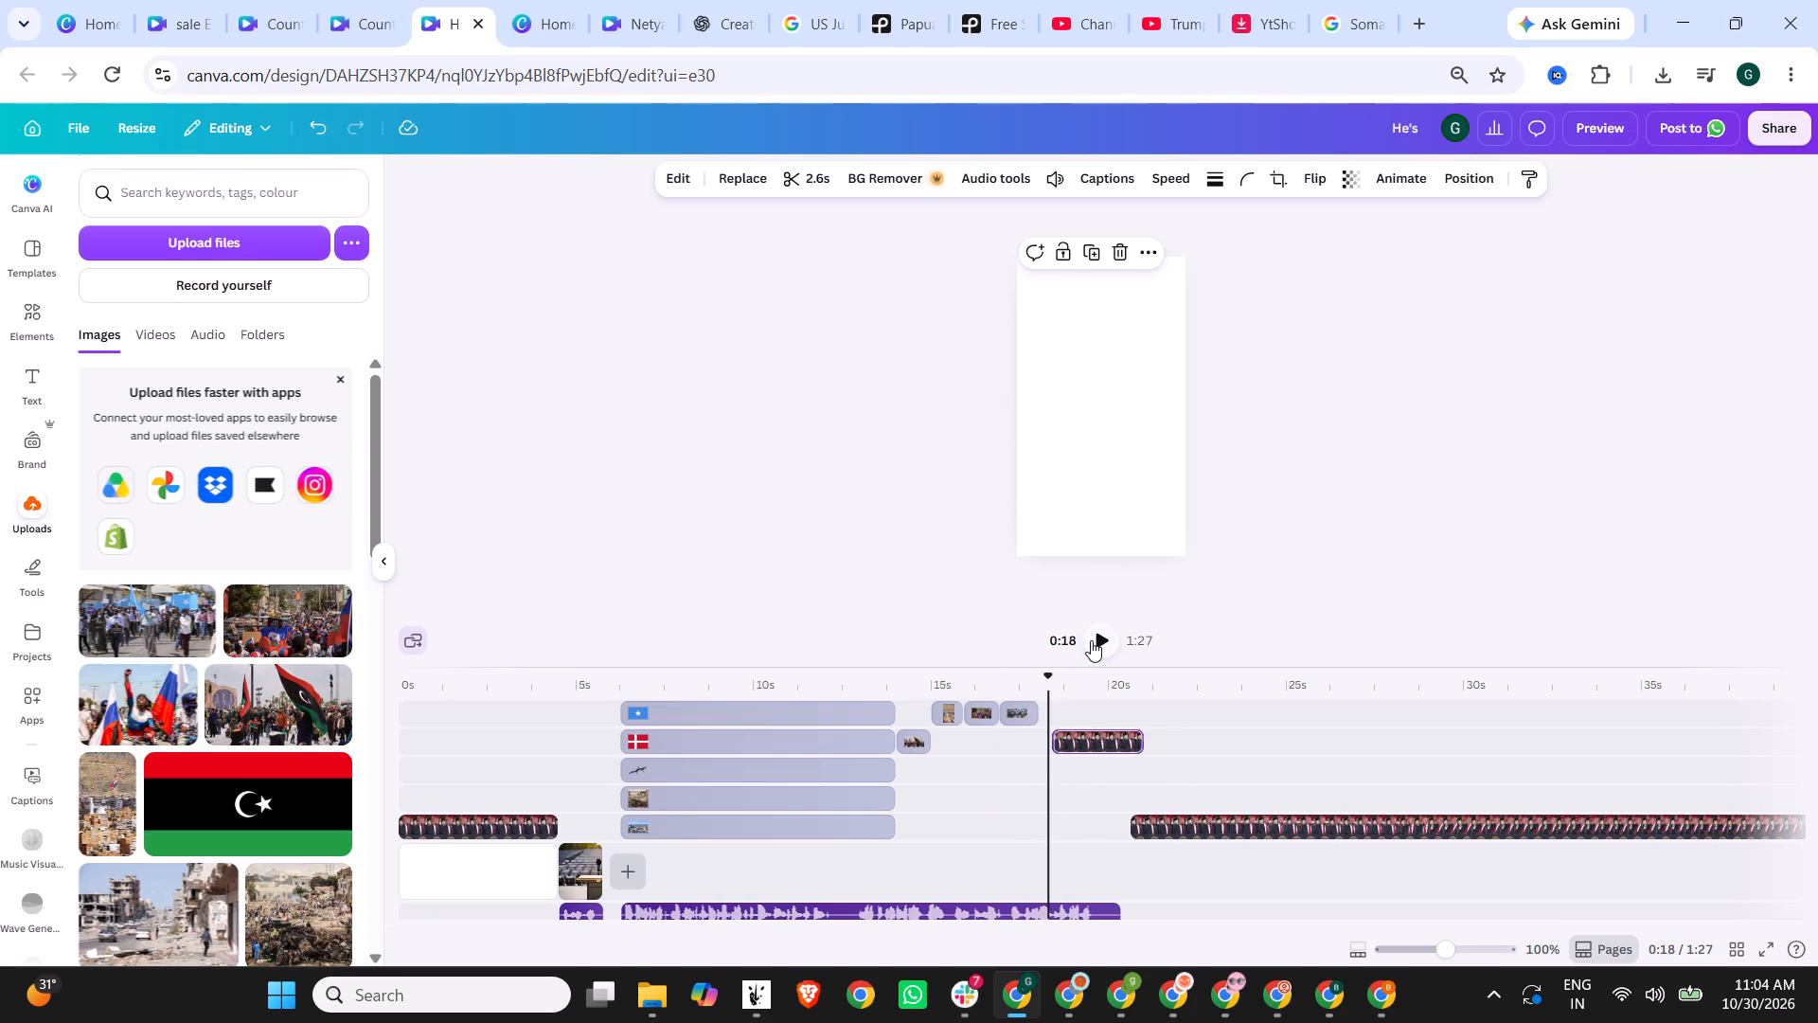
left_click(1091, 640)
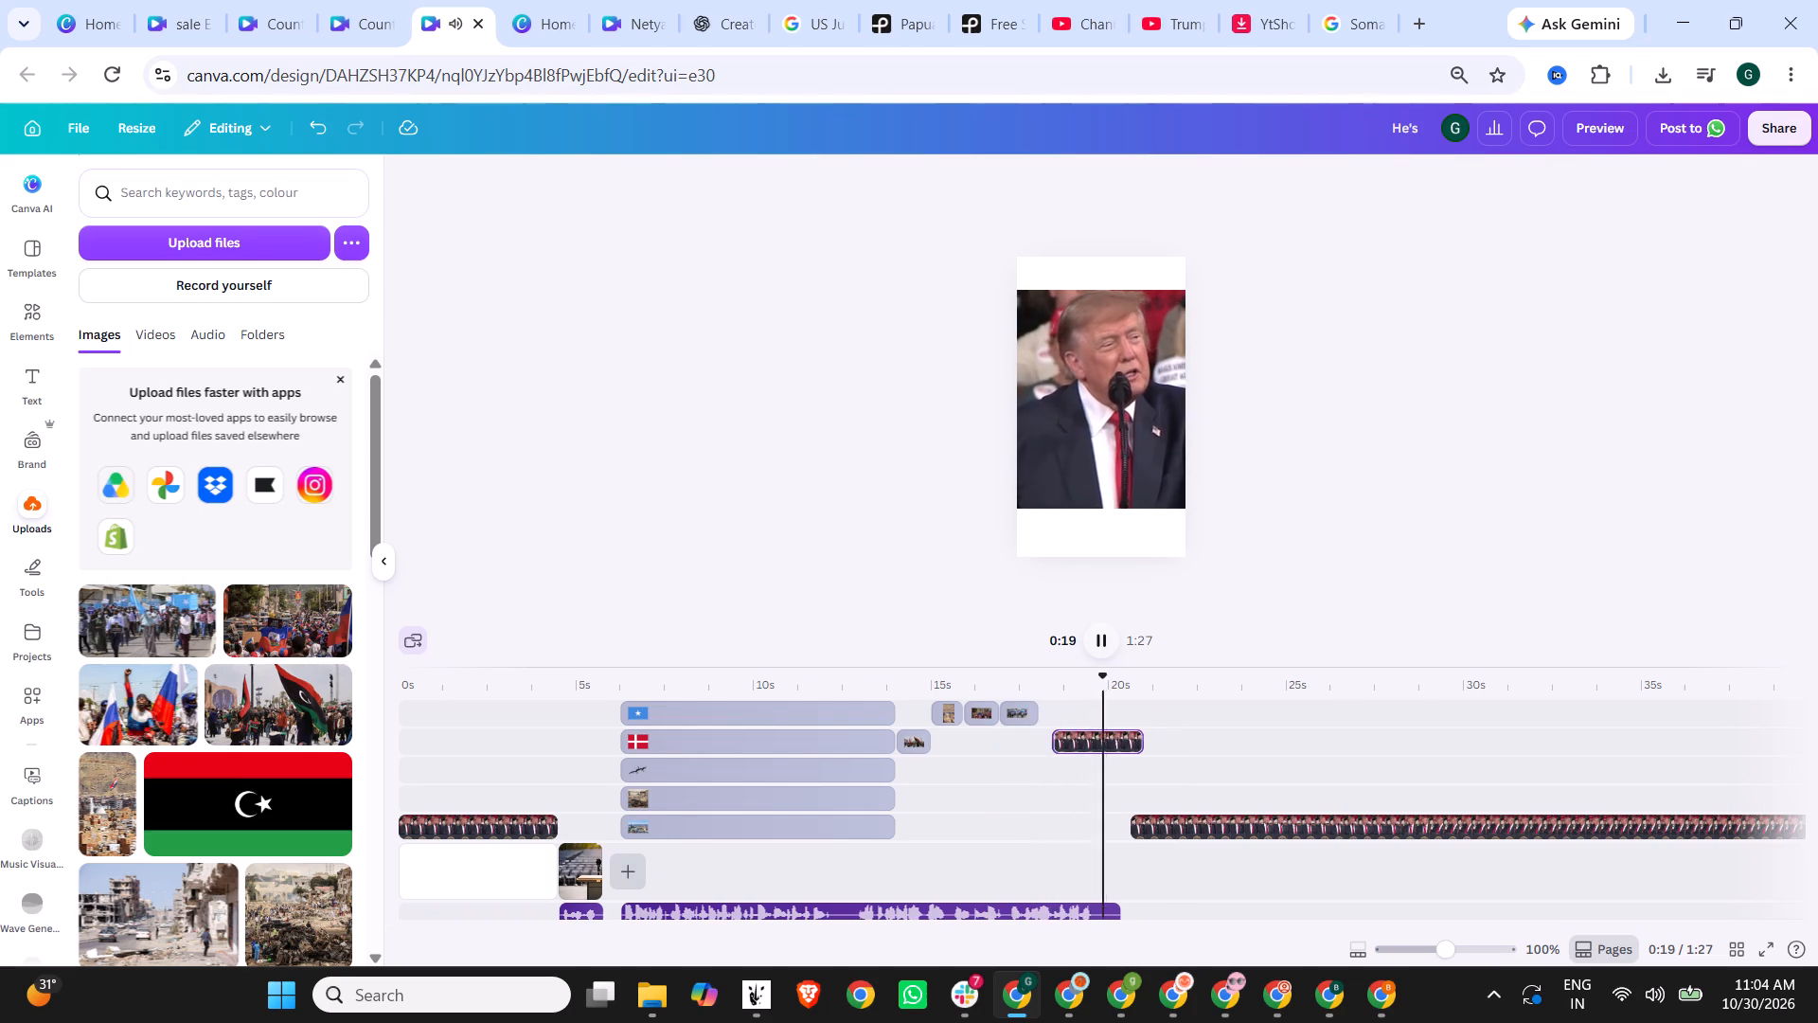
Shift the copied rally clip slightly later, extend its start back to the Somalia photo's end for 3.5 seconds, and play it back.
left_click_drag(1056, 746, 1039, 745)
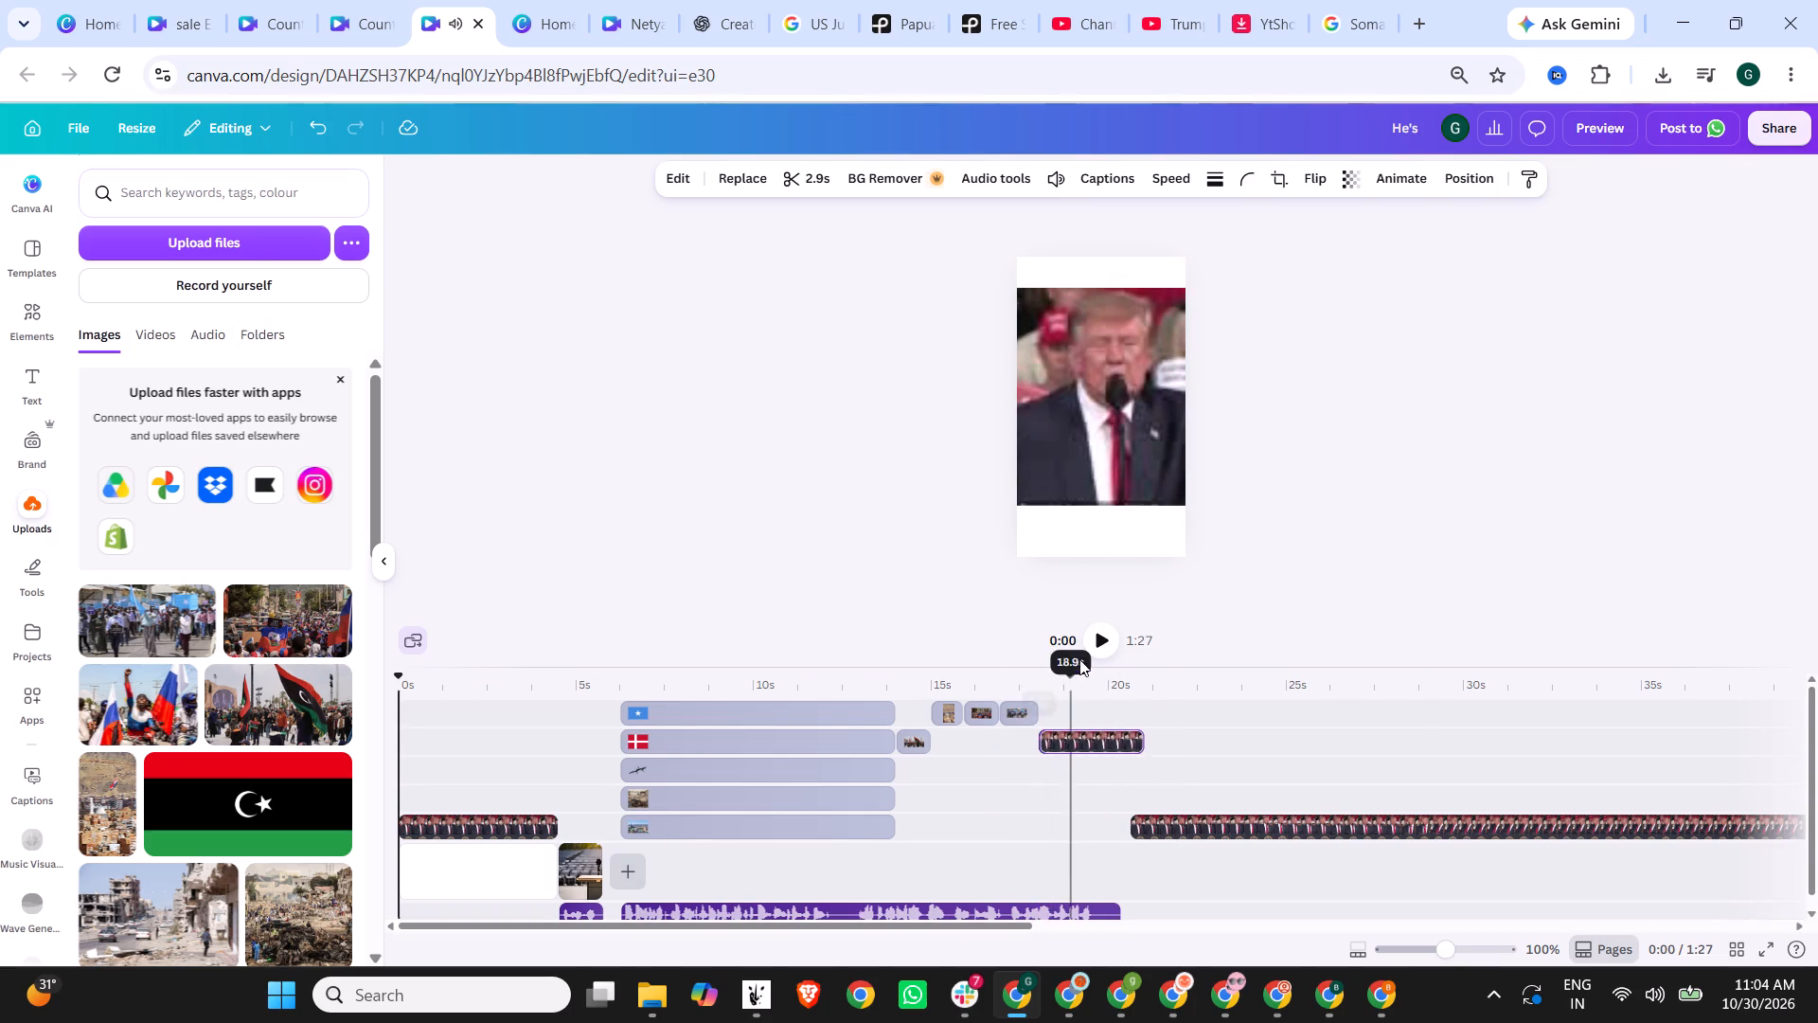
left_click(1024, 682)
left_click(1096, 647)
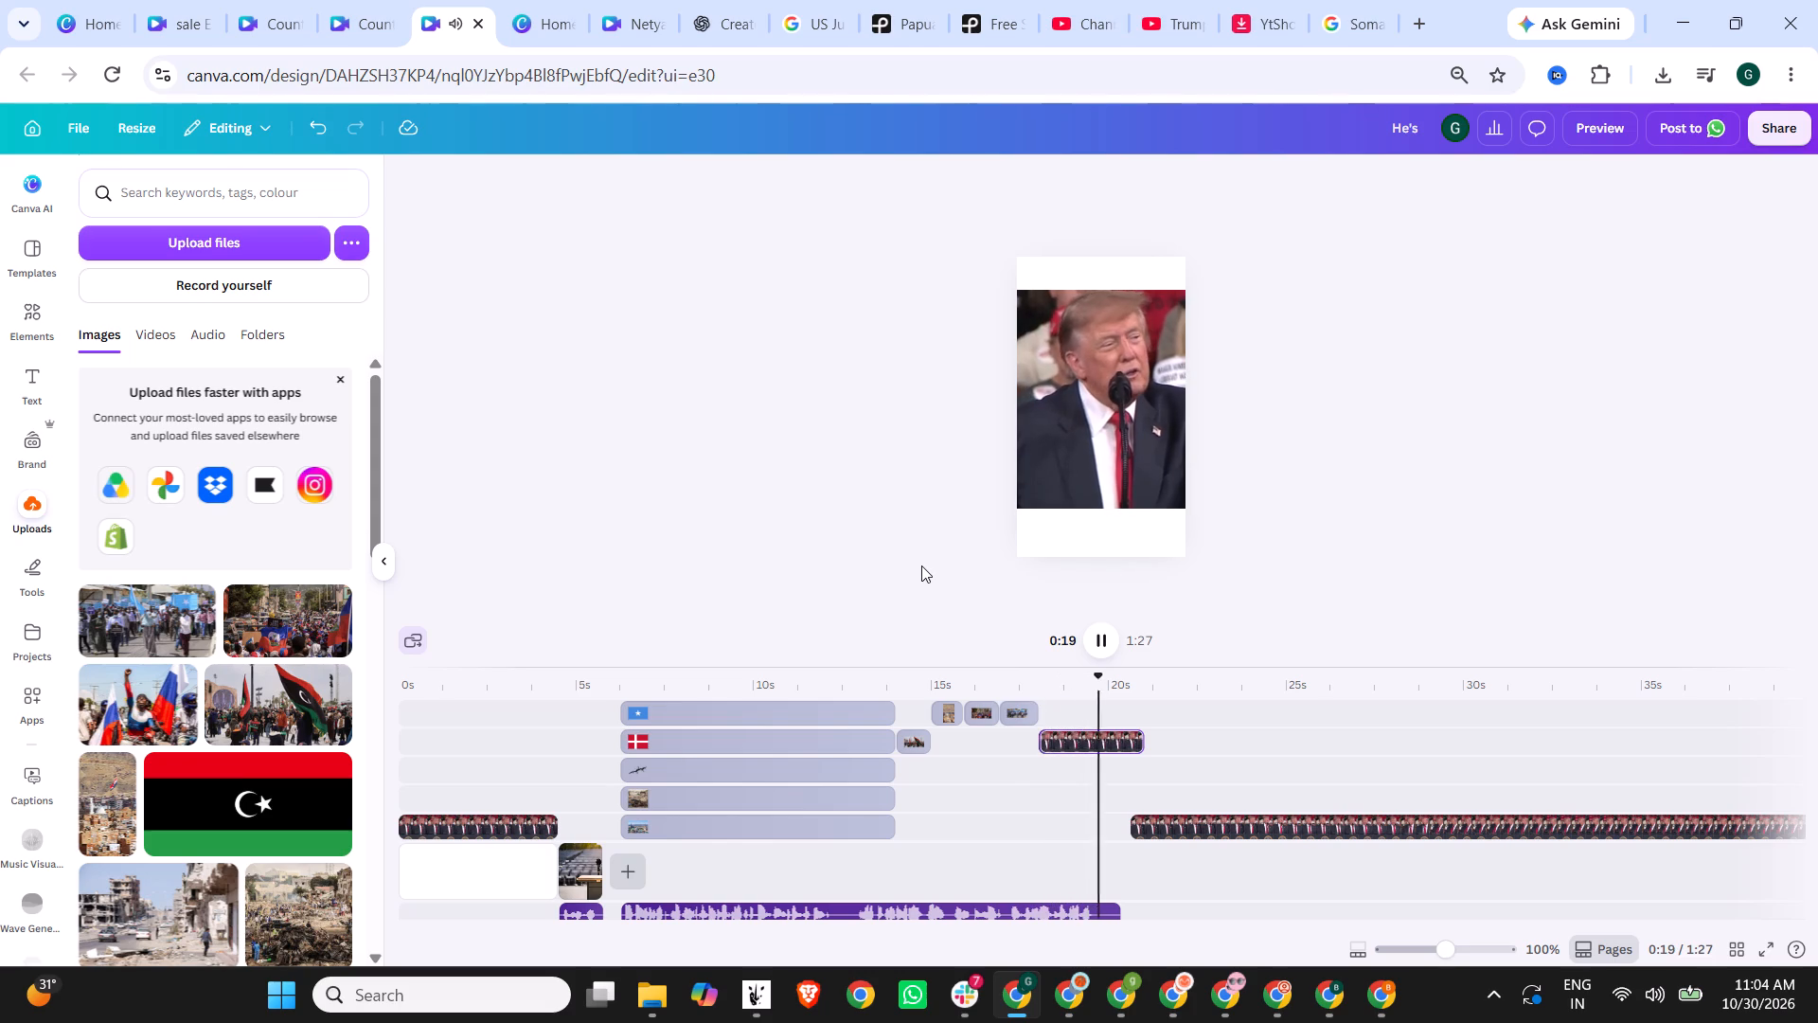
left_click_drag(1084, 740, 1098, 740)
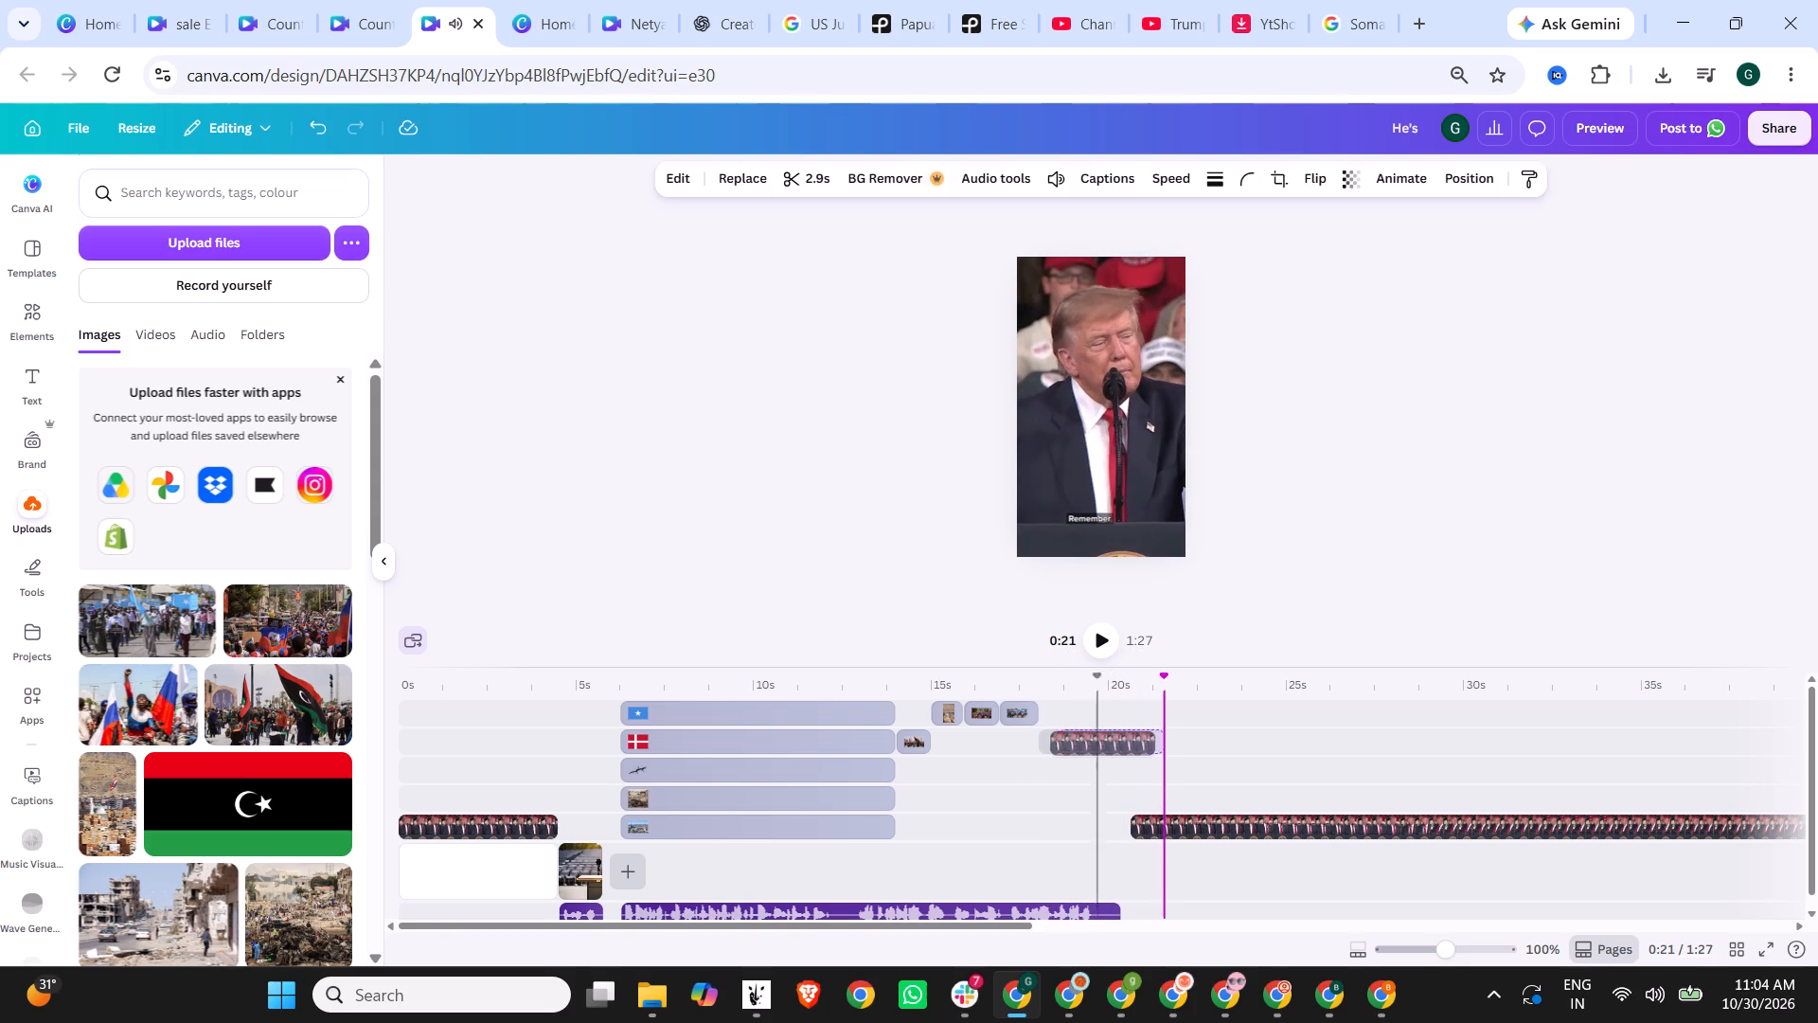
left_click_drag(1098, 740, 1107, 740)
left_click_drag(1065, 737, 1042, 739)
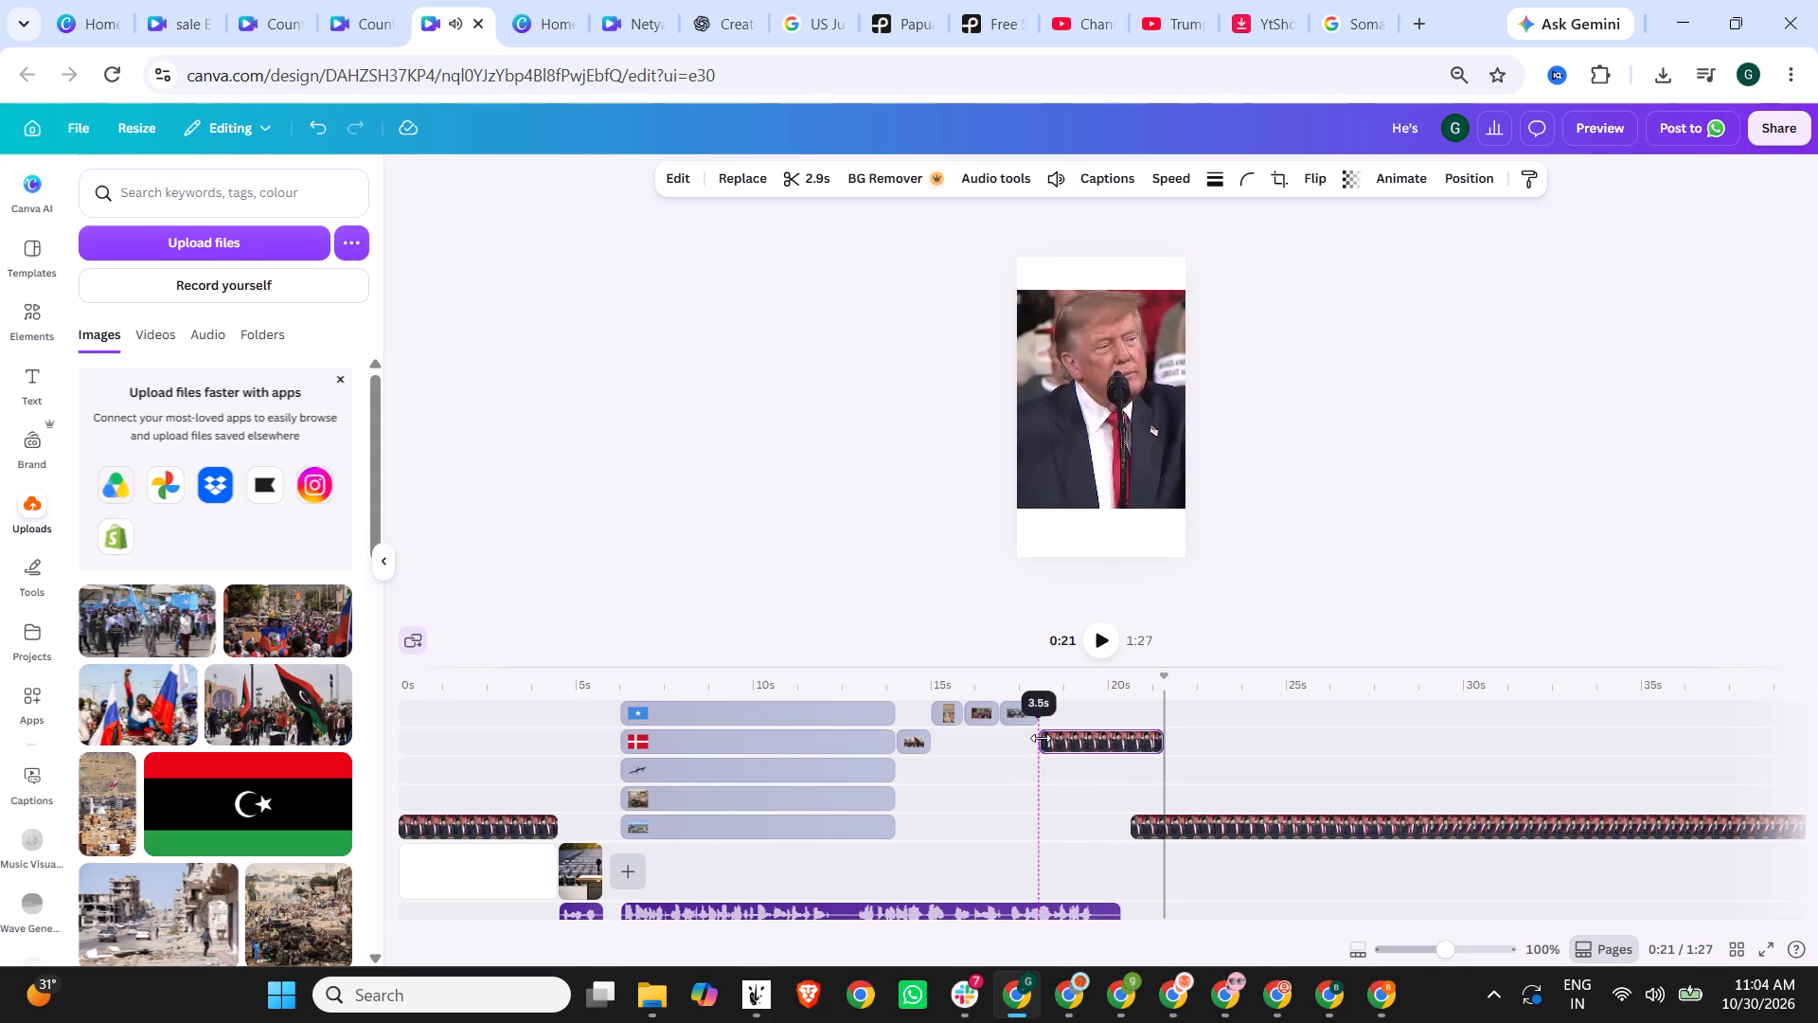
left_click(1008, 684)
left_click(1101, 633)
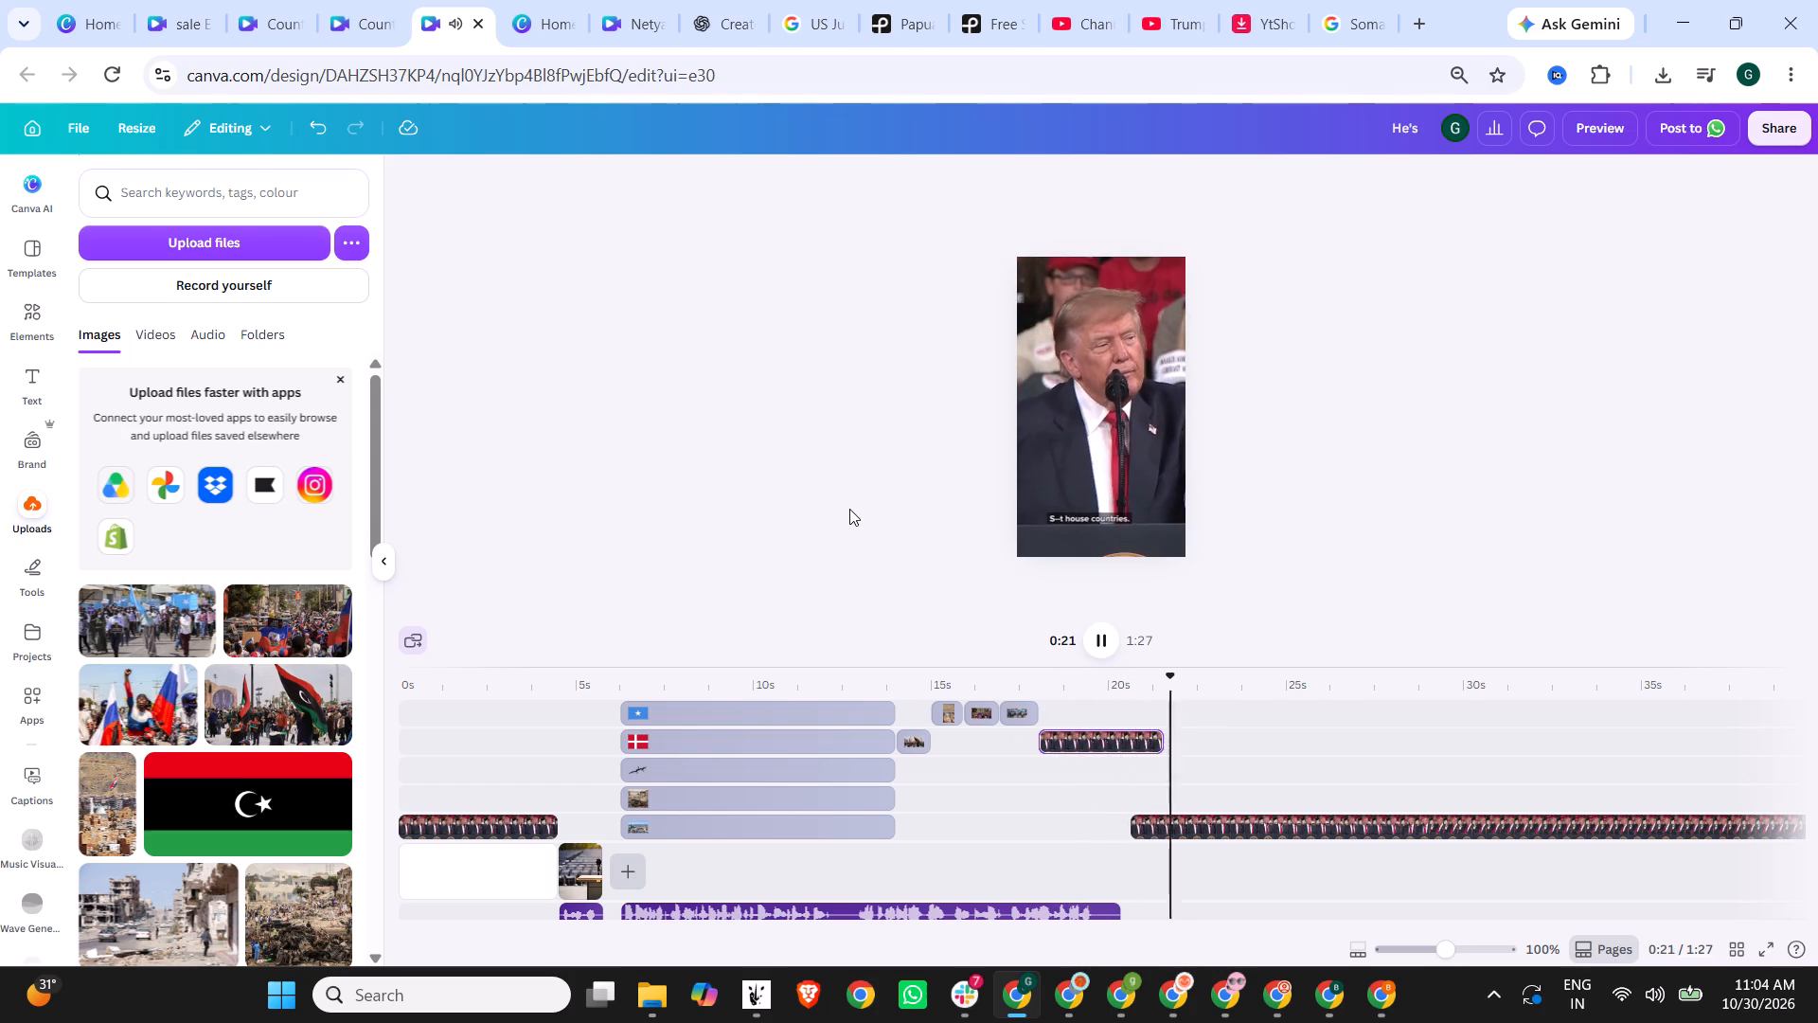
Enlarge and reposition the long 1:06 rally clip past the page edges so its burned-in captions fall outside the vertical page.
left_click(1120, 439)
left_click_drag(996, 597, 956, 631)
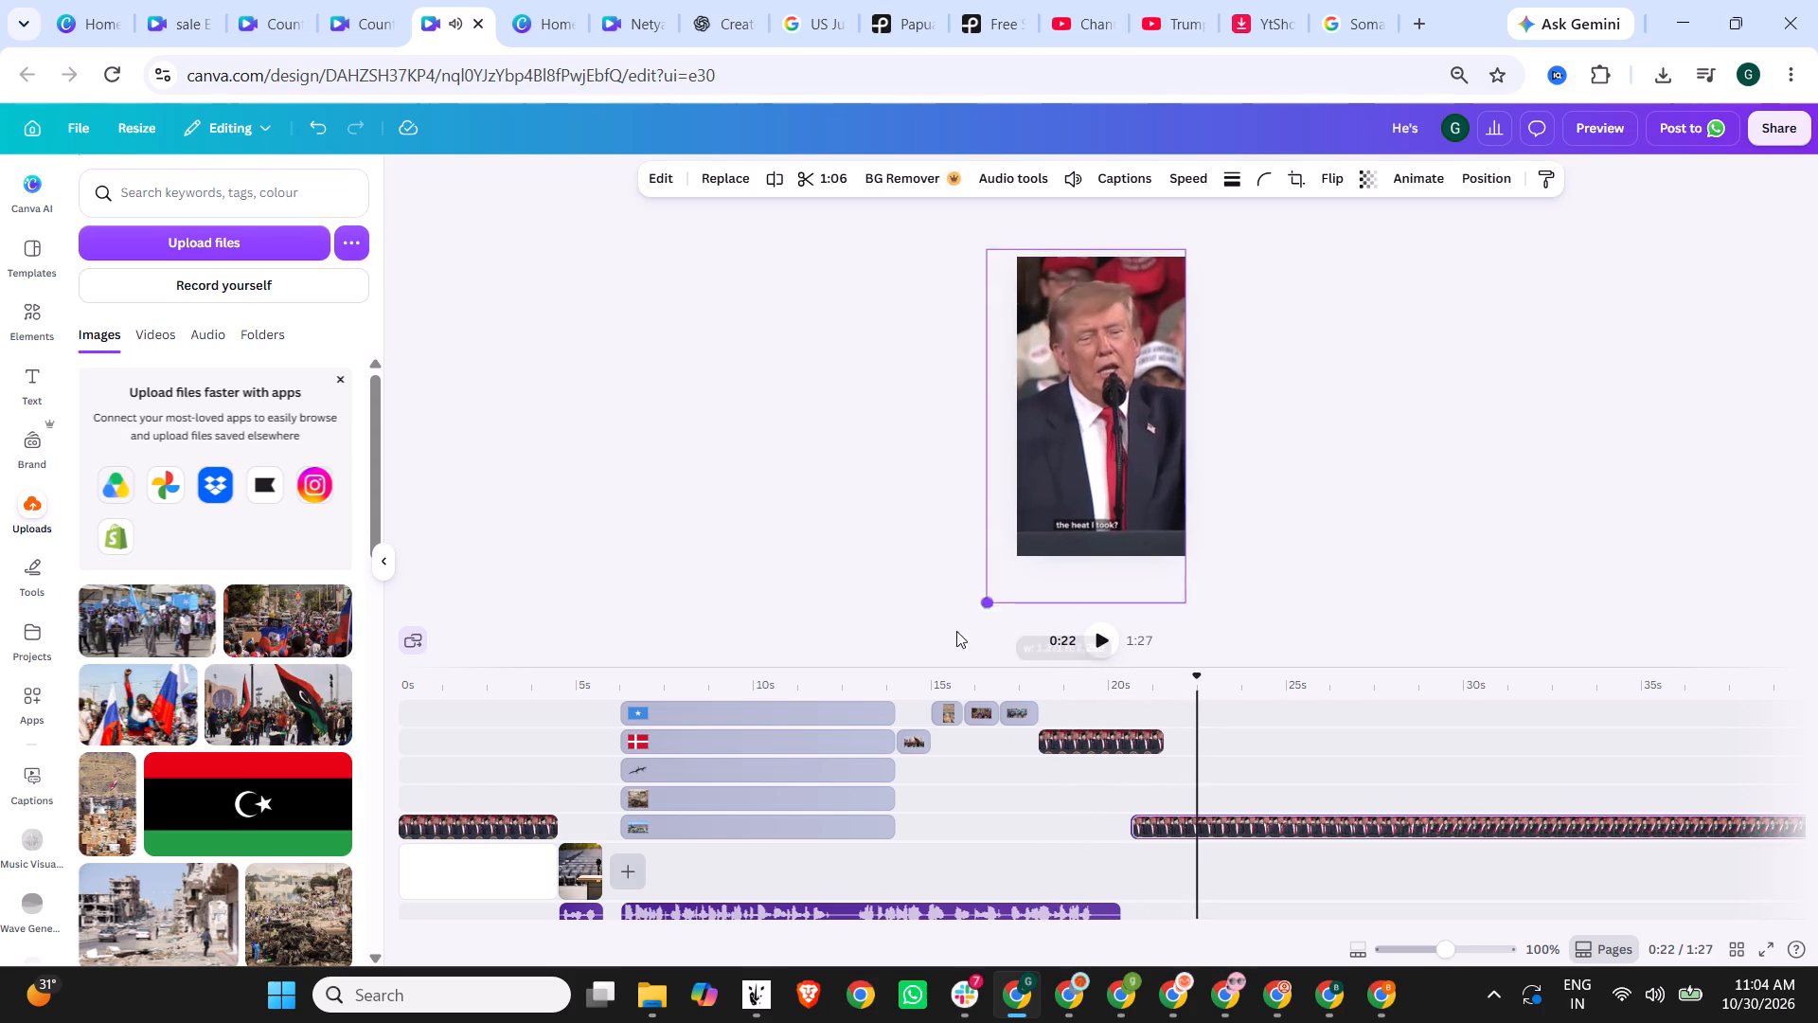
left_click_drag(956, 631, 917, 670)
left_click_drag(1084, 457, 1112, 471)
left_click_drag(968, 264, 959, 259)
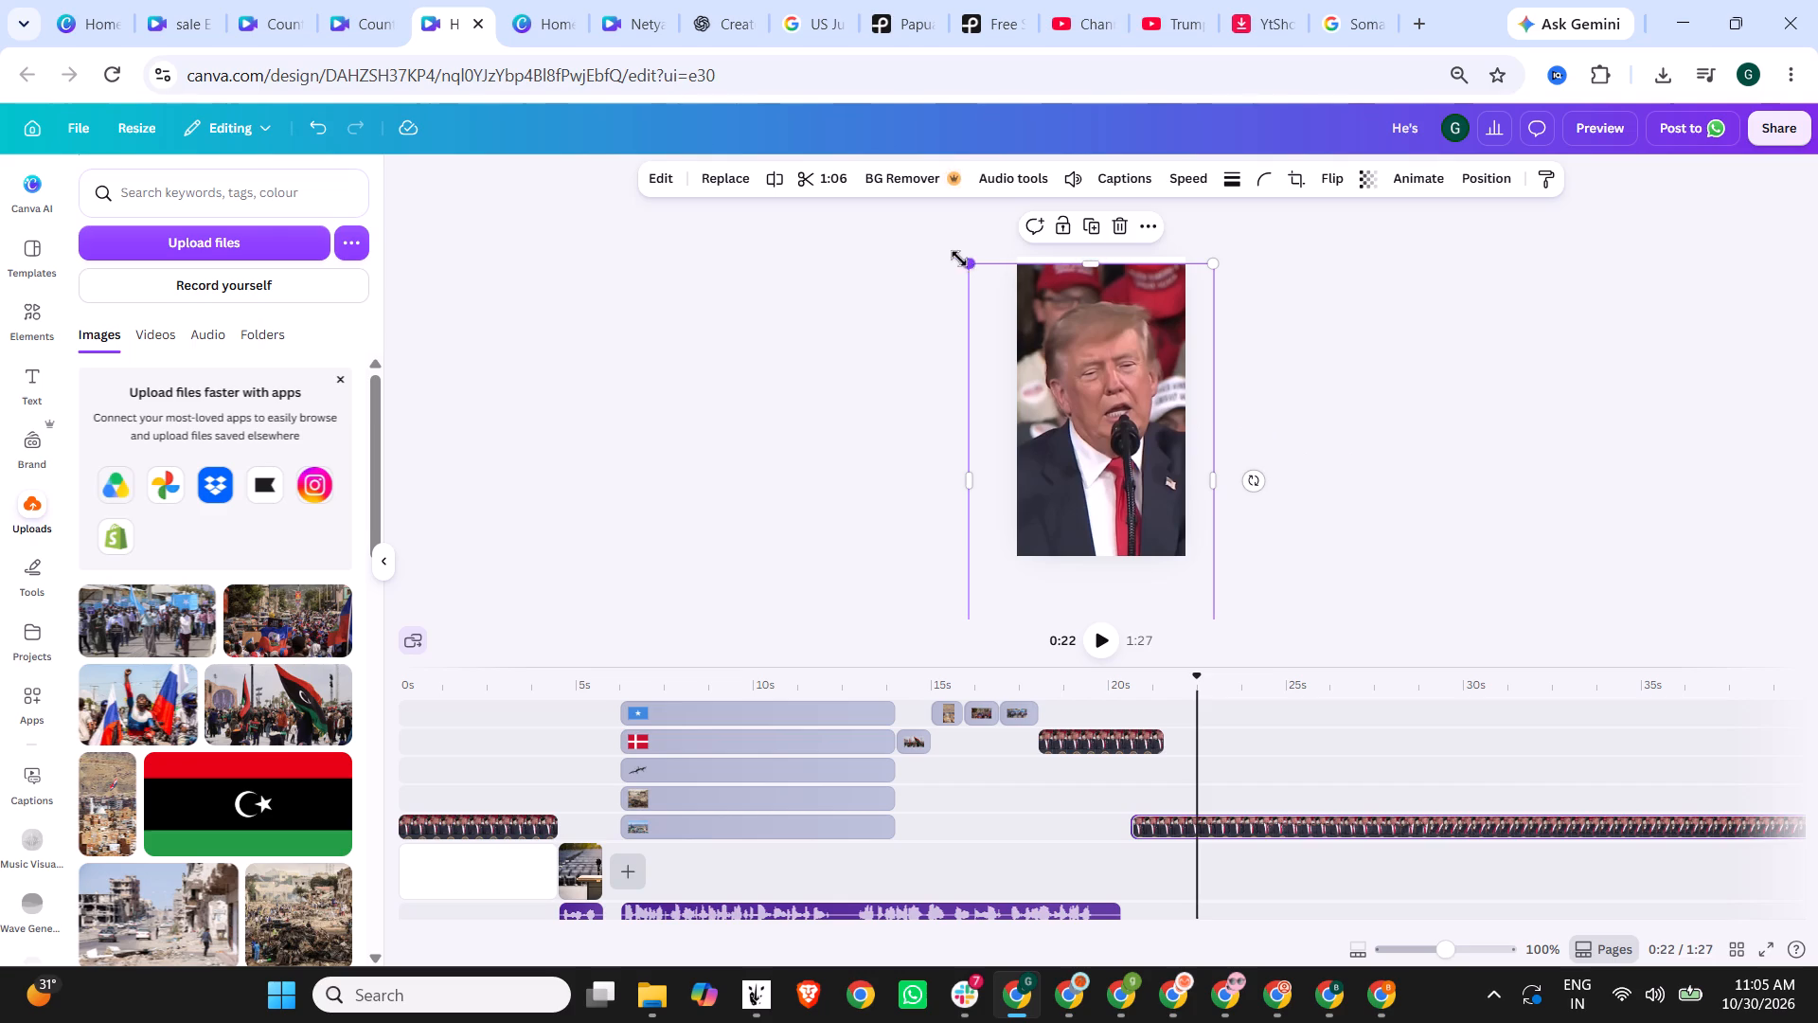
left_click_drag(959, 259, 953, 252)
left_click(1492, 337)
Apply the Slow Wave animation to the long 1:06 rally clip and play back the section from the country photos.
left_click(1128, 396)
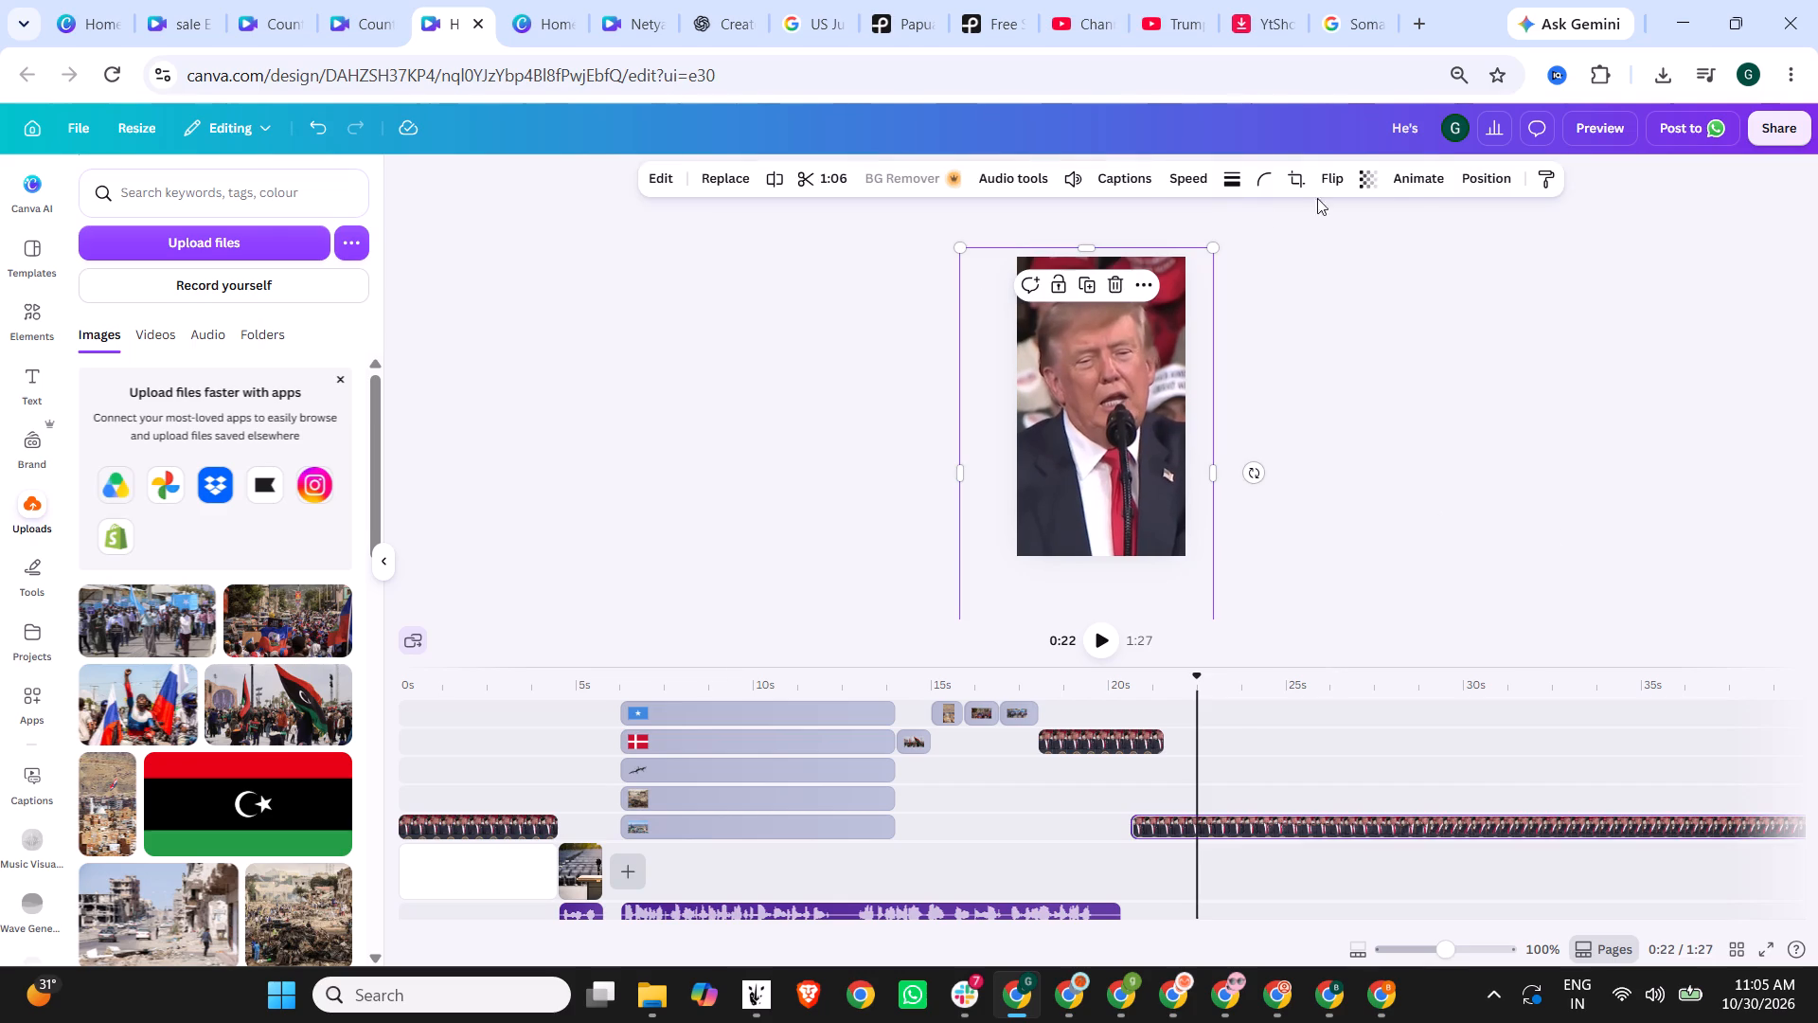
left_click(1406, 180)
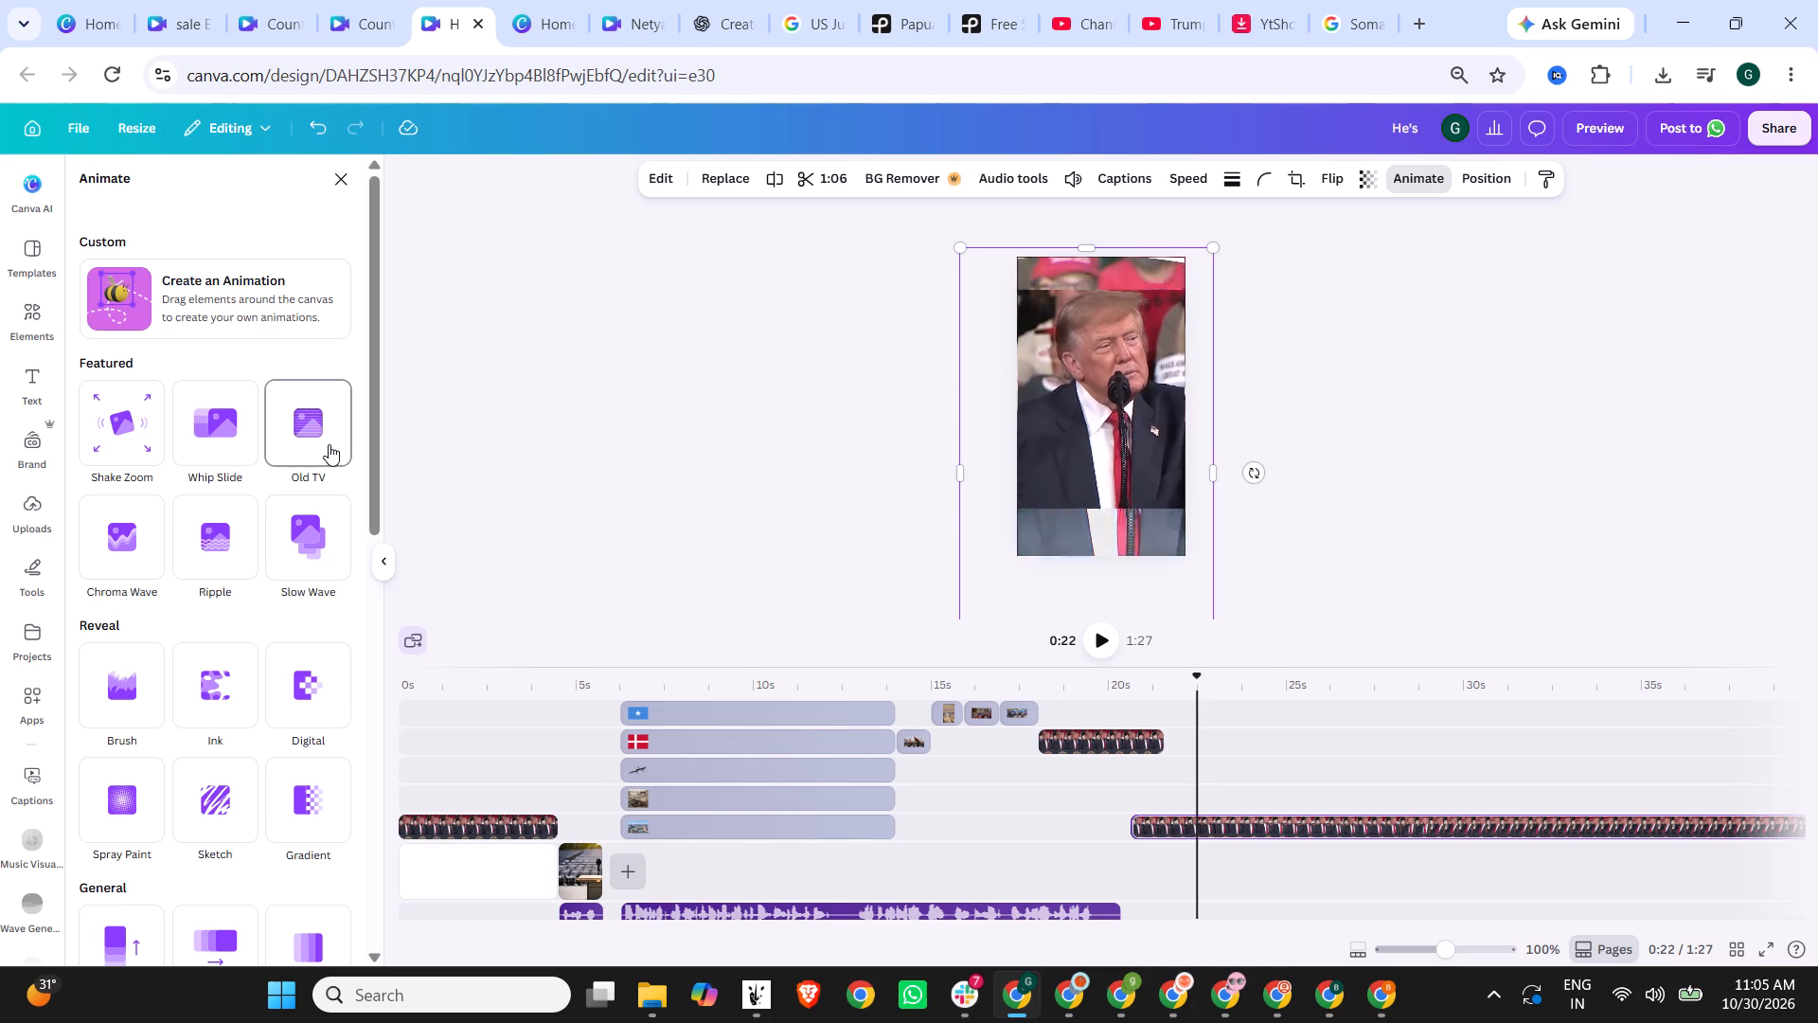
left_click(326, 546)
left_click(941, 689)
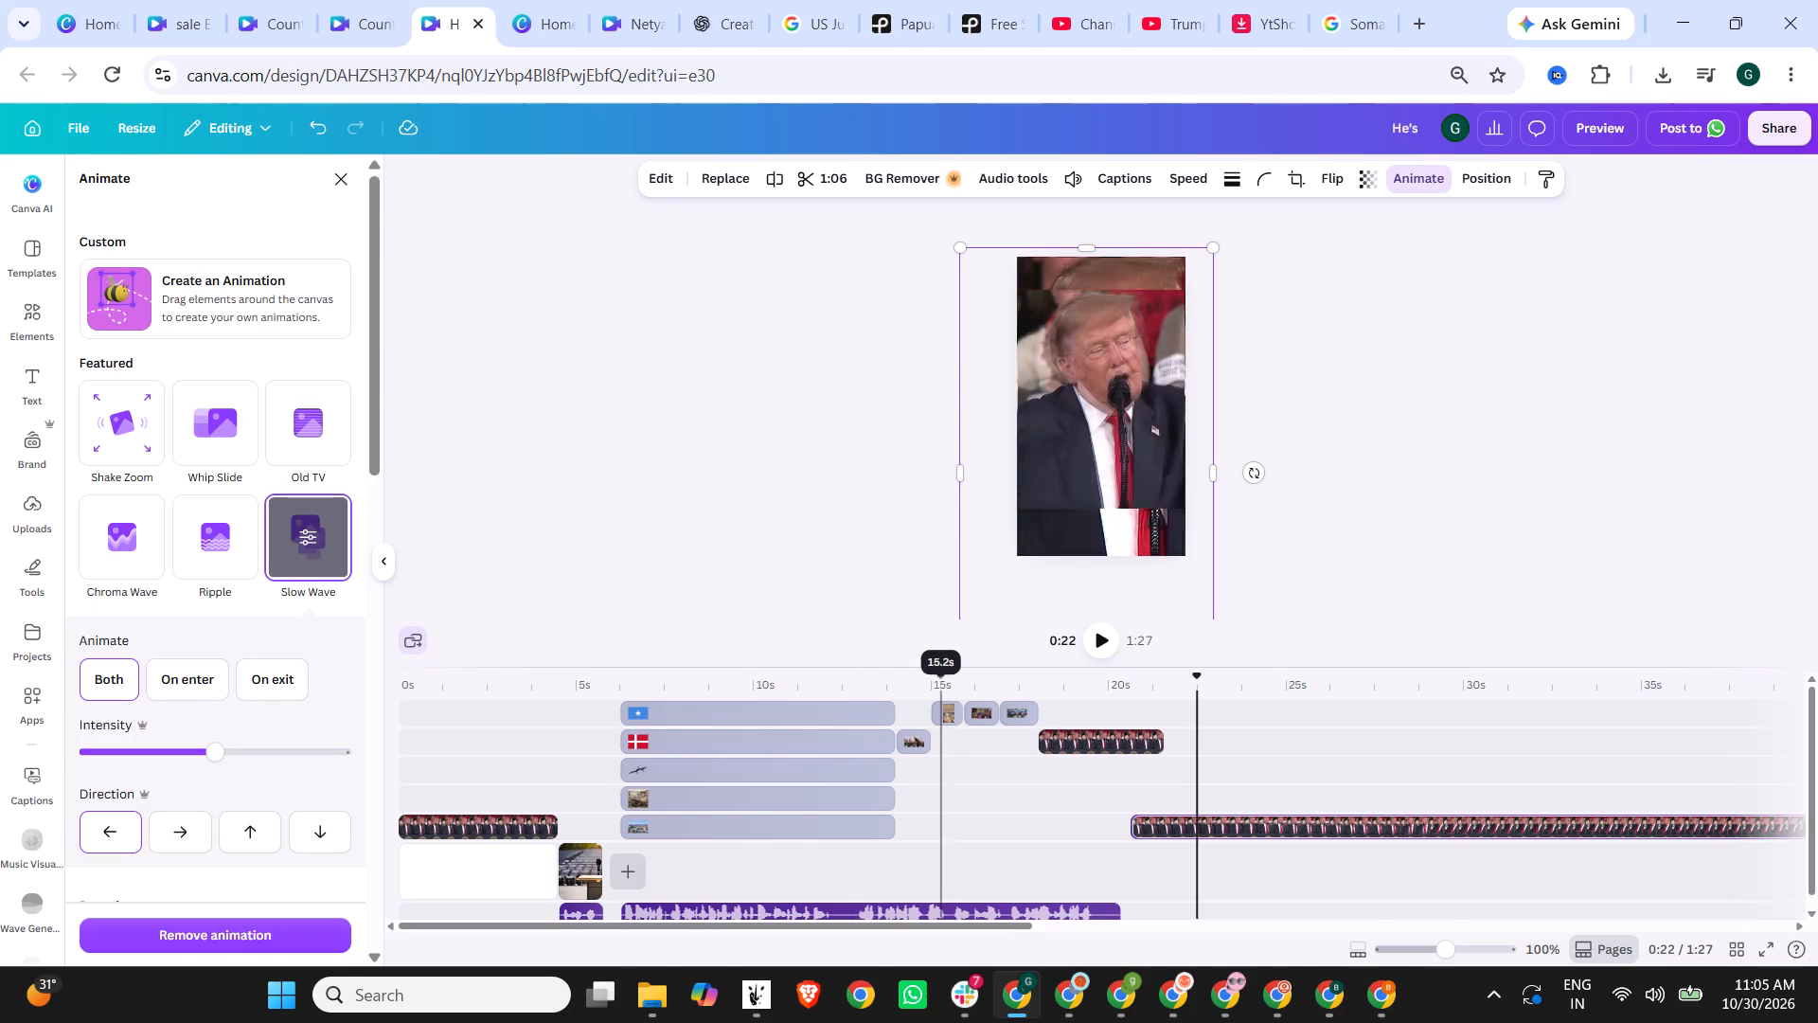
left_click(1096, 650)
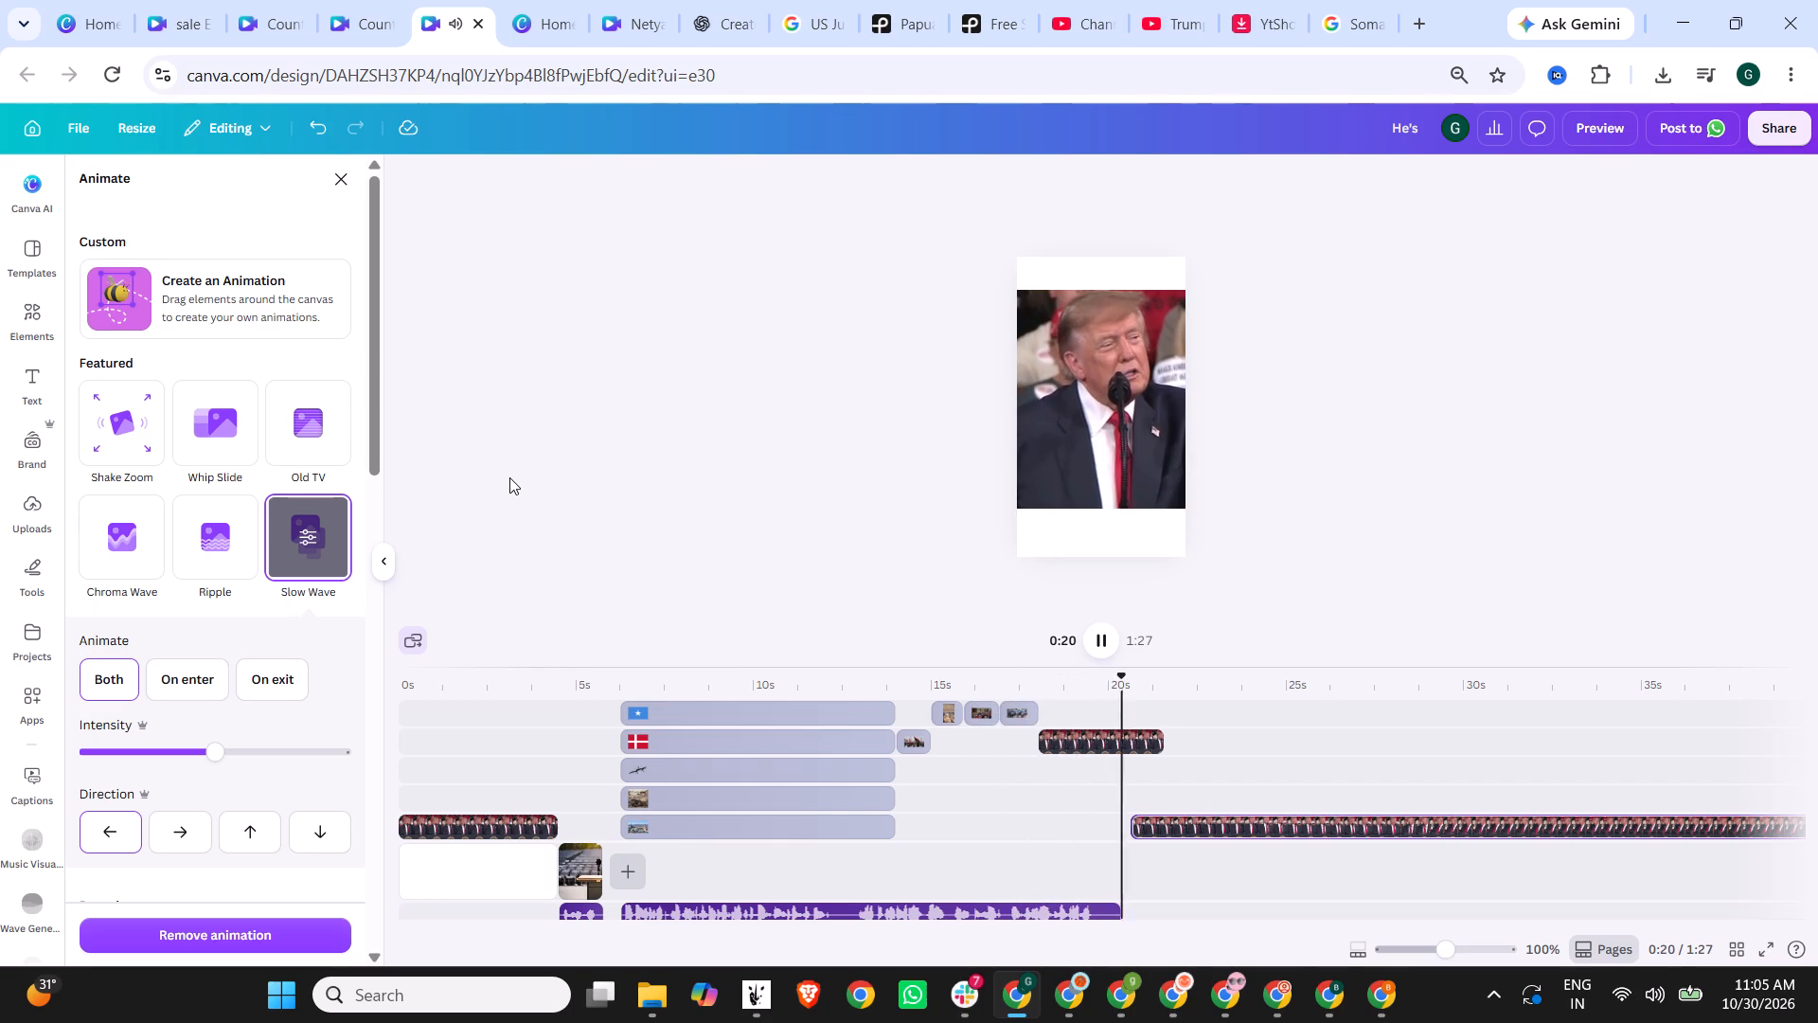
left_click(868, 686)
left_click(1103, 640)
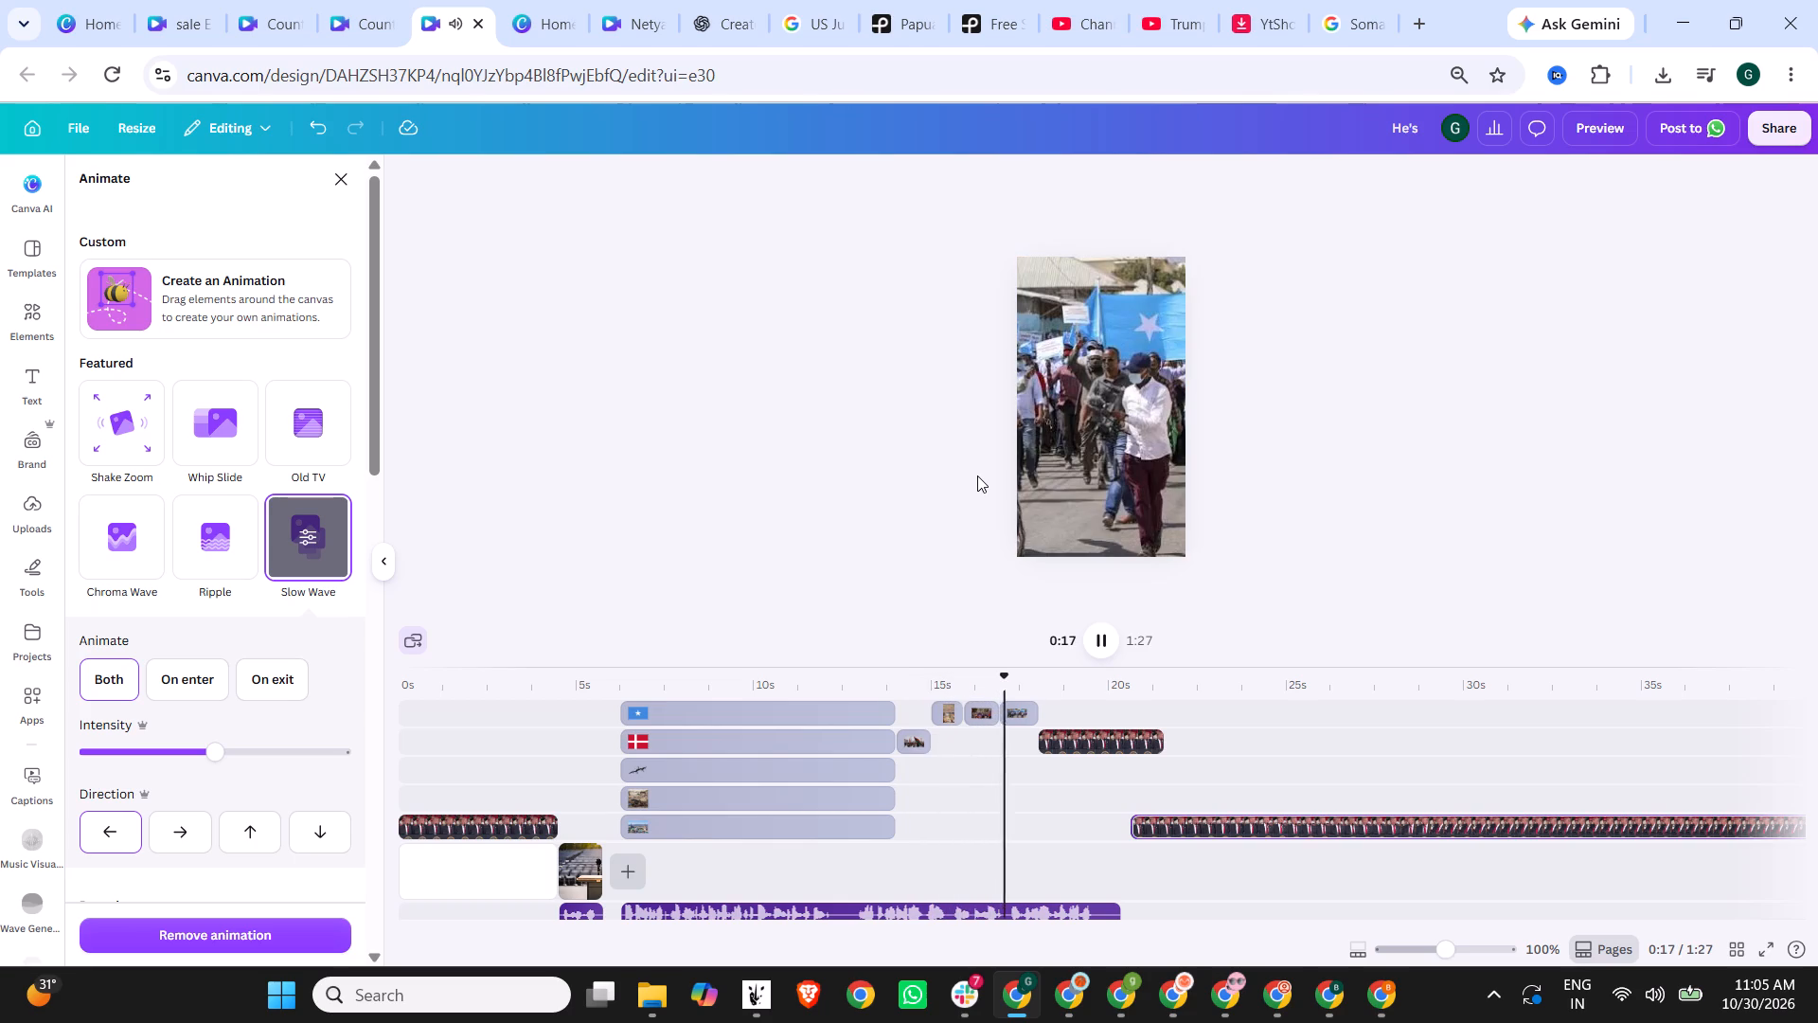
Trim the Haiti photo's end to about 0.8 seconds, move the 1.1-second Somalia march photo up against it, and play it back.
left_click(989, 710)
left_click(996, 709)
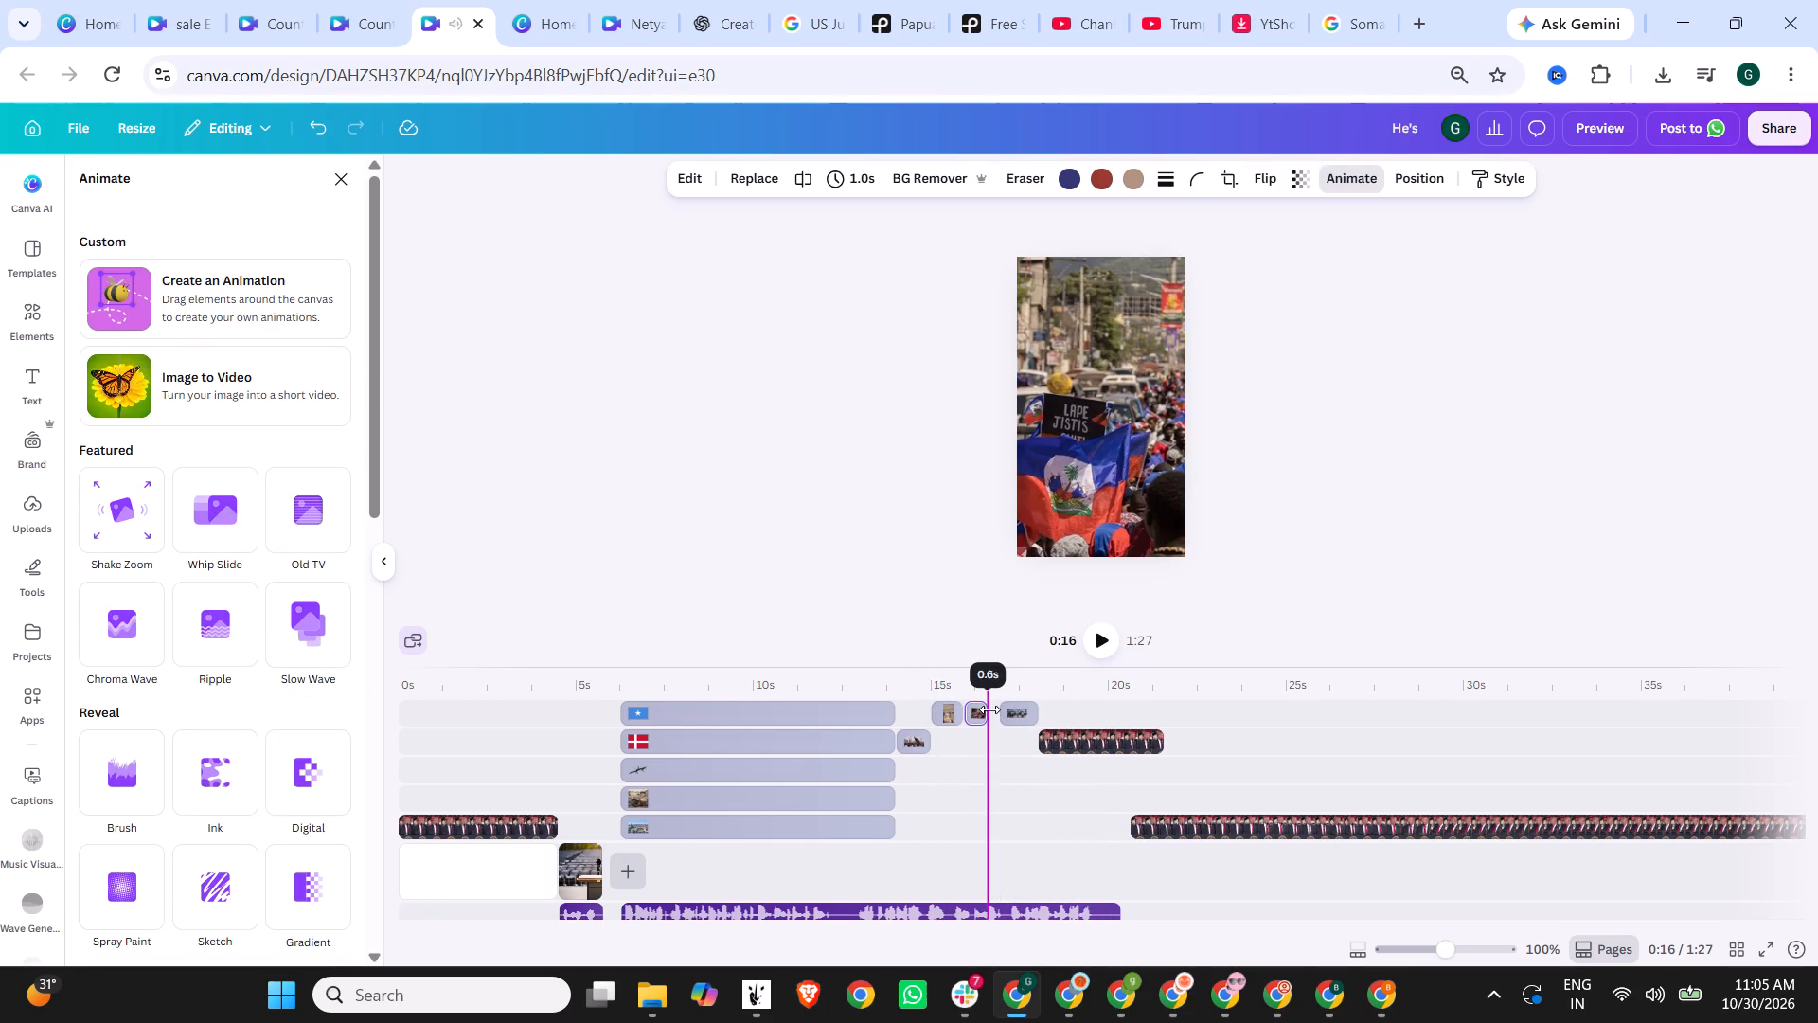
left_click(1001, 692)
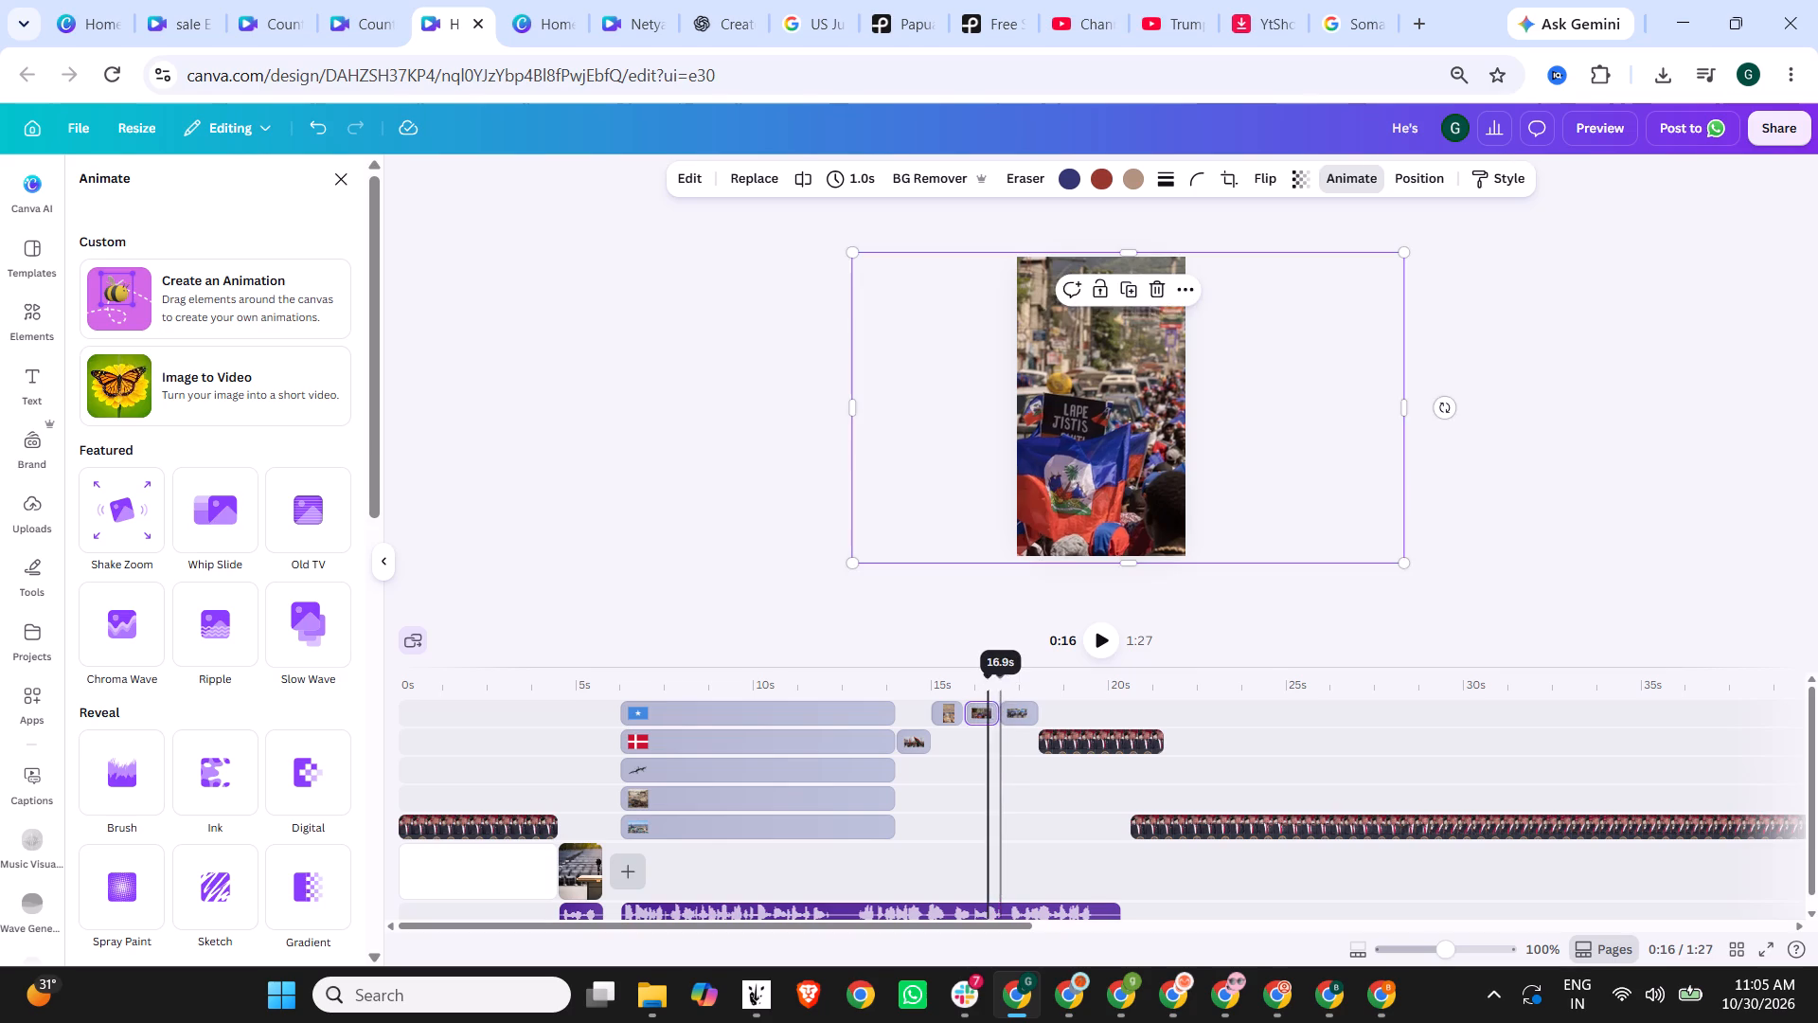
left_click(993, 708)
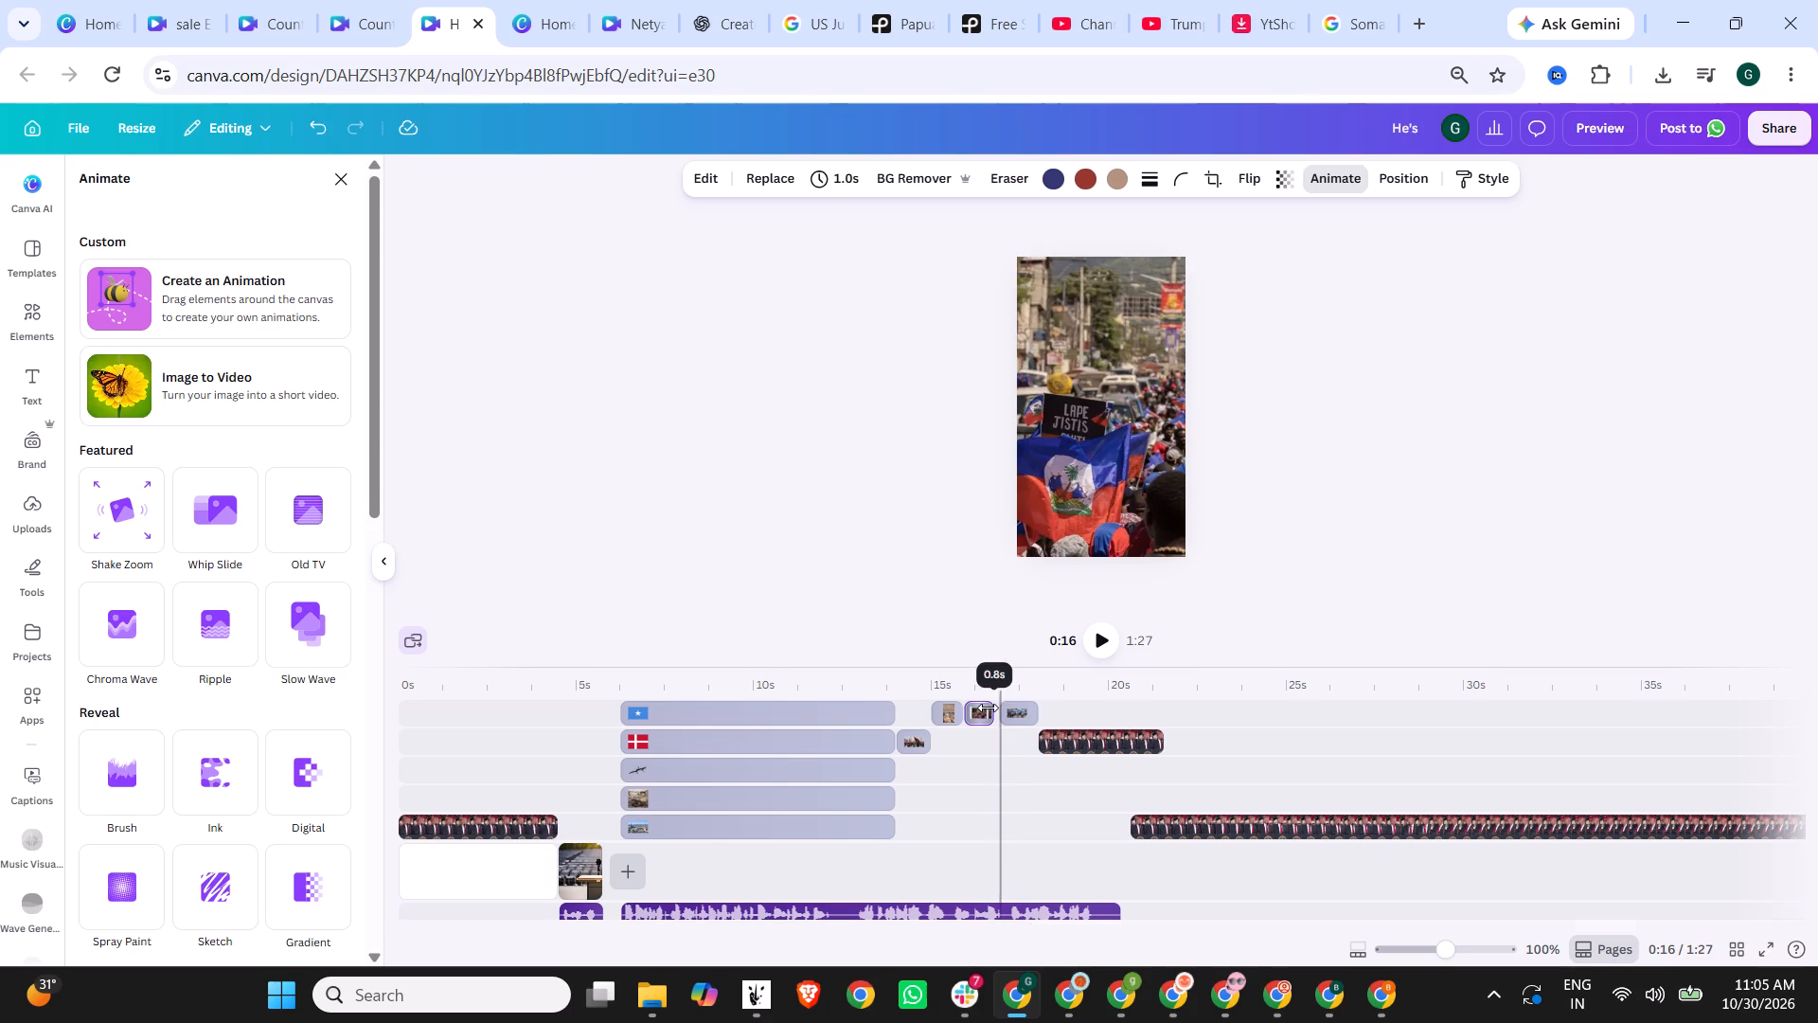
left_click(1023, 709)
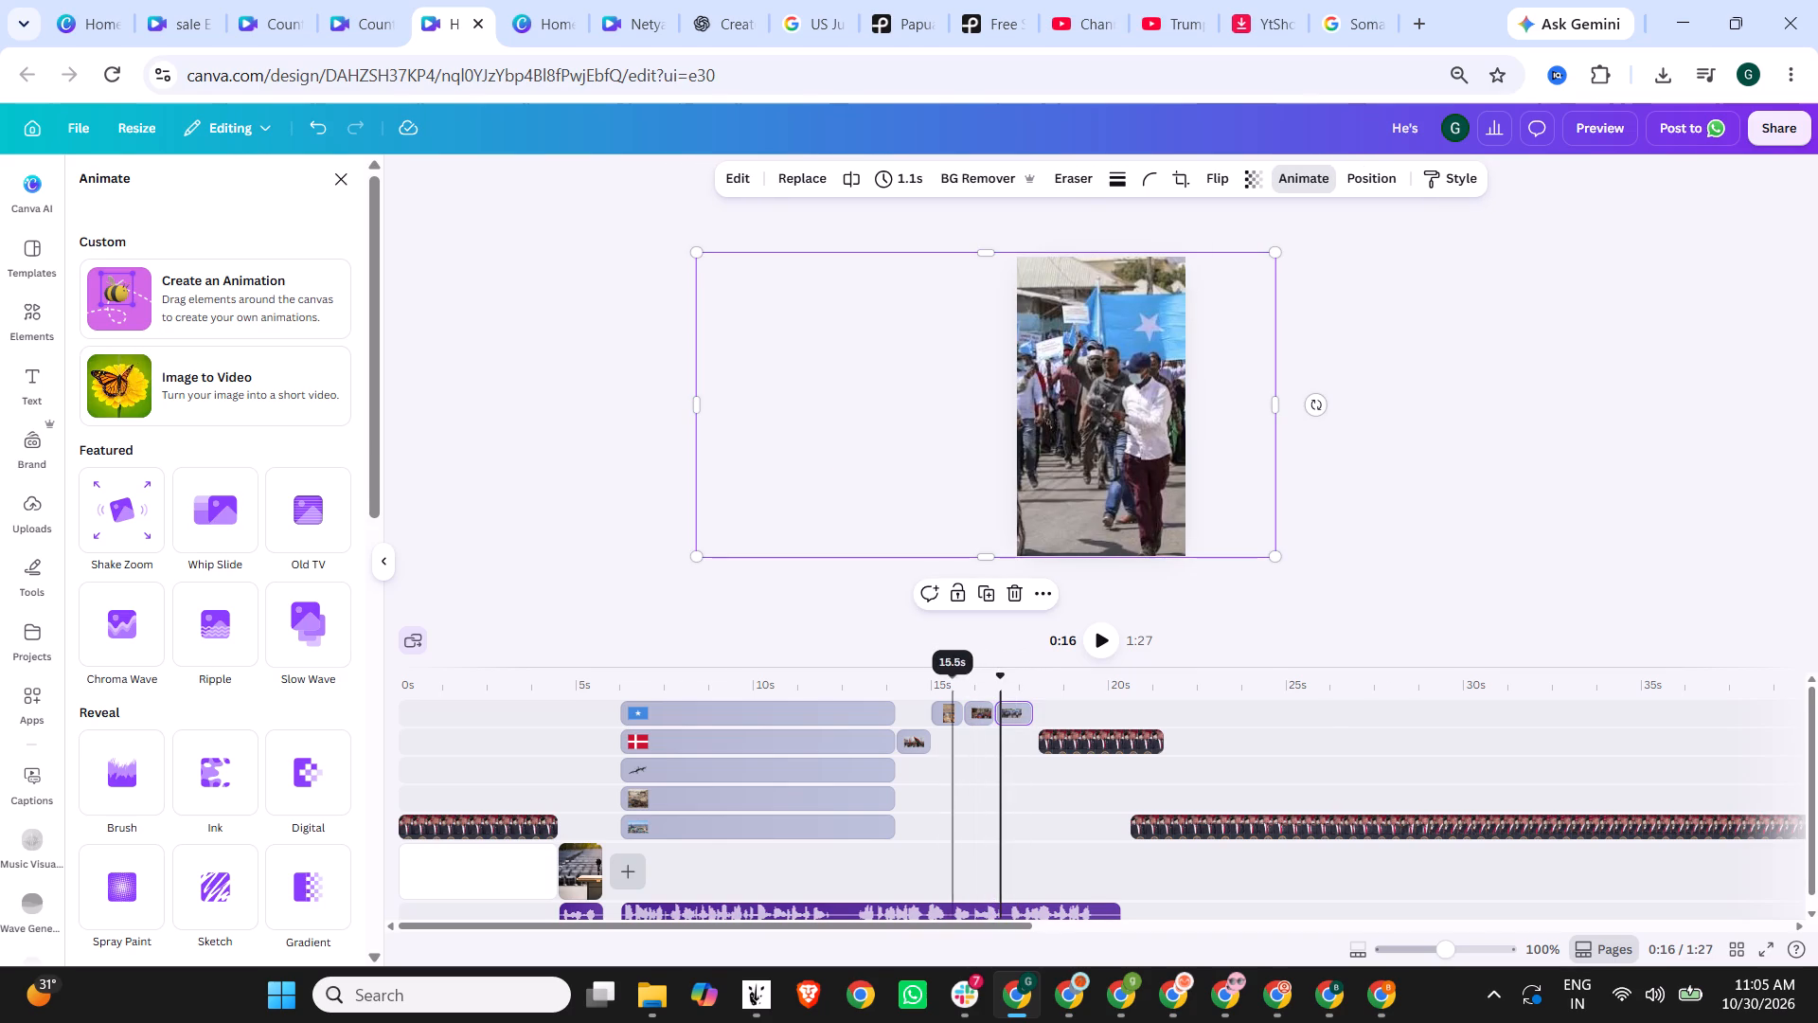
left_click(918, 691)
left_click(1100, 642)
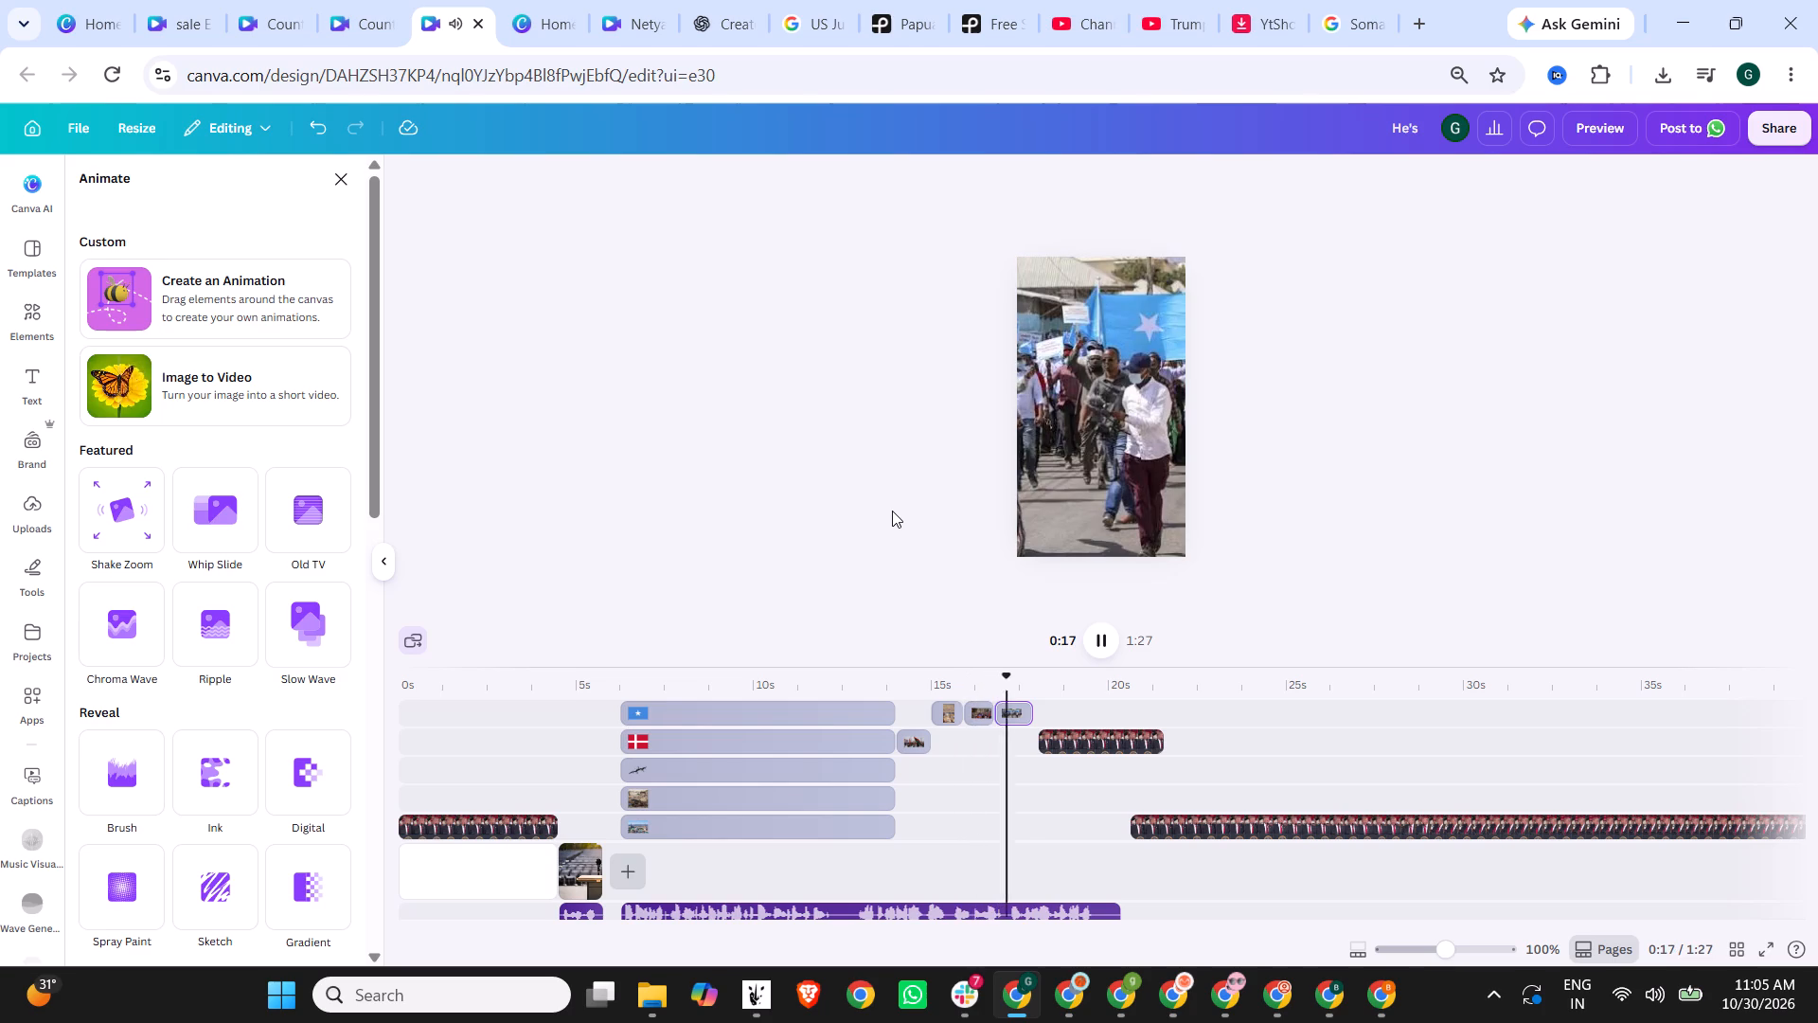
Extend the copied rally clip's start to the Somalia photo's end, trim its end to the long rally clip's start, and play it back.
left_click(1063, 741)
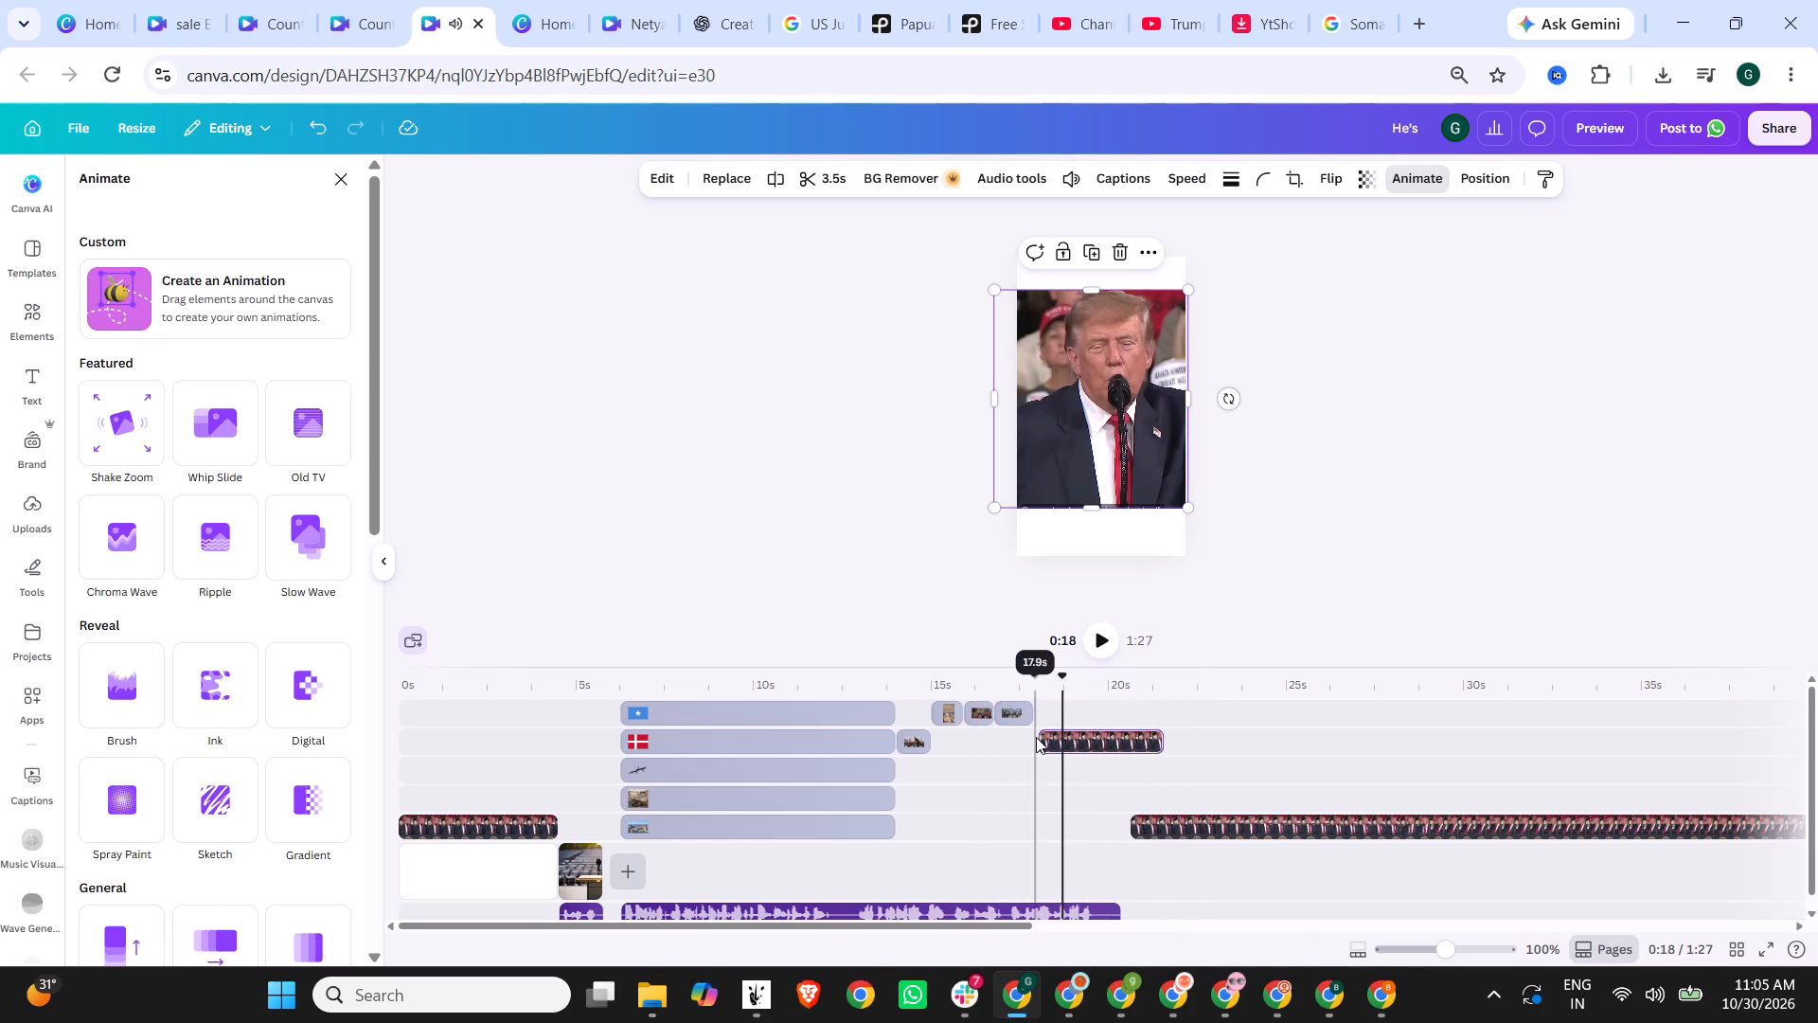
left_click_drag(1043, 737, 1032, 738)
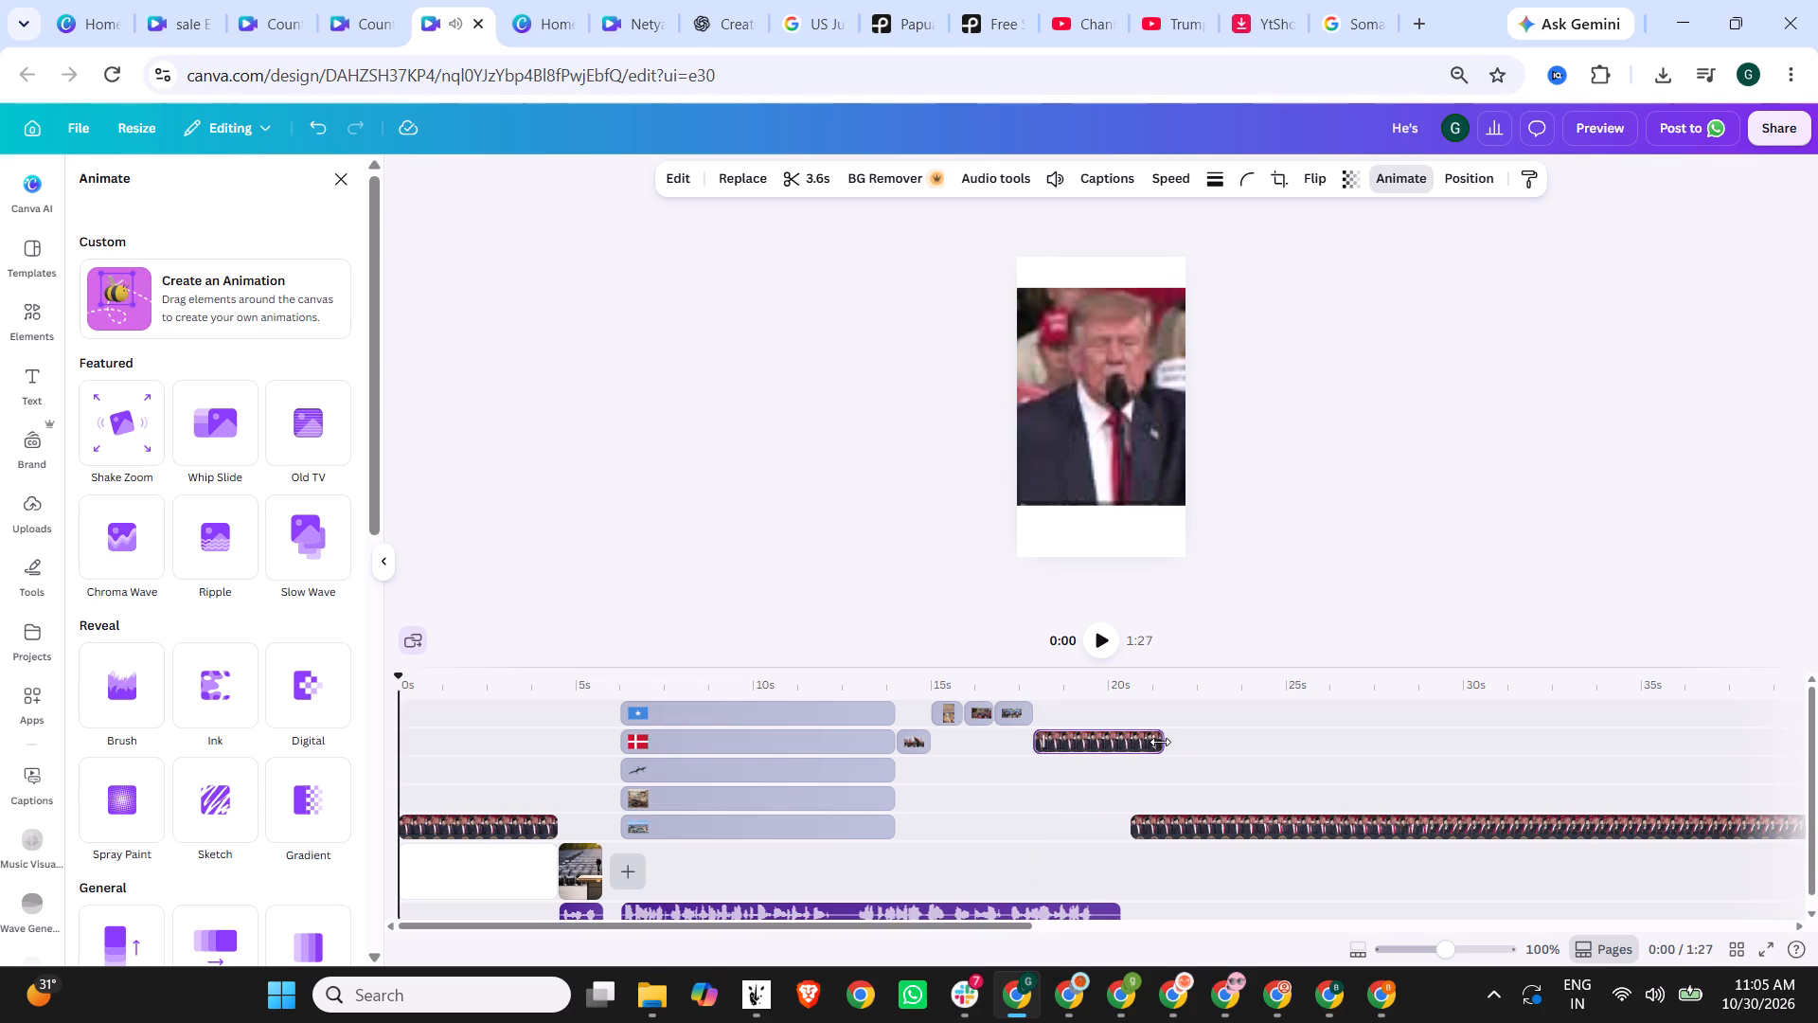
left_click_drag(1160, 742, 1129, 742)
left_click(1005, 687)
left_click(1108, 638)
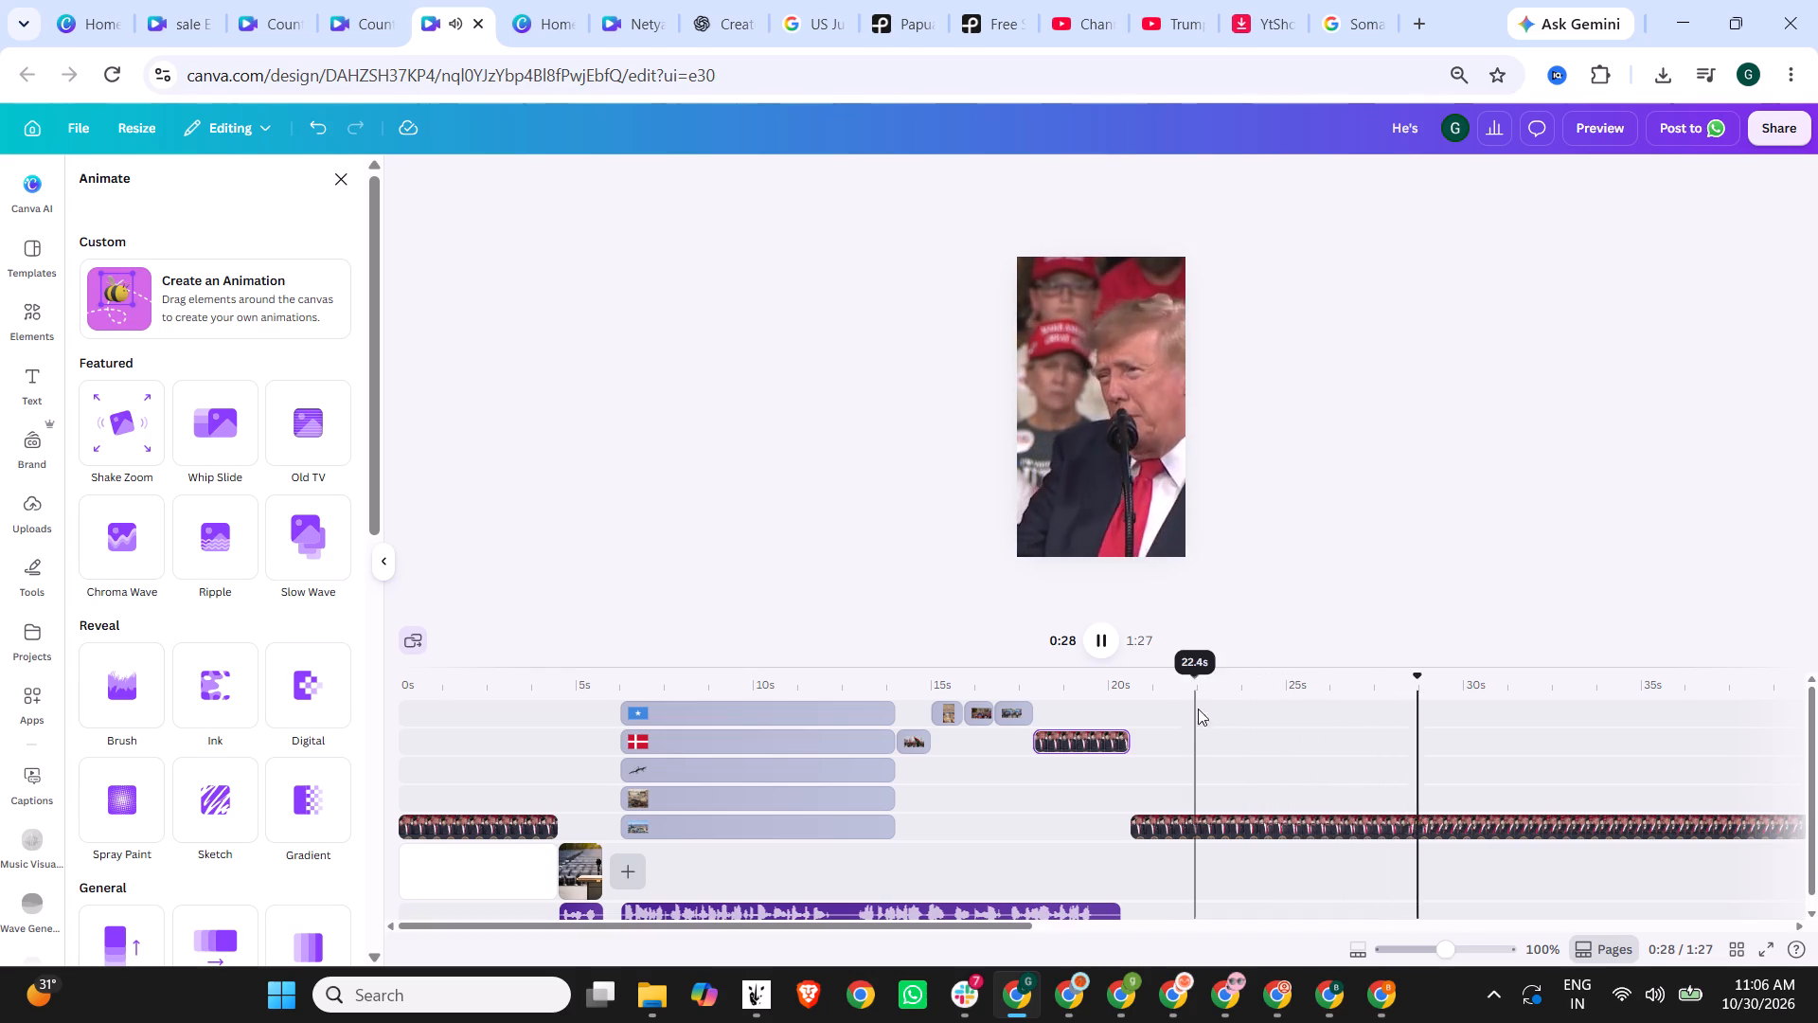
Extract the audio of the opening 4.5-second rally clip onto the audio track and play the opening back.
left_click(490, 832)
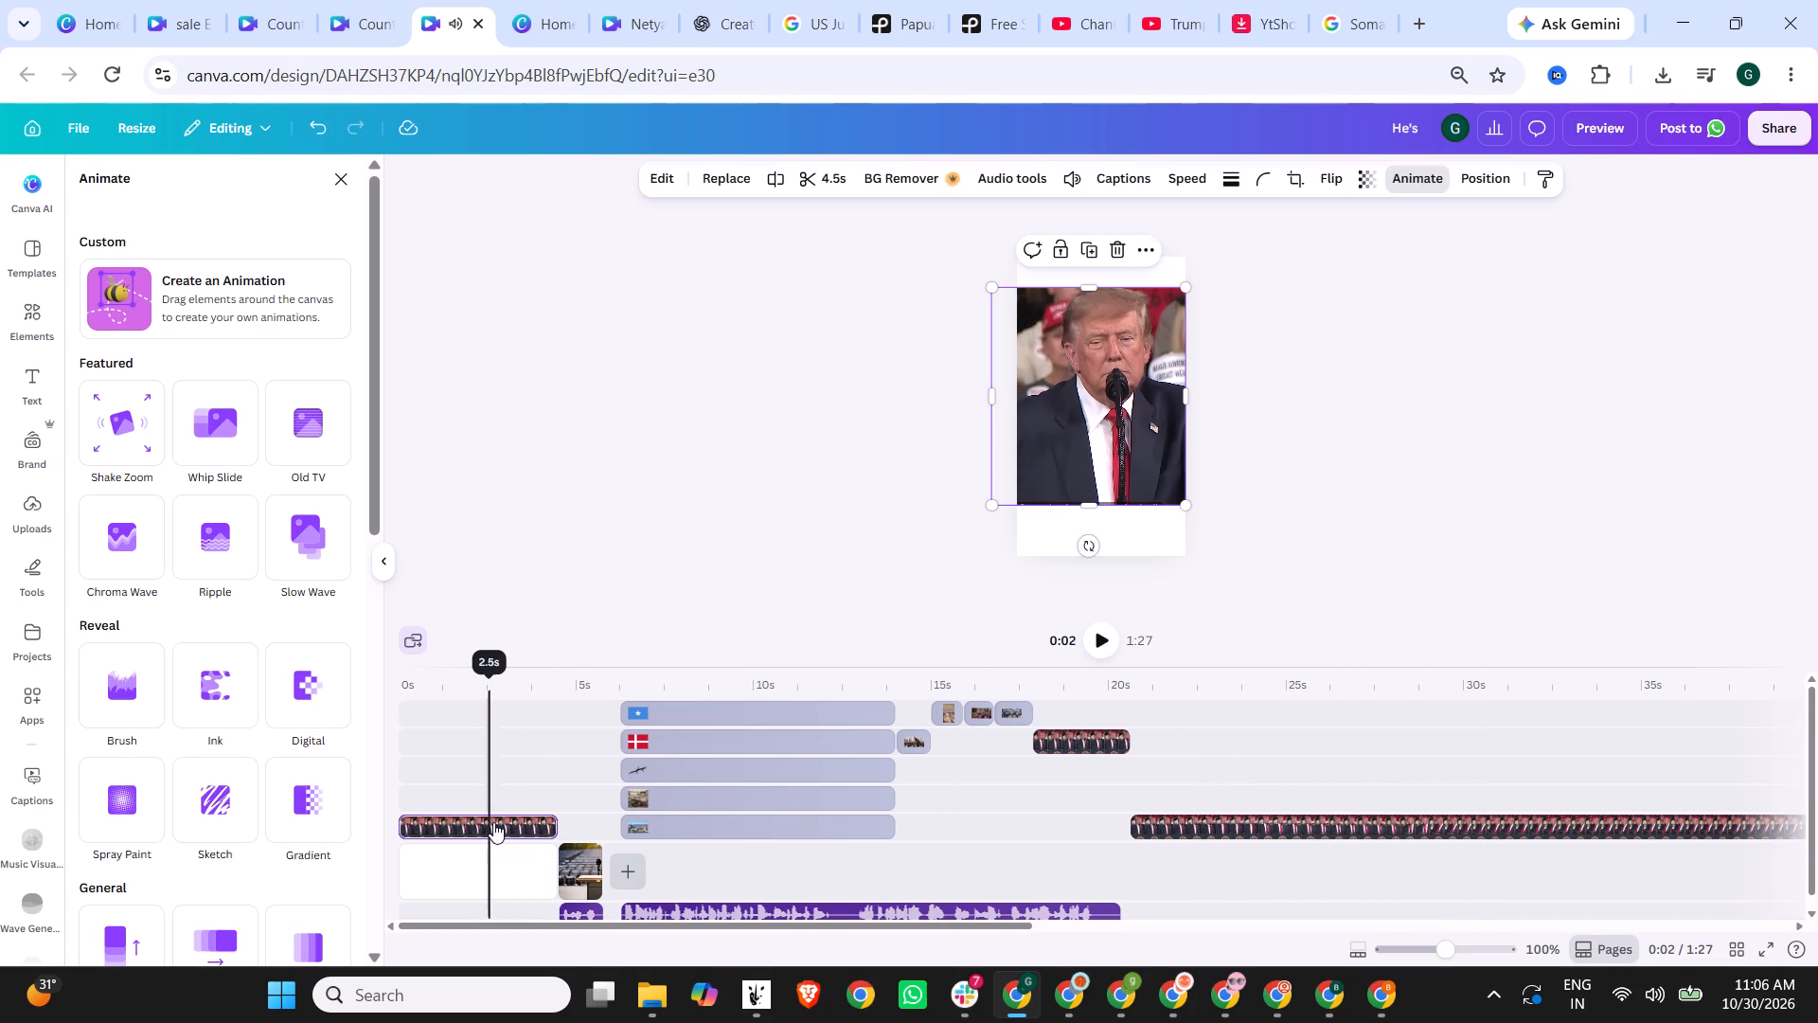
right_click(493, 822)
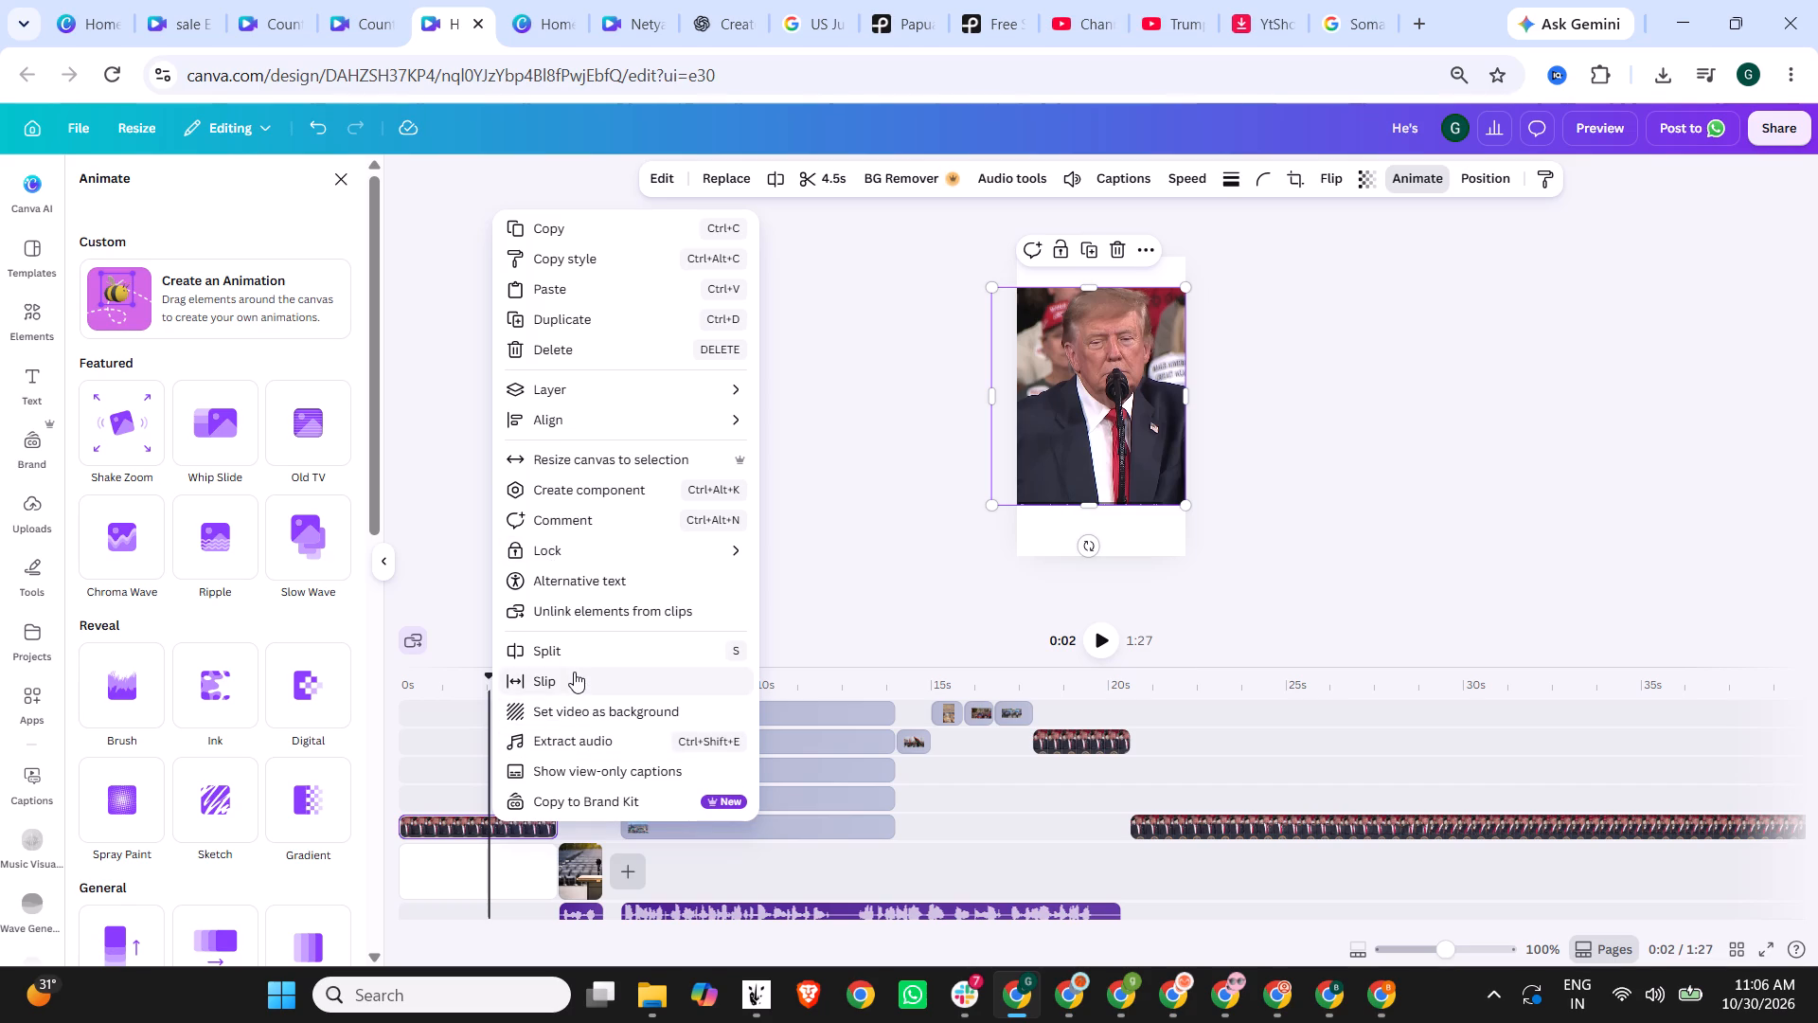
scroll(442, 787, "down", 5)
left_click(411, 691)
left_click(413, 681)
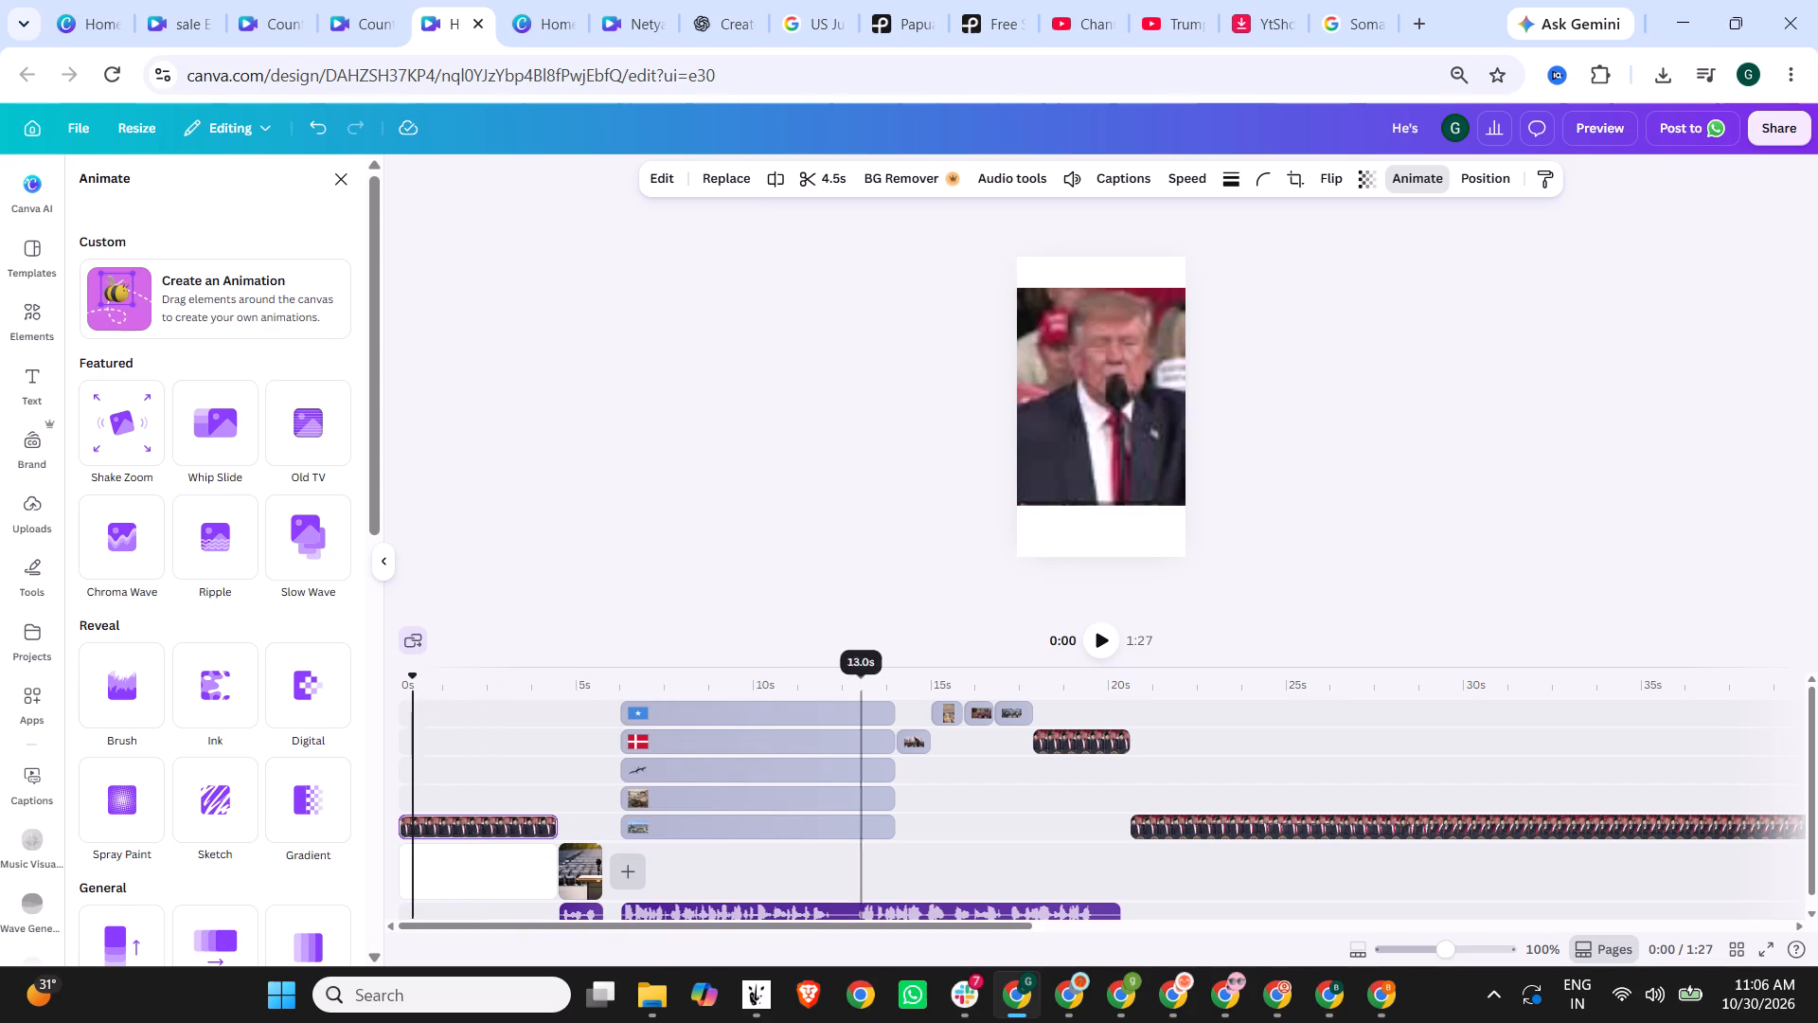
left_click(1099, 646)
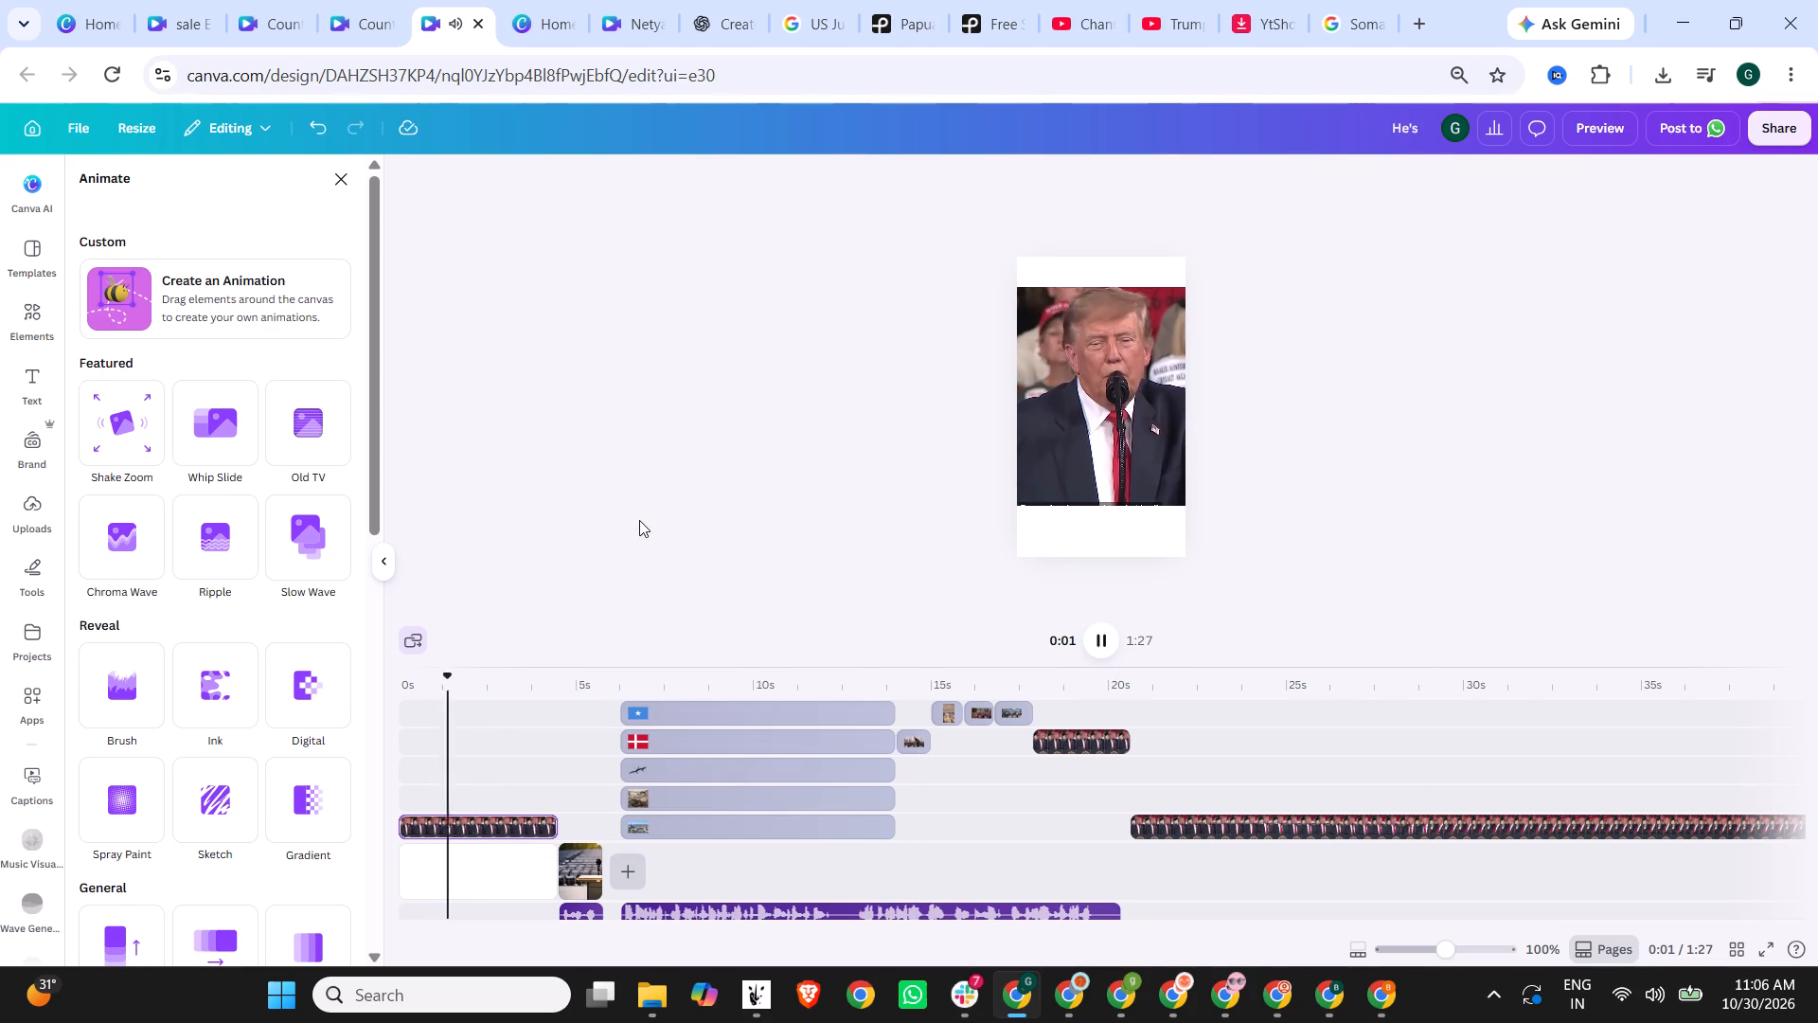
left_click(639, 520)
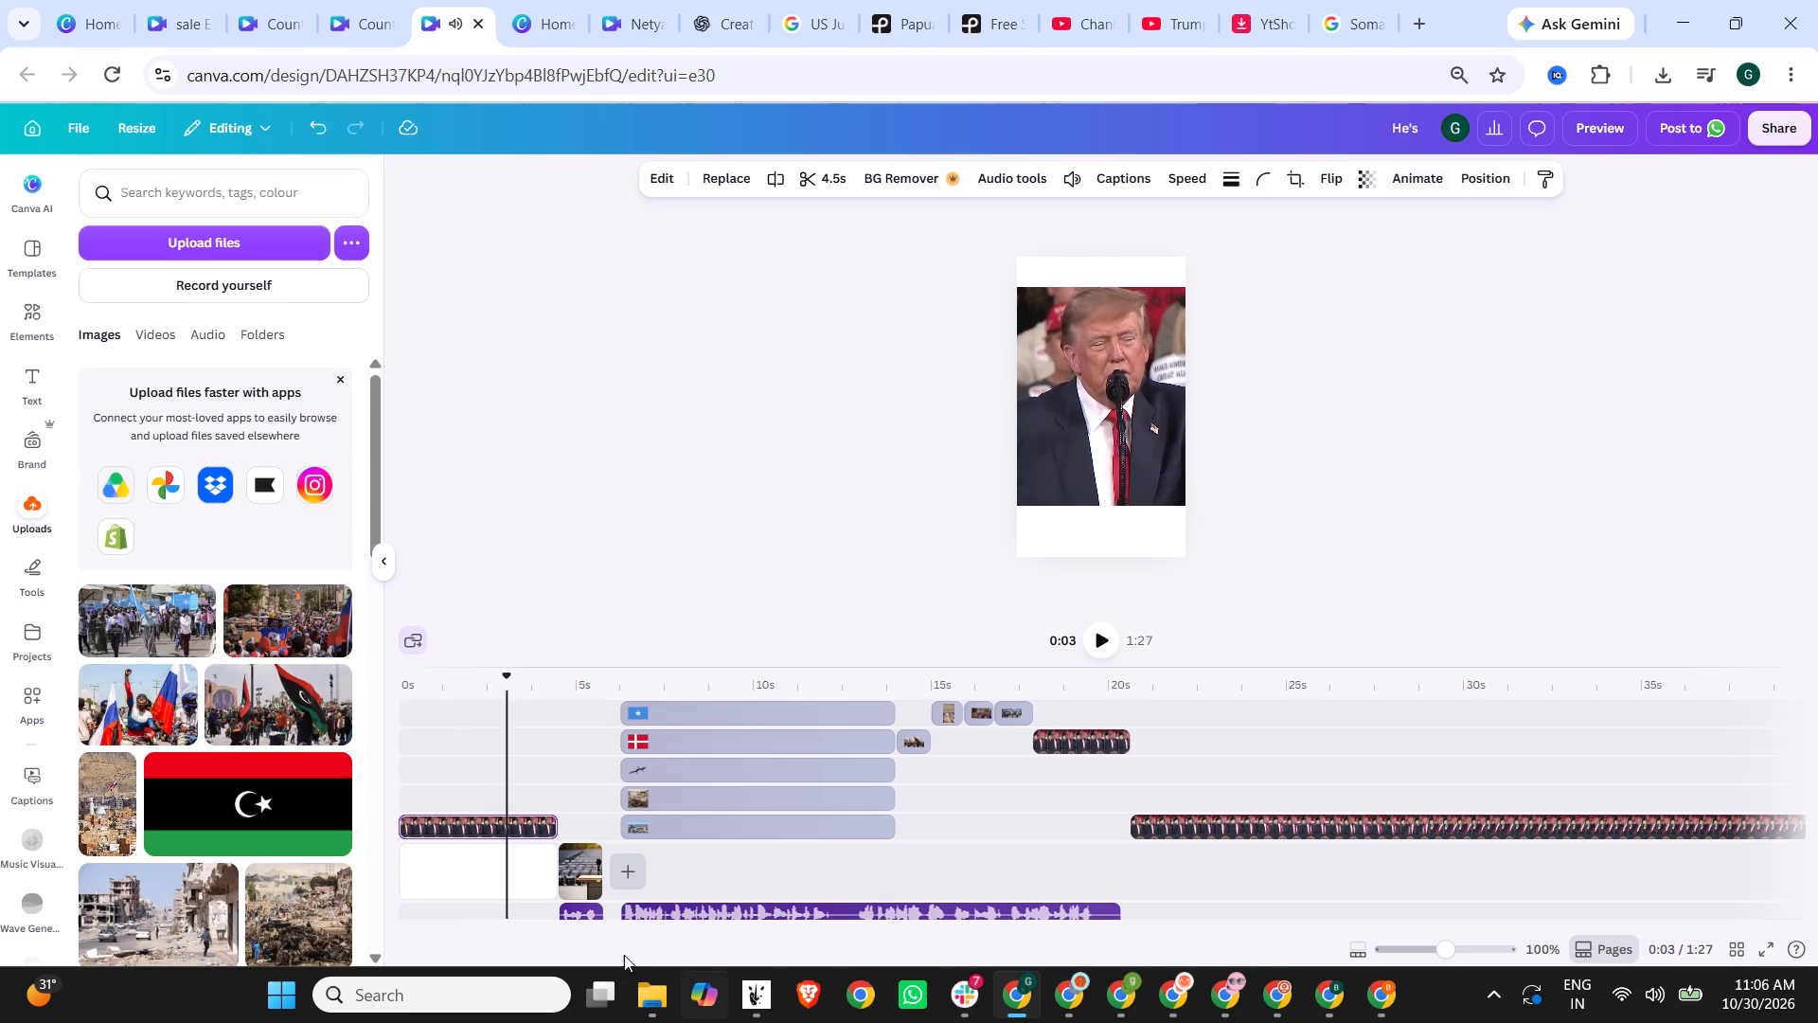
right_click(469, 826)
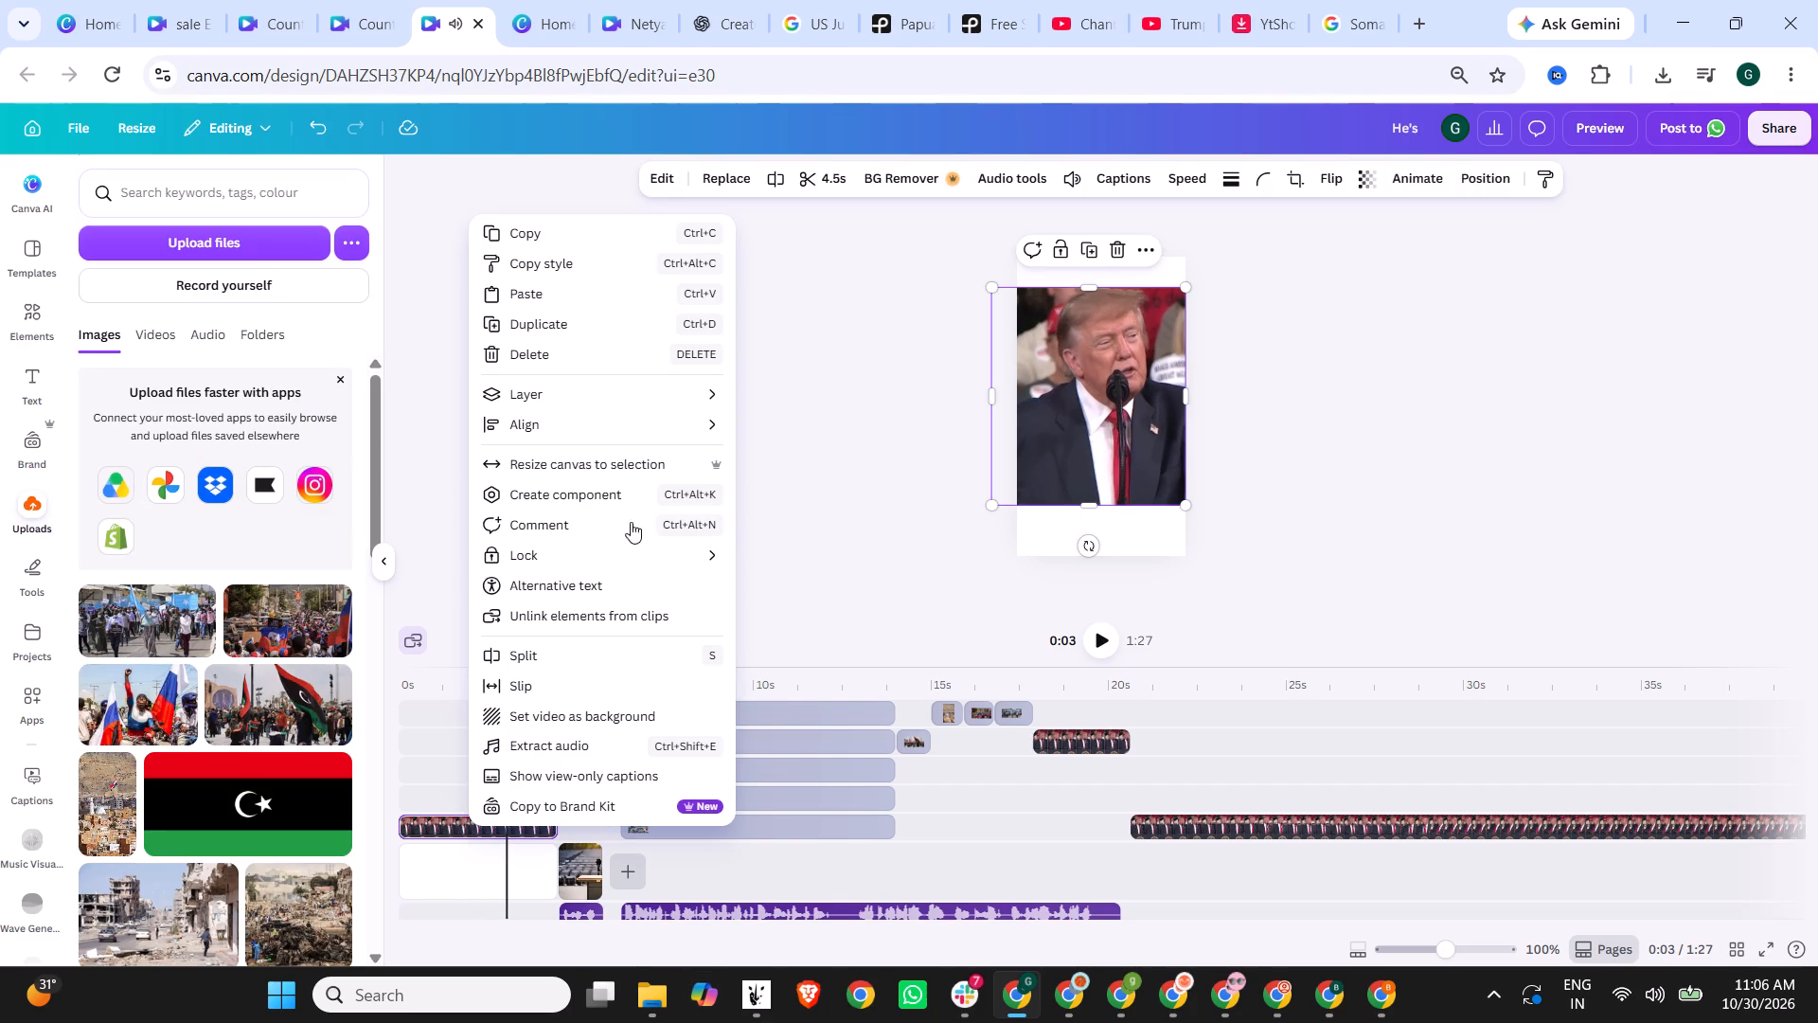
left_click(588, 744)
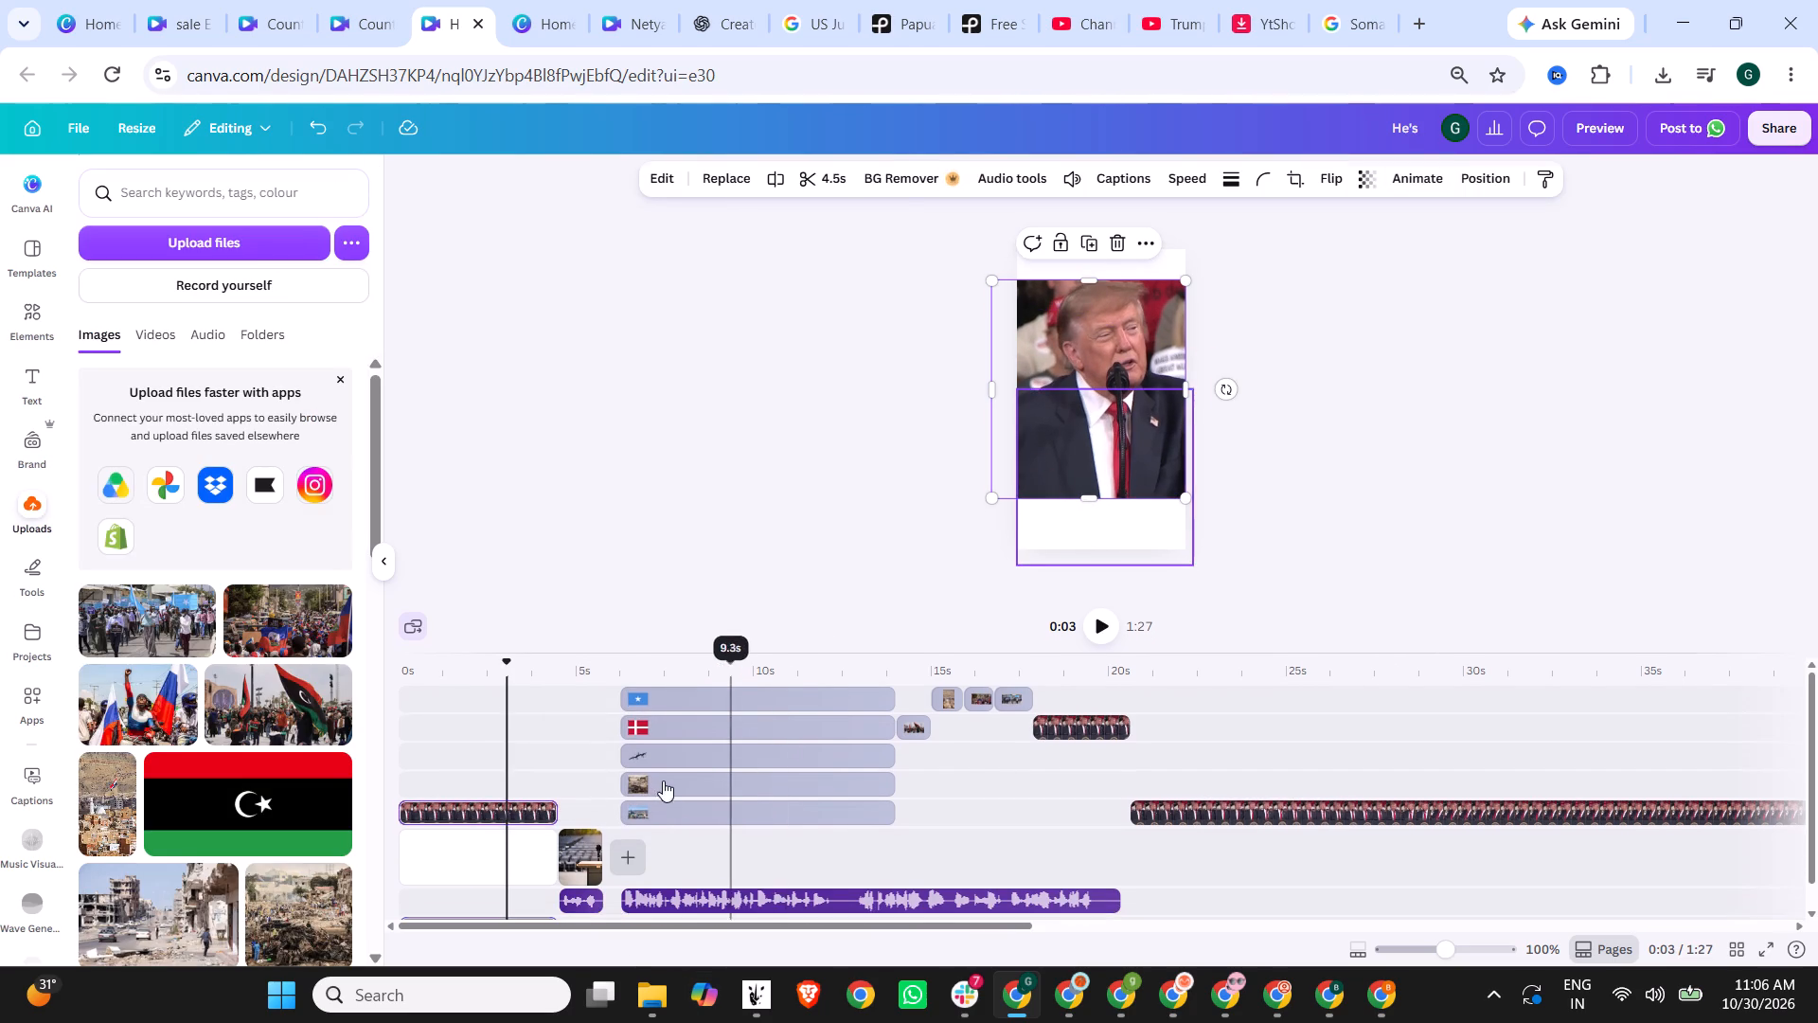
scroll(662, 780, "down", 4)
left_click(406, 696)
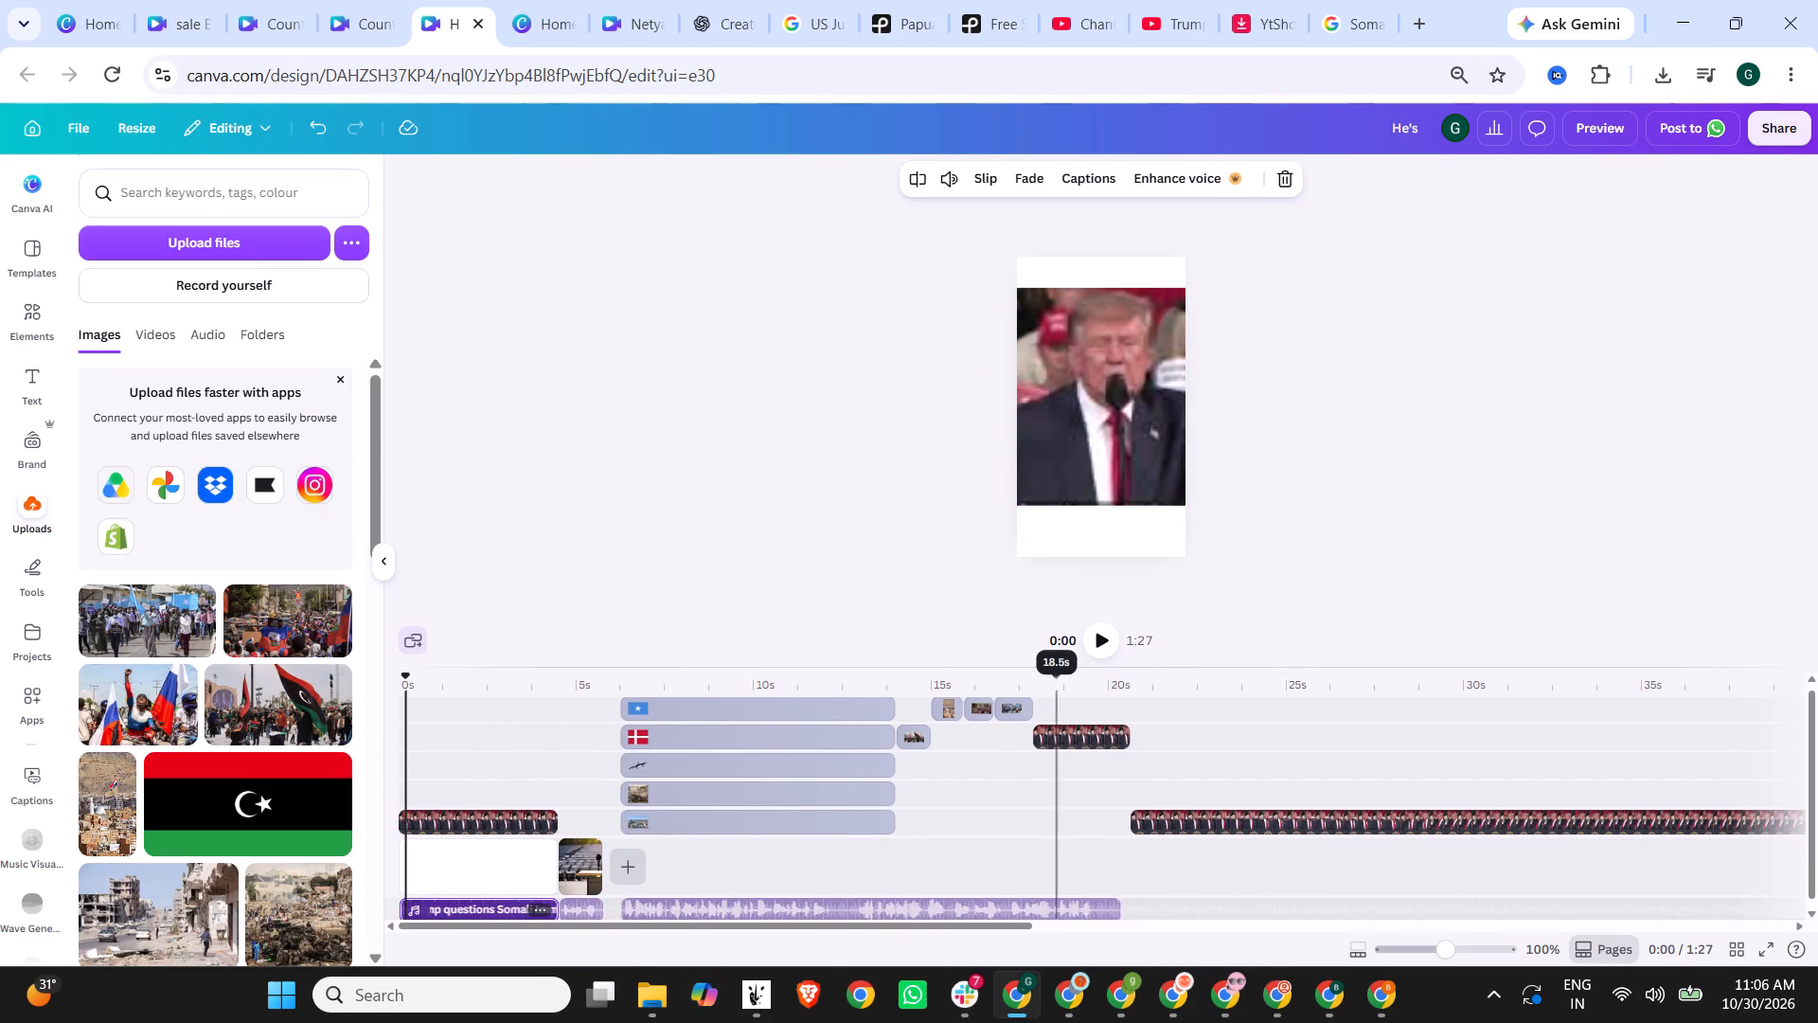
left_click(1109, 638)
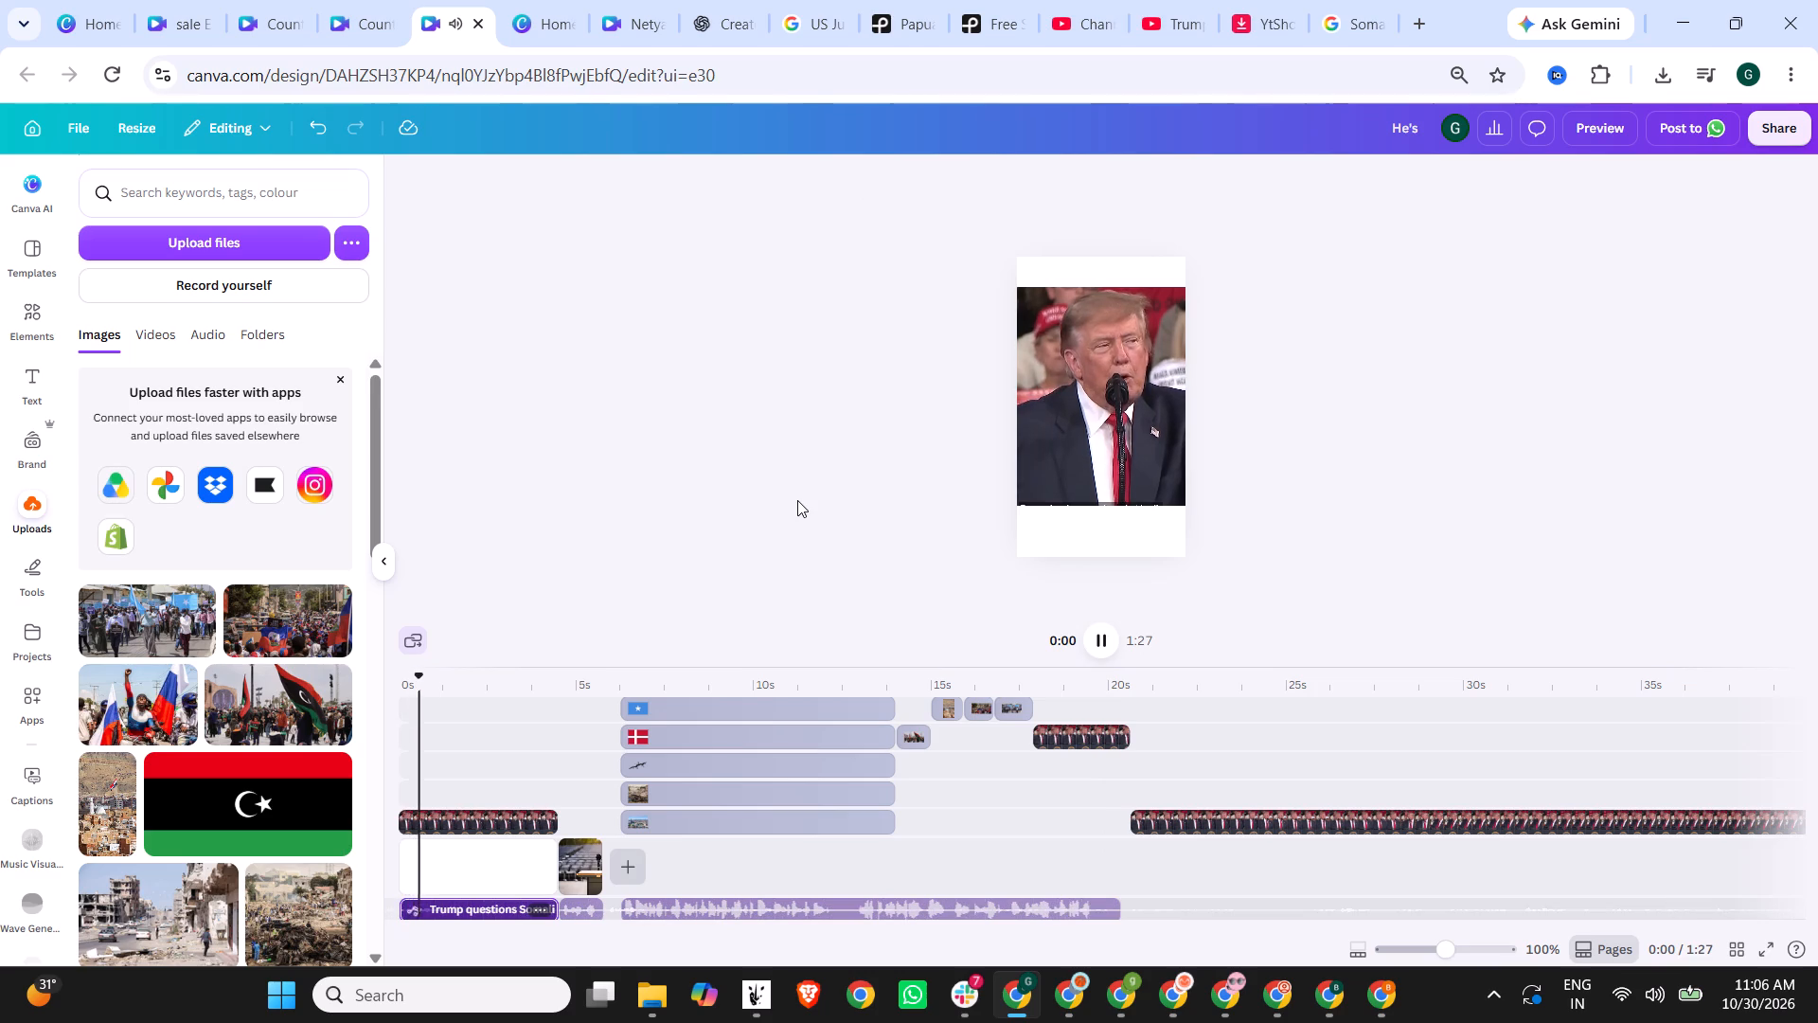
left_click(1105, 642)
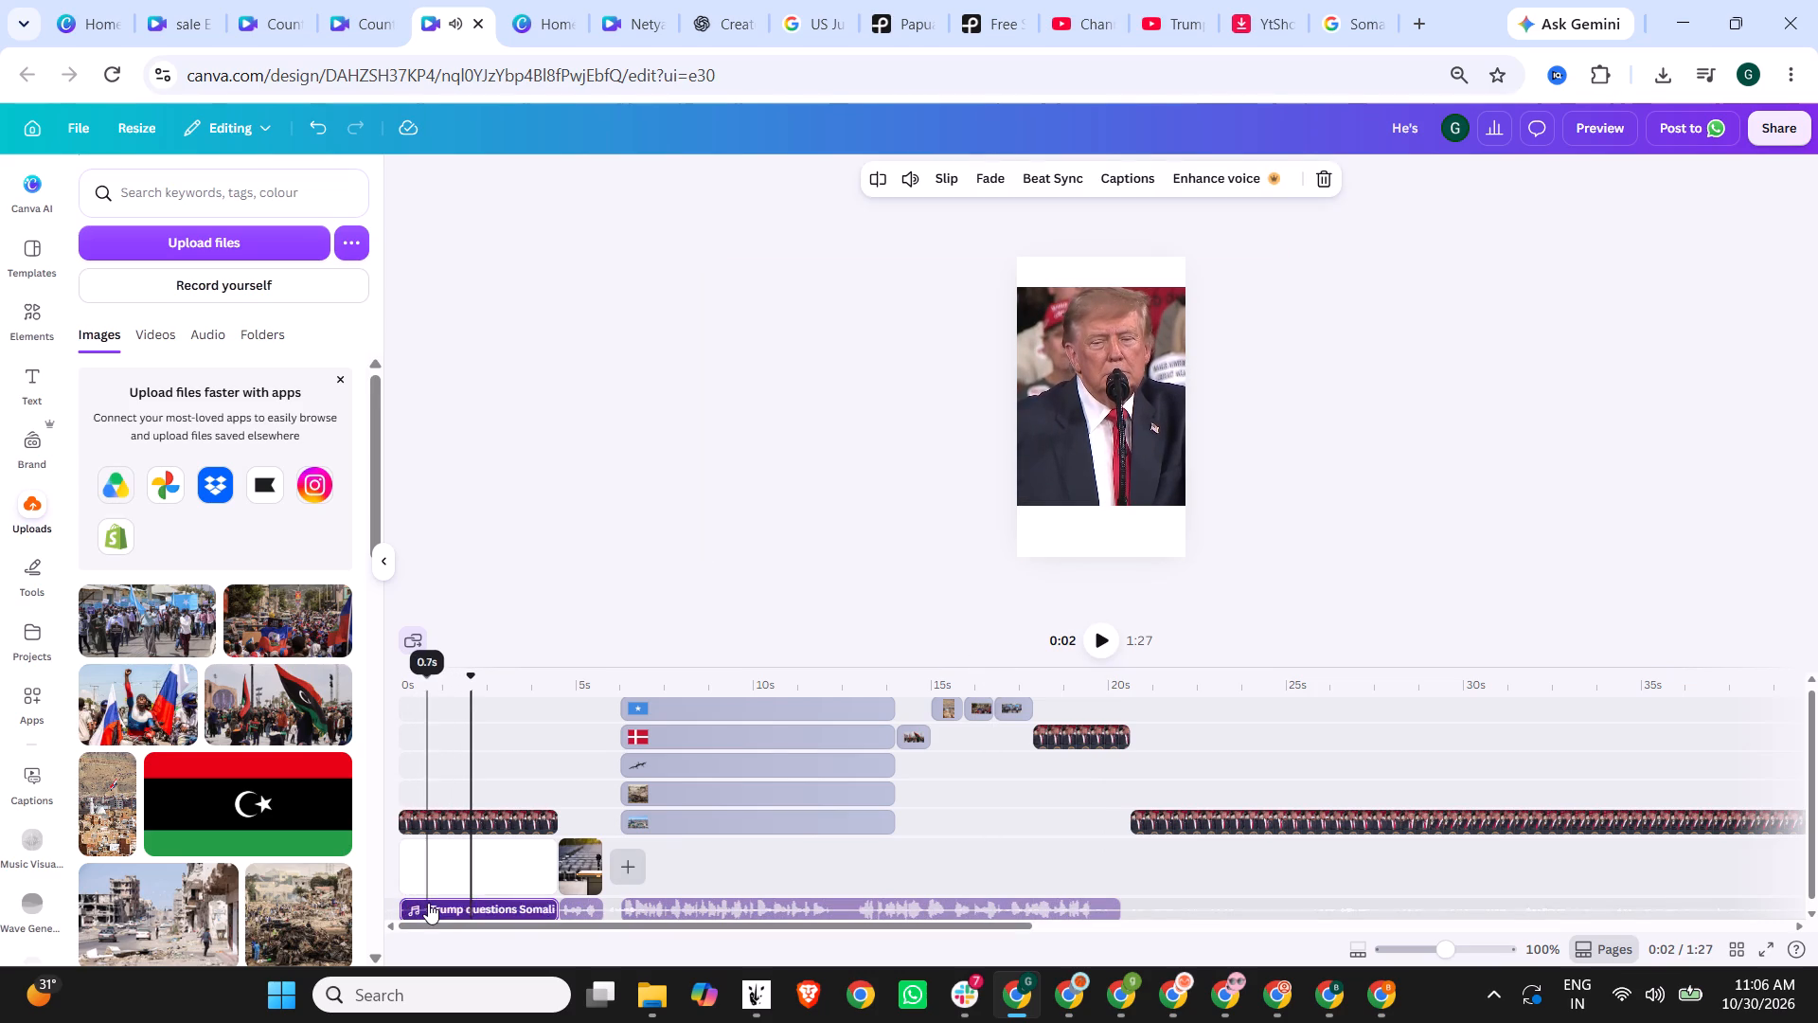
Raise the volume of the opening clip's extracted audio to about 200 and play it back from the start.
right_click(430, 904)
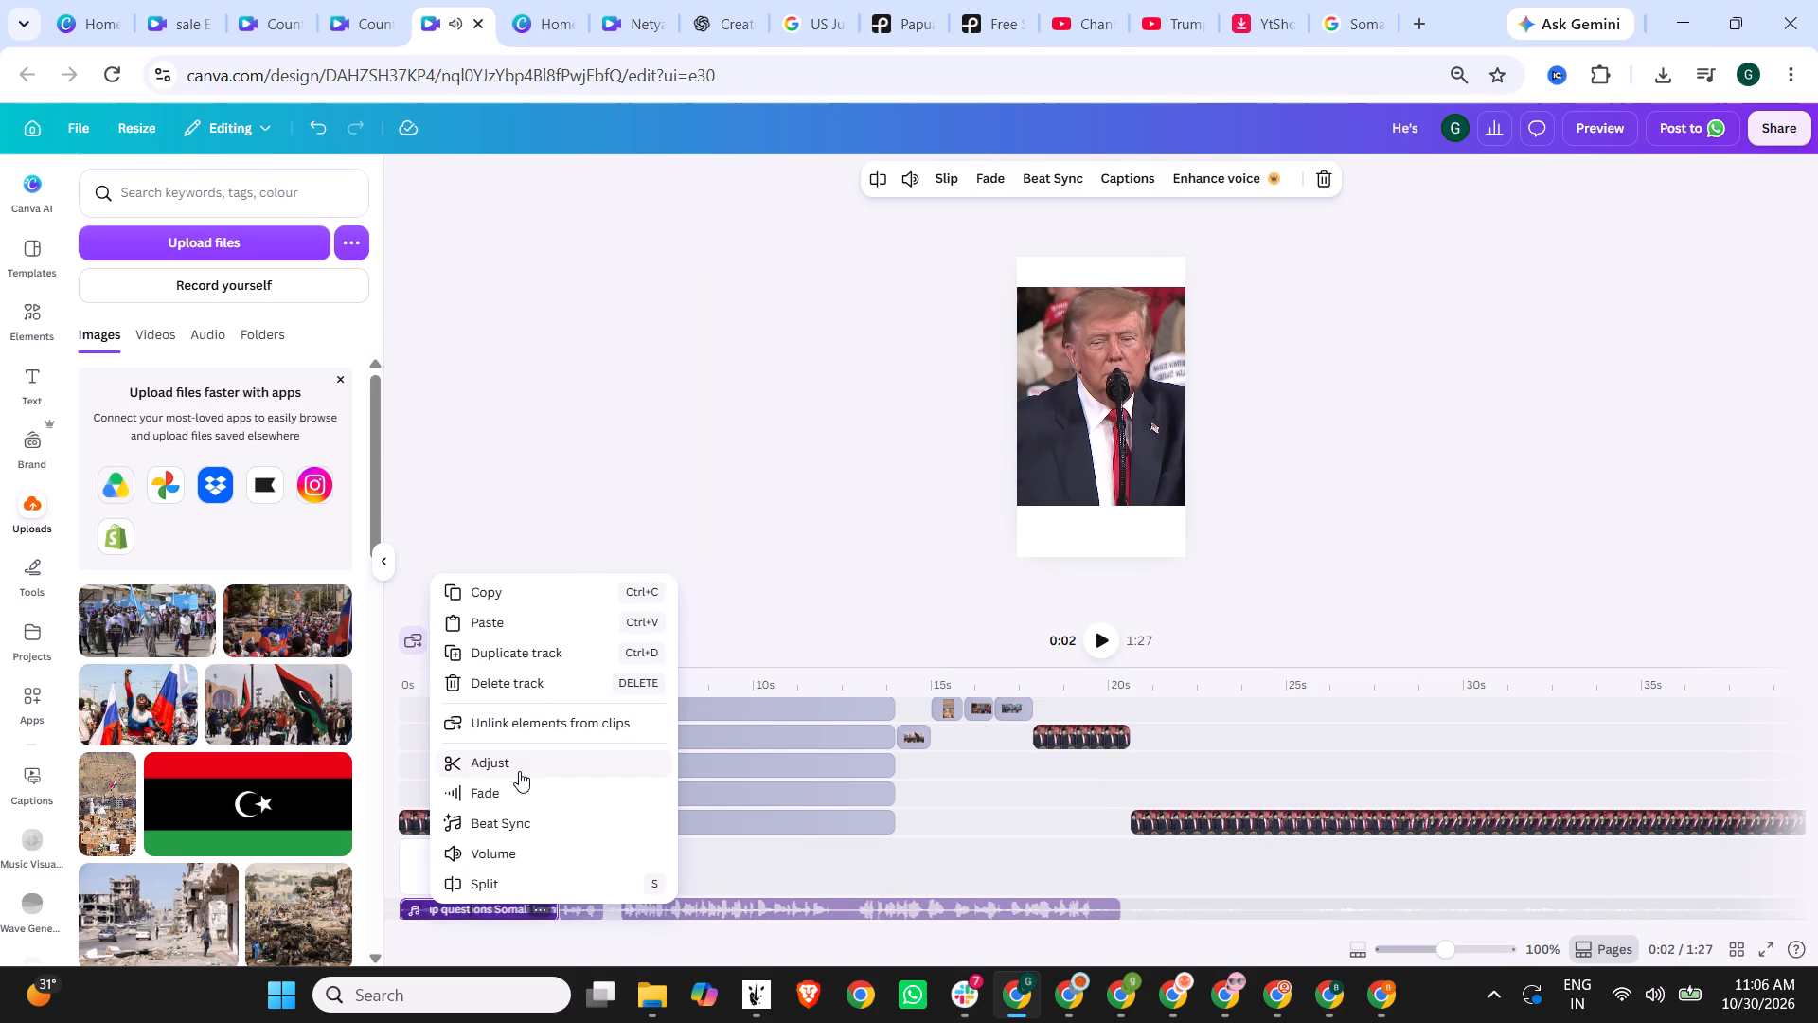
left_click(521, 850)
left_click_drag(937, 236, 976, 235)
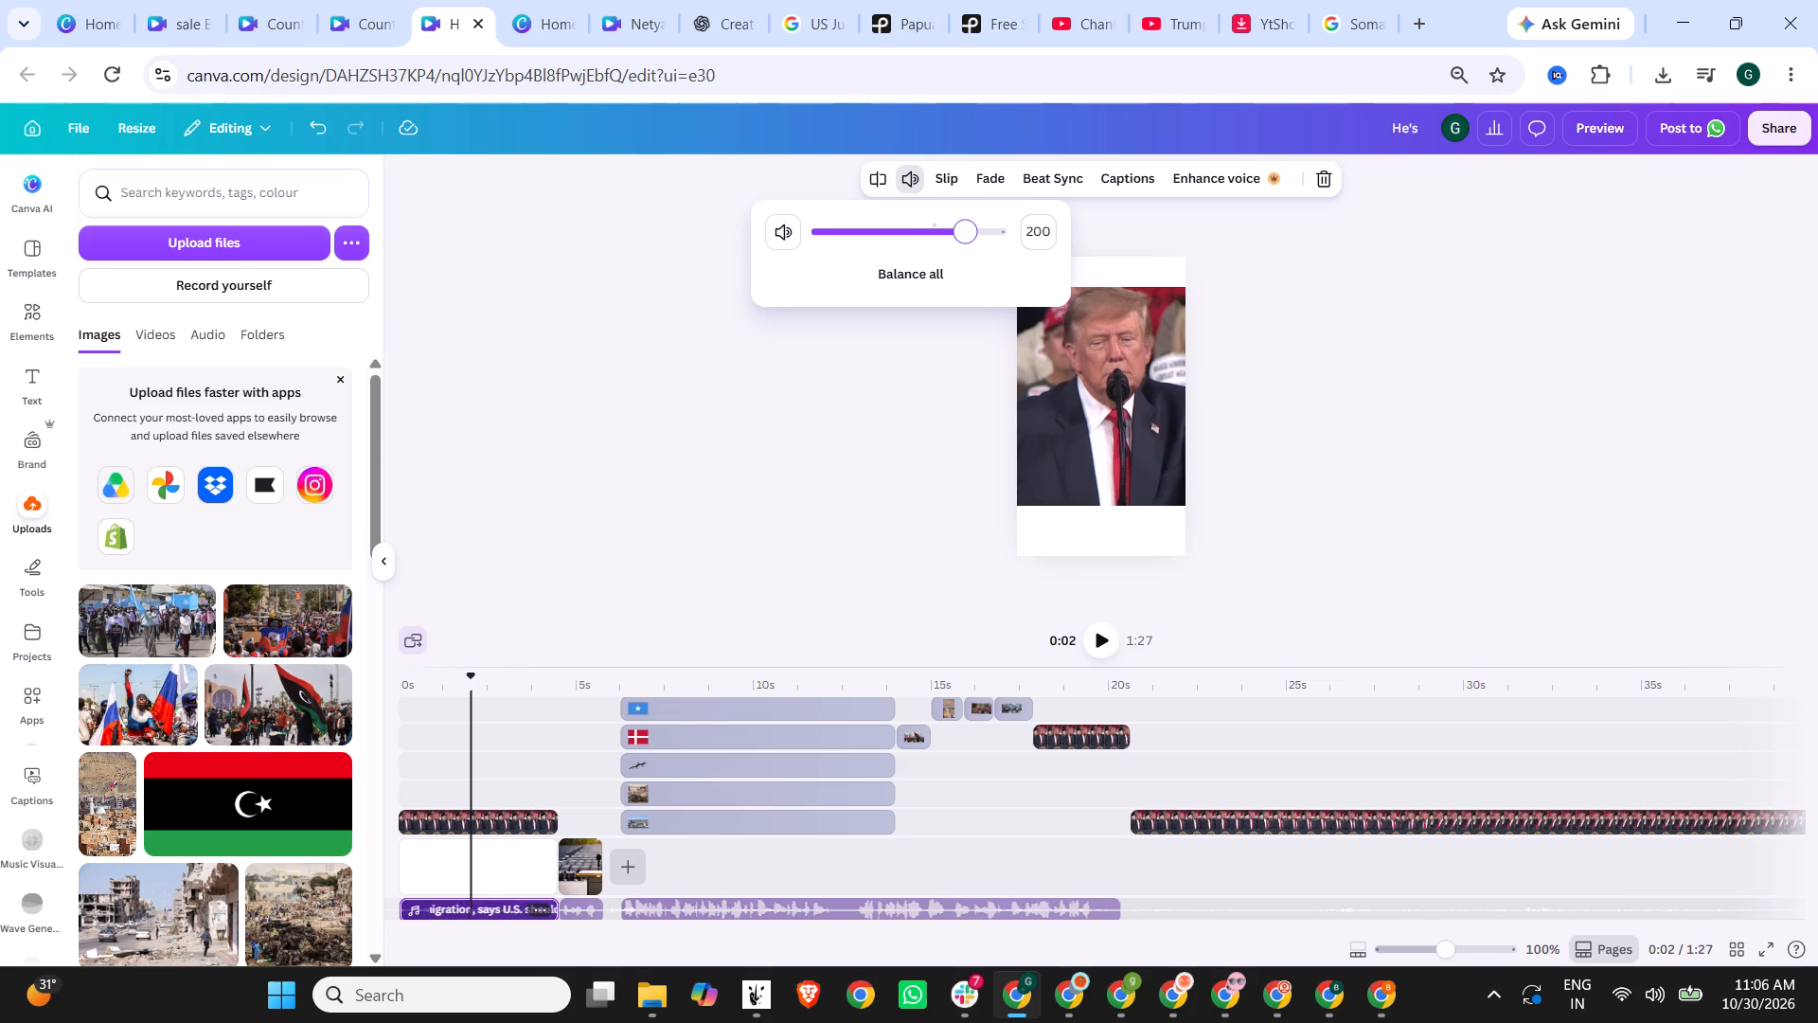
left_click_drag(976, 235, 963, 235)
left_click(901, 450)
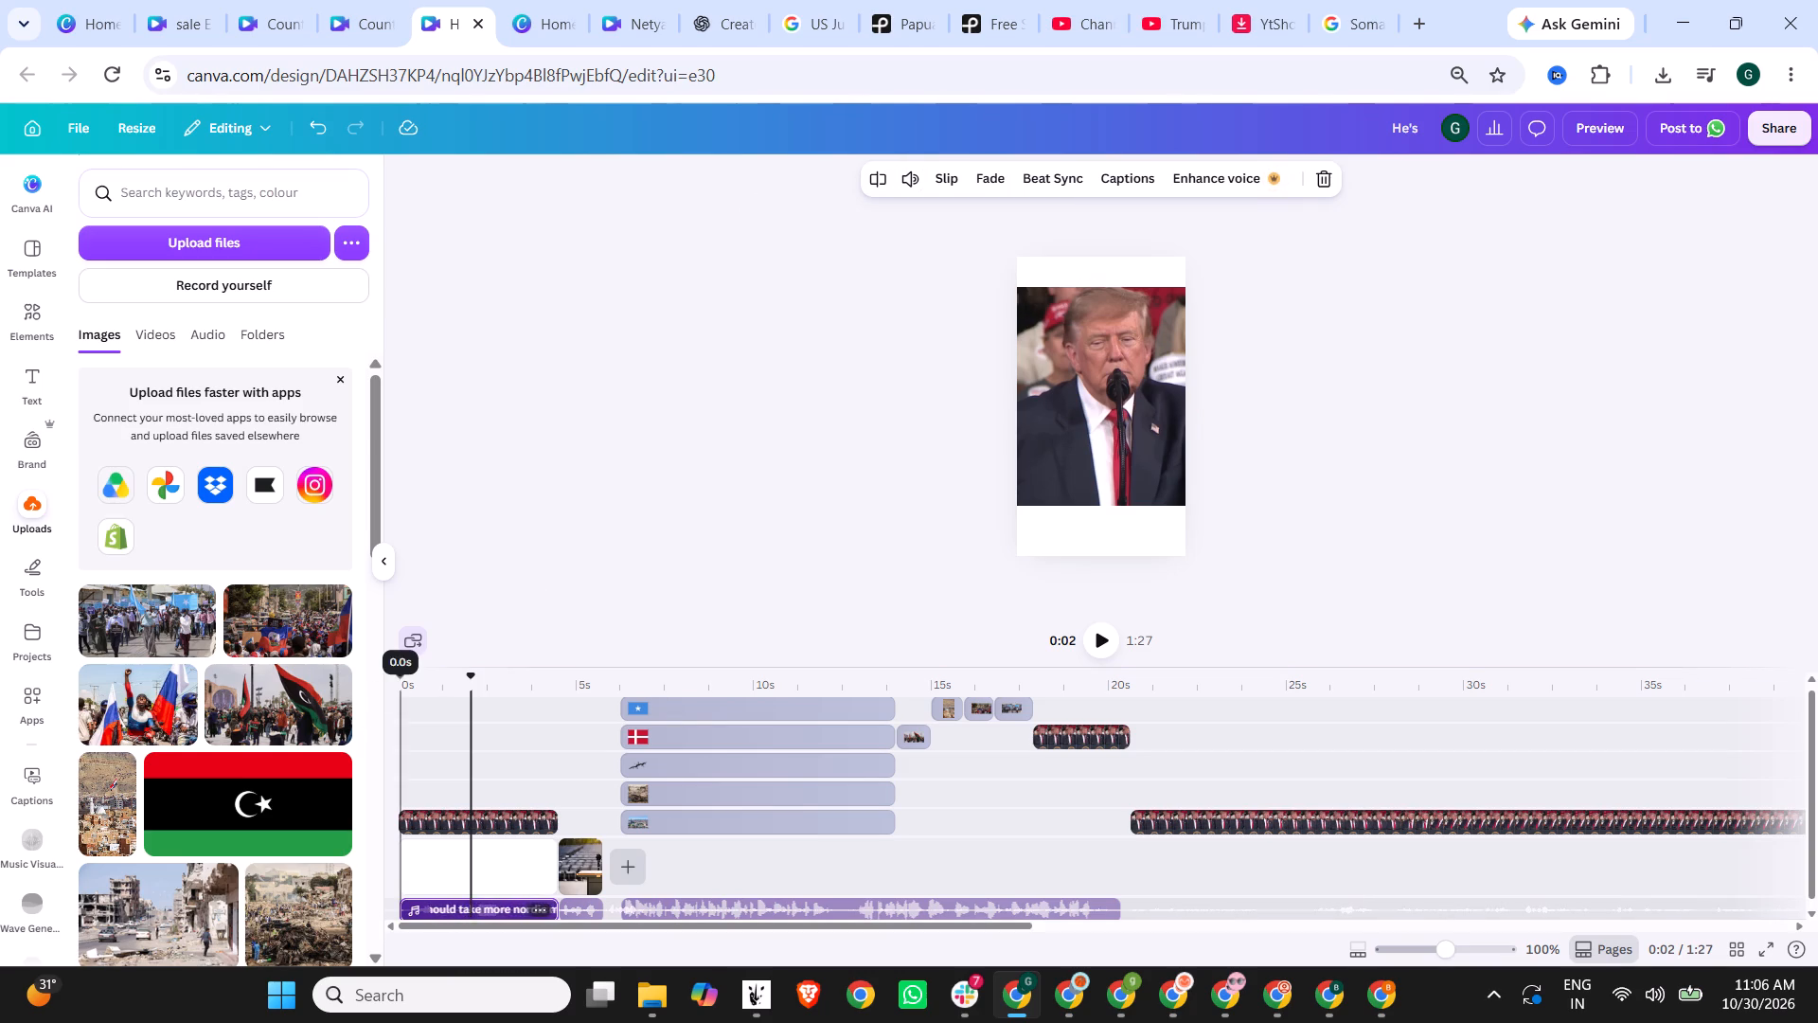
left_click(401, 681)
left_click(1091, 630)
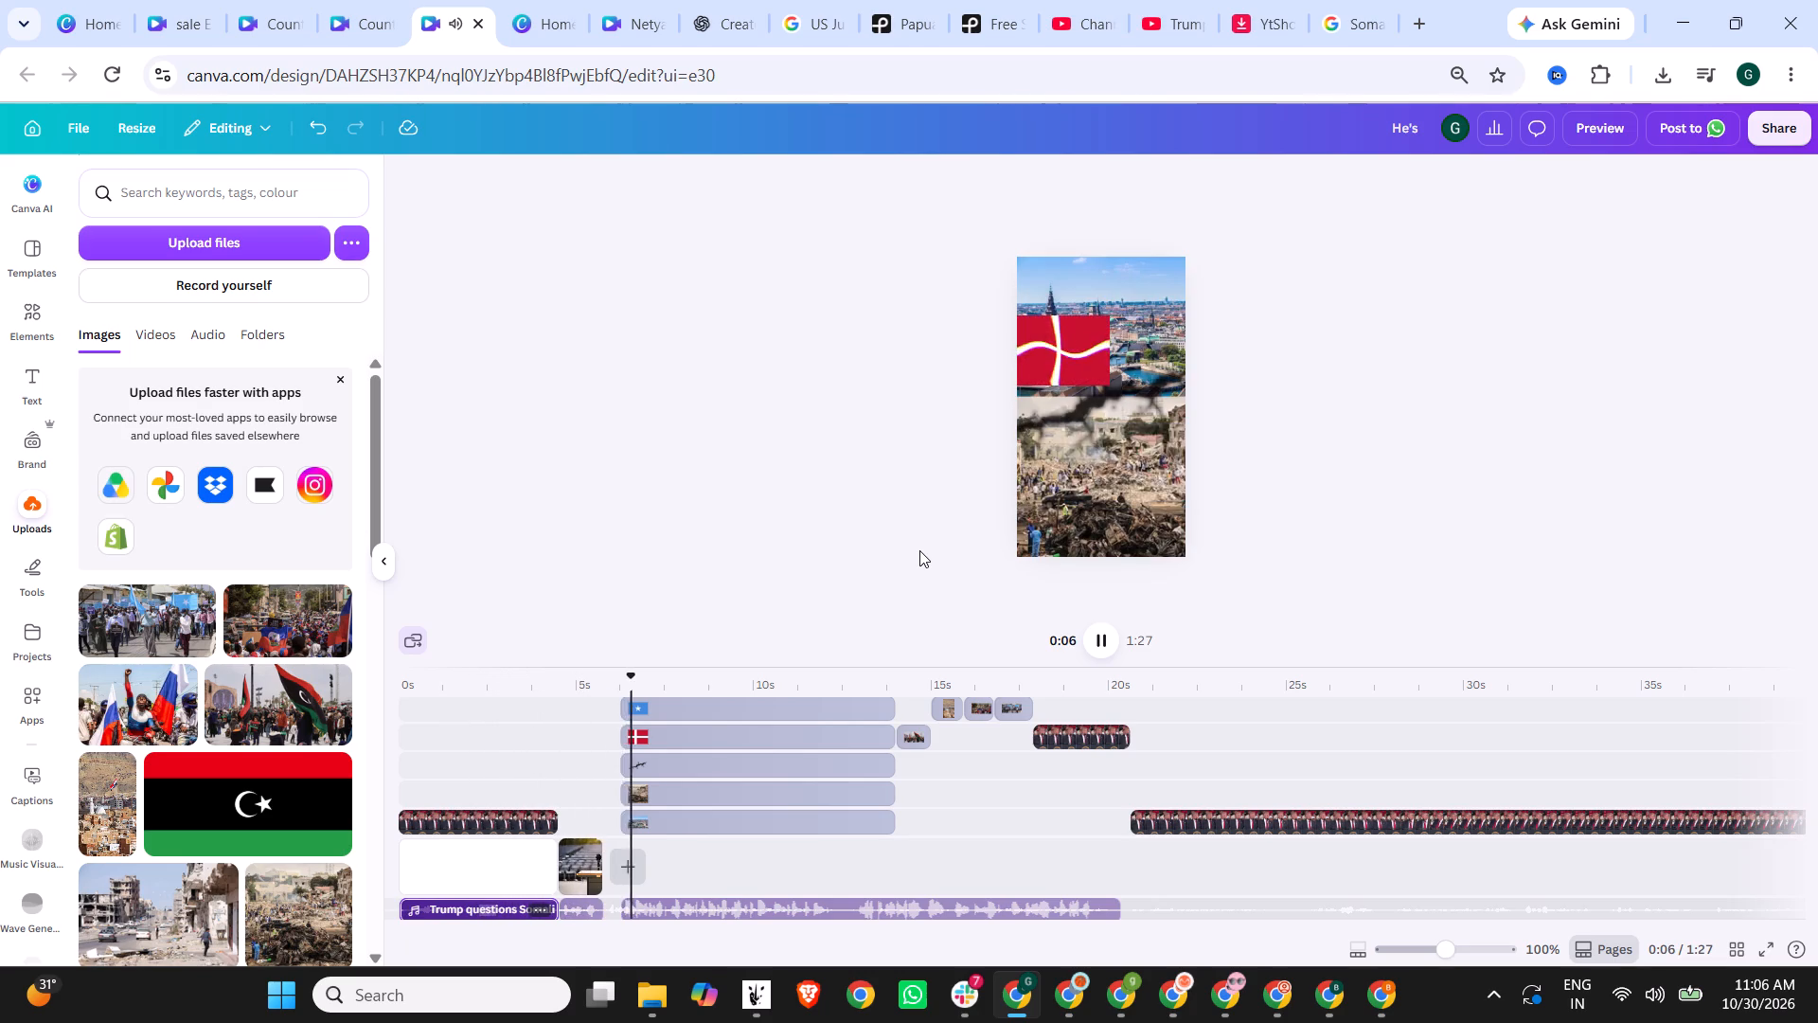
left_click(479, 692)
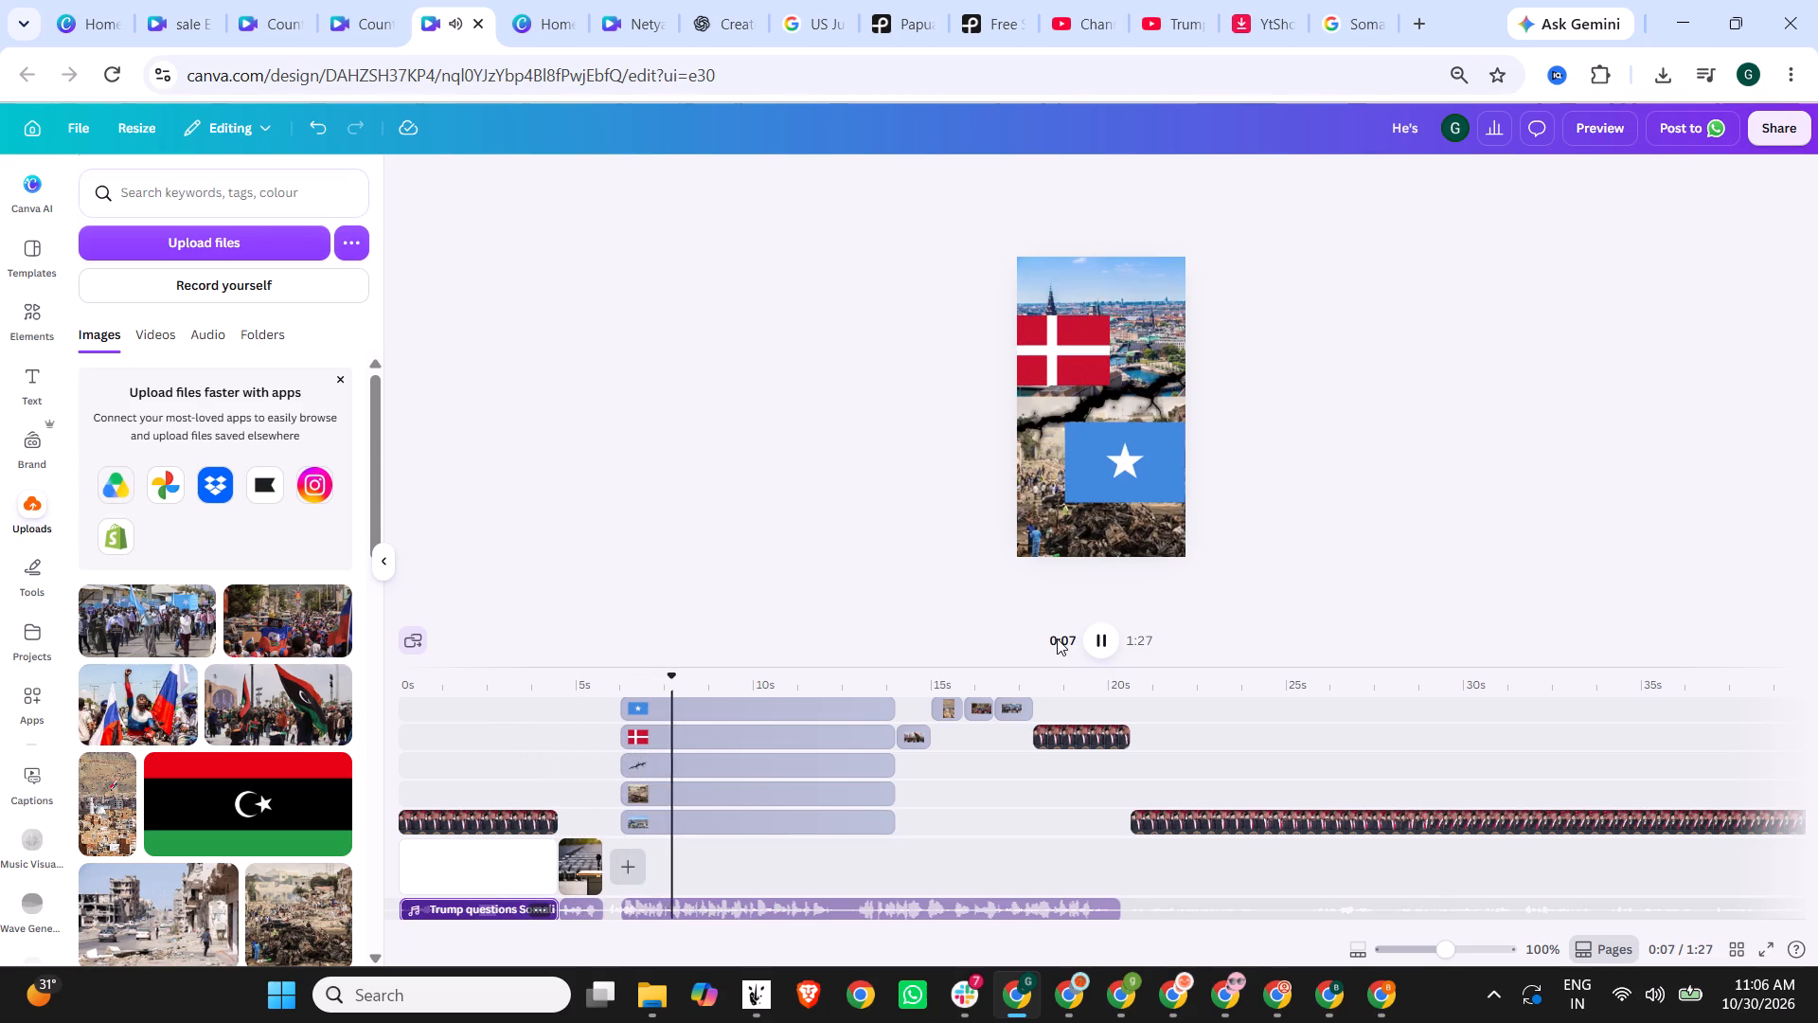
Extend the starts of all five Danish/Somali split-screen layers to the microphone clip's end, making them 8.2 seconds, and play the opening back.
left_click(611, 693)
left_click(611, 686)
left_click(587, 690)
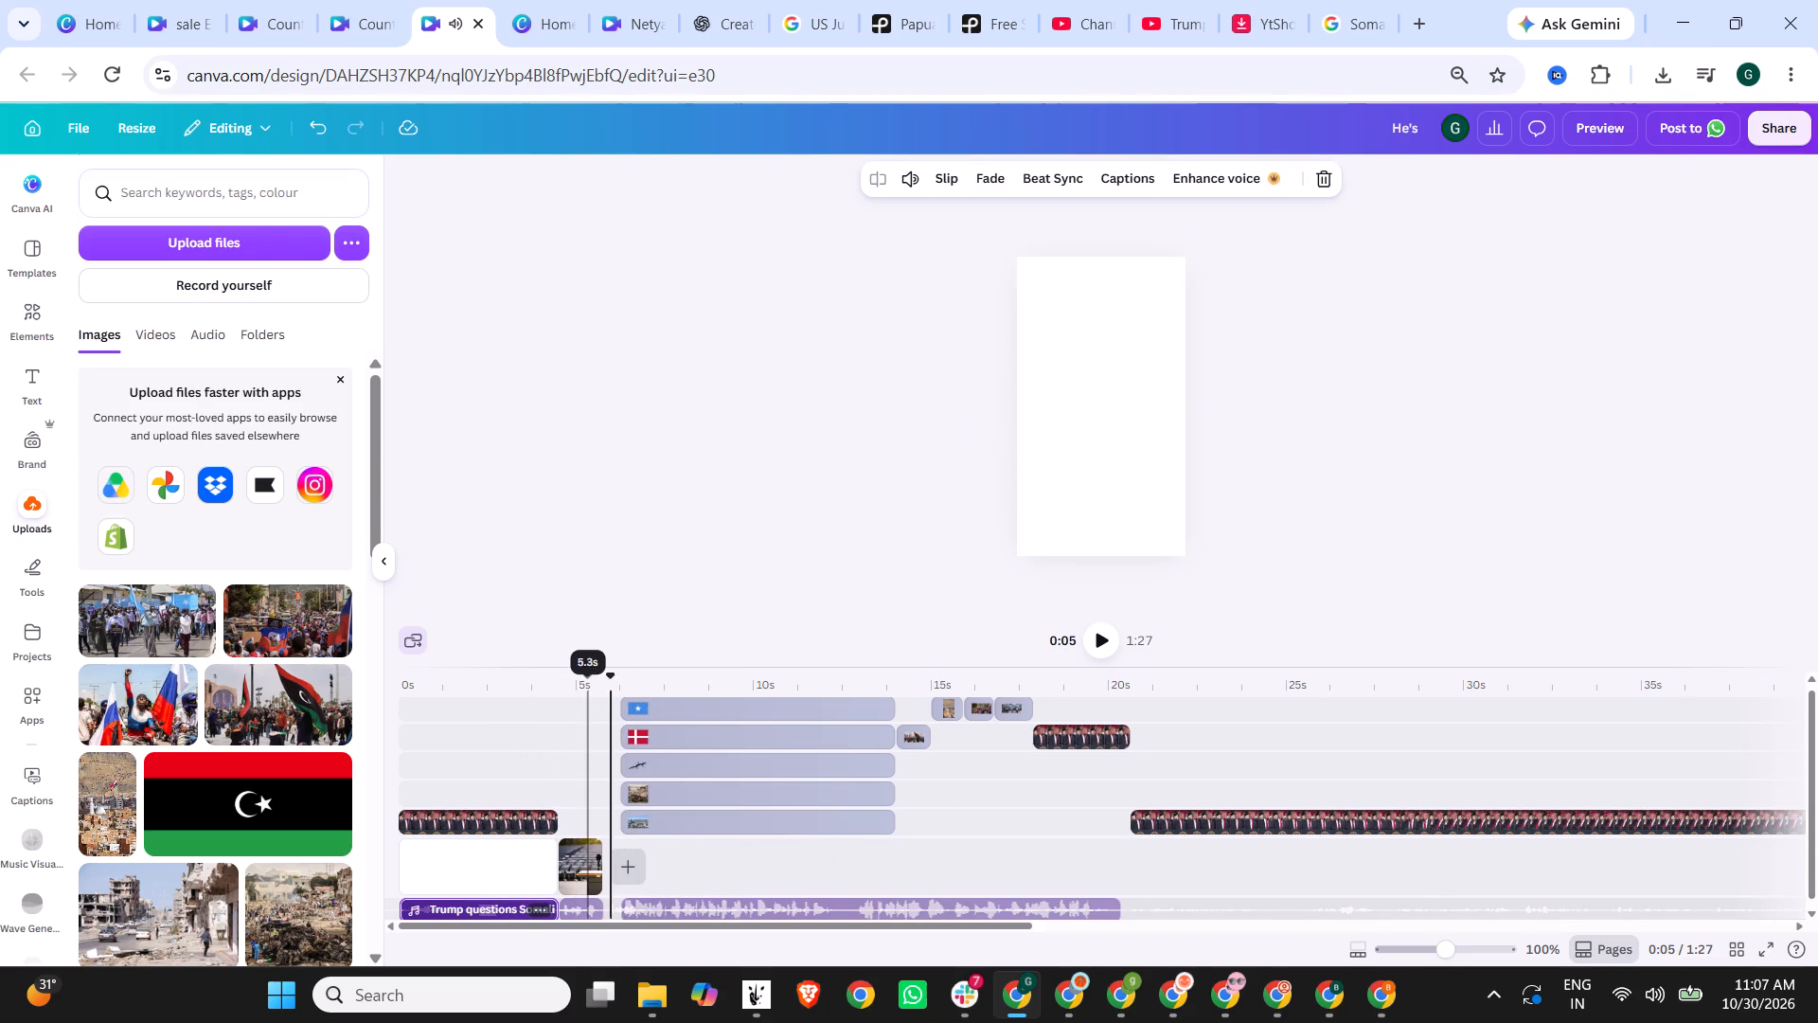
left_click_drag(625, 708, 616, 708)
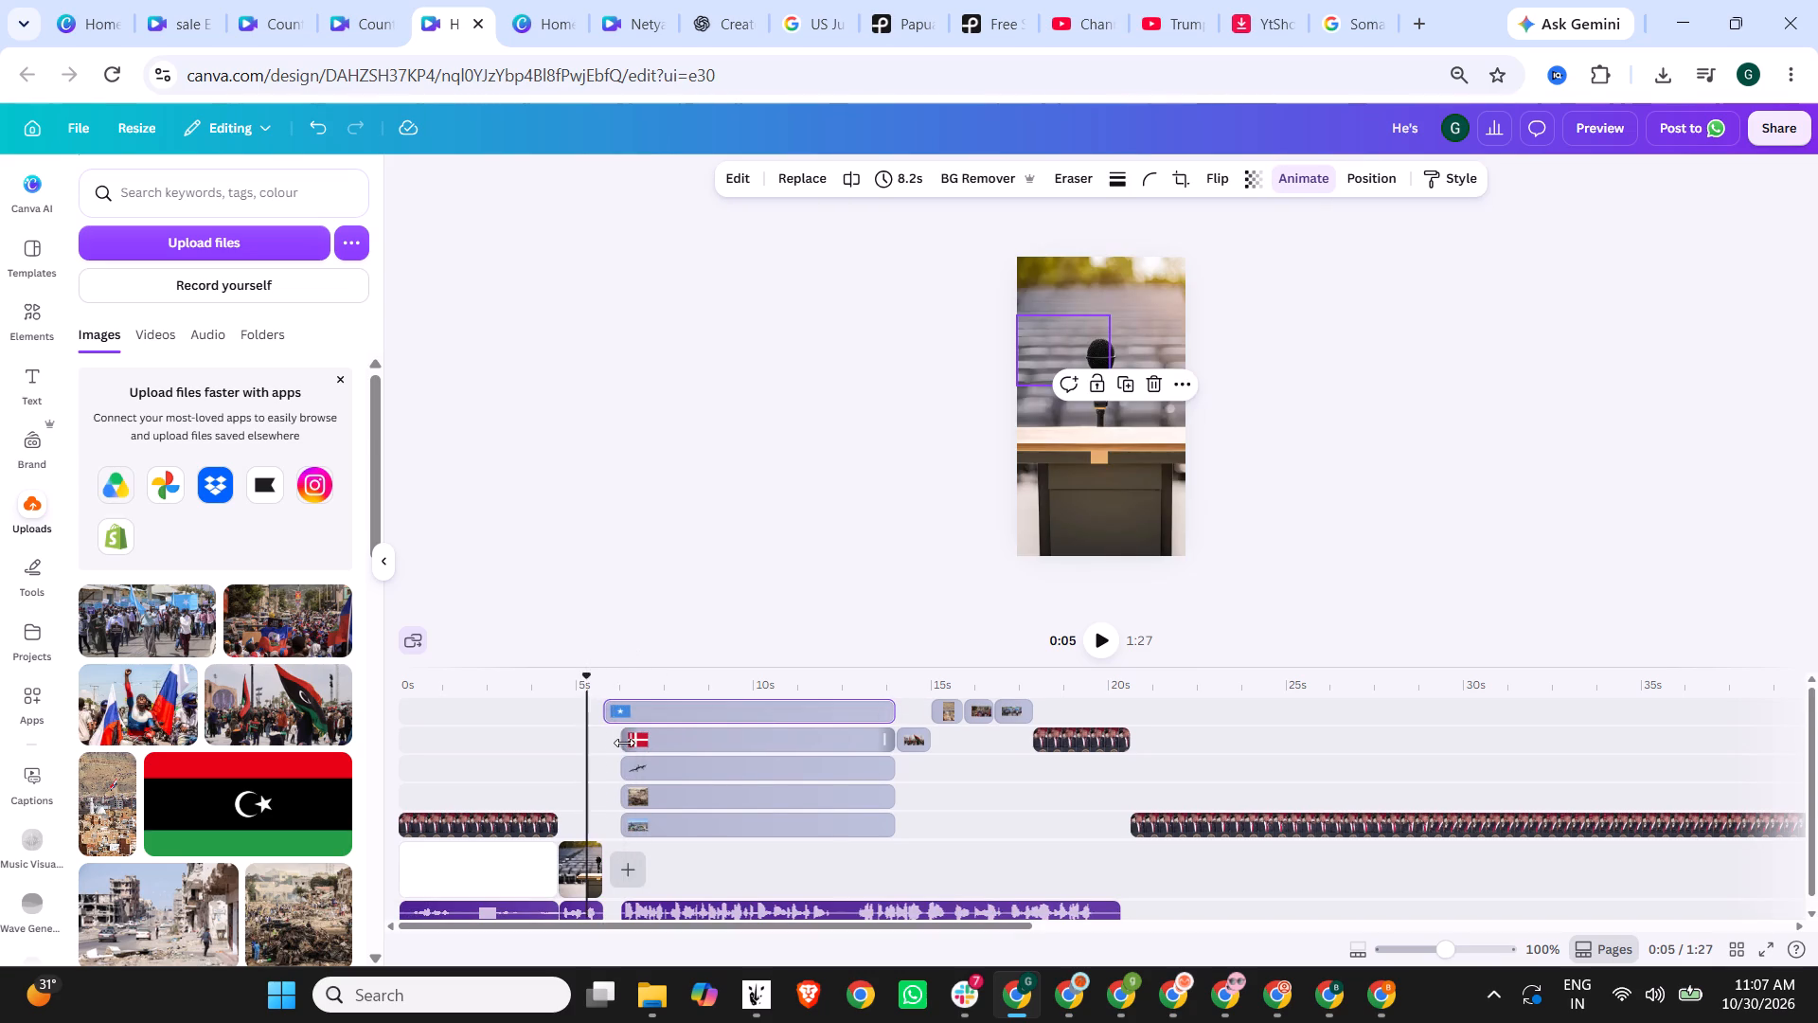
left_click_drag(624, 743, 611, 742)
left_click_drag(628, 777, 615, 778)
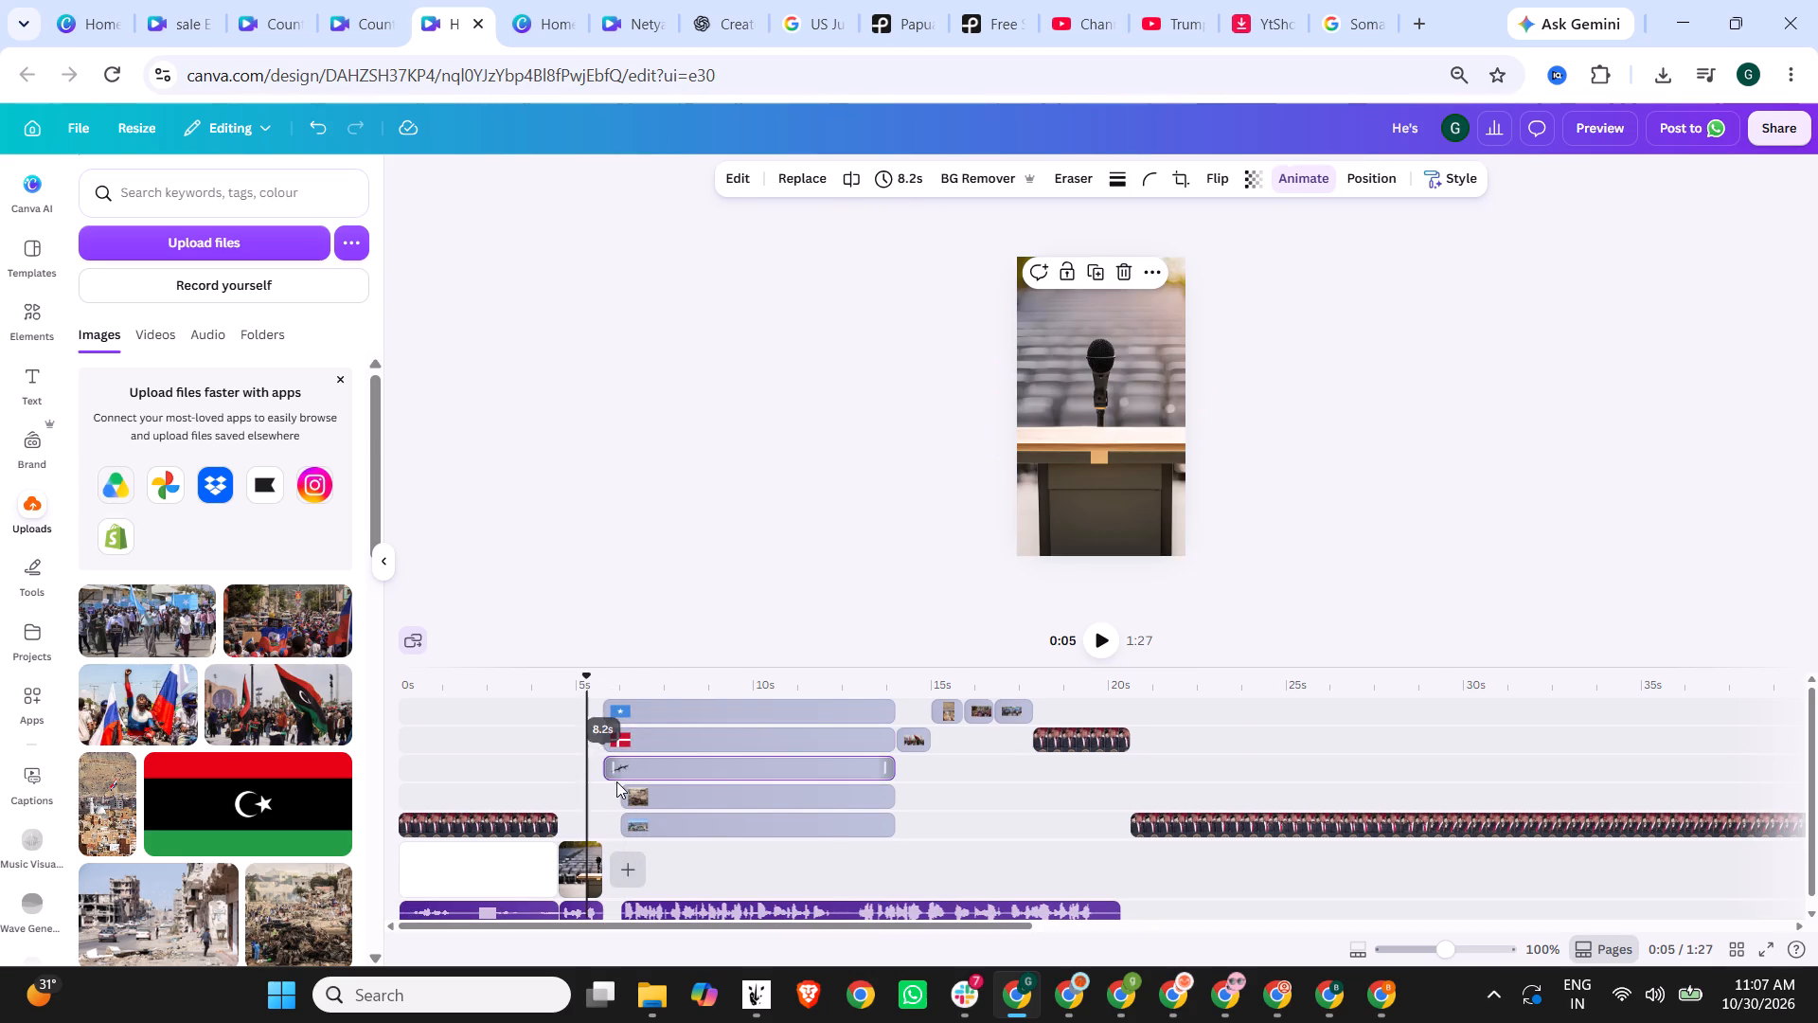
left_click_drag(623, 794, 613, 795)
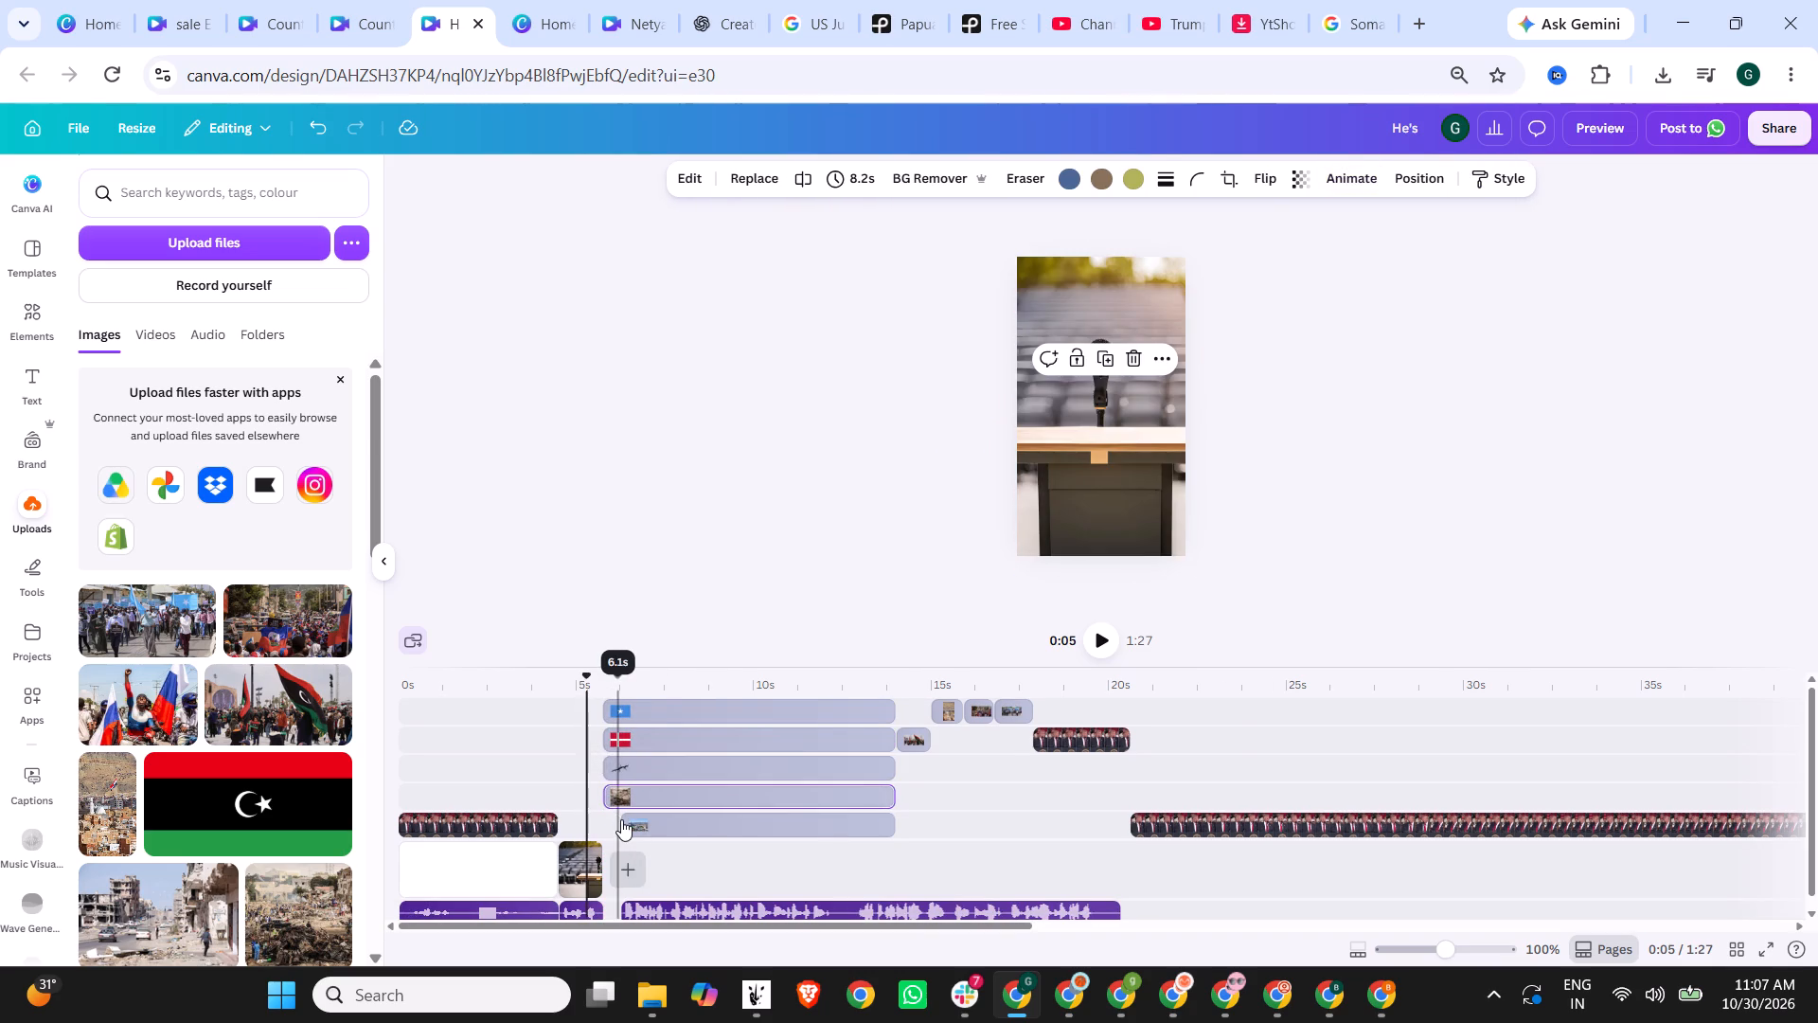
left_click_drag(624, 819, 612, 819)
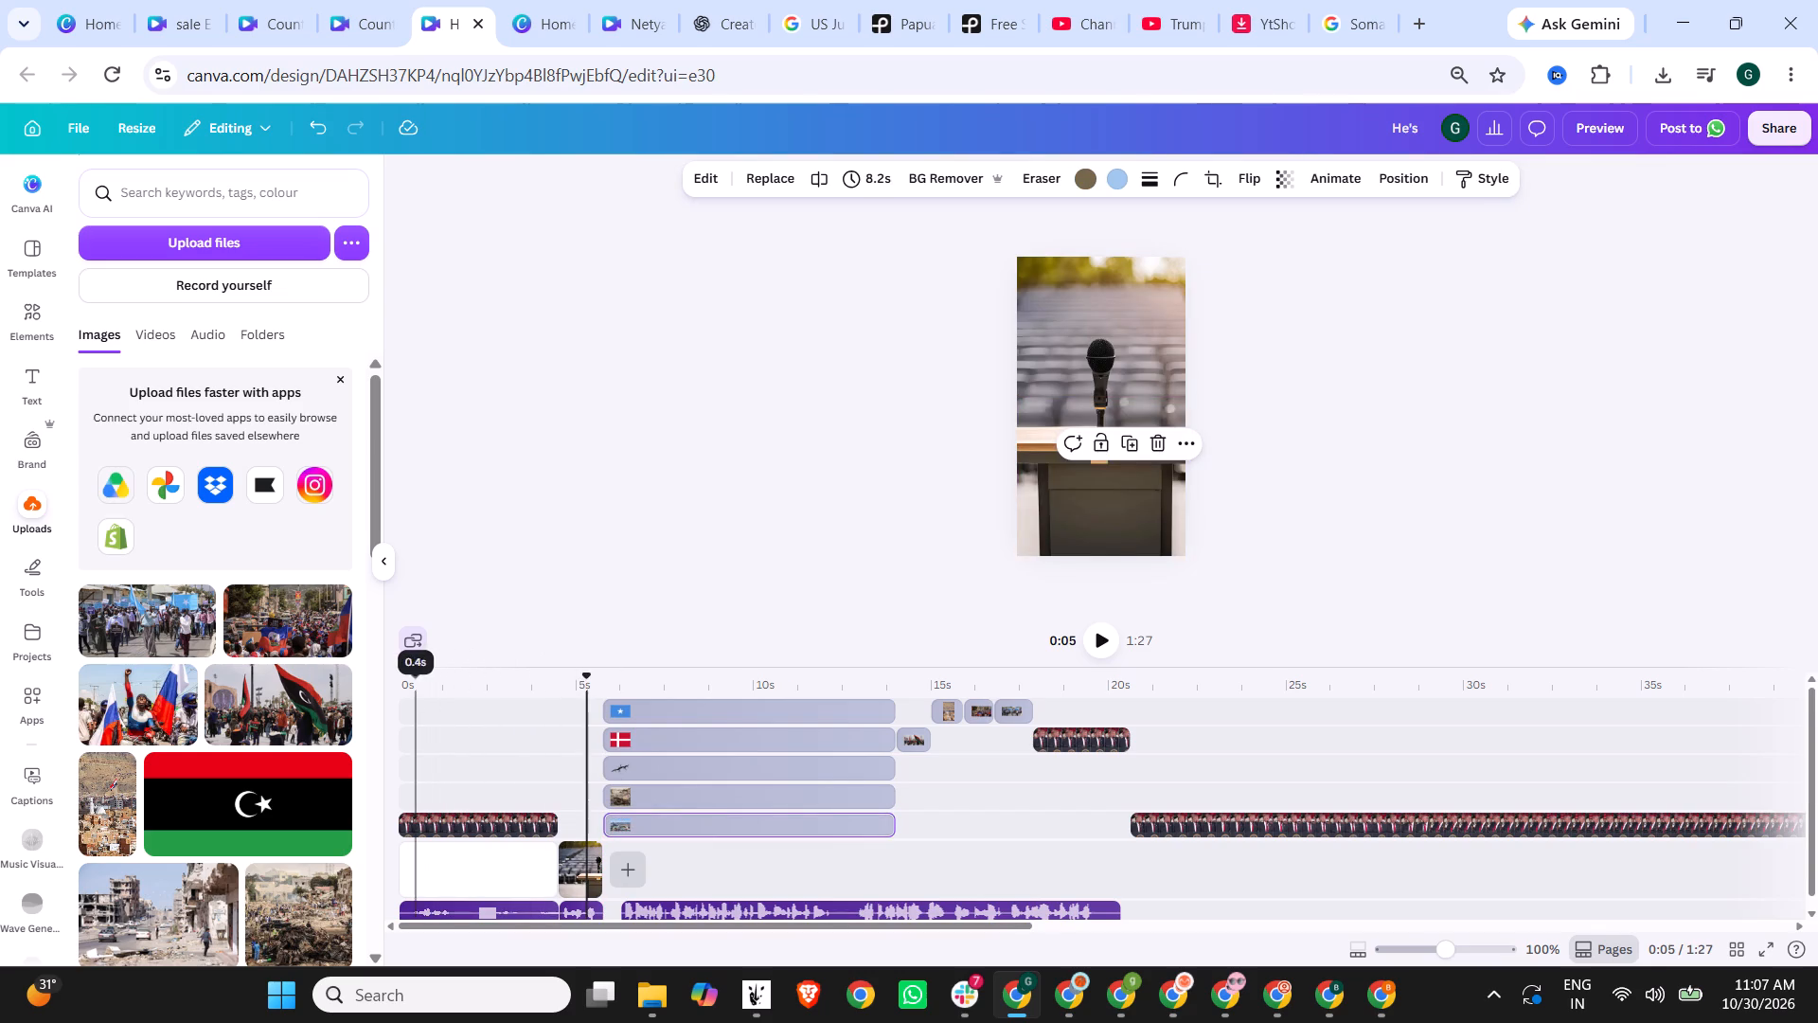
left_click(415, 693)
left_click(1102, 647)
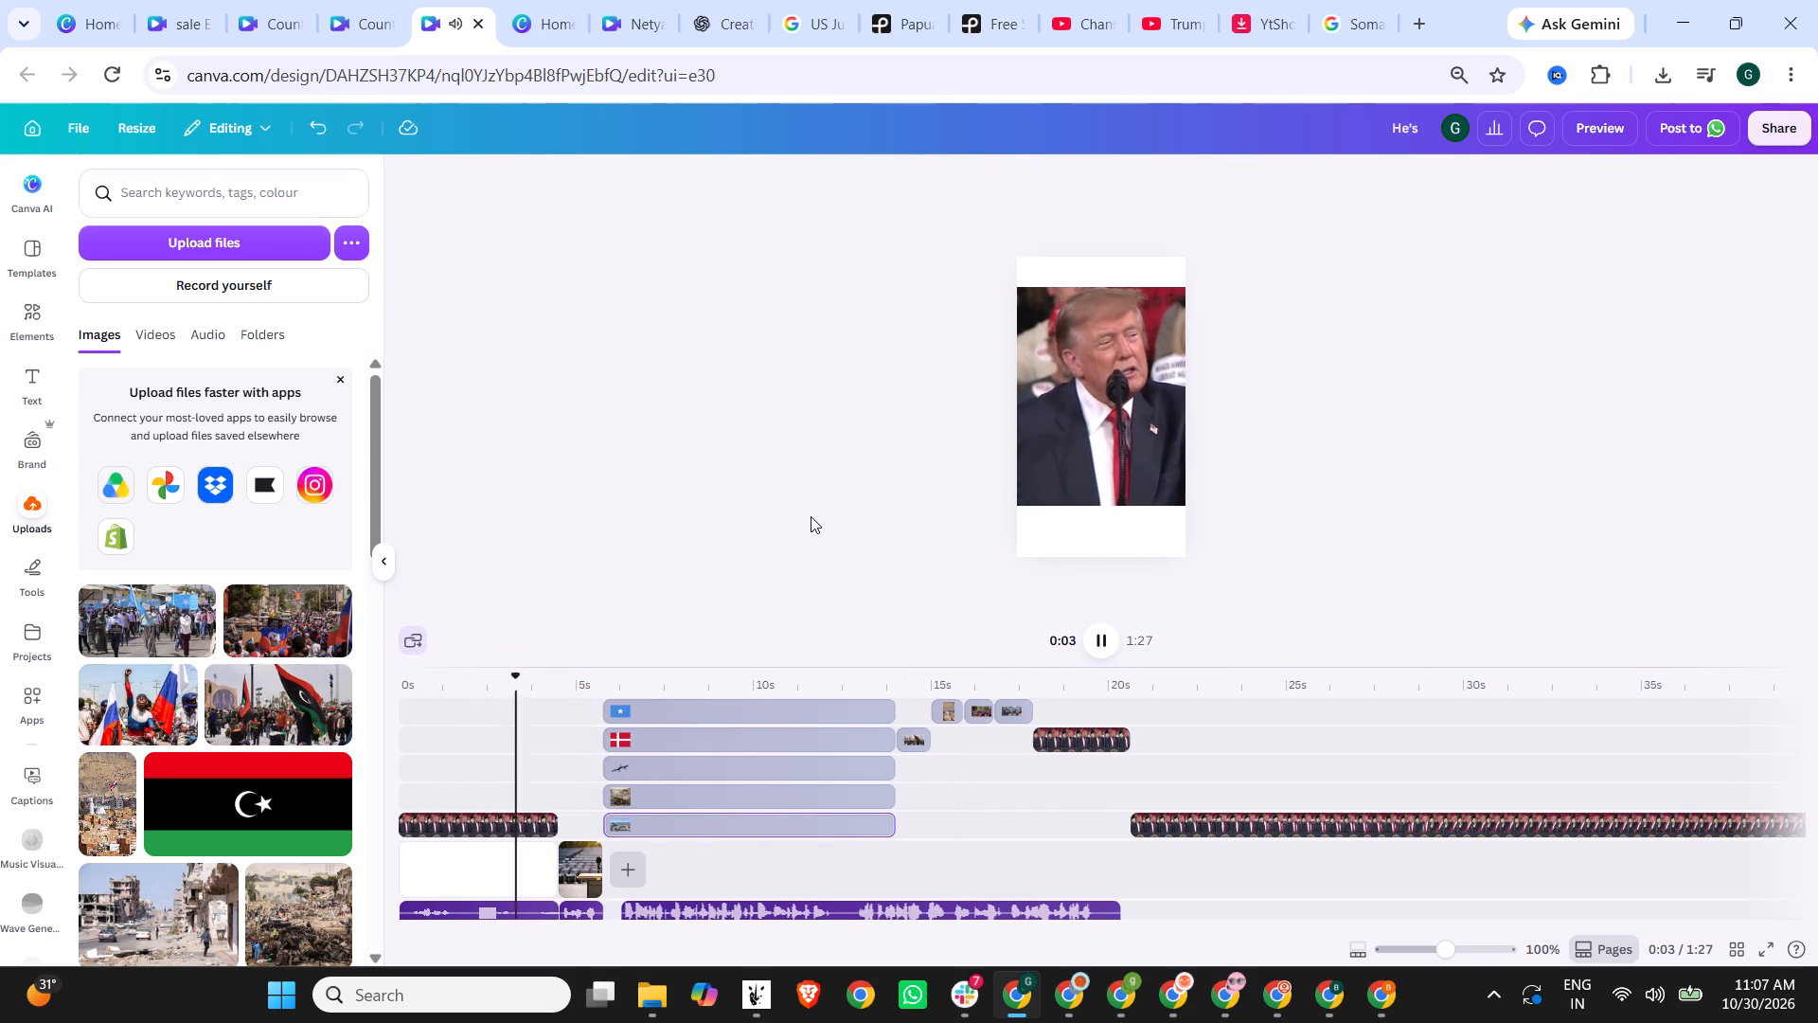
left_click(1107, 648)
Apply the Slow Wave animation to the opening 4.5-second rally clip and play it back from the start.
left_click(514, 813)
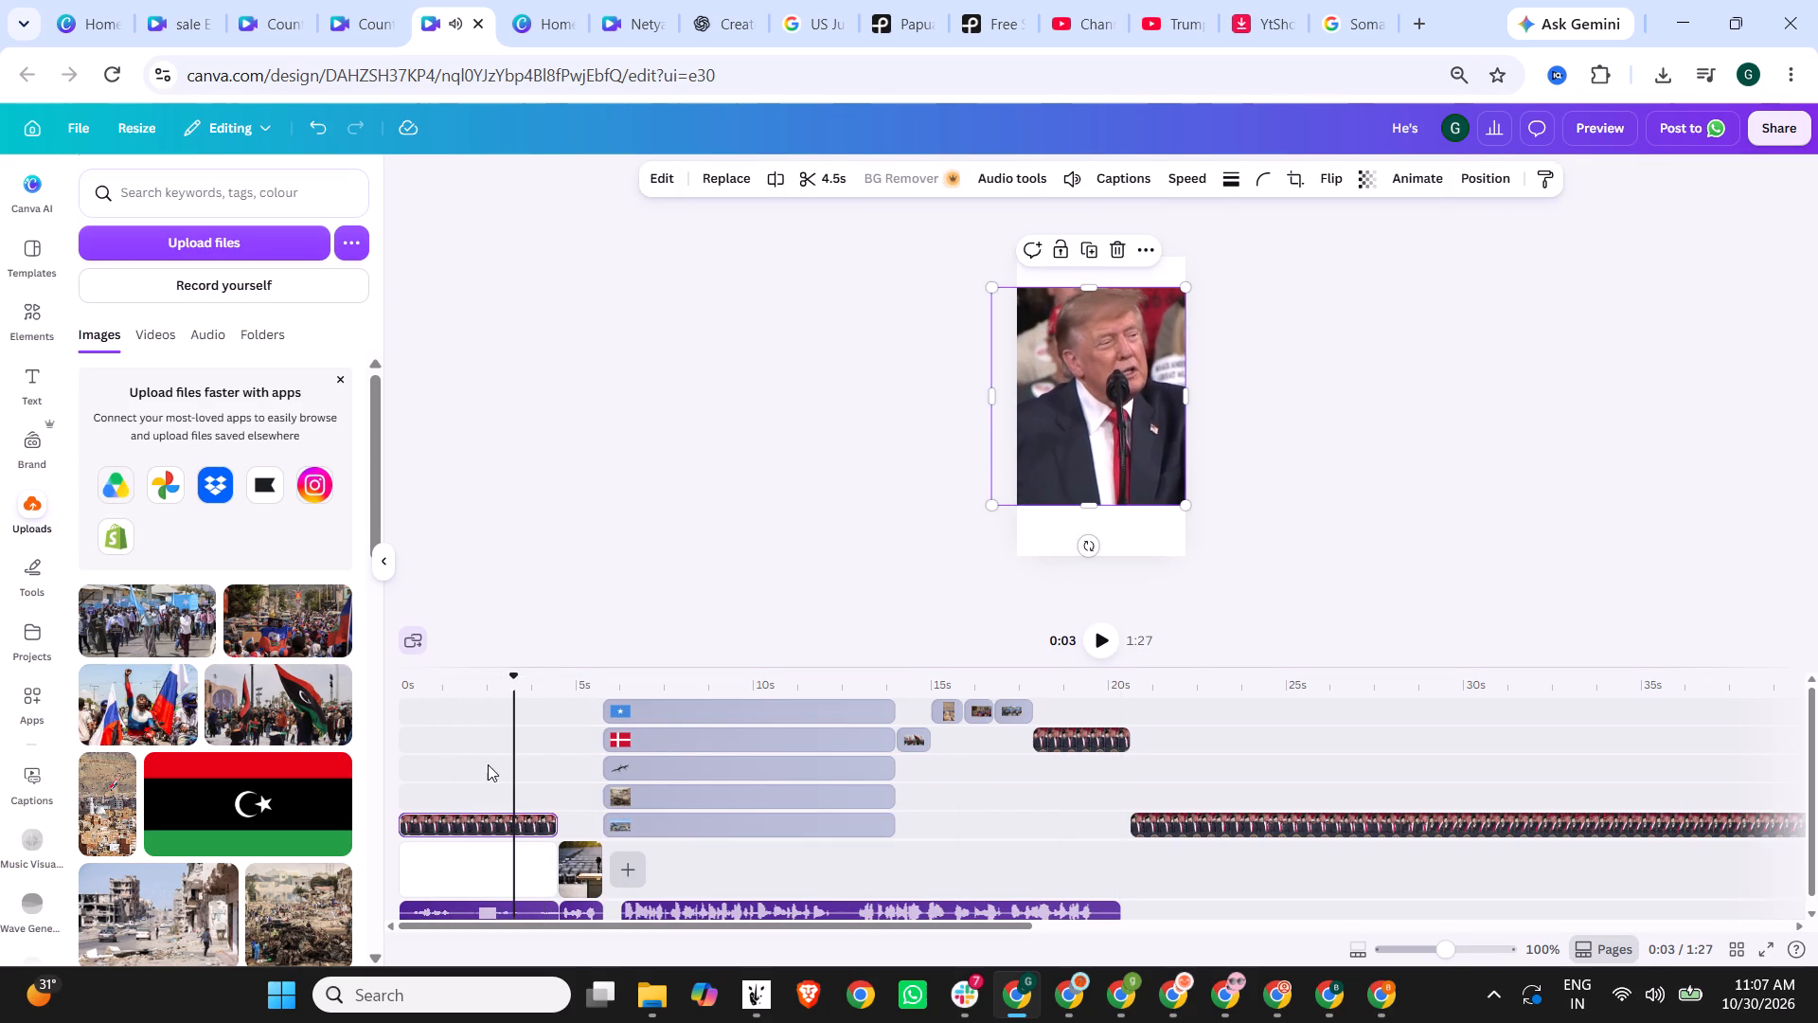
left_click(1419, 175)
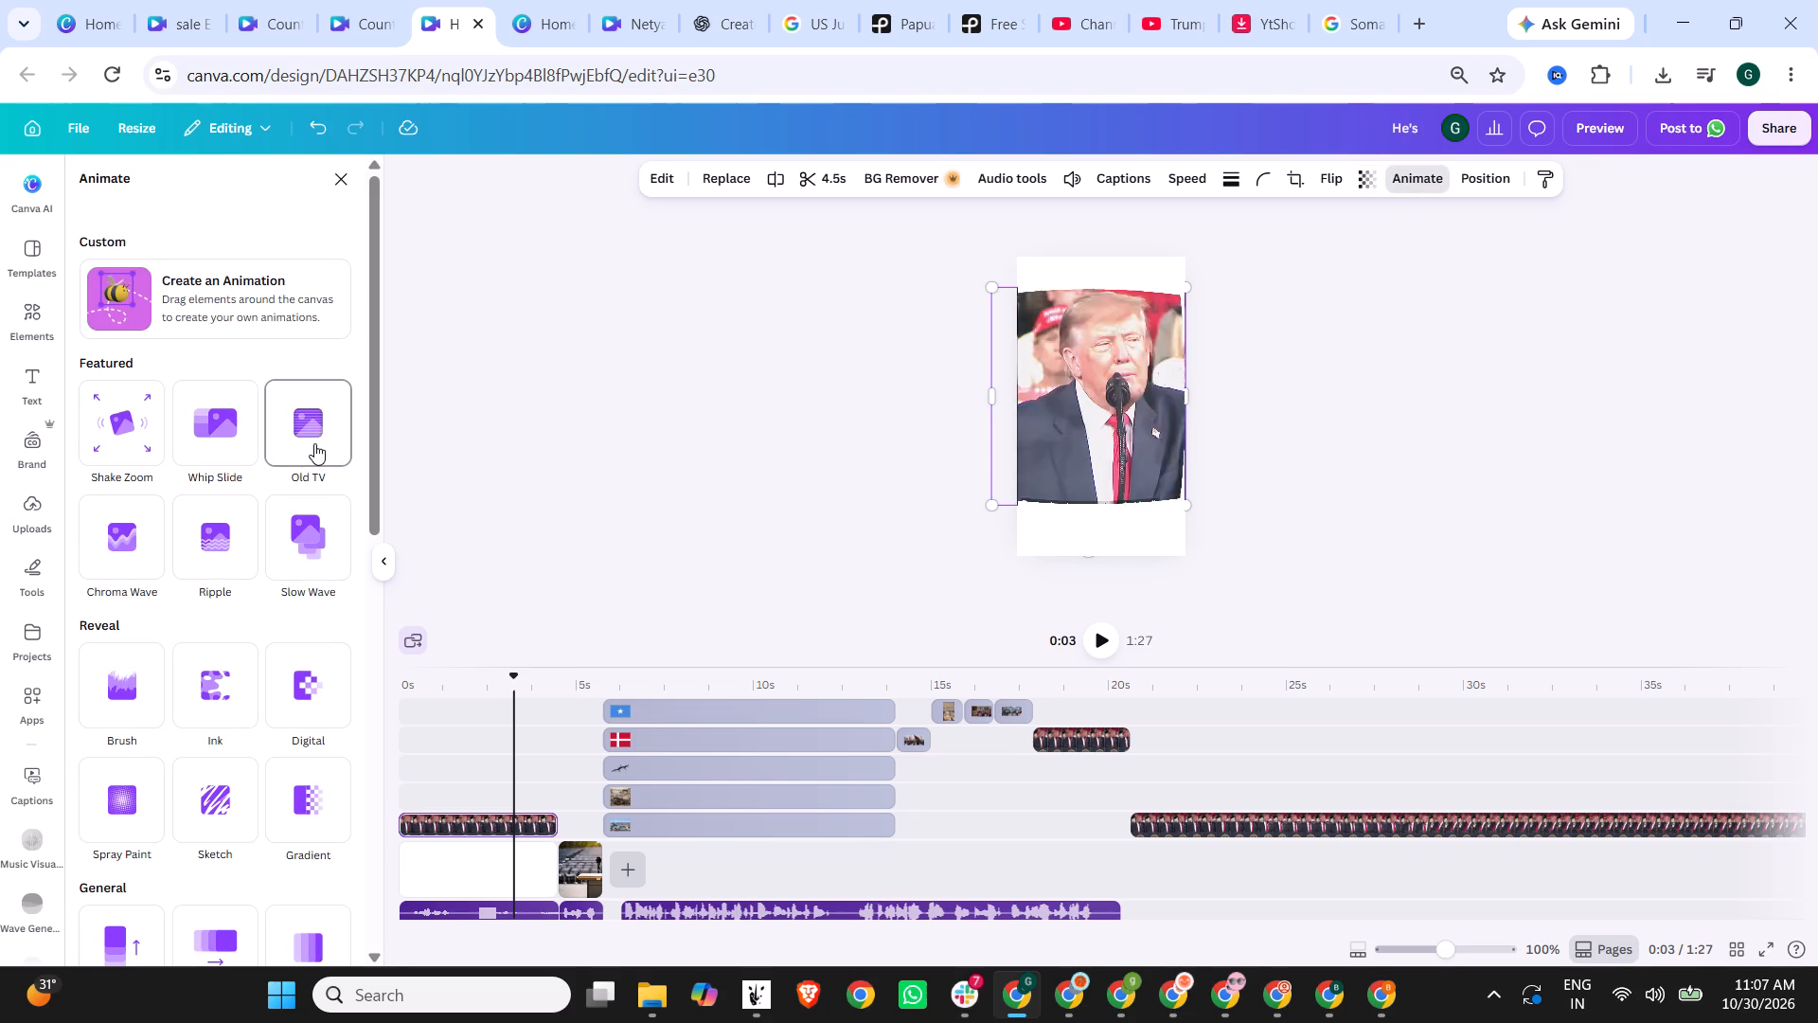
scroll(314, 443, "down", 2)
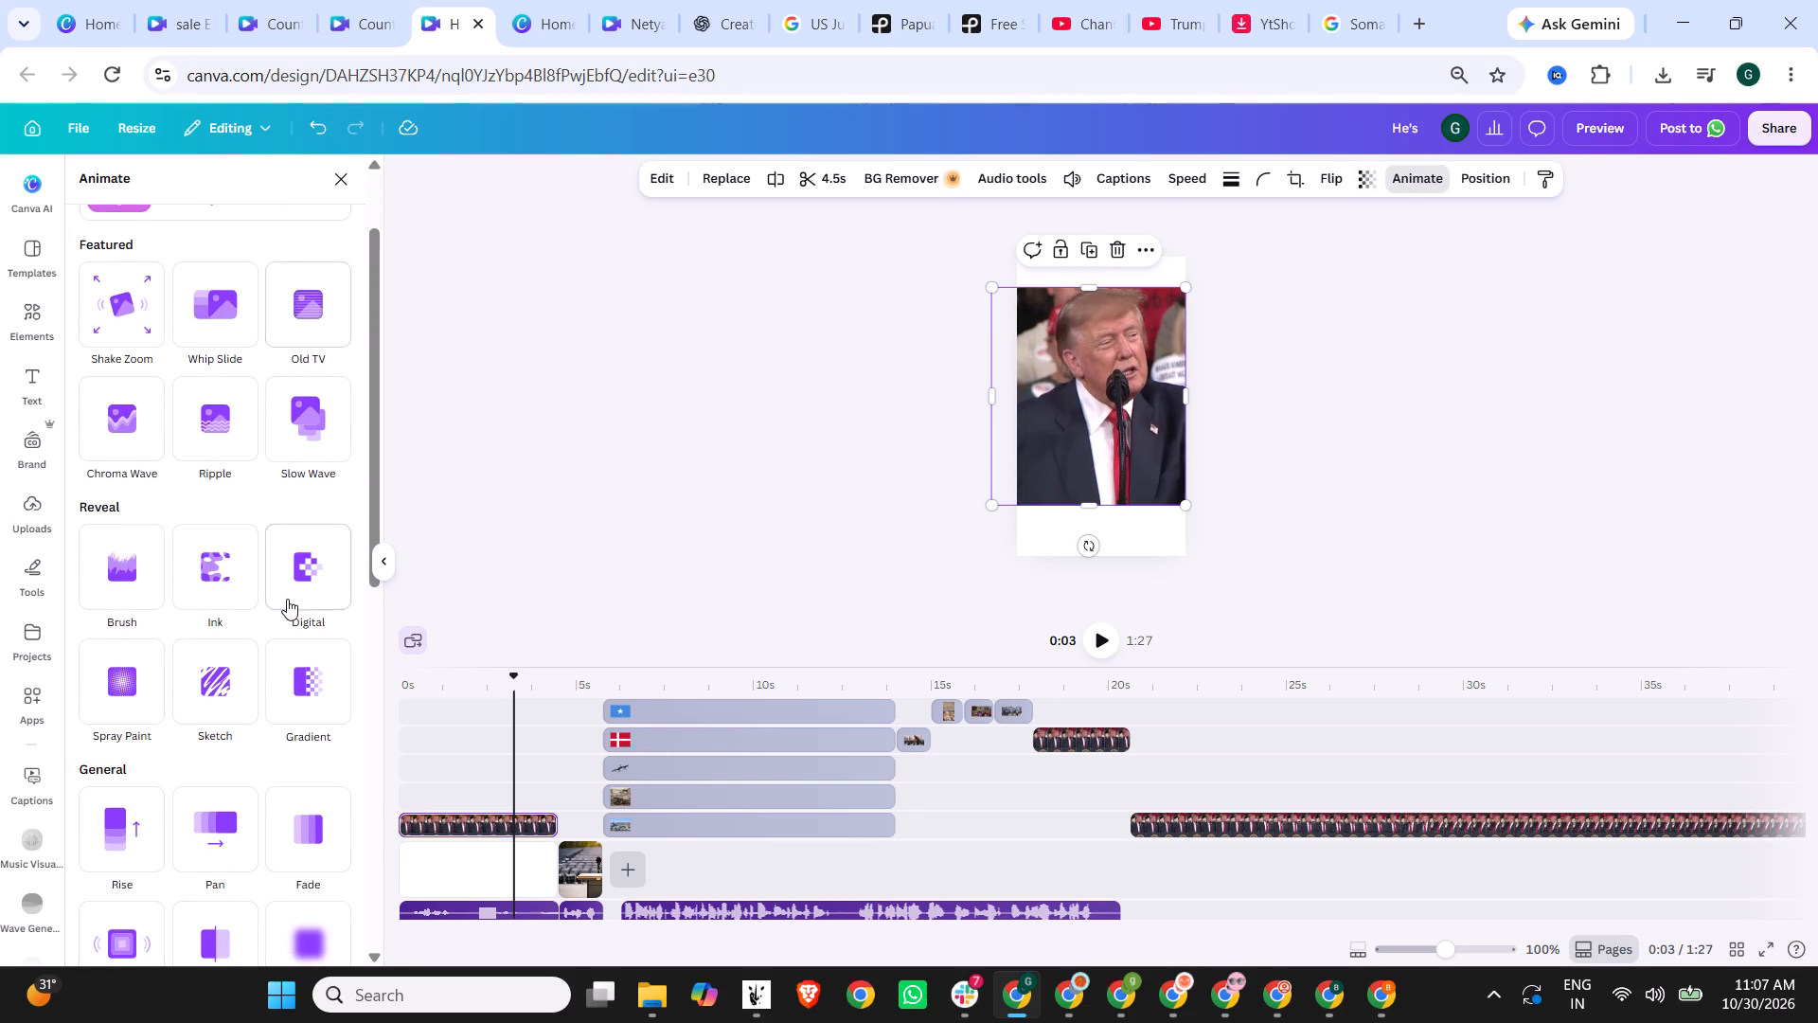
scroll(282, 636, "down", 4)
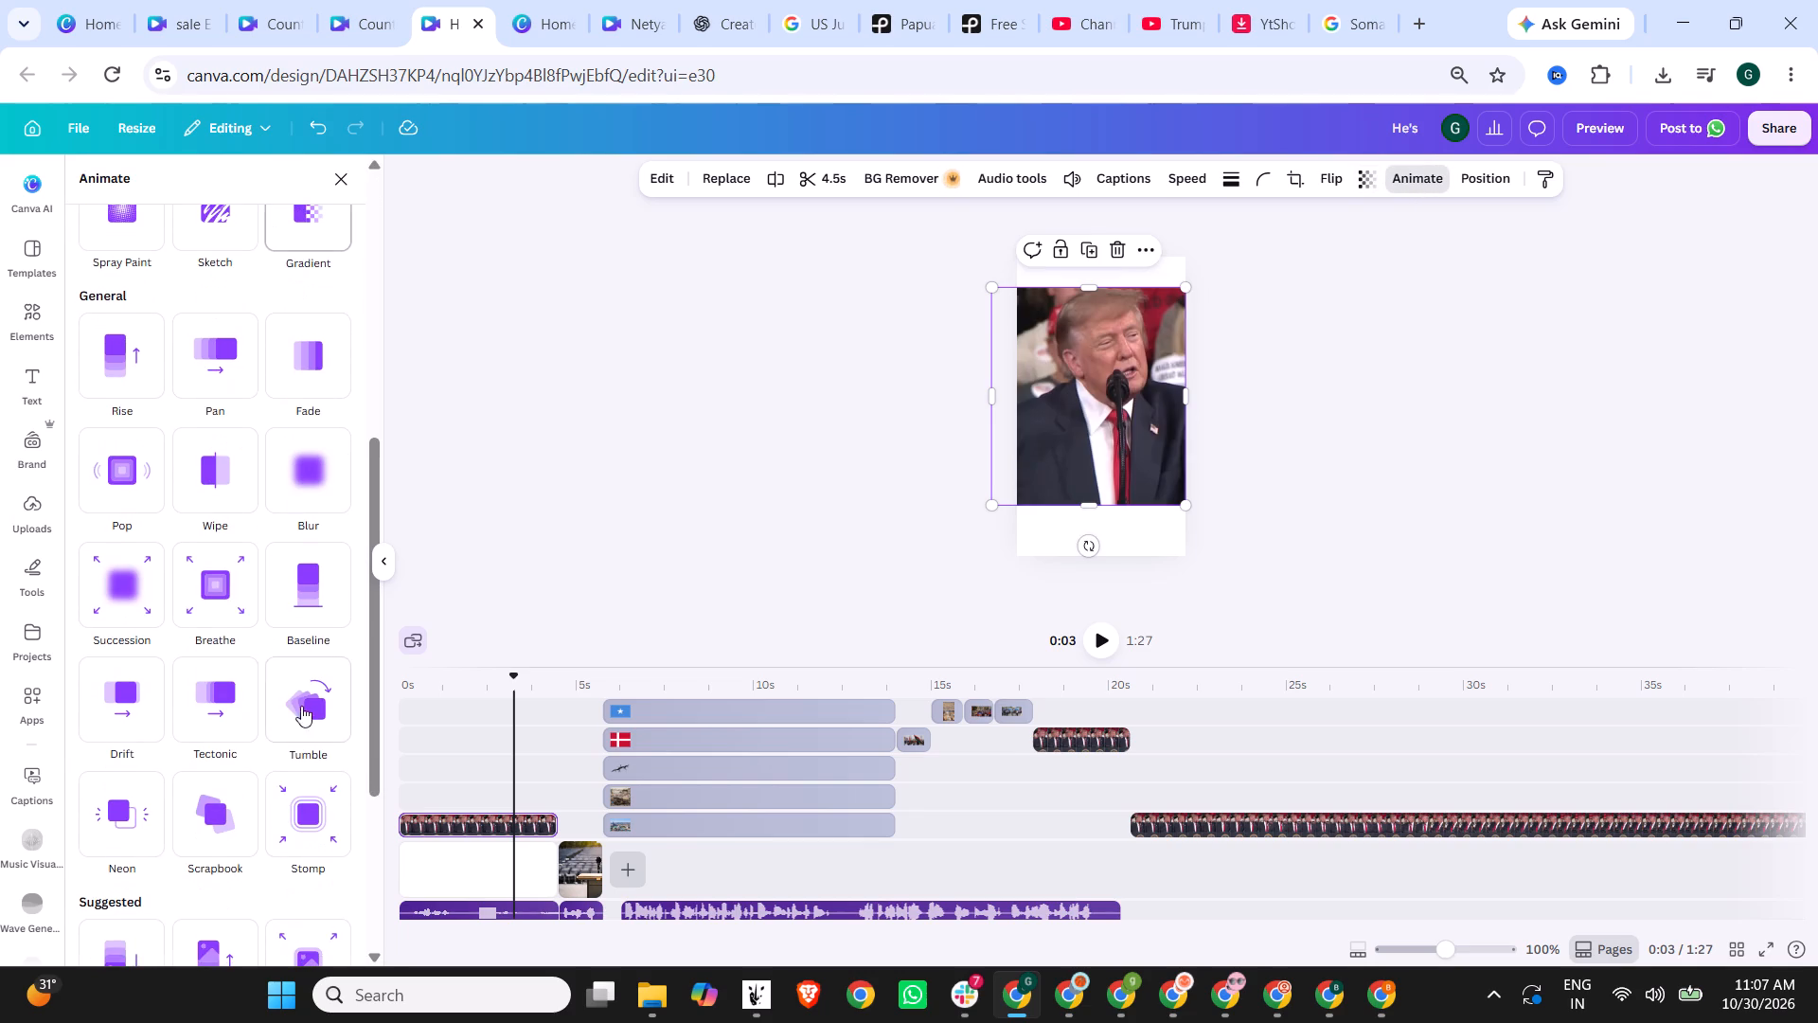
scroll(282, 805, "down", 4)
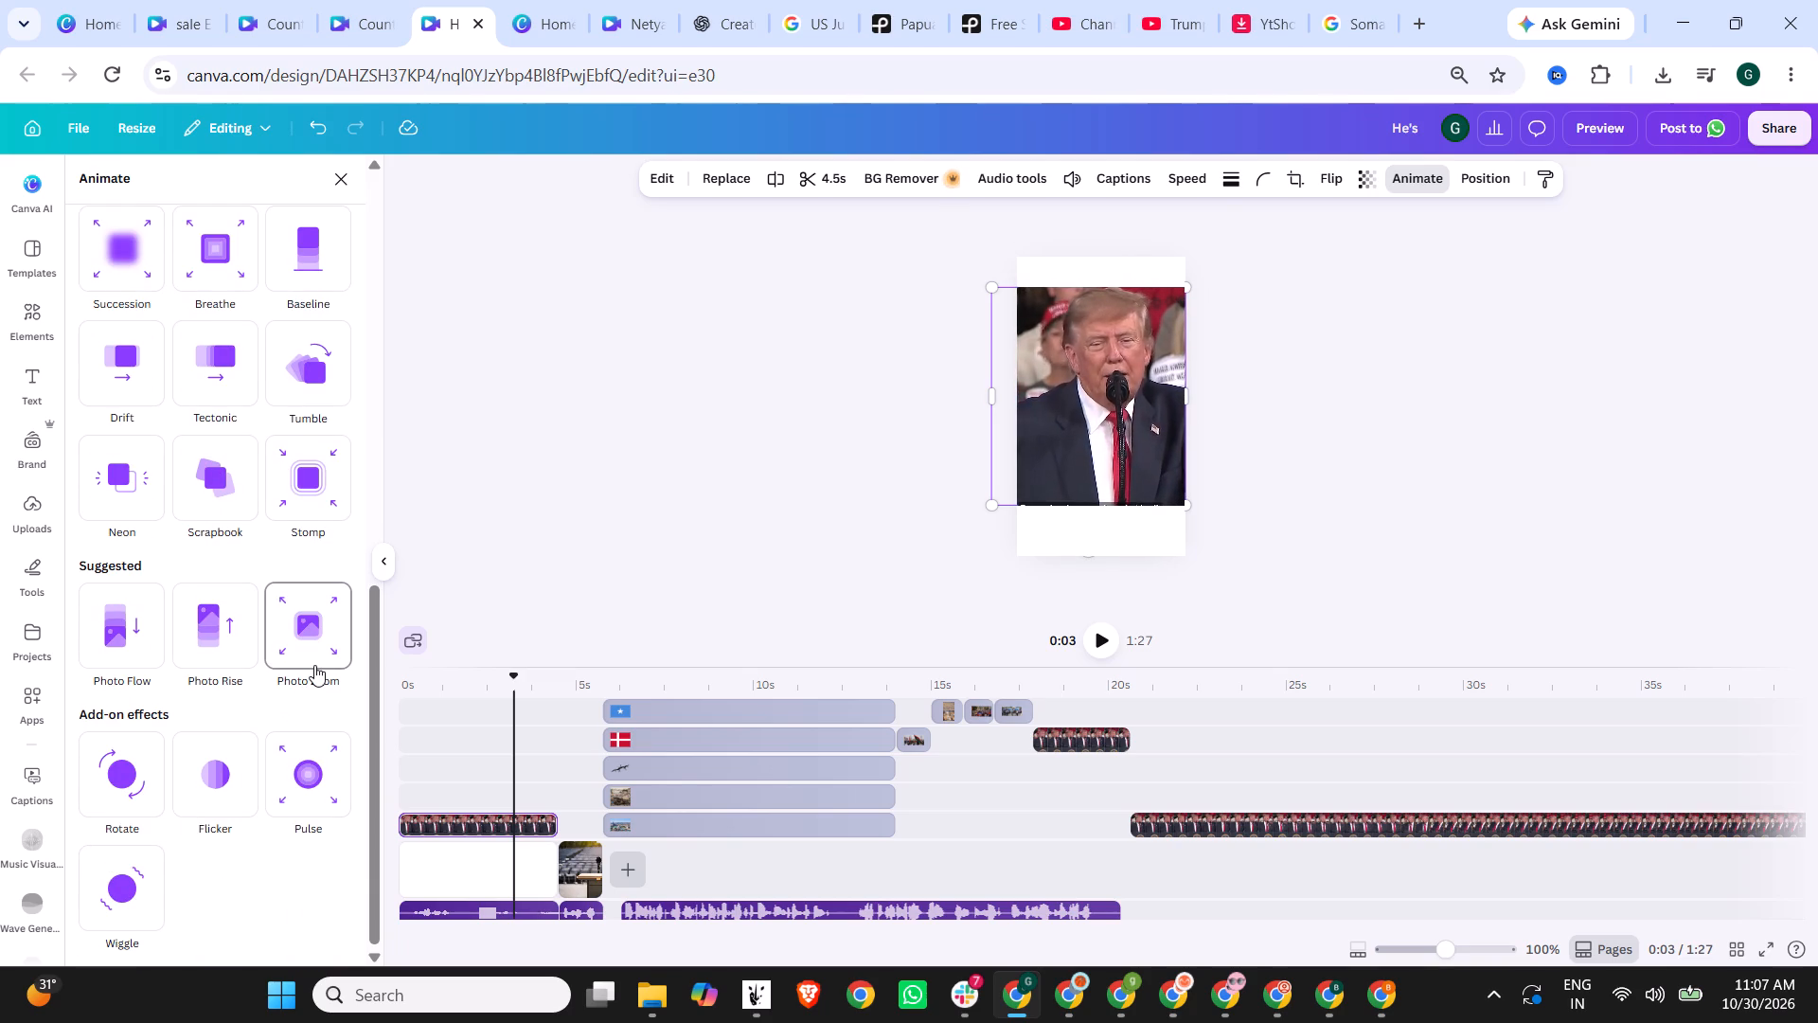
scroll(208, 736, "down", 2)
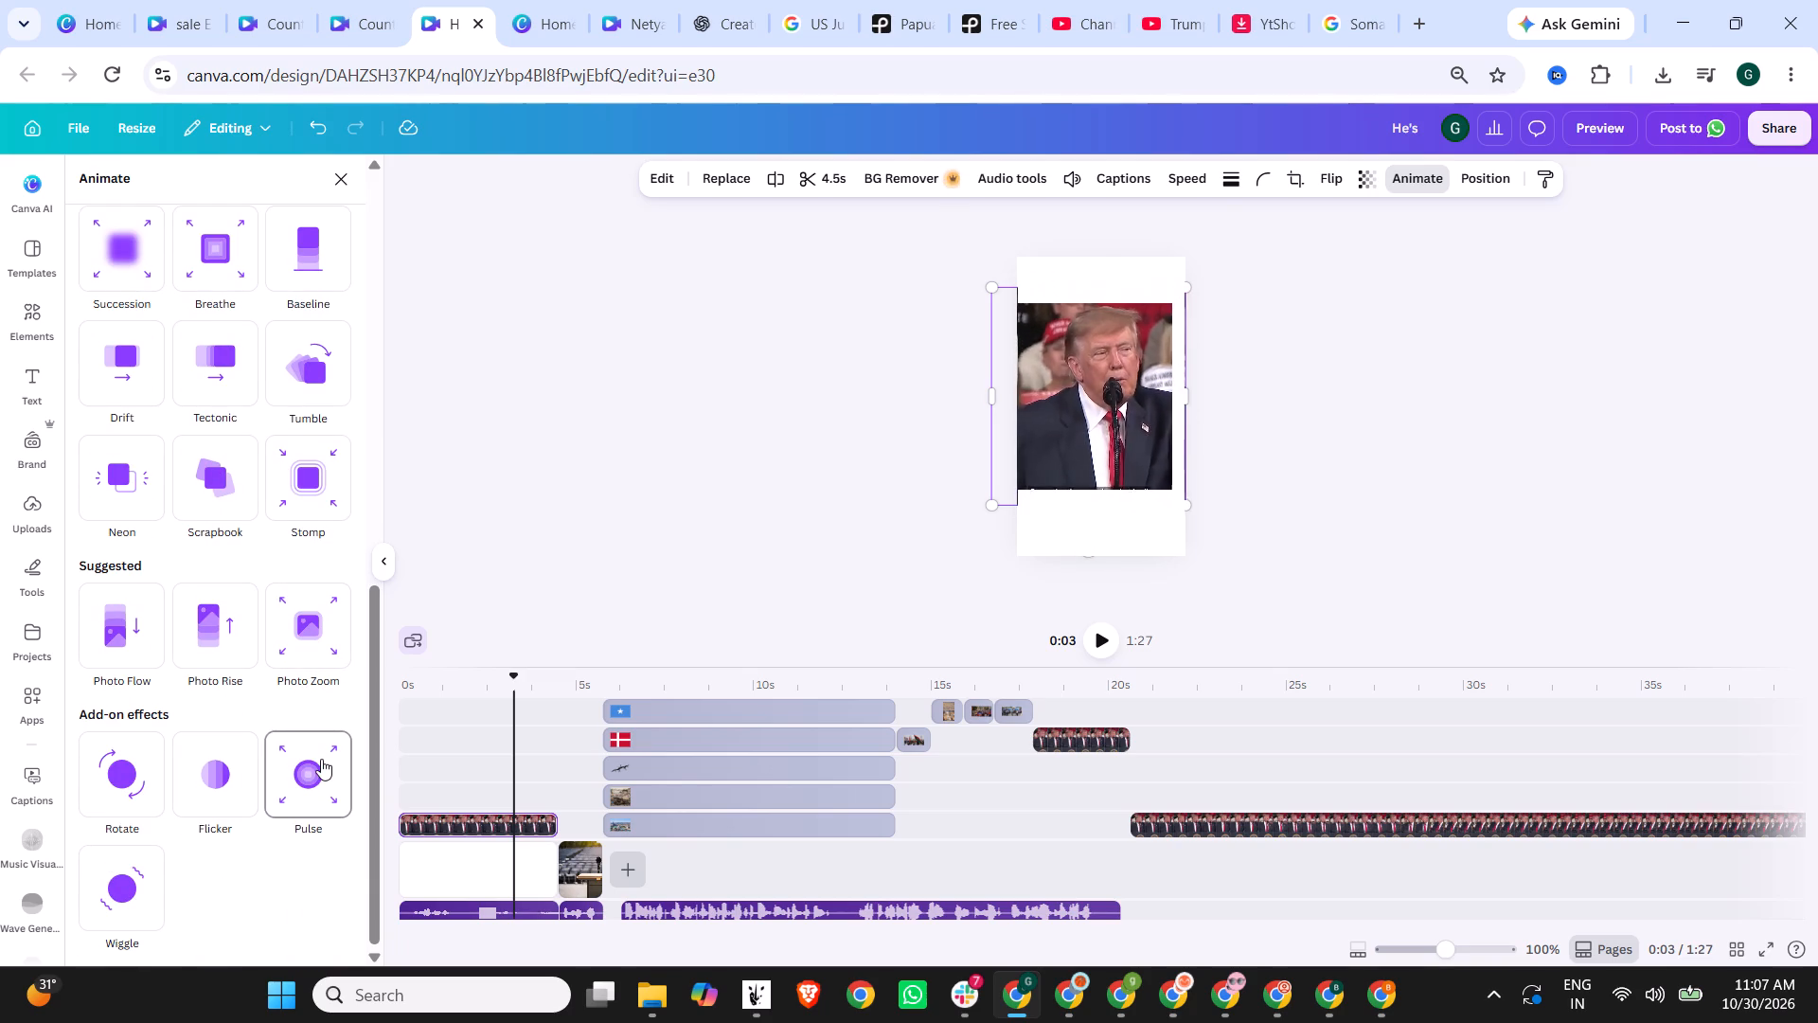
scroll(249, 328, "up", 4)
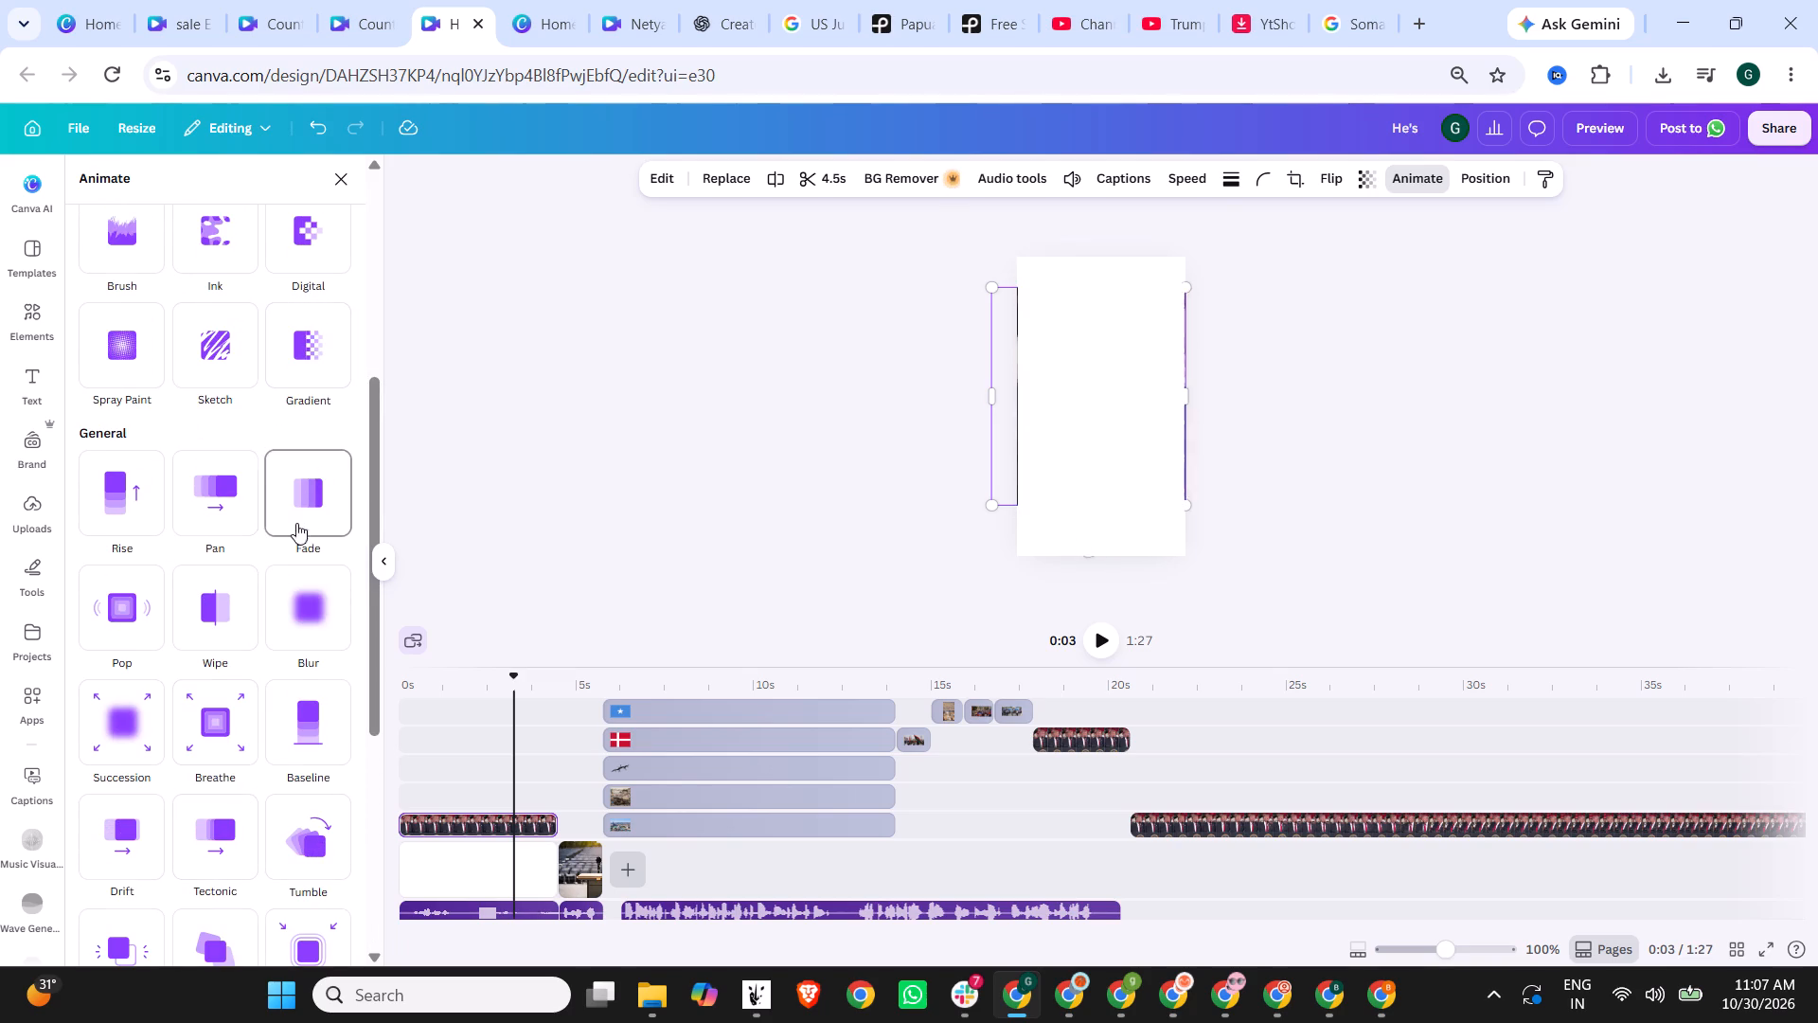
scroll(163, 509, "up", 6)
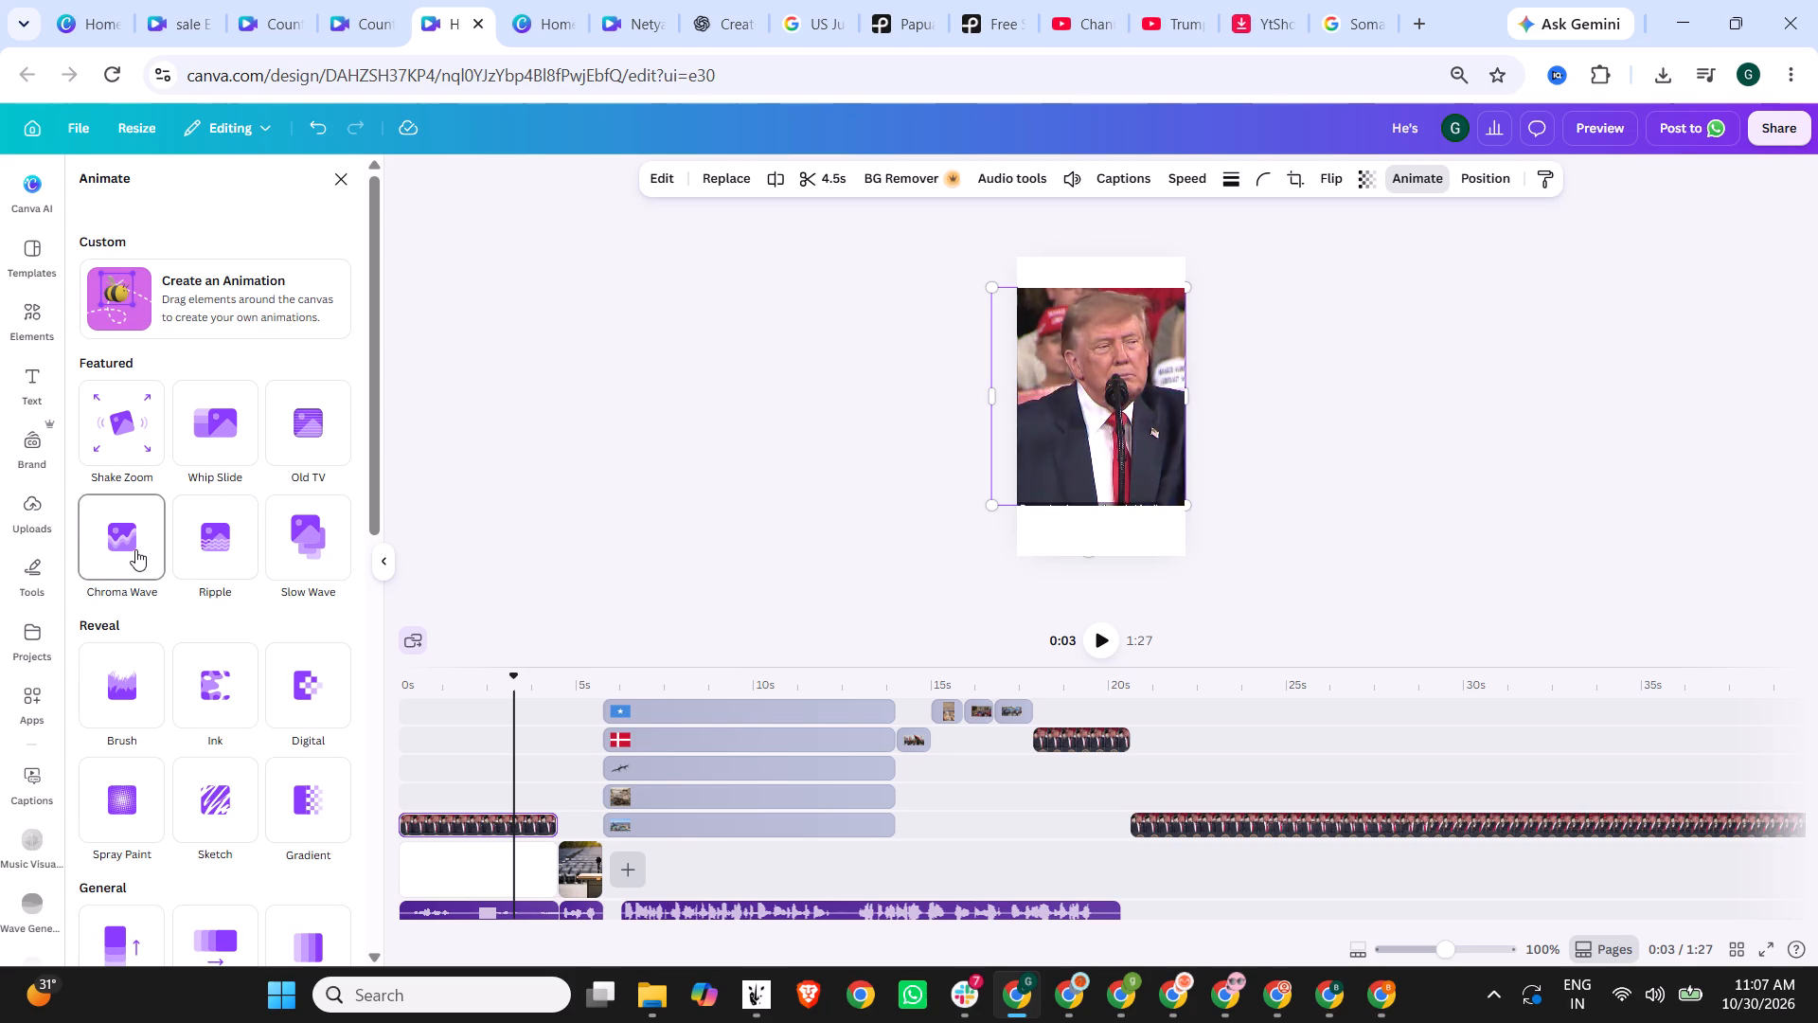
left_click(296, 547)
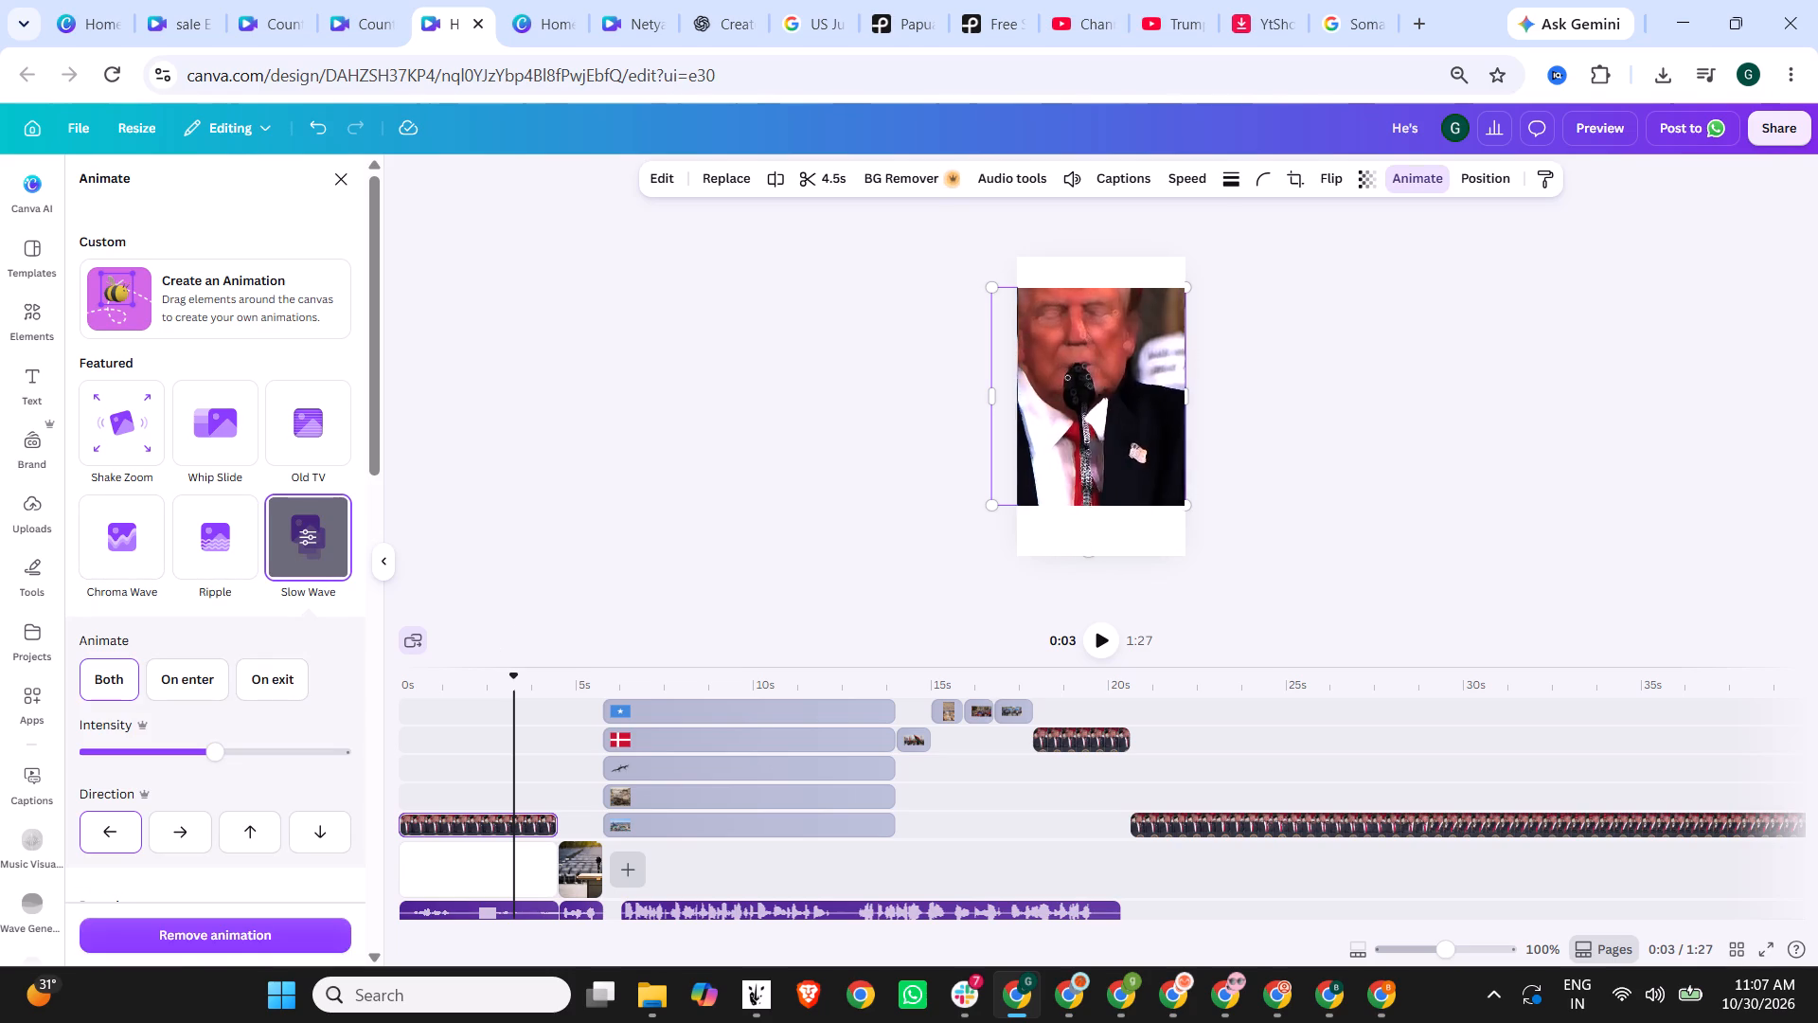
left_click(412, 684)
left_click(402, 685)
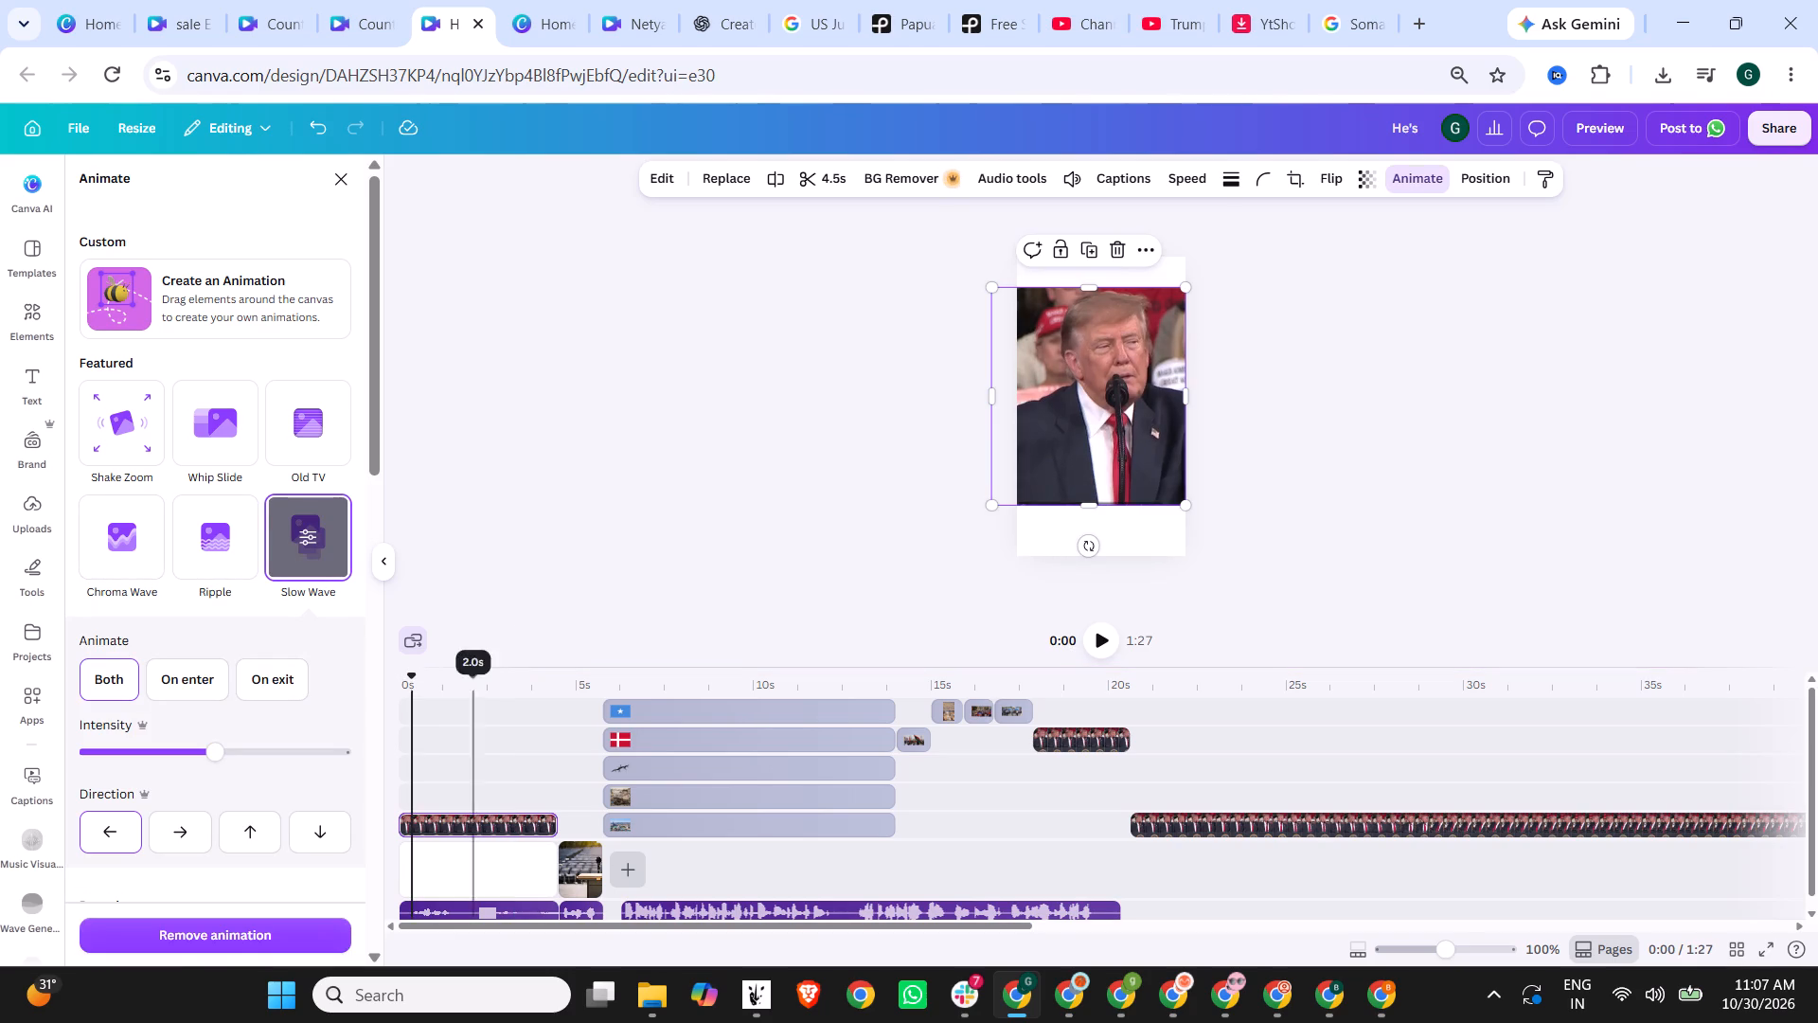
left_click(1103, 637)
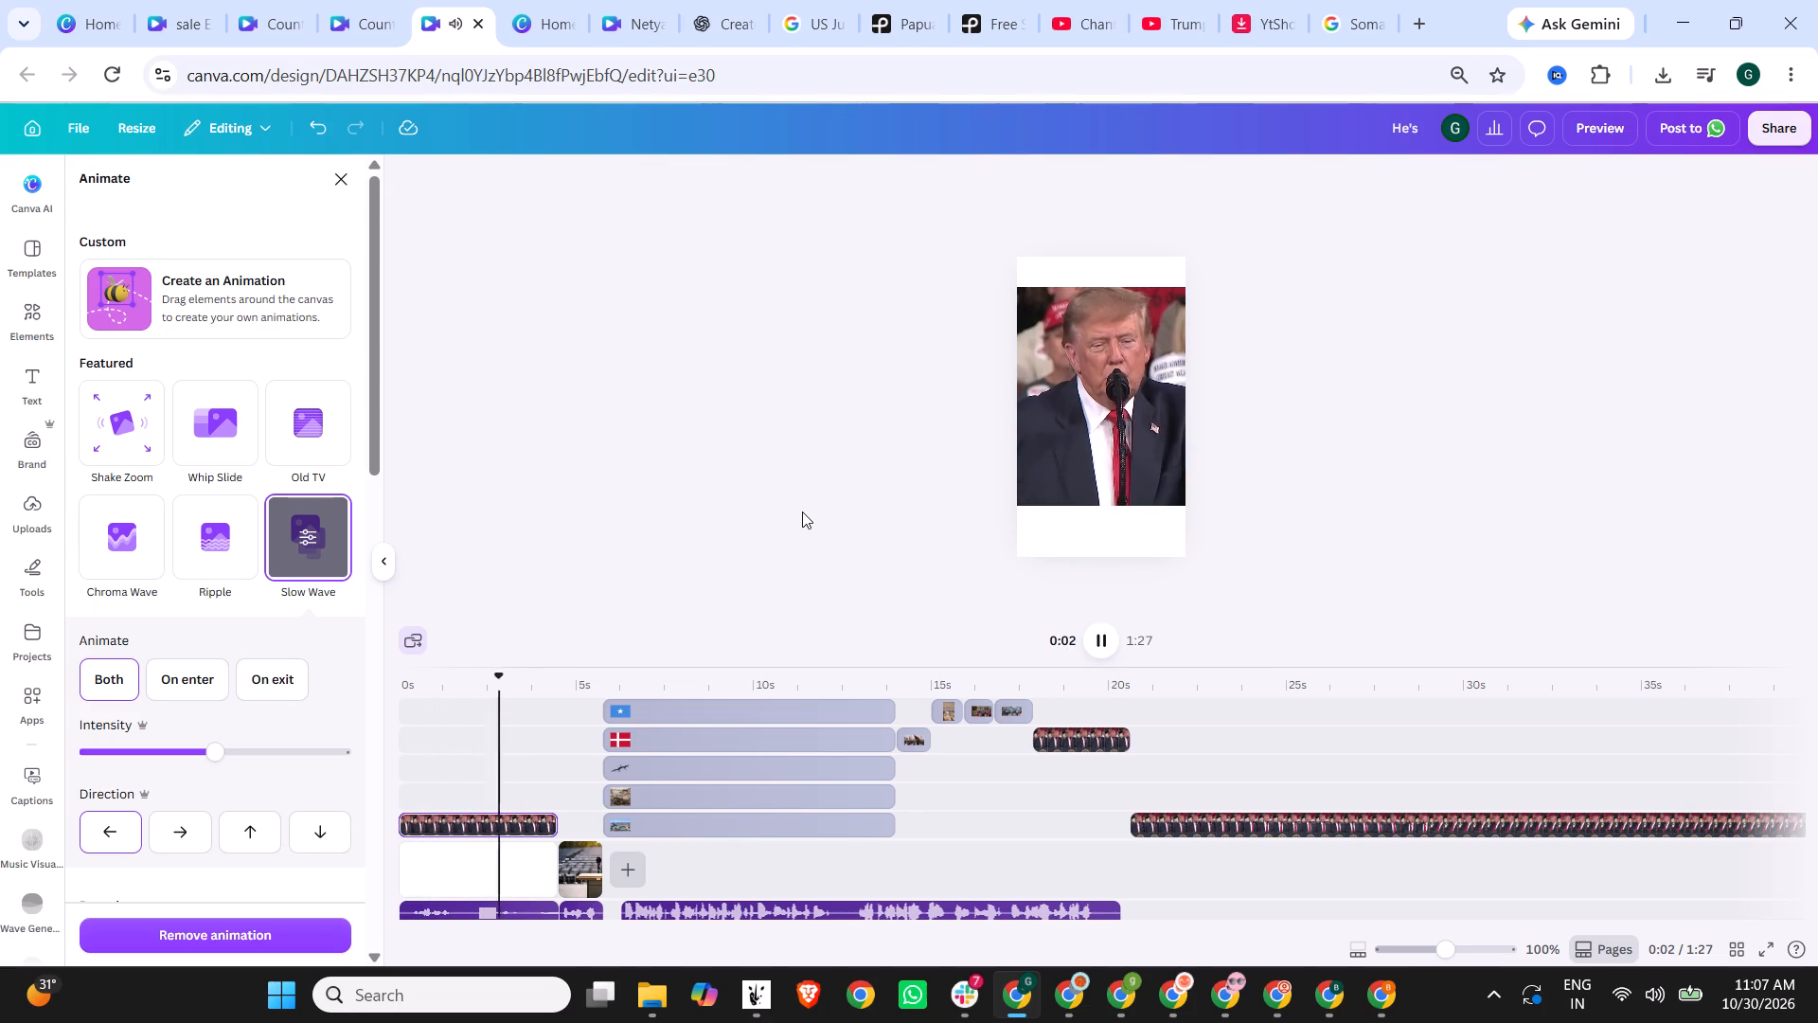
left_click(410, 684)
left_click(1105, 634)
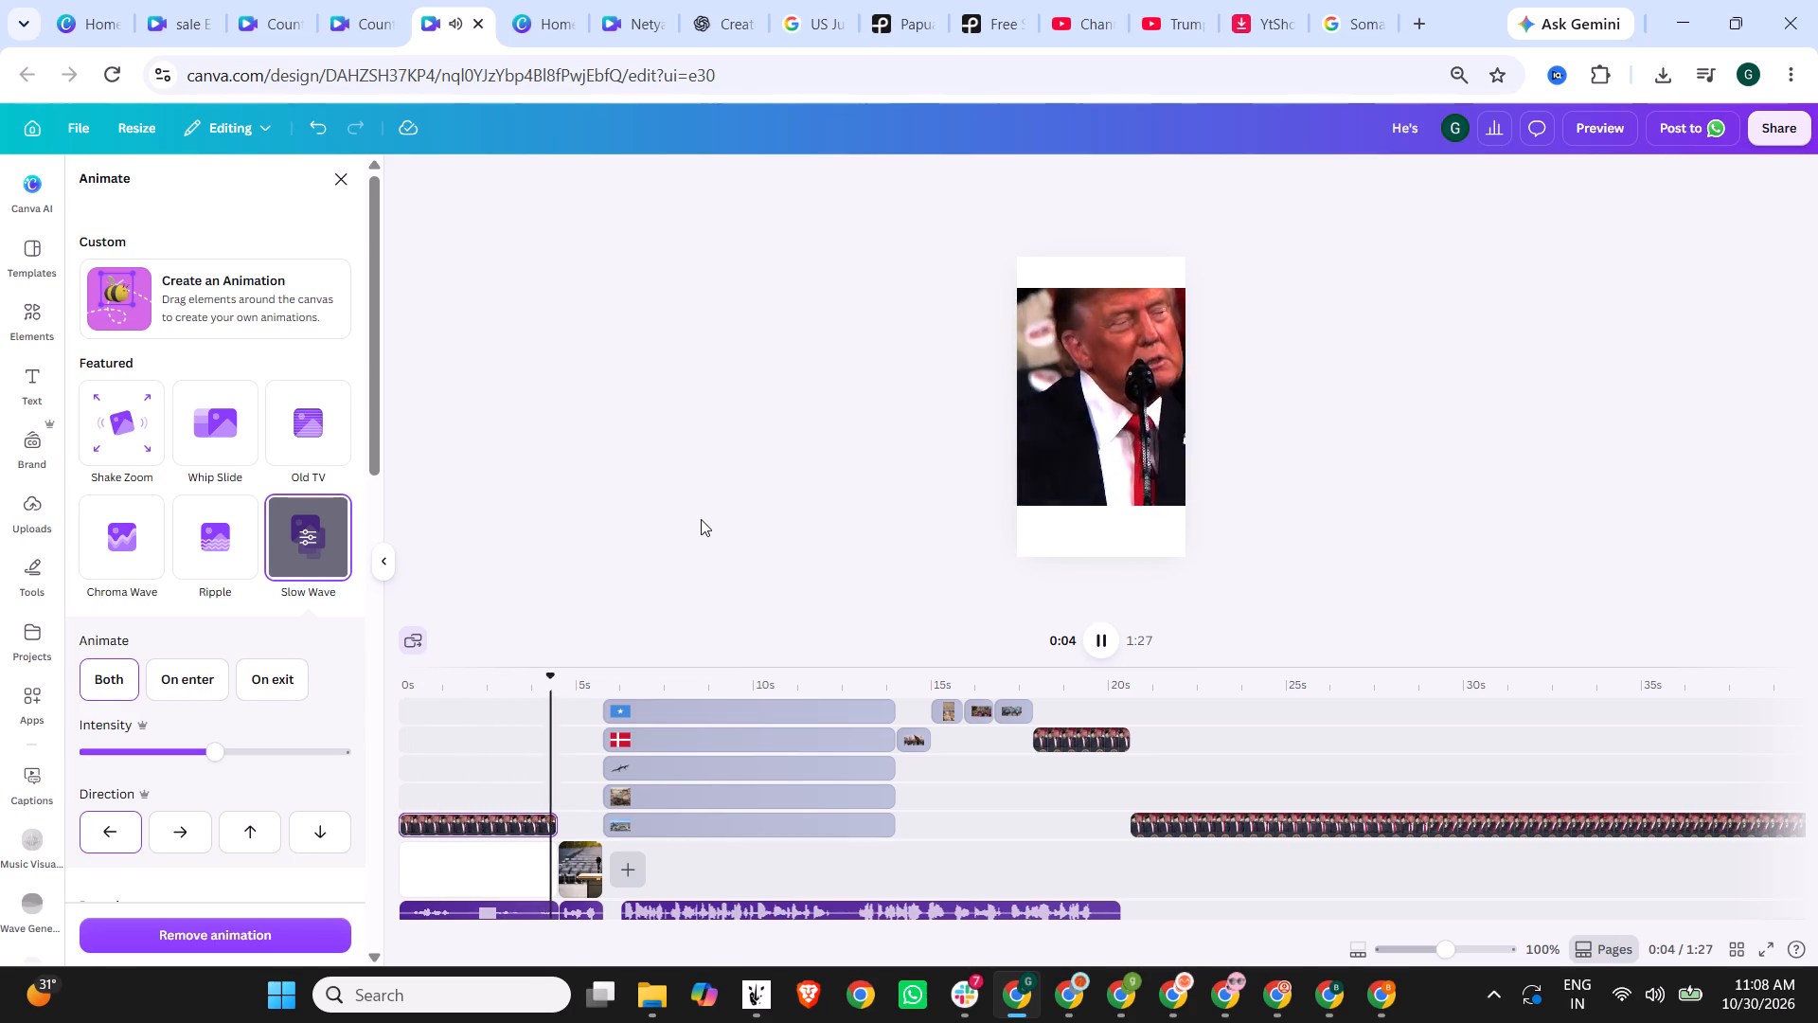
Enlarge the opening rally clip slightly and centre it vertically on the page.
left_click(491, 681)
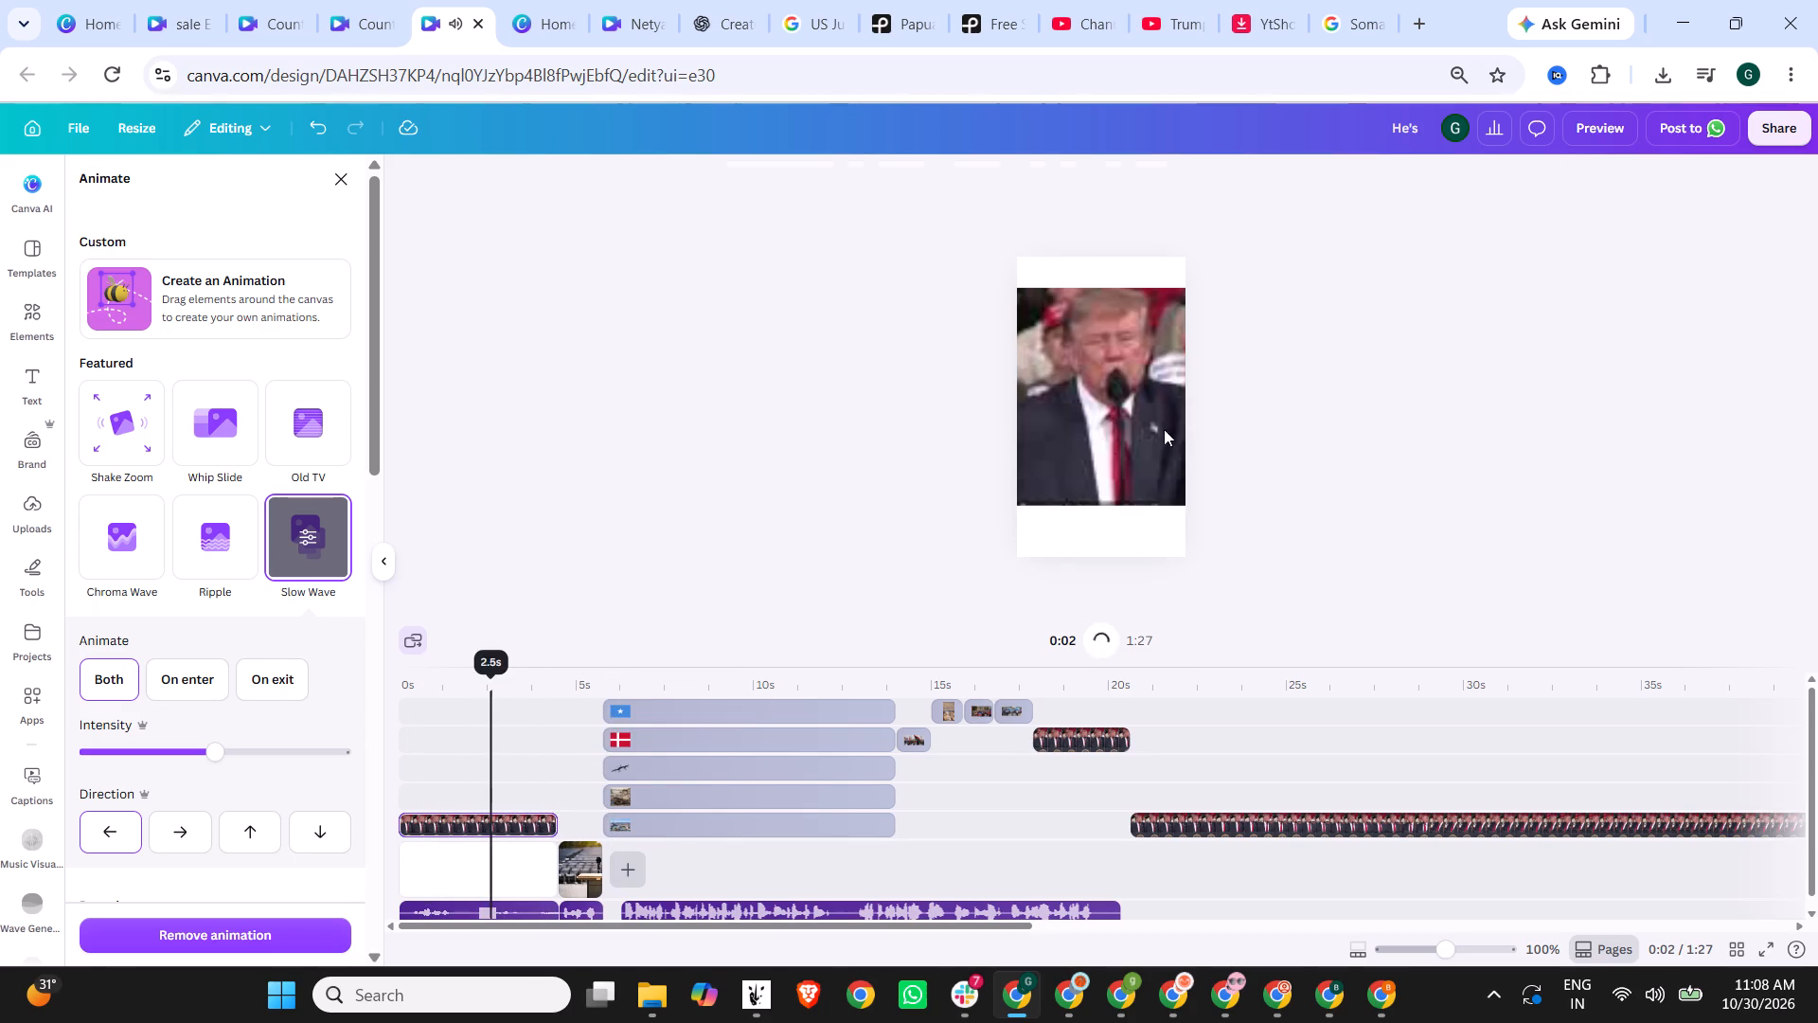
left_click(1066, 402)
left_click(1429, 375)
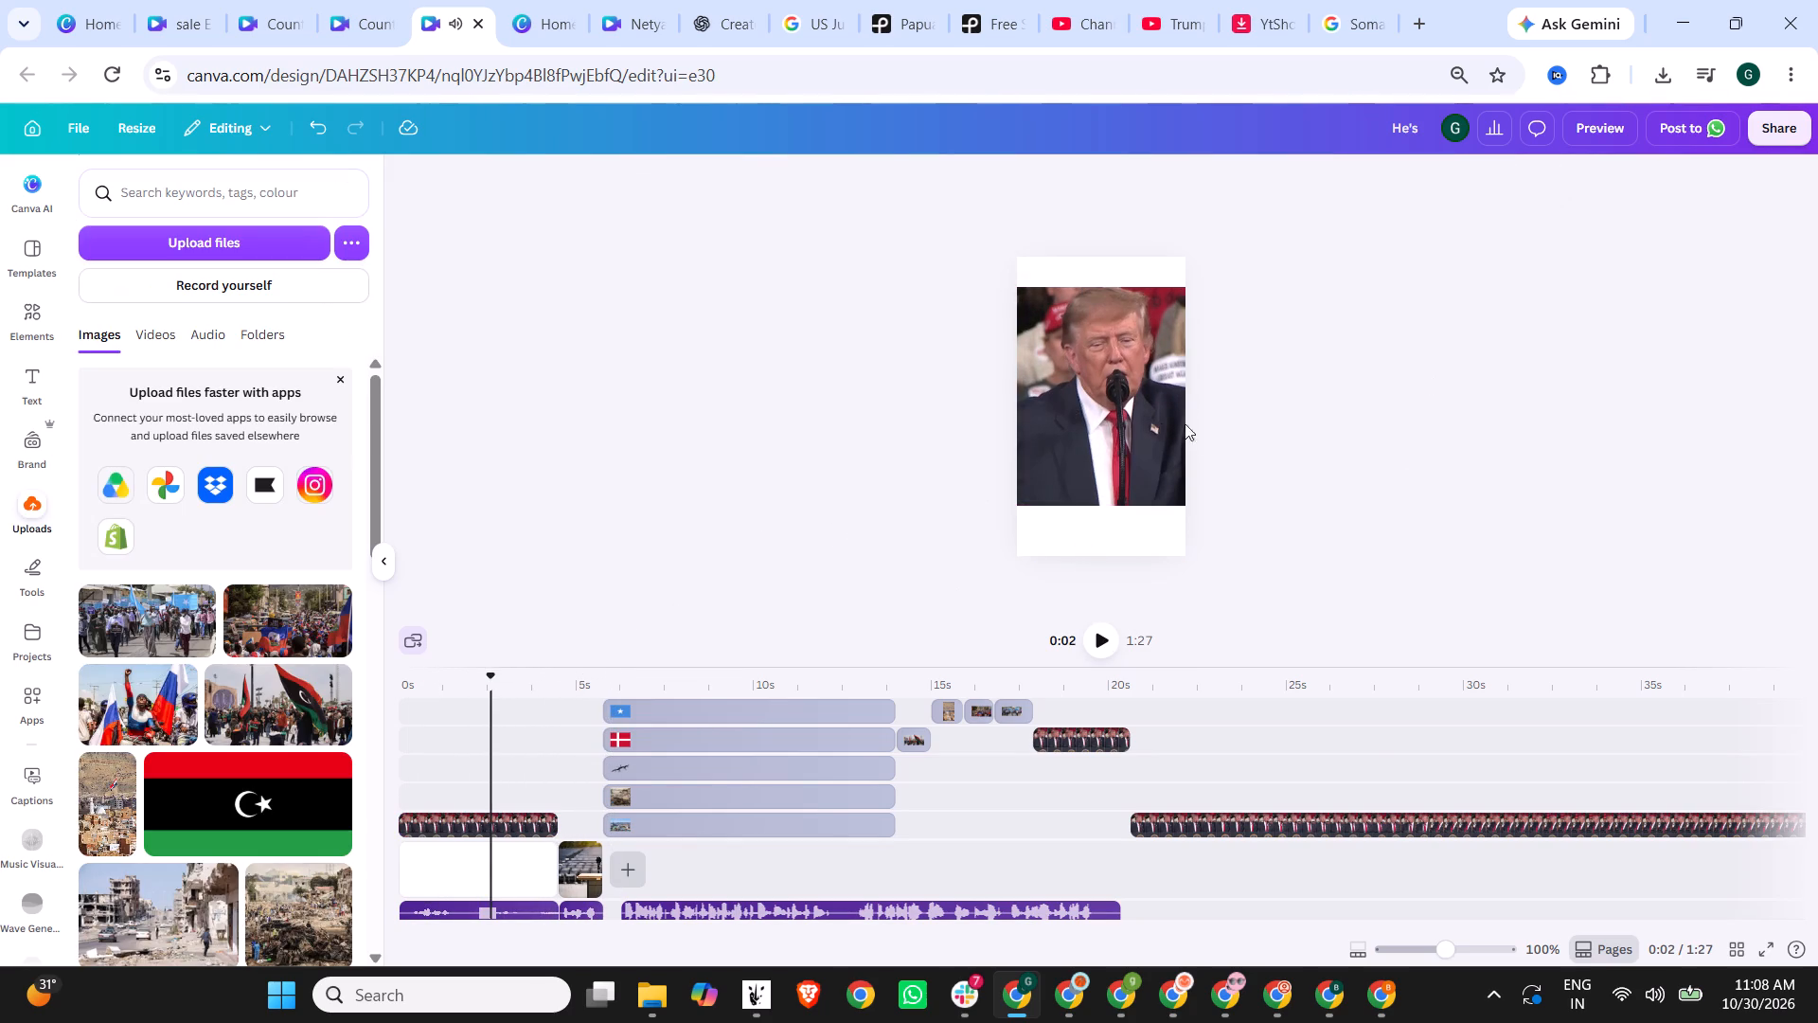
left_click(1105, 422)
left_click_drag(993, 506, 1013, 499)
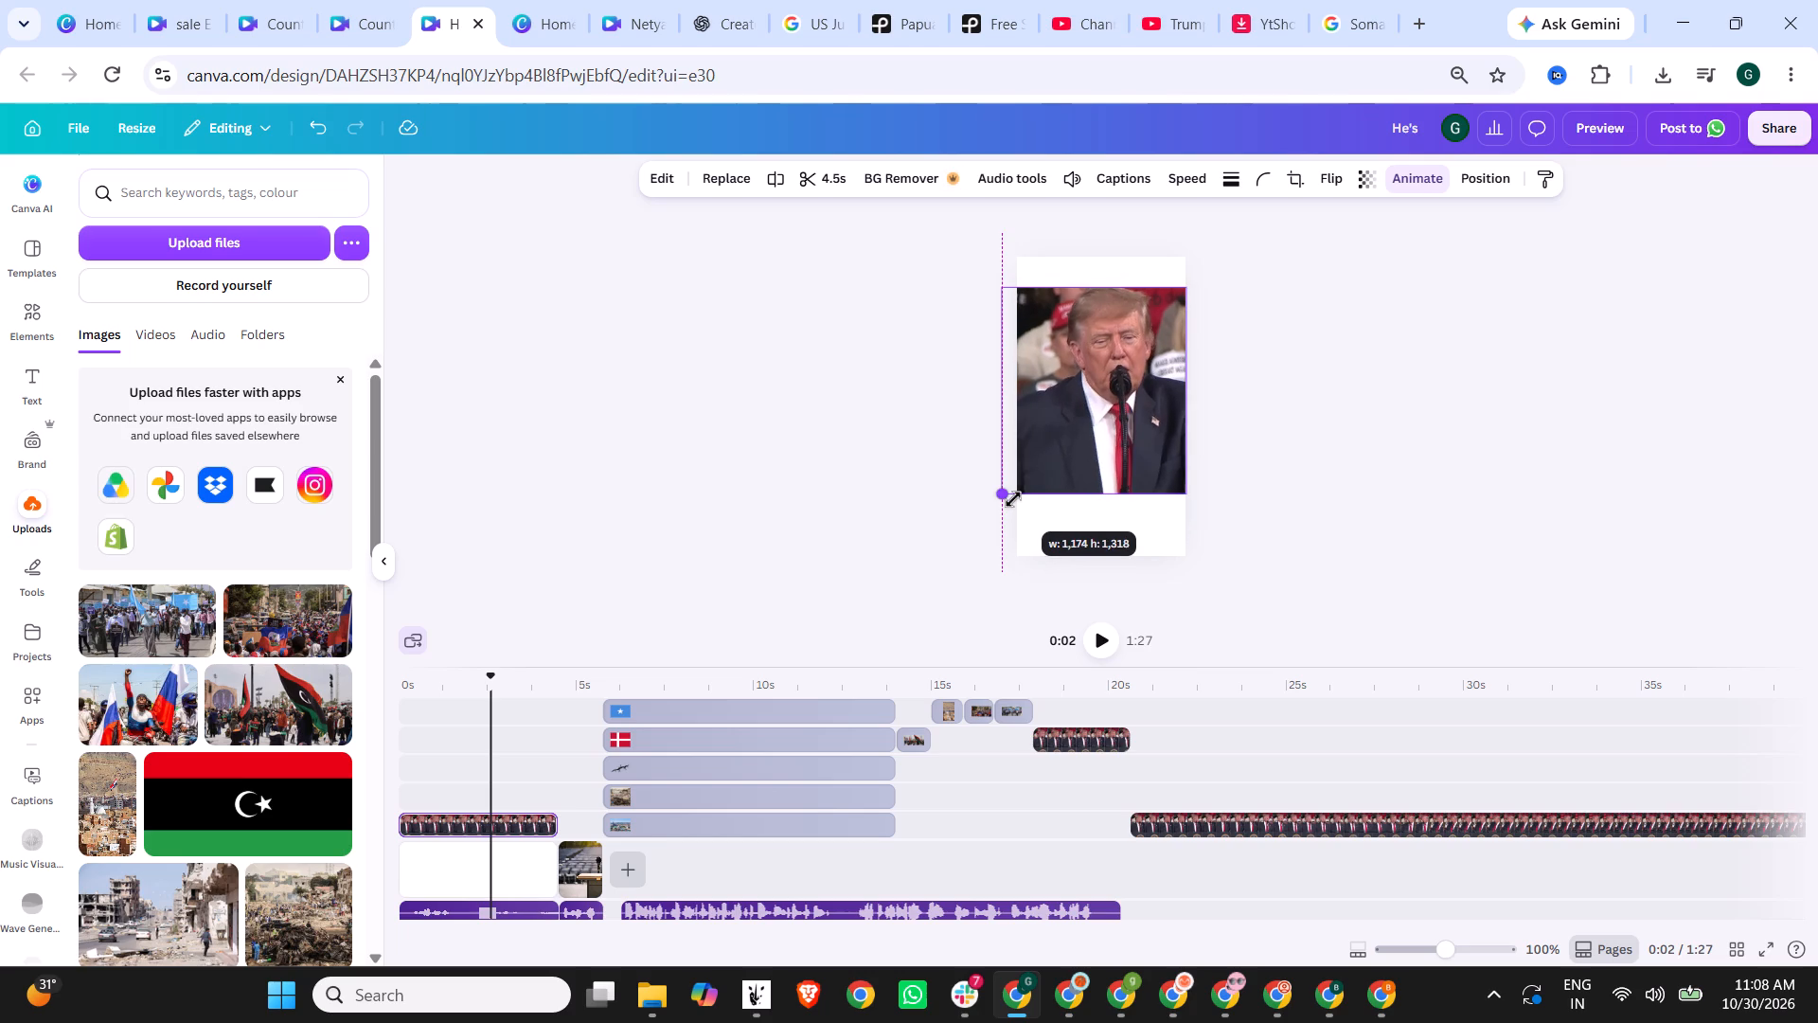
left_click_drag(1013, 499, 994, 516)
left_click(1411, 443)
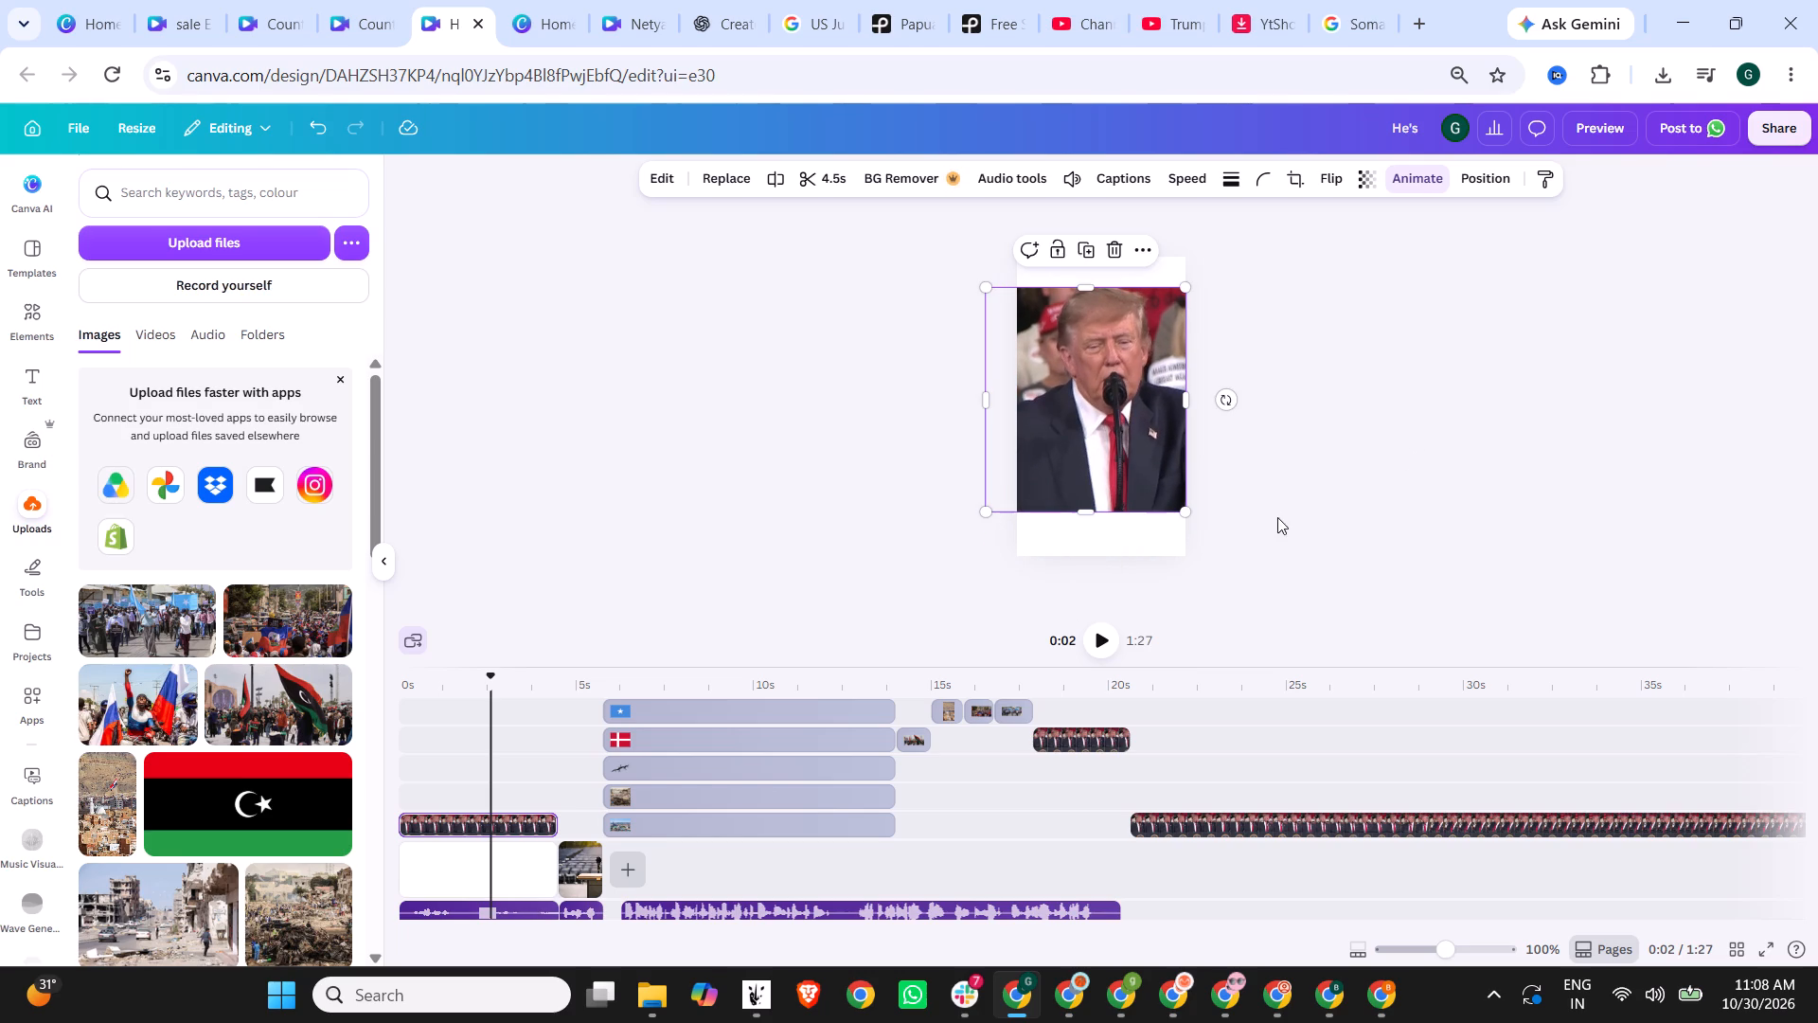
left_click(1111, 392)
left_click(1413, 398)
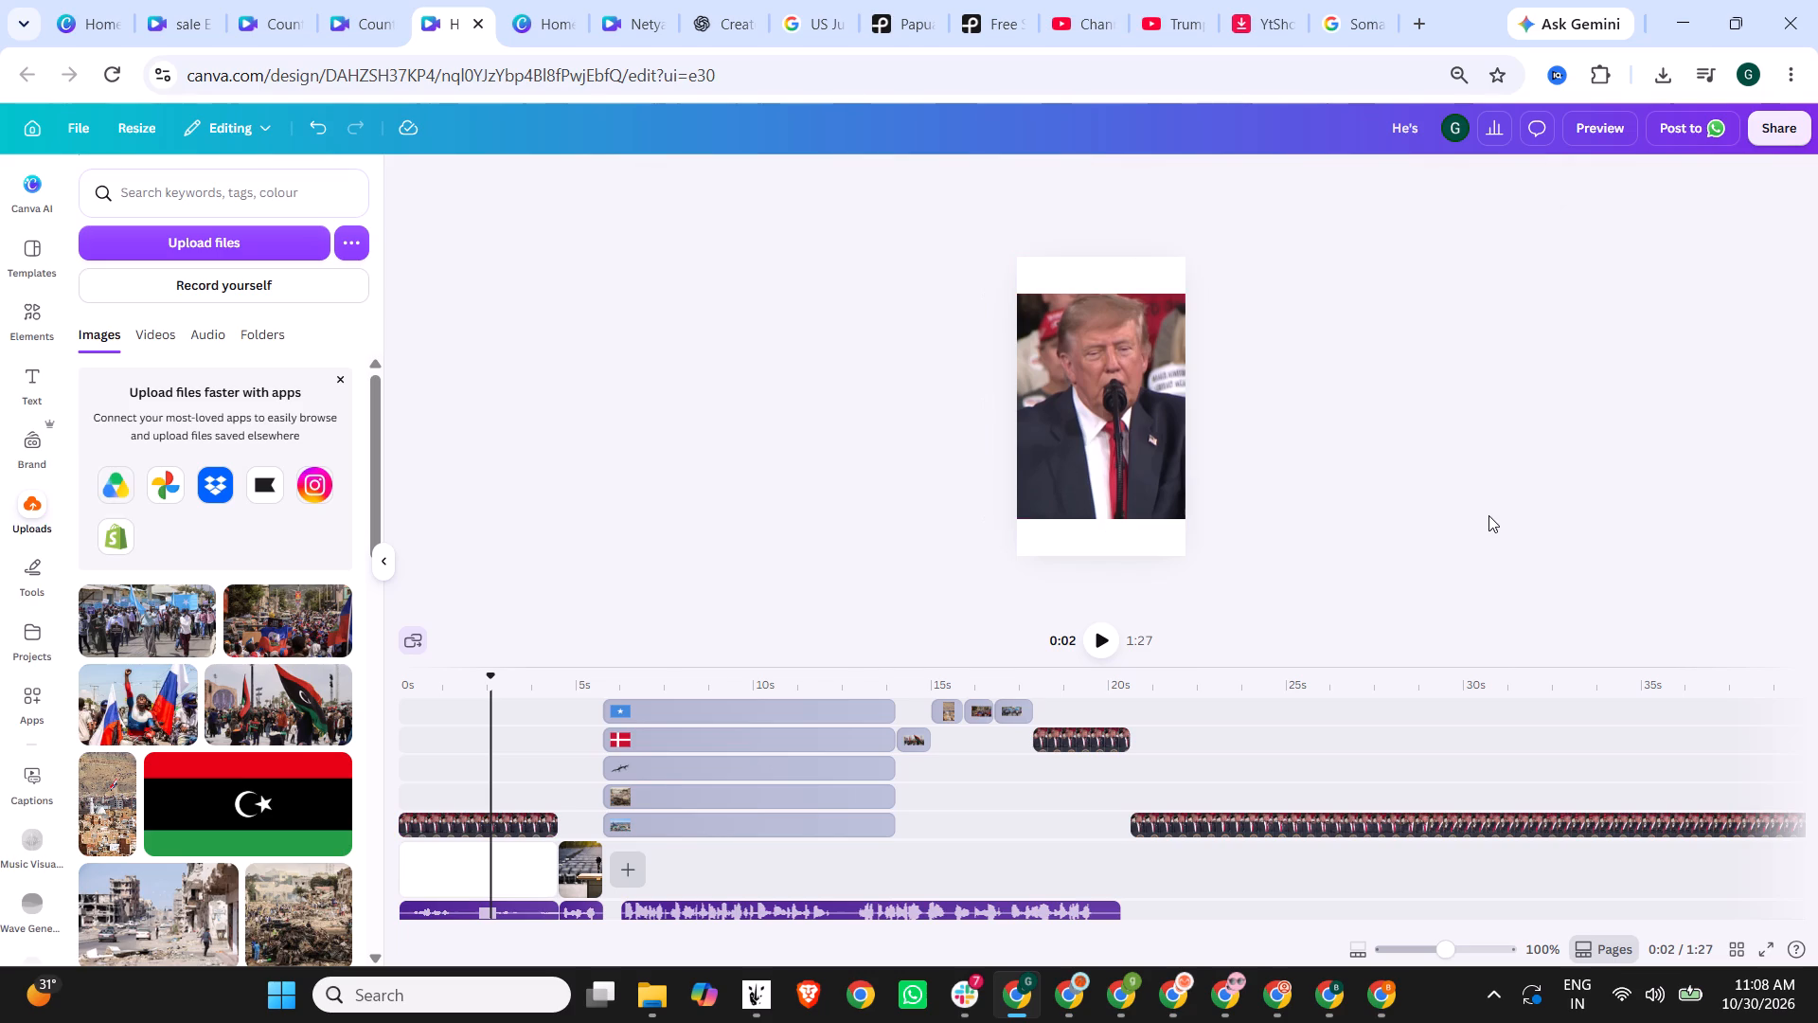
Play back the country photos, move the 2.7-second copied rally clip about 0.4 seconds later, and play that section again.
left_click(891, 686)
left_click(1099, 637)
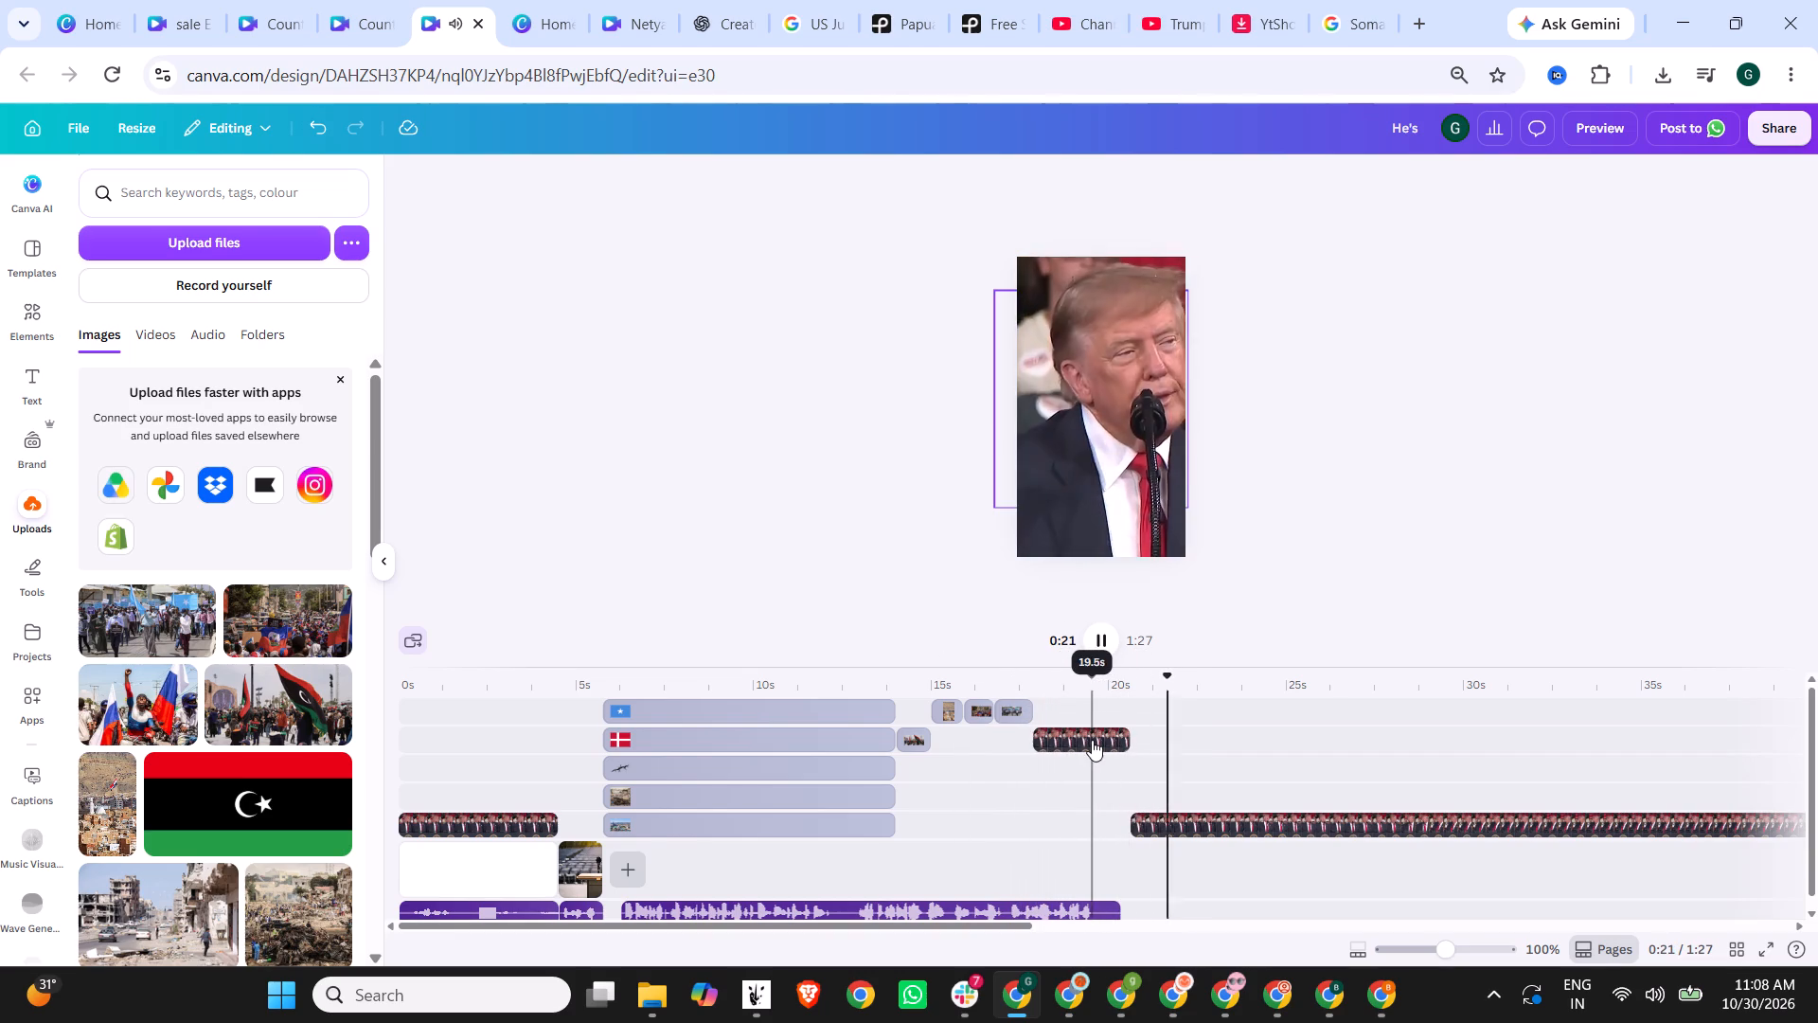
left_click_drag(1096, 735, 1110, 734)
left_click(992, 687)
left_click(1107, 651)
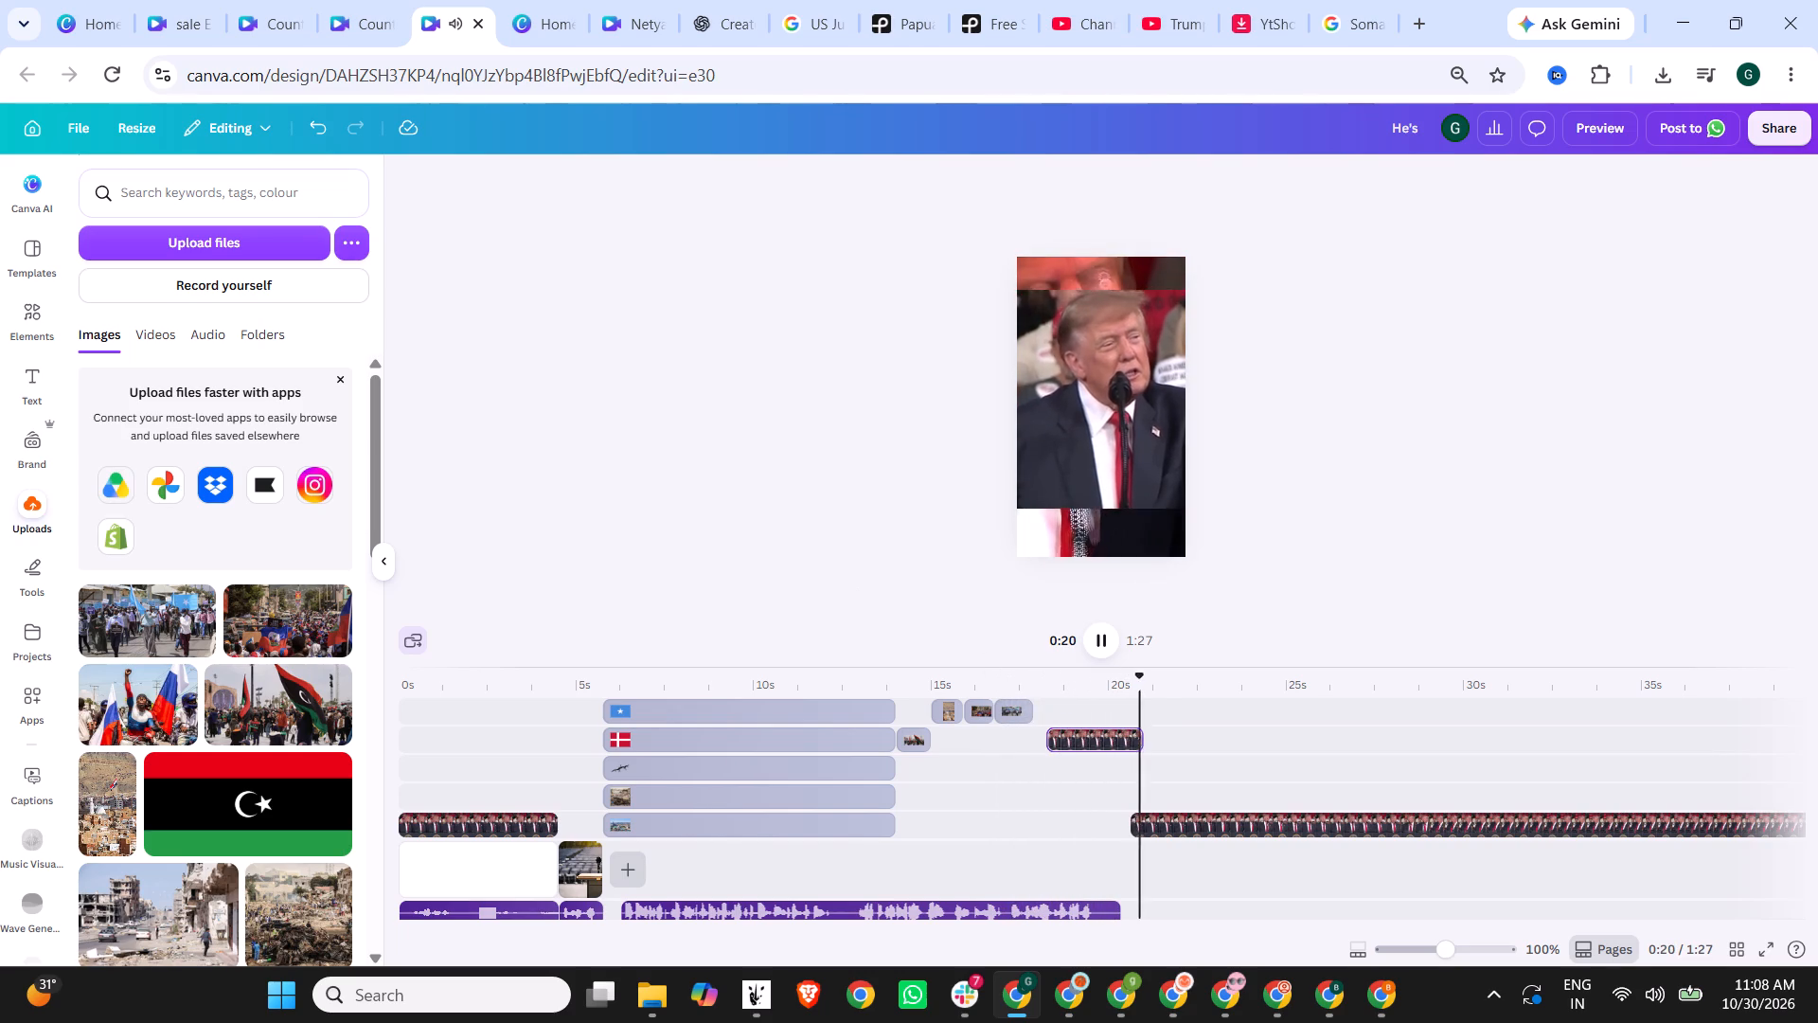
left_click(1102, 640)
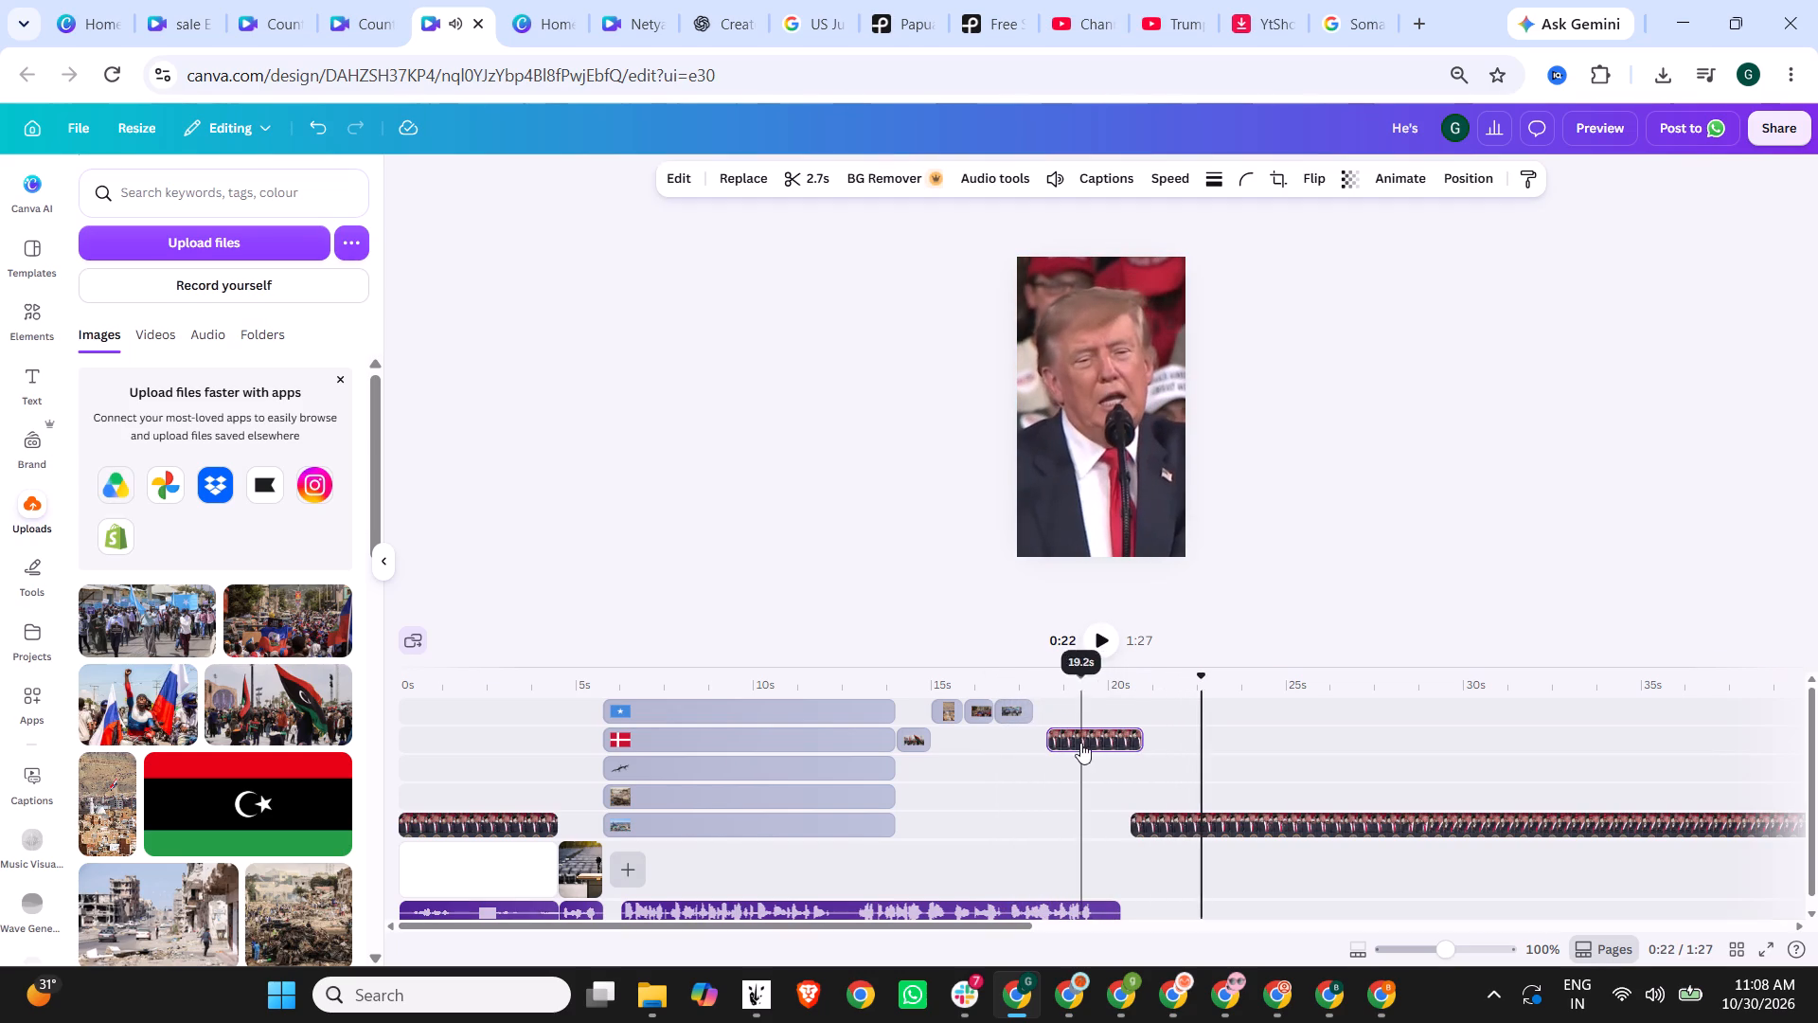
Extend the copied rally clip's start back to the Somalia photo's end, making it 3.1 seconds, and play it back.
left_click(1065, 682)
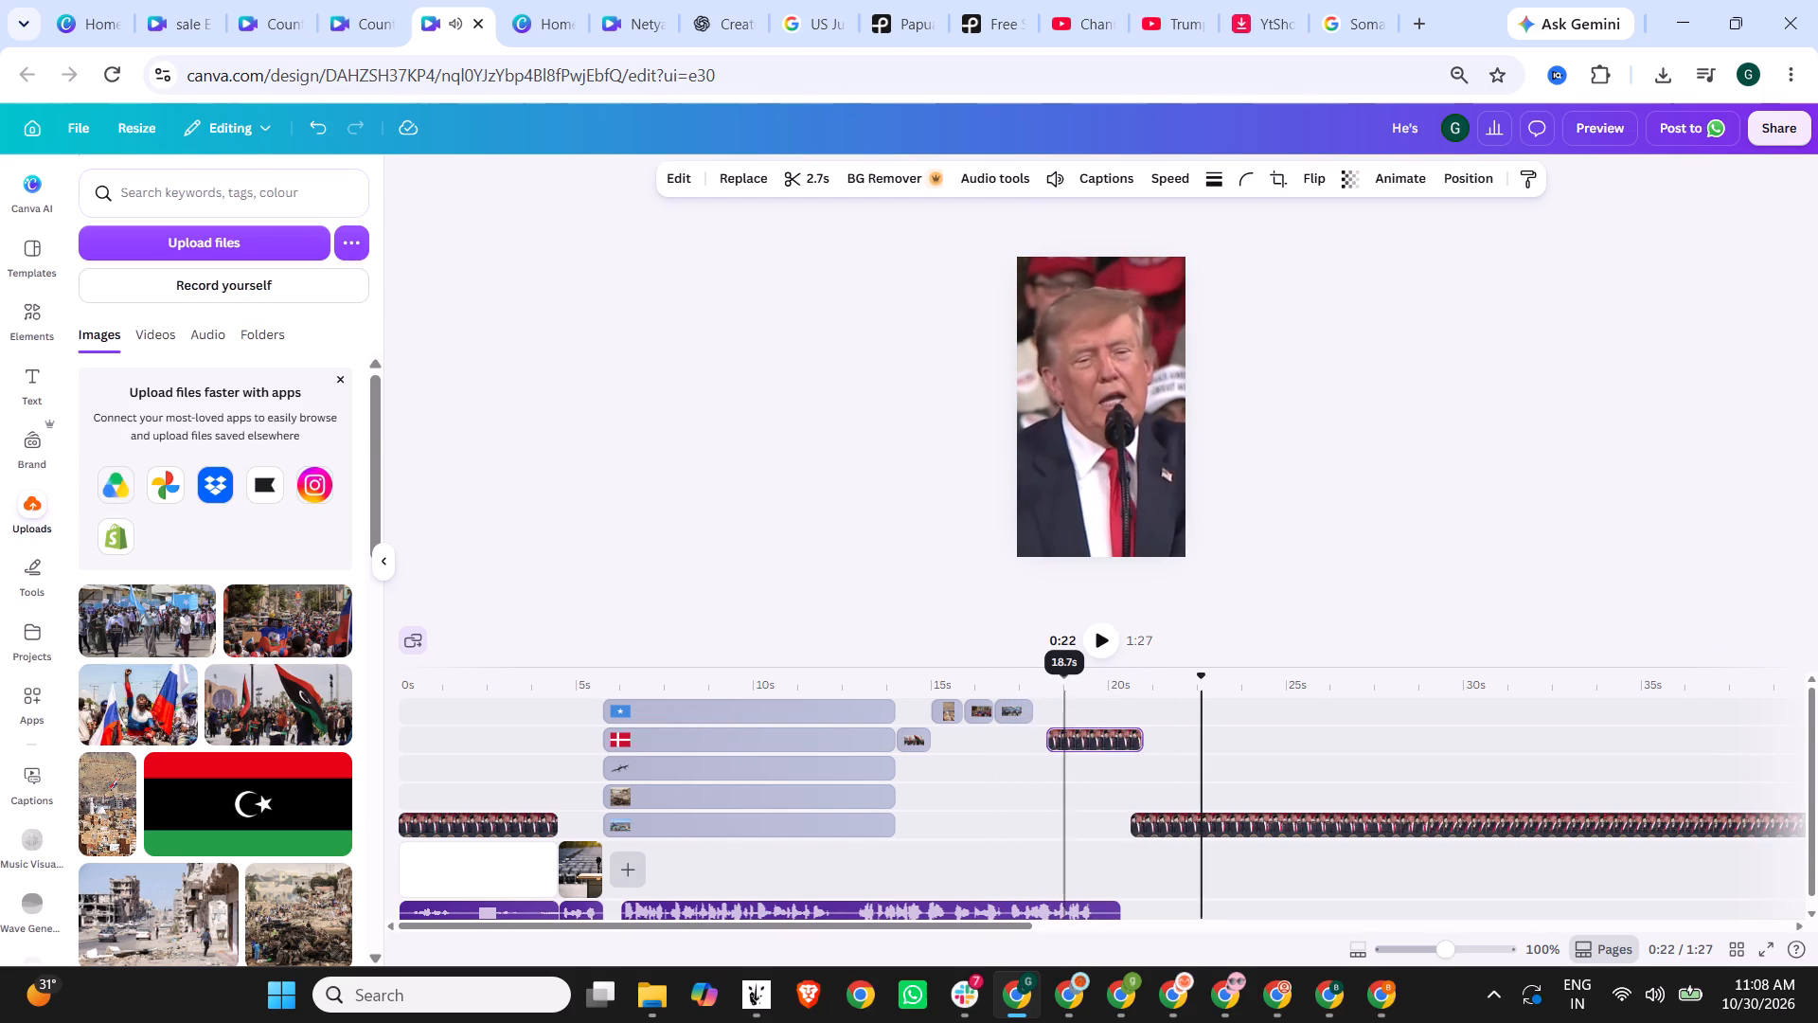
left_click(1046, 744)
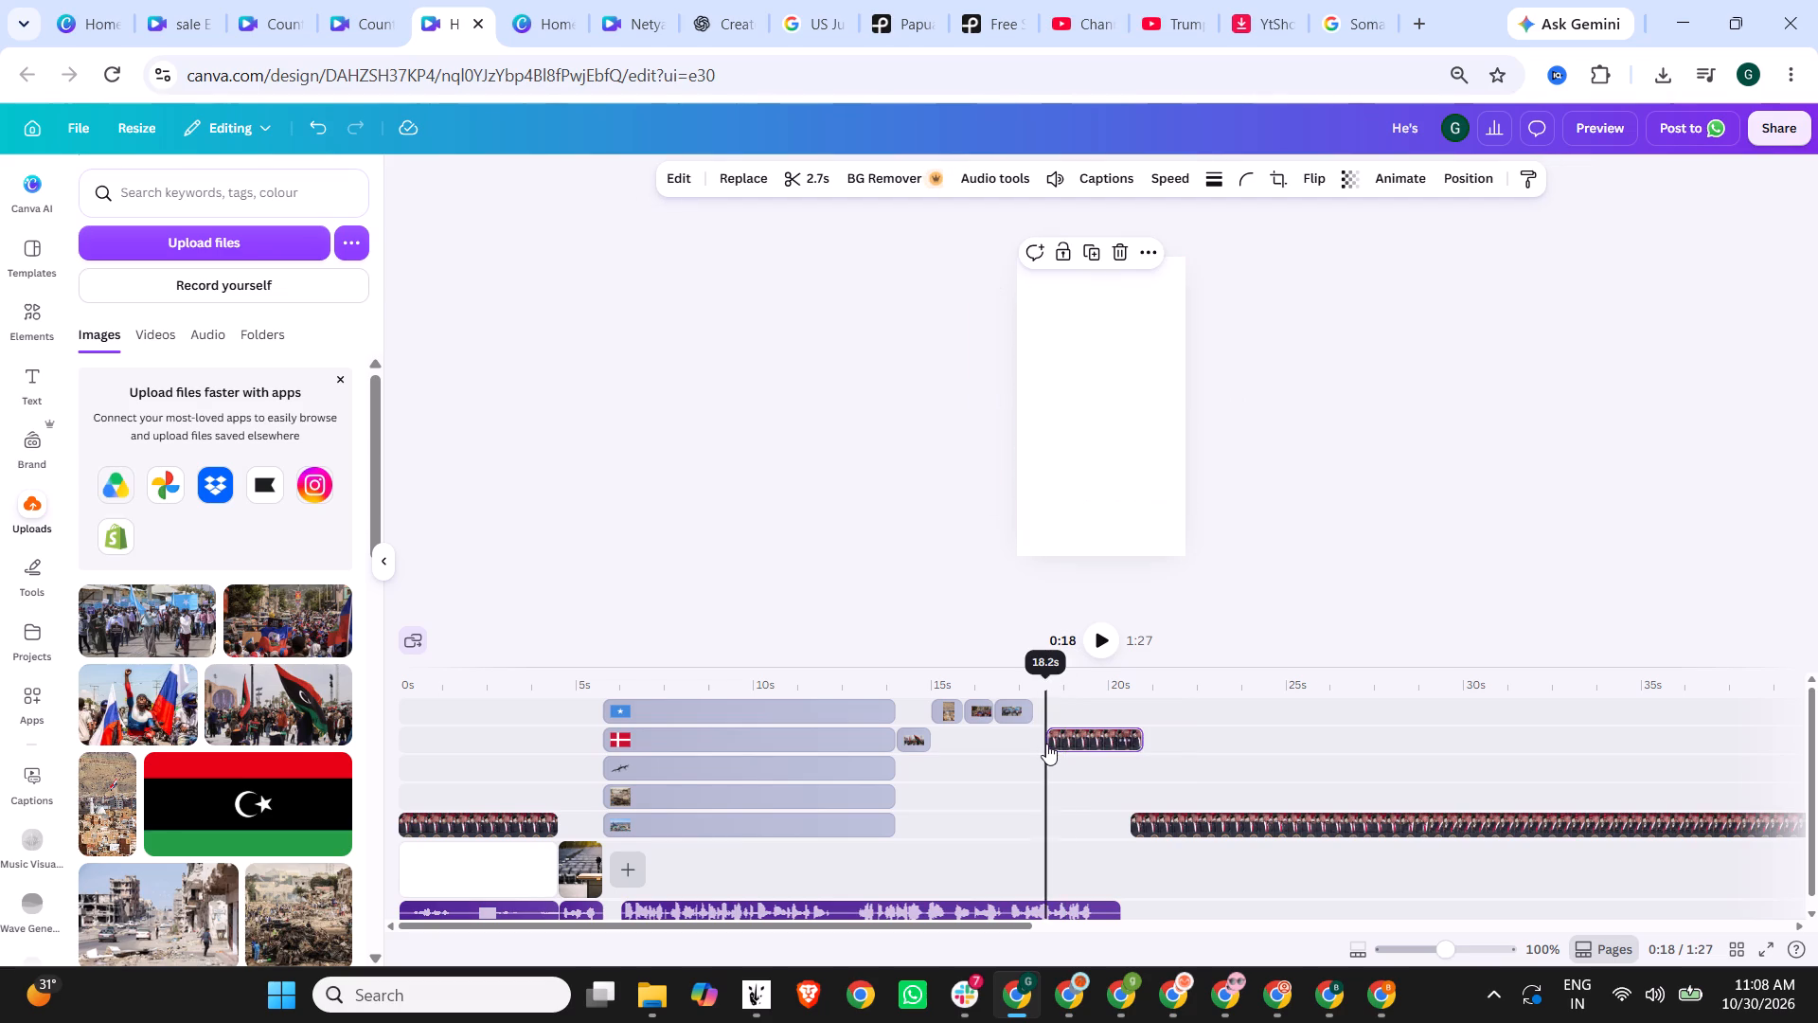
left_click(1062, 740)
left_click_drag(1057, 739, 1036, 739)
left_click(920, 684)
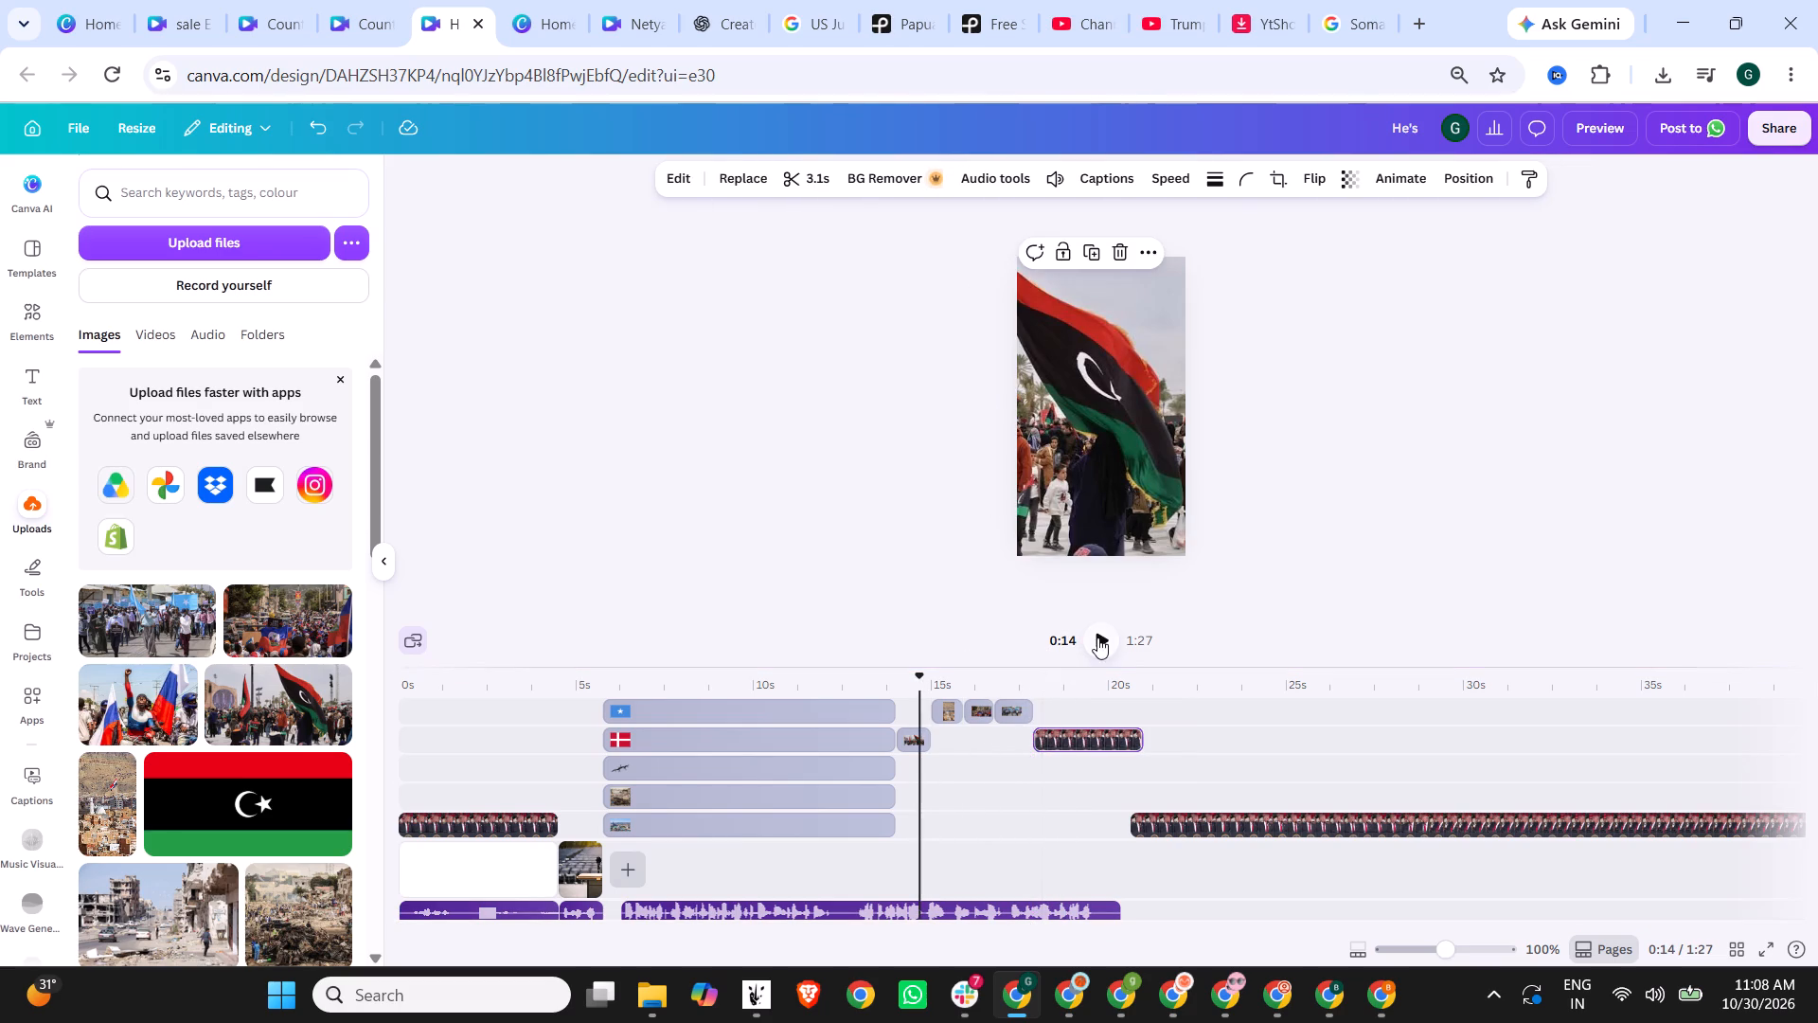
left_click(1097, 637)
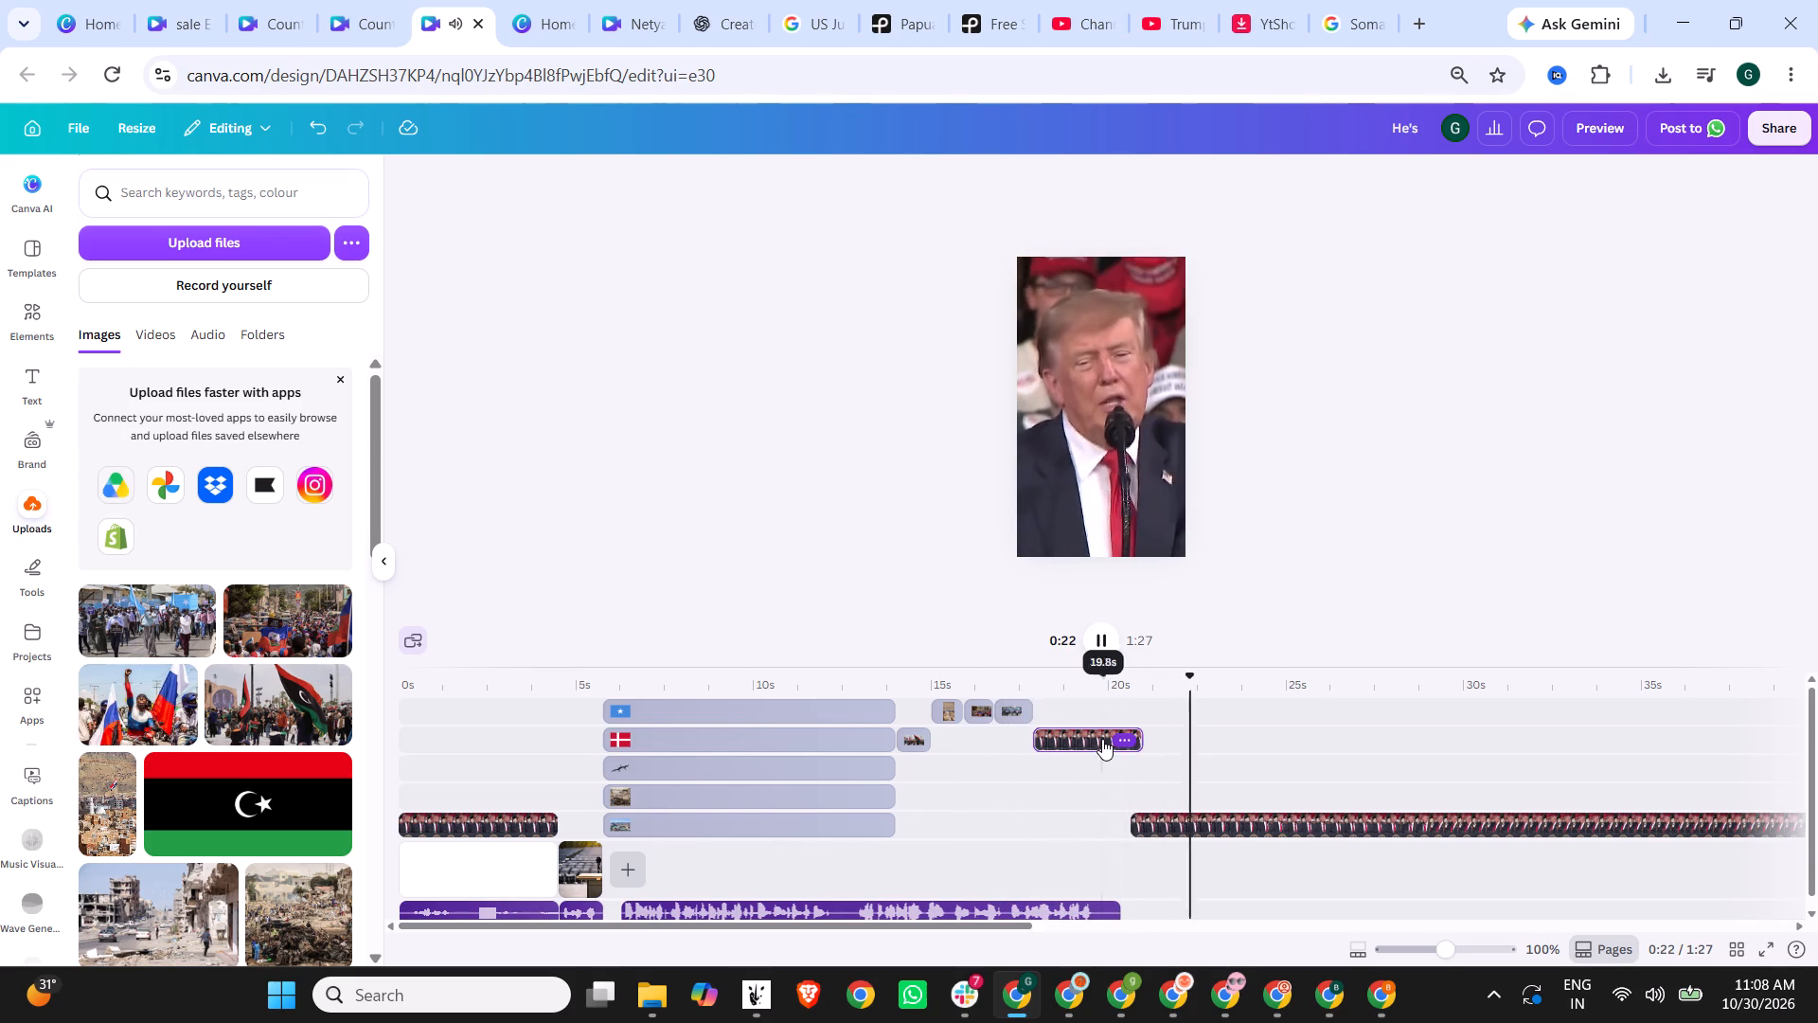
Move the long rally clip later so it starts at about 21.7 seconds.
left_click_drag(1181, 822, 1190, 824)
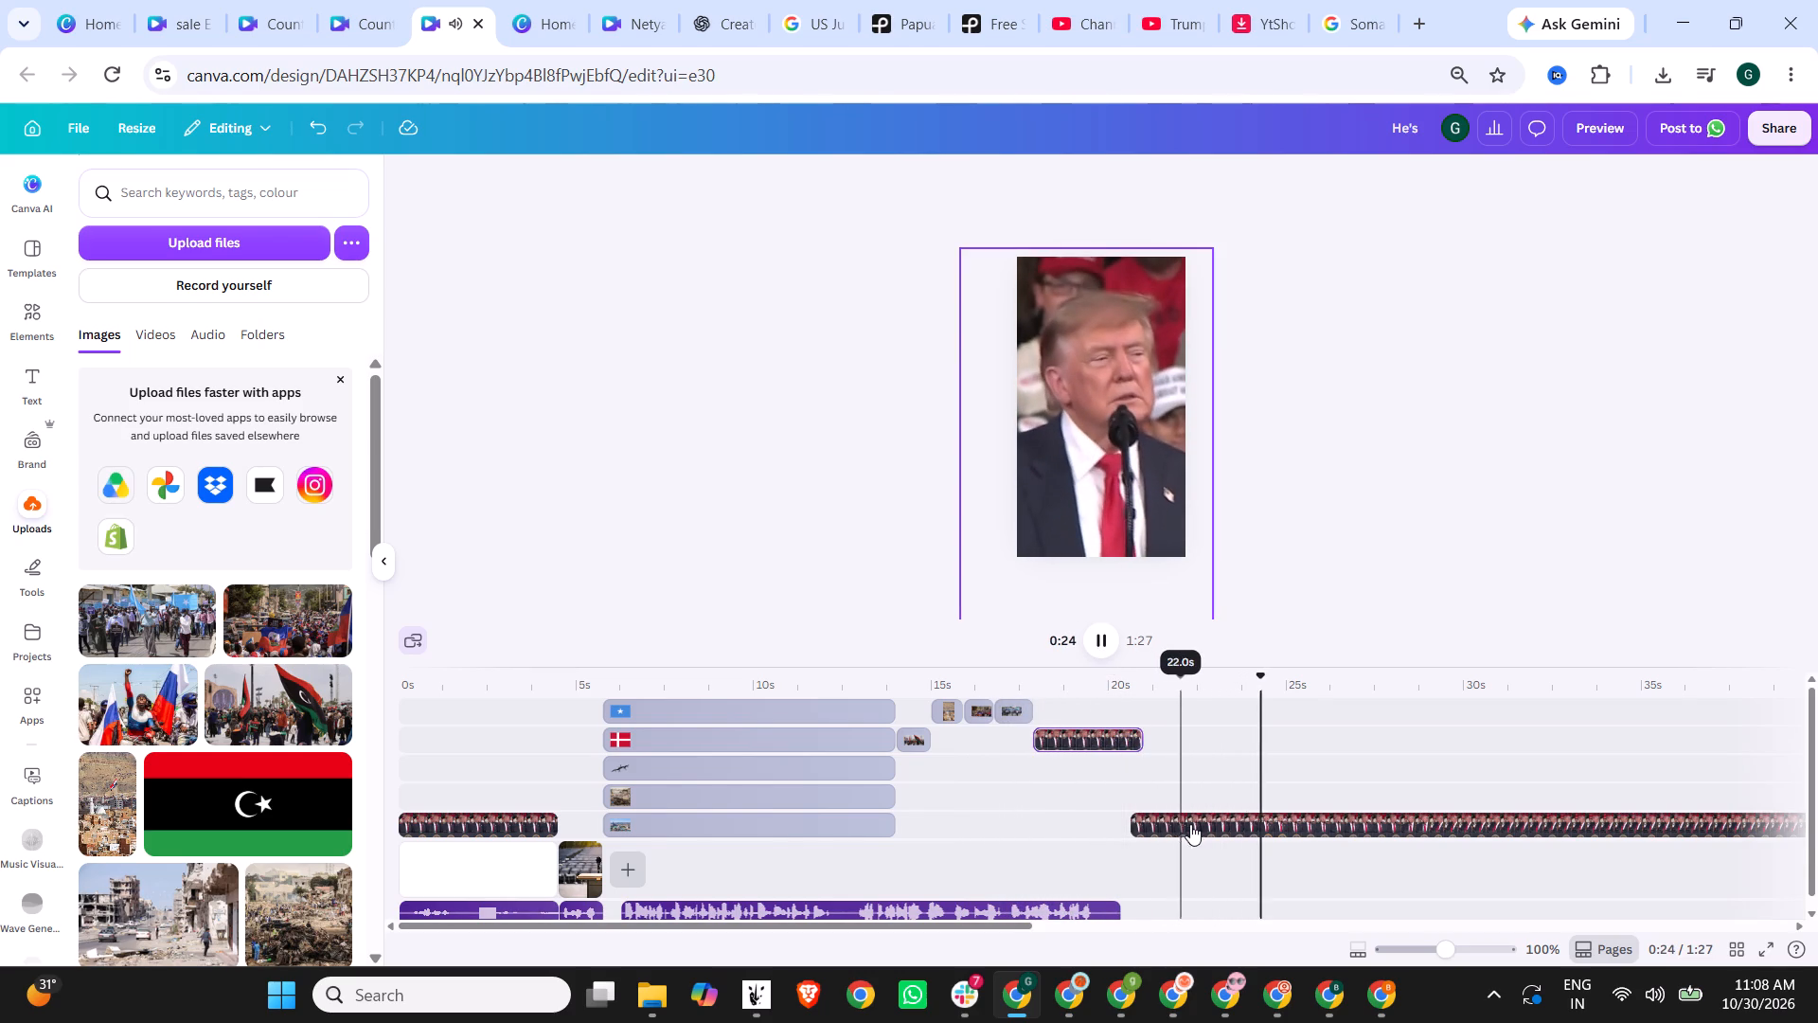
left_click_drag(1190, 824, 1222, 819)
Shift the copied rally clip slightly later and extend its start back to the Somalia photo's end, making it 3.3 seconds.
left_click(1092, 739)
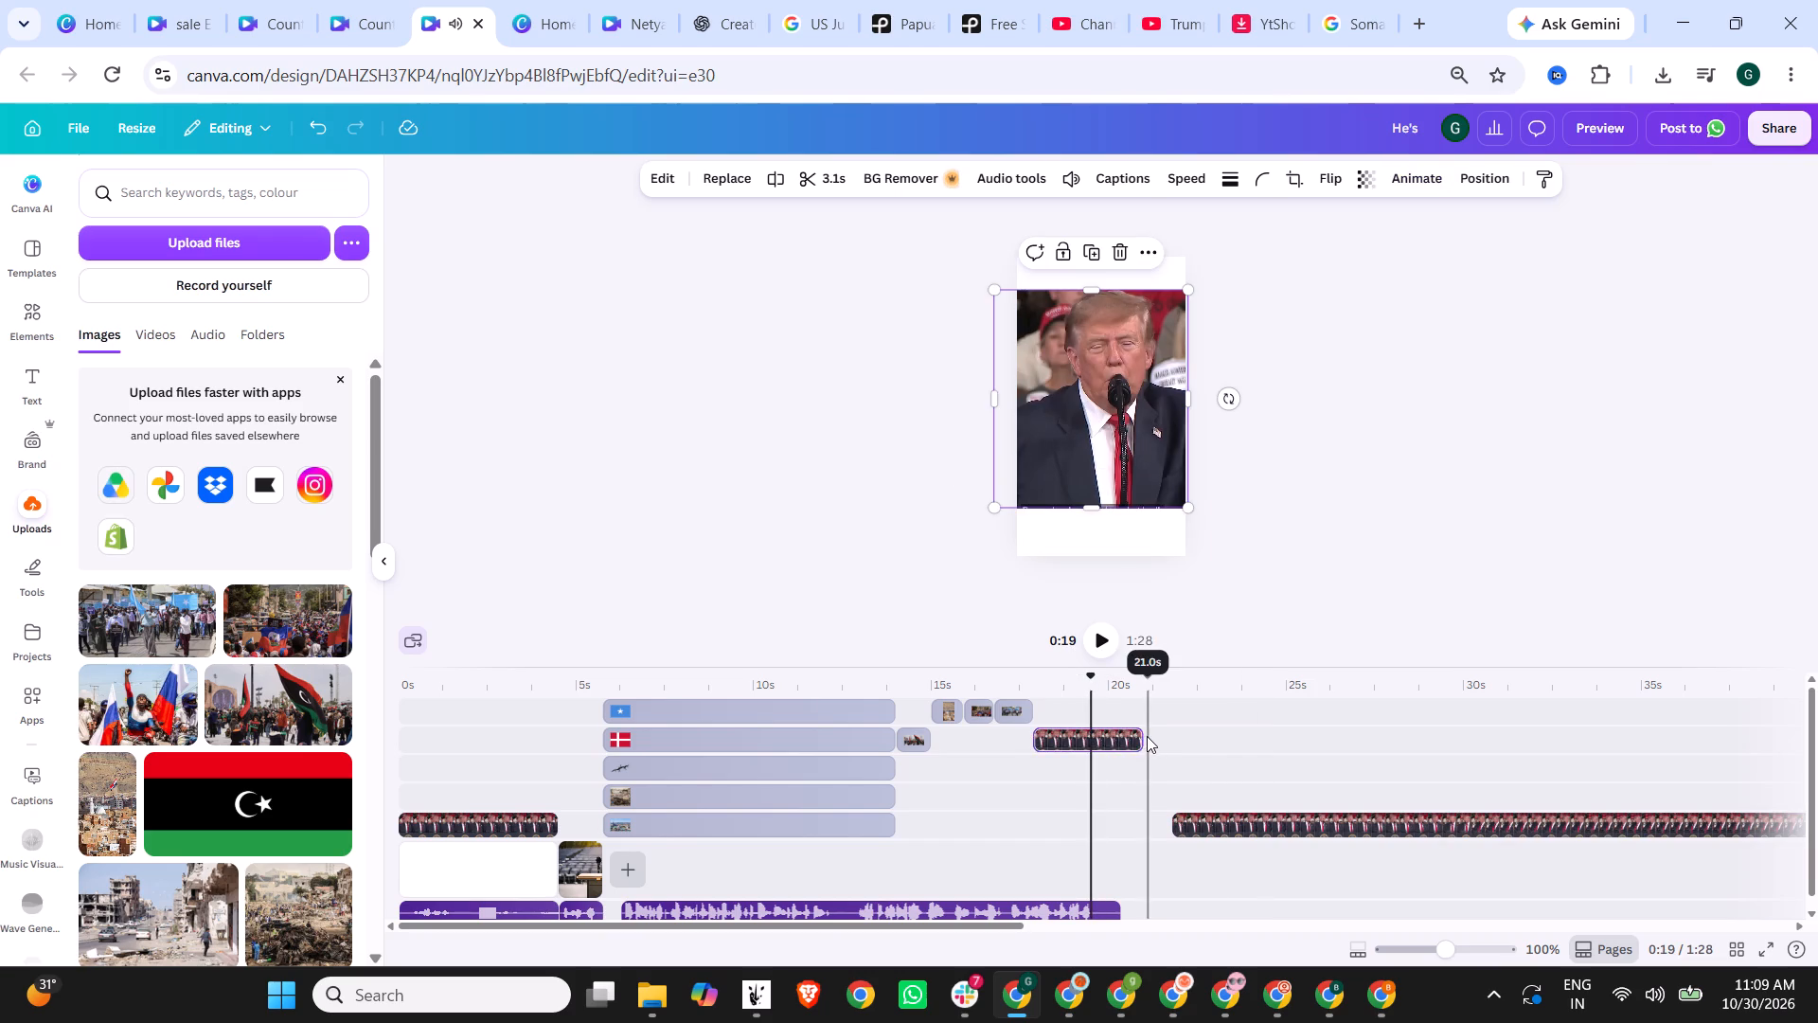
left_click_drag(1124, 736, 1134, 736)
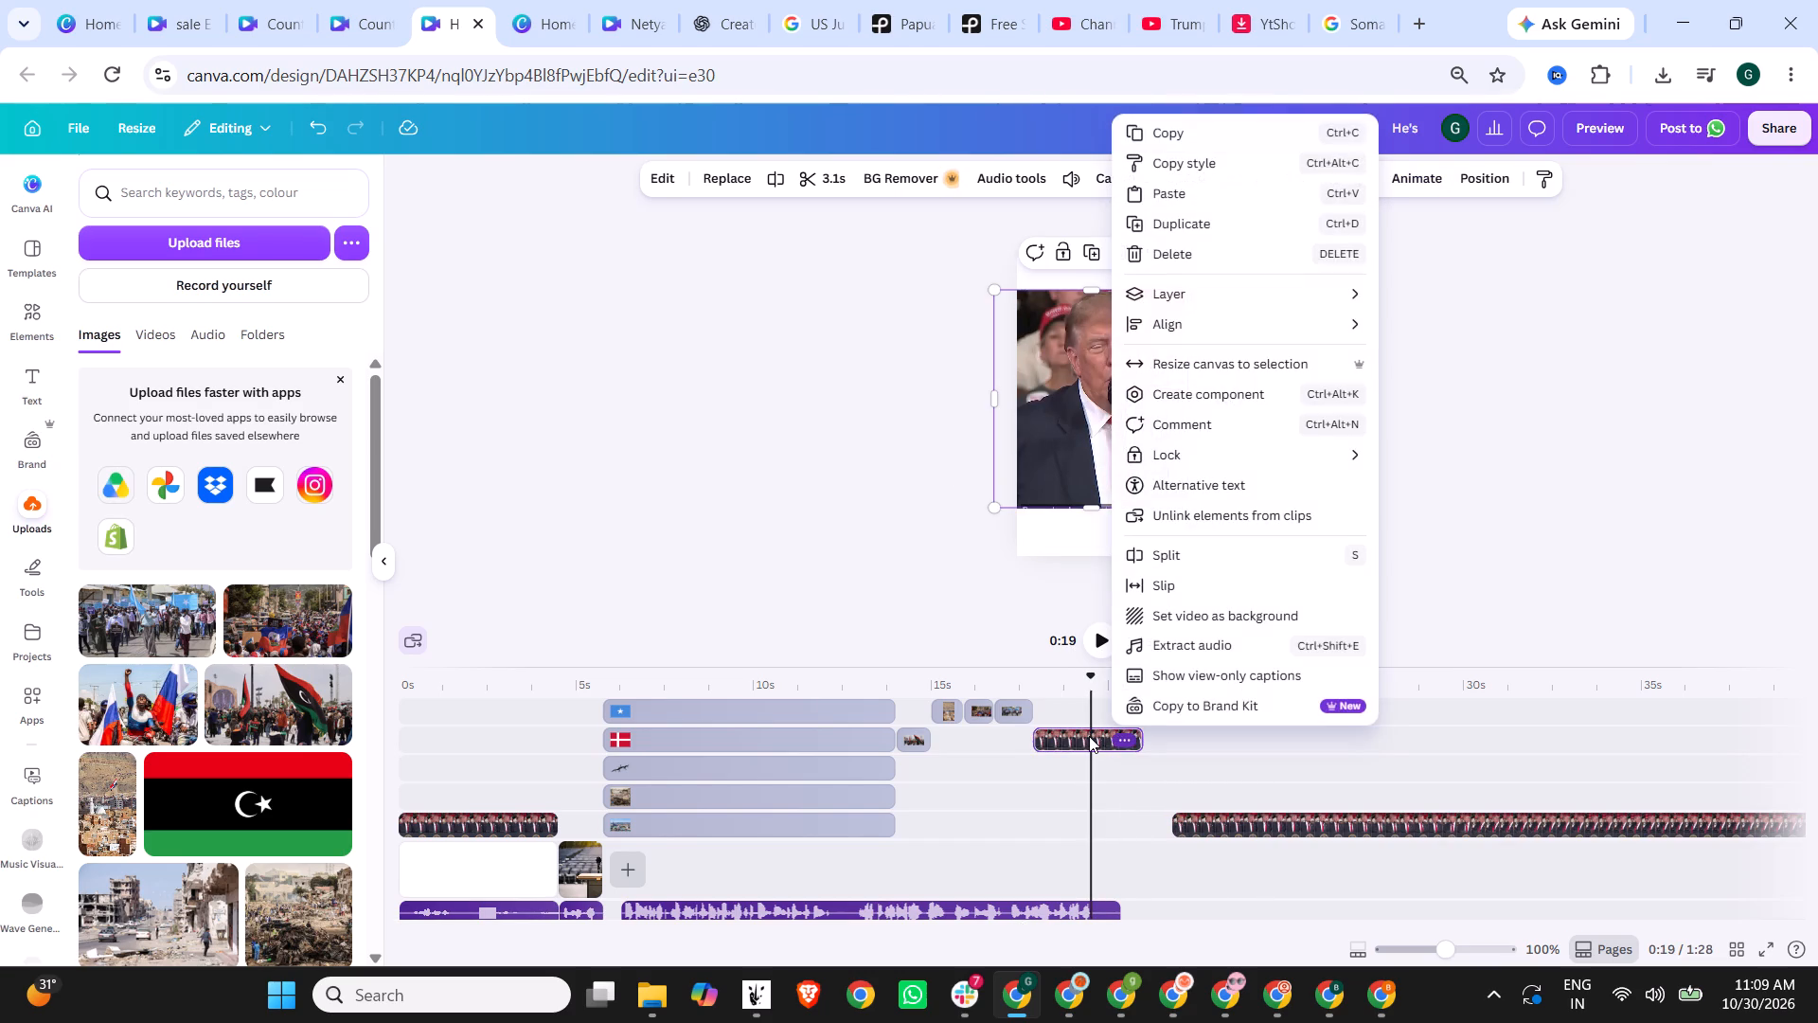
left_click(1085, 736)
left_click(1065, 737)
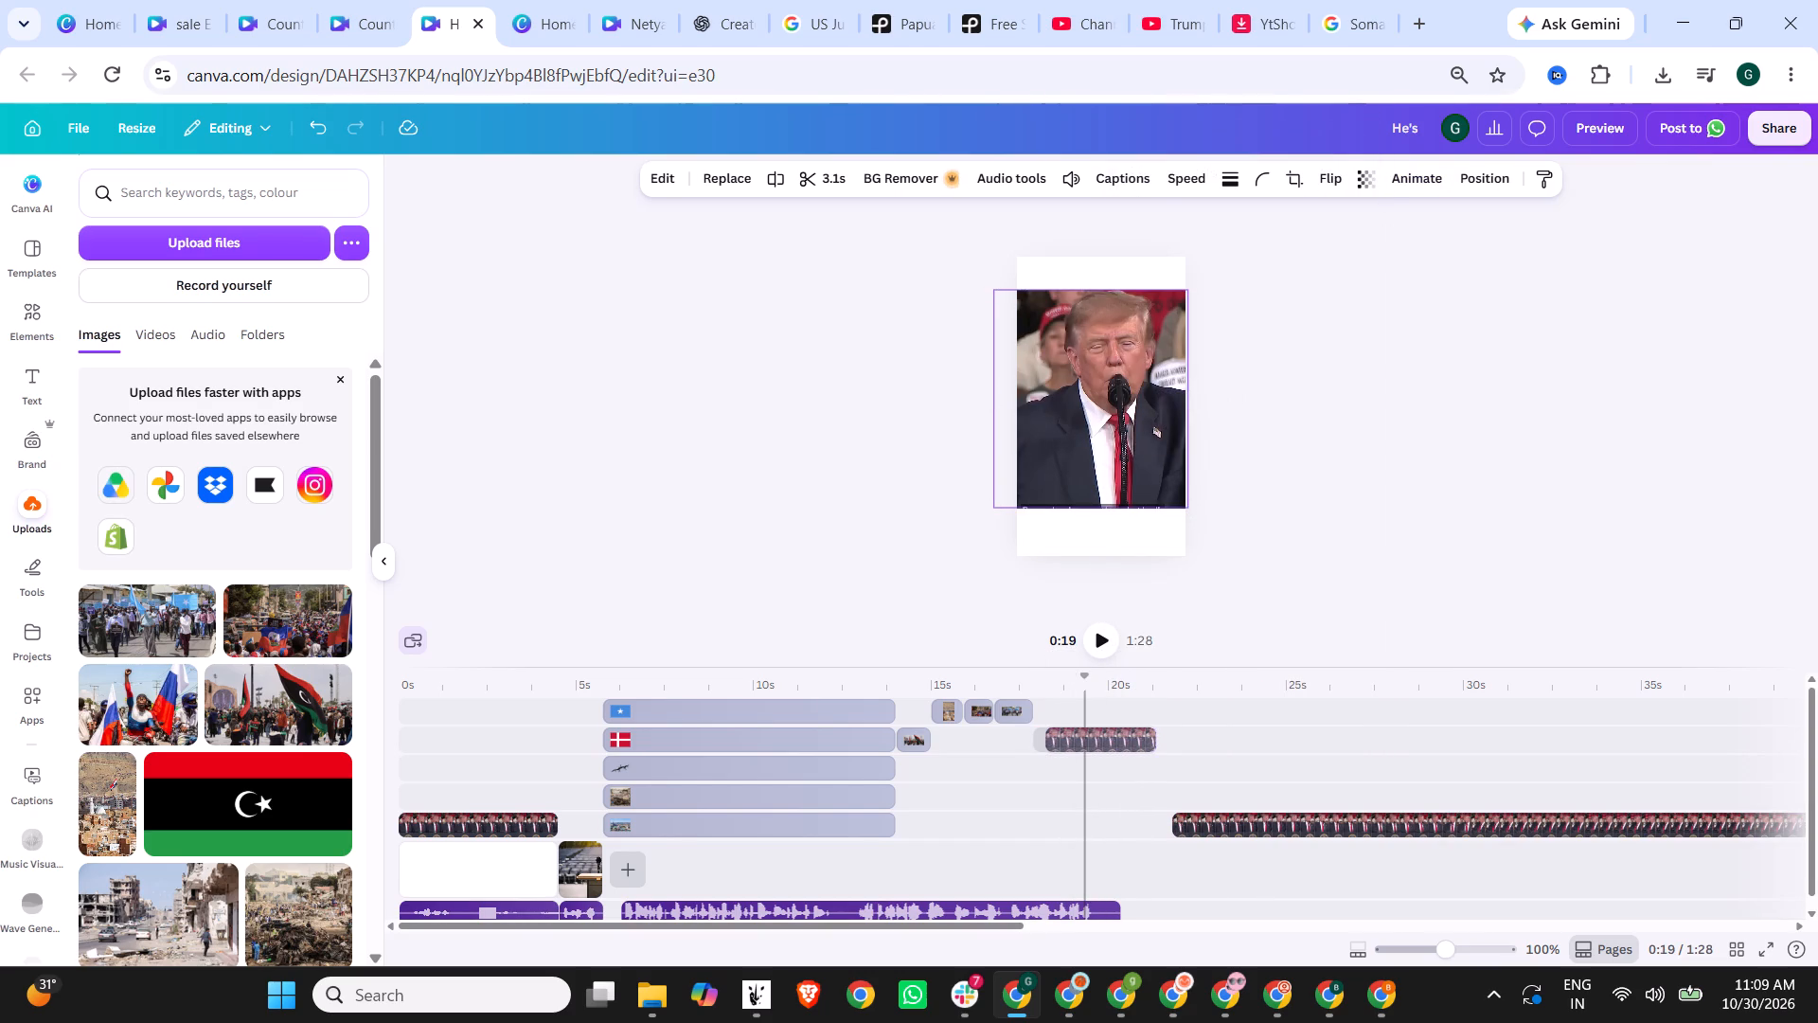
left_click_drag(1057, 735, 1065, 735)
left_click(1065, 735)
left_click_drag(1049, 735, 1037, 735)
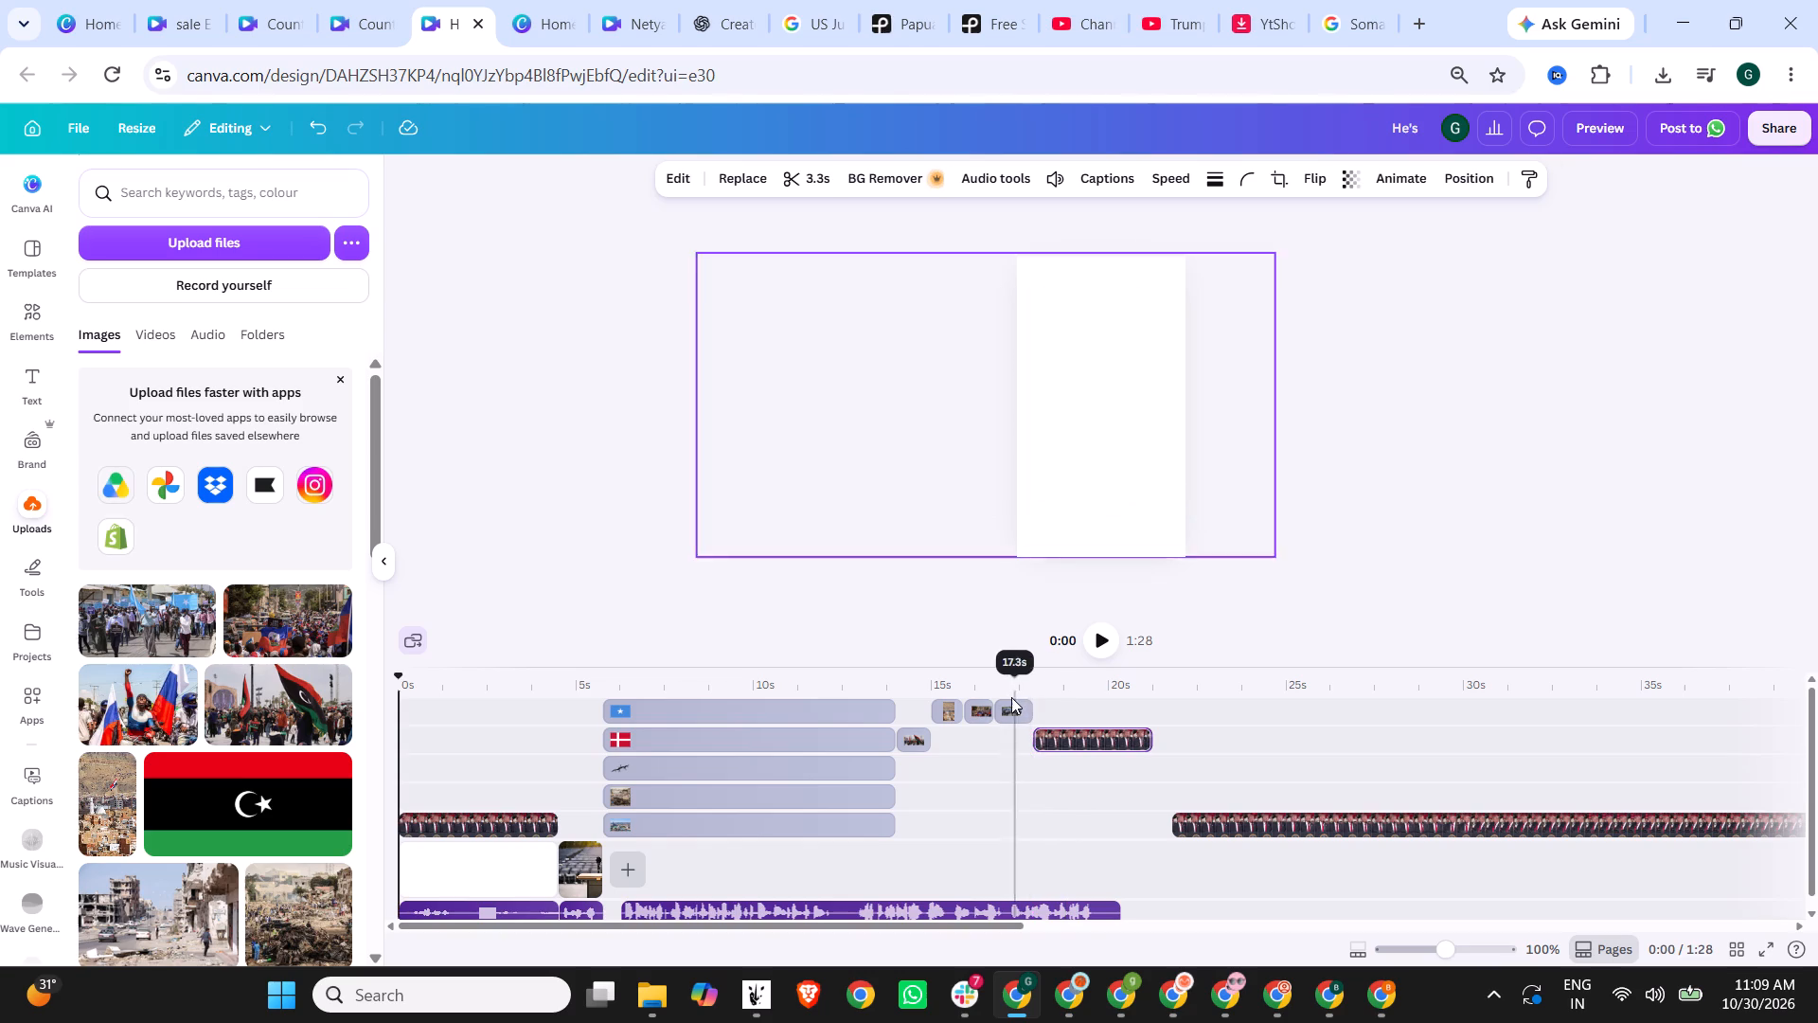
Play back the split screen, country photos and both following rally clips to check their timing against the audio.
left_click(868, 683)
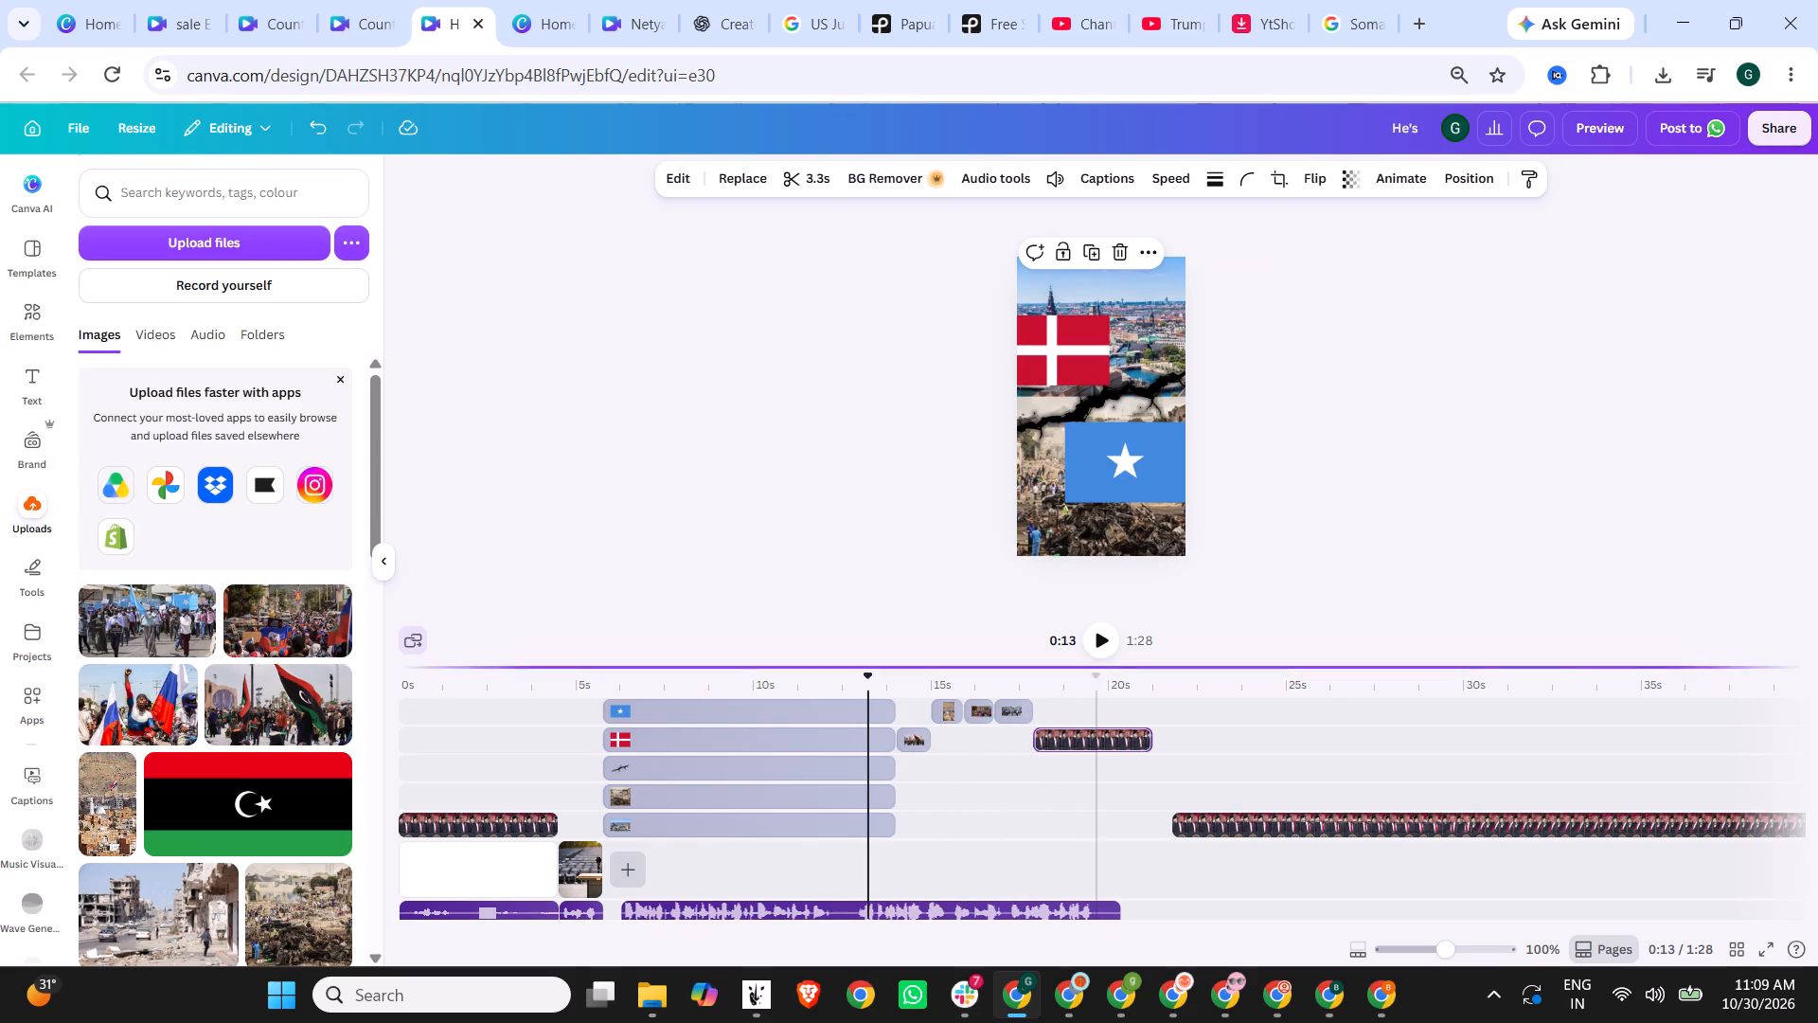
left_click(1104, 647)
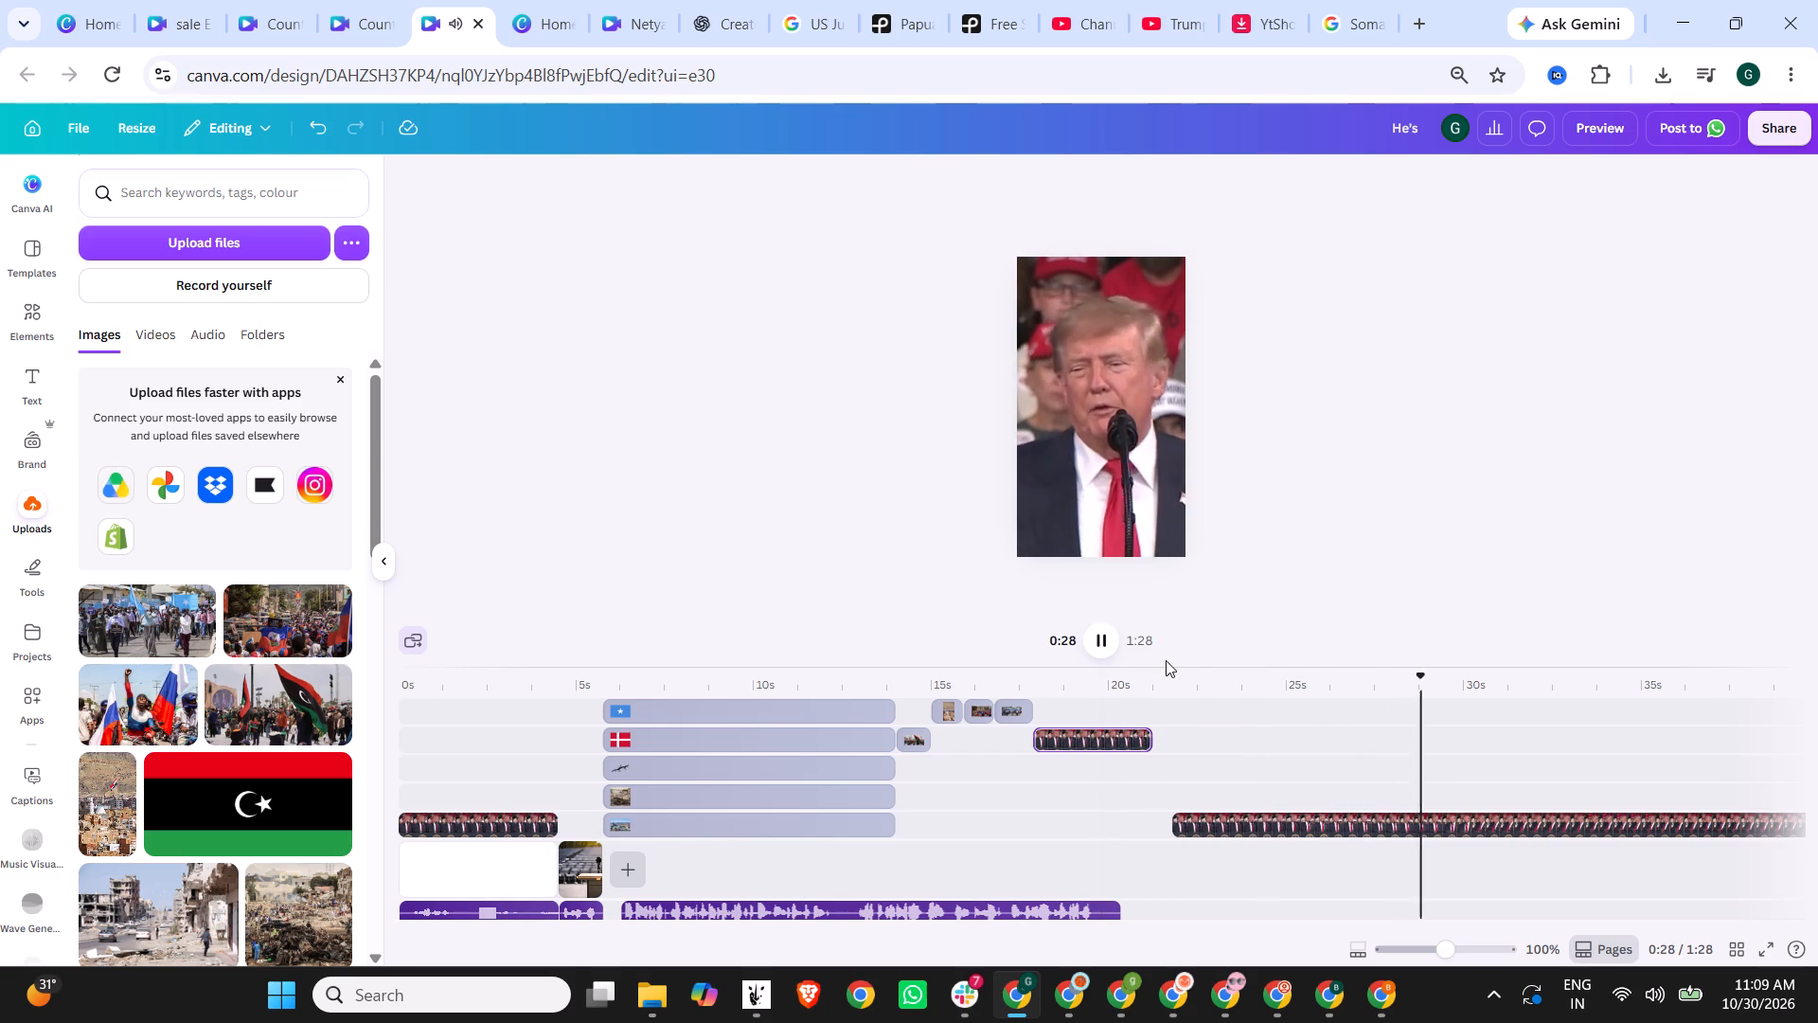
left_click(1103, 641)
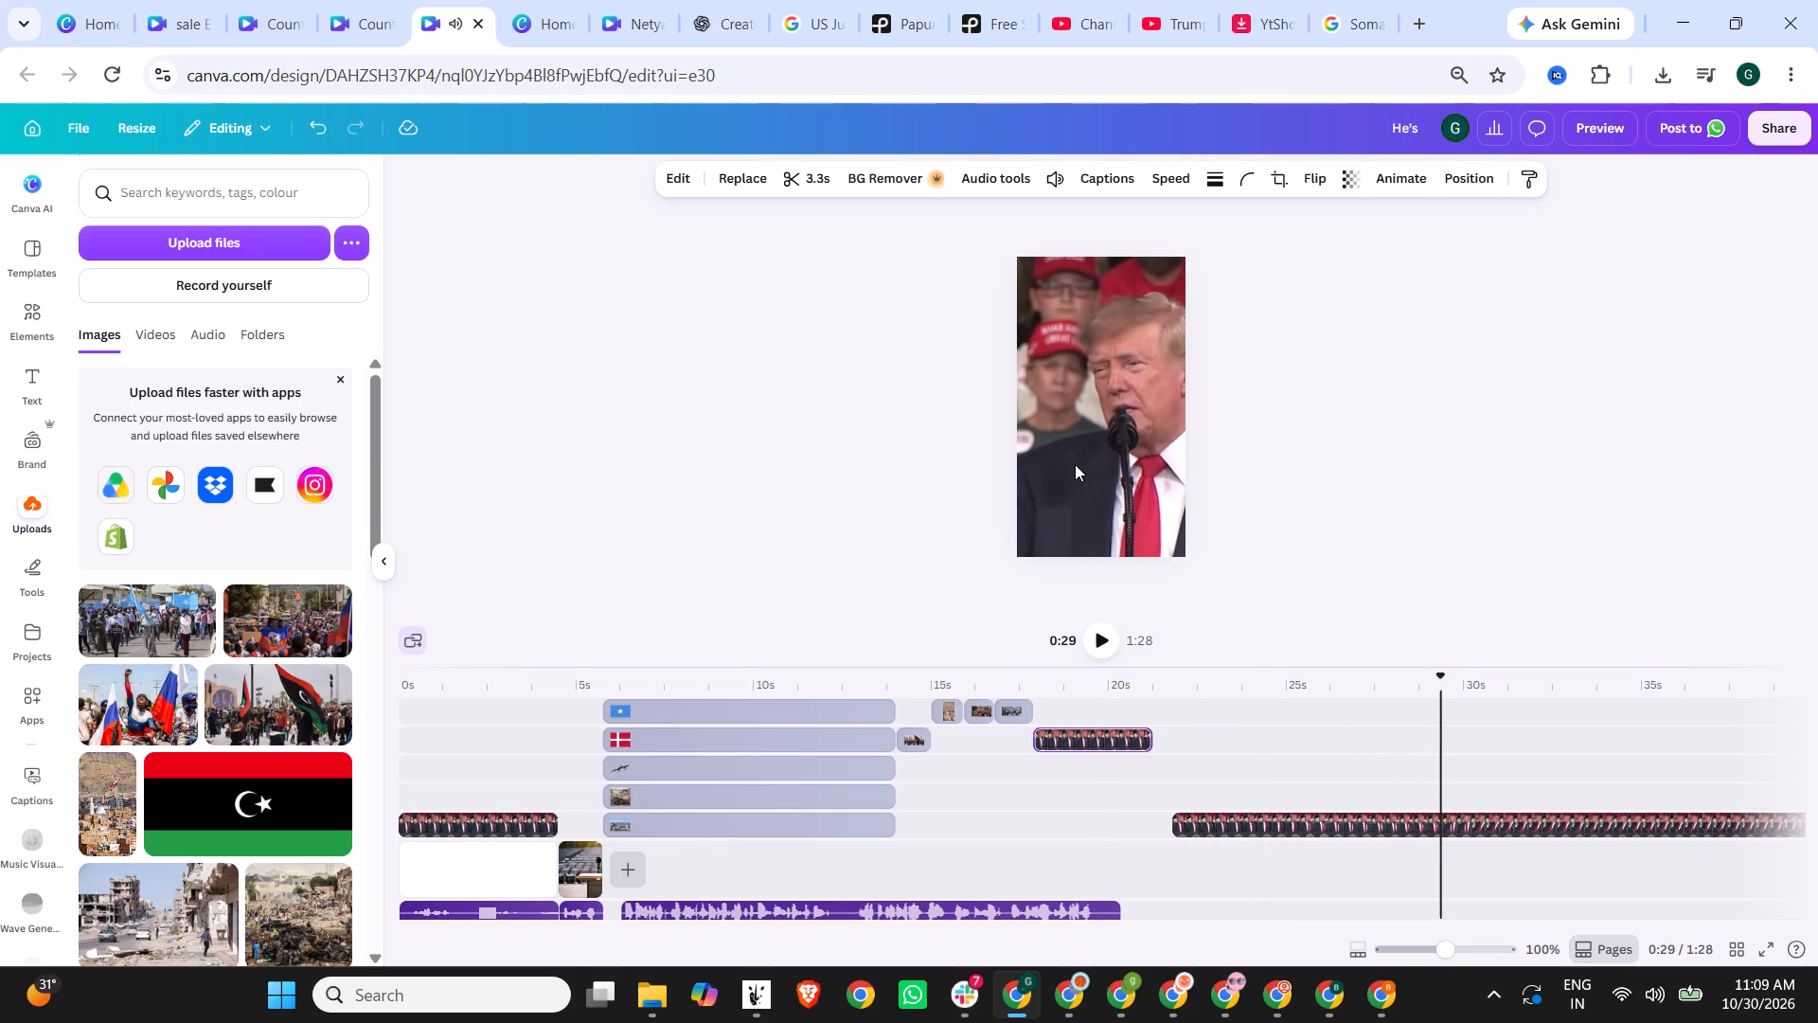
scroll(1075, 464, "up", 1, "ctrl")
scroll(1075, 464, "down", 2, "ctrl")
left_click(1370, 458)
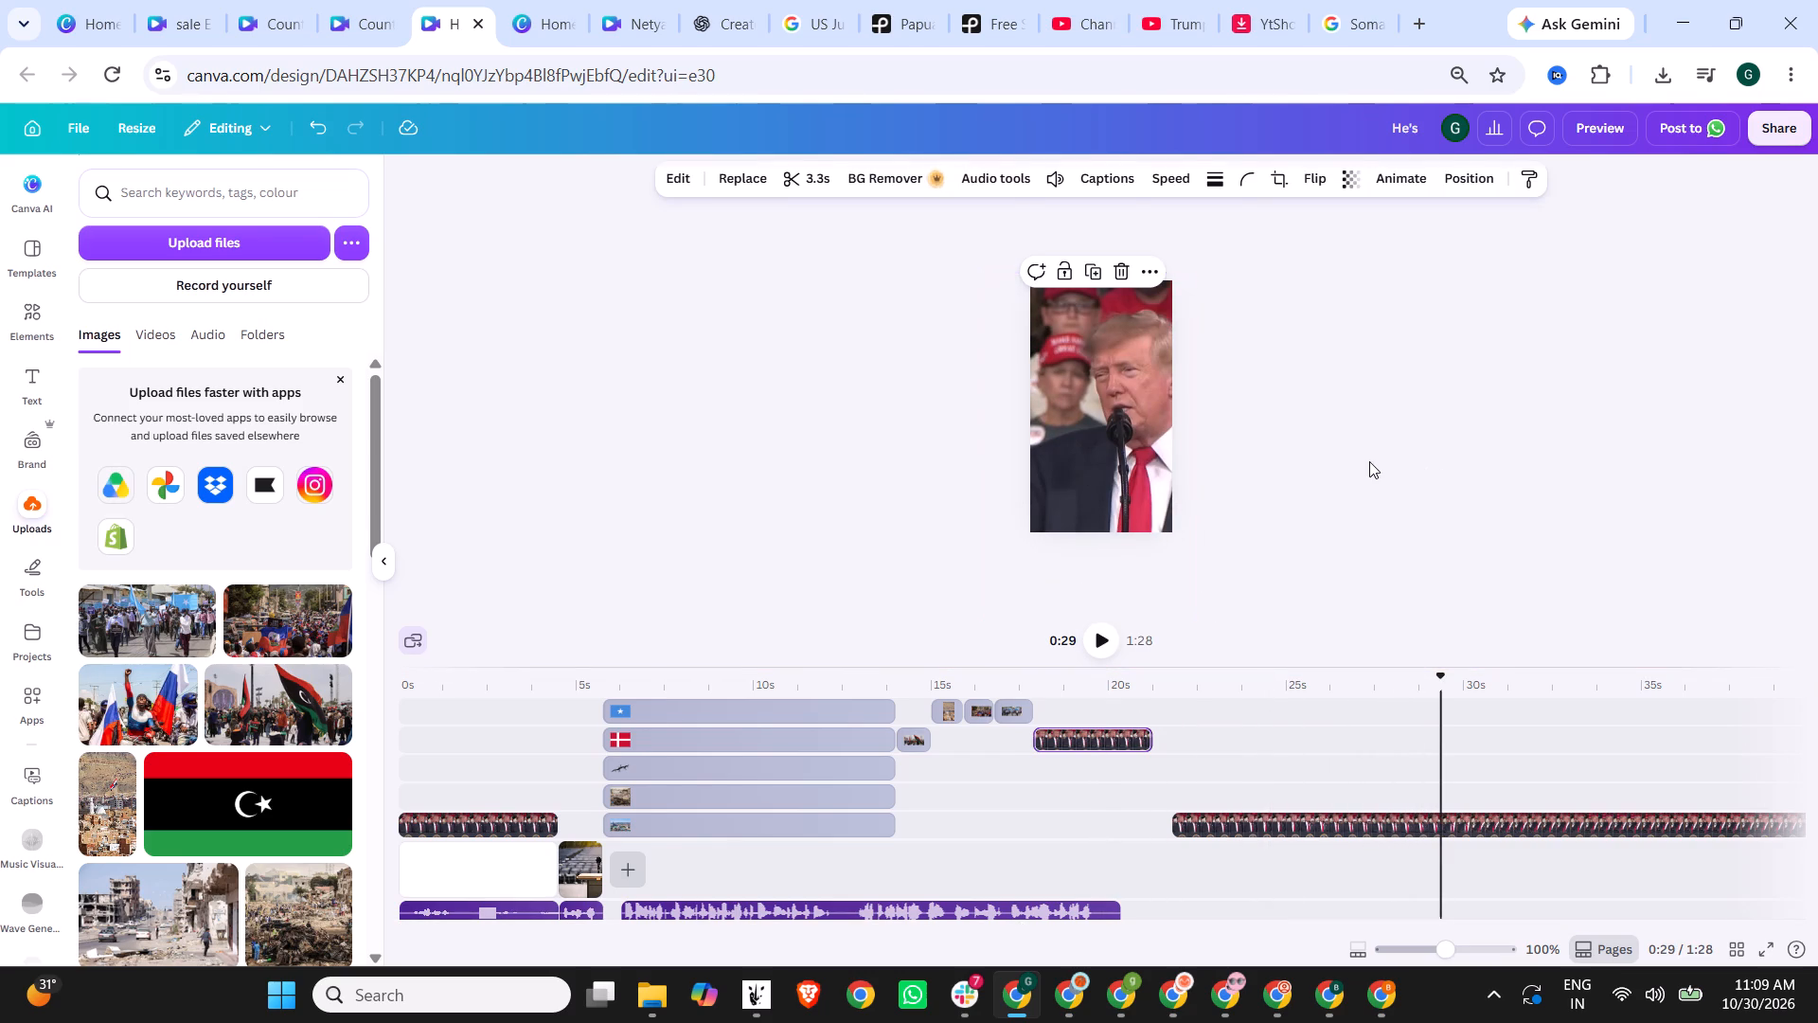
left_click(1203, 690)
left_click(1106, 637)
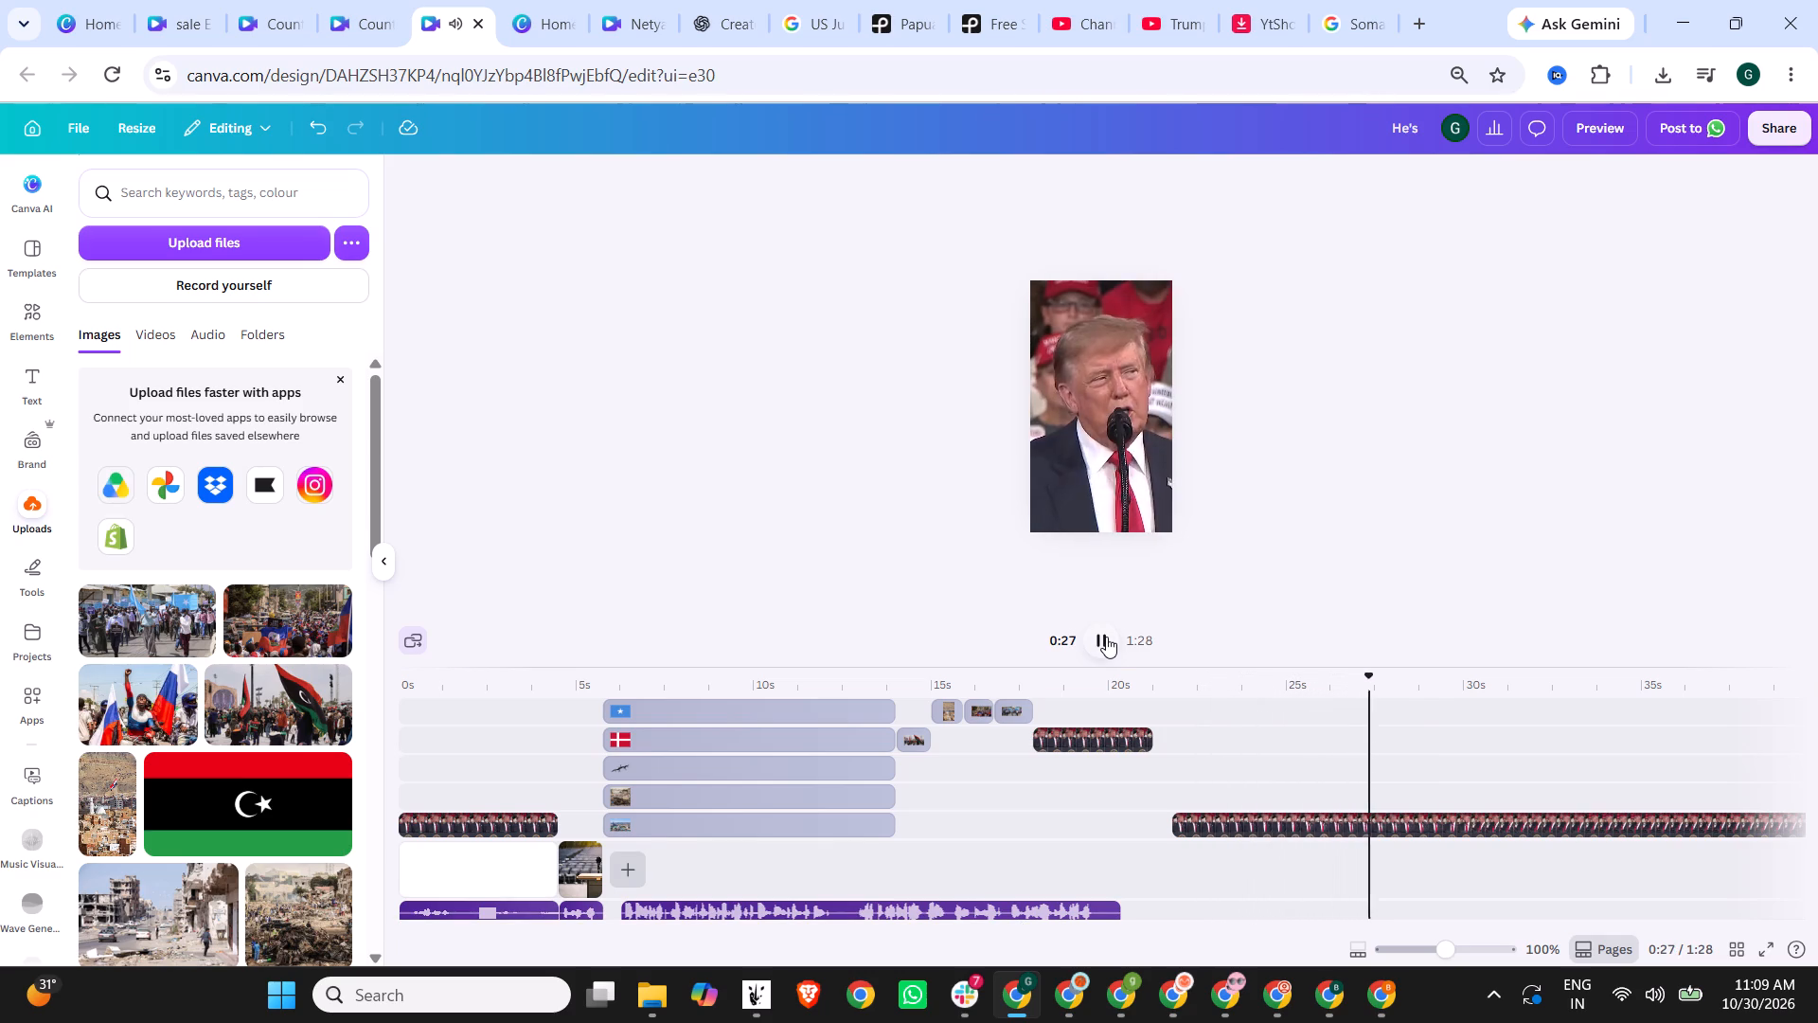
left_click(587, 676)
left_click(1098, 638)
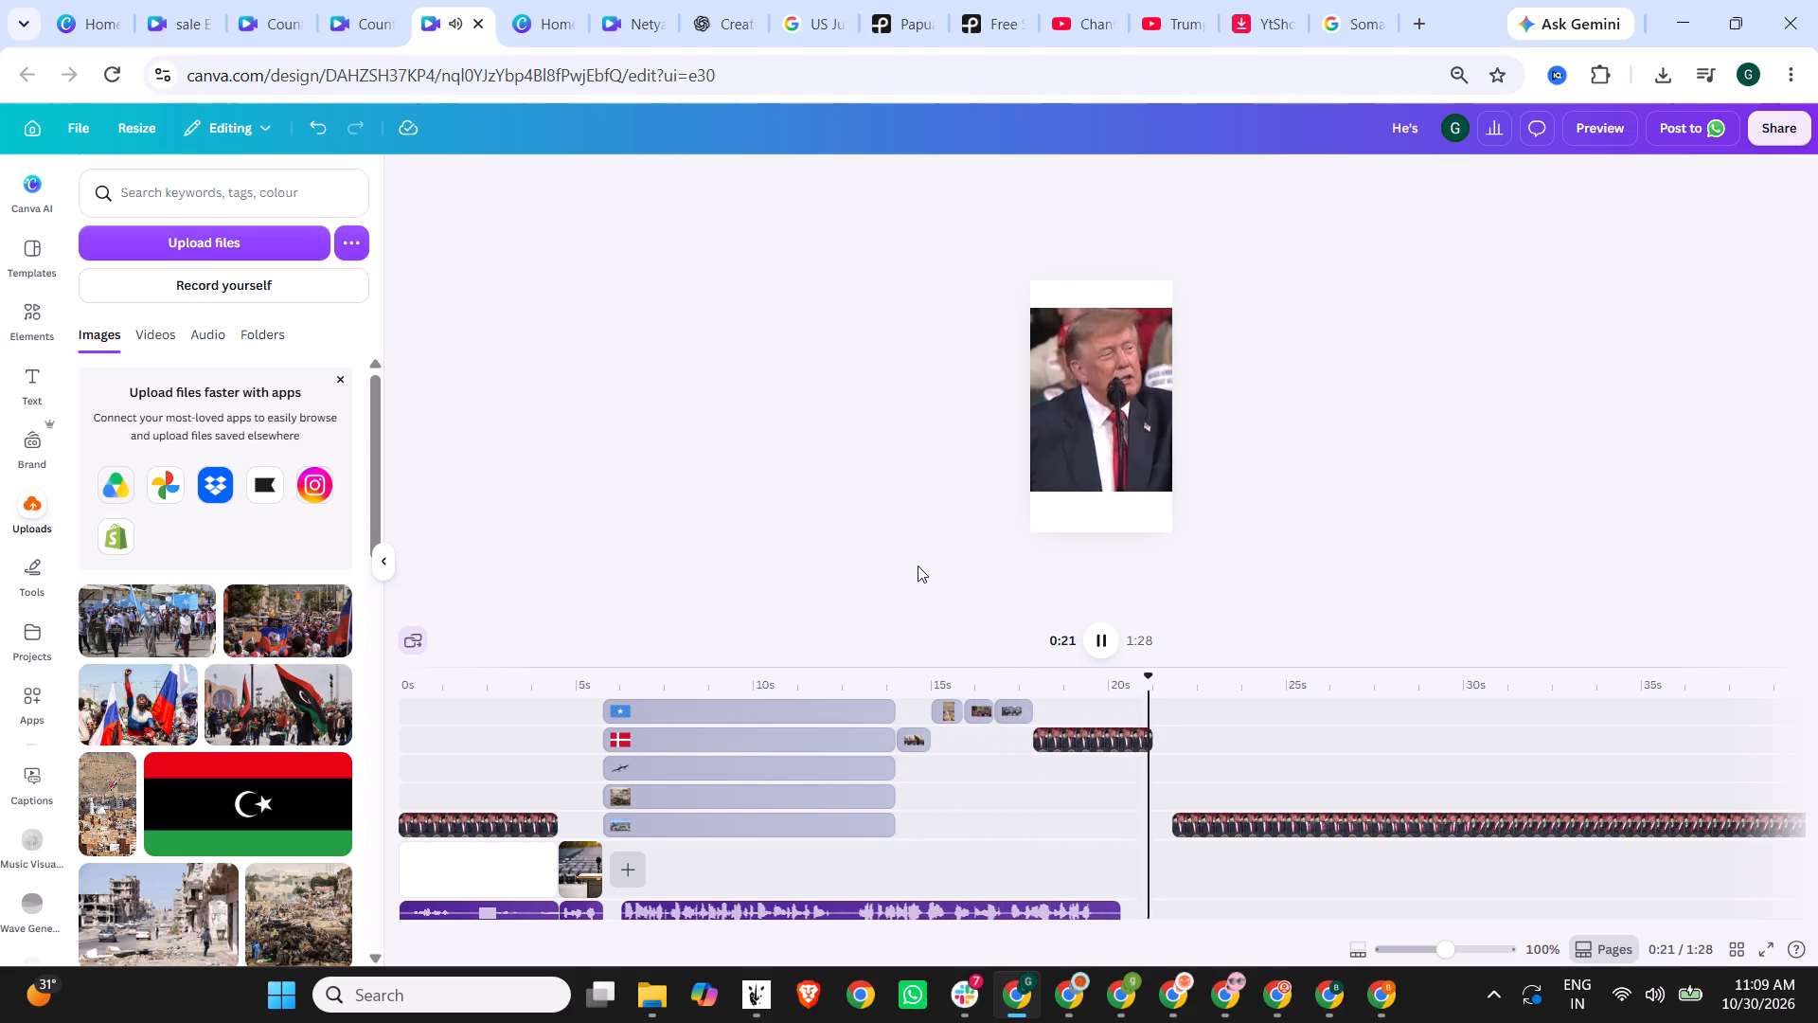
left_click(1040, 686)
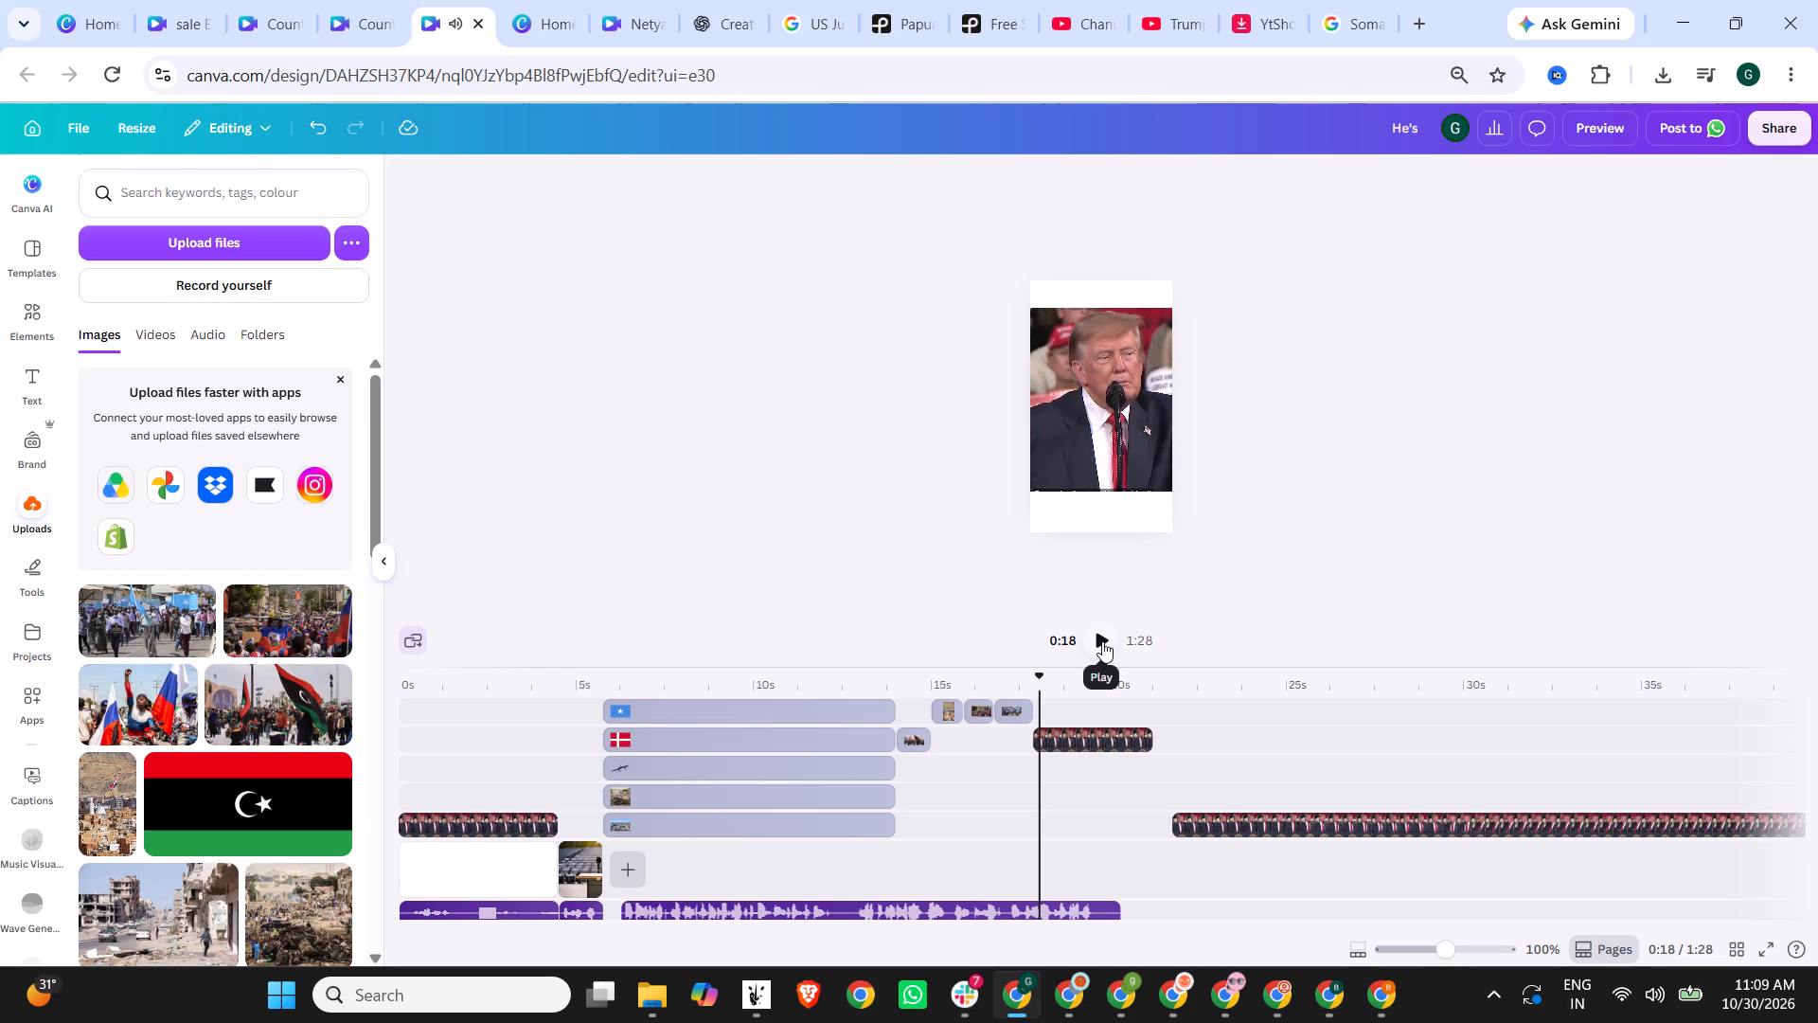
left_click(1102, 641)
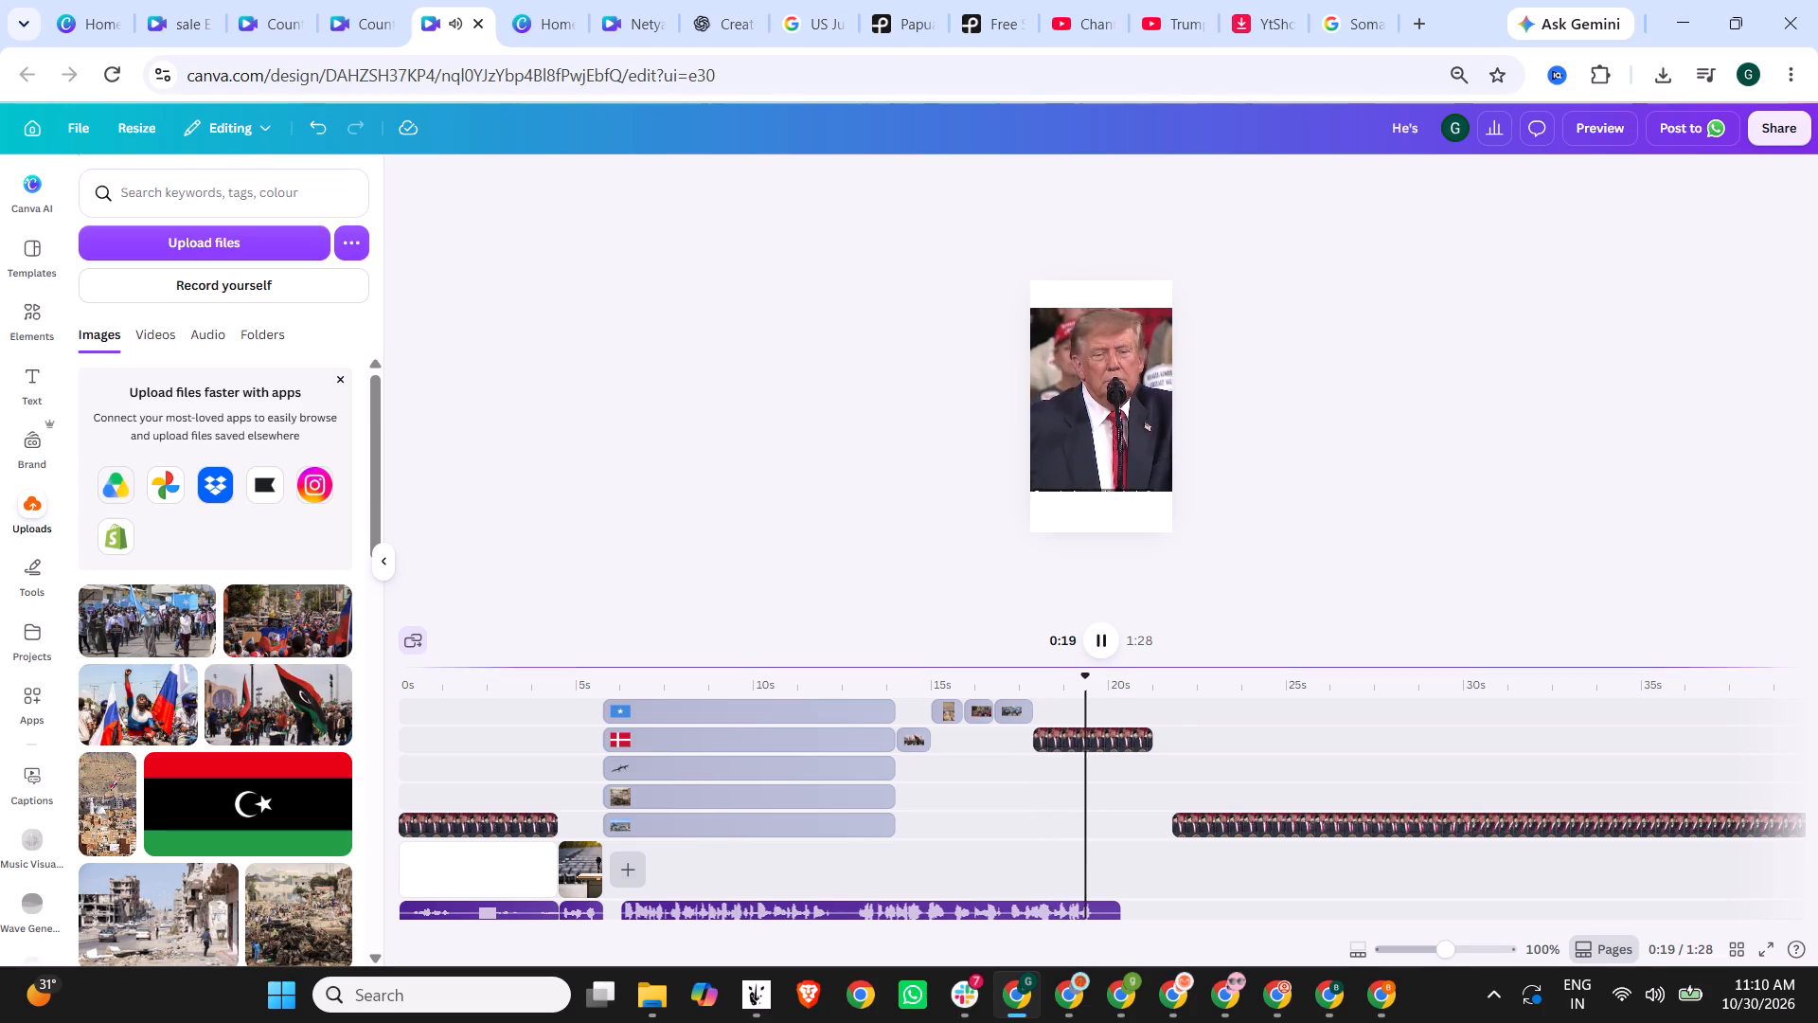
Apply the Slow Wave animation to the 3.3-second copied rally clip and play back that section.
left_click(1078, 737)
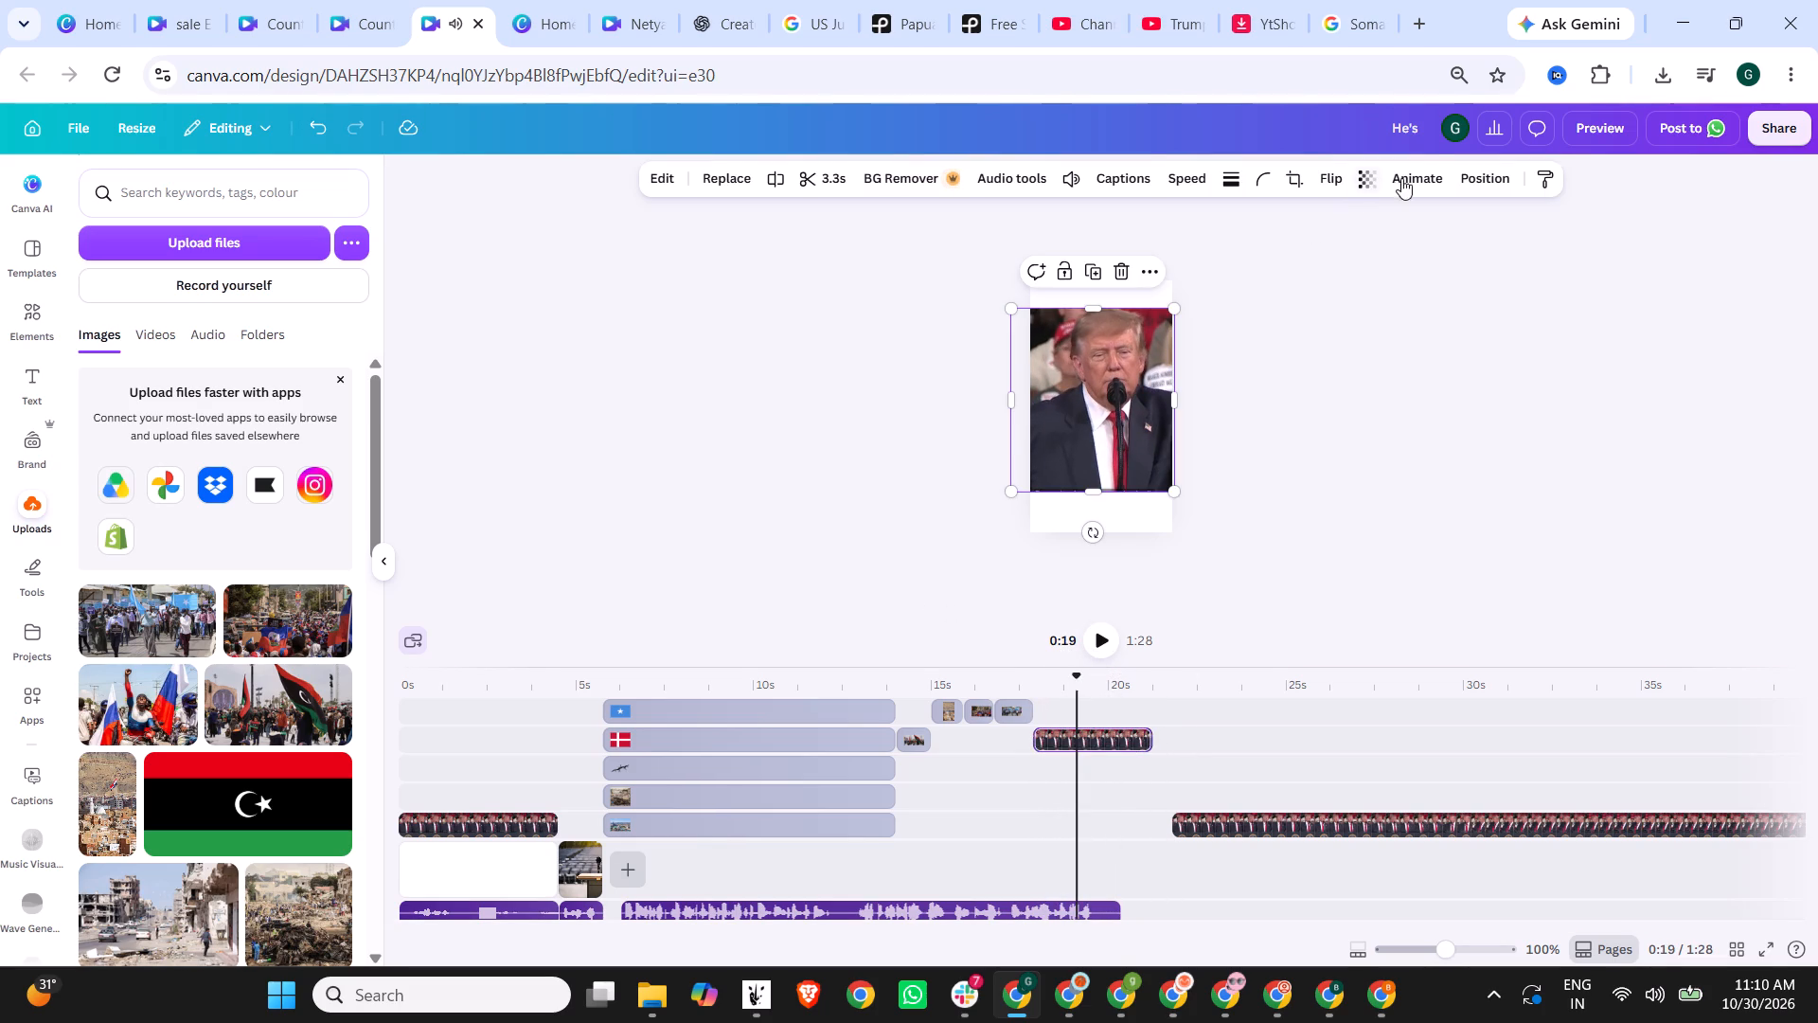
left_click(1409, 174)
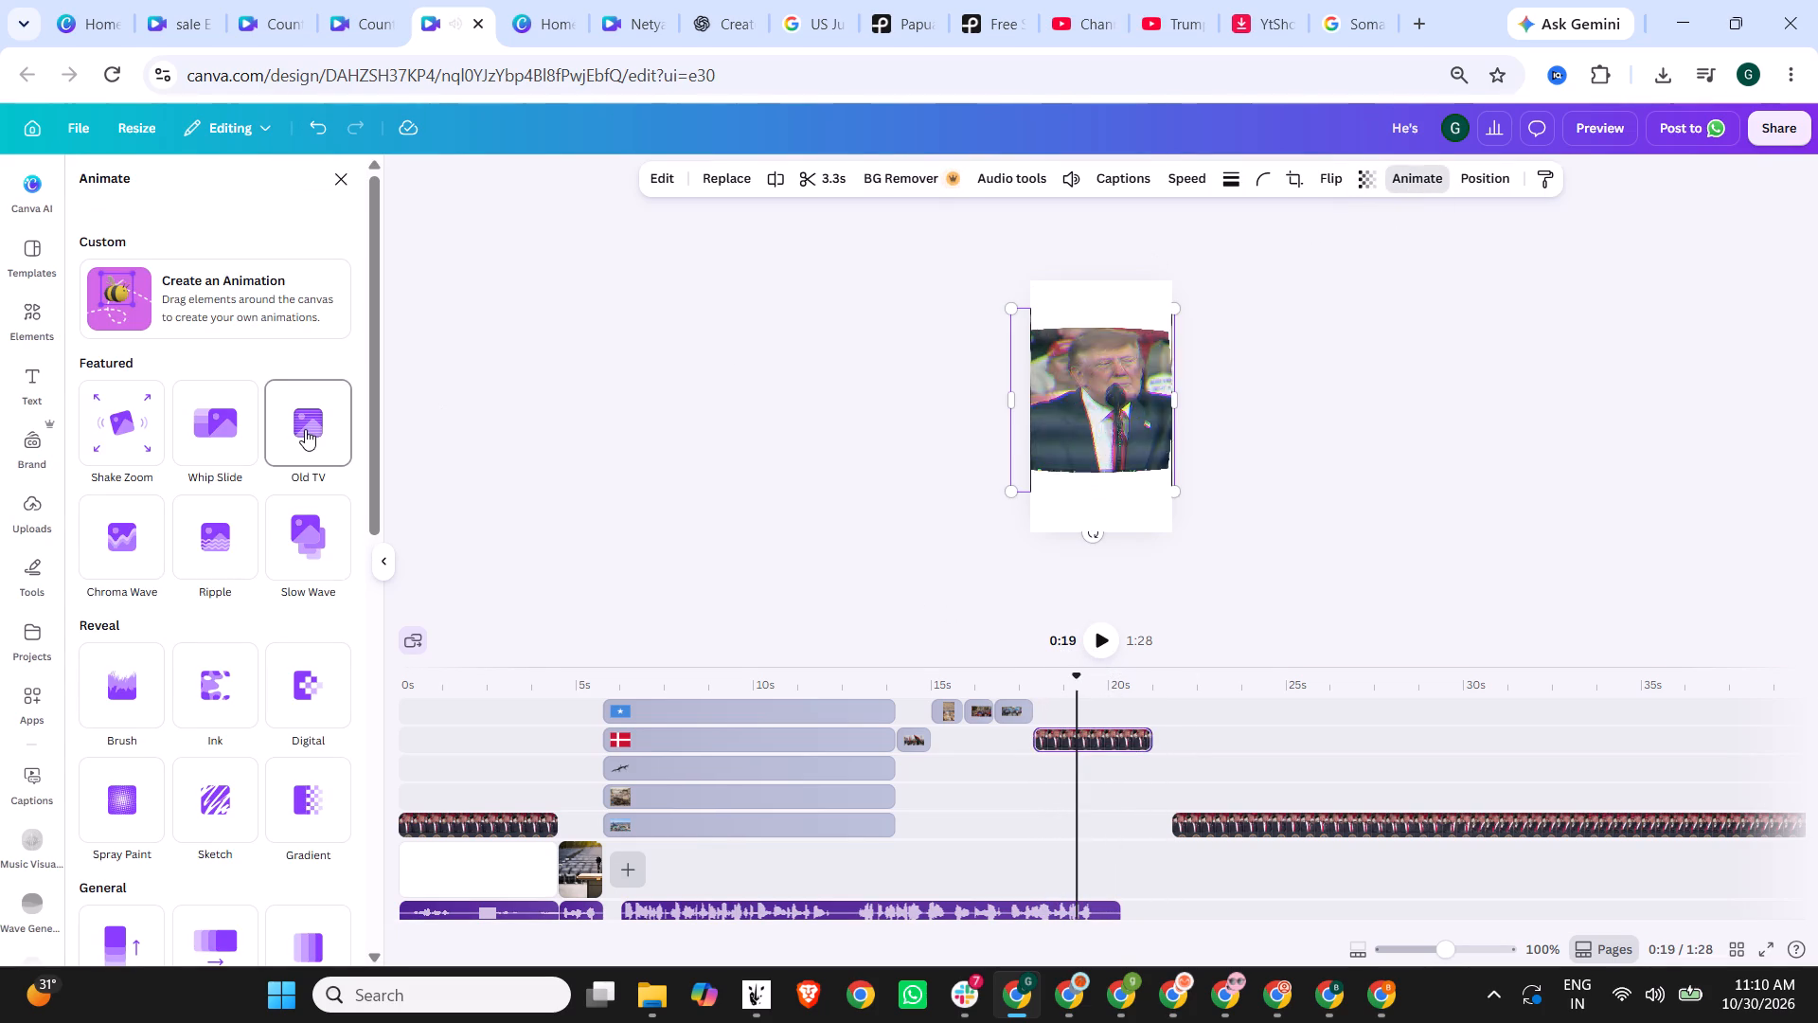
left_click(304, 539)
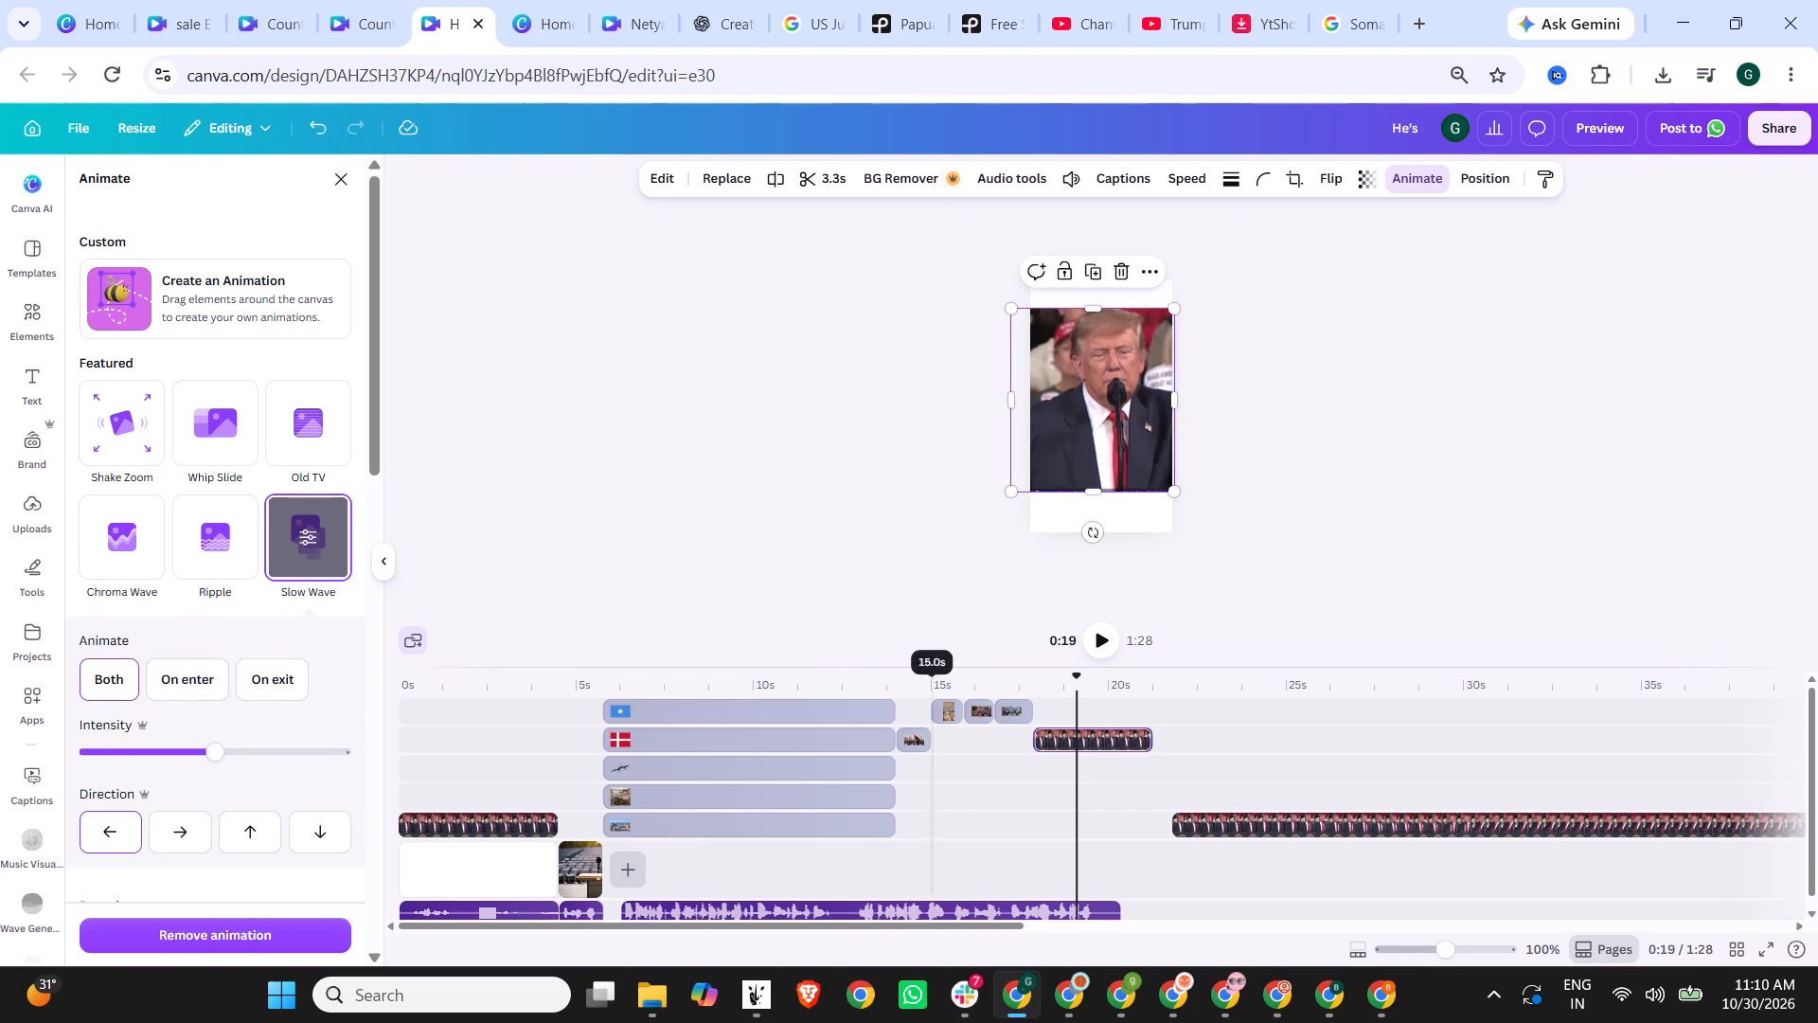
left_click(1007, 686)
left_click(1096, 645)
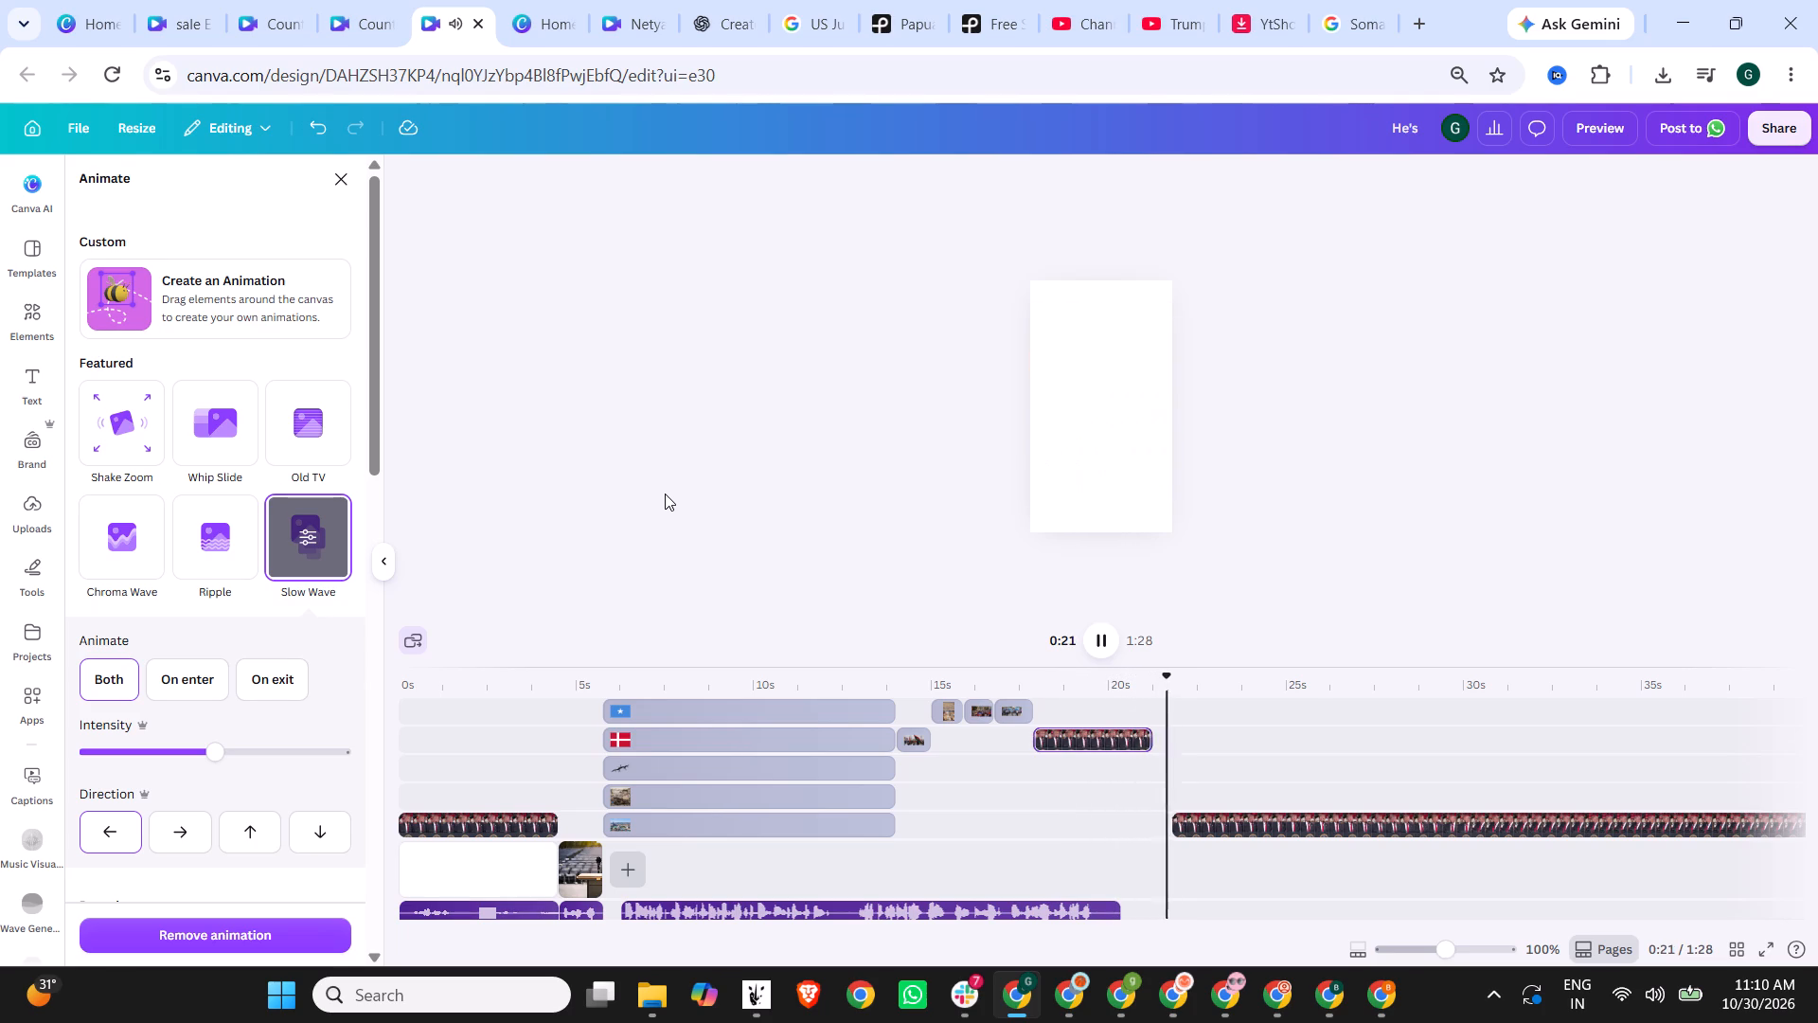
Move the long rally clip earlier so it starts right where the copied rally clip ends, and play it back.
left_click(1228, 820)
left_click_drag(1256, 818, 1240, 819)
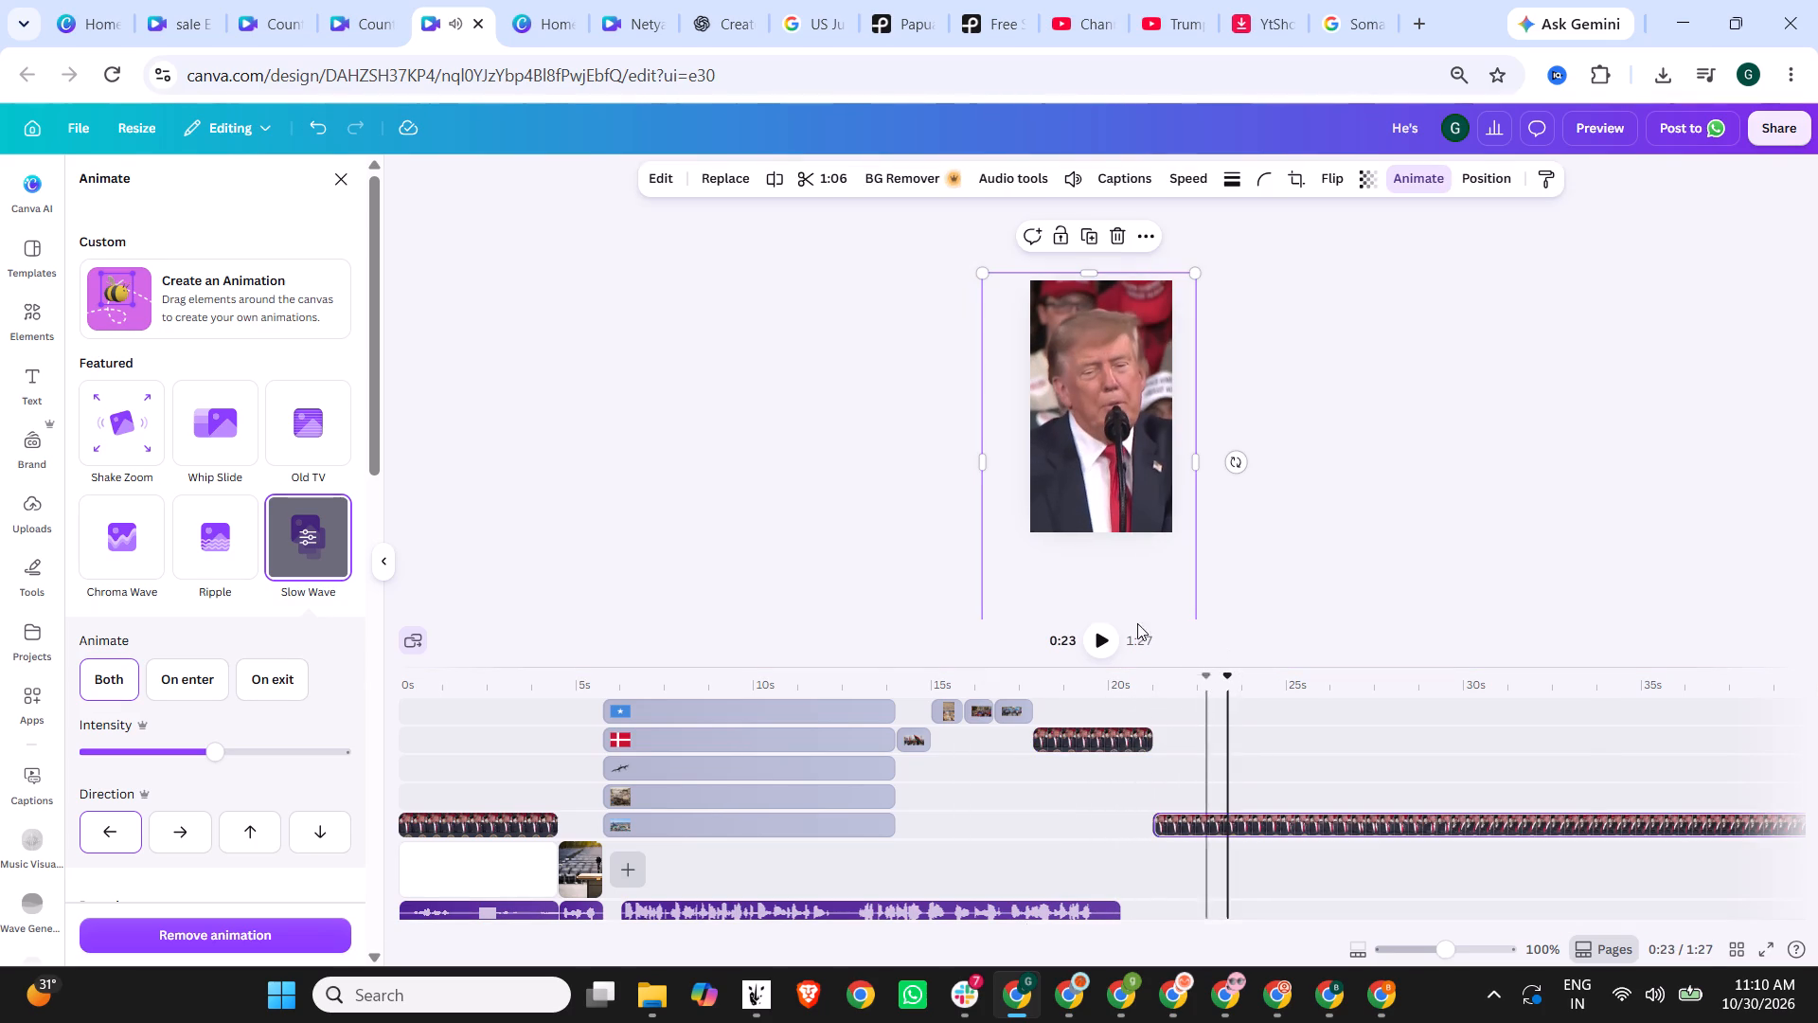
left_click(1106, 628)
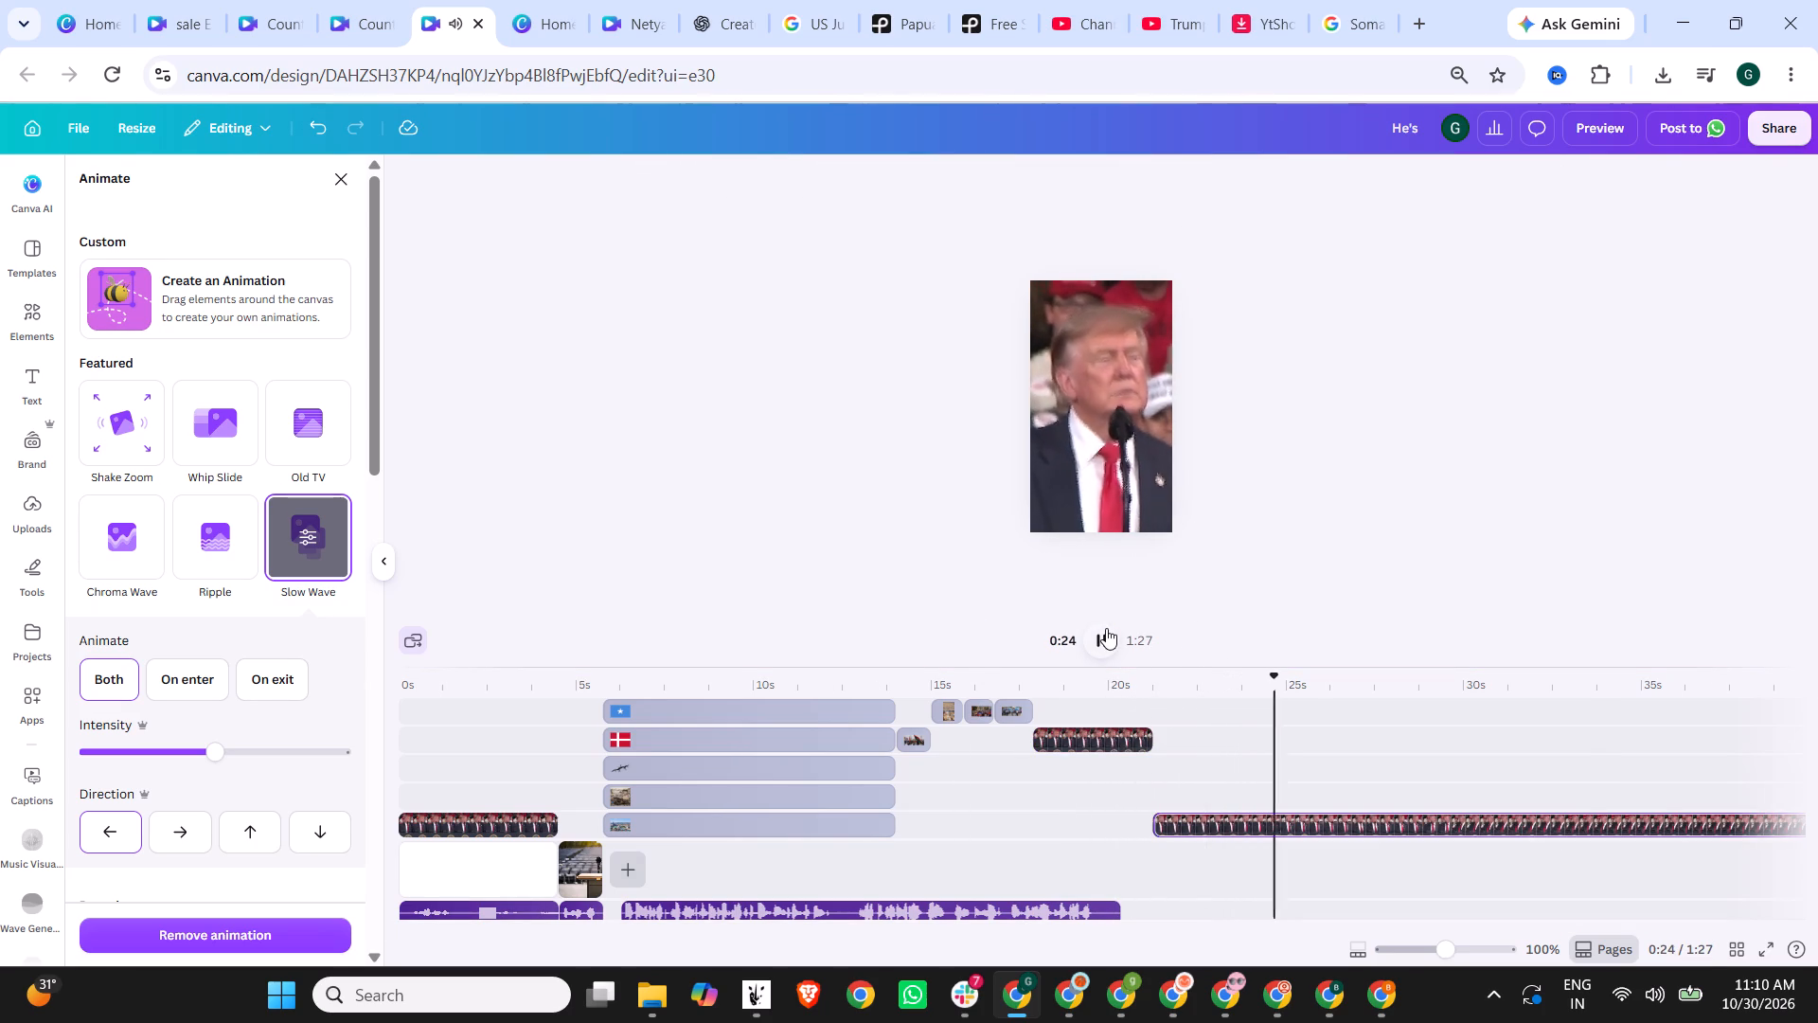
Extract the audio from the long rally clip onto its own track.
right_click(1349, 824)
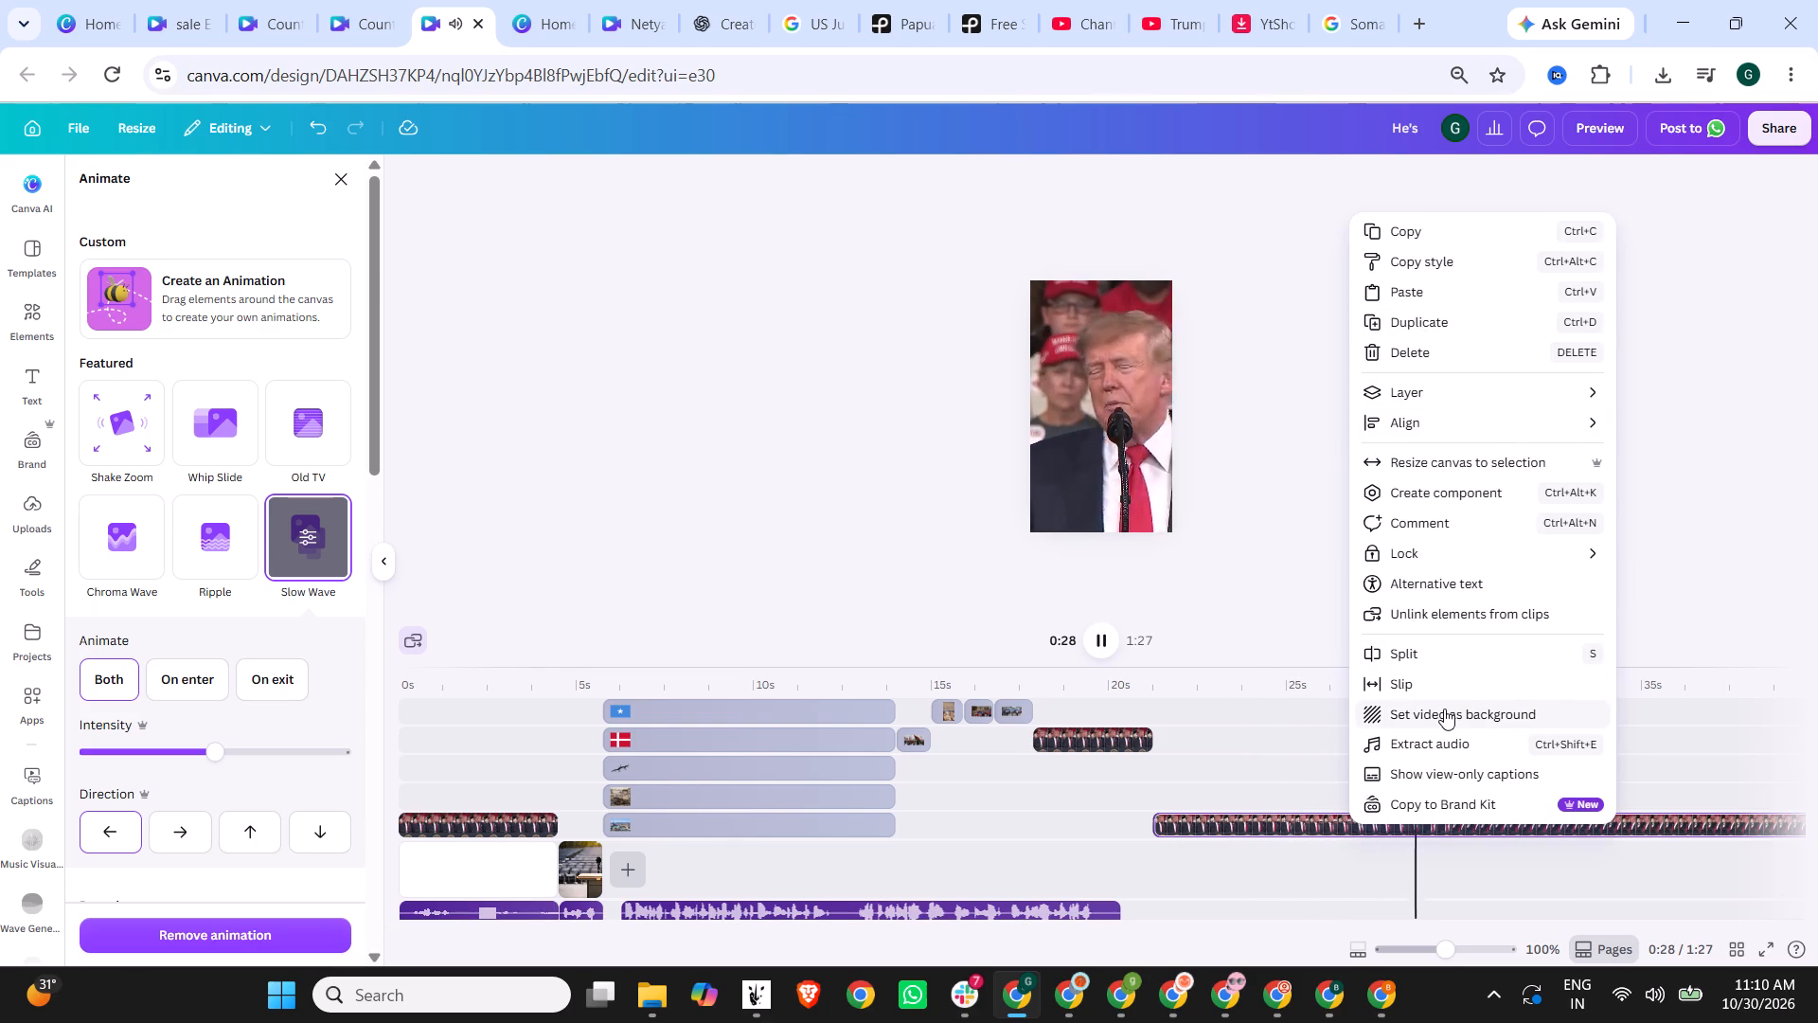
left_click(1449, 739)
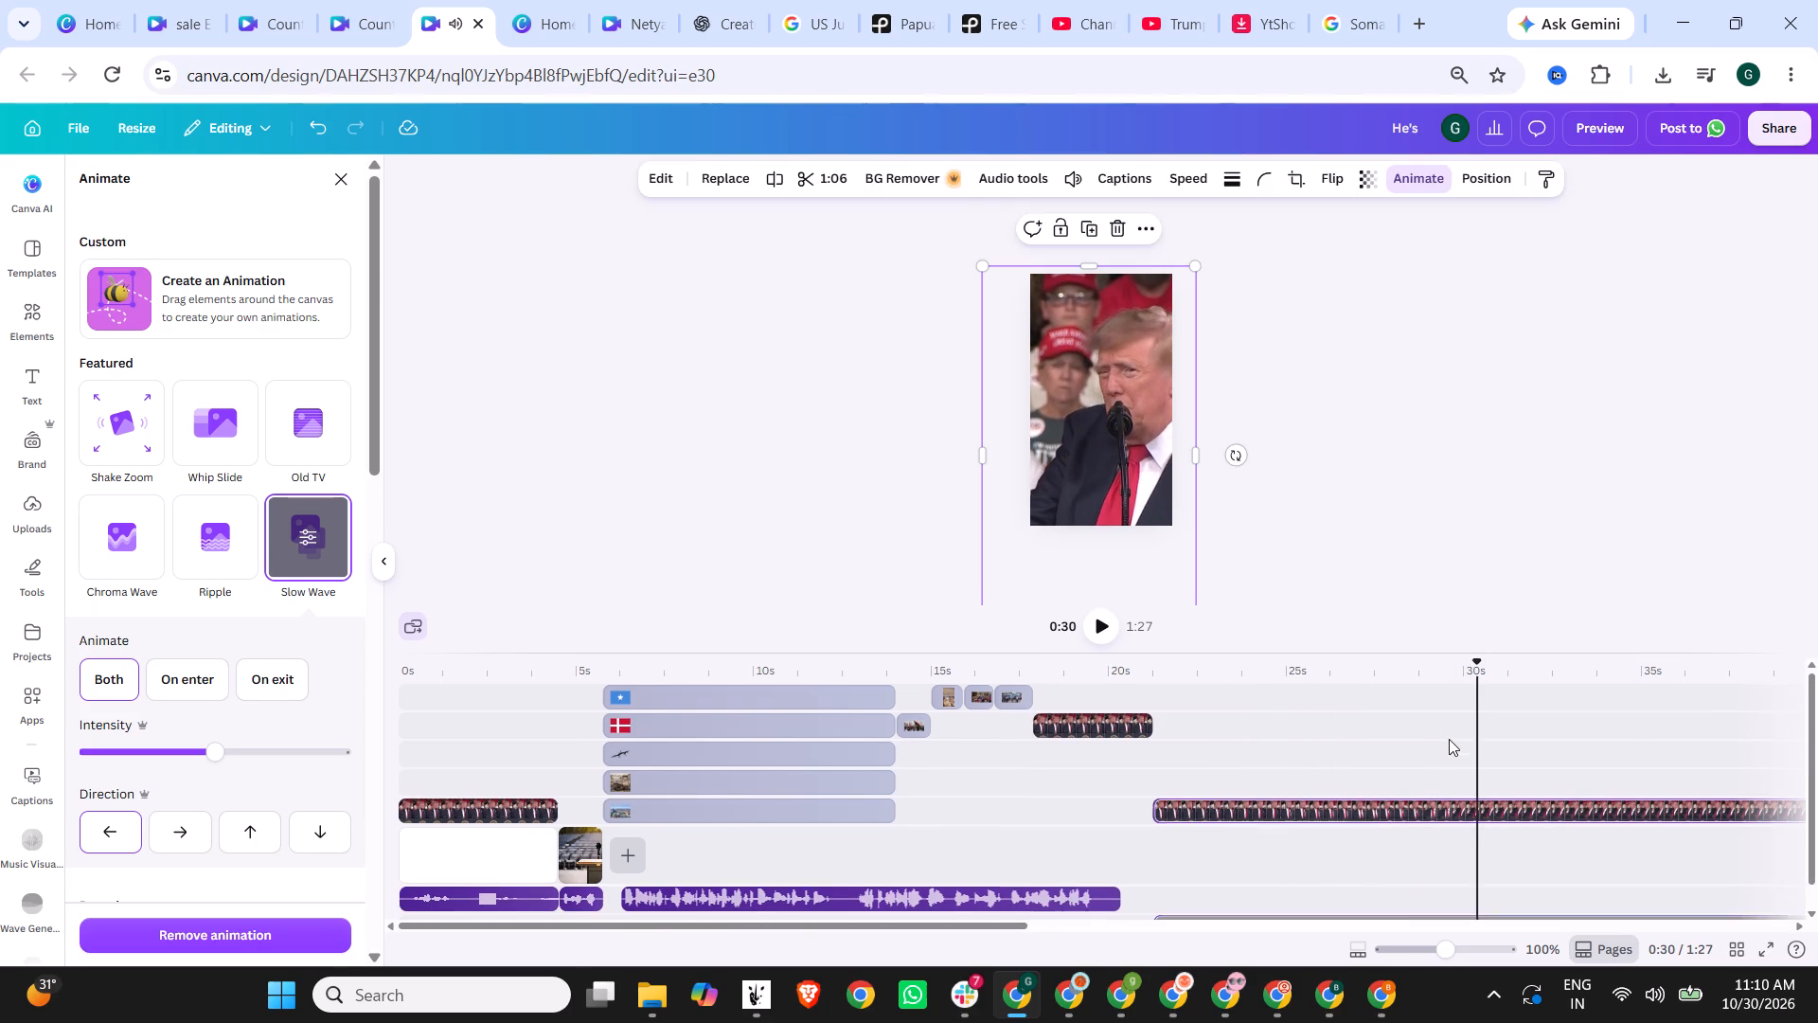
scroll(1260, 675, "down", 2)
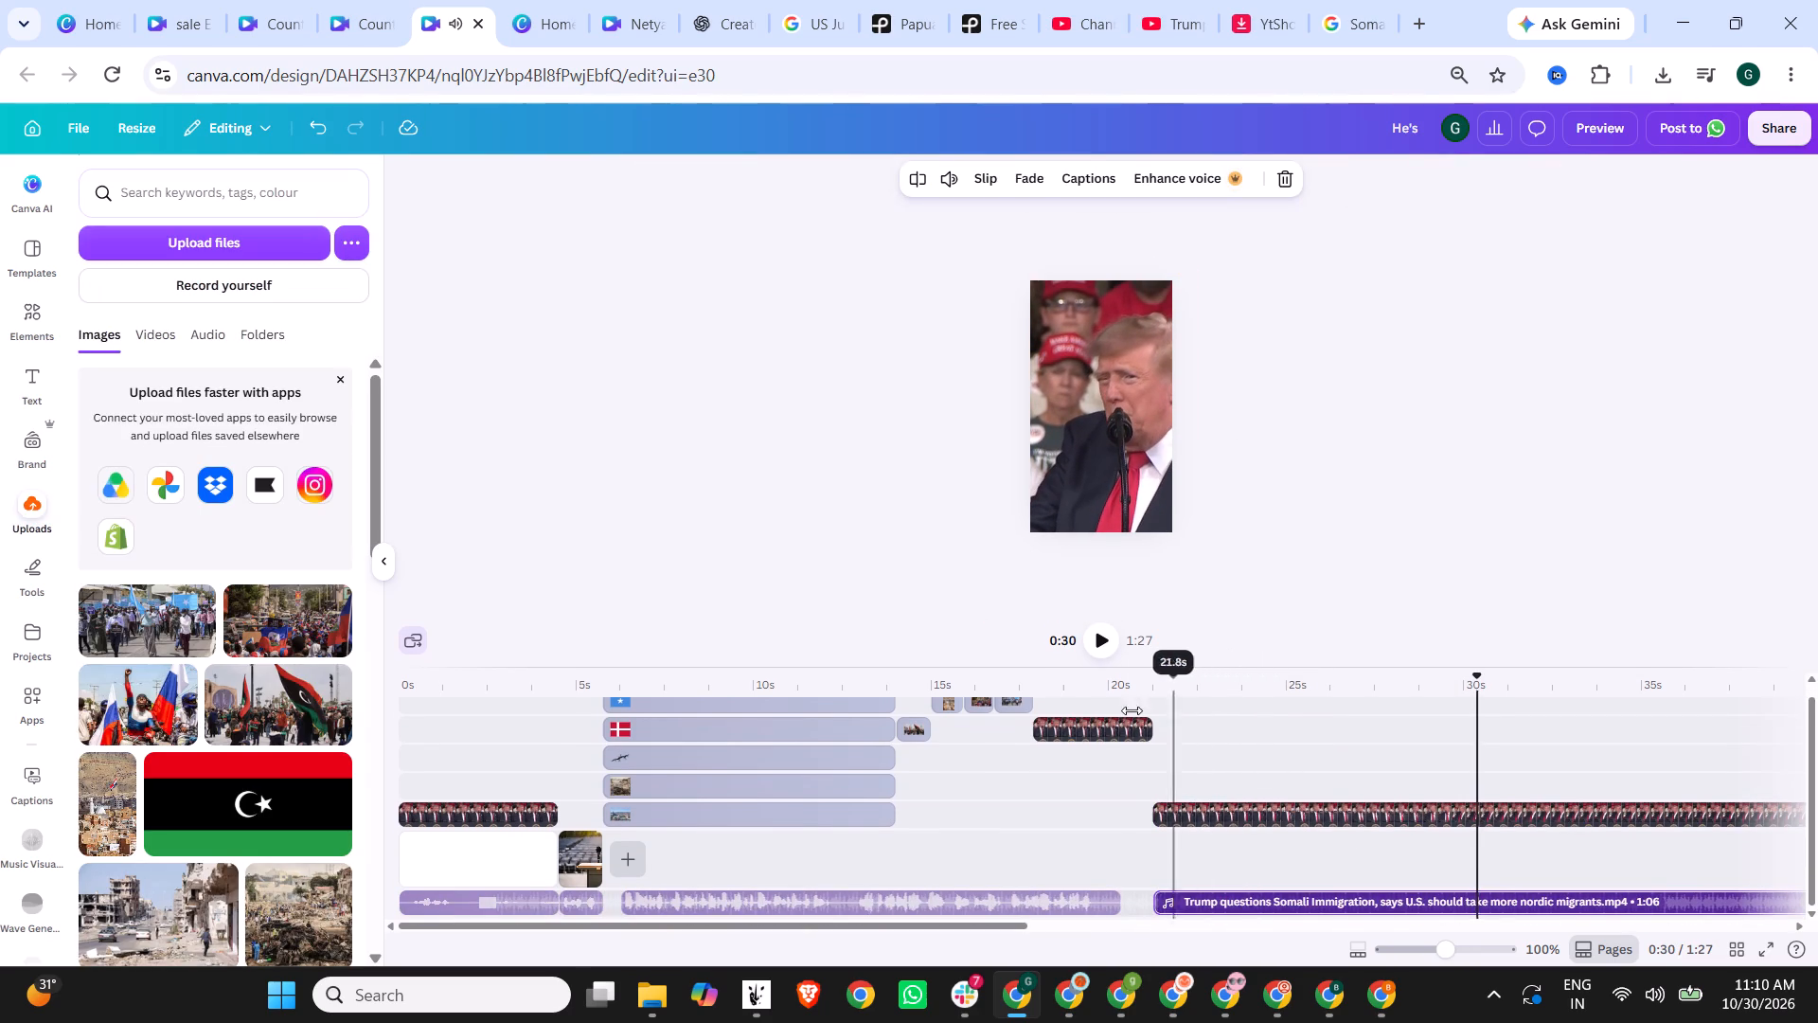
Raise the volume of the audio extracted from the long rally clip and play it back to judge its loudness.
left_click(1105, 679)
left_click(1107, 636)
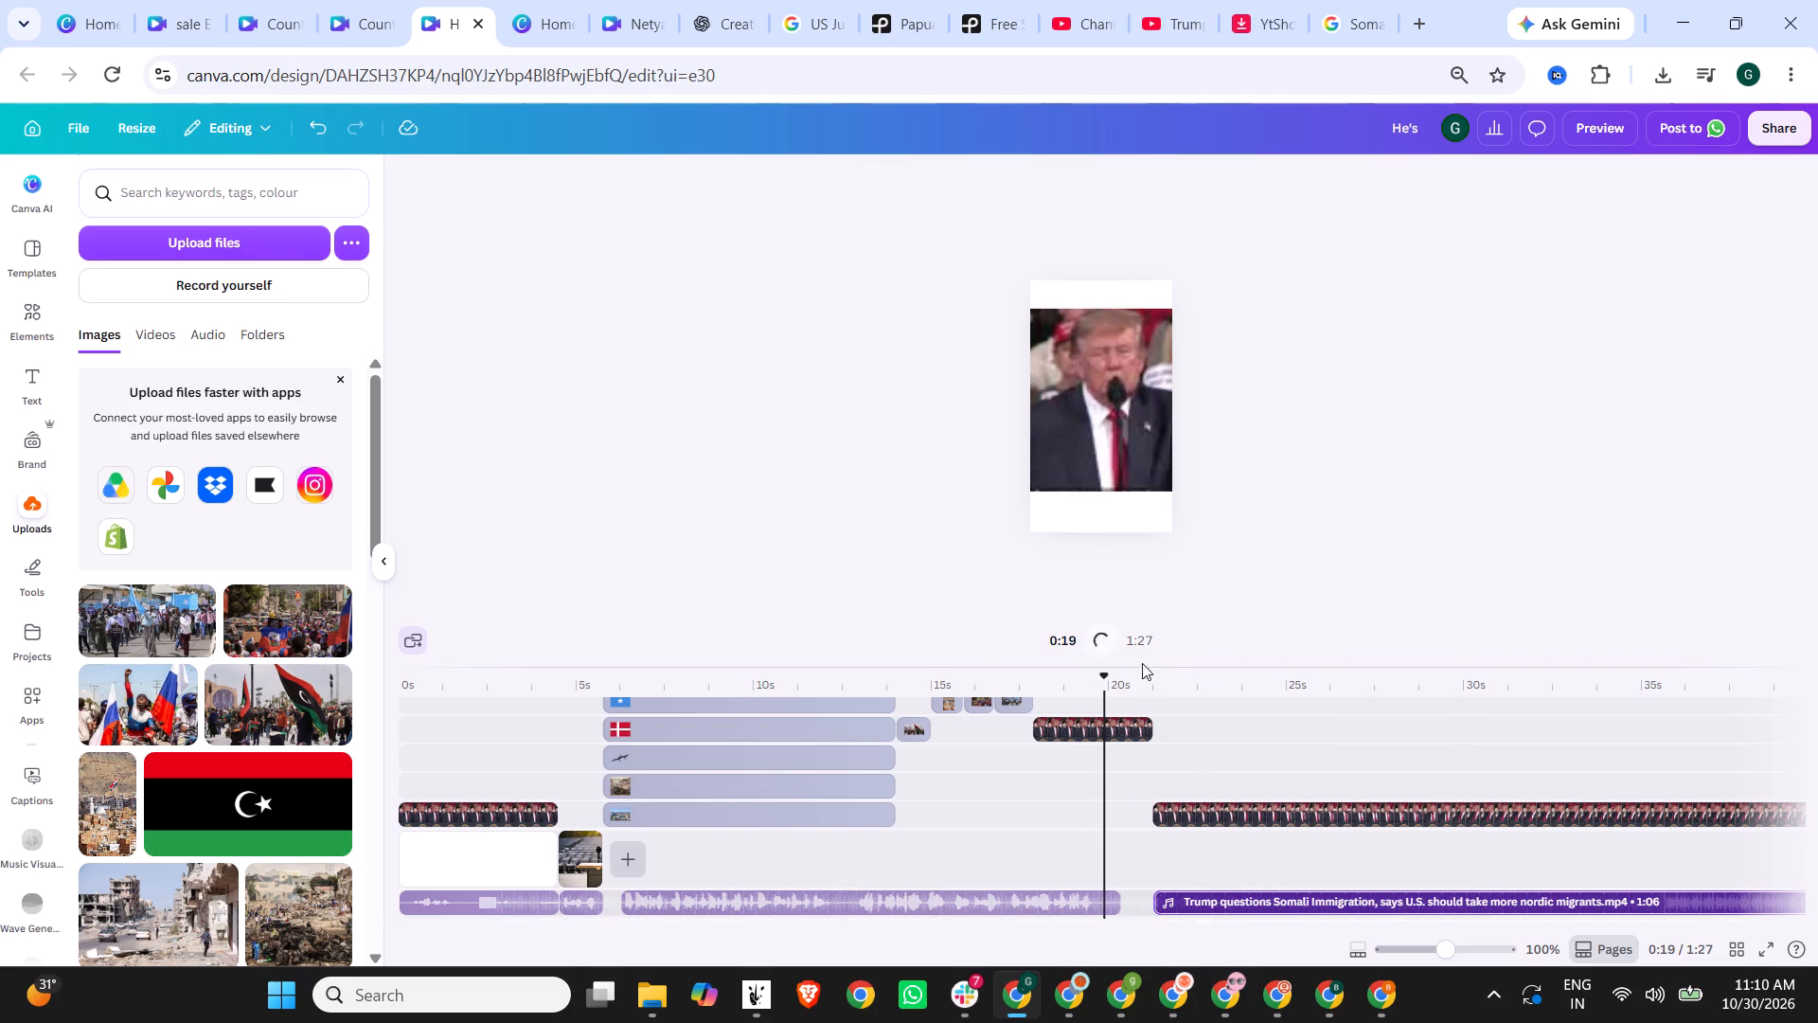
right_click(1264, 903)
left_click(1345, 845)
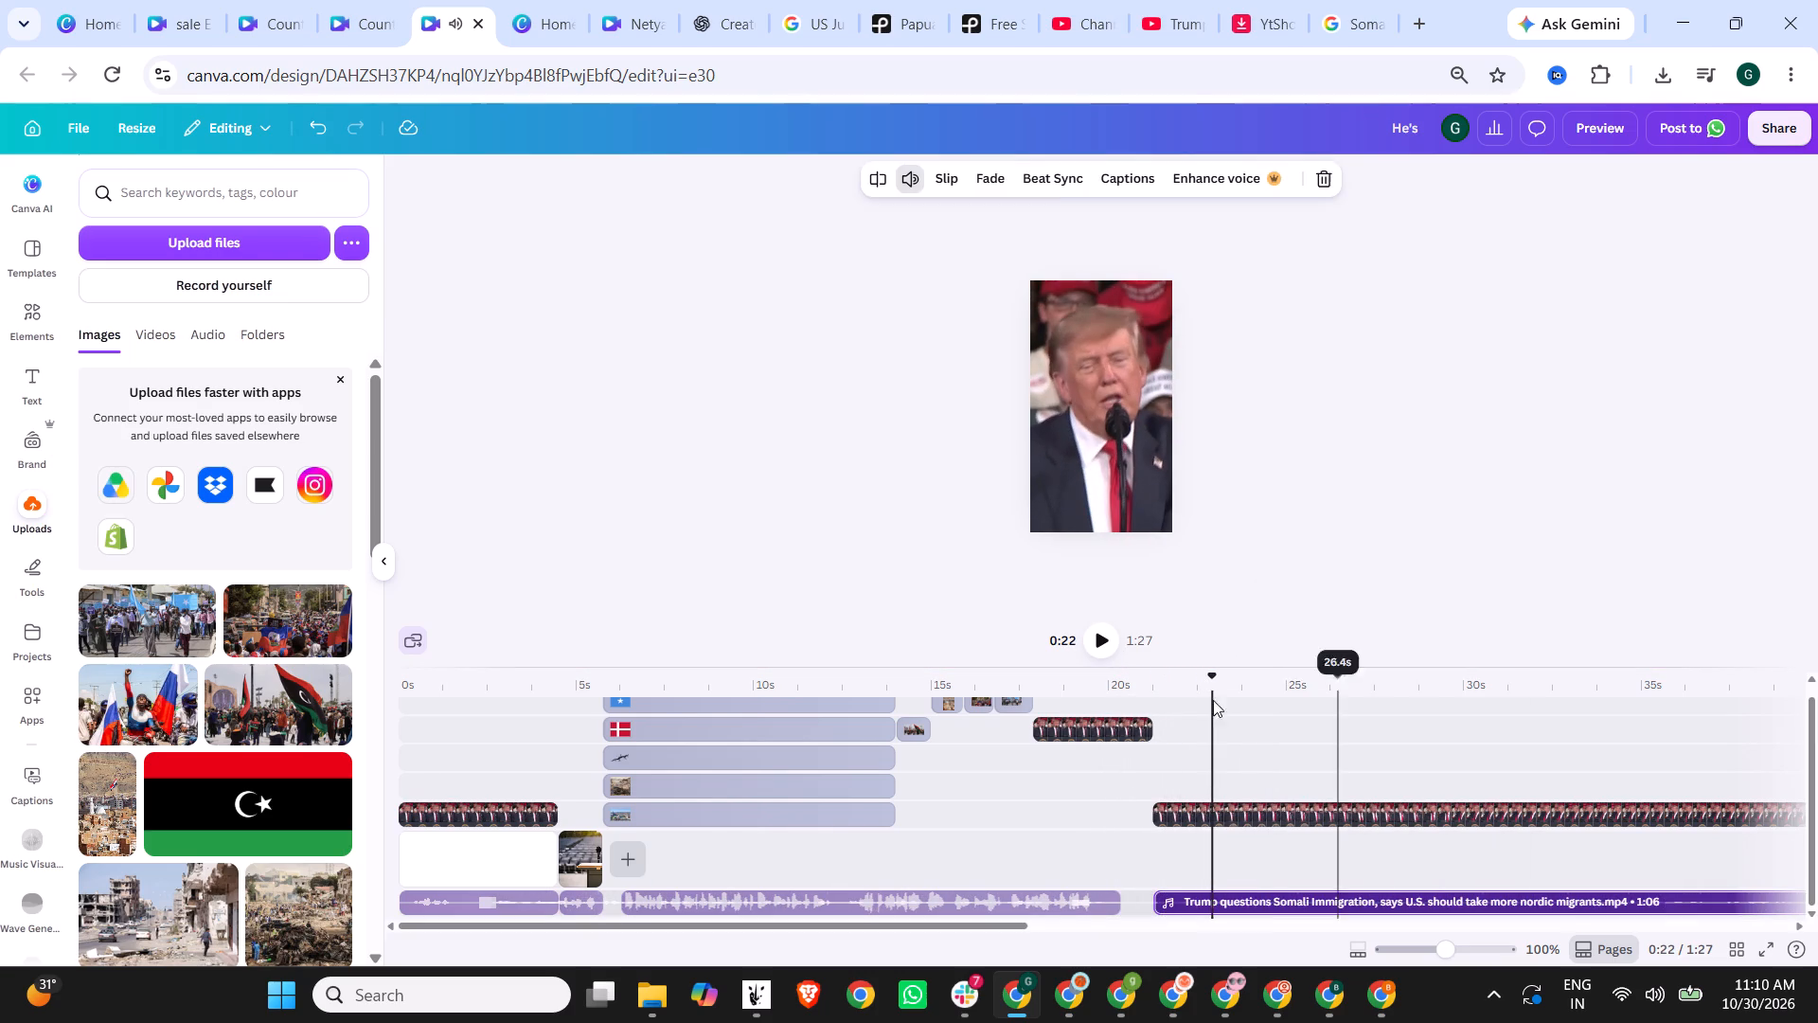
left_click_drag(935, 235, 963, 233)
left_click(1459, 440)
left_click(1113, 636)
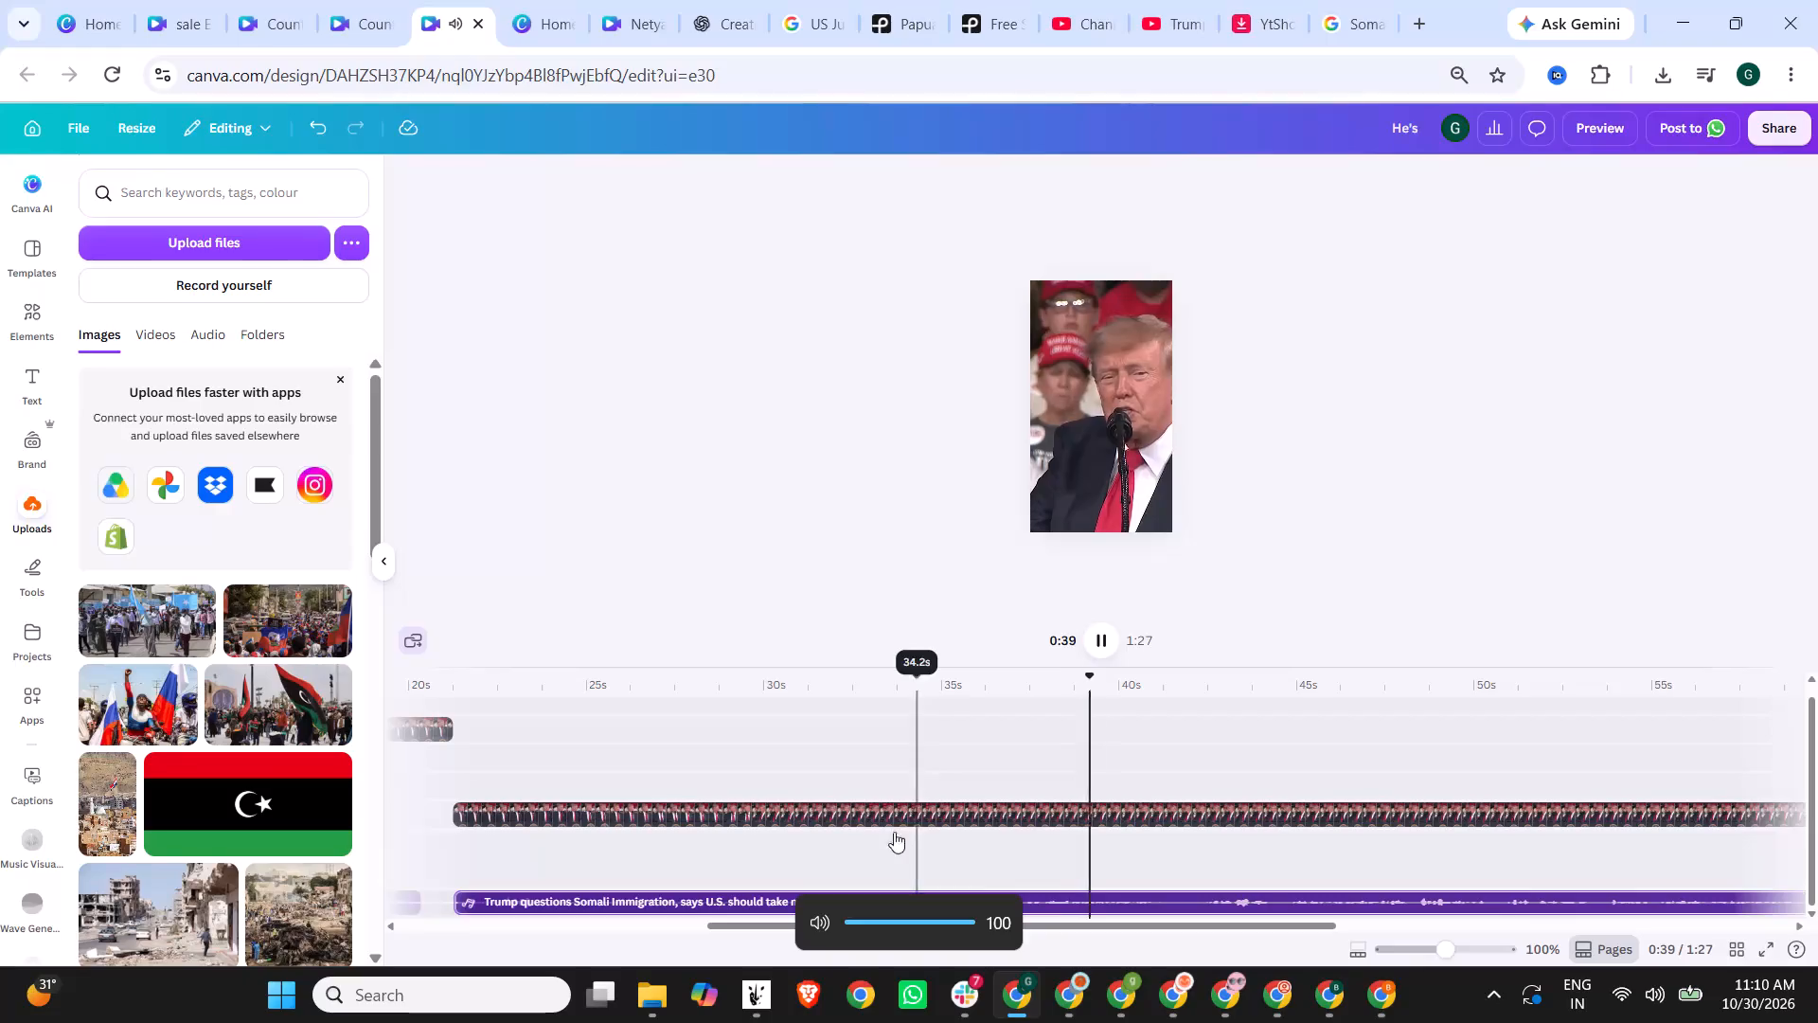
Boost the extracted rally audio's volume further, close to the maximum, and play back from about 19 s across the voice-over transition.
right_click(767, 901)
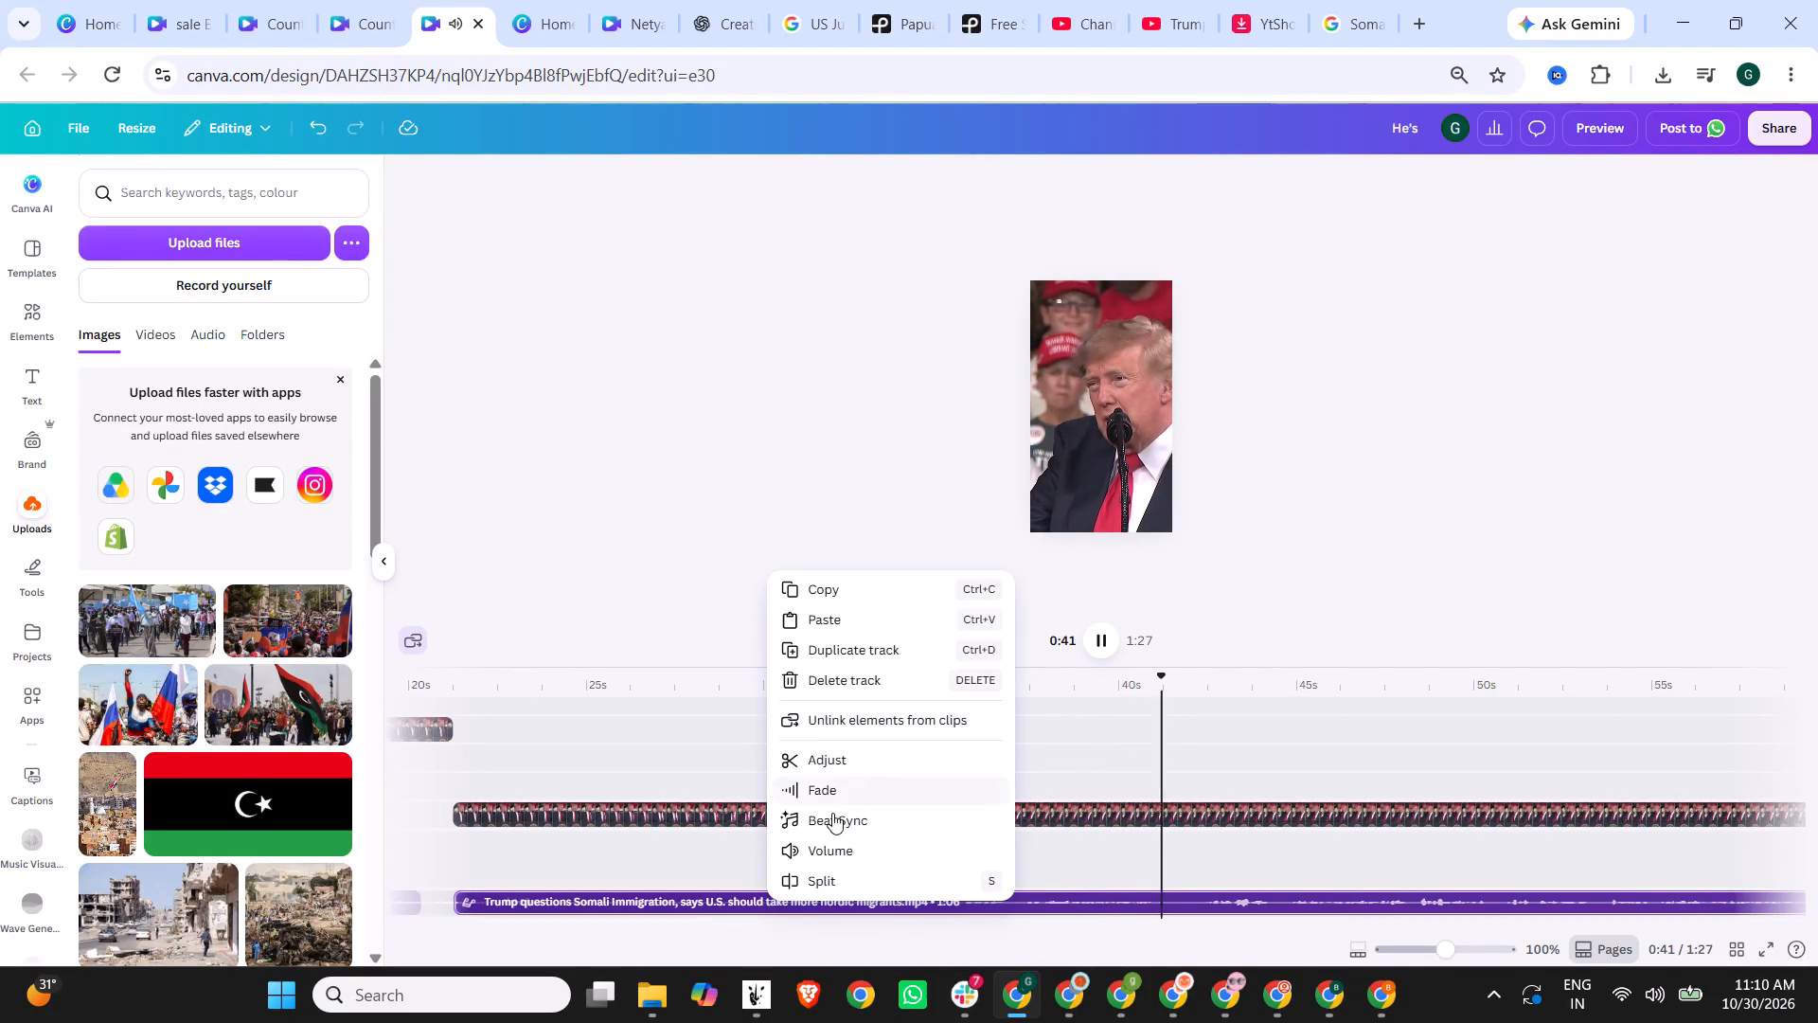
left_click(834, 847)
left_click_drag(969, 241, 976, 242)
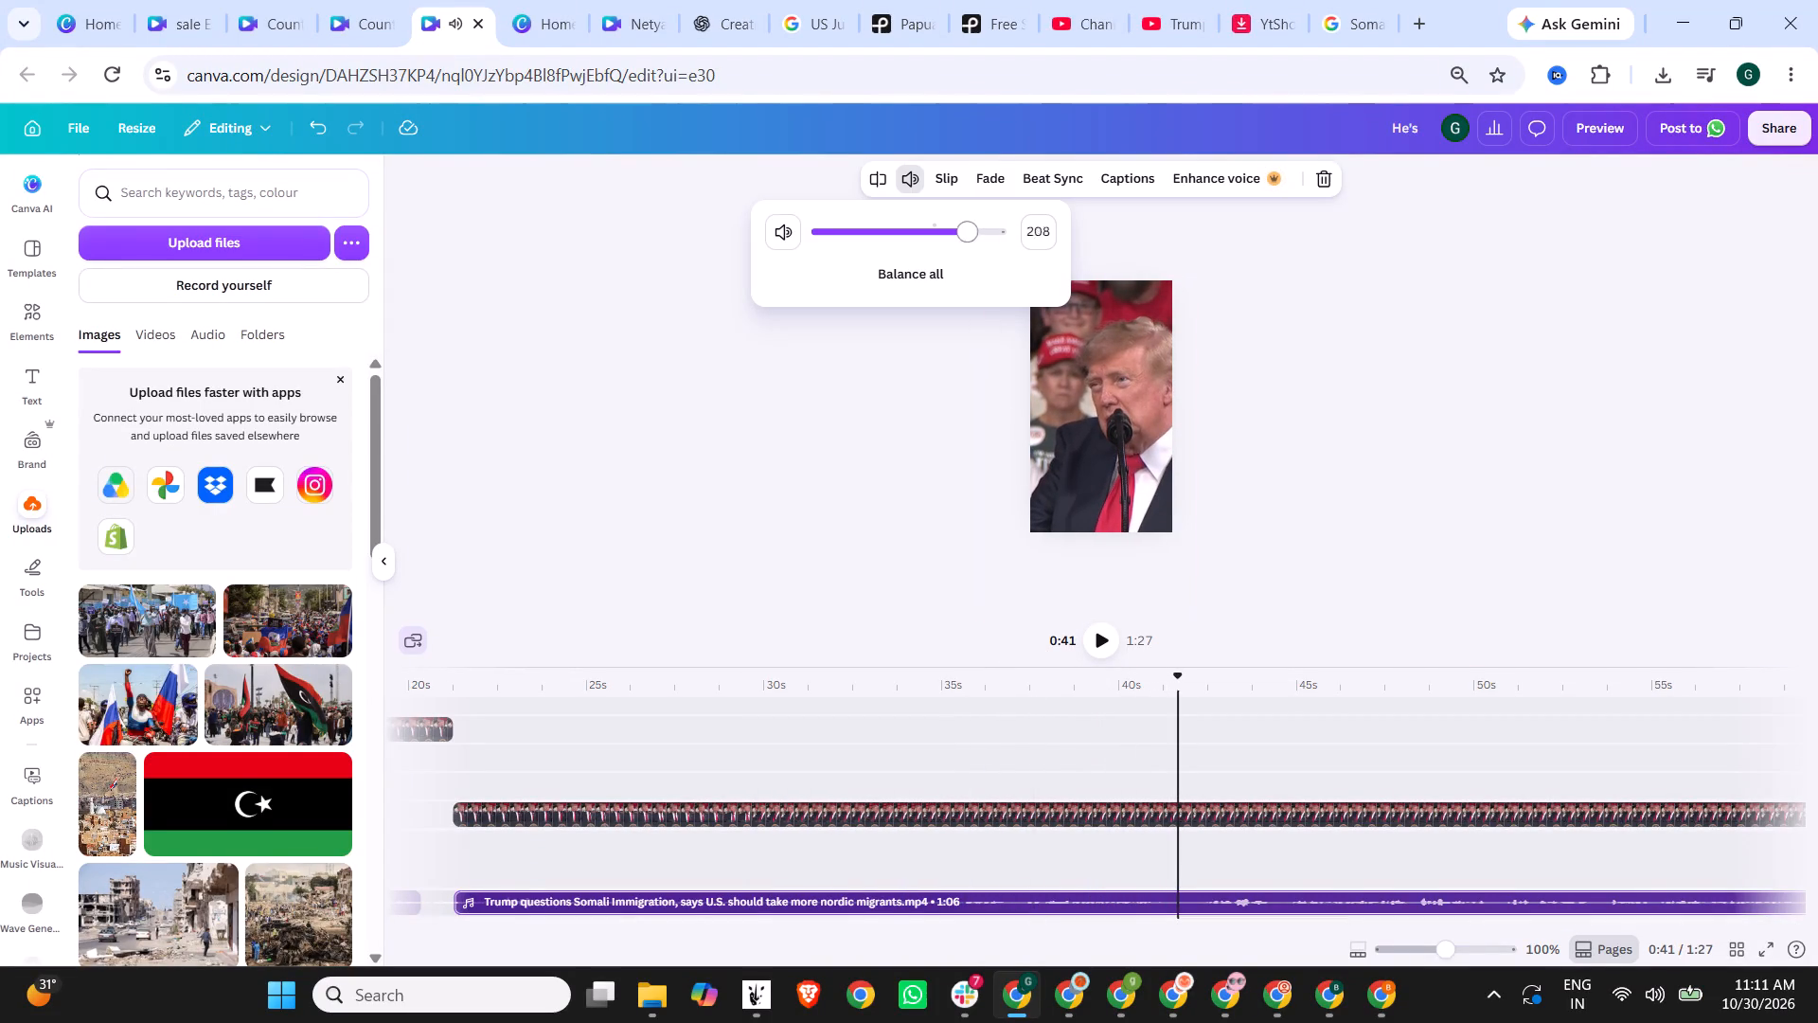
left_click_drag(976, 242, 994, 242)
left_click(952, 453)
left_click(457, 684)
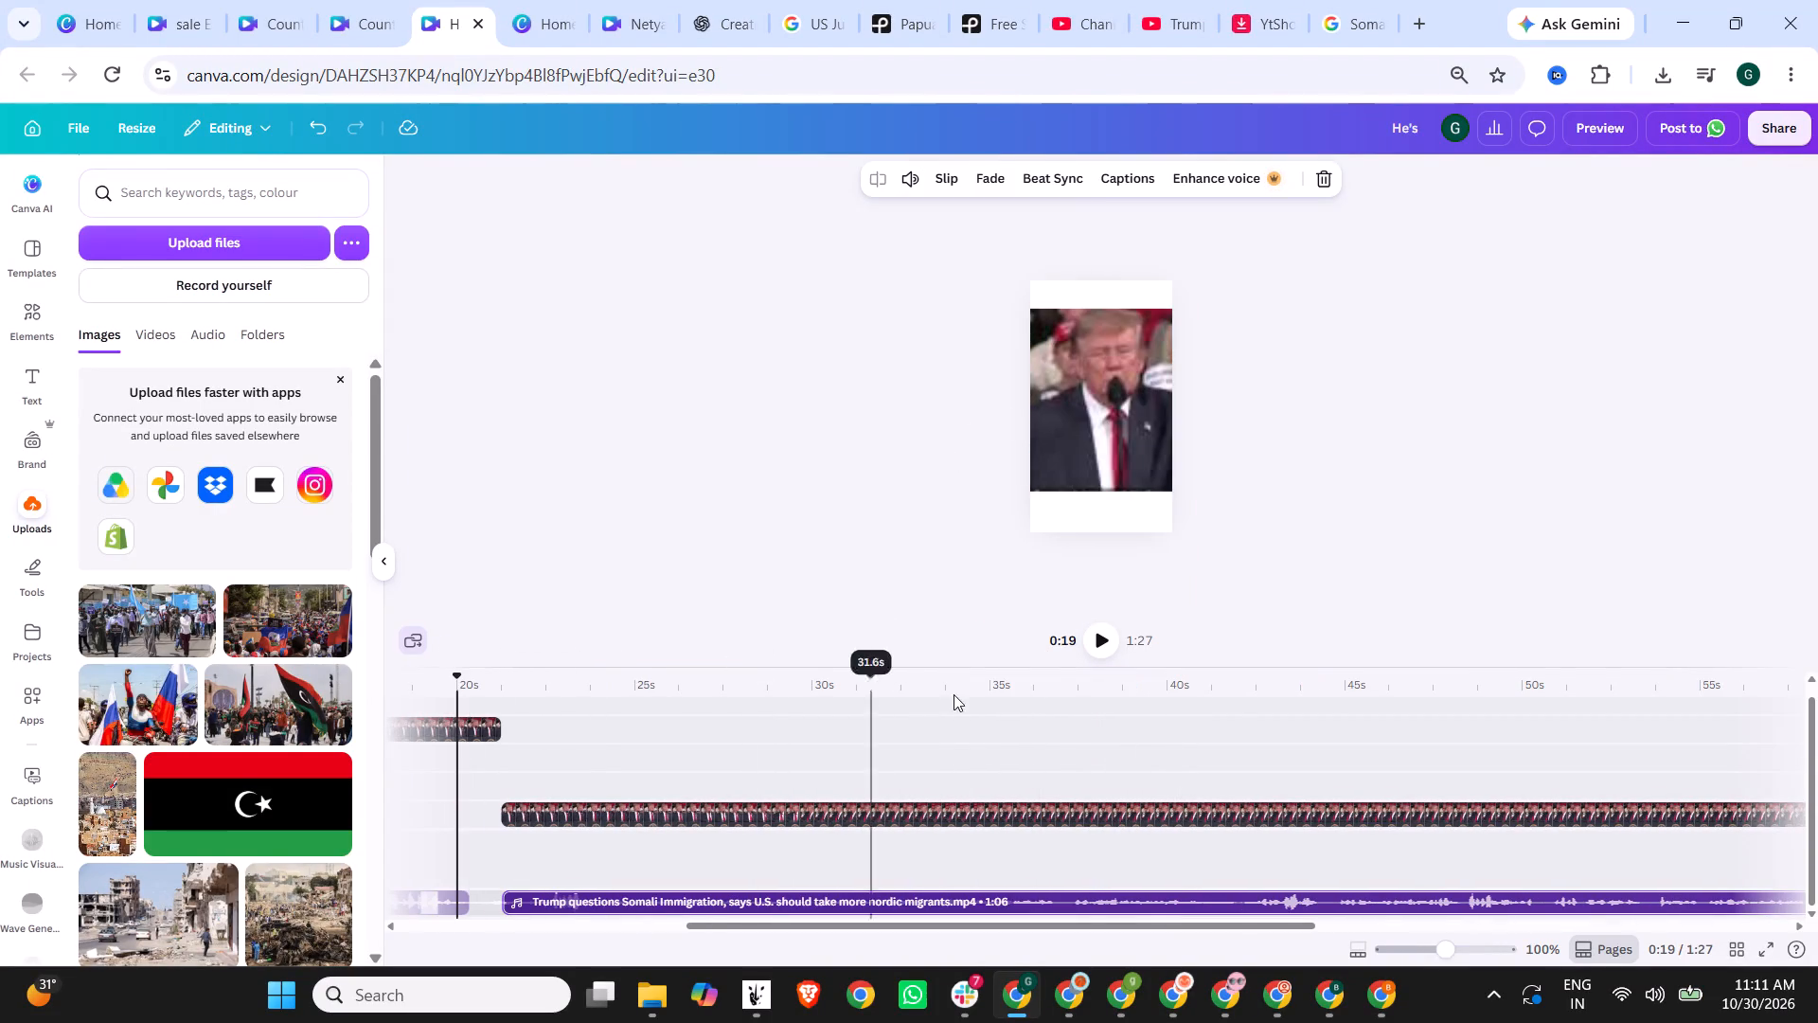
left_click(1099, 639)
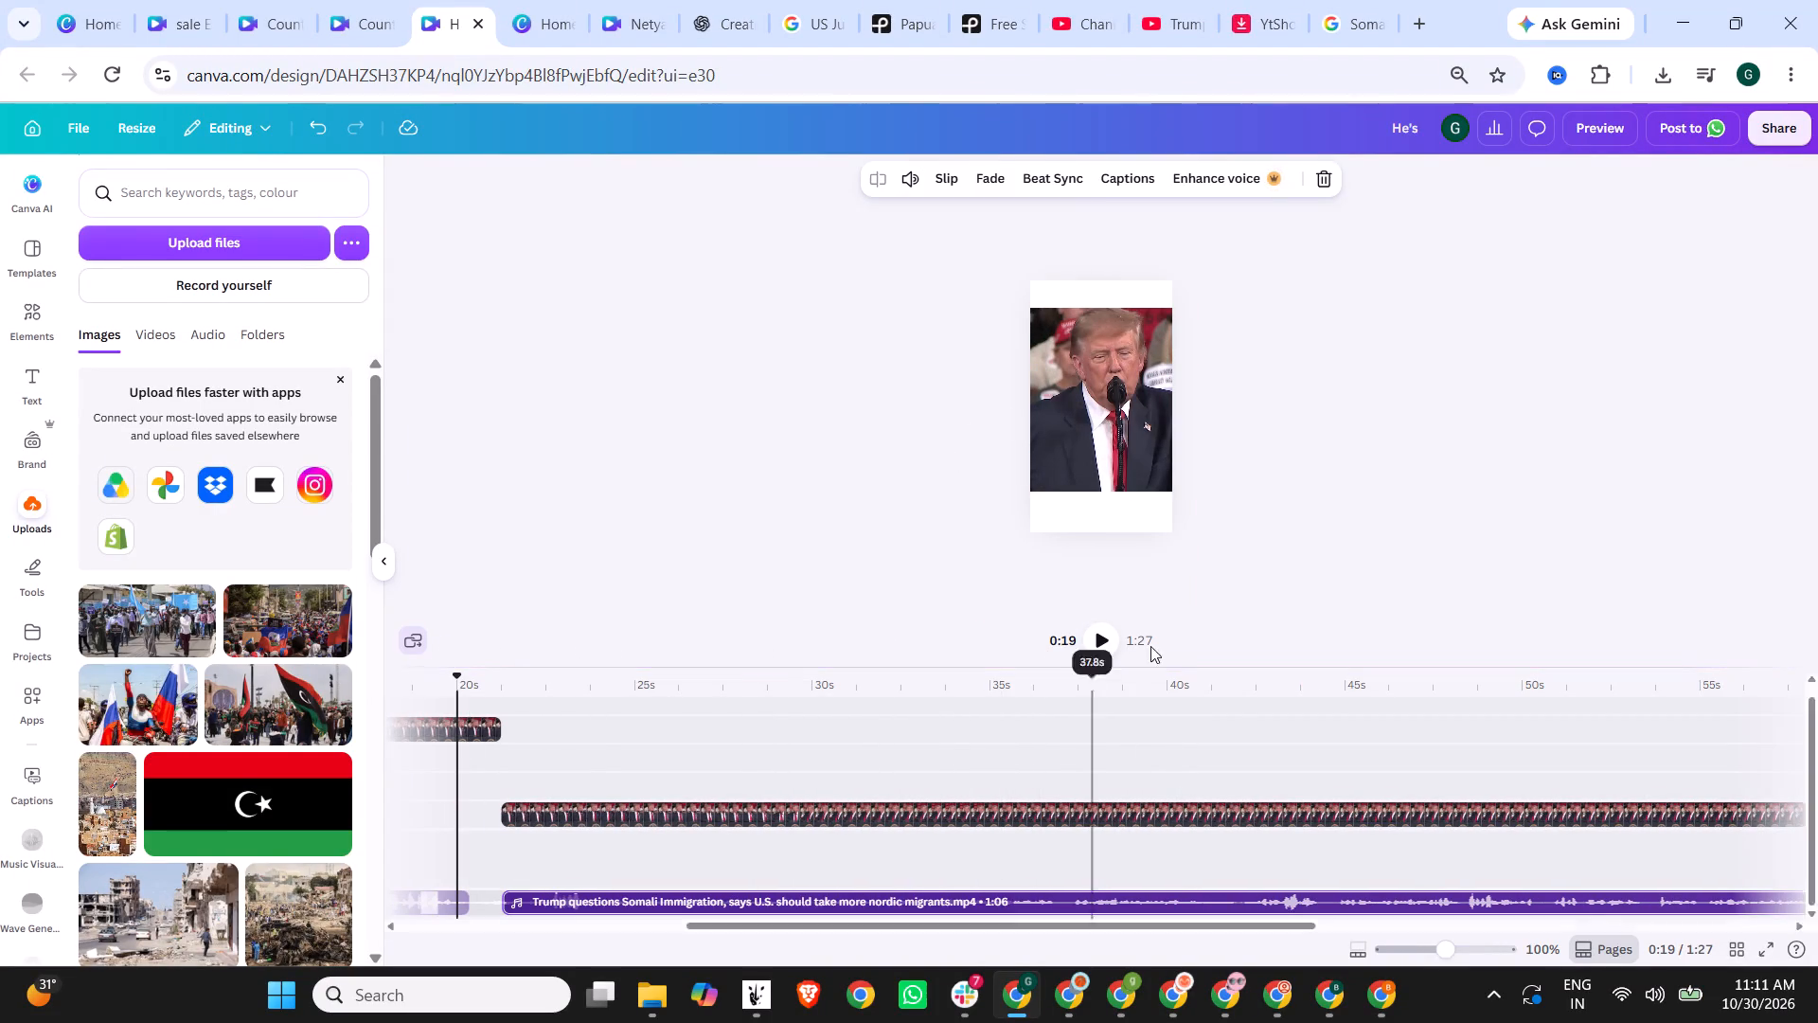
left_click(1089, 629)
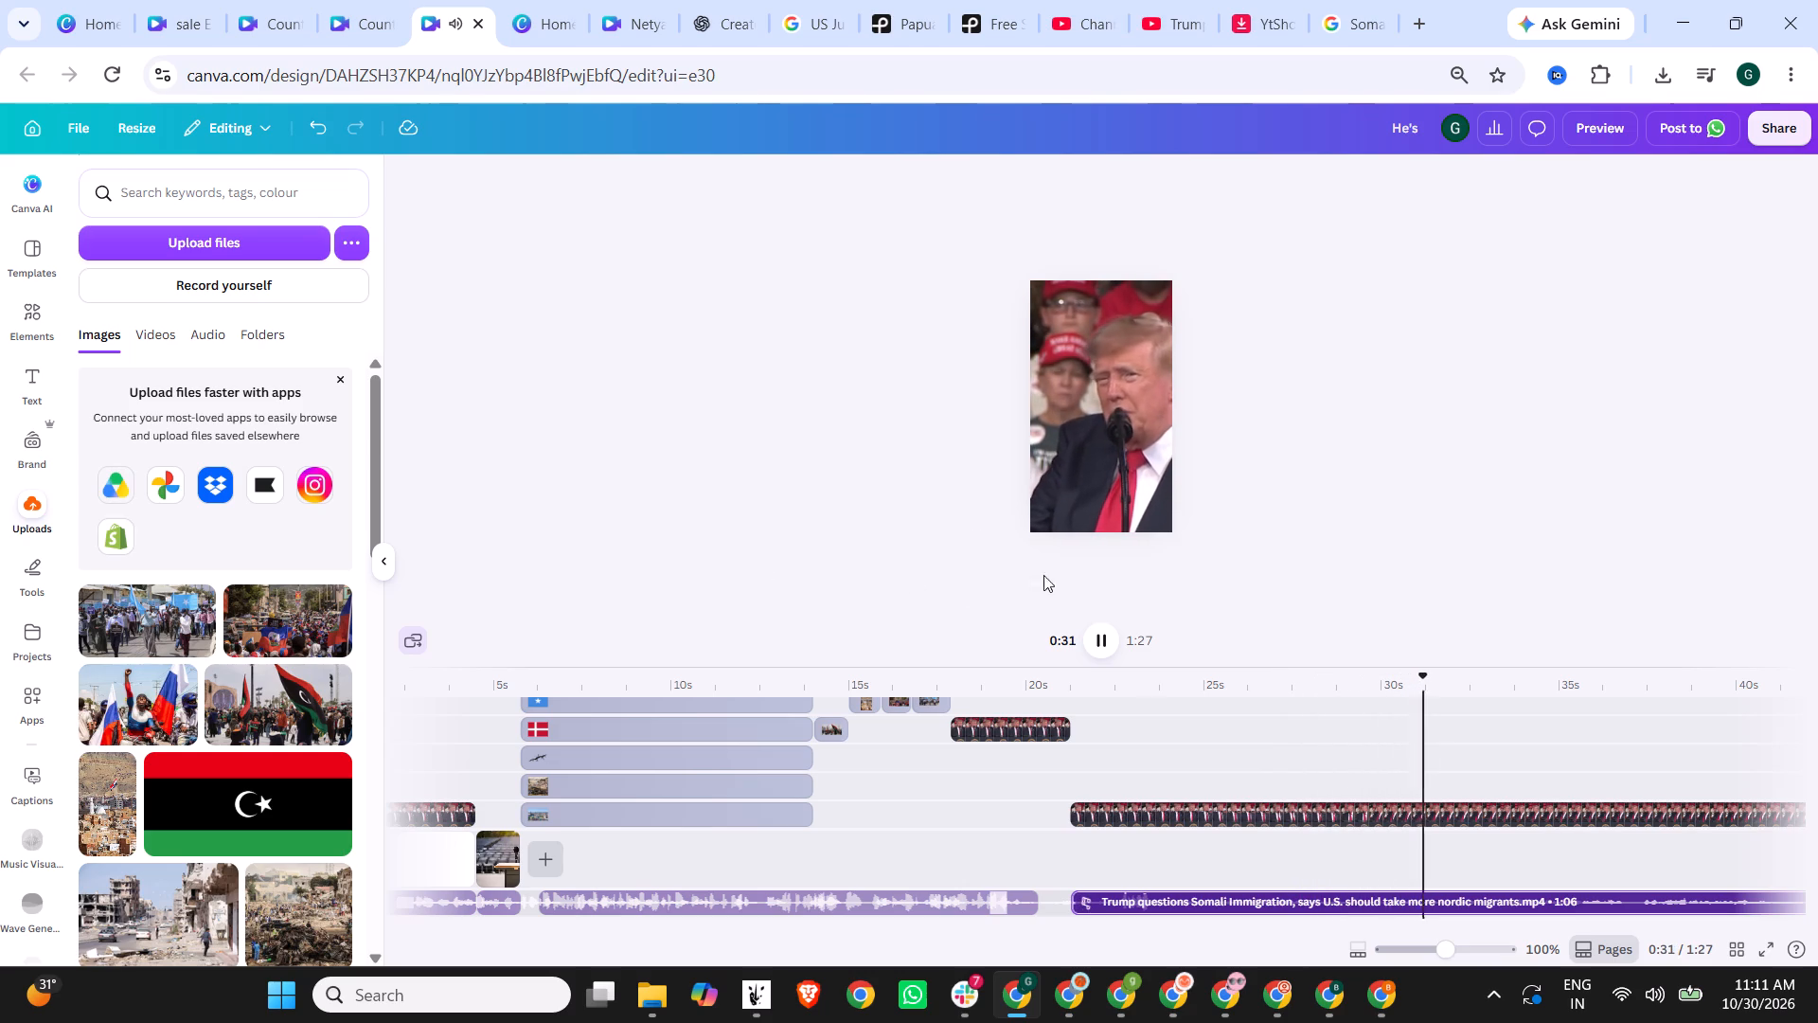
Follow the long rally clip's playback, and trim its end to shorten it to 36.2 seconds.
left_click_drag(1036, 926, 1139, 924)
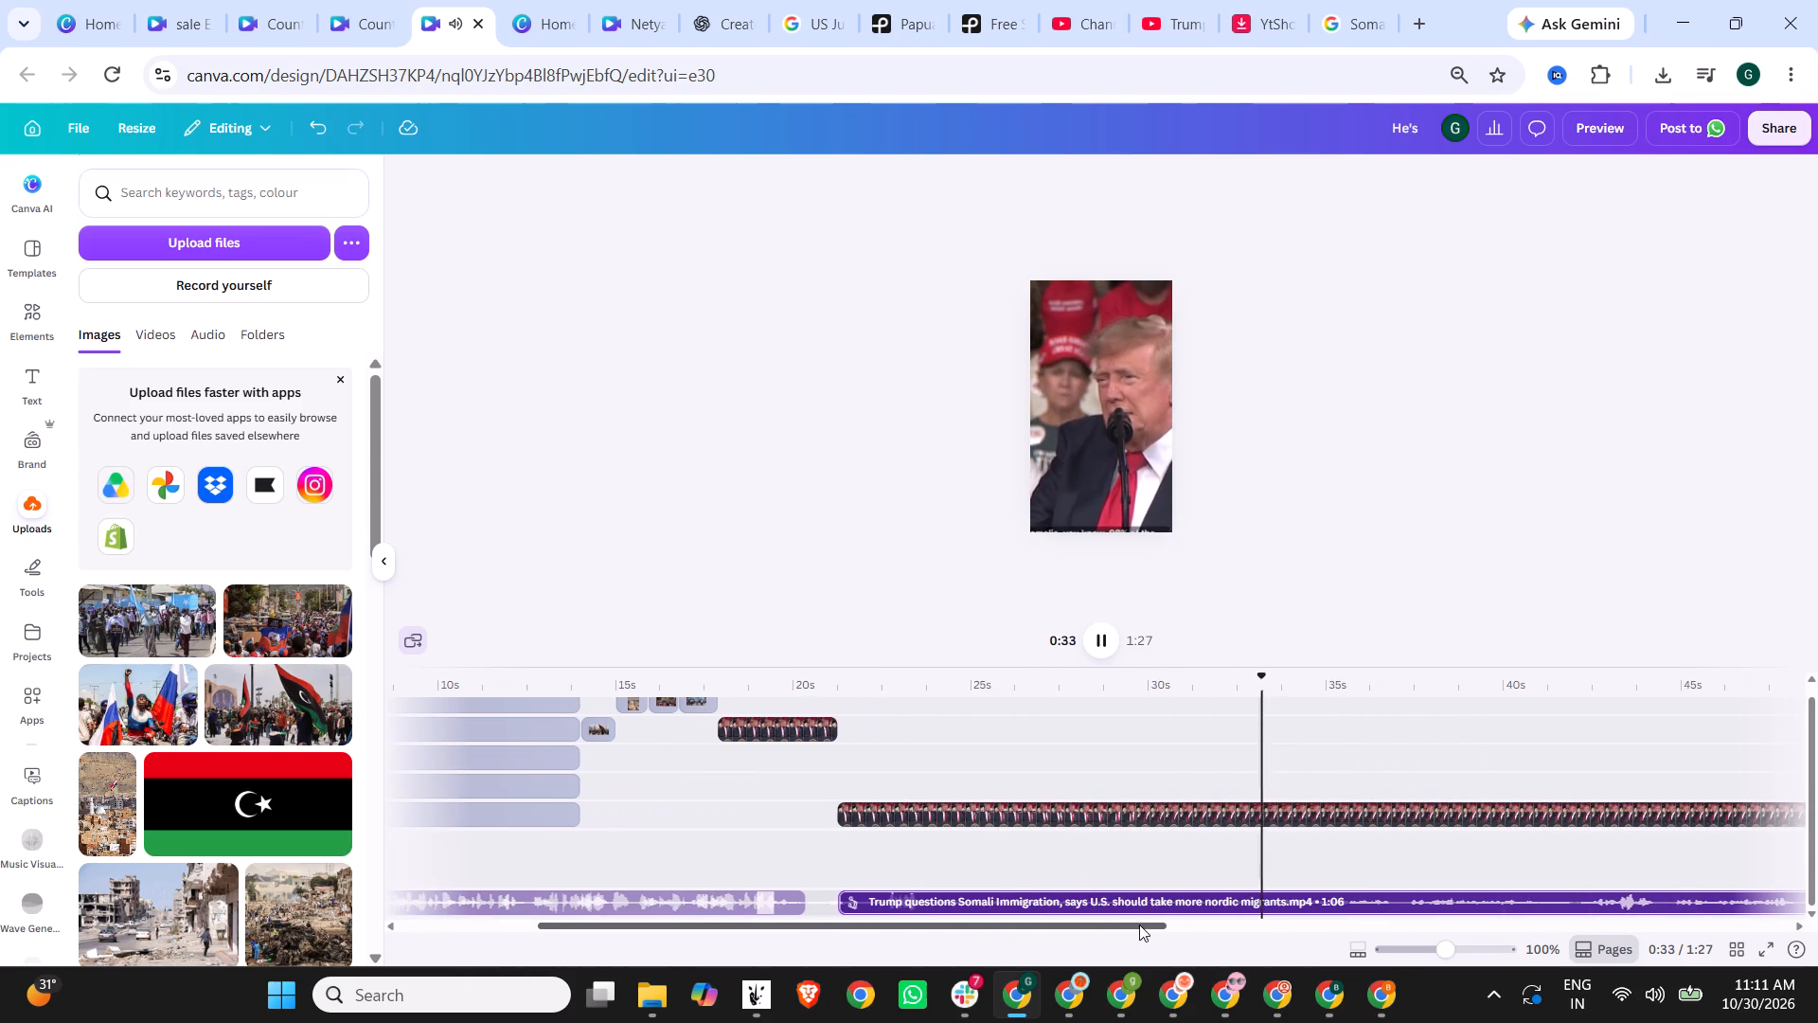
left_click_drag(1139, 924, 1235, 923)
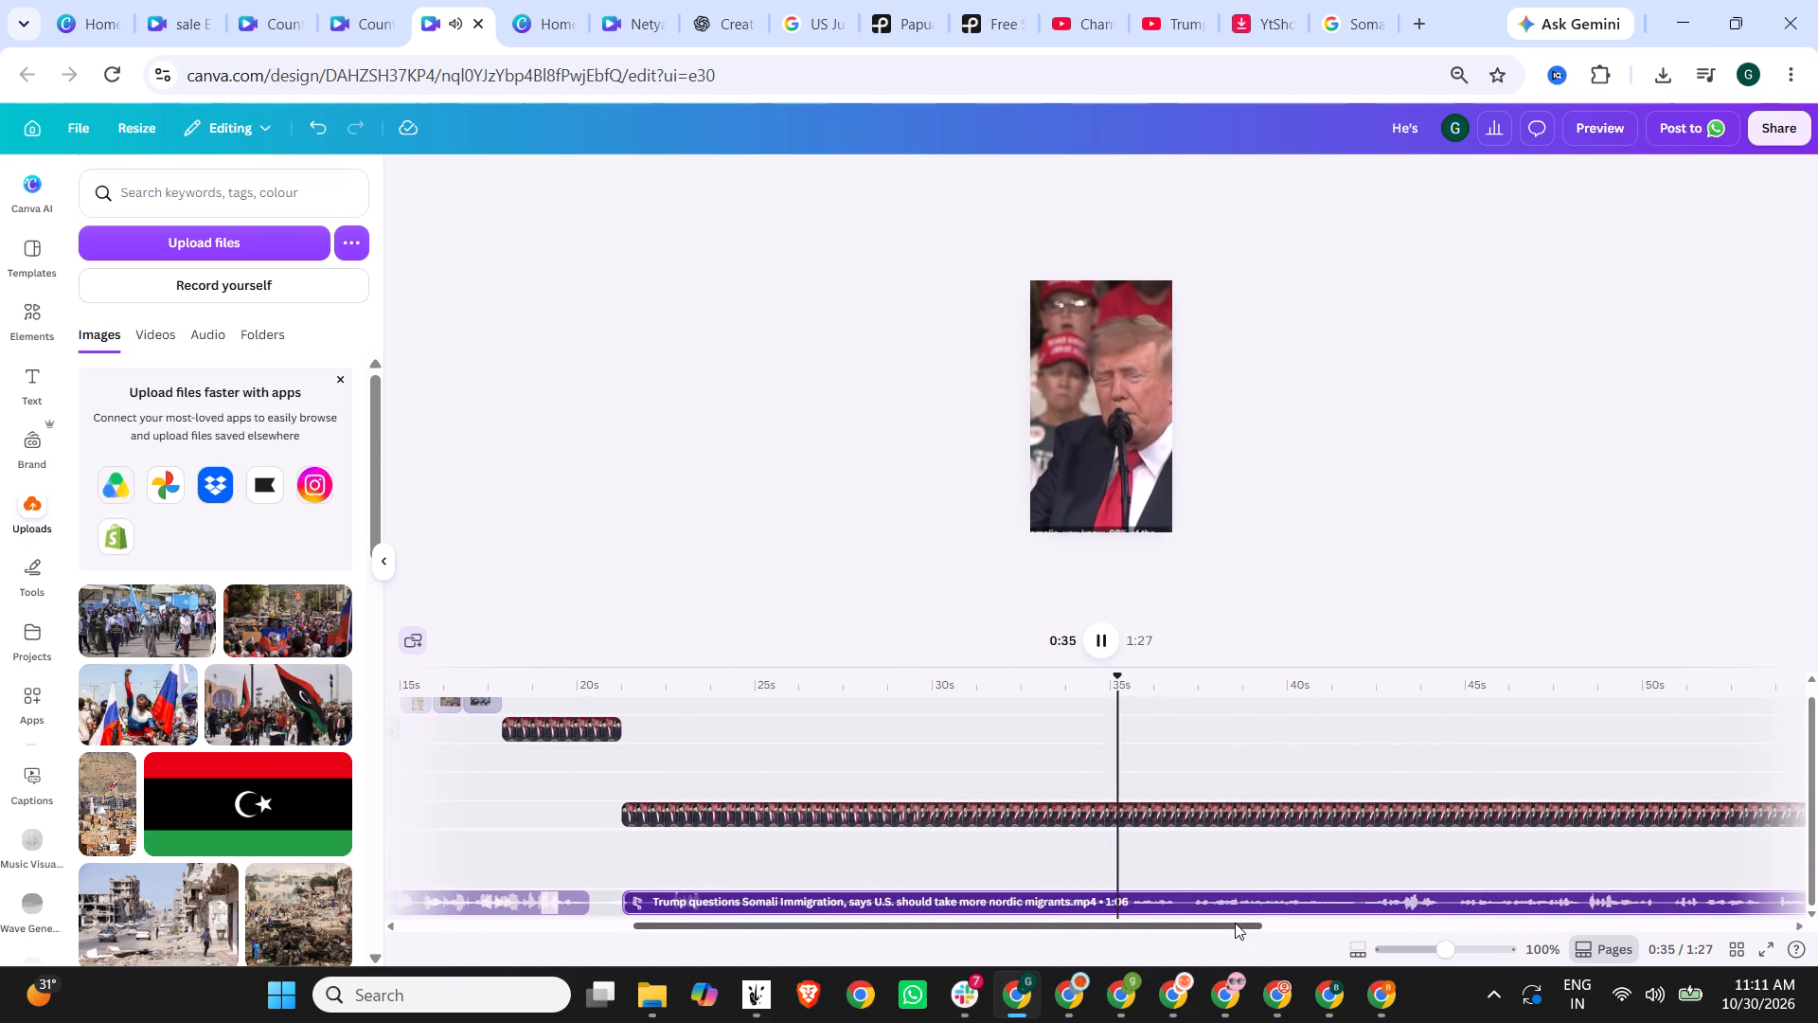
left_click_drag(1235, 924, 1314, 925)
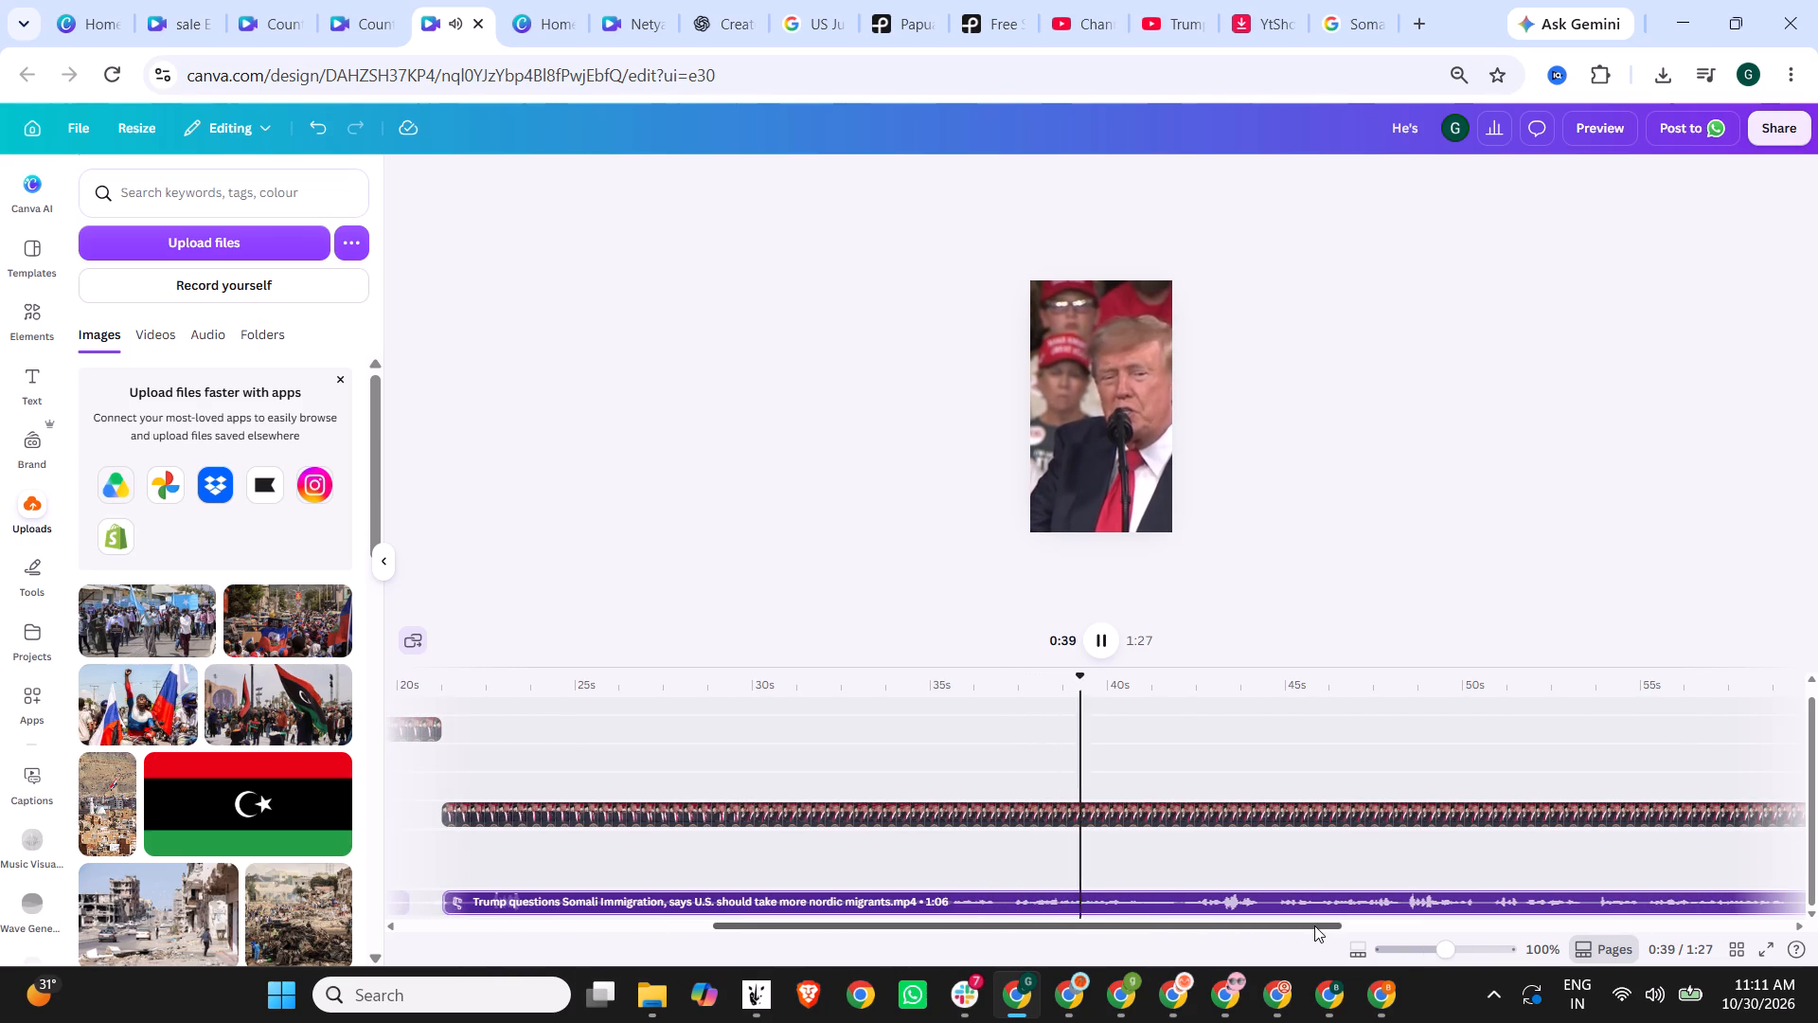
left_click_drag(1314, 925, 1414, 925)
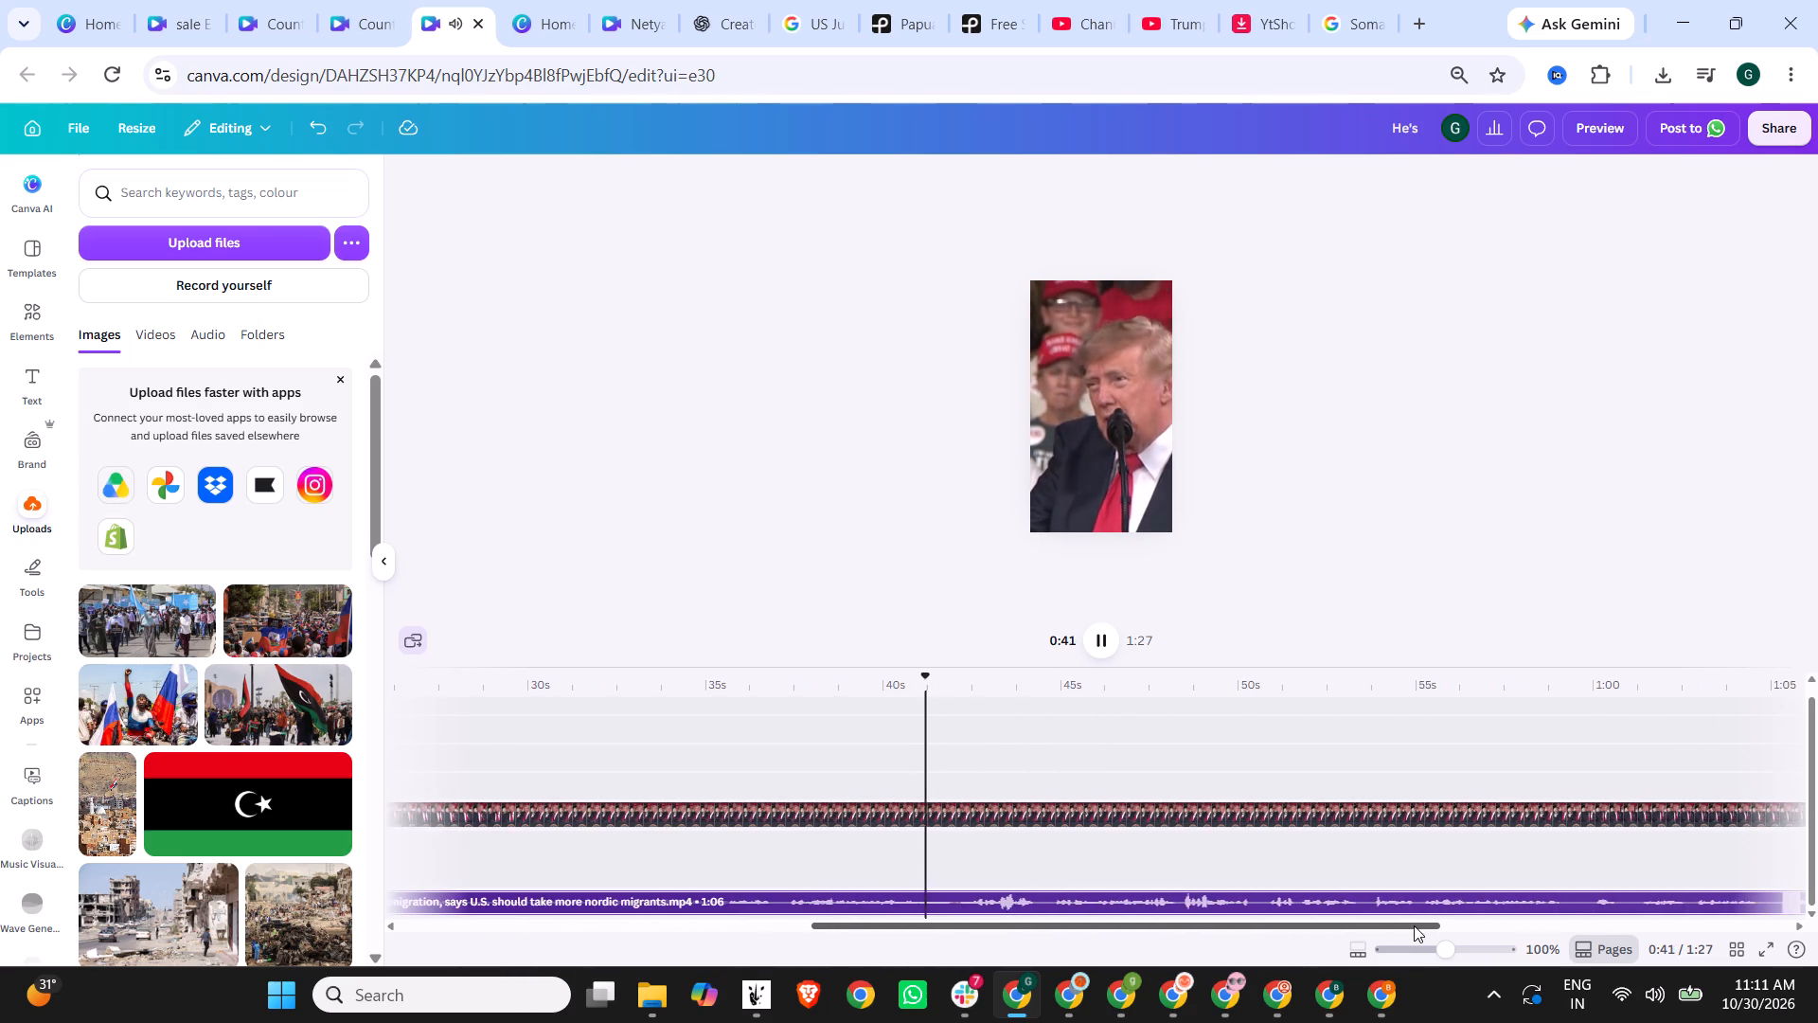
left_click_drag(1414, 925, 1654, 925)
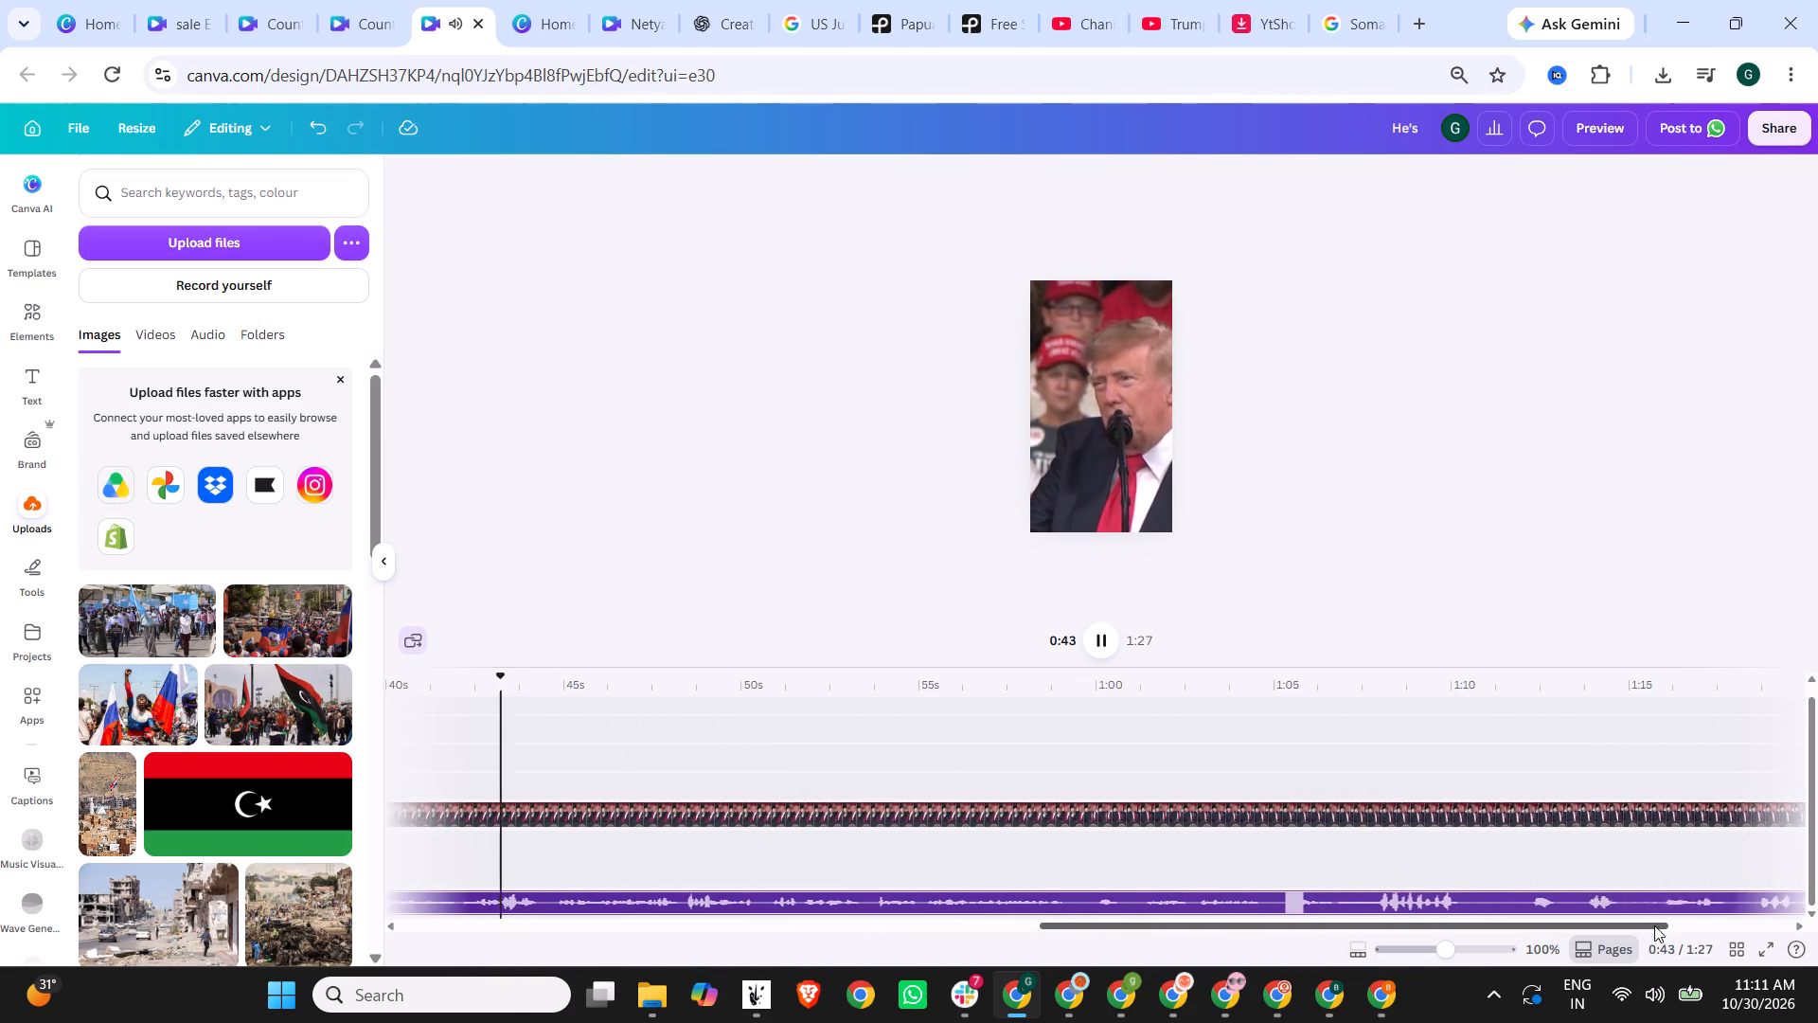
left_click_drag(1654, 925, 1817, 925)
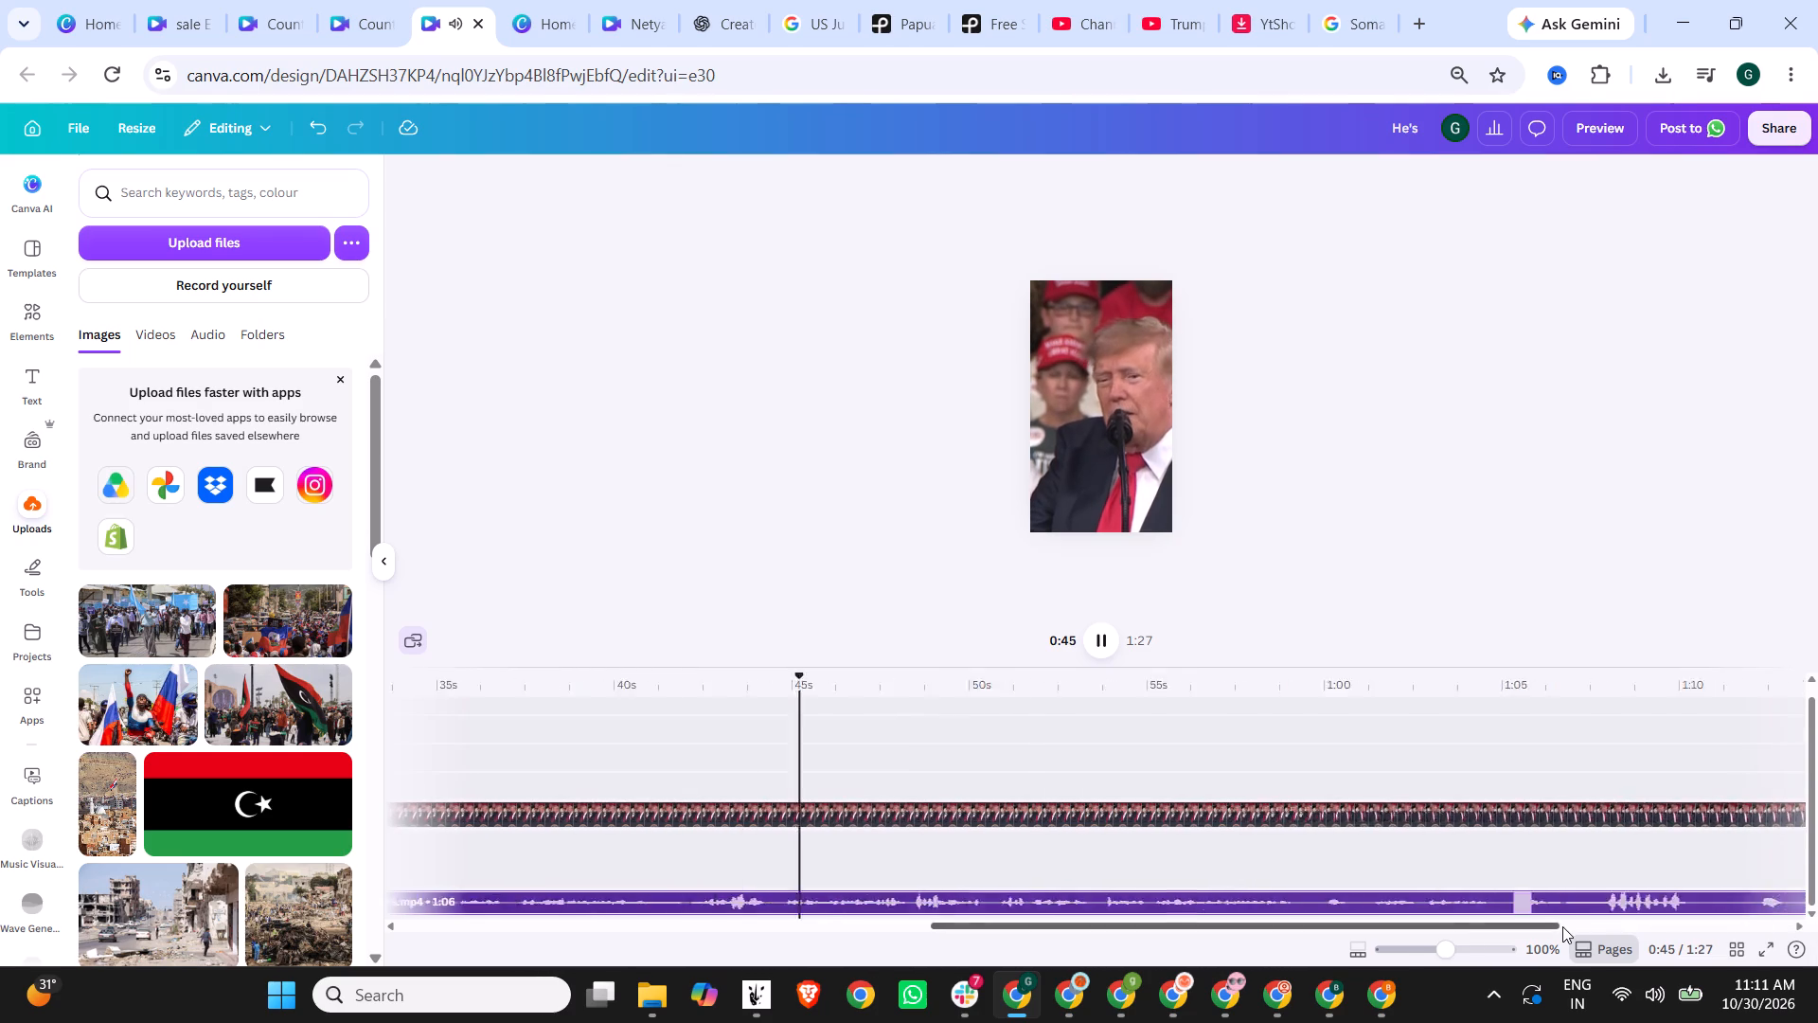
left_click(1569, 928)
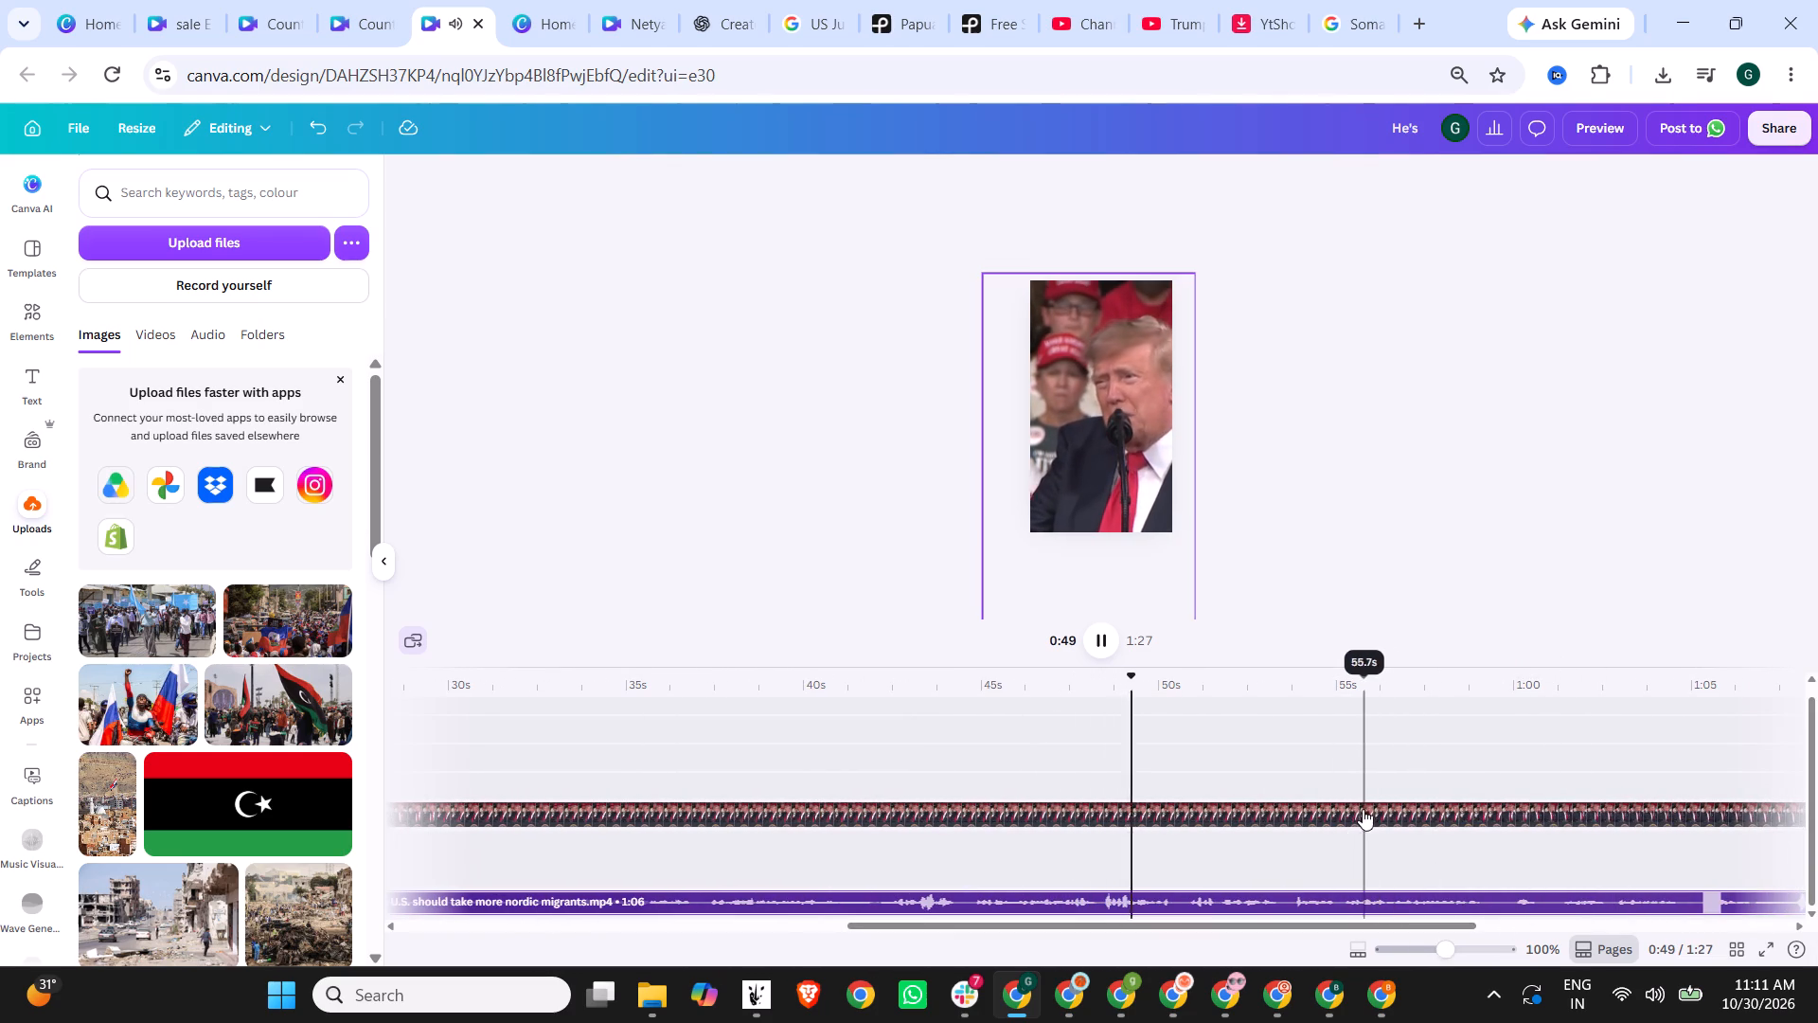
scroll(1362, 806, "down", 1)
scroll(1362, 806, "down", 6, "ctrl")
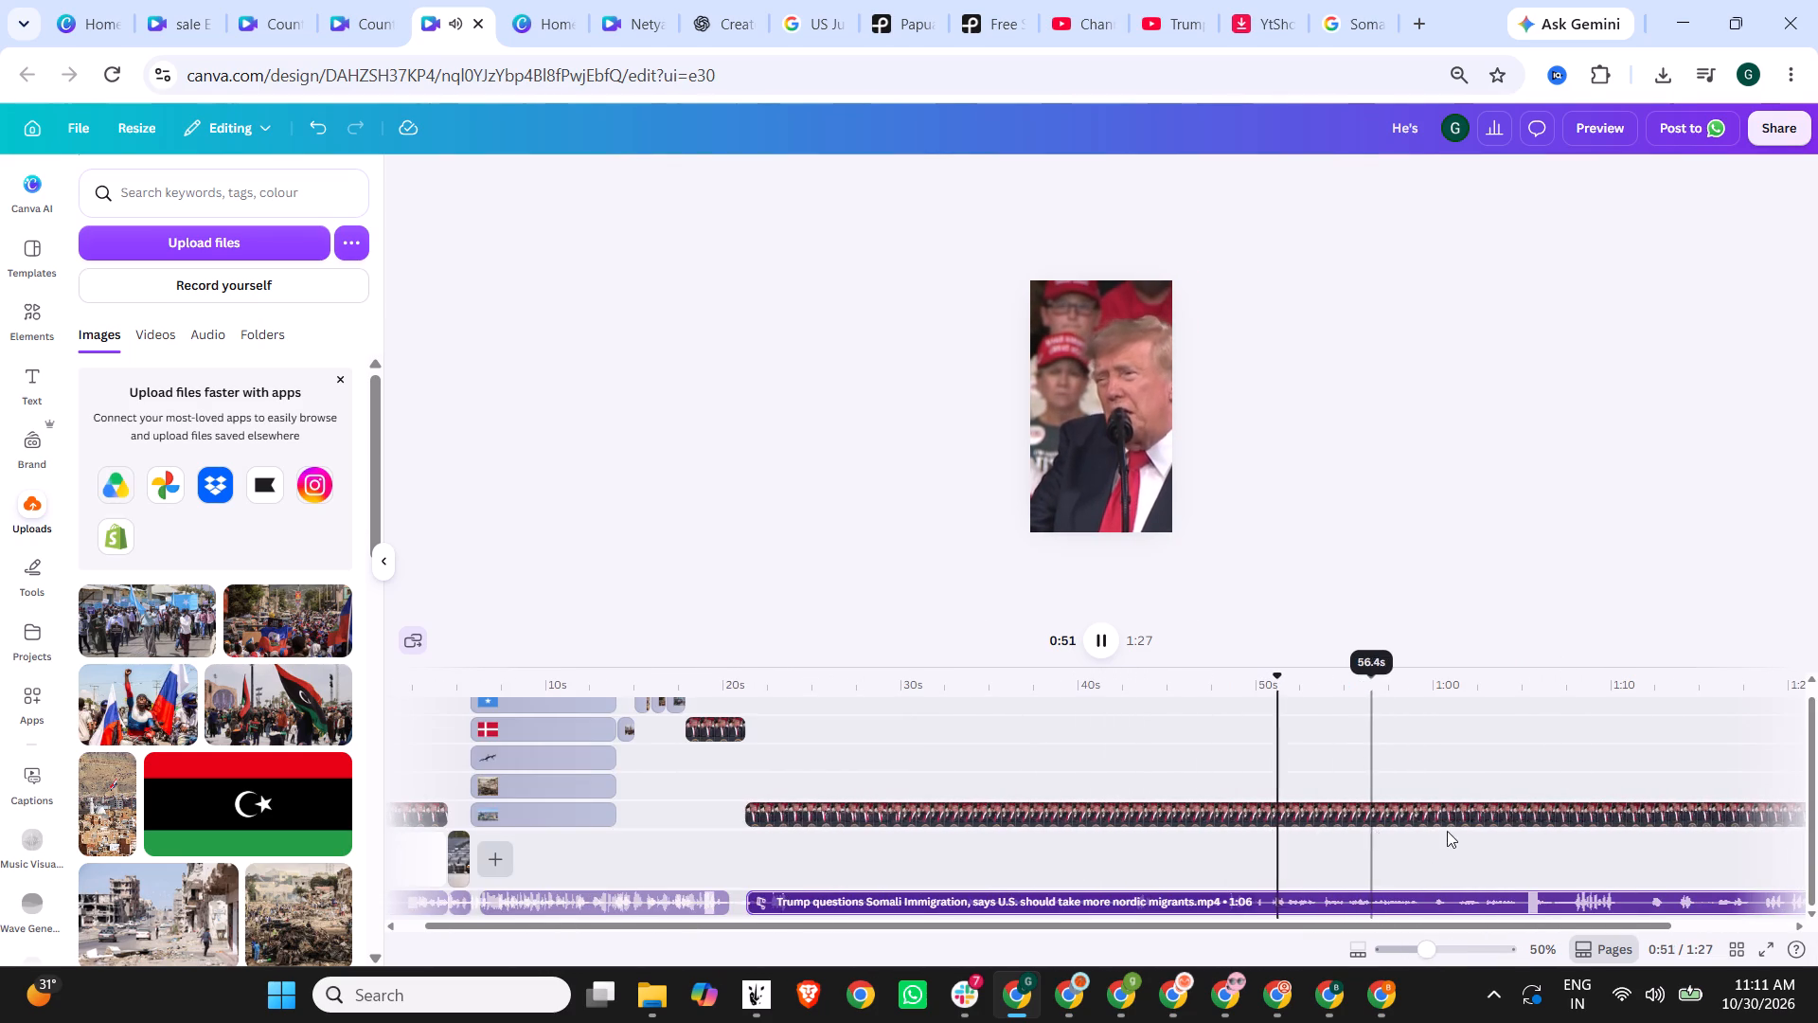
left_click_drag(1415, 926, 1611, 927)
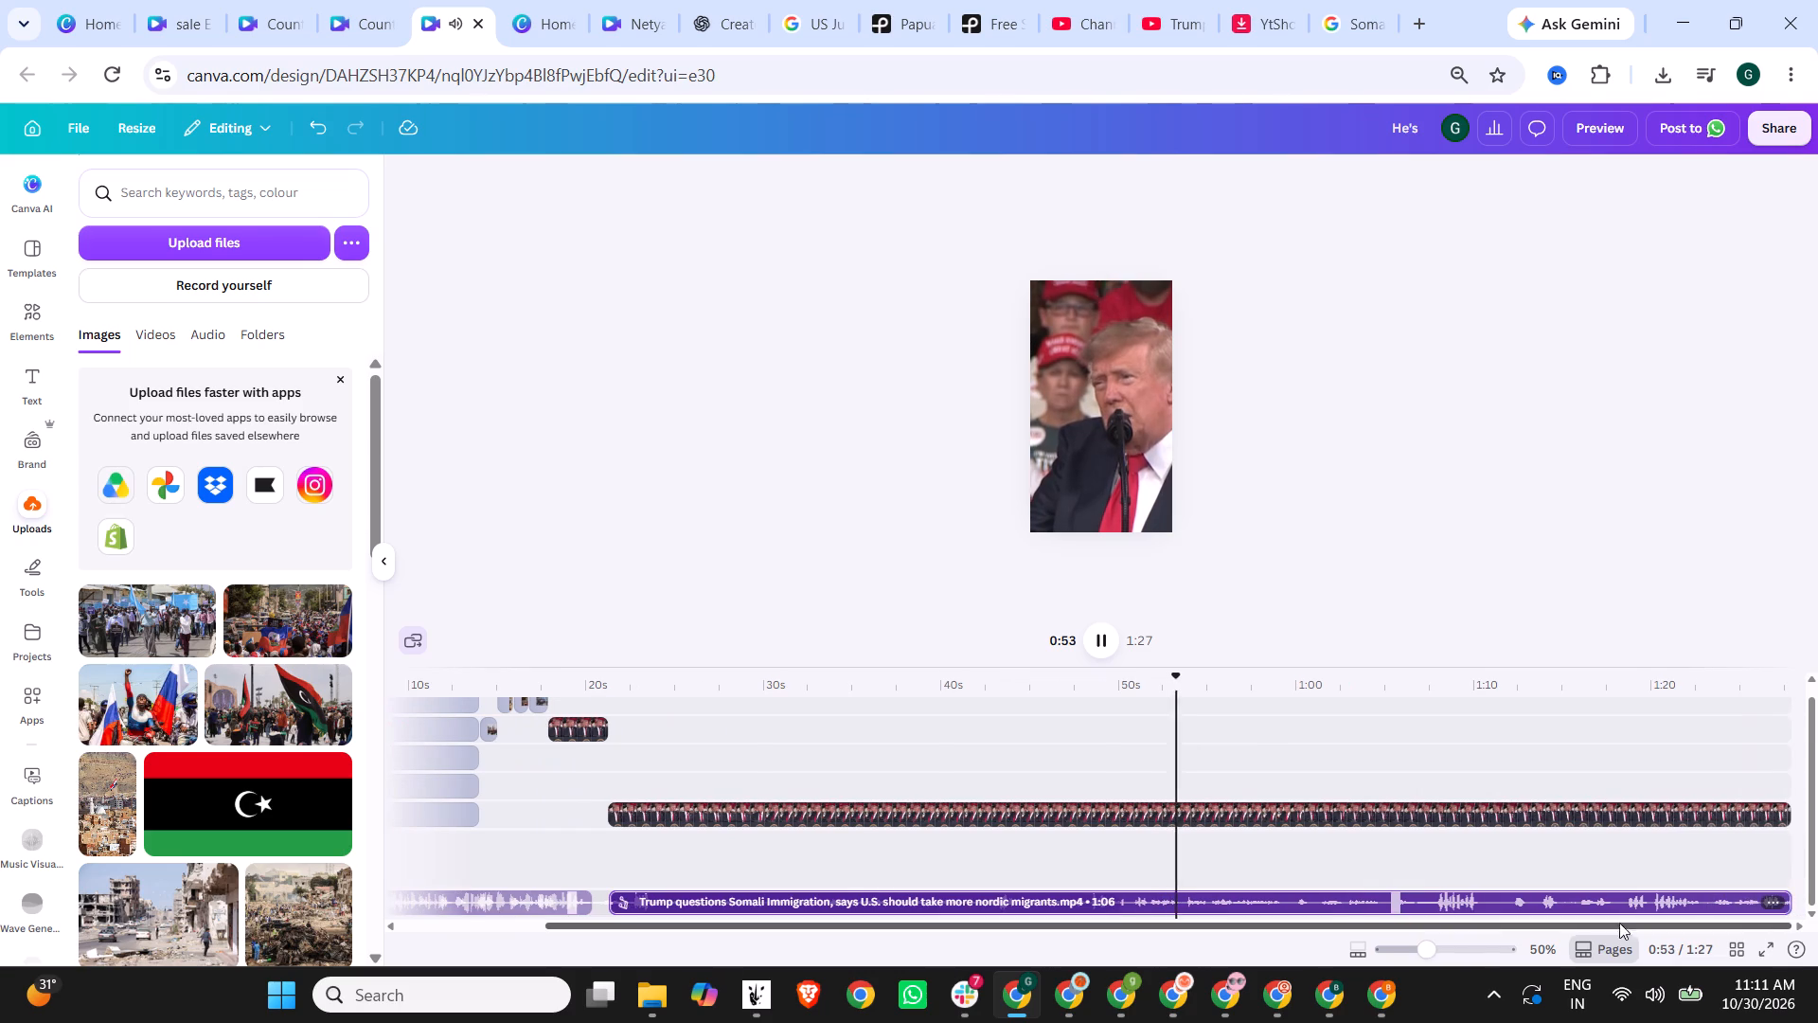
left_click_drag(1786, 812, 1434, 812)
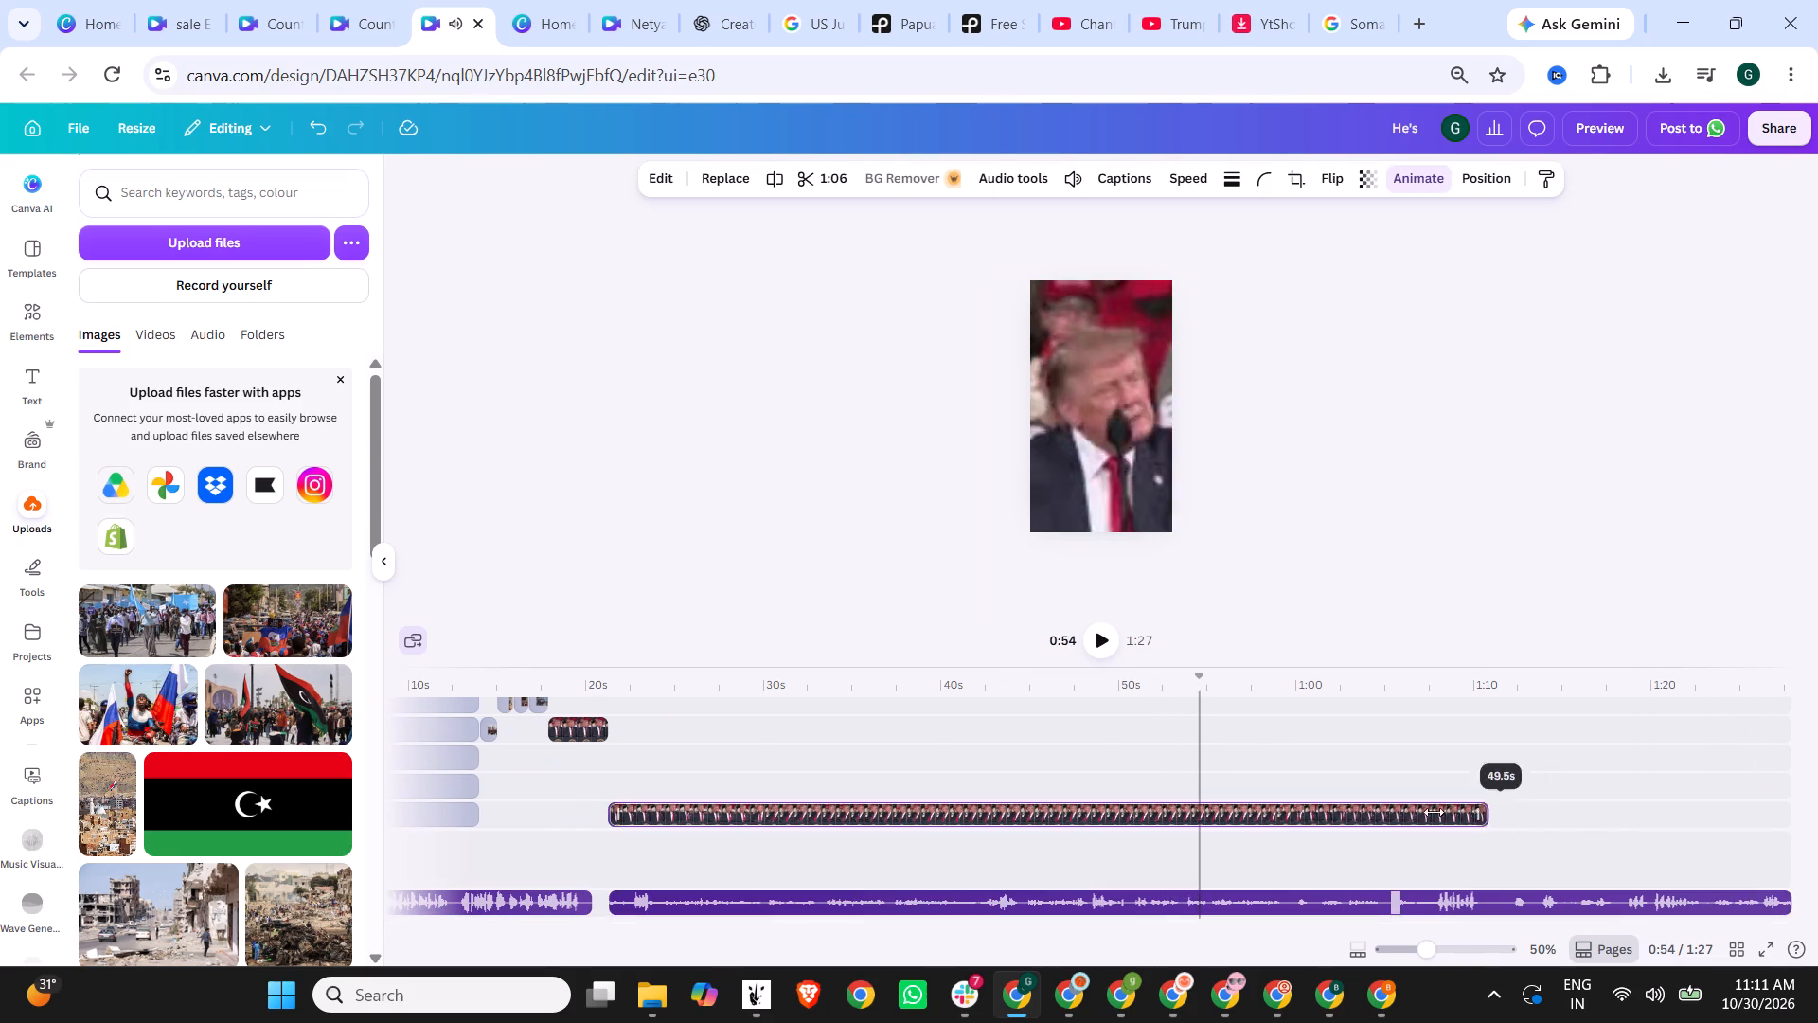
left_click_drag(1434, 812, 1247, 811)
Play back the trimmed rally clip, and trim the end of its extracted audio to match at 36.2 seconds.
left_click(930, 679)
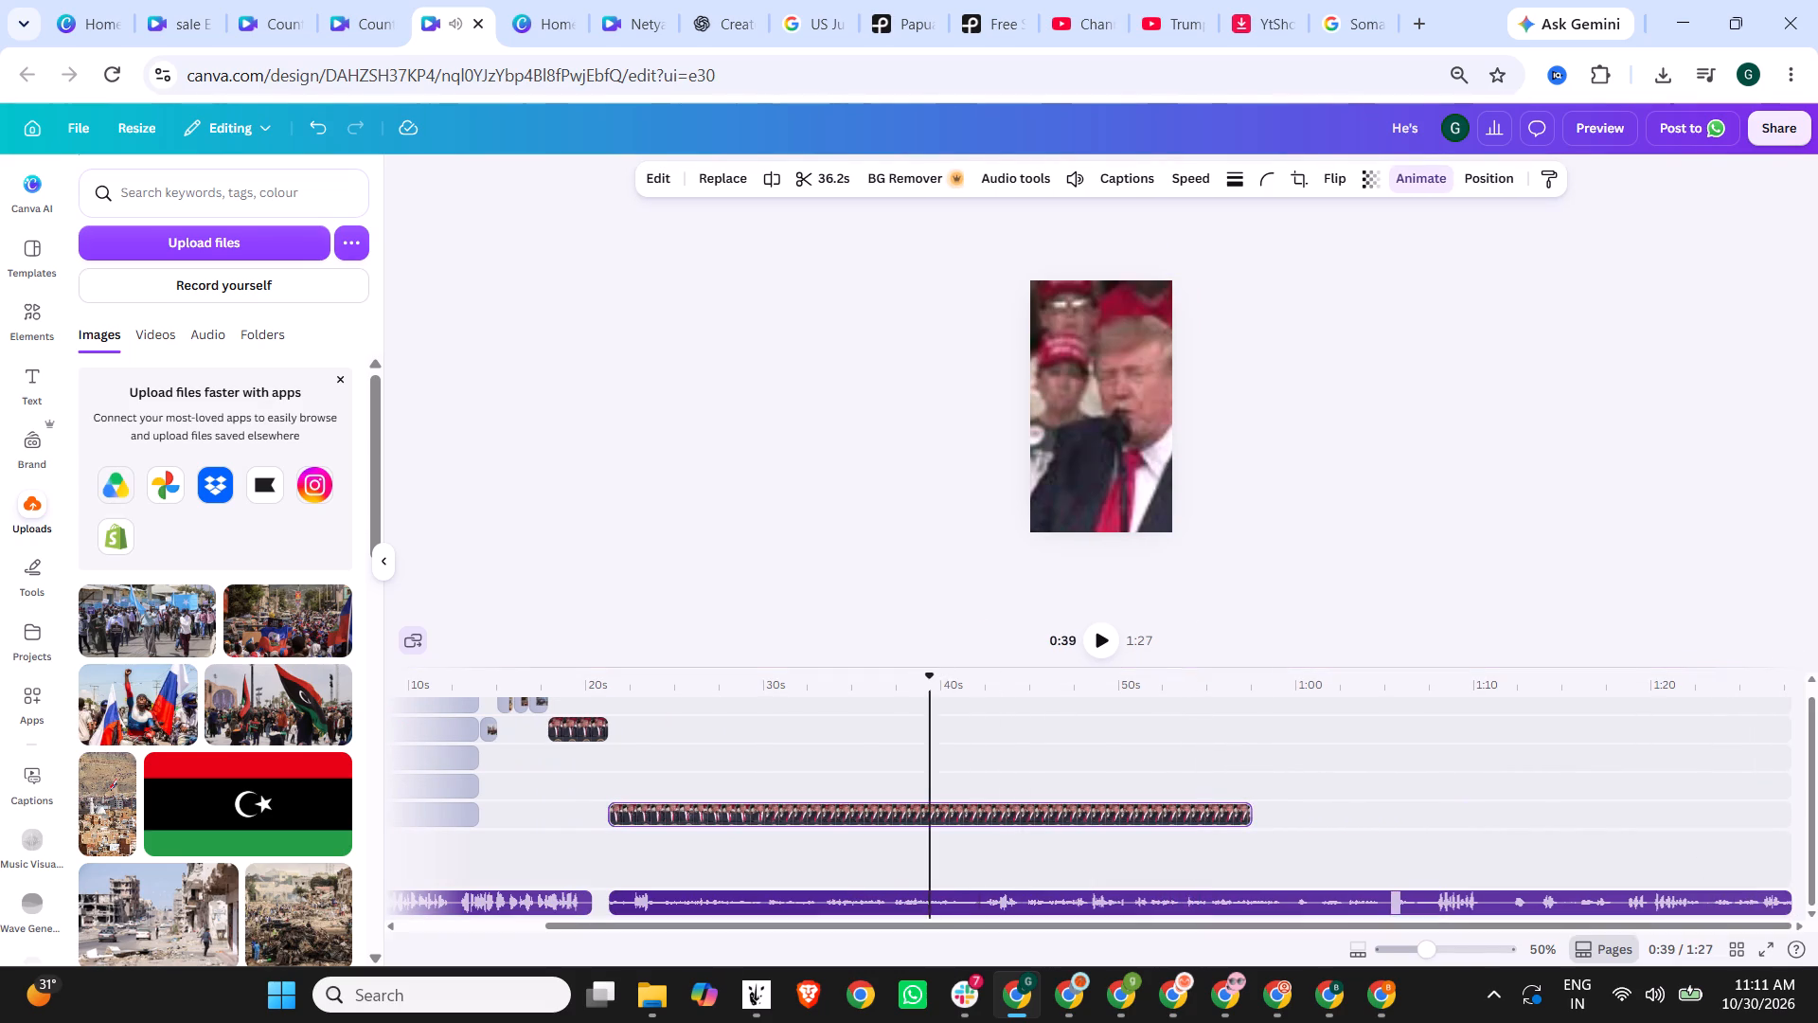
left_click(1101, 637)
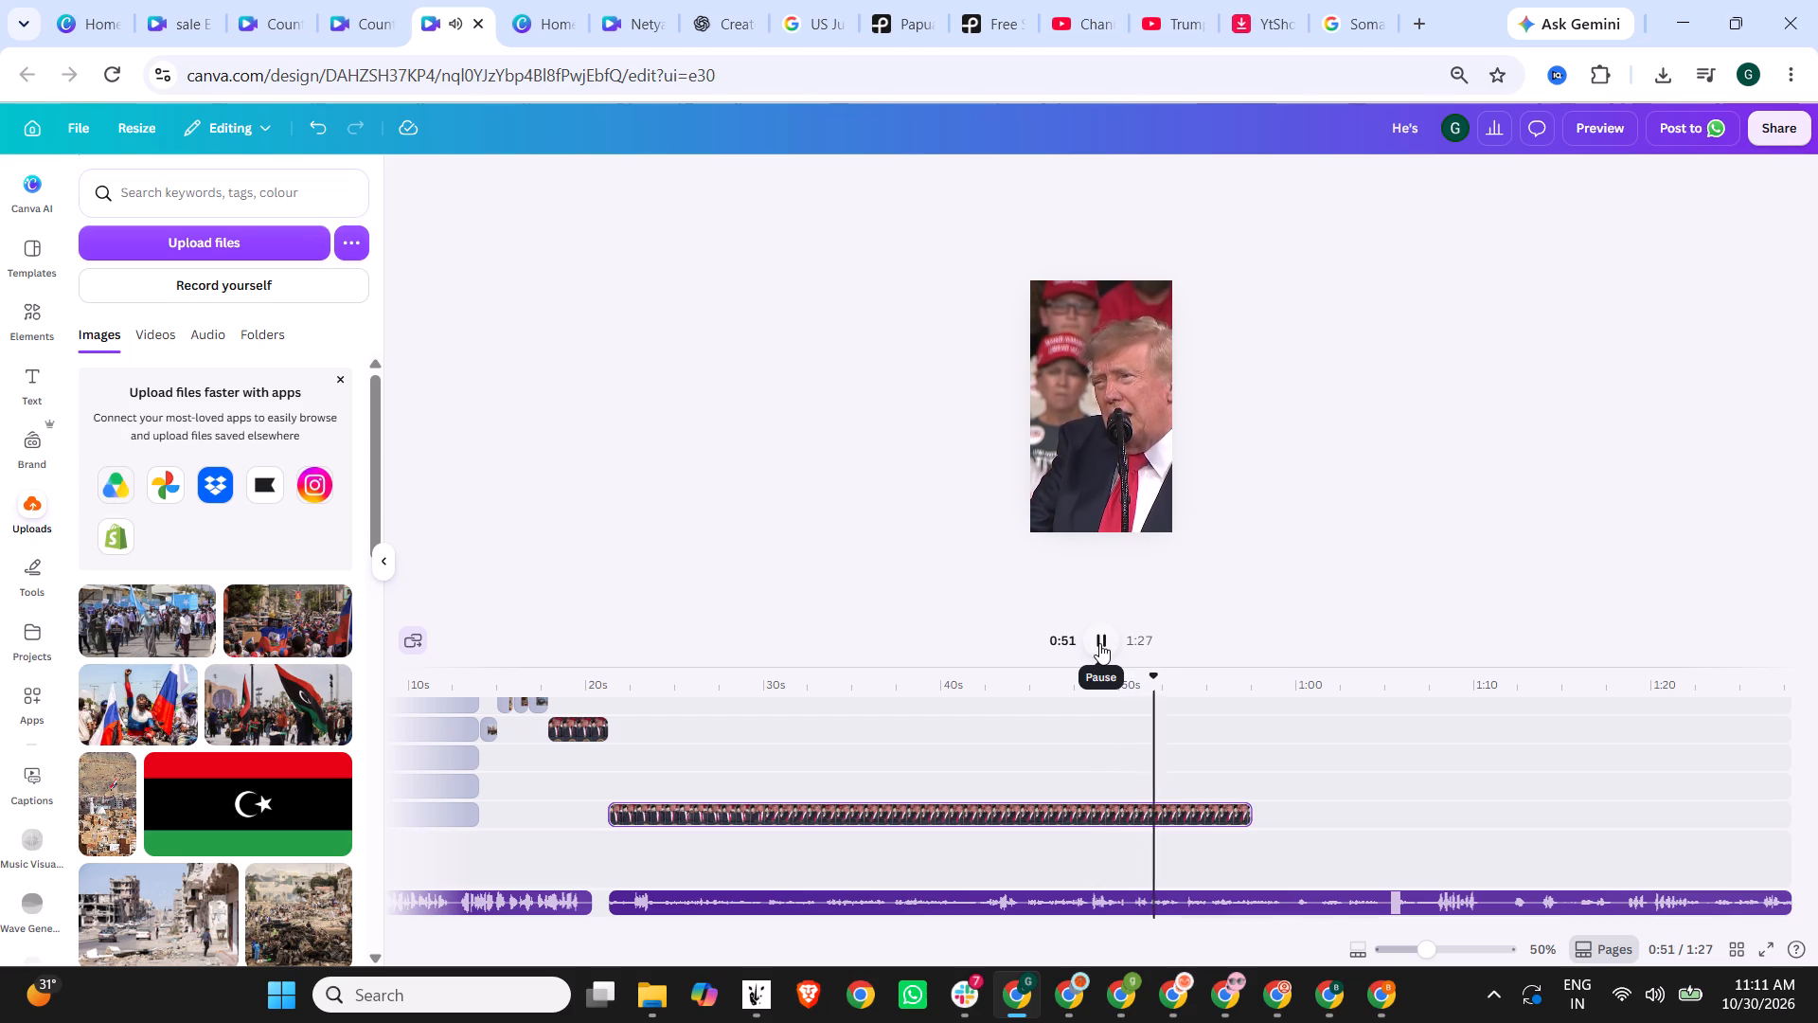
left_click(1143, 684)
left_click(1092, 645)
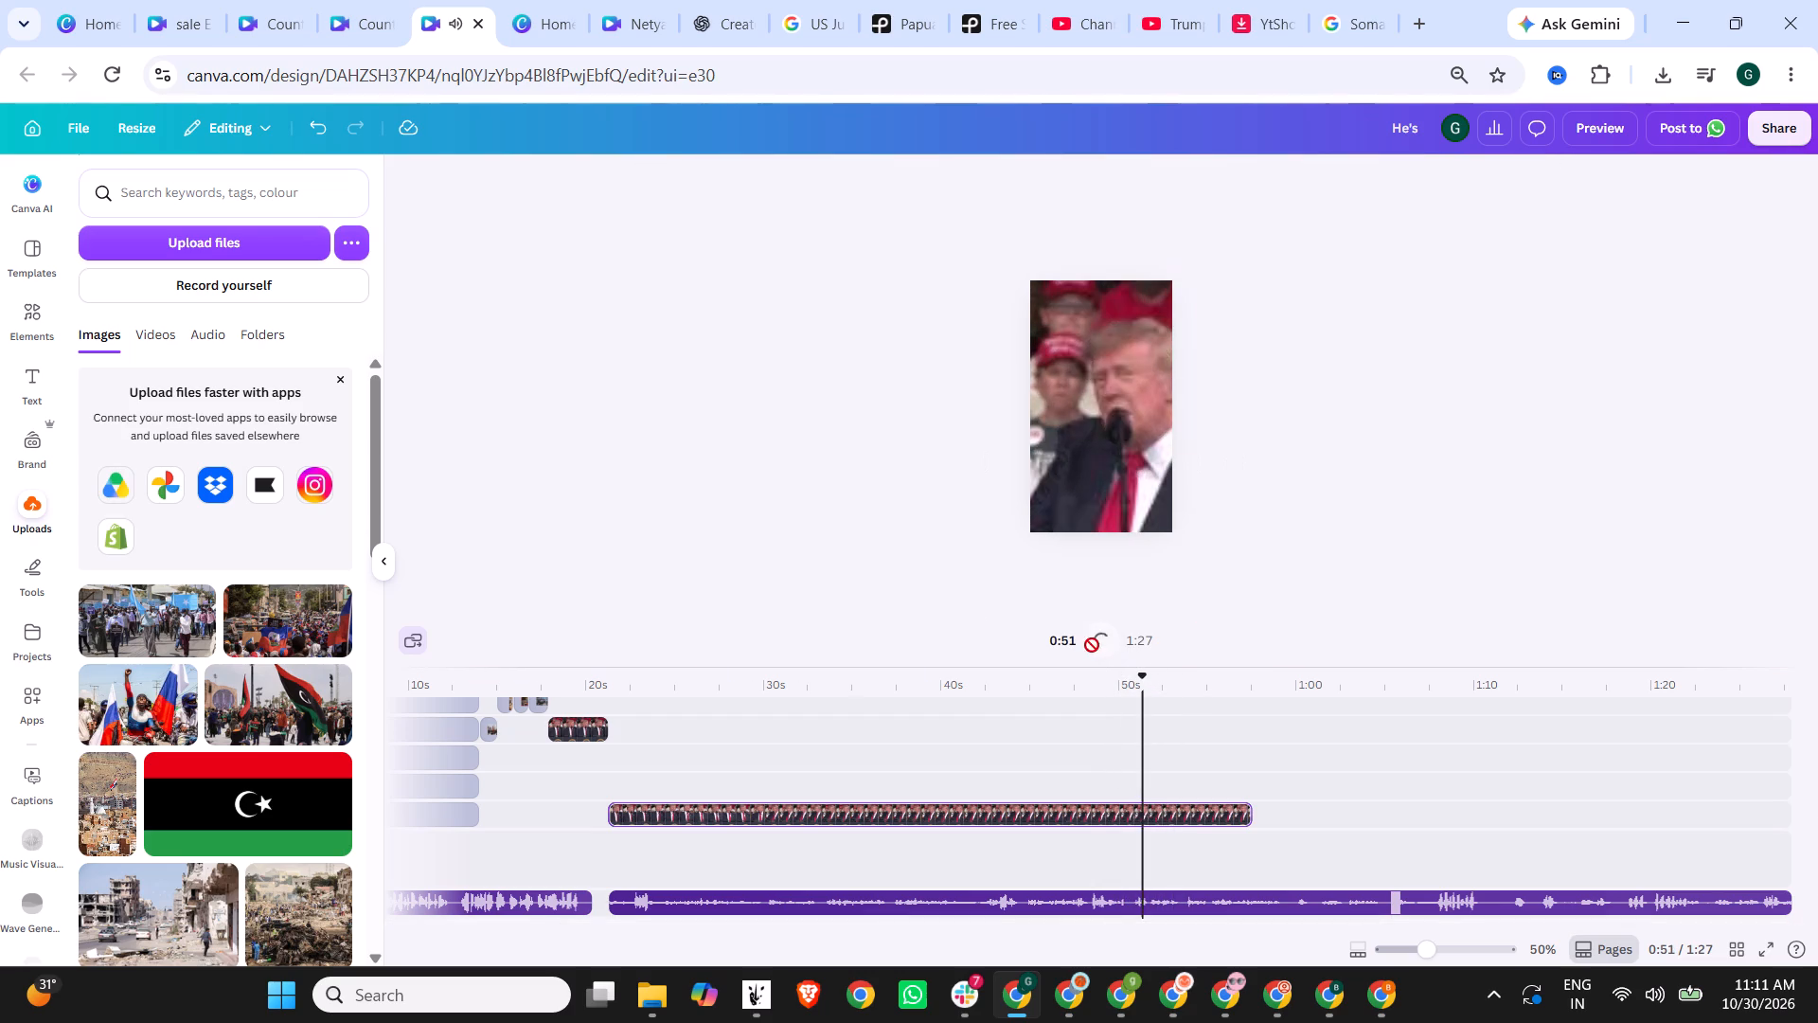
left_click(1065, 684)
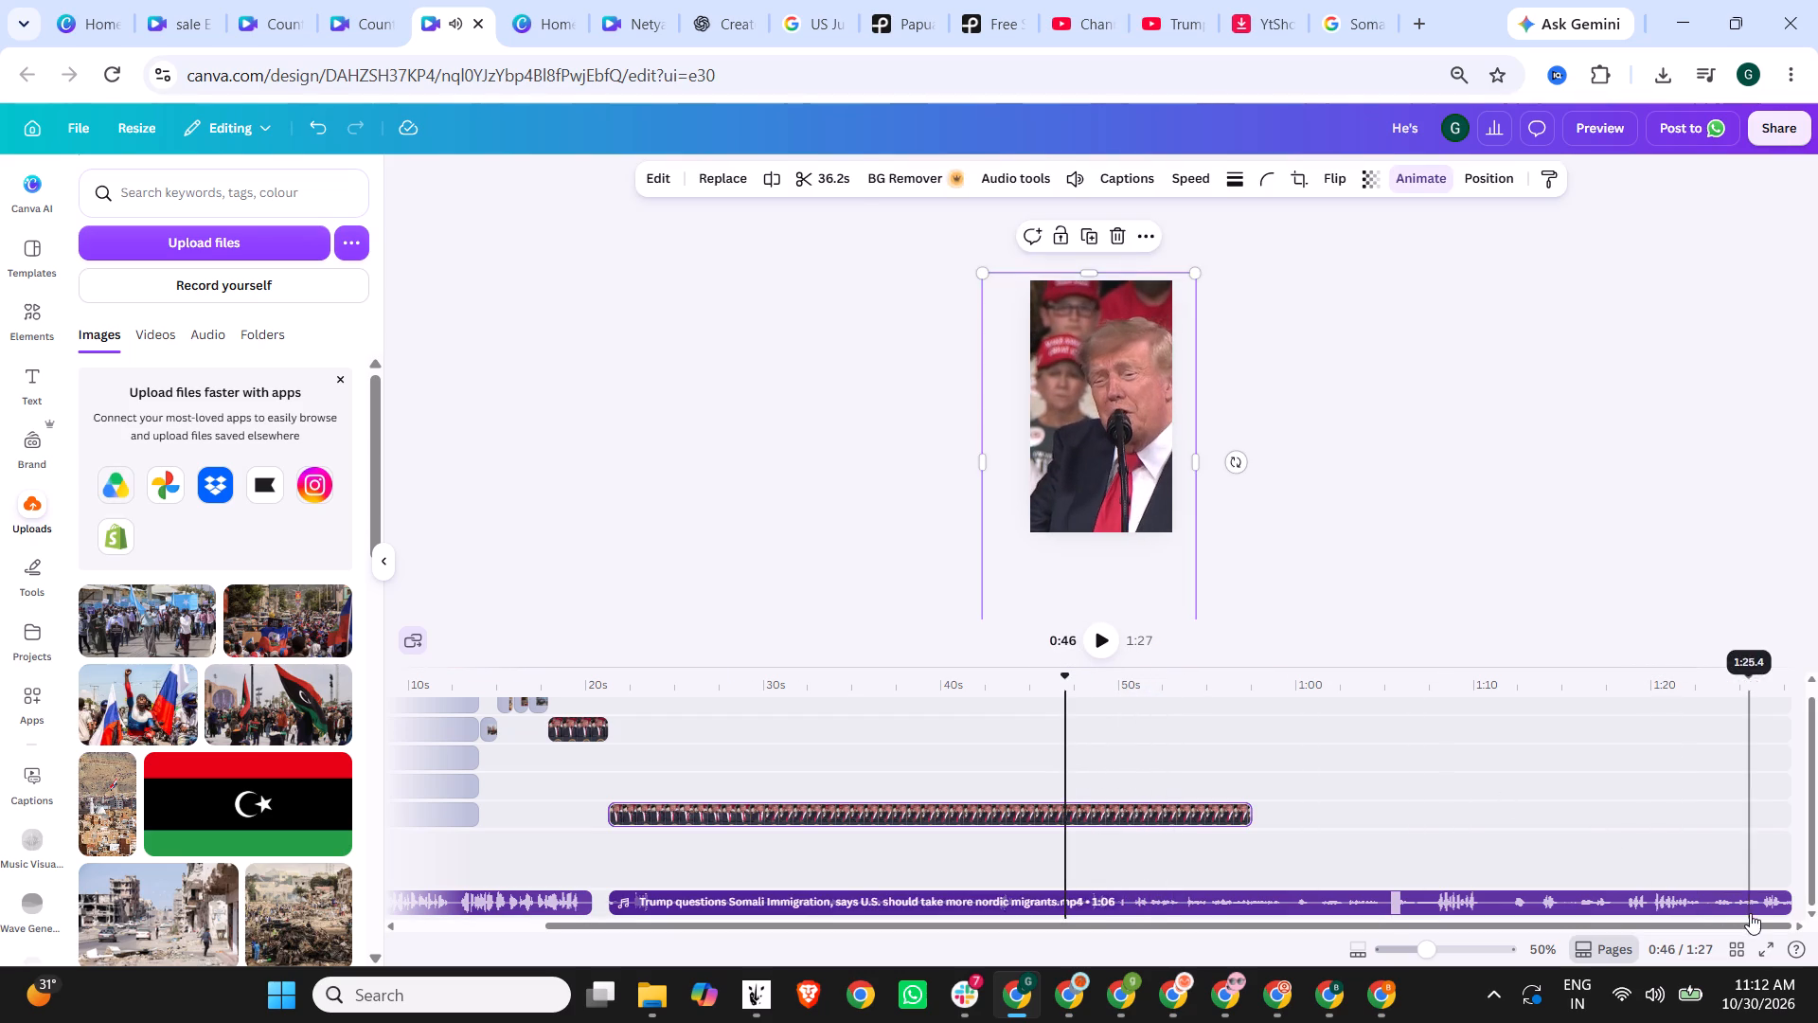
left_click(1750, 913)
left_click_drag(1789, 900, 1246, 892)
Play back the last part of the trimmed rally clip with its audio to check where the speech should end.
left_click(1169, 684)
left_click(1117, 651)
left_click(1101, 643)
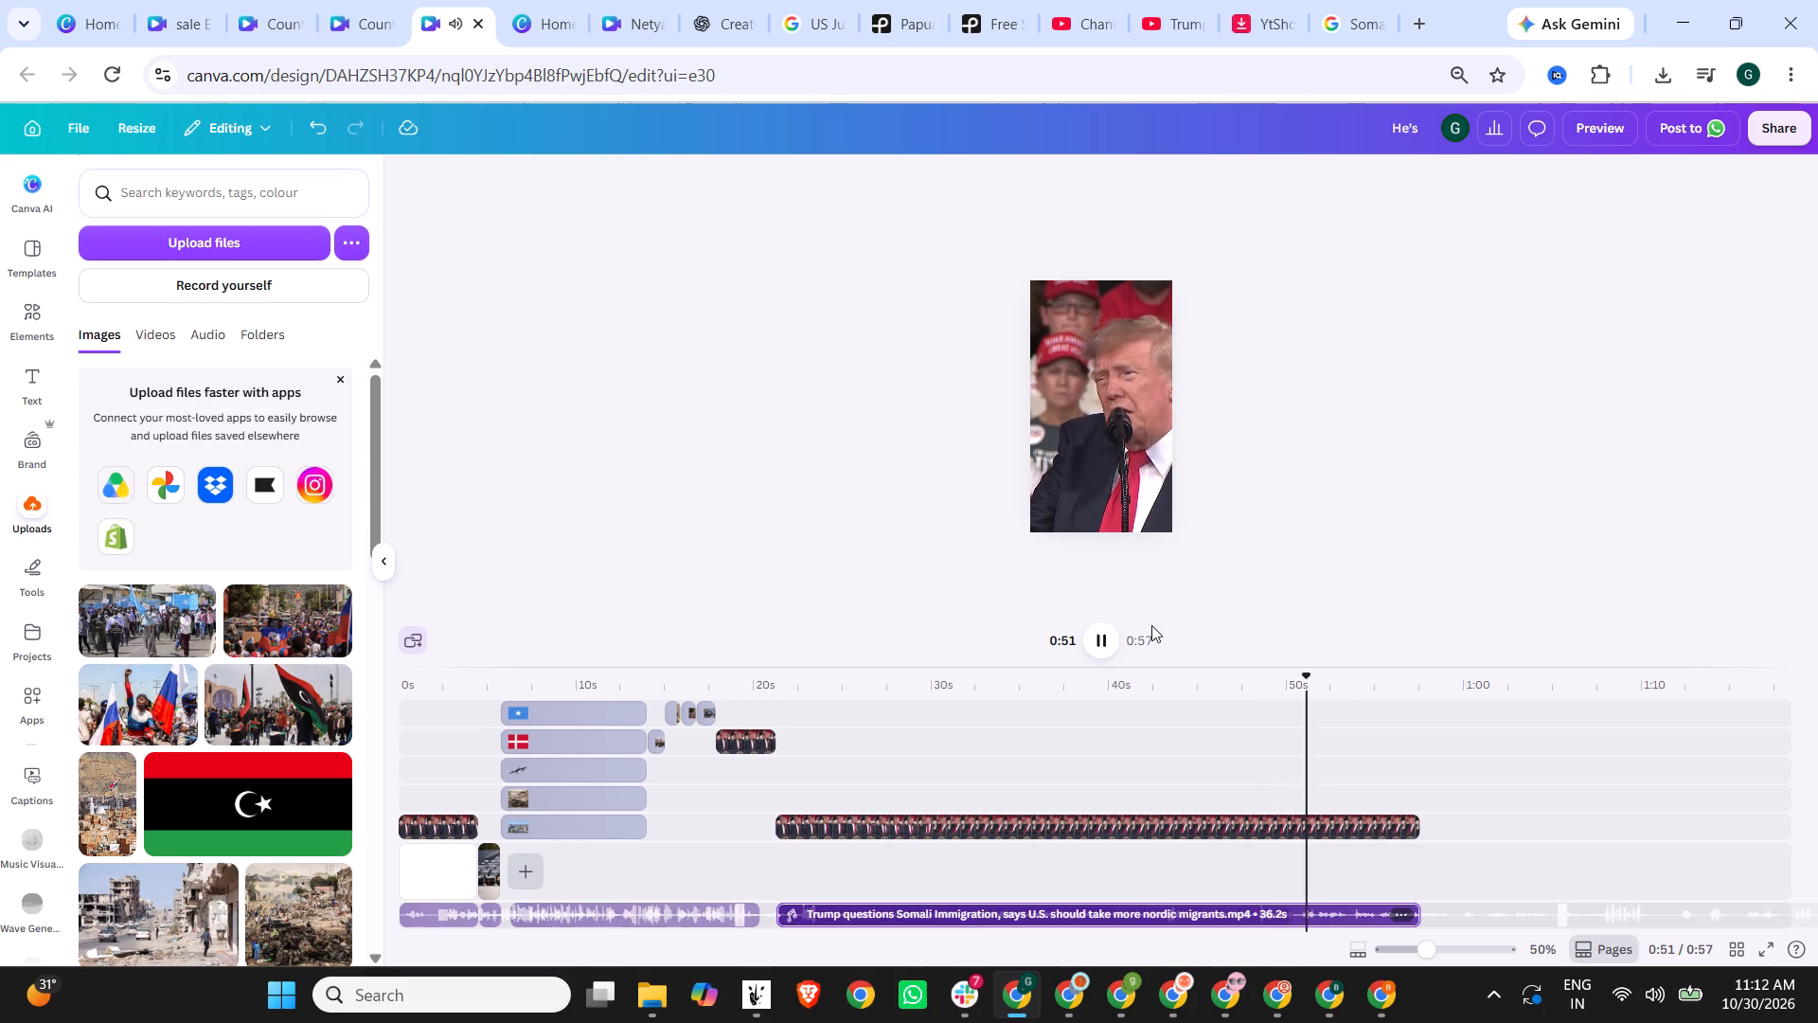
left_click(1110, 631)
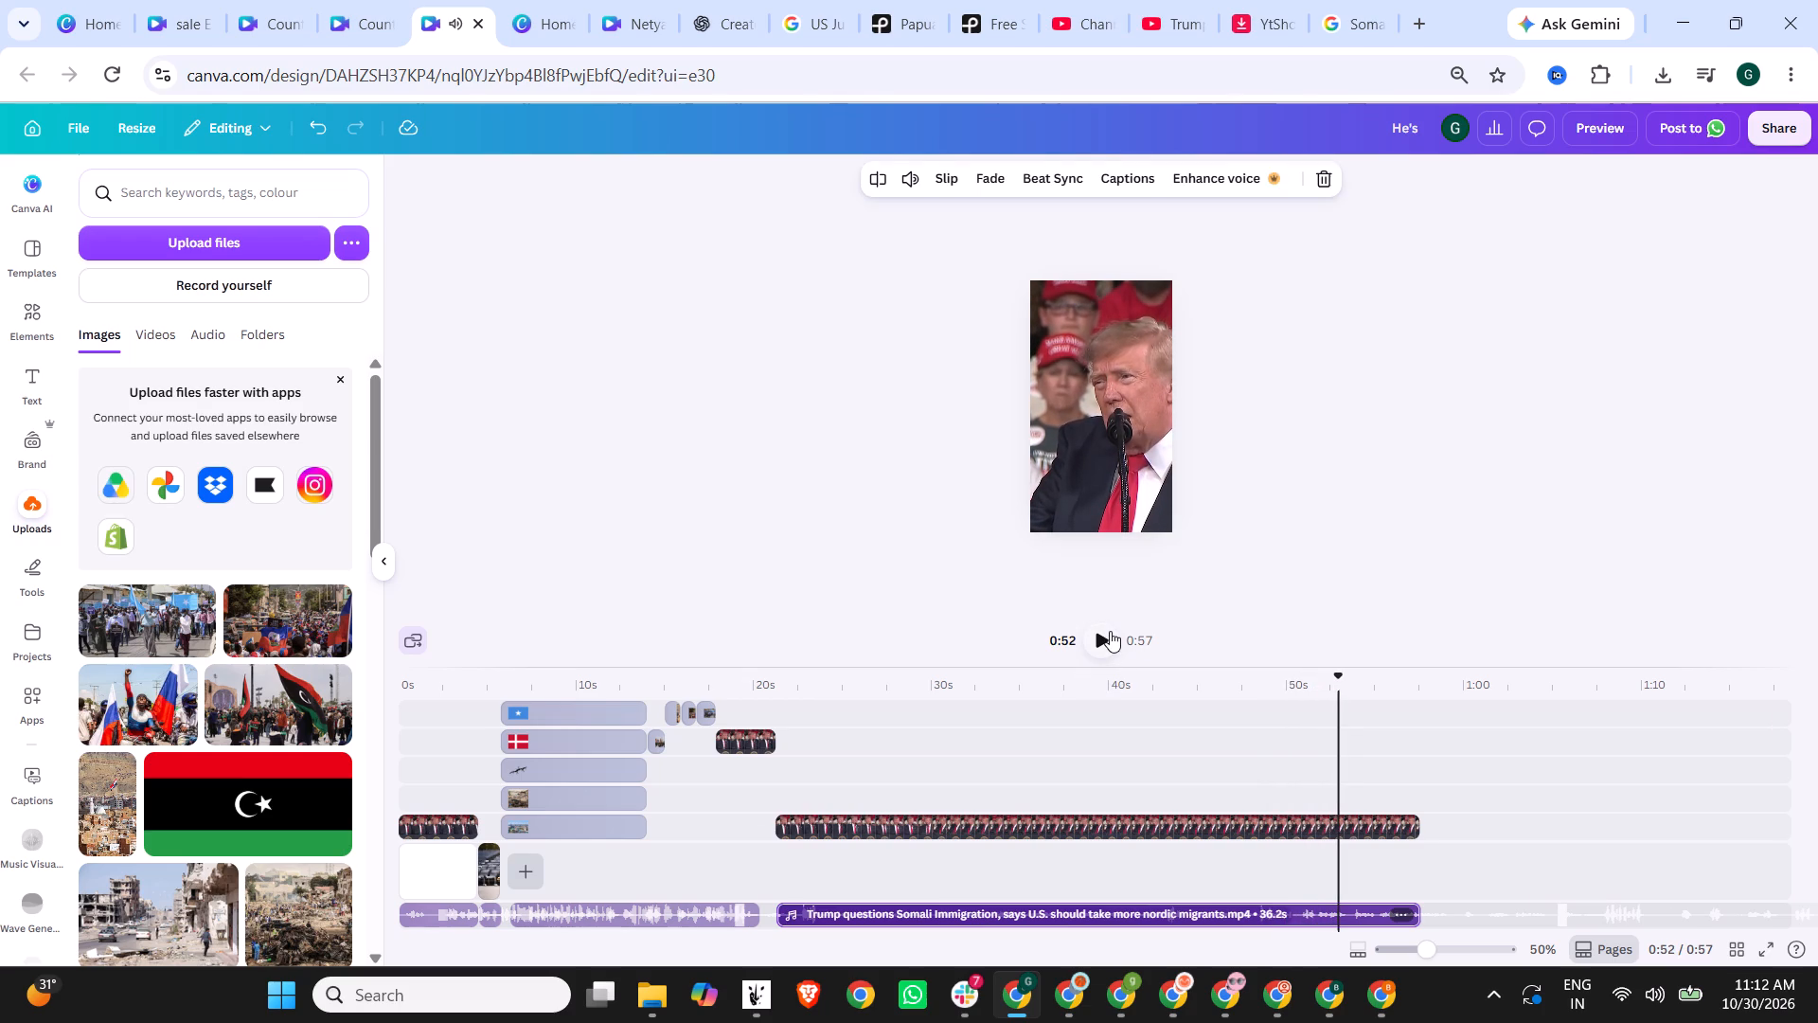
left_click(1105, 634)
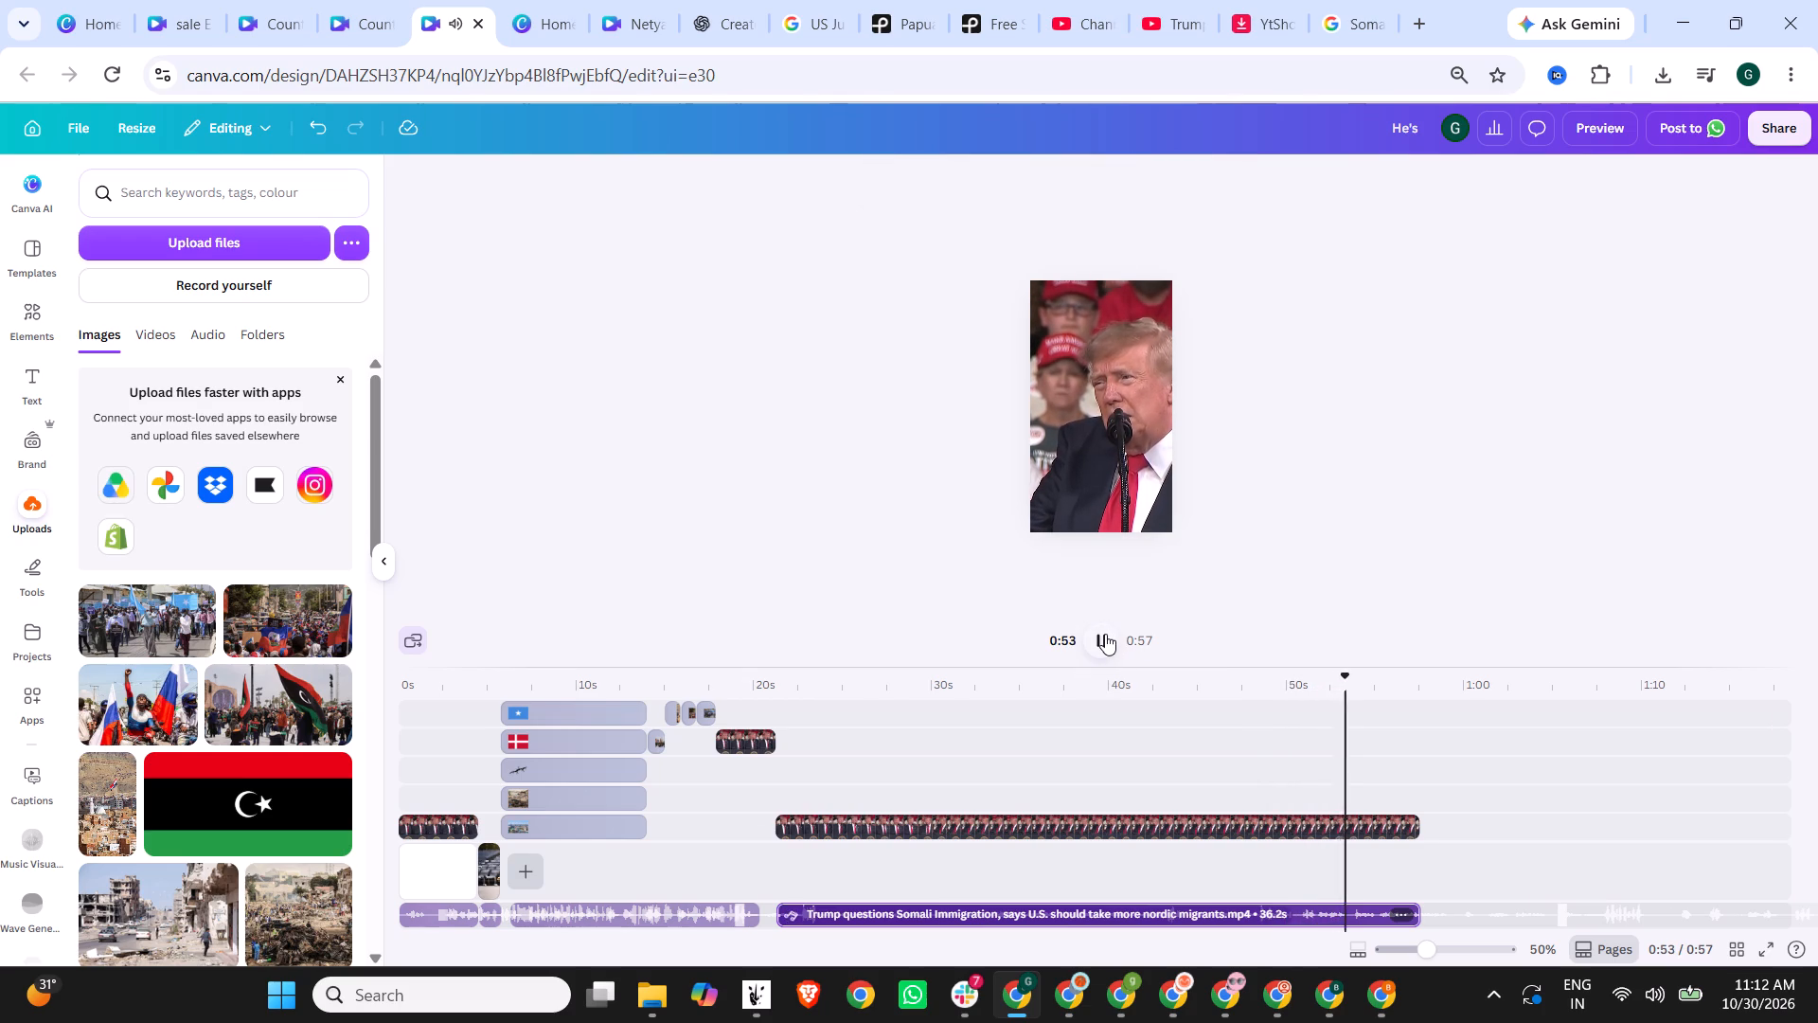
left_click(1105, 634)
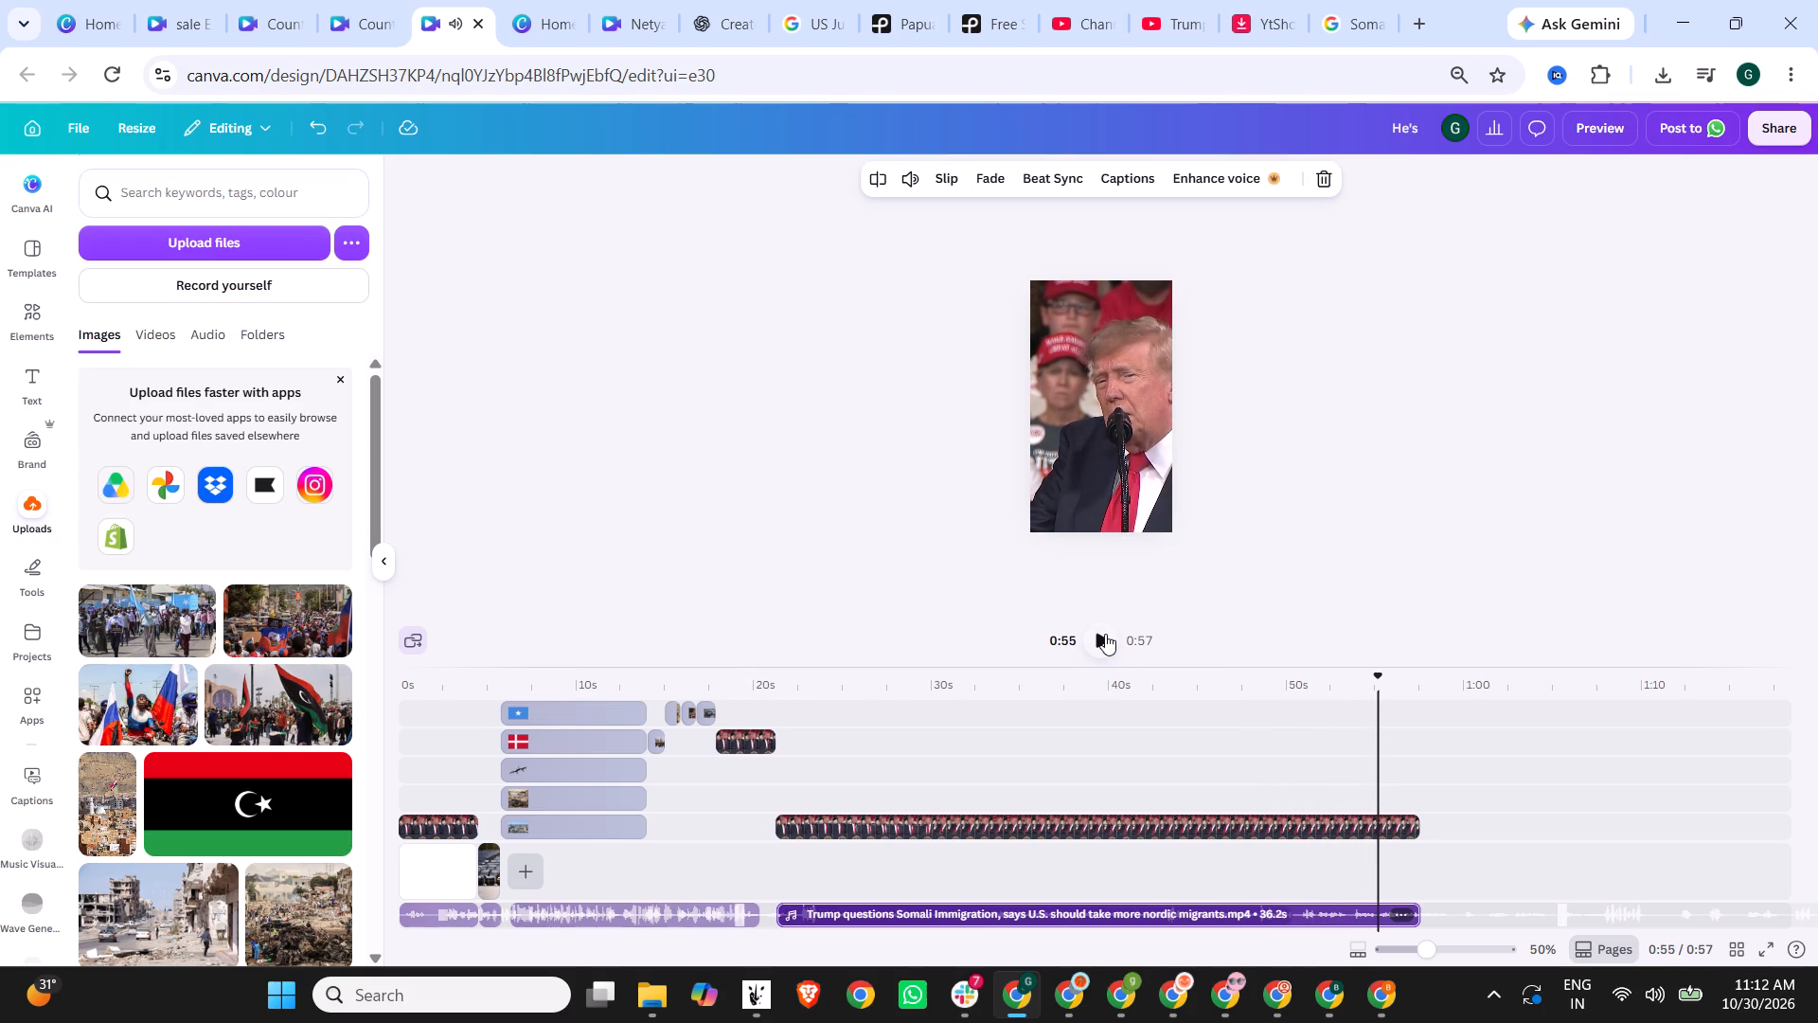
Trim the ends of the long rally clip and its extracted audio back to the playhead at 0:55, about 33.9 seconds.
left_click_drag(1412, 823, 1386, 825)
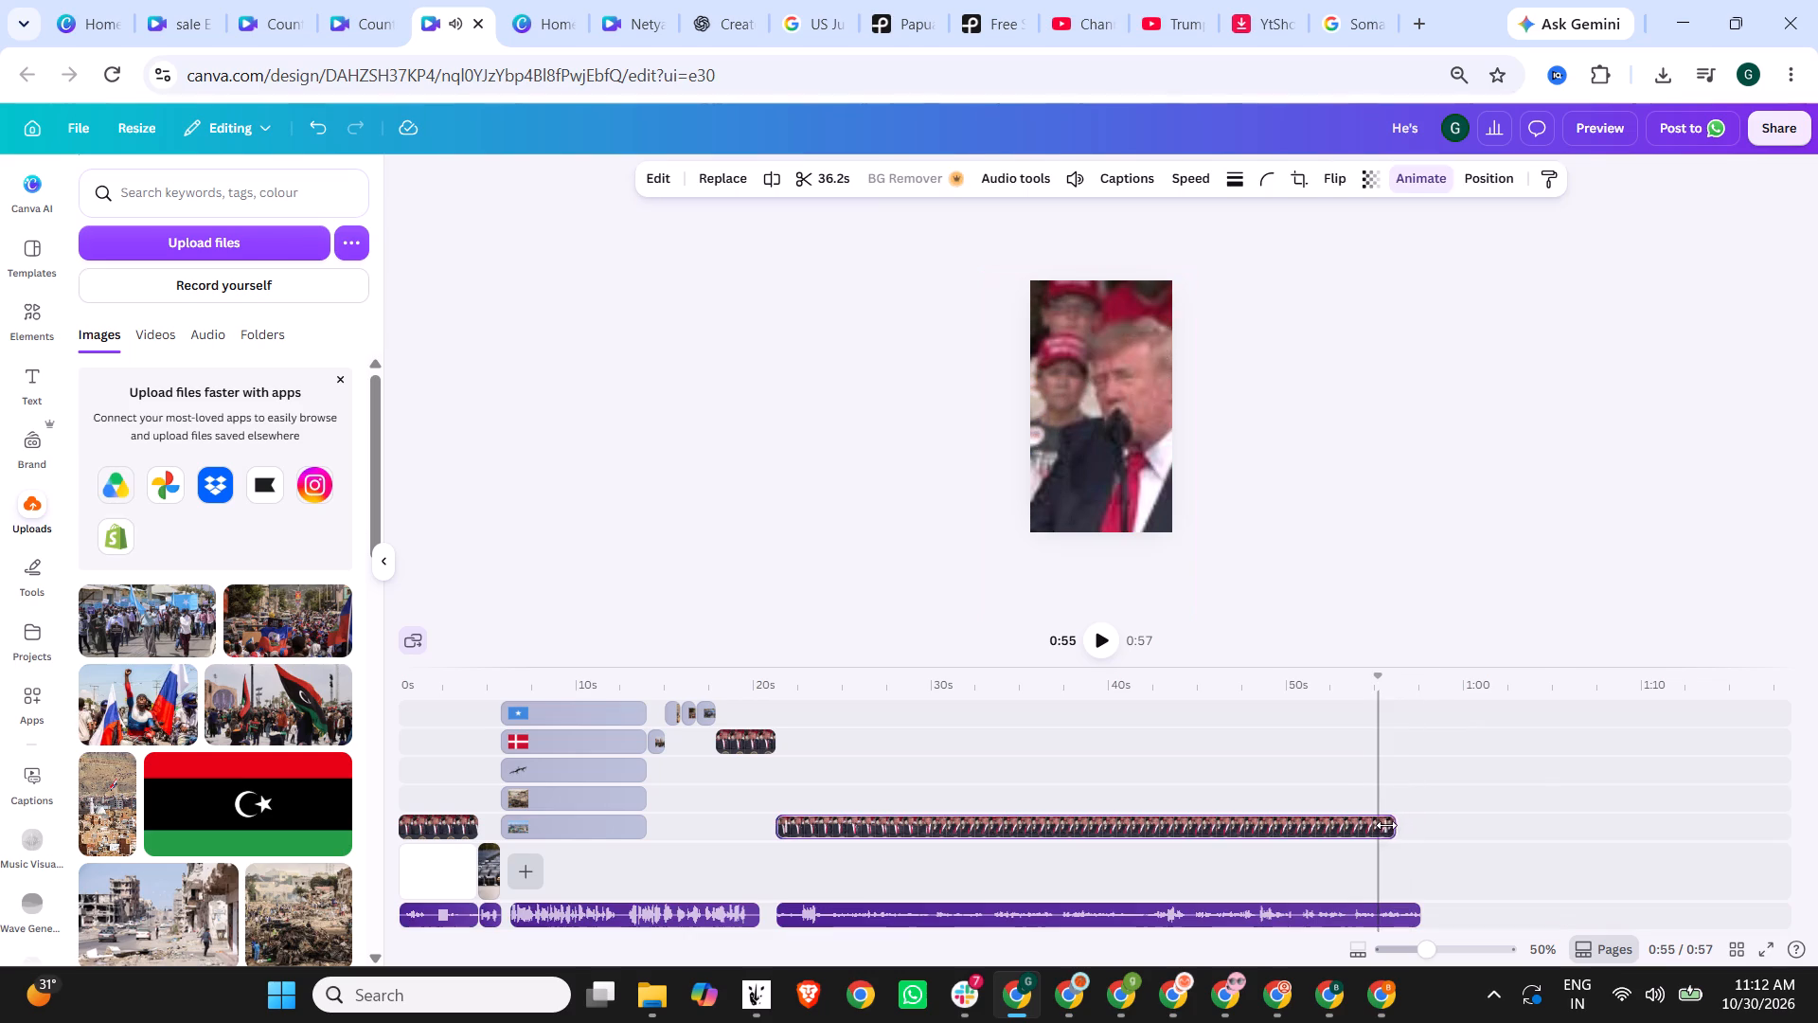
left_click_drag(1386, 825, 1374, 825)
left_click_drag(1416, 906, 1384, 907)
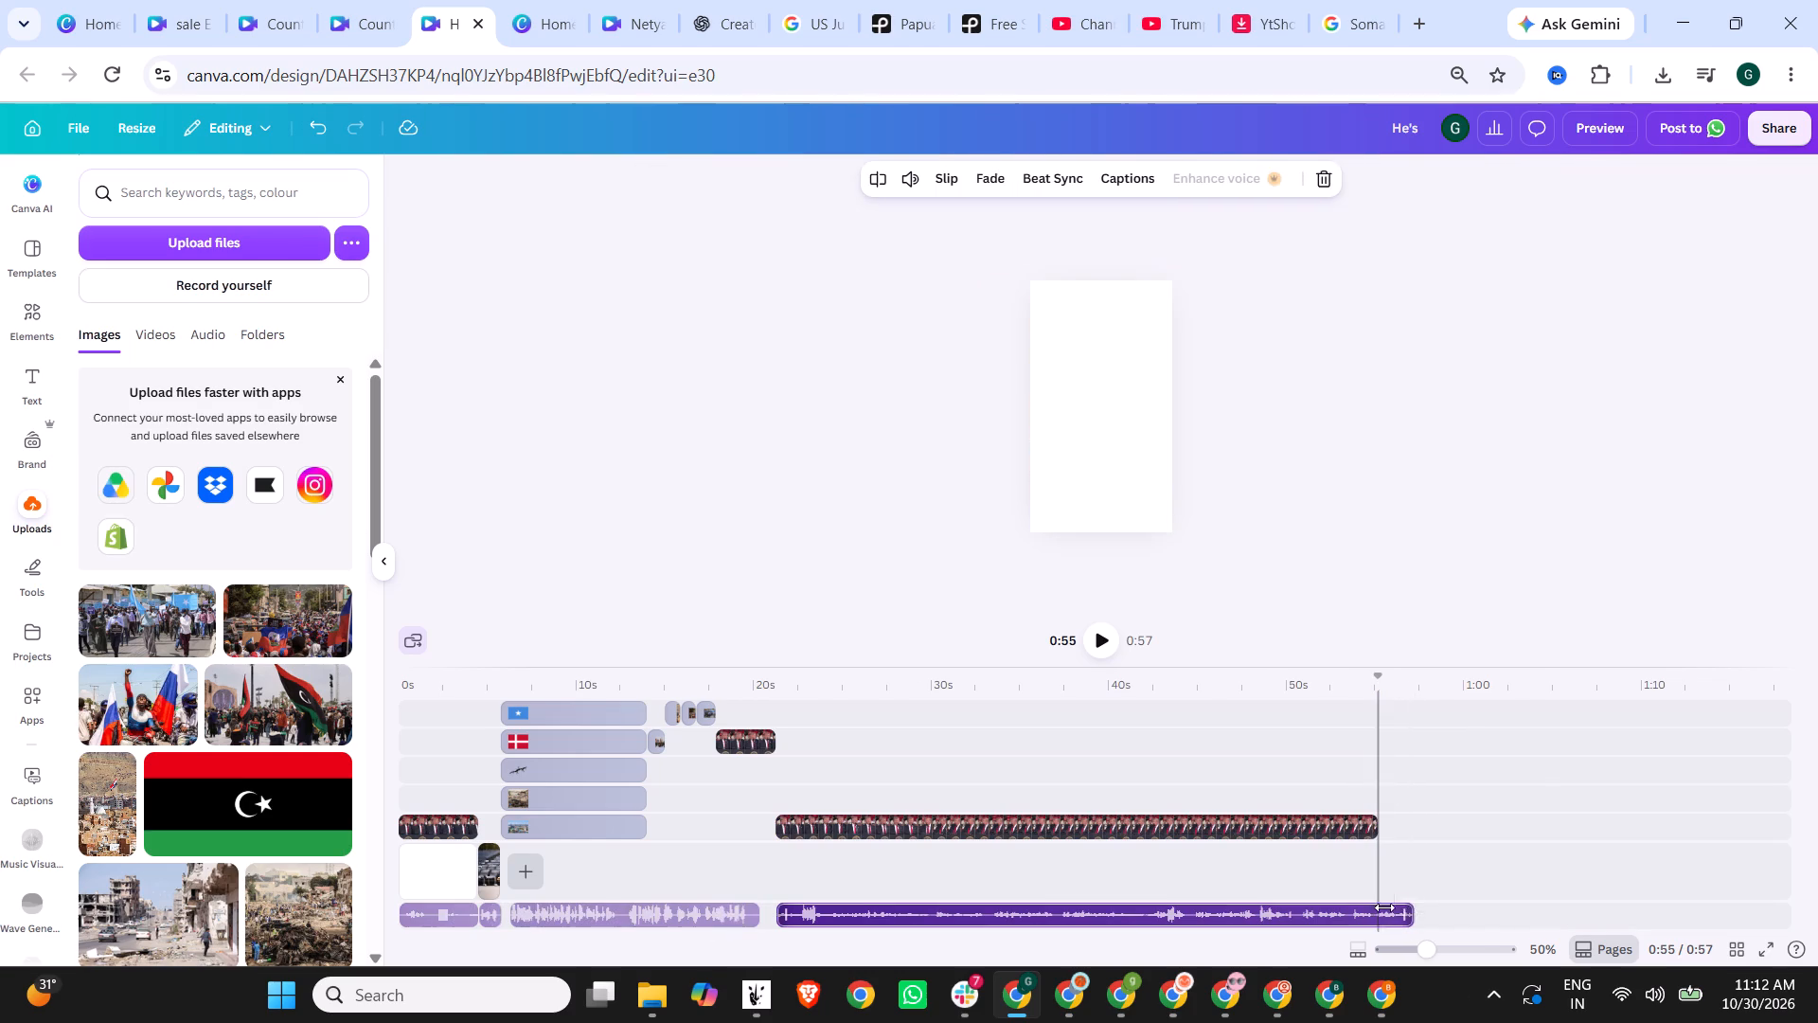
left_click_drag(1384, 907, 1377, 907)
Add a short fade-out to the long rally clip's extracted audio.
right_click(1348, 916)
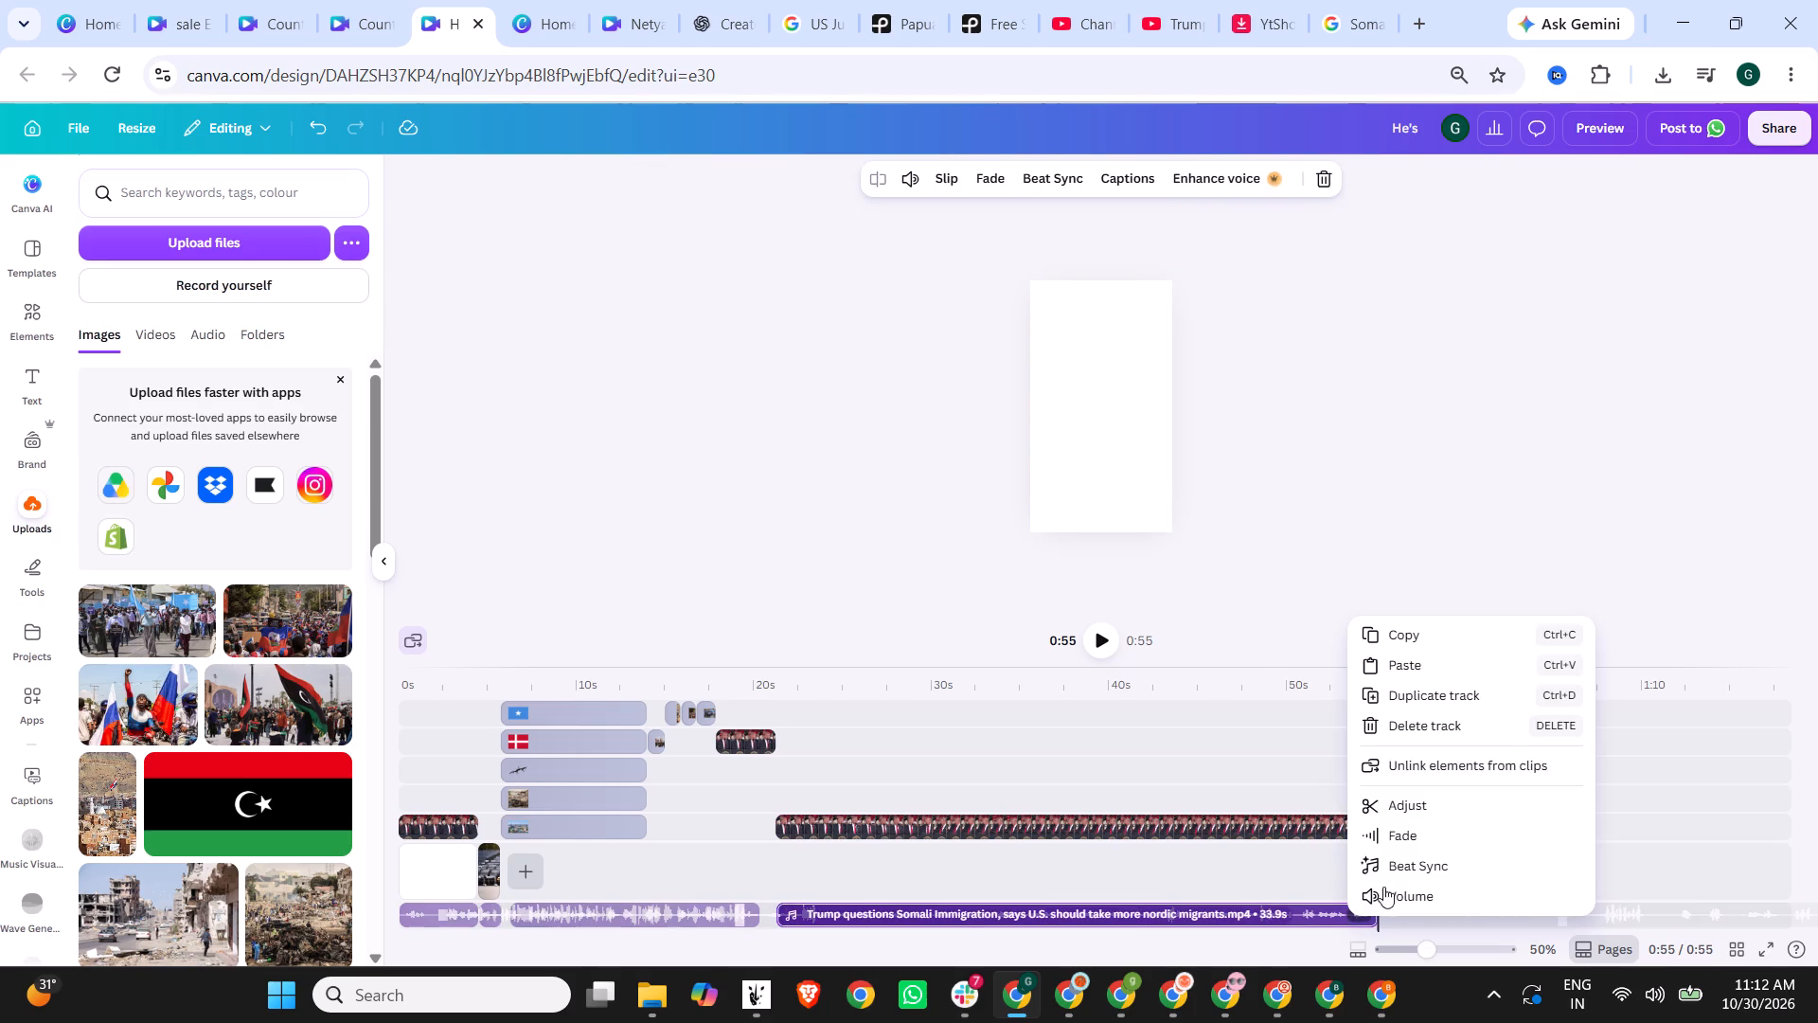
left_click(1420, 825)
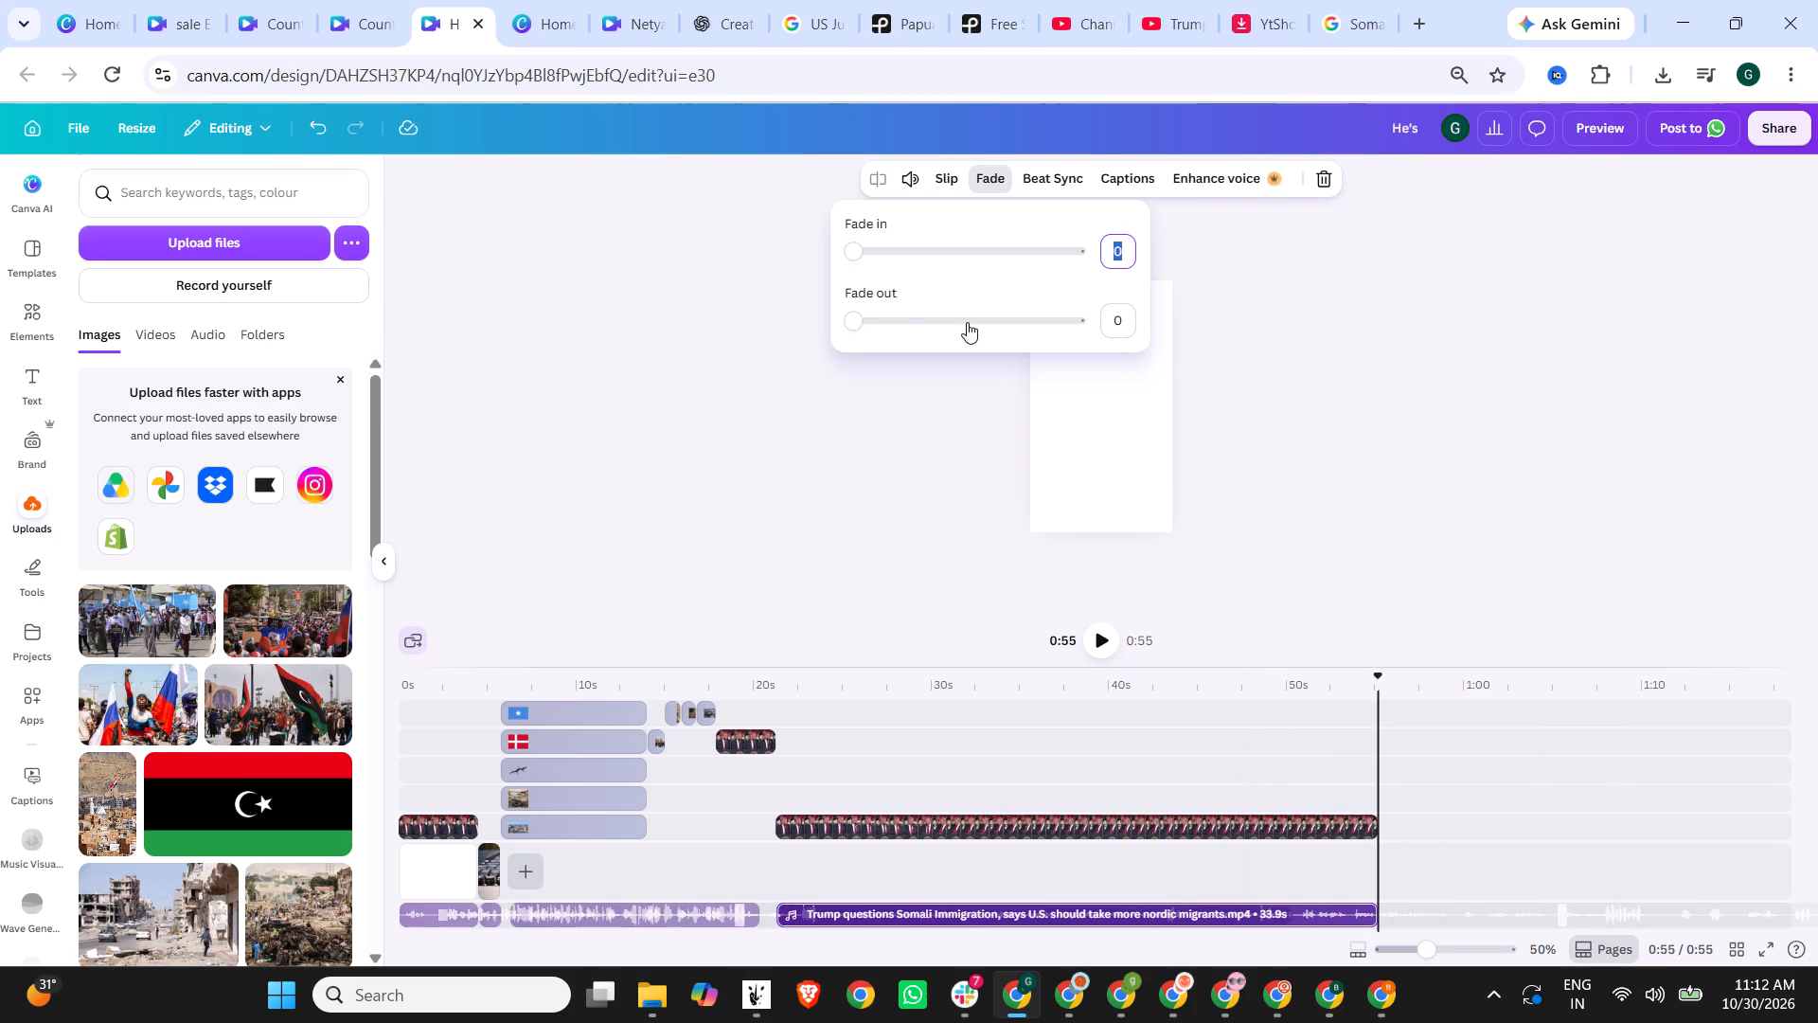
left_click_drag(861, 323, 880, 328)
left_click(844, 434)
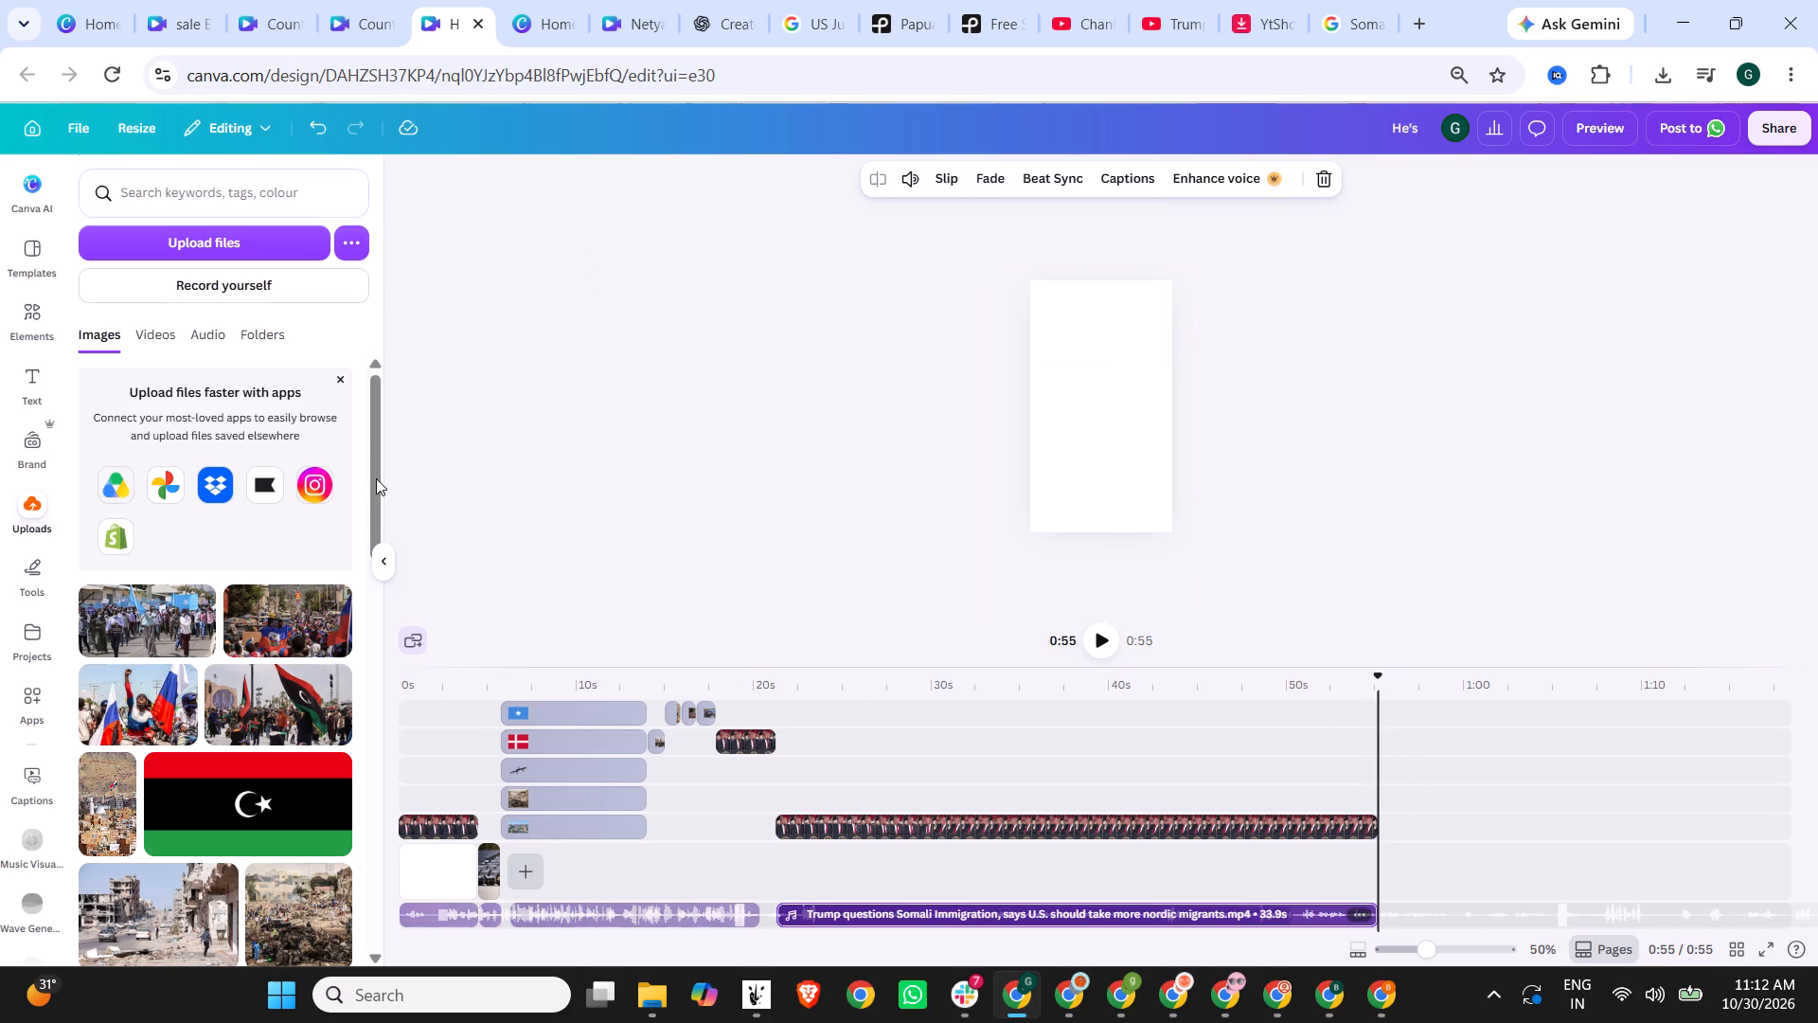
Open the earlier "sale EPSTIEN FILES" design from the Canva home page in its own browser tab.
left_click(551, 0)
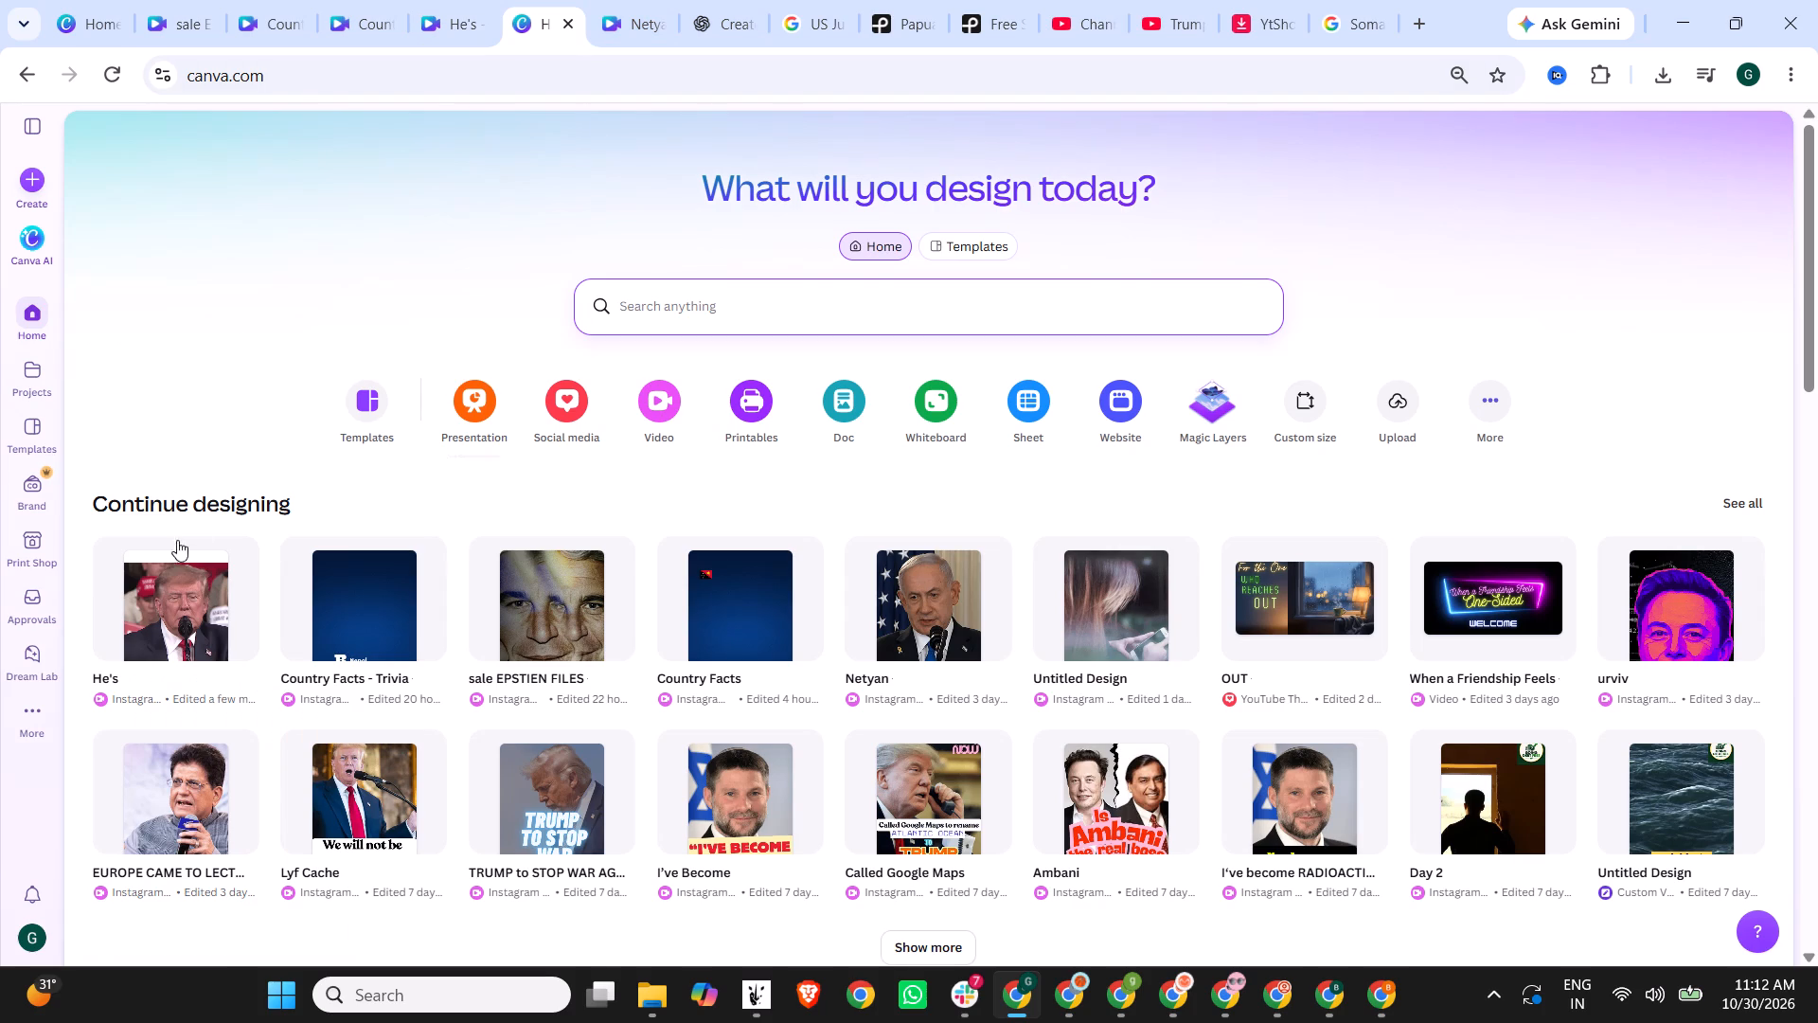
left_click(545, 603)
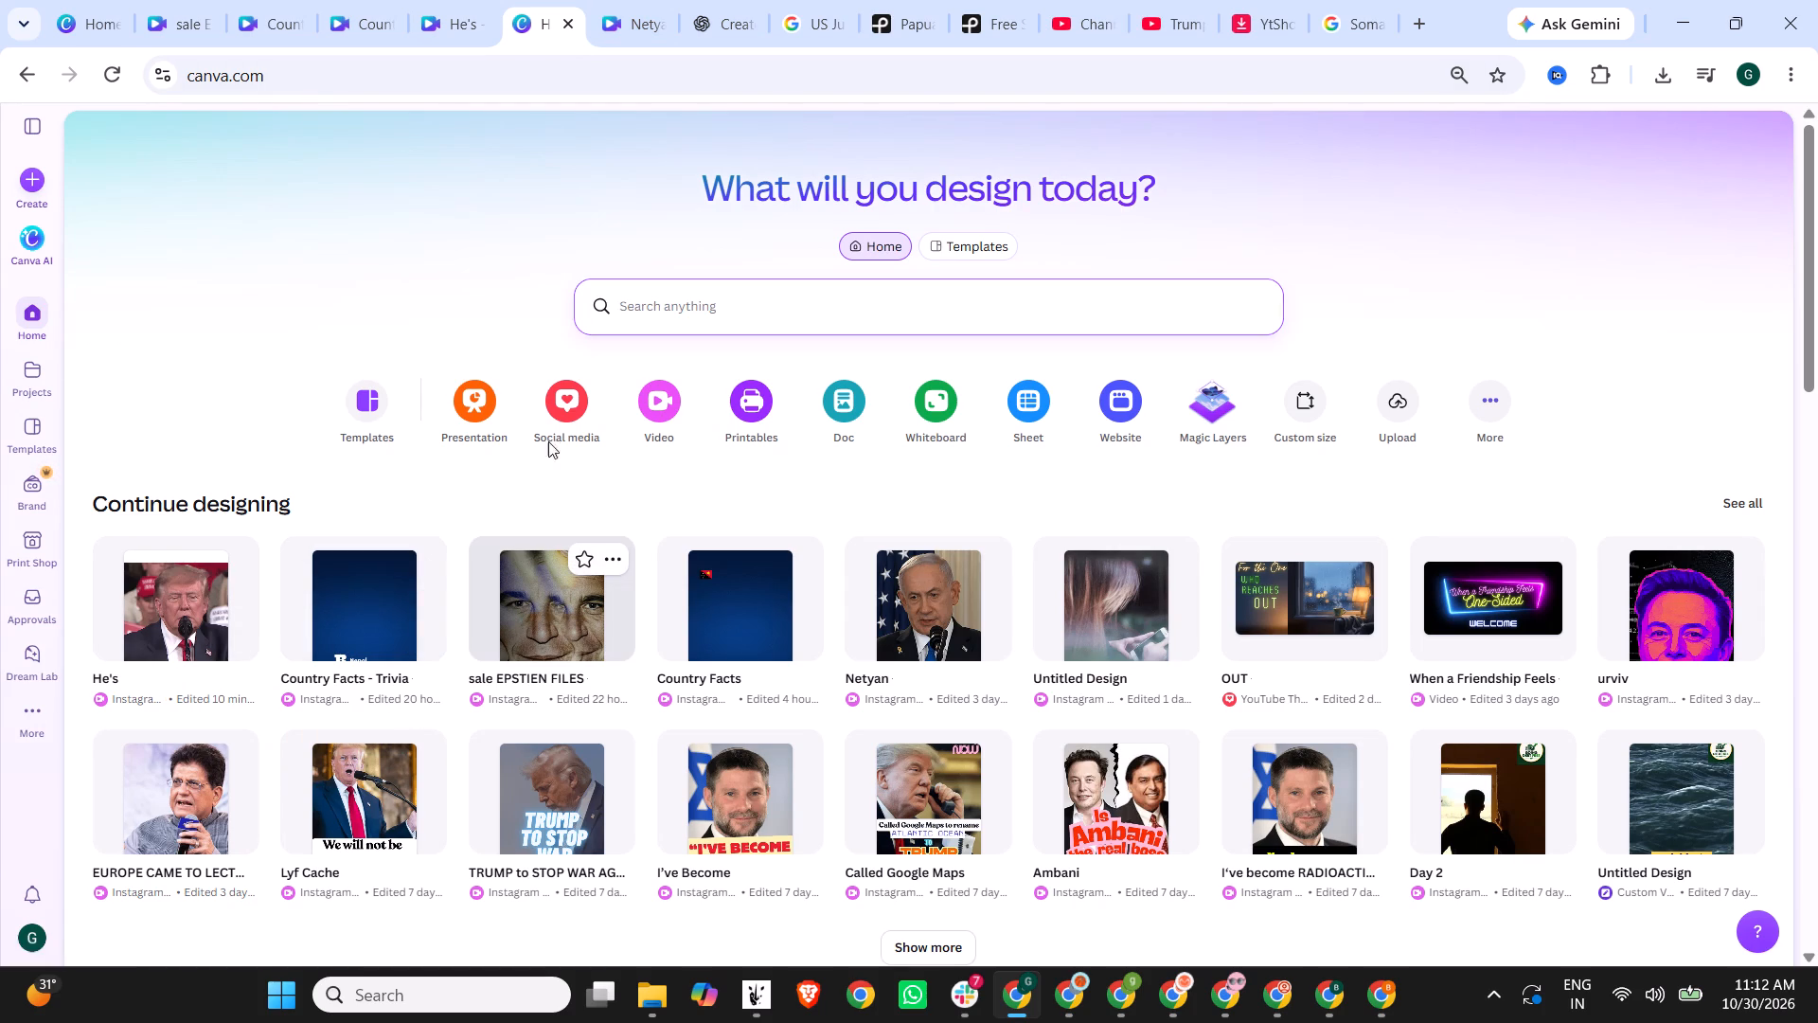
left_click(503, 0)
left_click(439, 0)
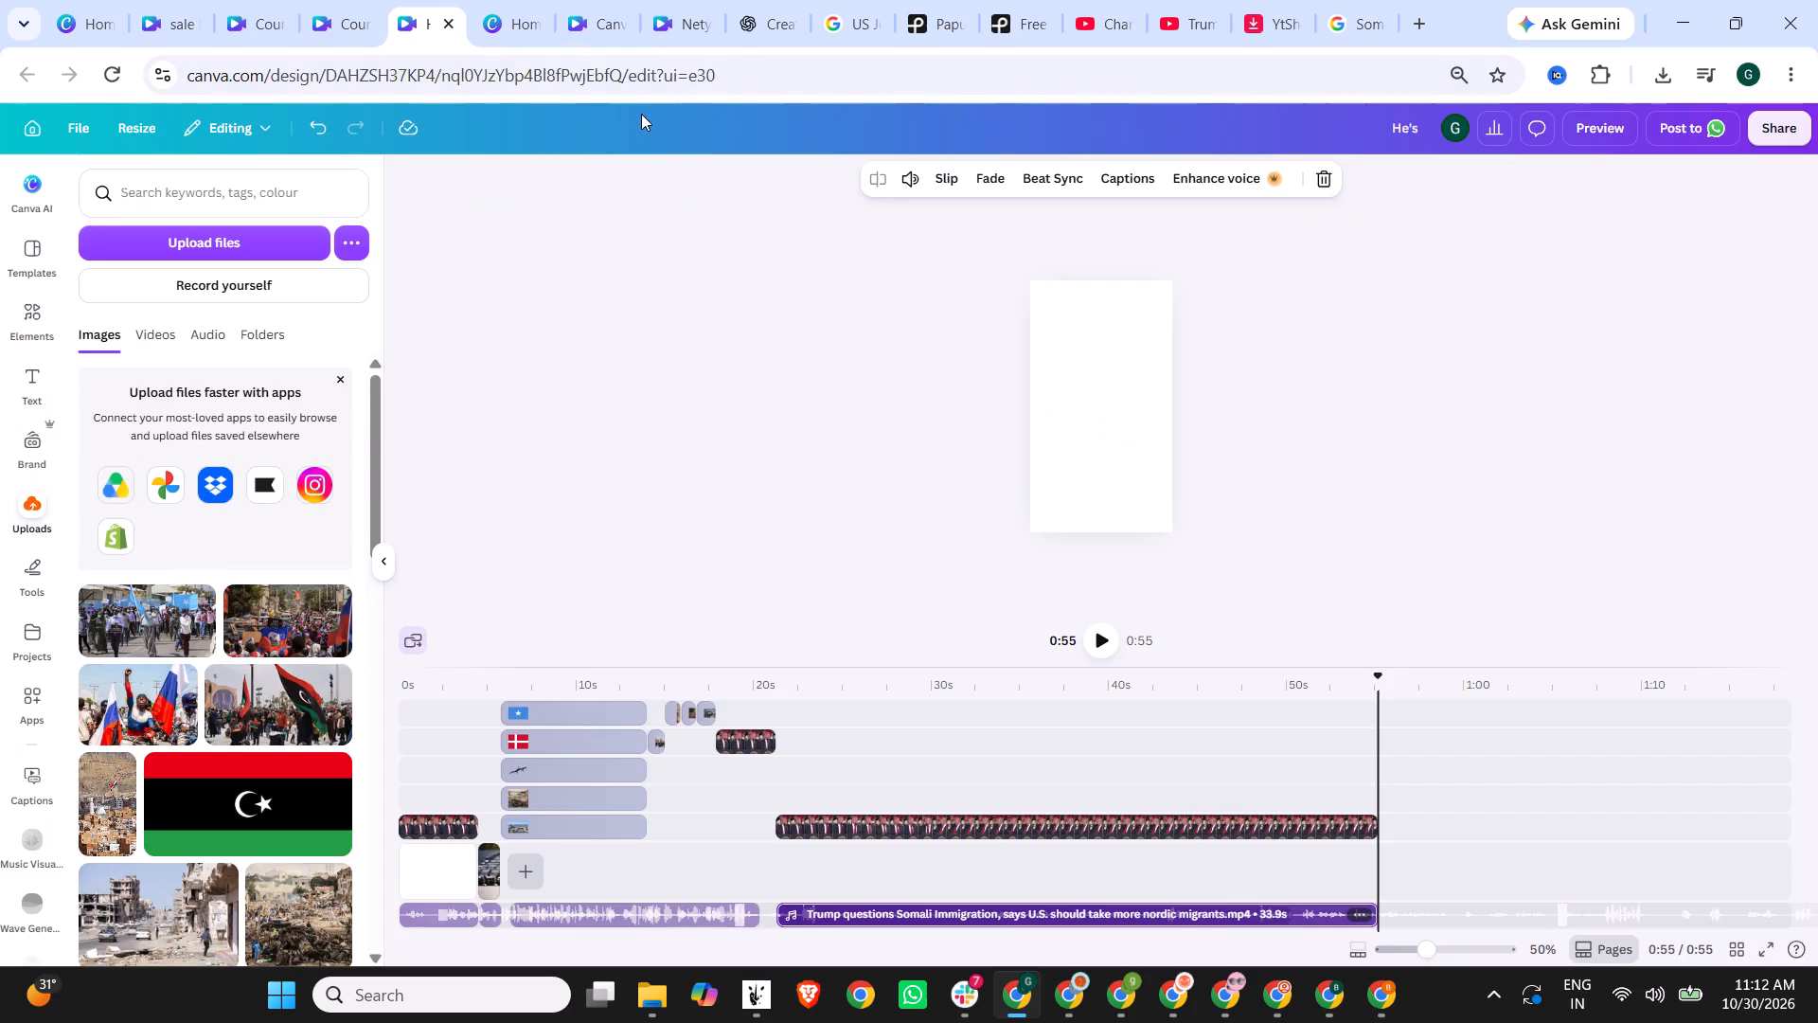
left_click(597, 0)
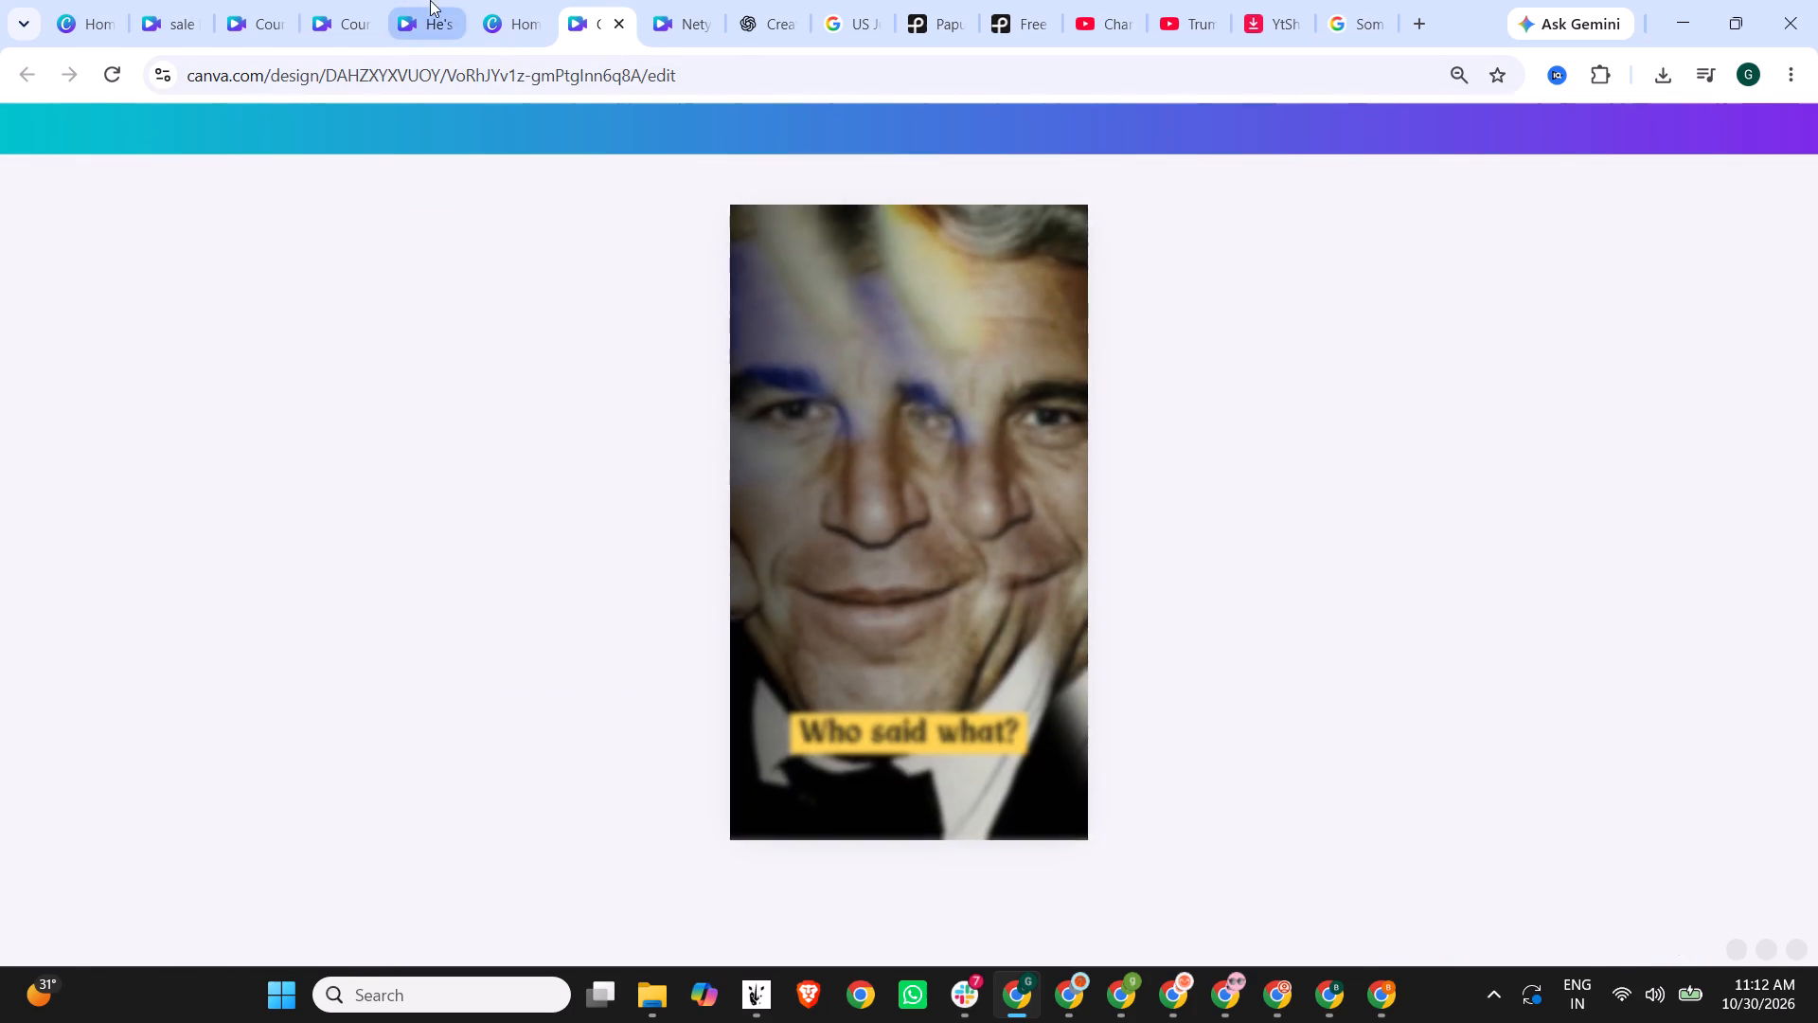
left_click(430, 0)
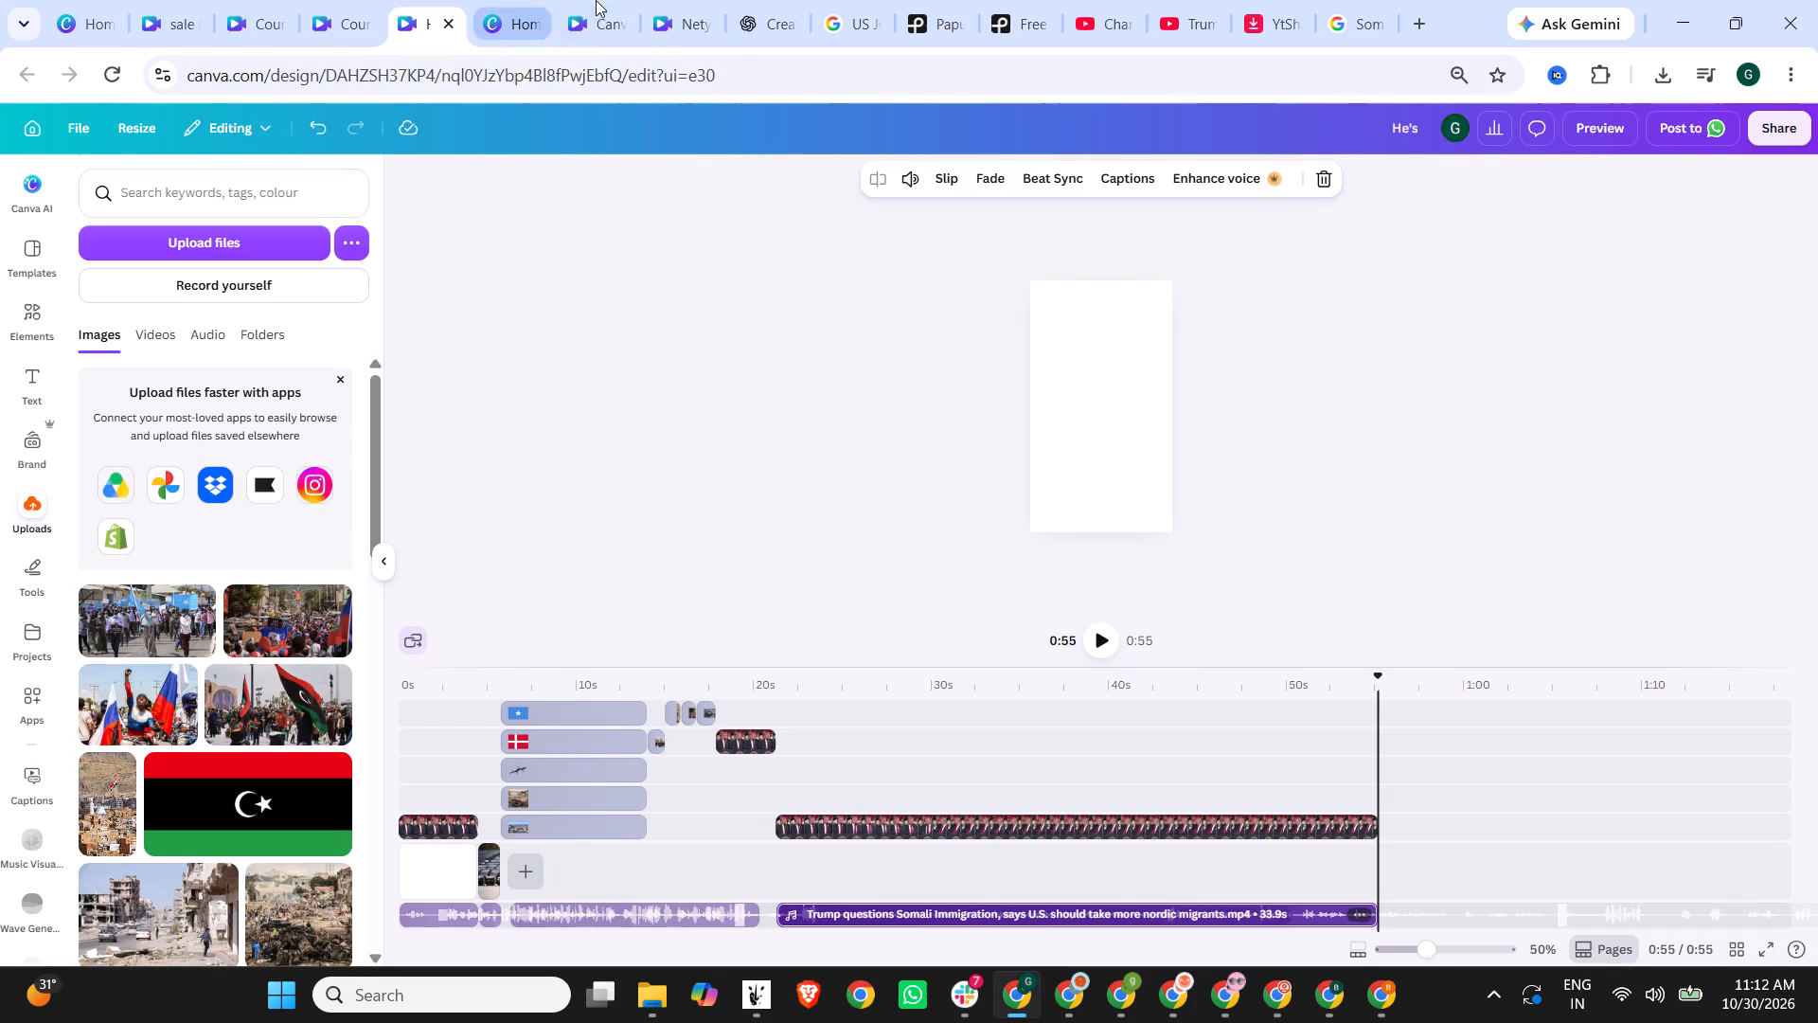
left_click(617, 0)
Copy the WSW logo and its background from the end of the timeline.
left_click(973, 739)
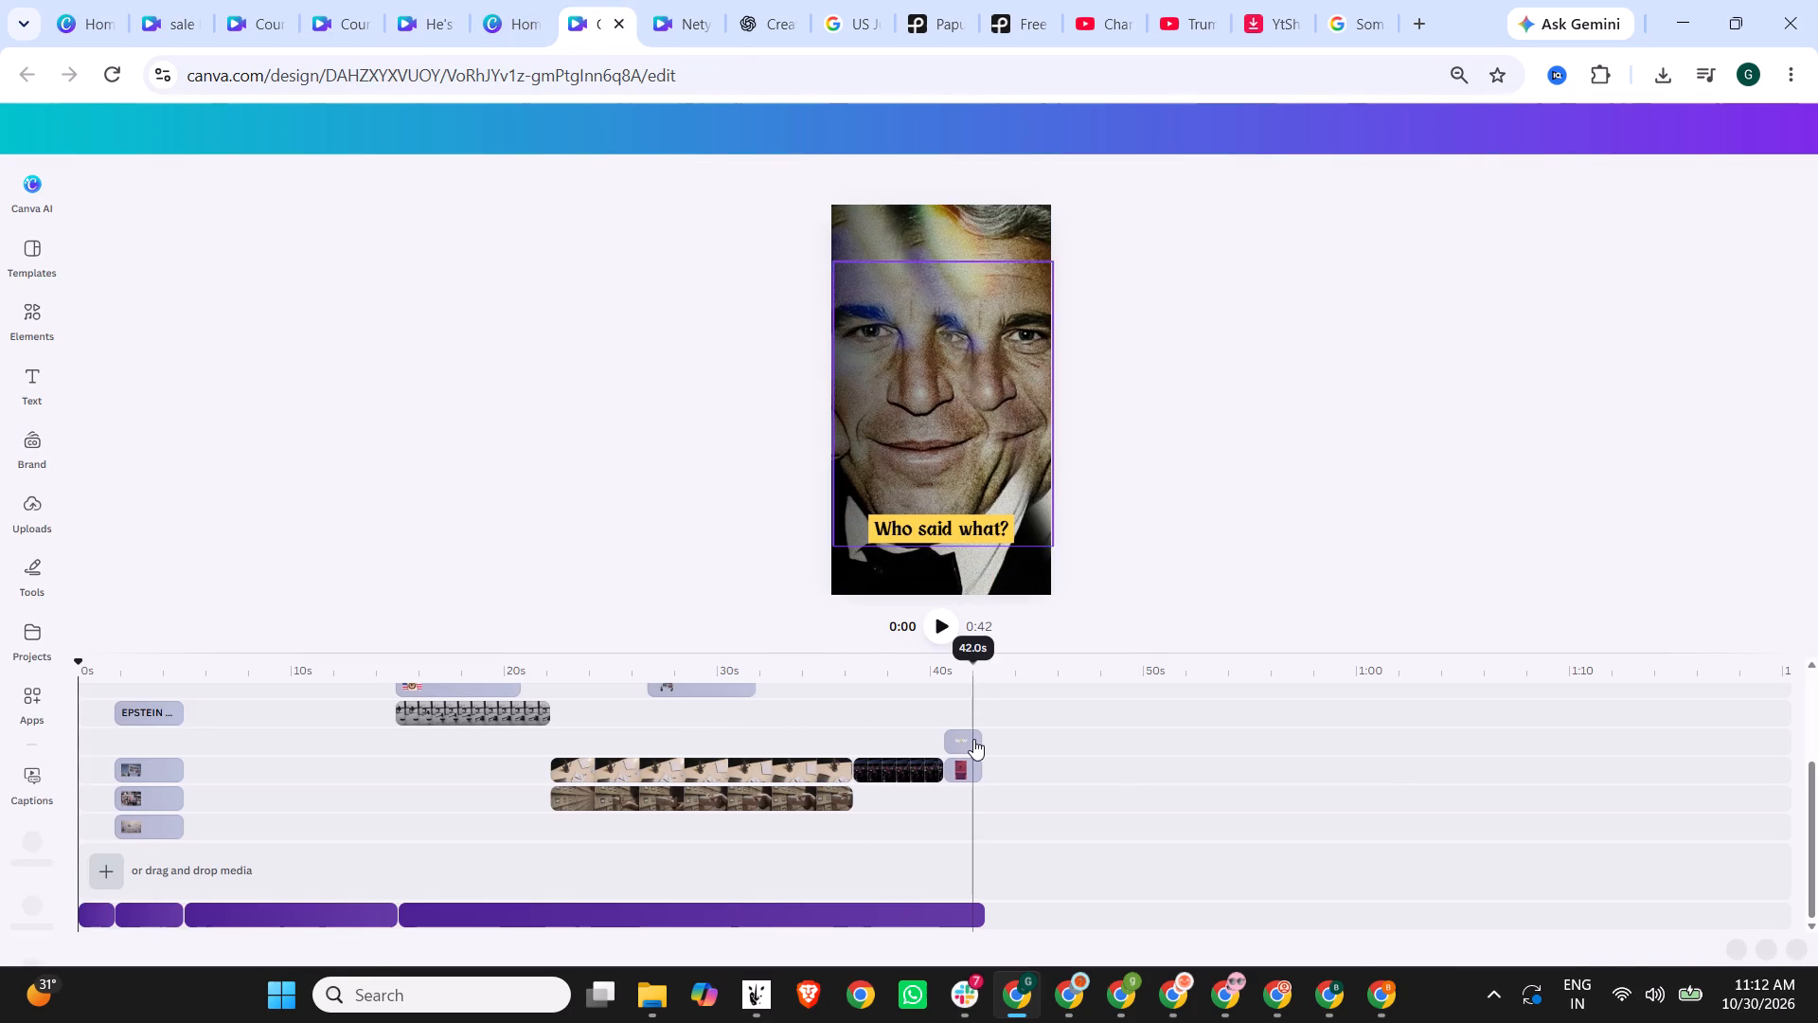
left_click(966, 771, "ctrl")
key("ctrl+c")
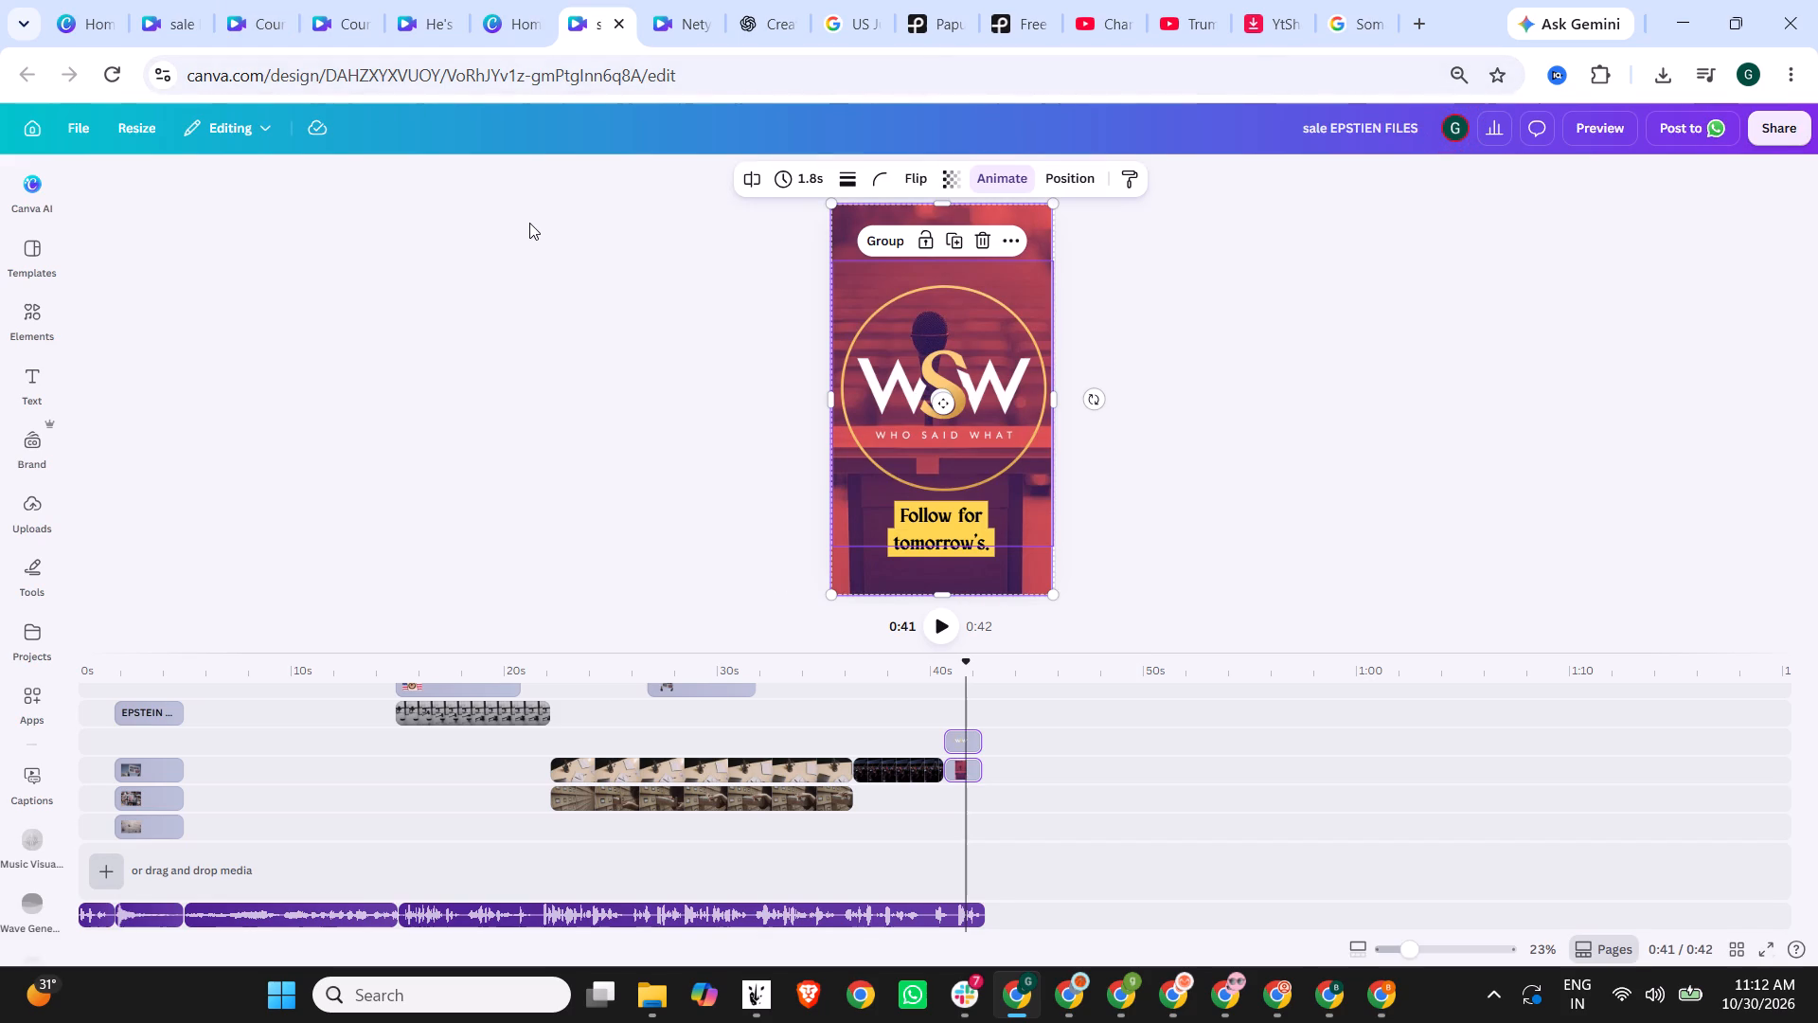
Play back the closing seconds of the generated voiceover to find where its "Who said what?" line begins.
left_click(956, 912)
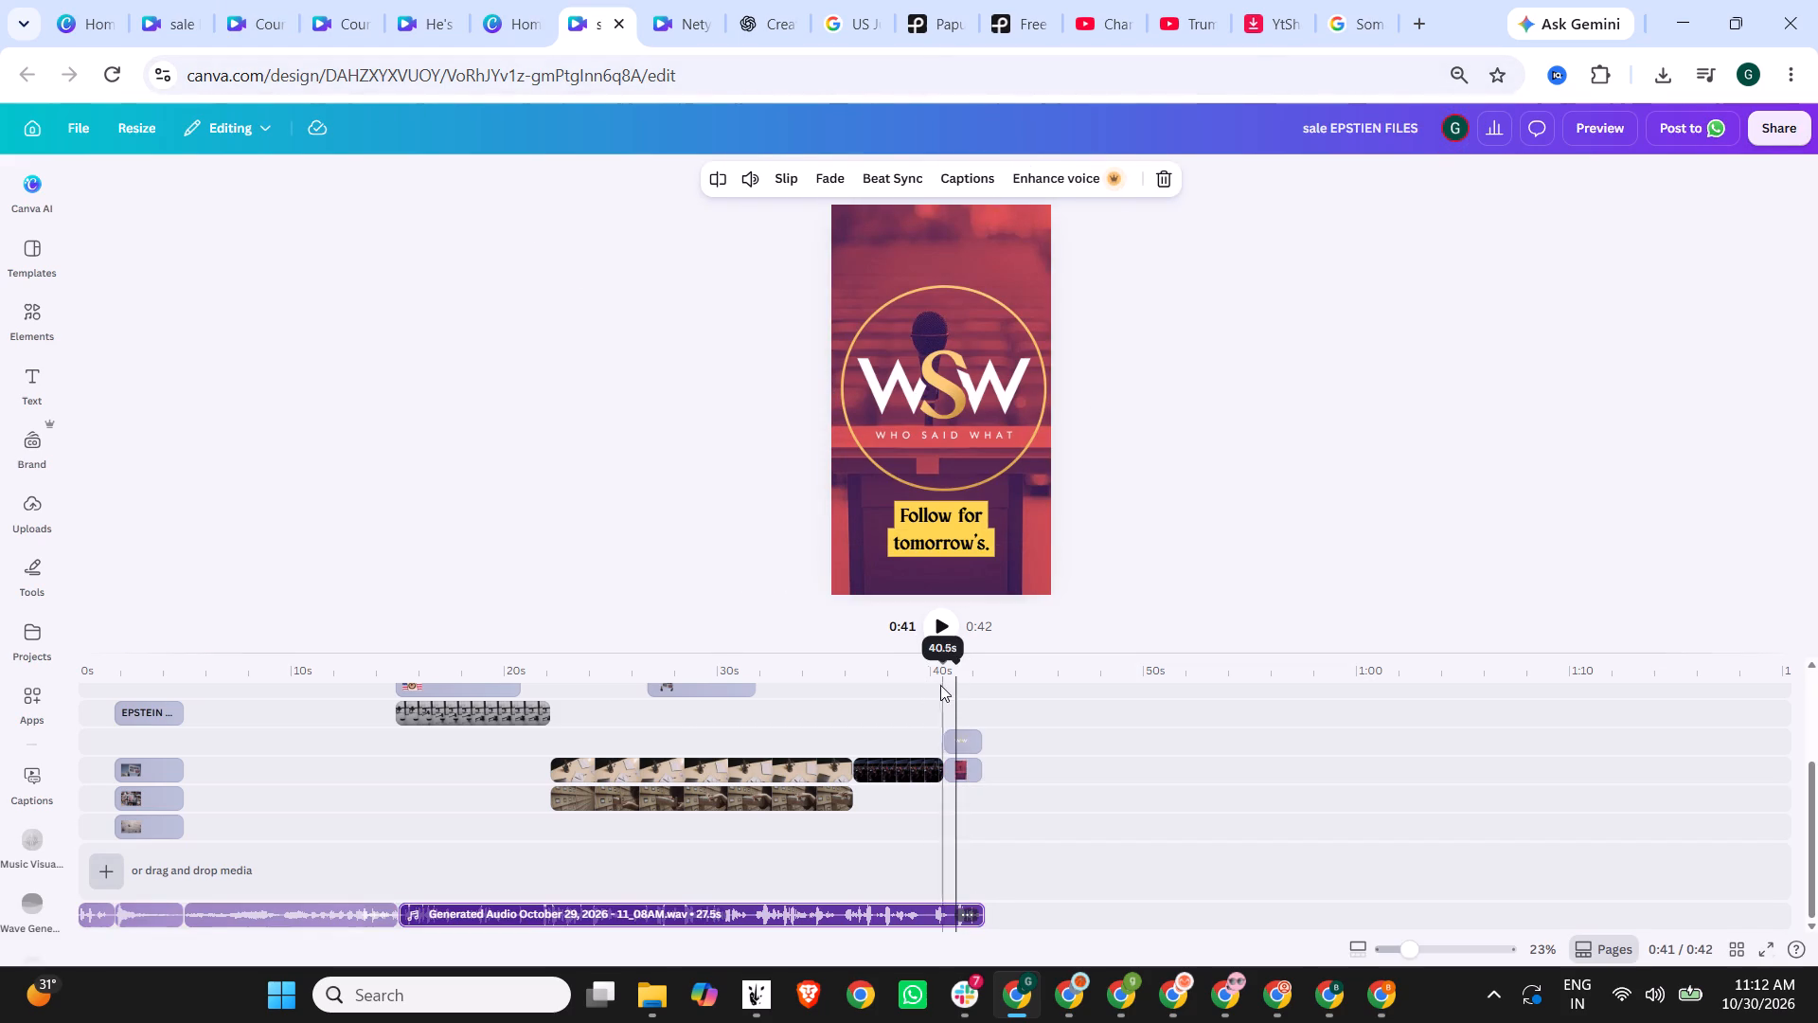
left_click(940, 677)
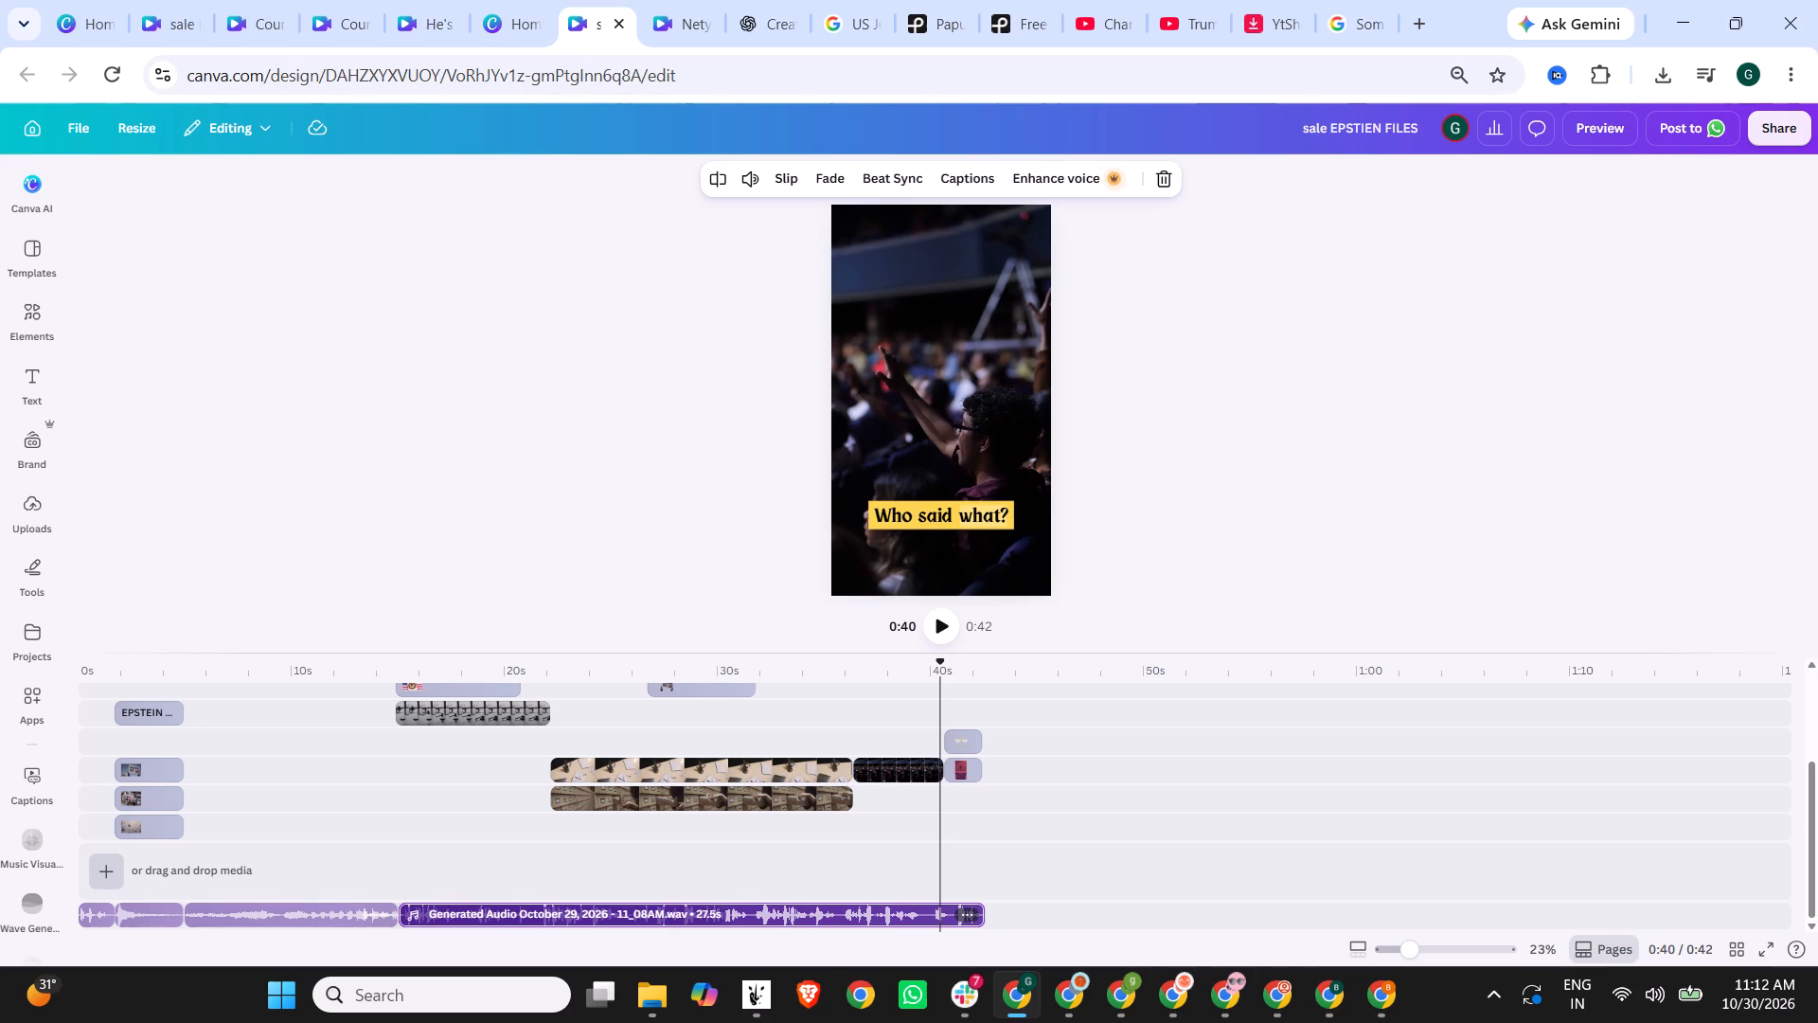
left_click(946, 669)
left_click(936, 635)
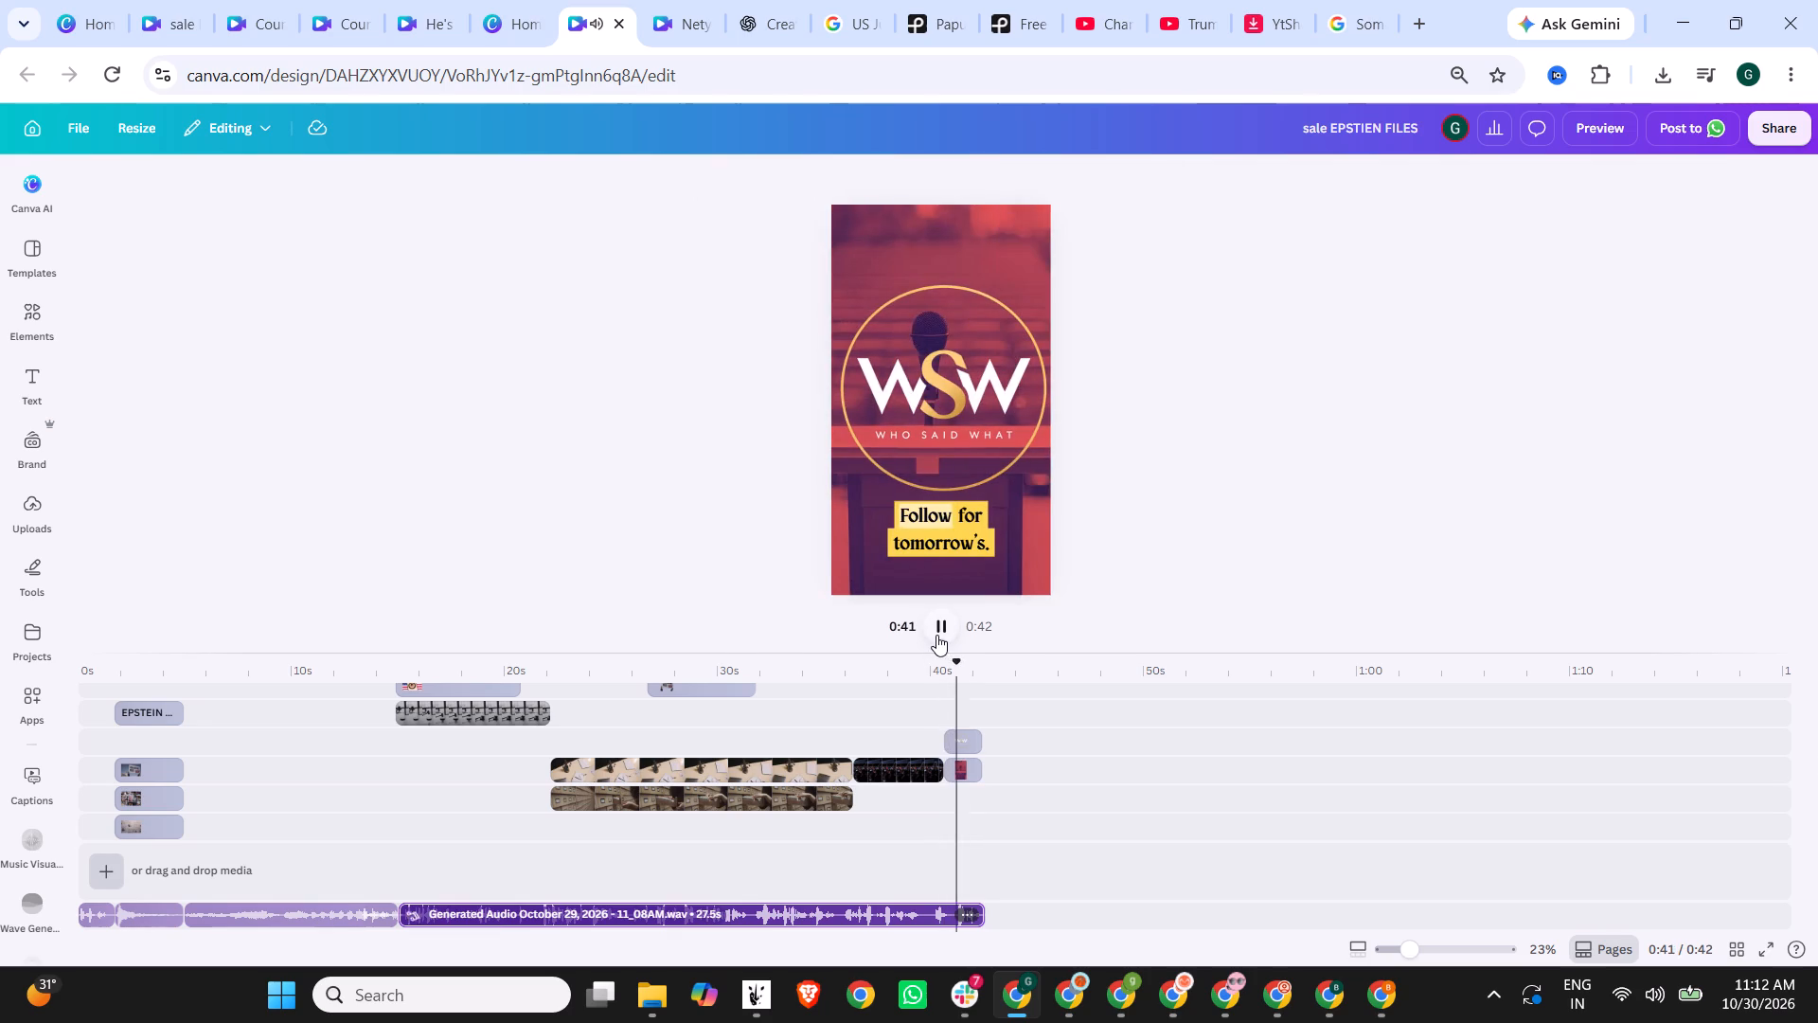
left_click(936, 635)
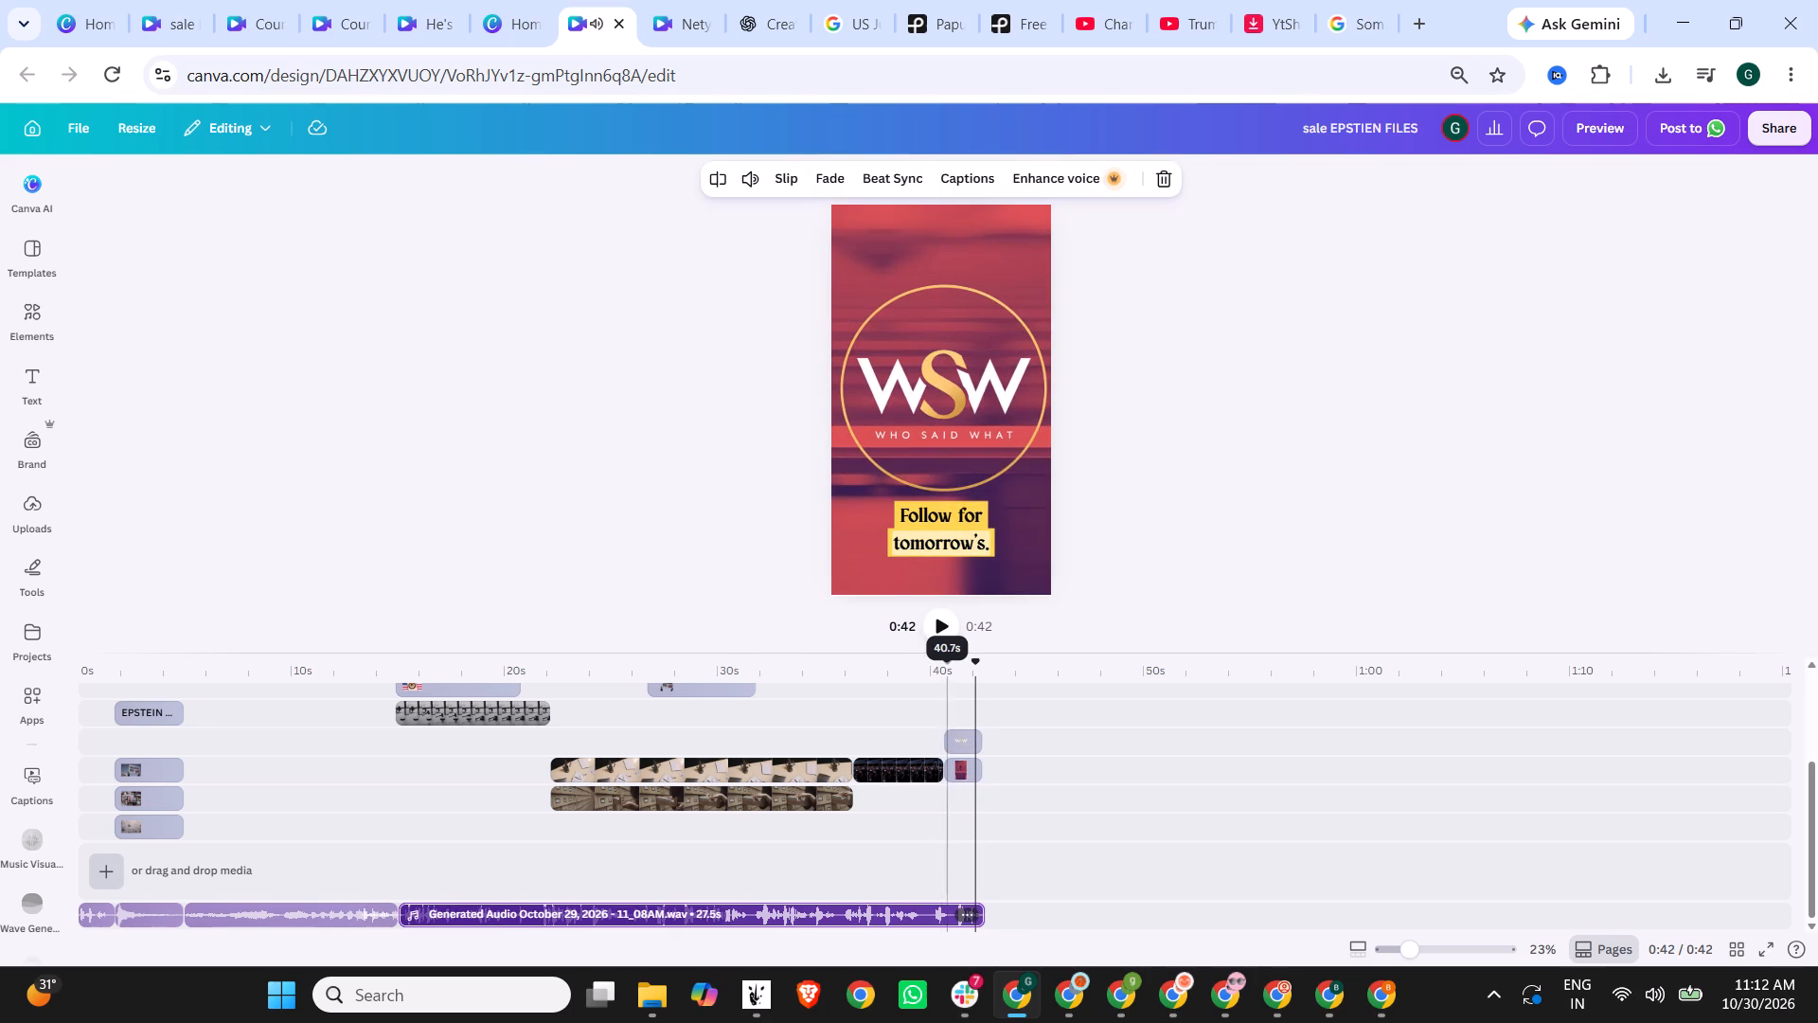
left_click(941, 663)
left_click(944, 632)
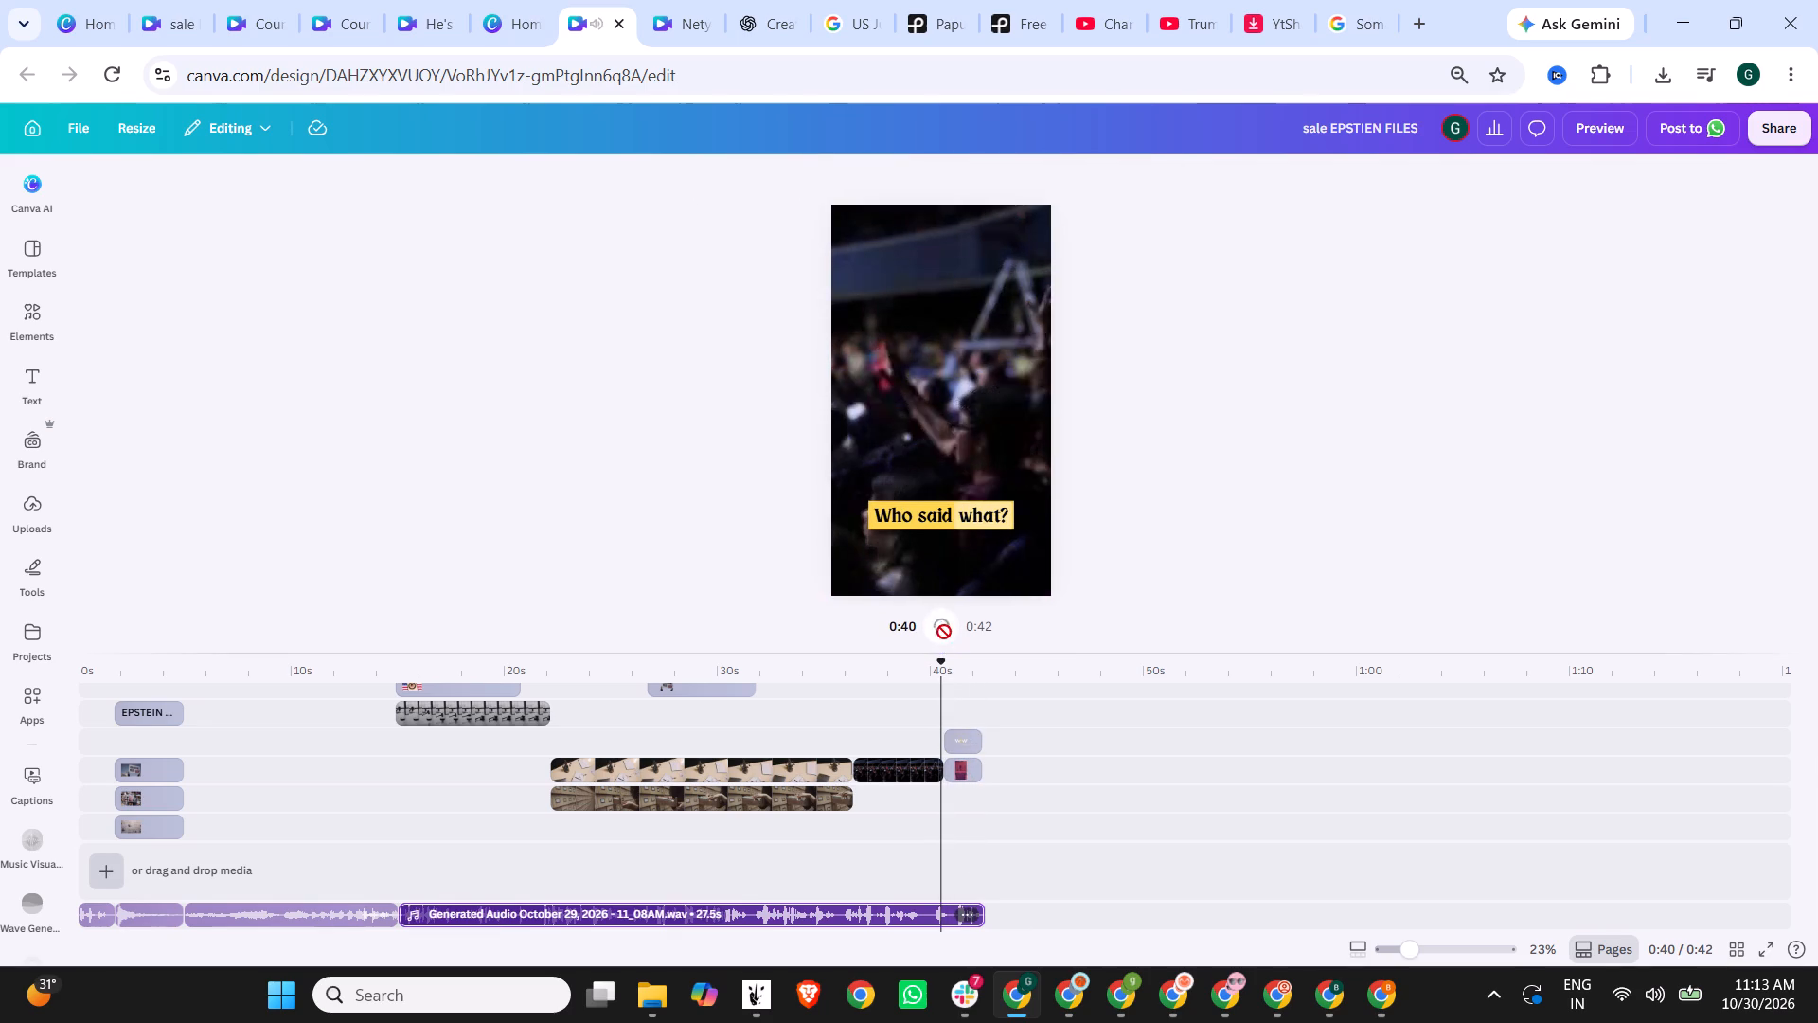
left_click(943, 628)
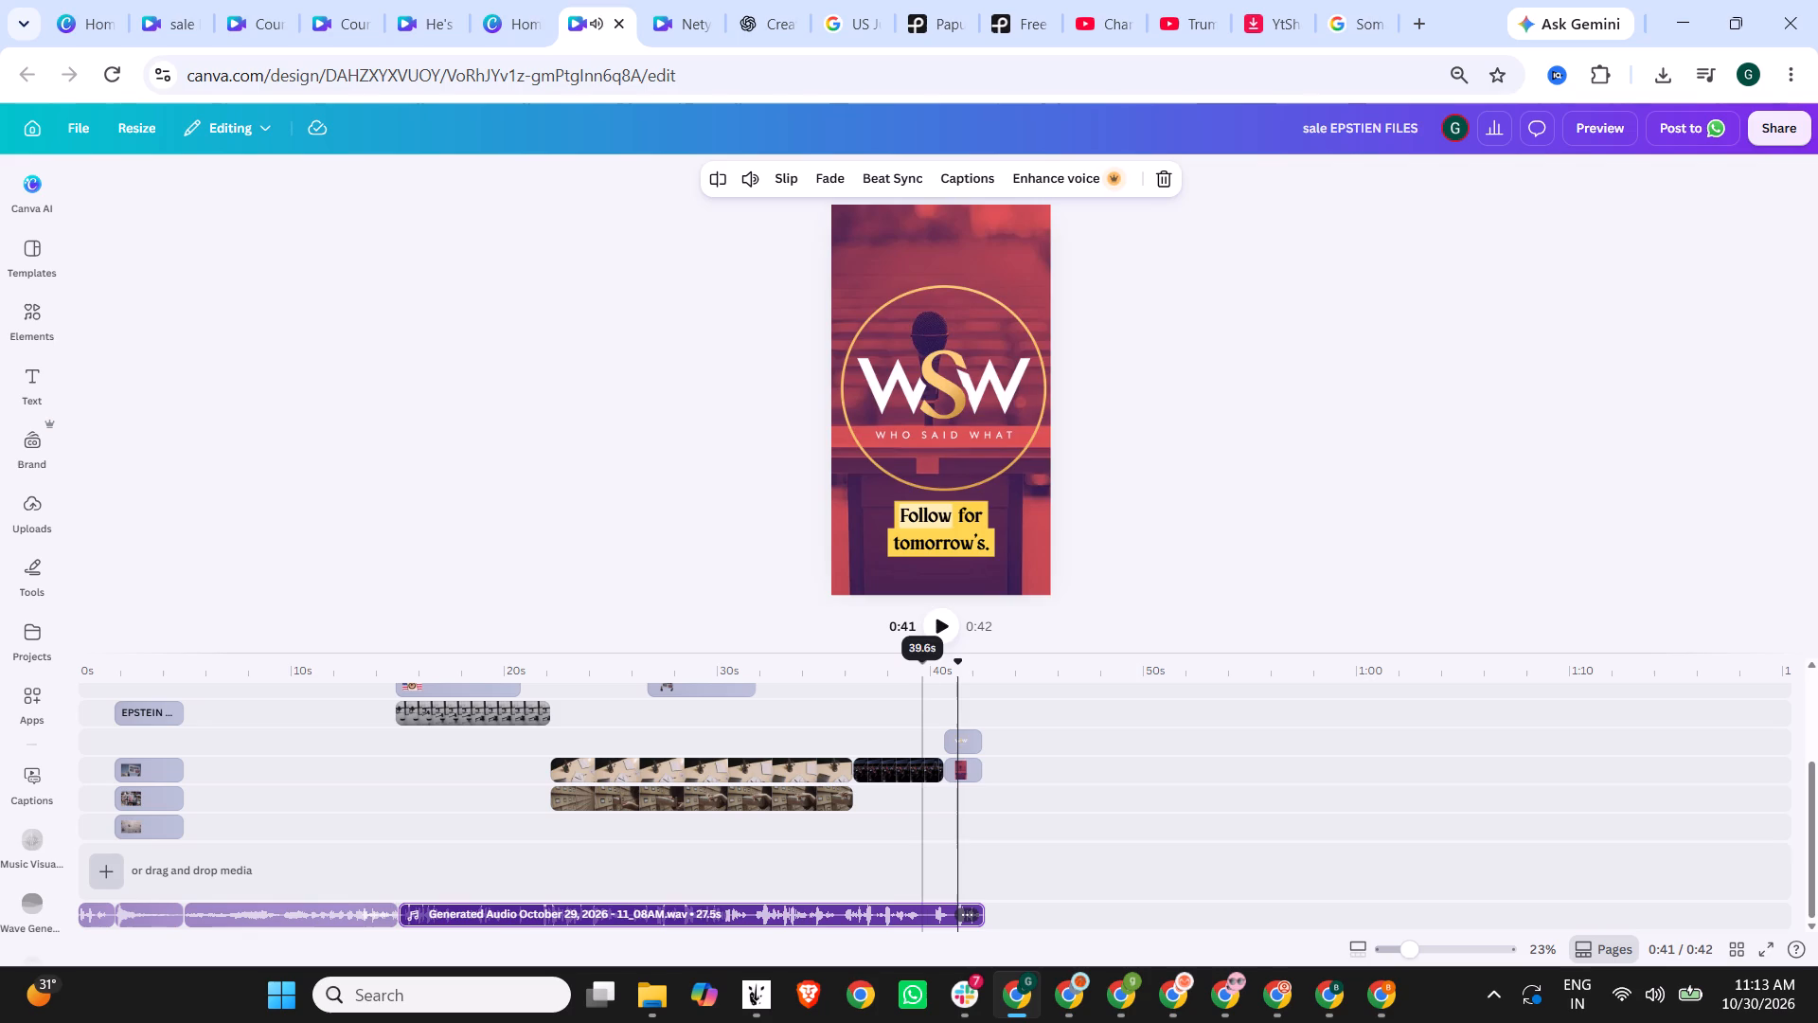
left_click(933, 672)
left_click(934, 628)
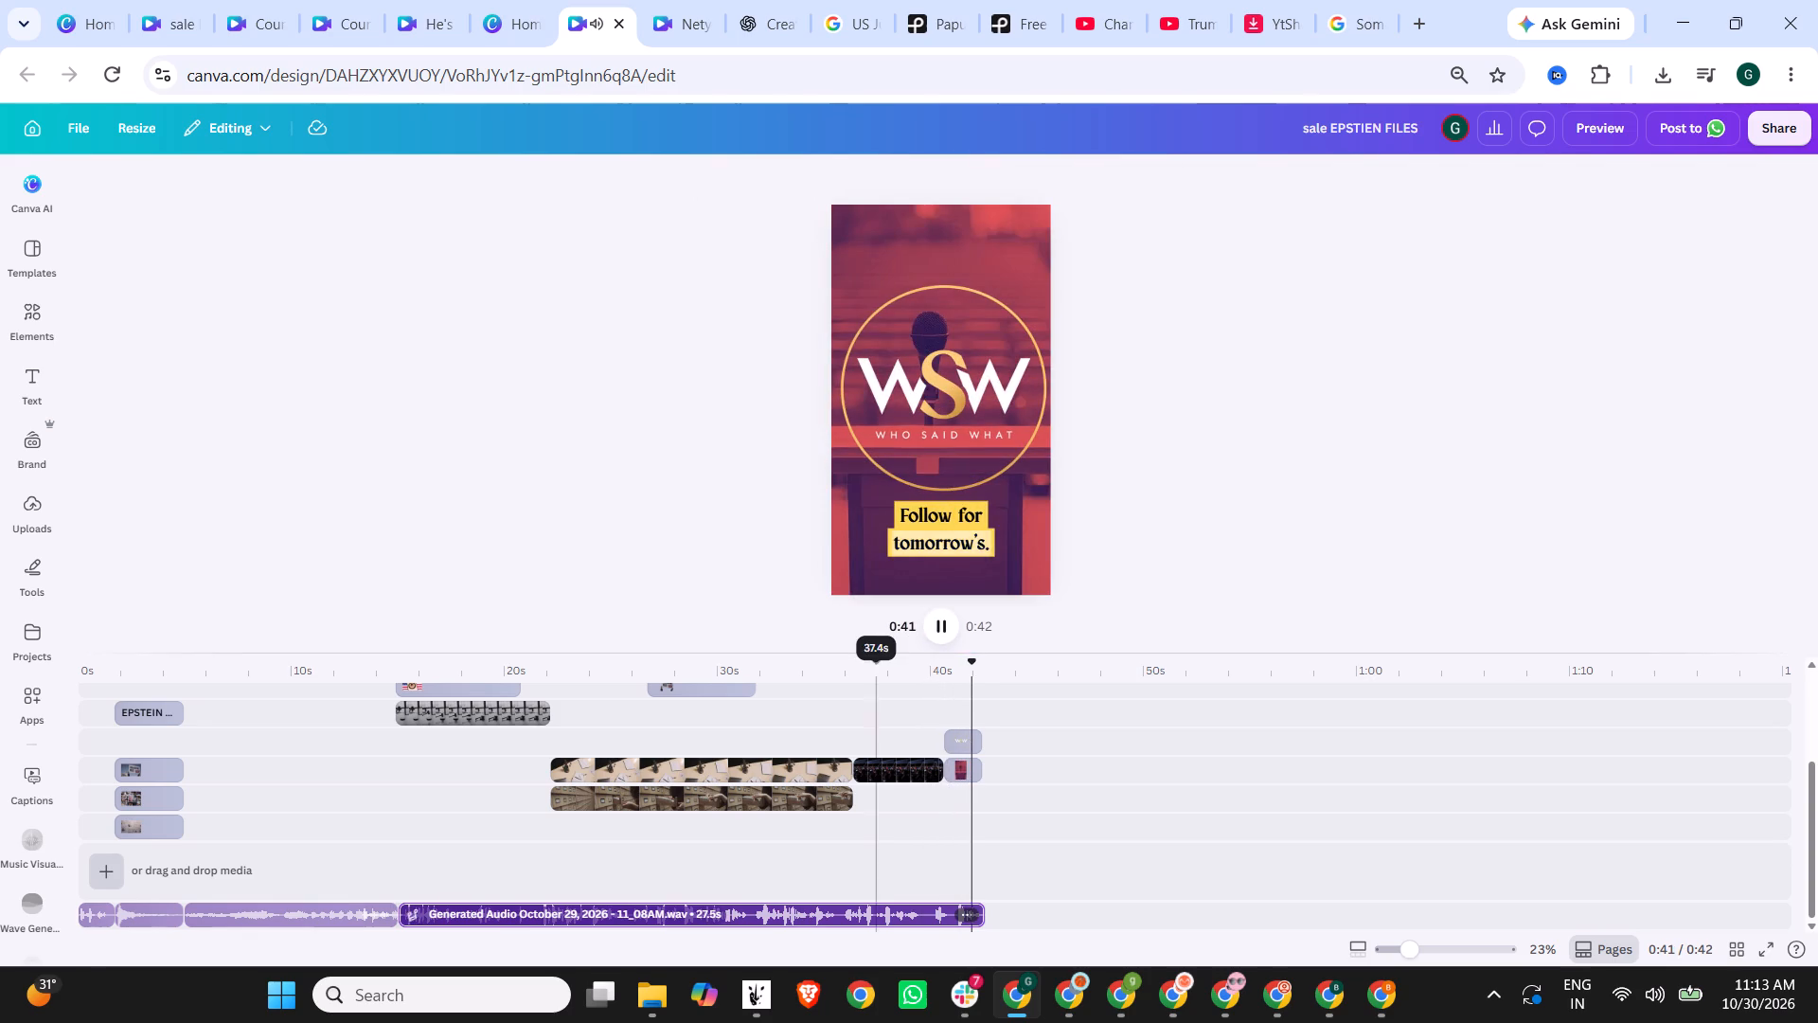
left_click(871, 670)
left_click(947, 623)
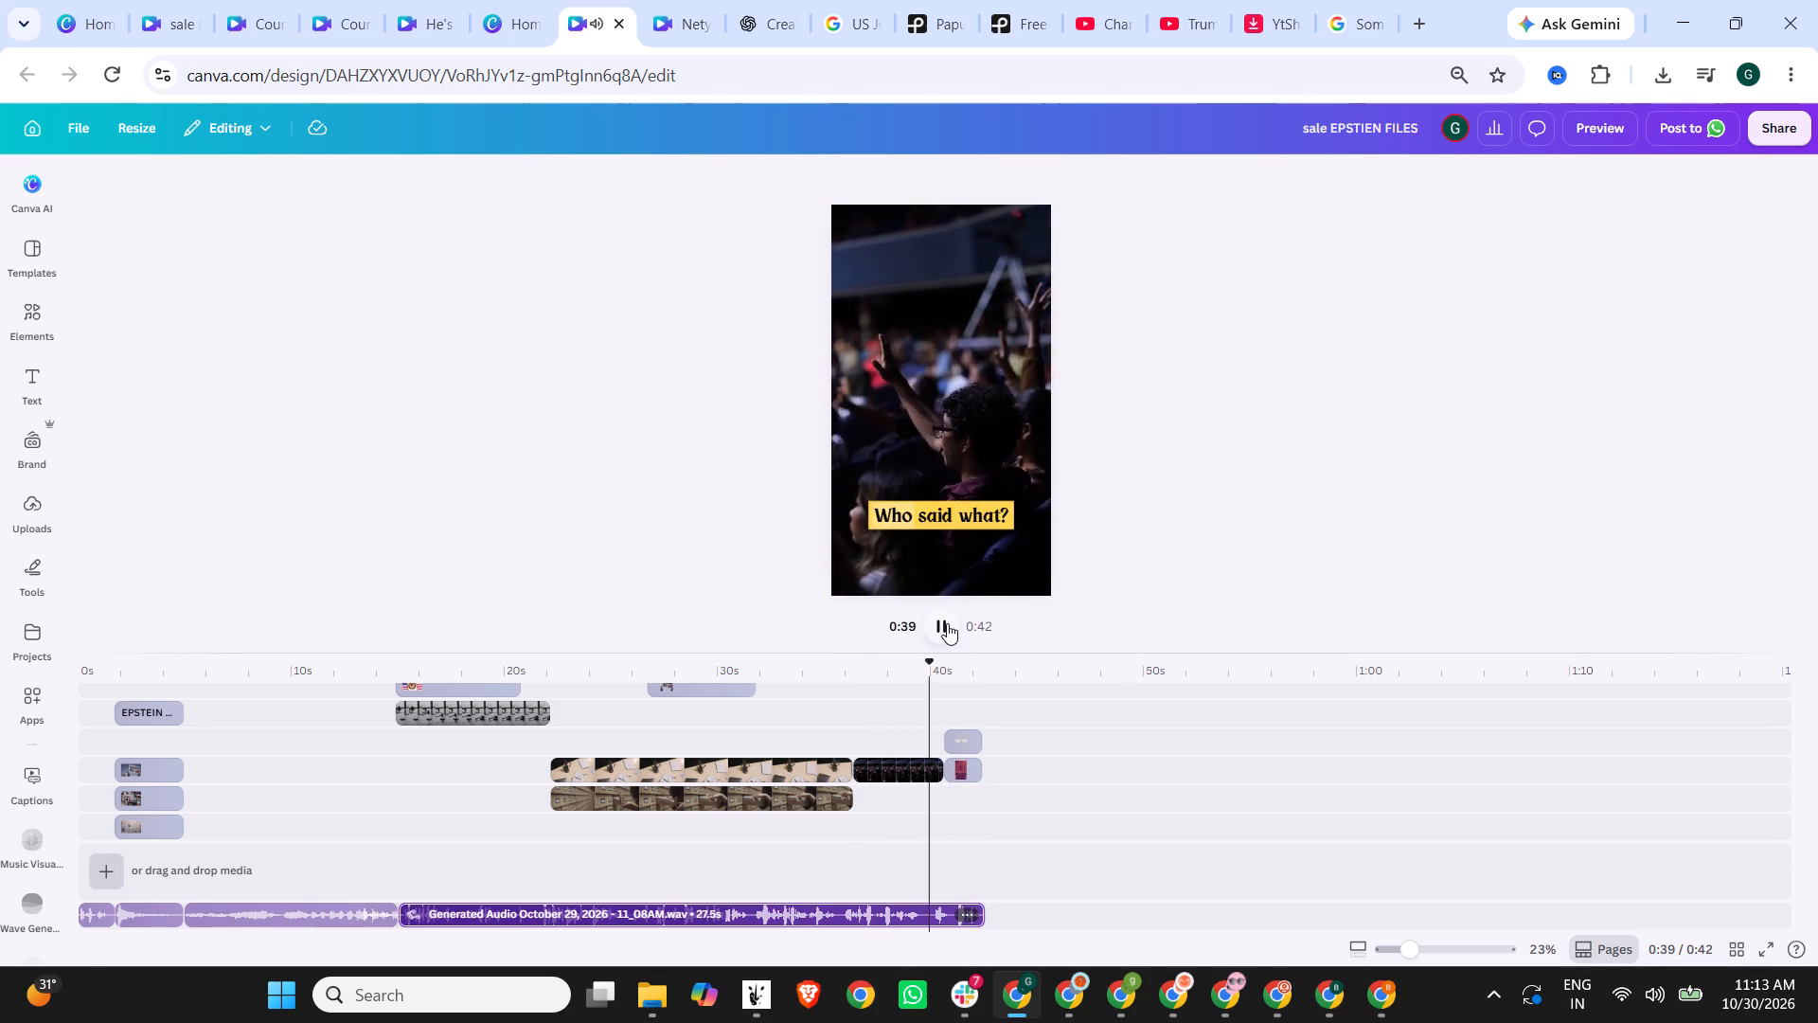
left_click(947, 623)
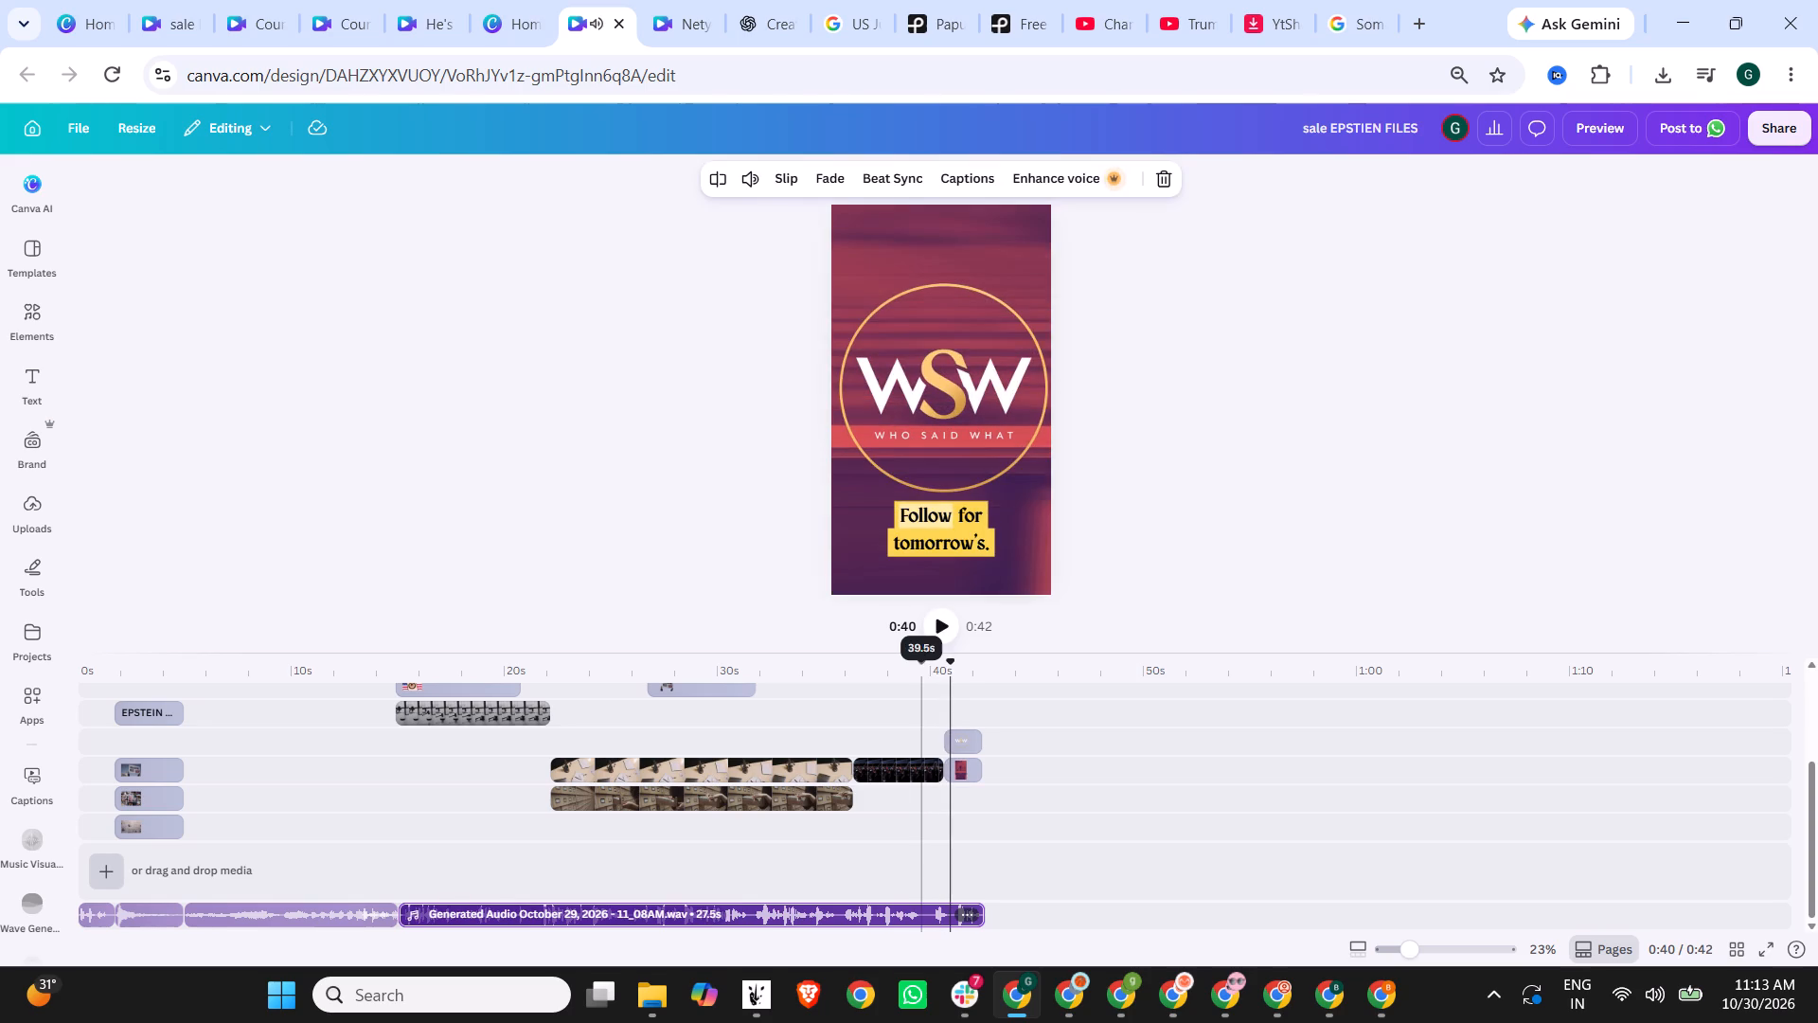
Split the generated voiceover at about 0:40, at the start of the "Who said what?" line.
left_click(915, 670)
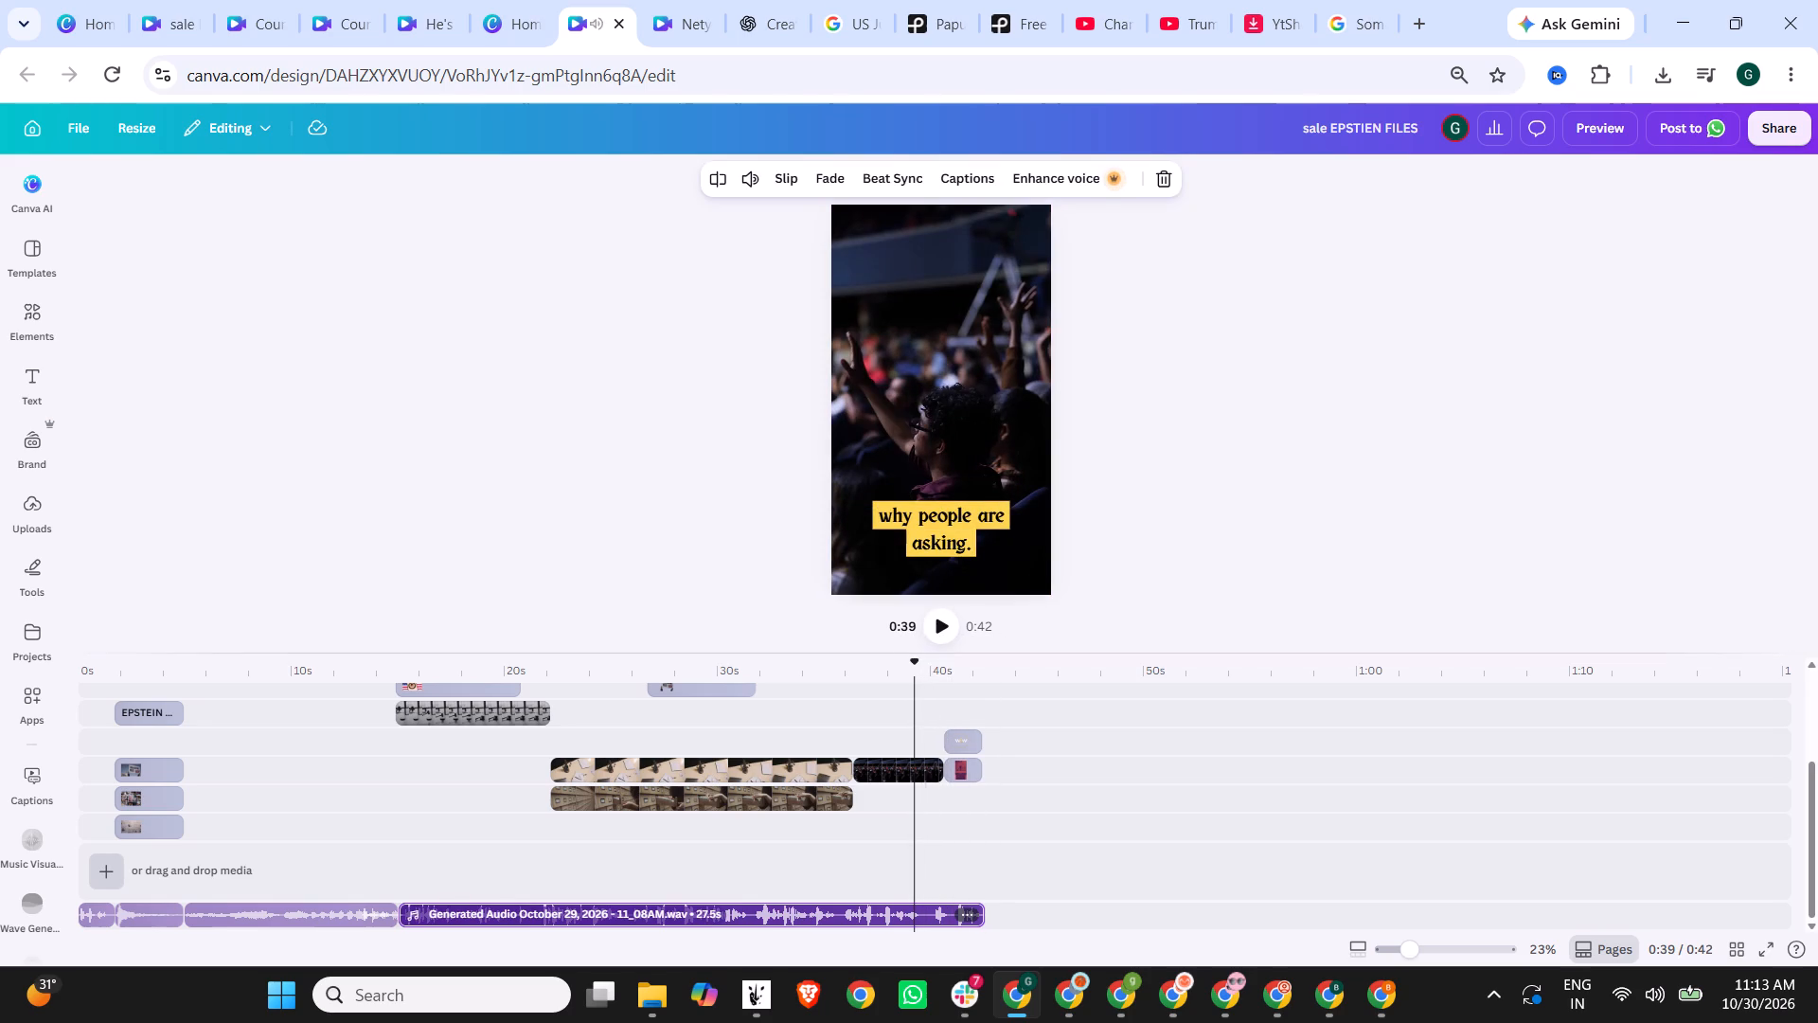
left_click(923, 671)
left_click(926, 668)
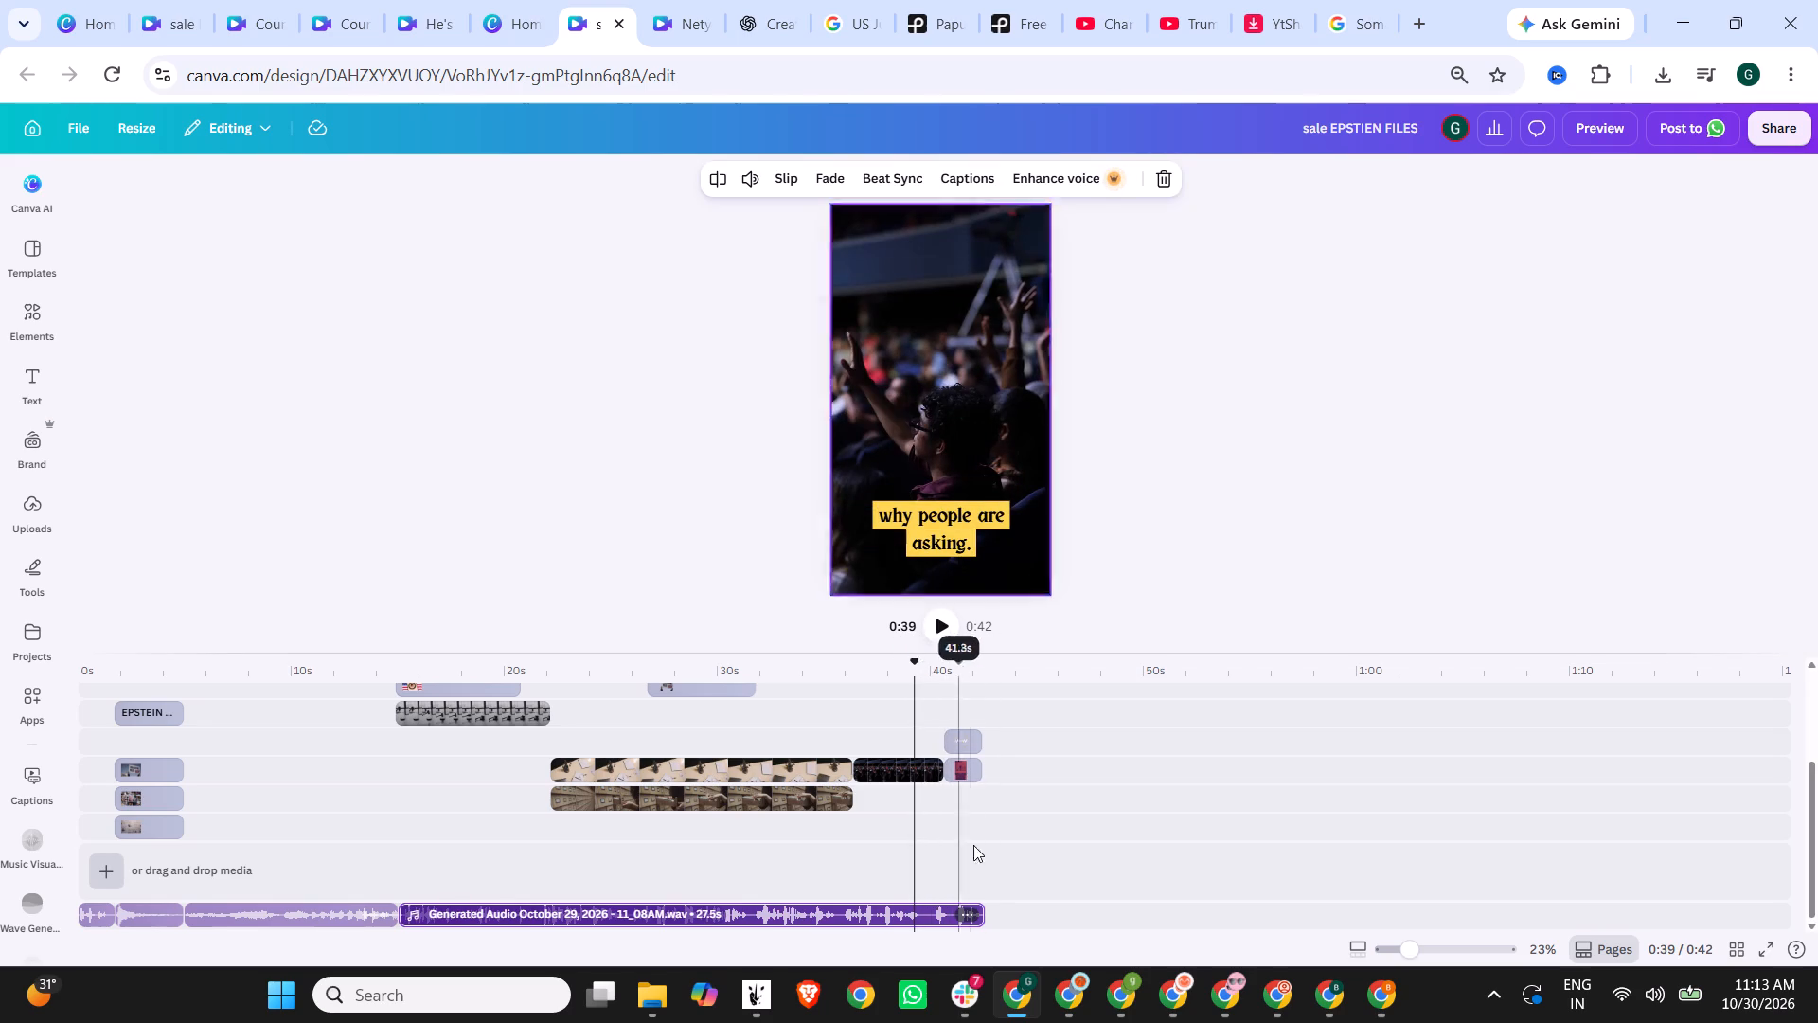
left_click(931, 668)
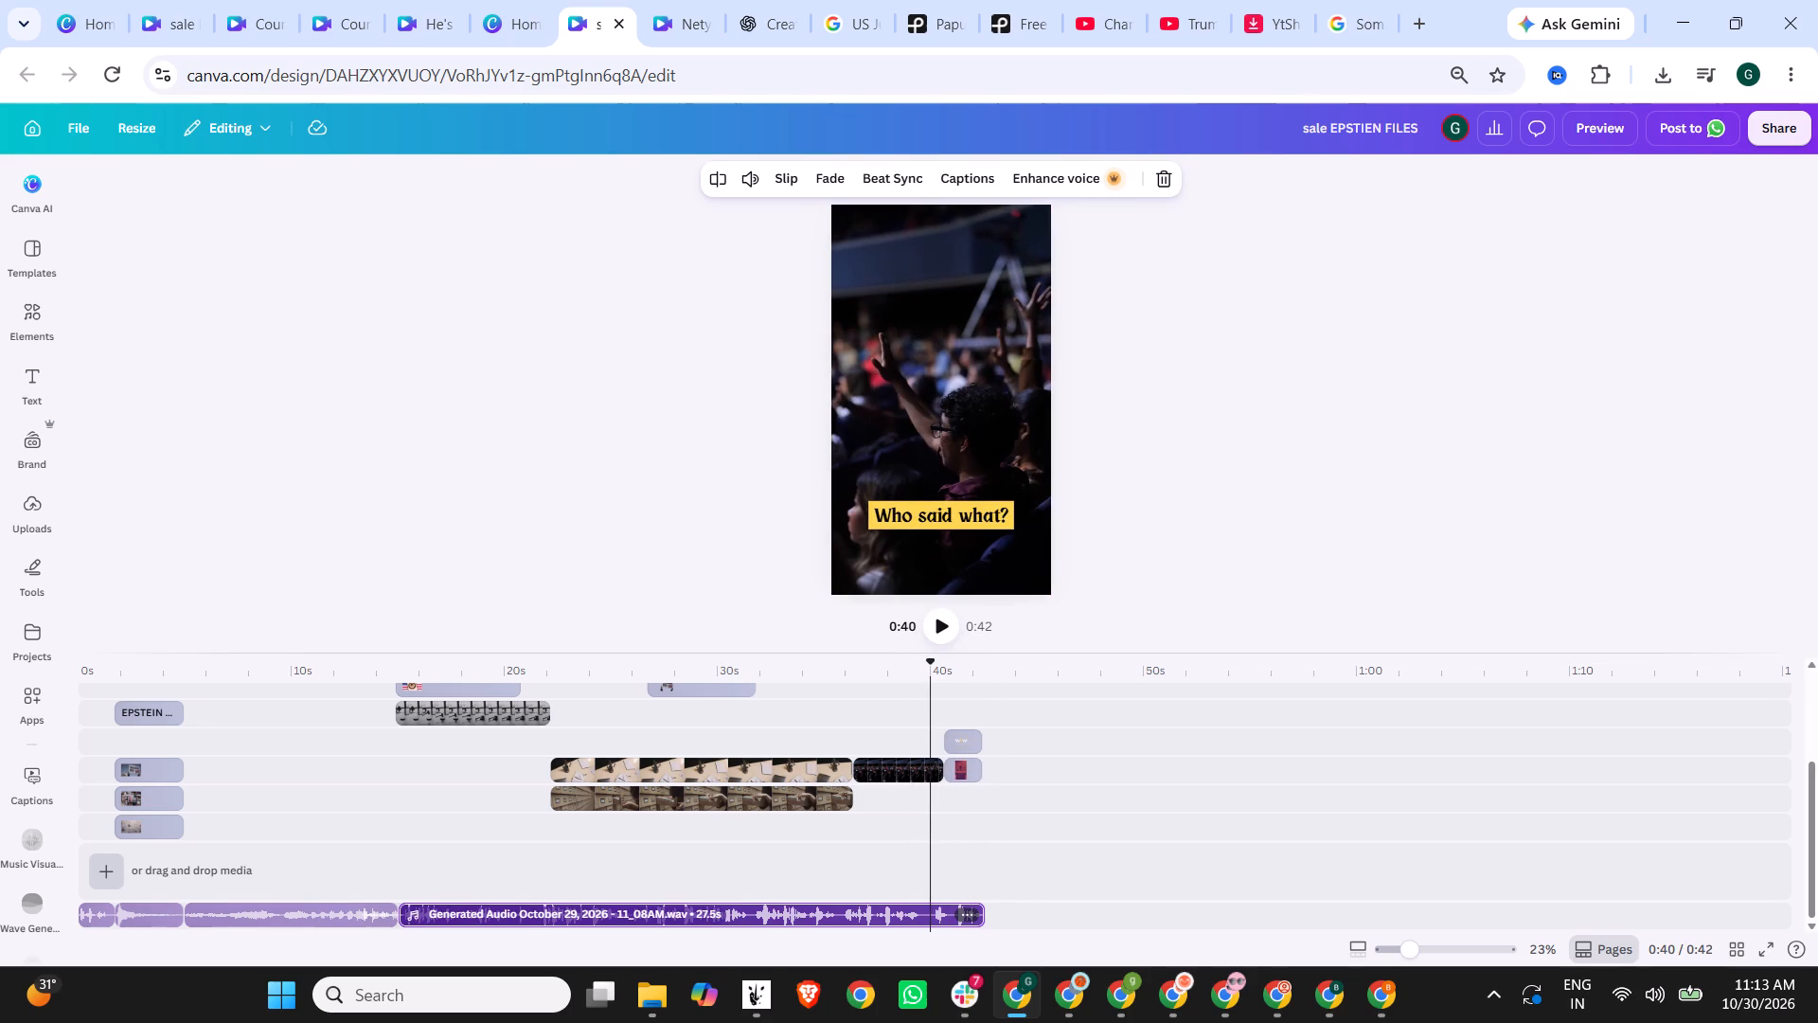
left_click(720, 176)
Copy the WSW logo, its background and the split closing audio into the "He's" design at 0:55.
left_click(962, 738, "ctrl")
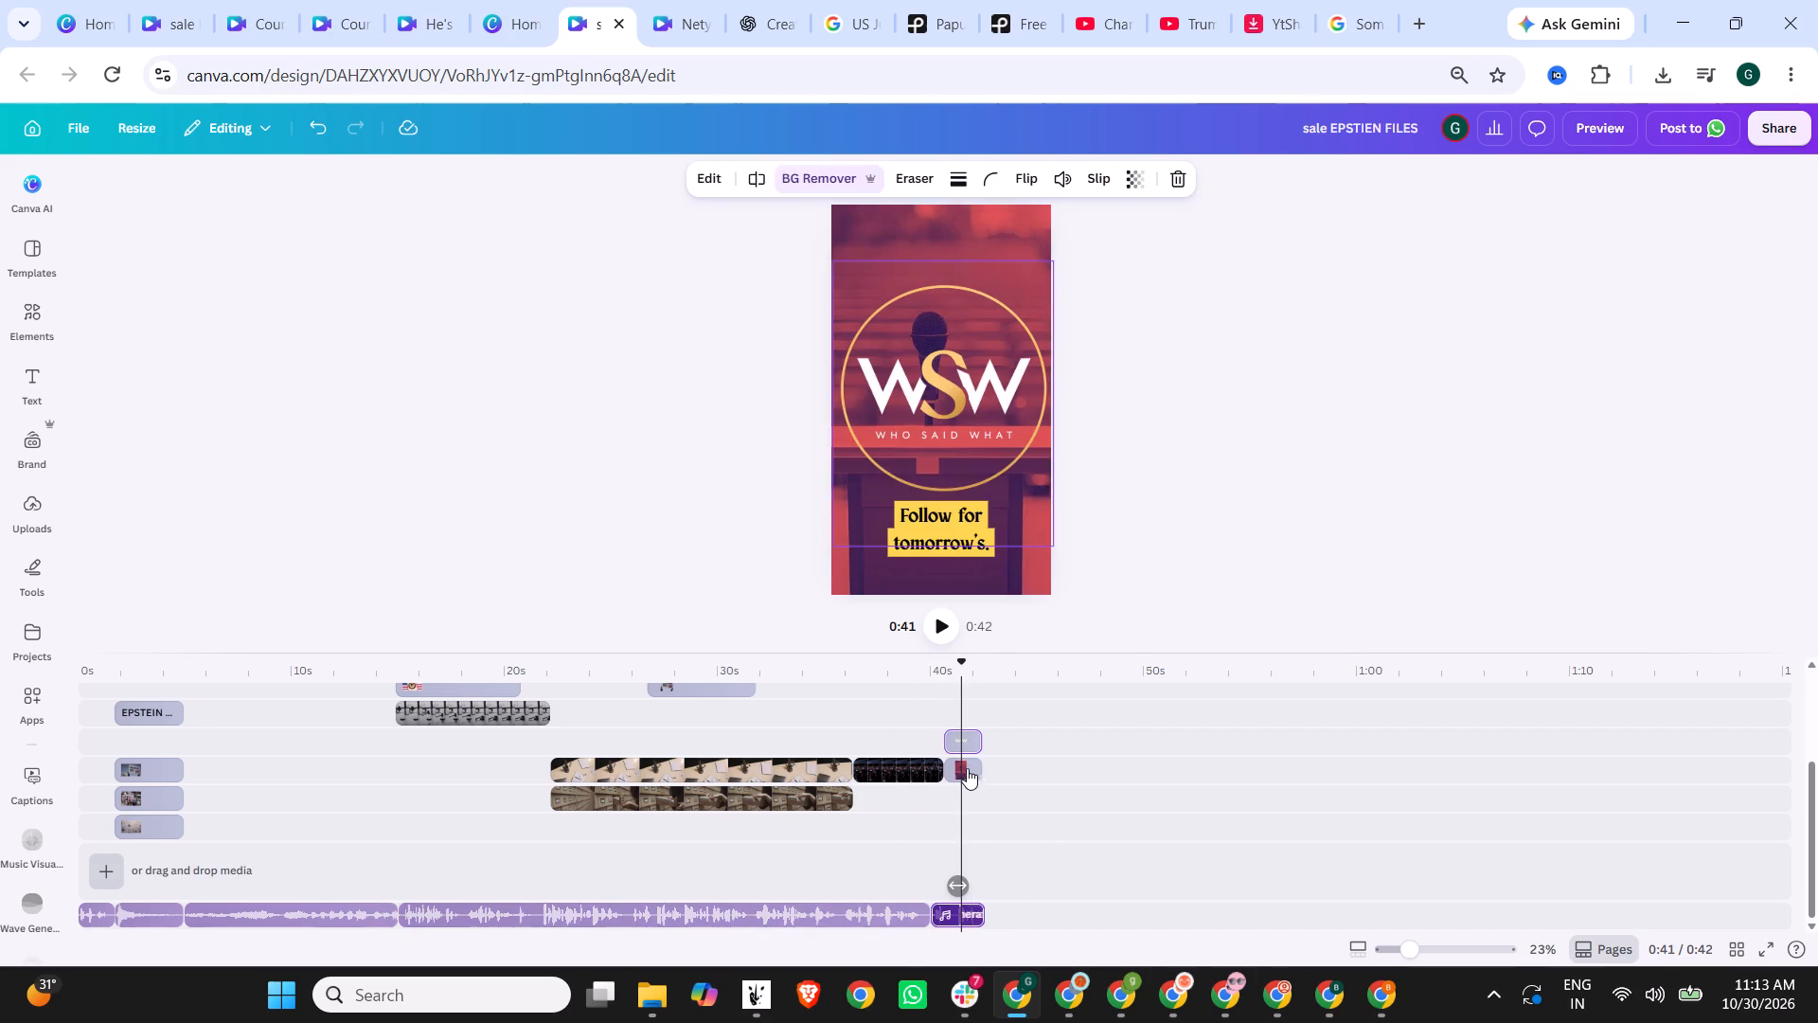
left_click(967, 773, "ctrl")
key("ctrl+c")
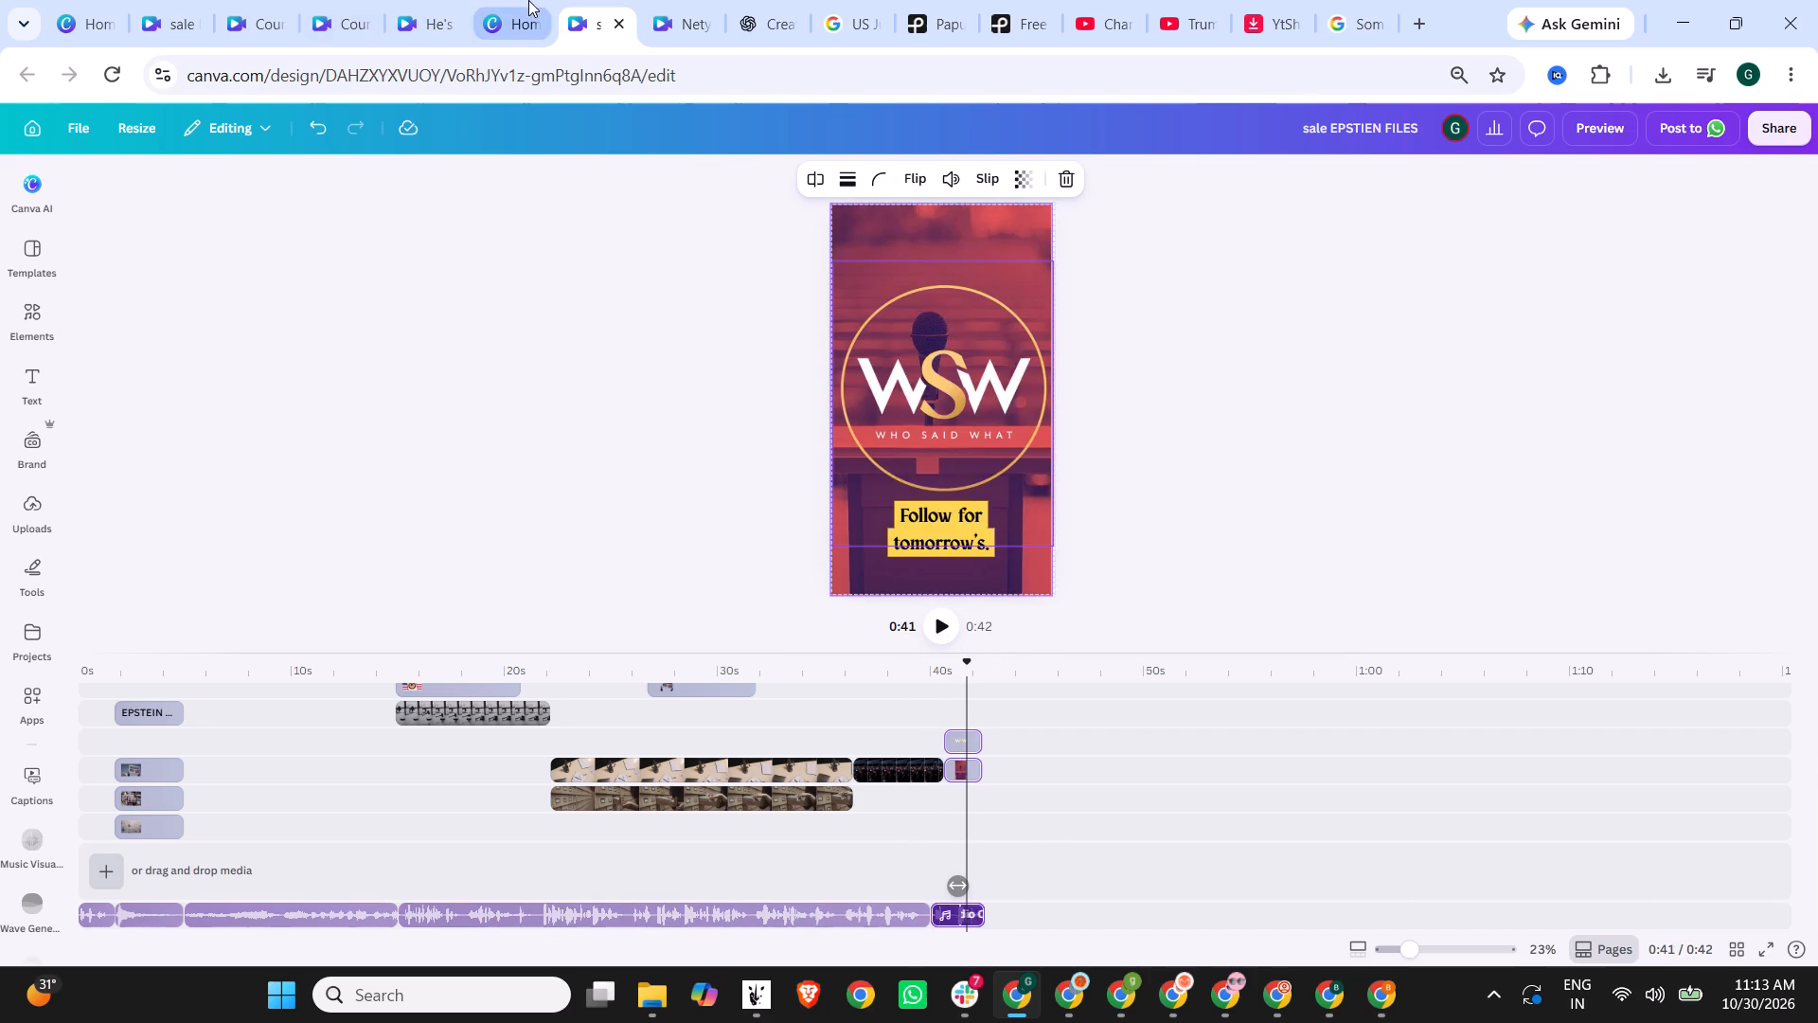
left_click(525, 0)
left_click(437, 0)
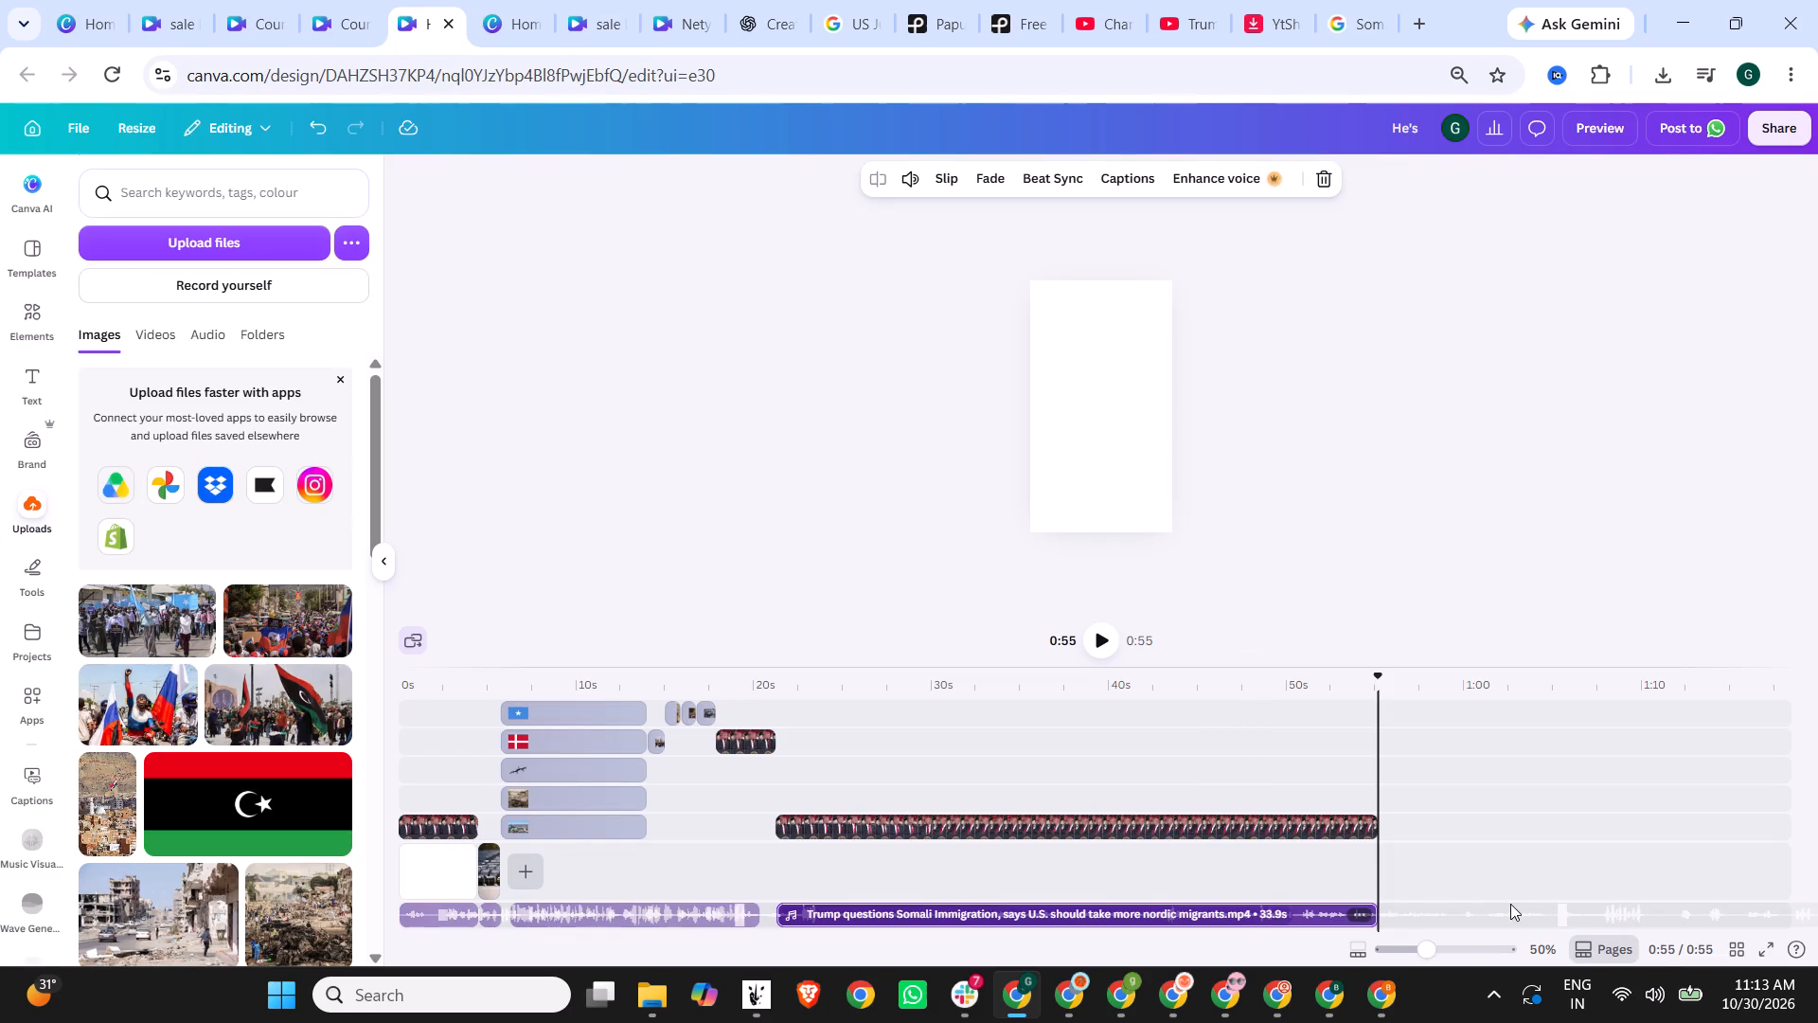
key("ctrl+v")
scroll(1510, 751, "down", 4)
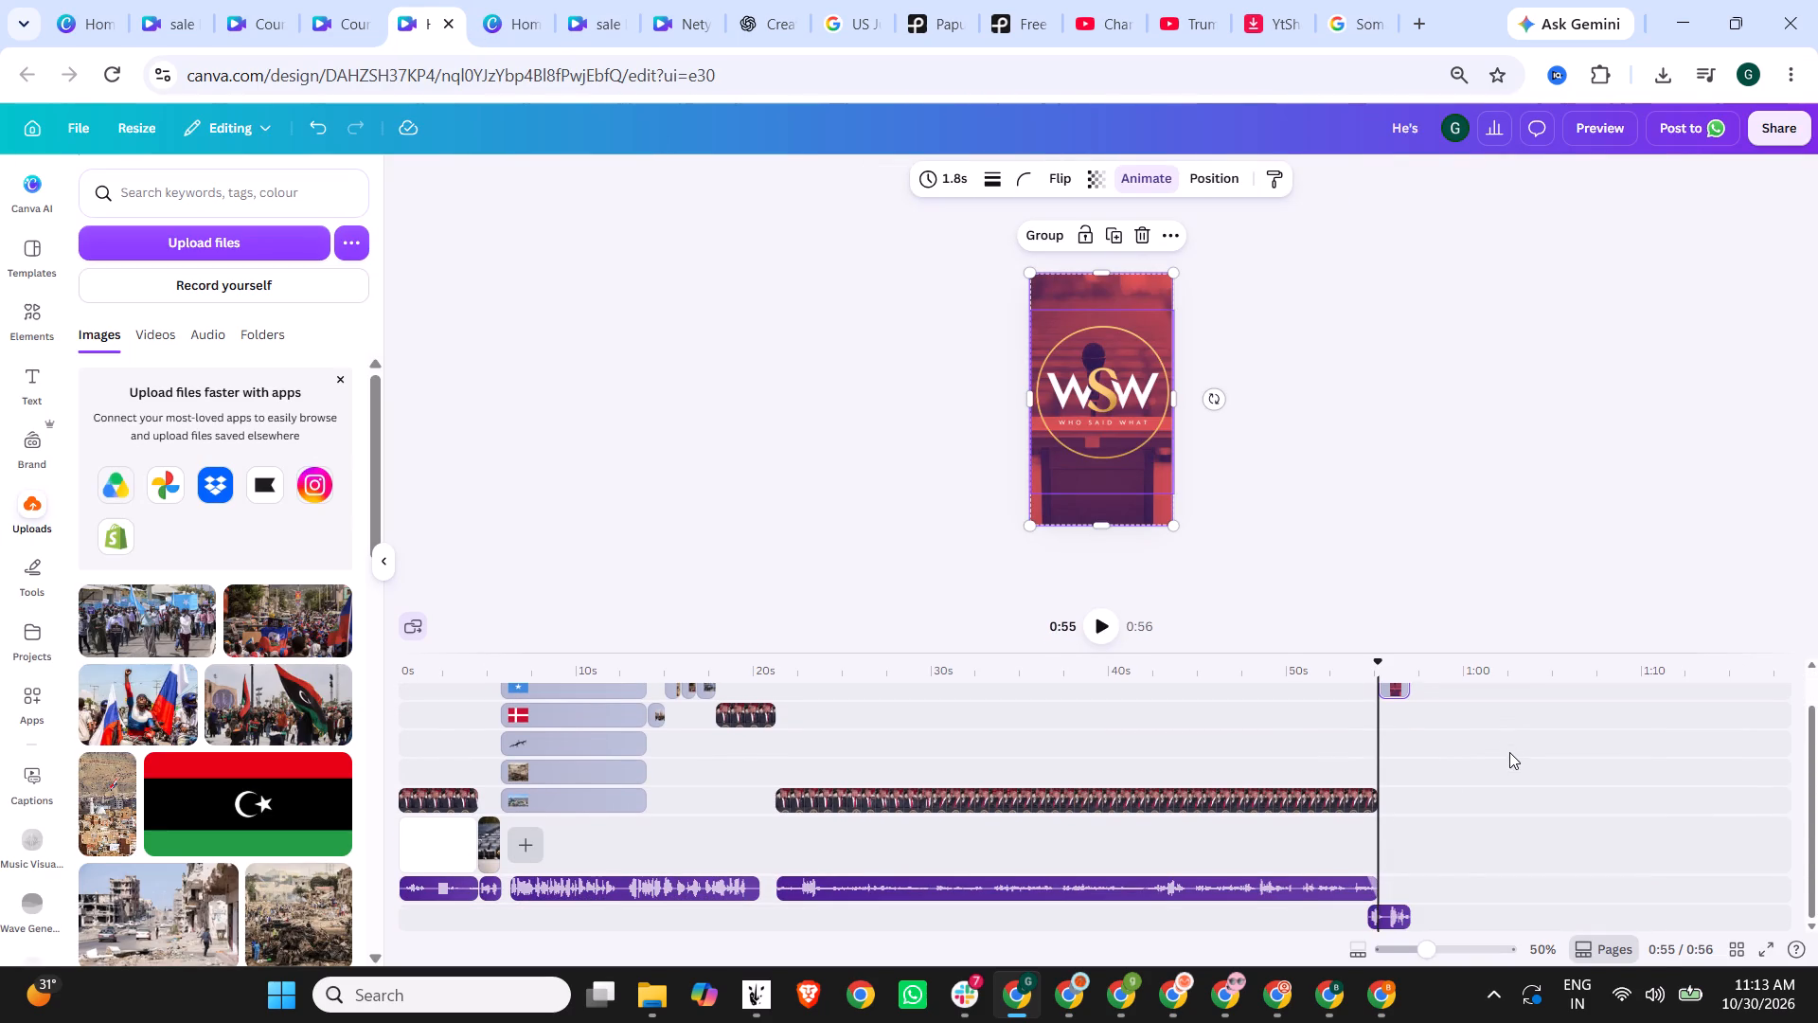
Align the pasted closing audio with the WSW end card, starting where the rally clip ends at about 0:55.
left_click_drag(1386, 918, 1402, 916)
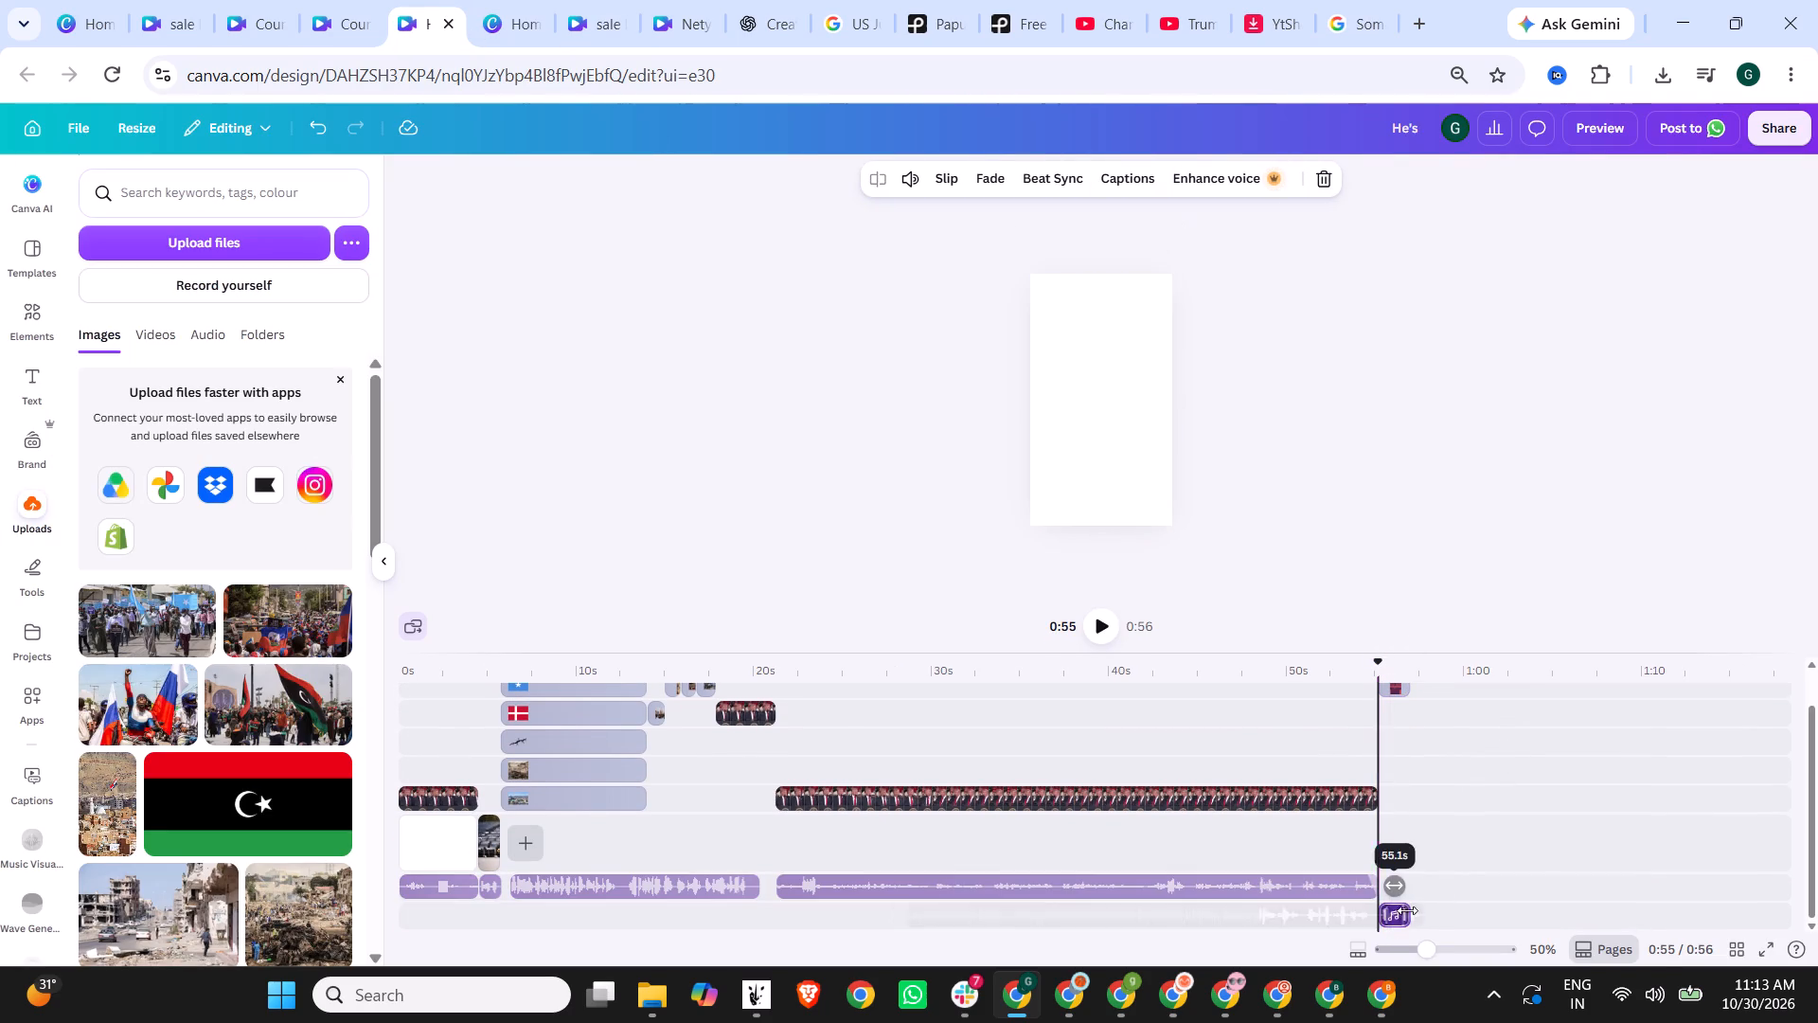
scroll(1474, 793, "up", 3)
scroll(1428, 737, "down", 1)
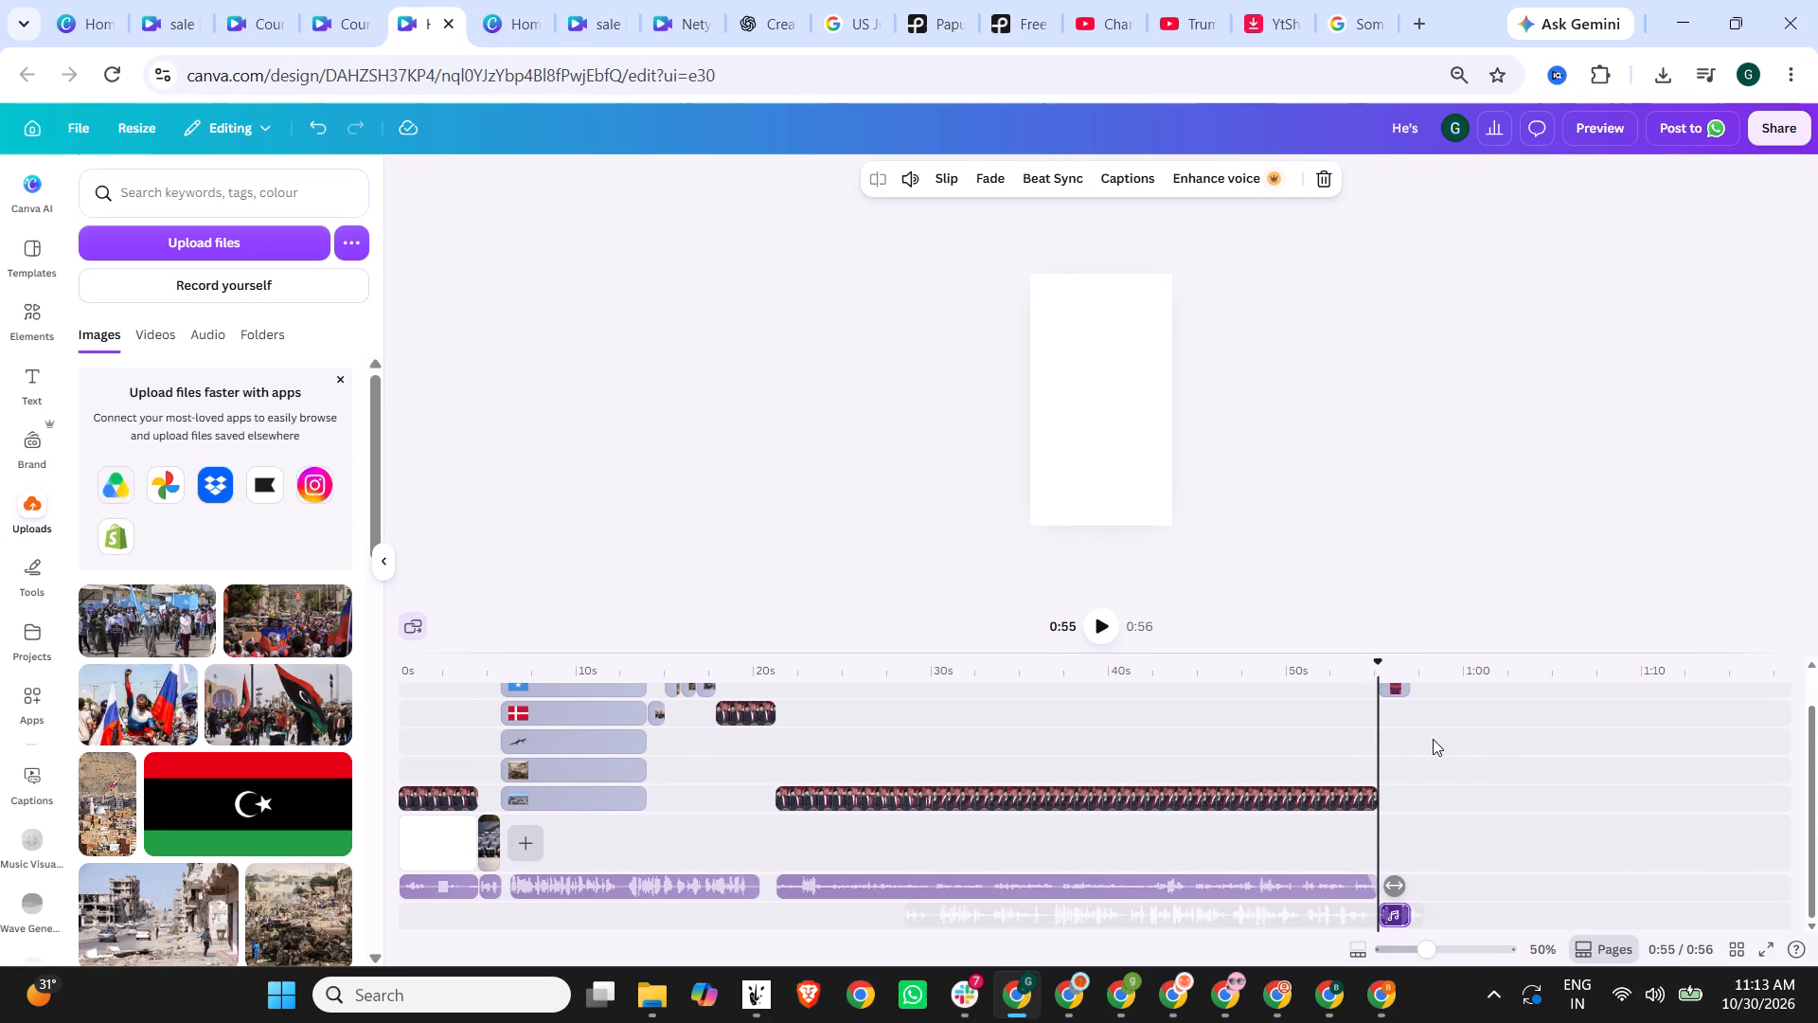
scroll(1421, 745, "up", 1)
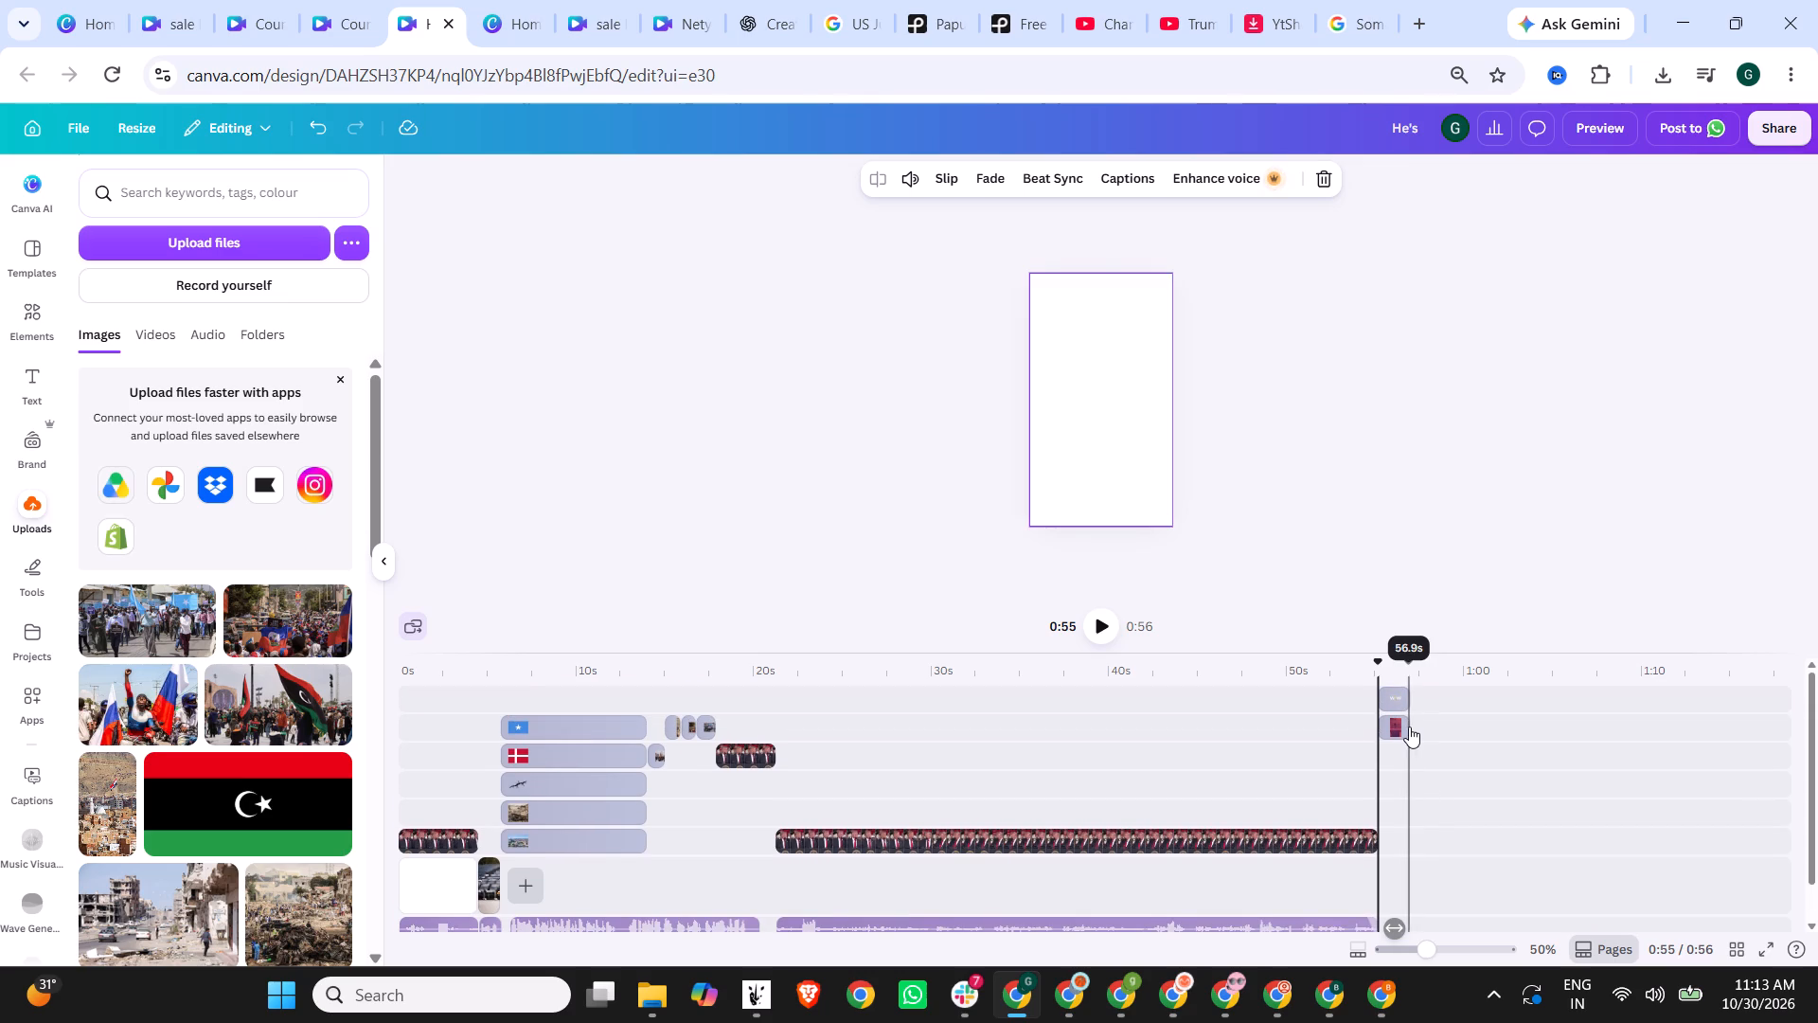
left_click(1409, 727)
left_click(1406, 725)
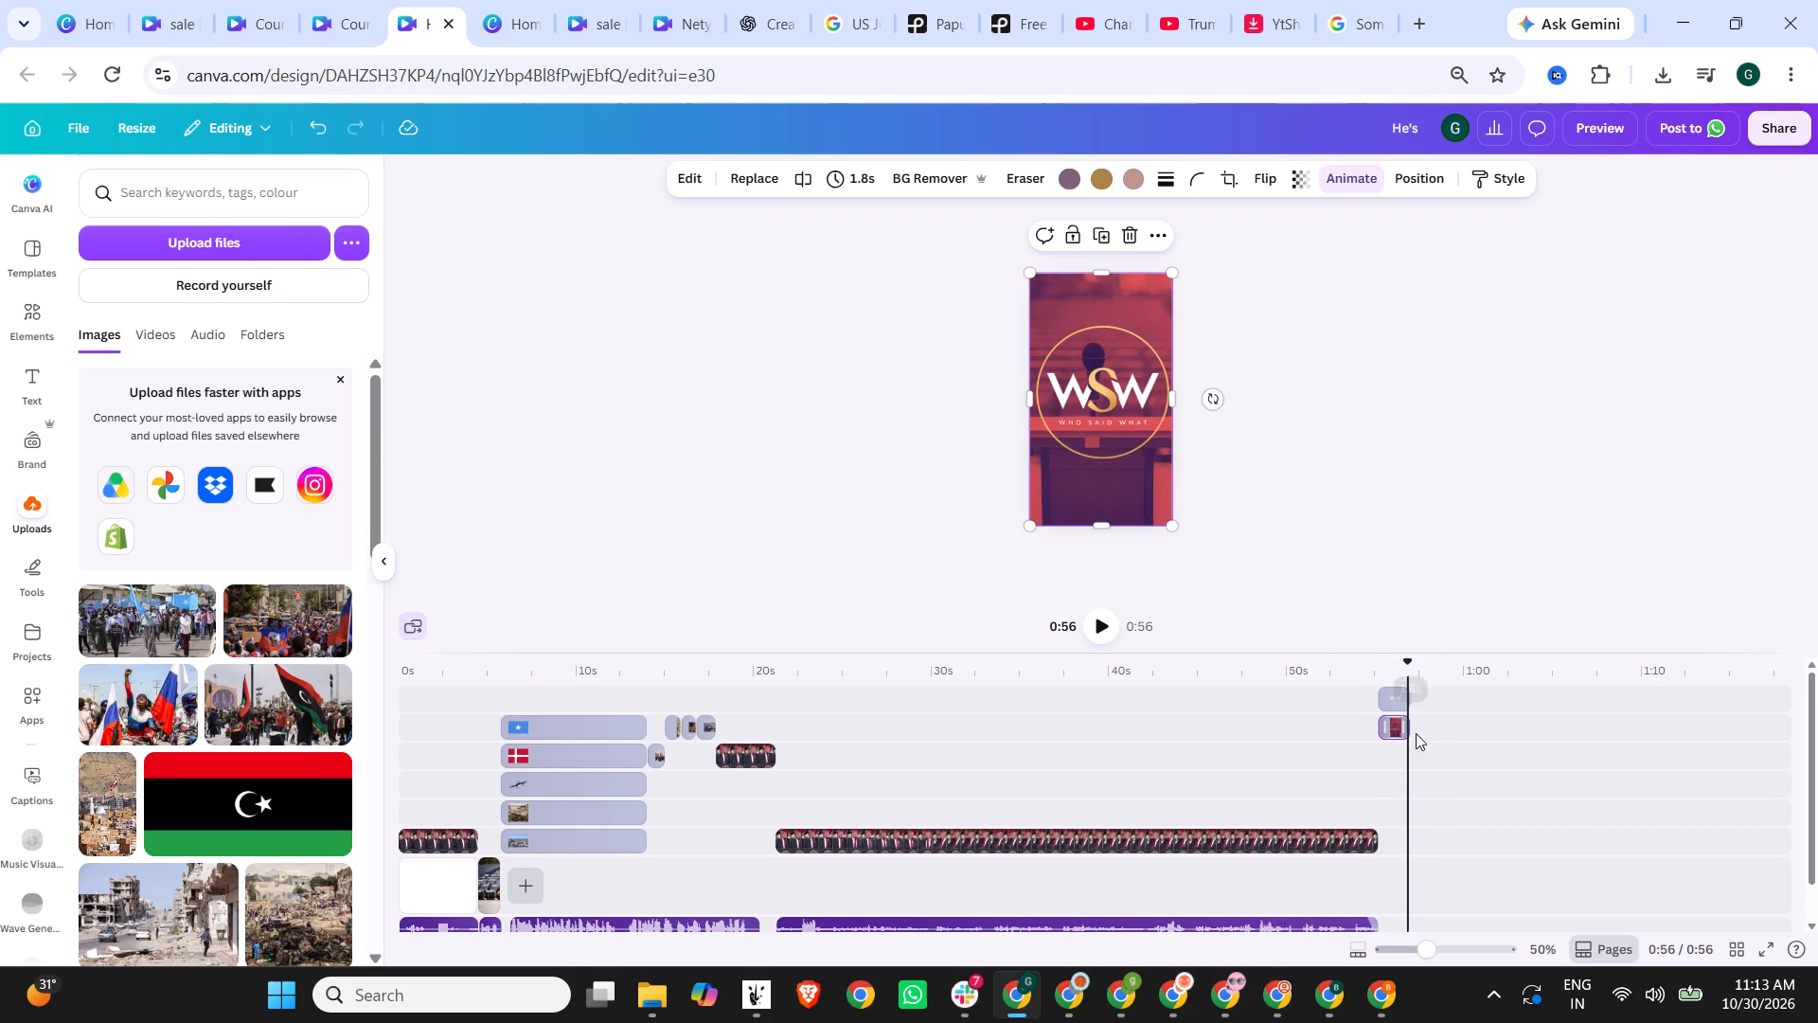
scroll(1450, 761, "down", 2)
scroll(1424, 772, "up", 3)
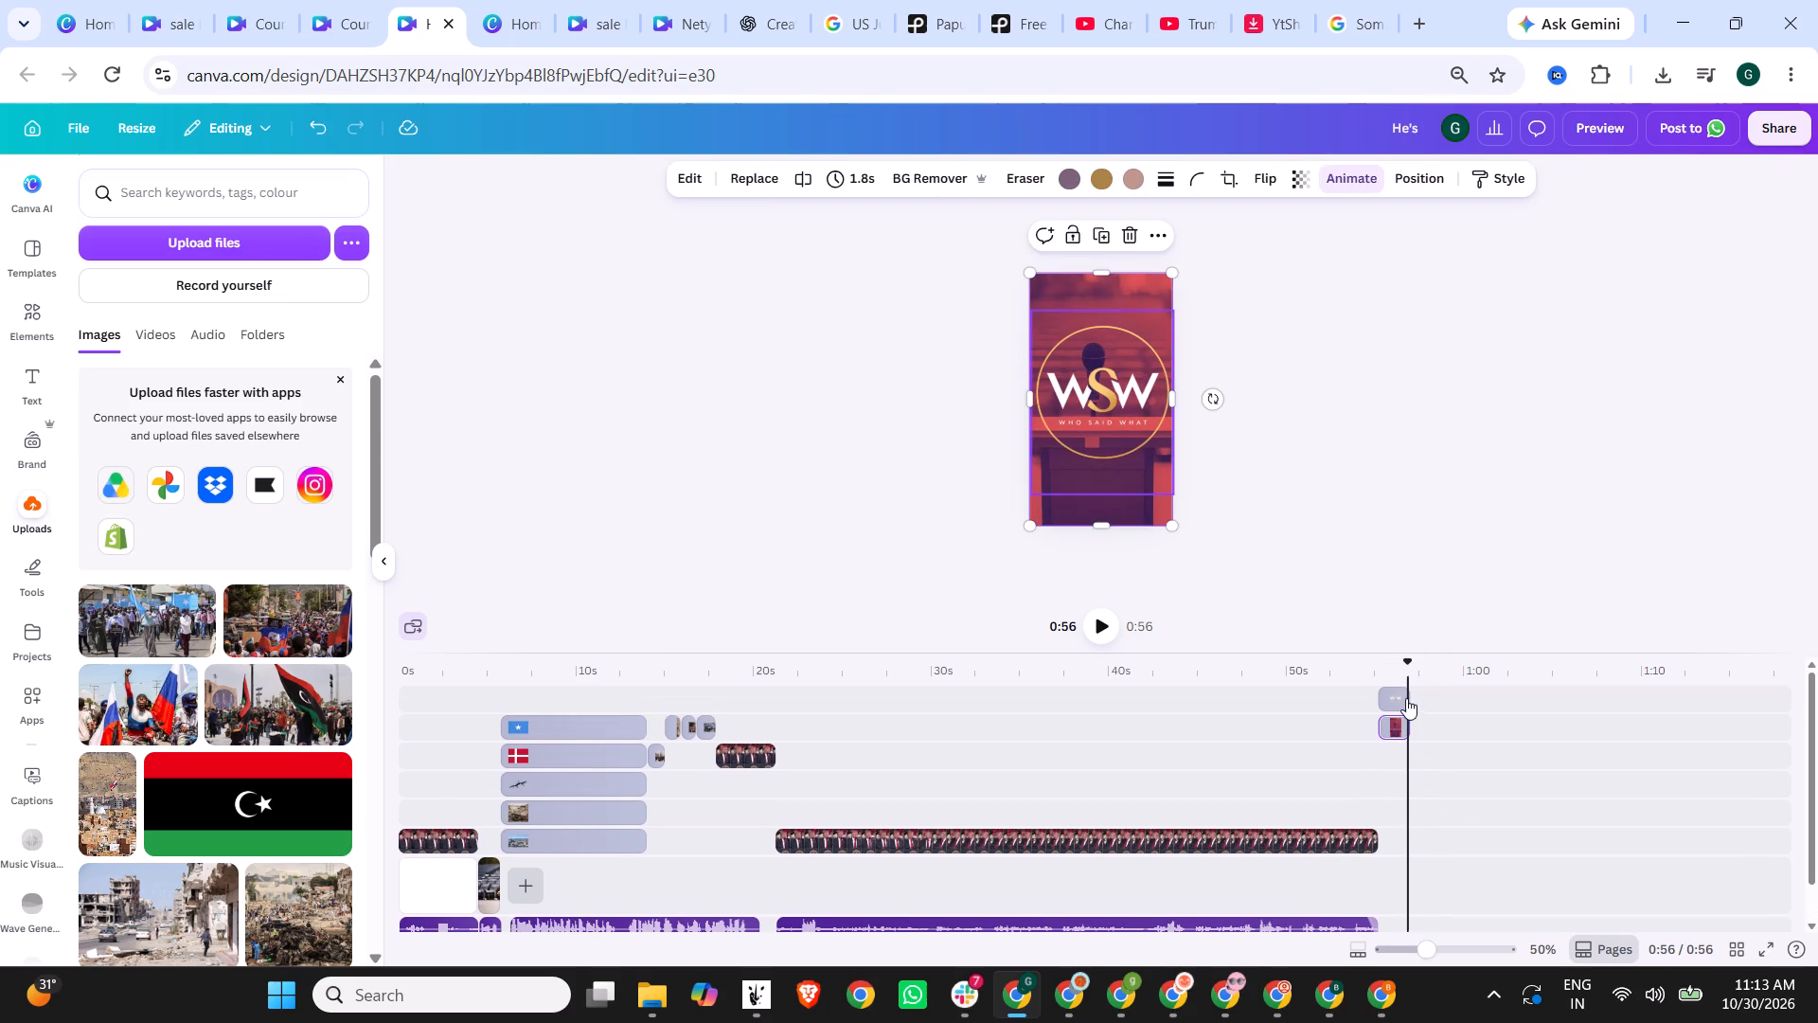
left_click(1479, 785)
scroll(1480, 791, "down", 3)
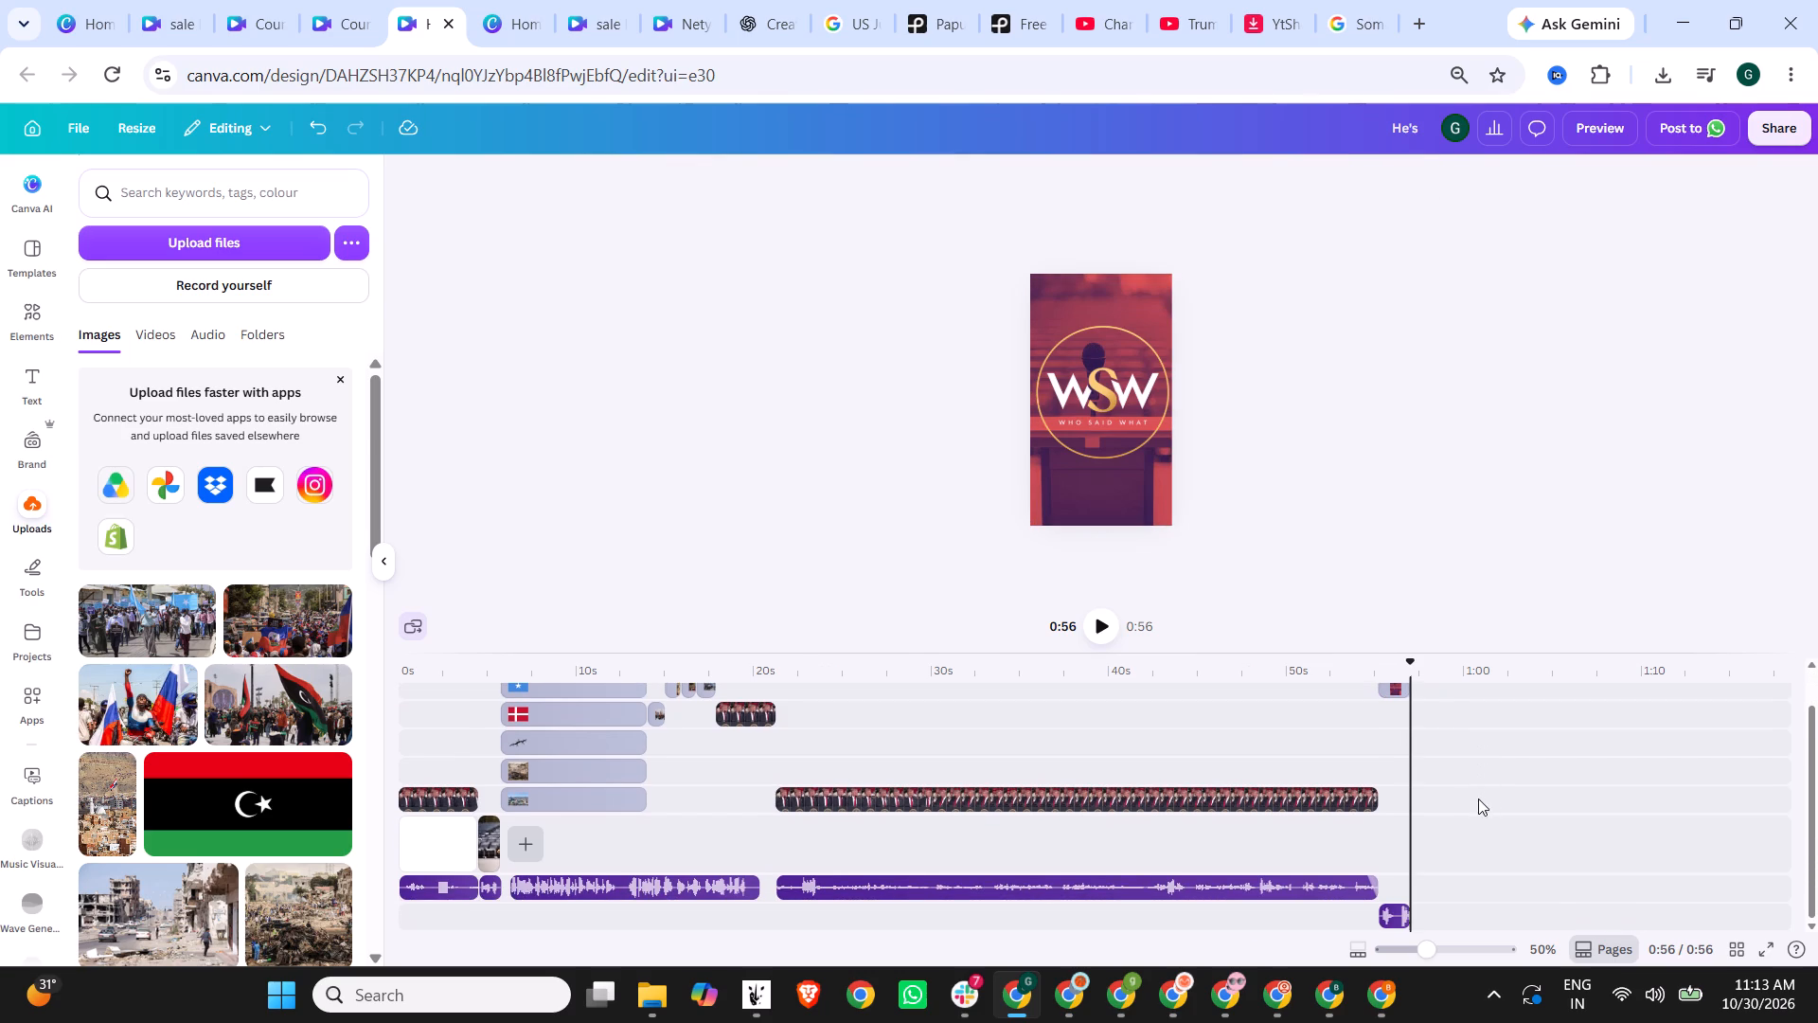
scroll(1452, 817, "up", 3)
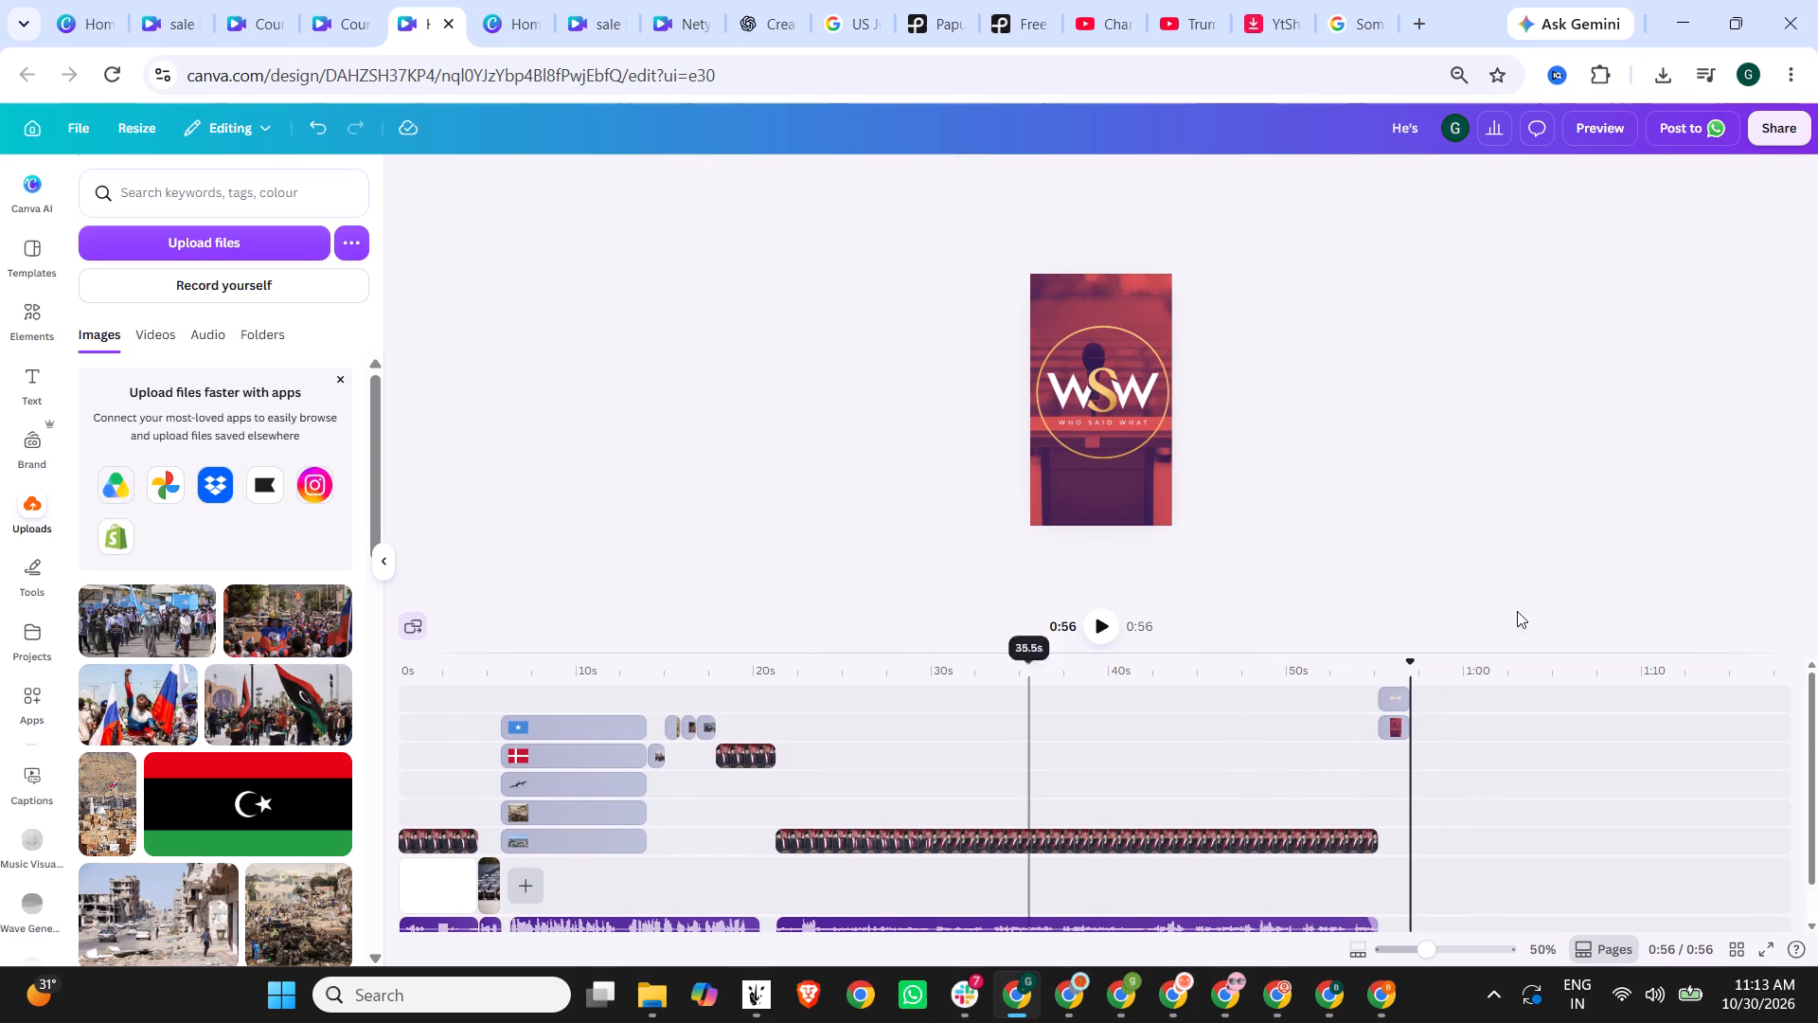
Preview the assembled video and replay the stretch from about 0:18 to 0:24 where the two later rally clips meet.
left_click(1624, 127)
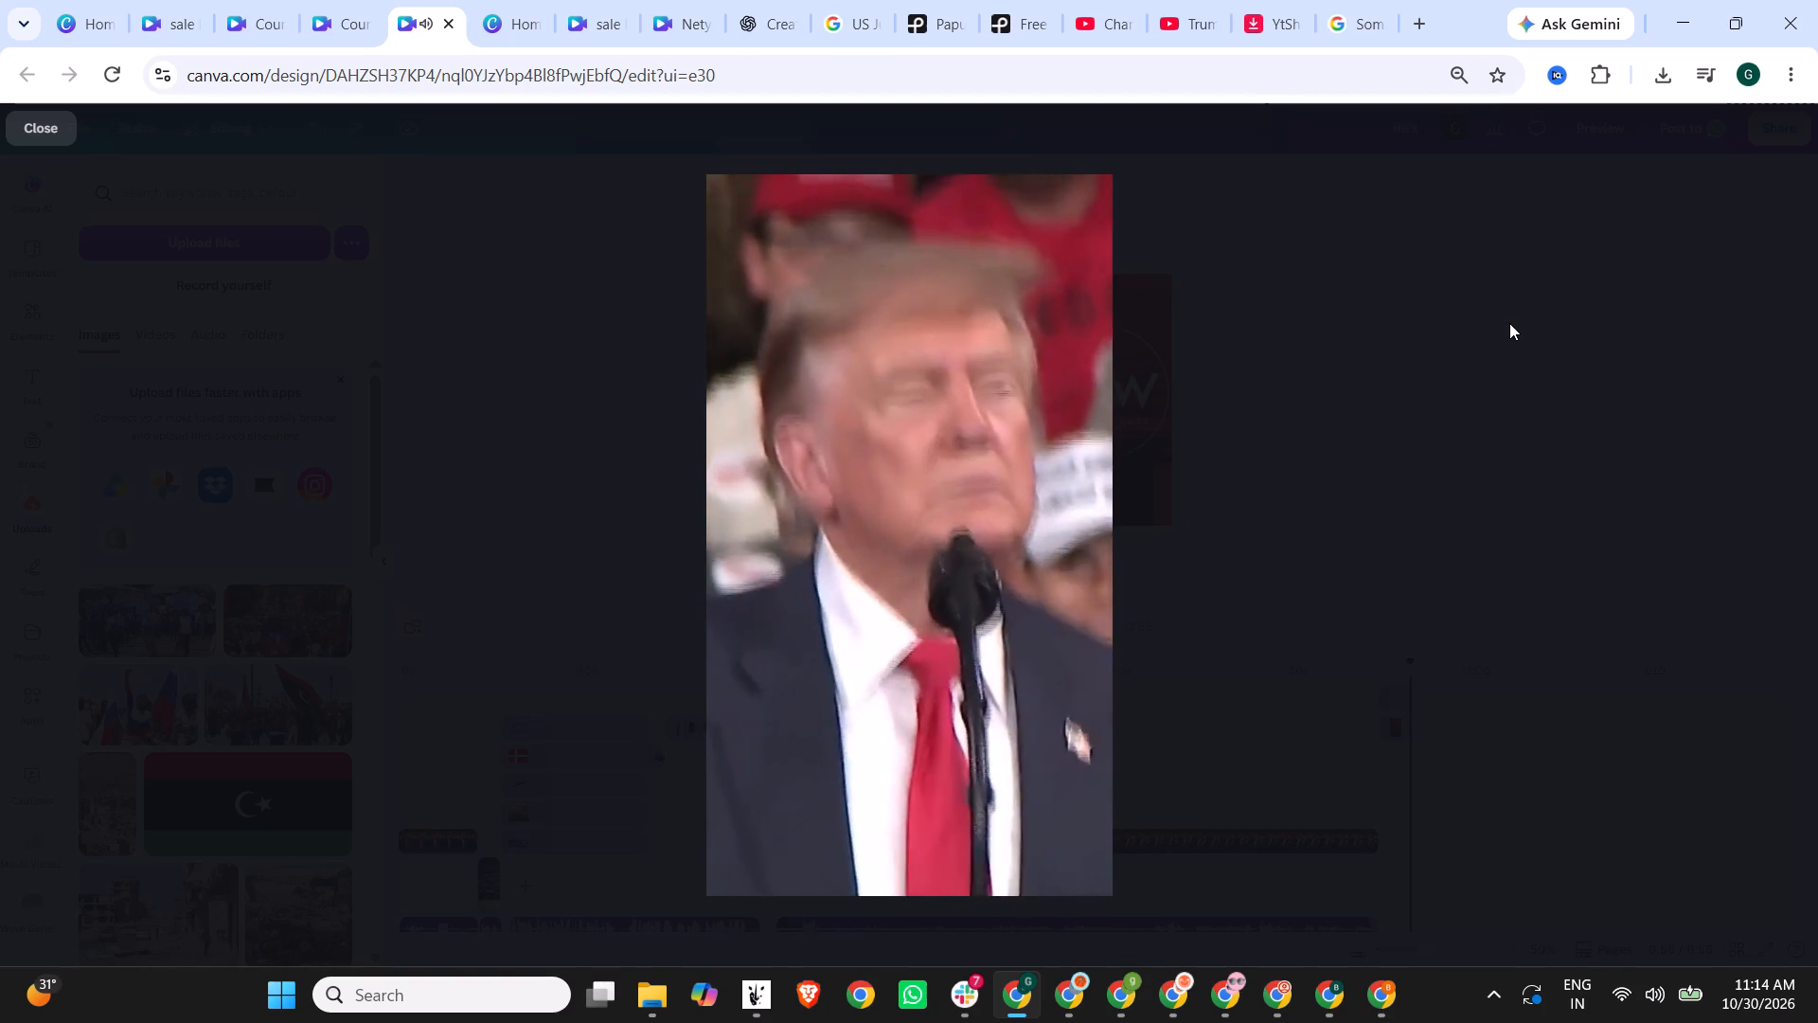
key("Escape")
left_click(730, 747)
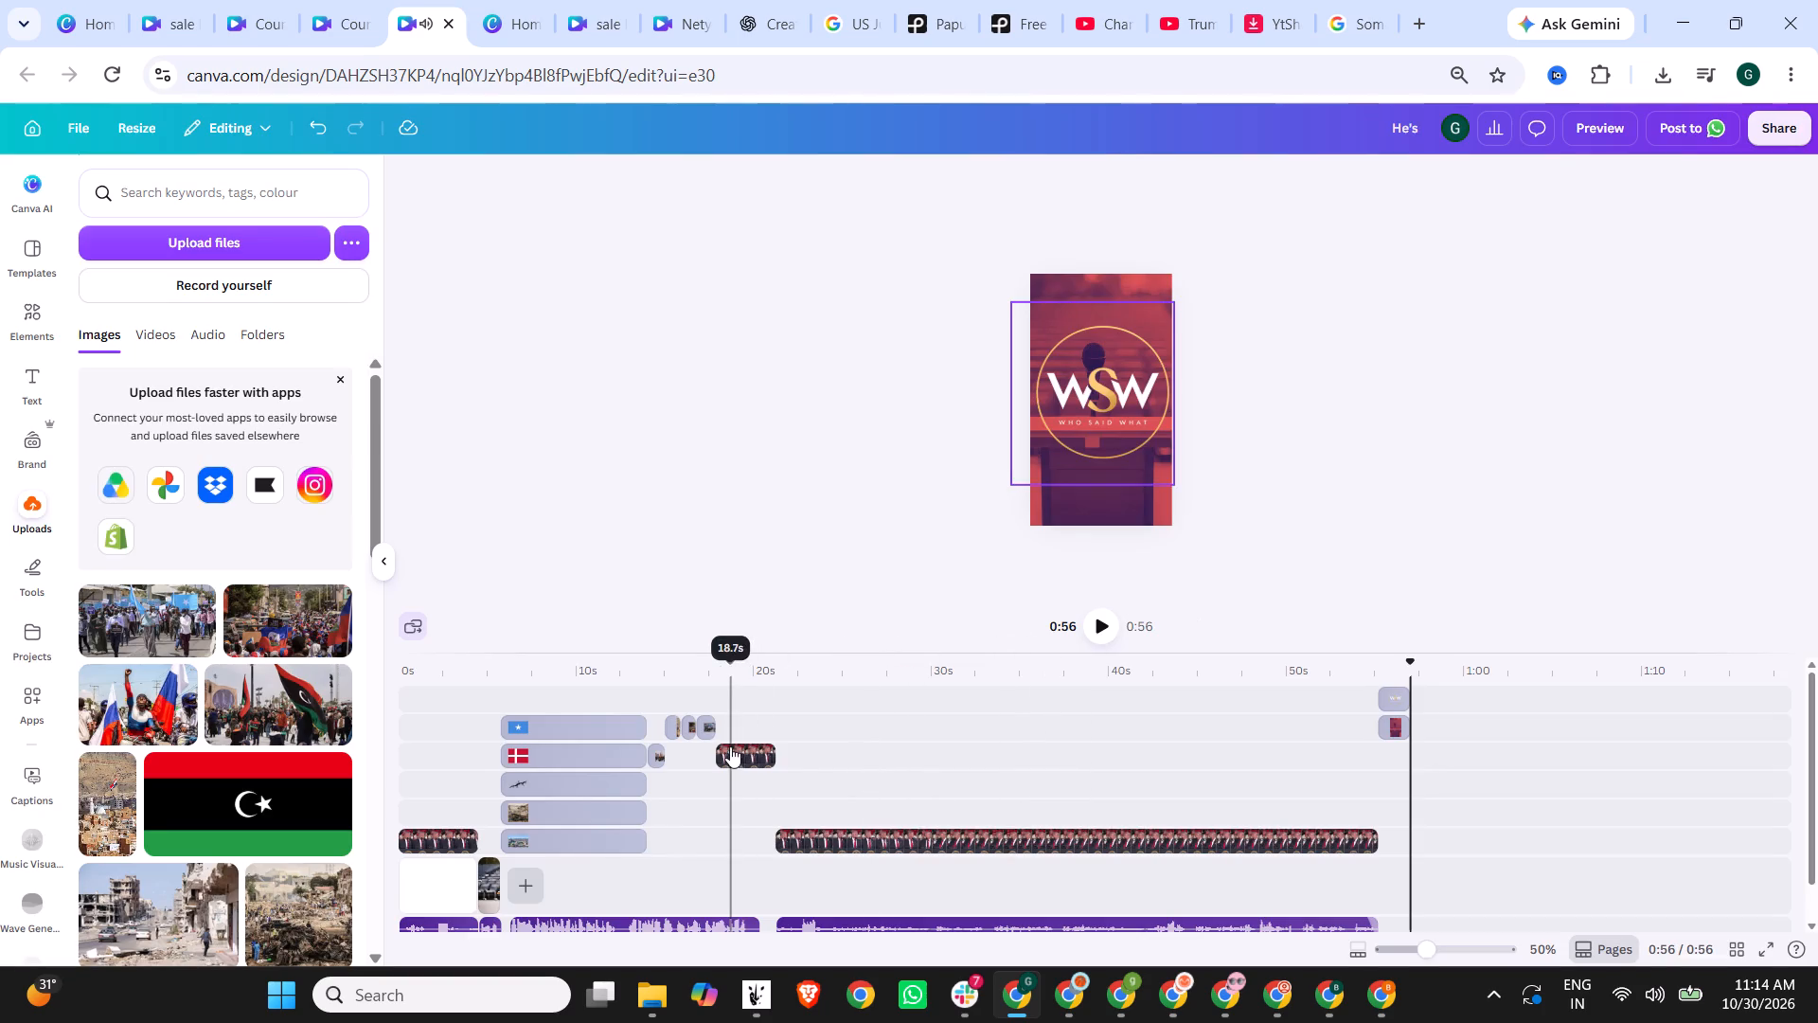
left_click(1097, 618)
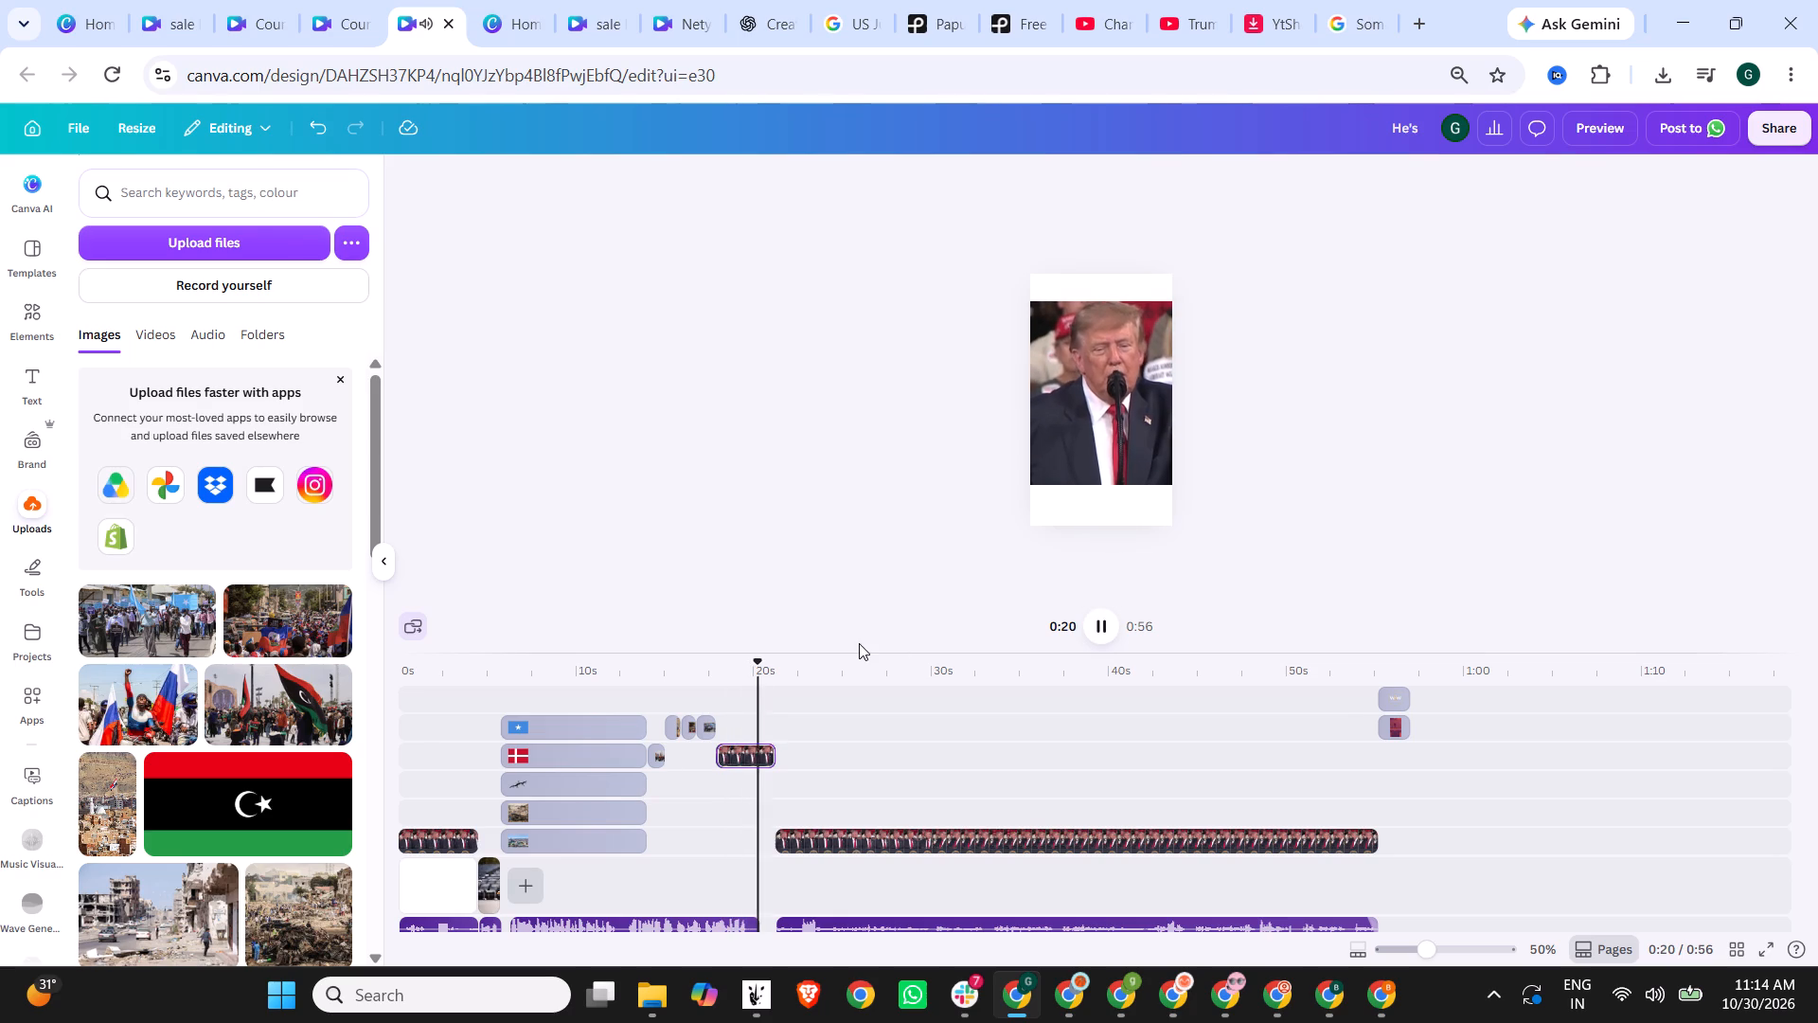
scroll(872, 817, "down", 1)
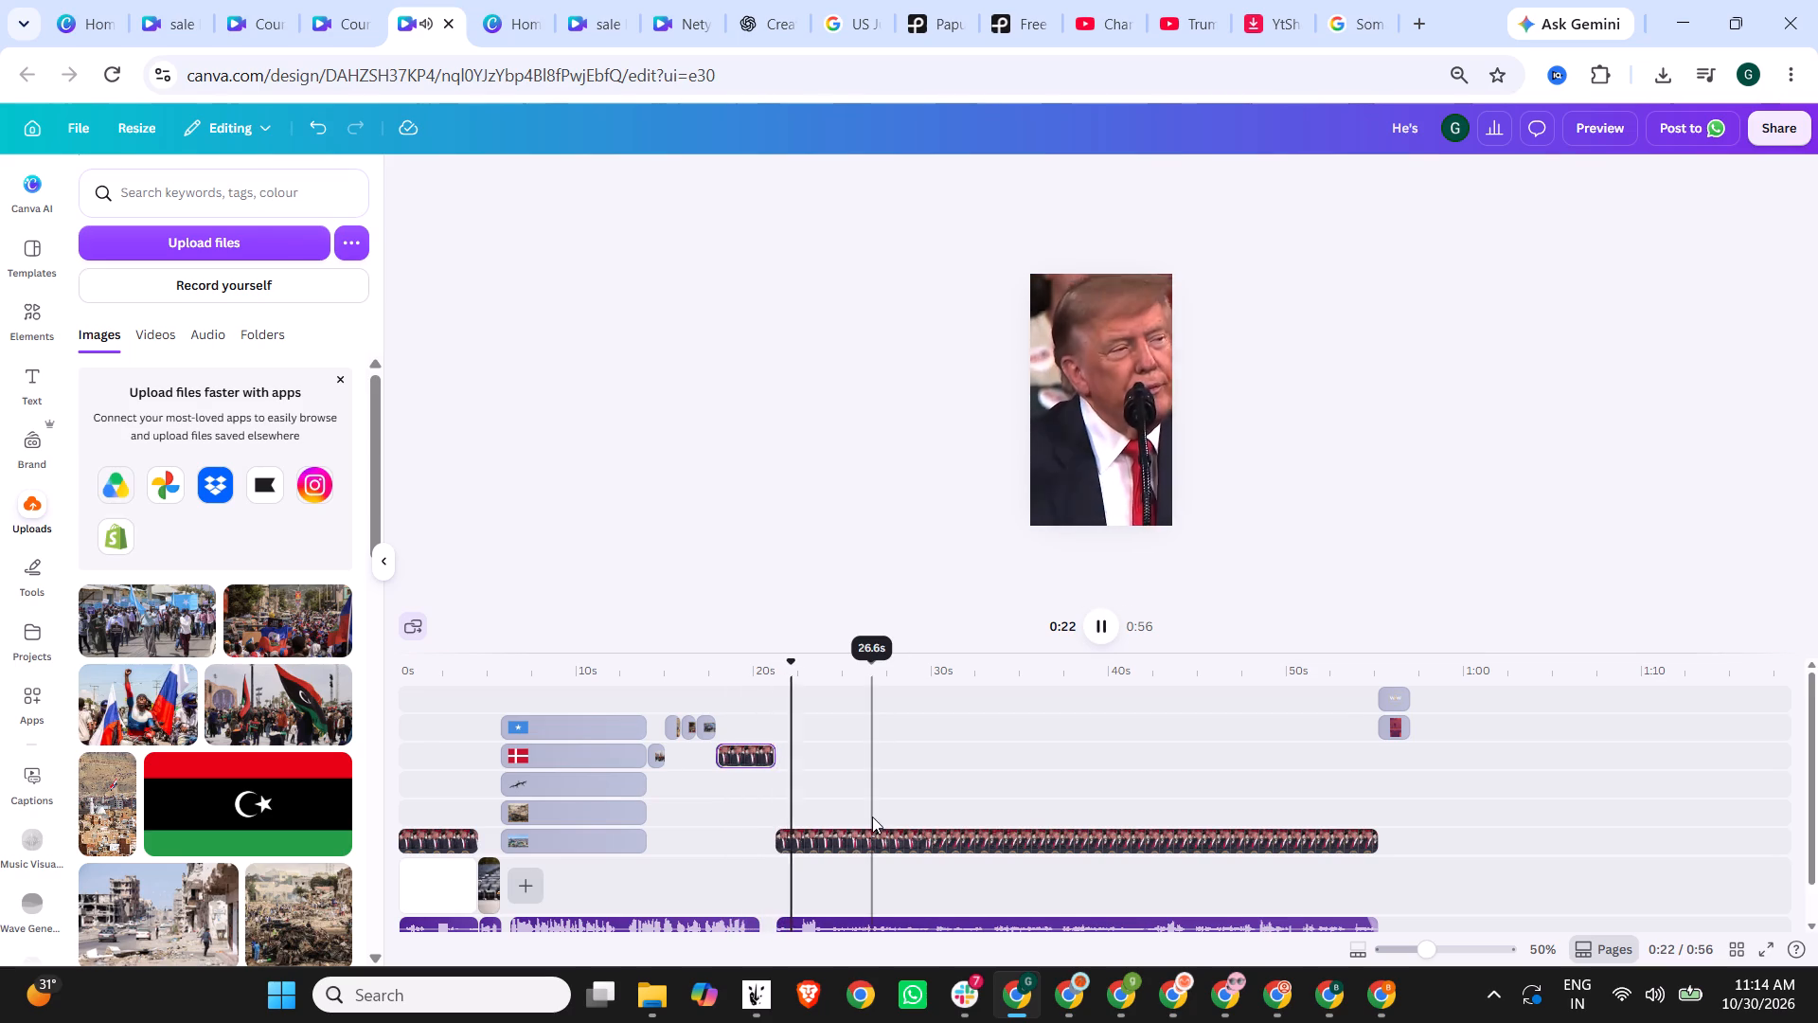
left_click(1583, 121)
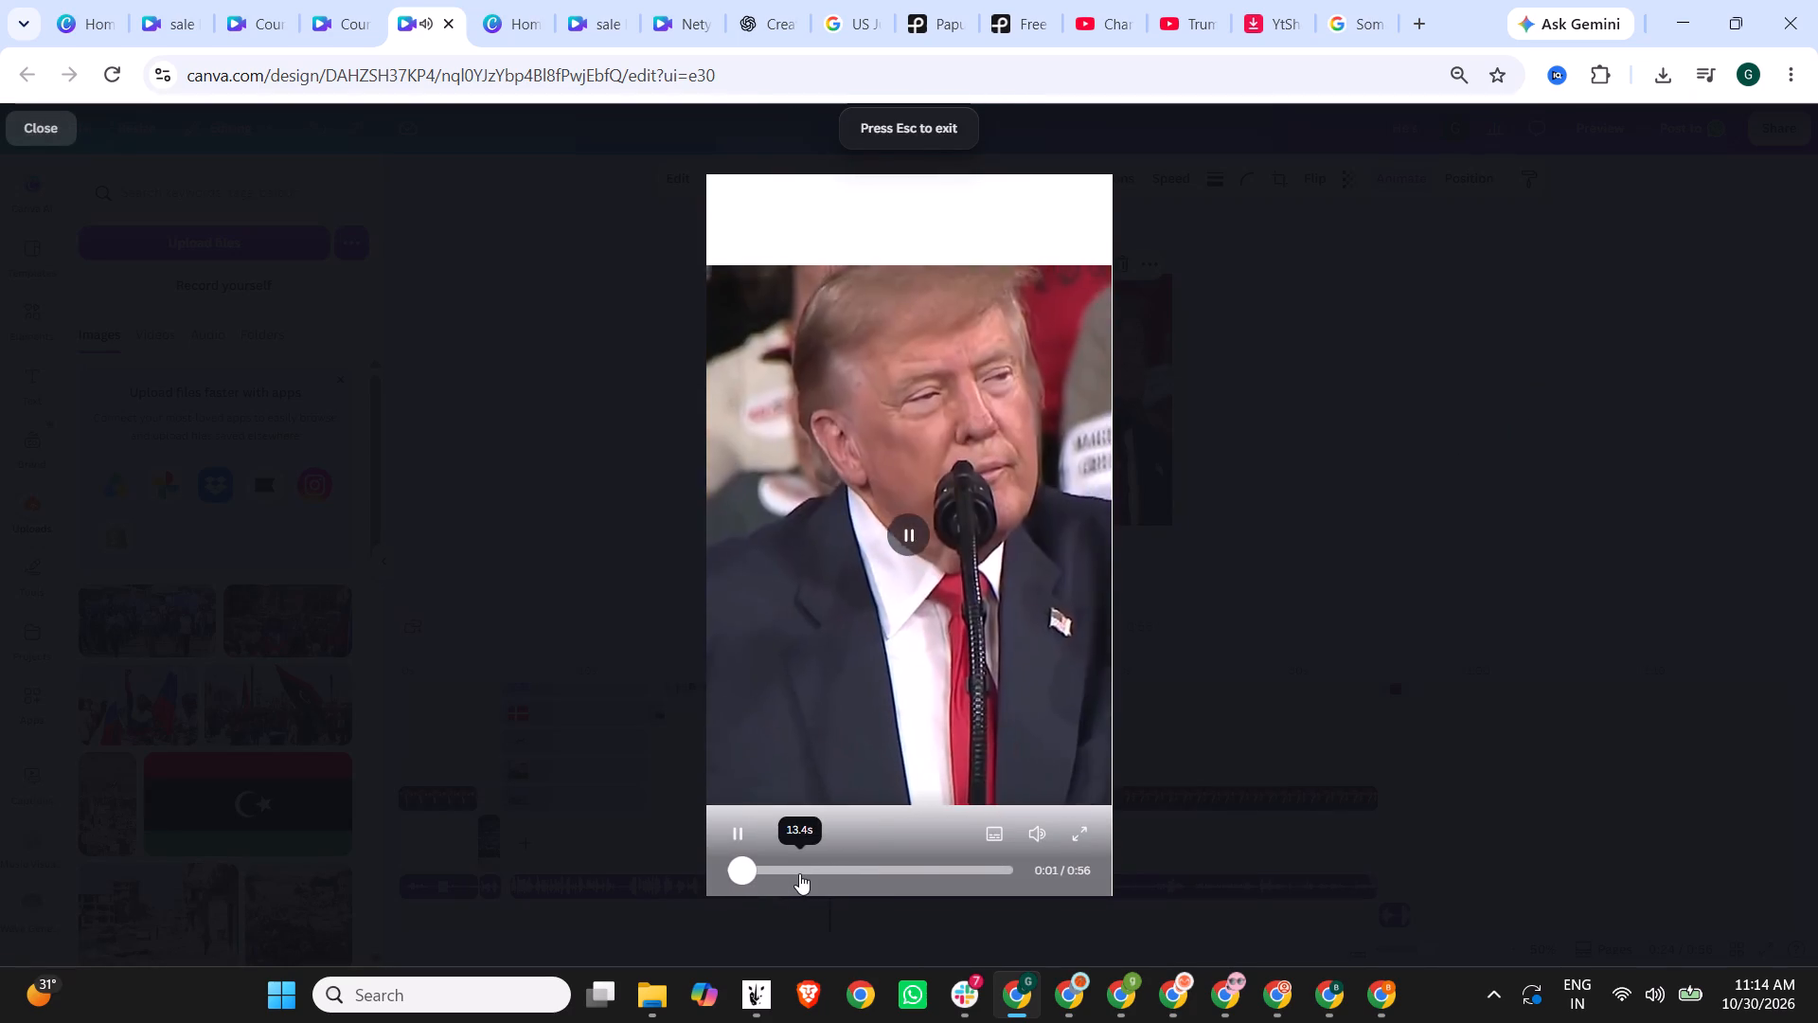
left_click(799, 873)
left_click(837, 864)
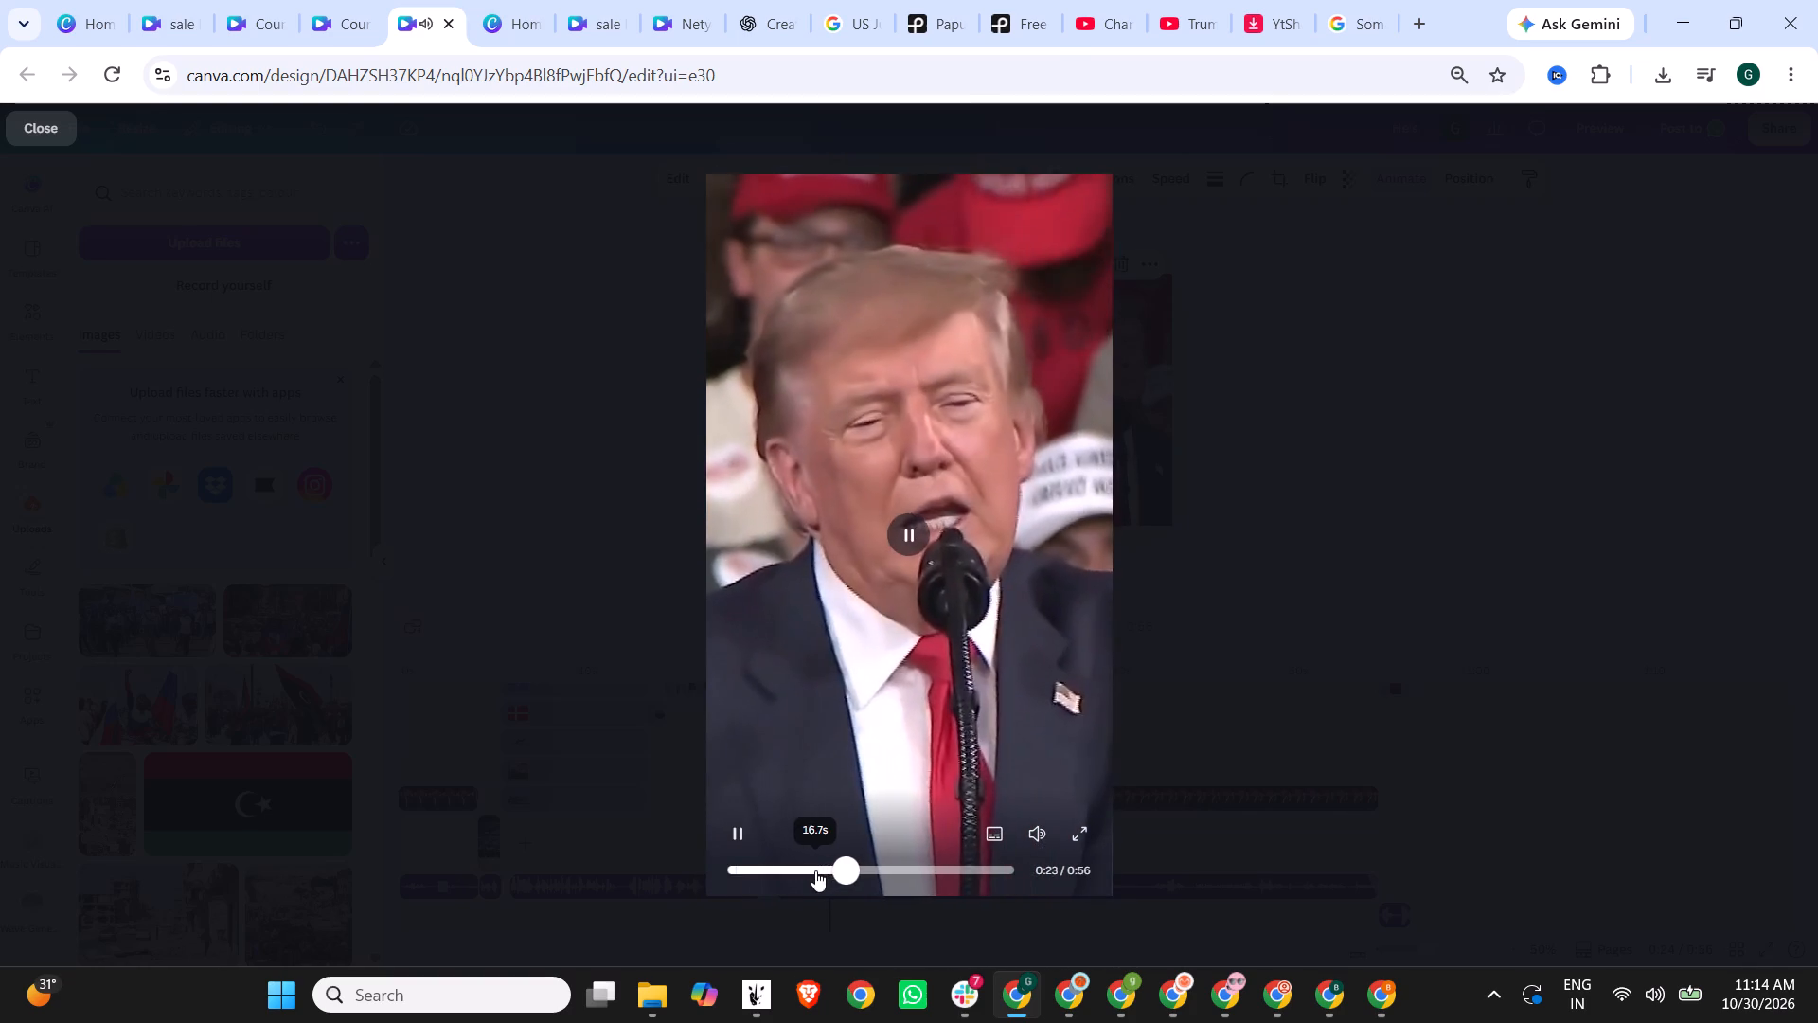
left_click(824, 870)
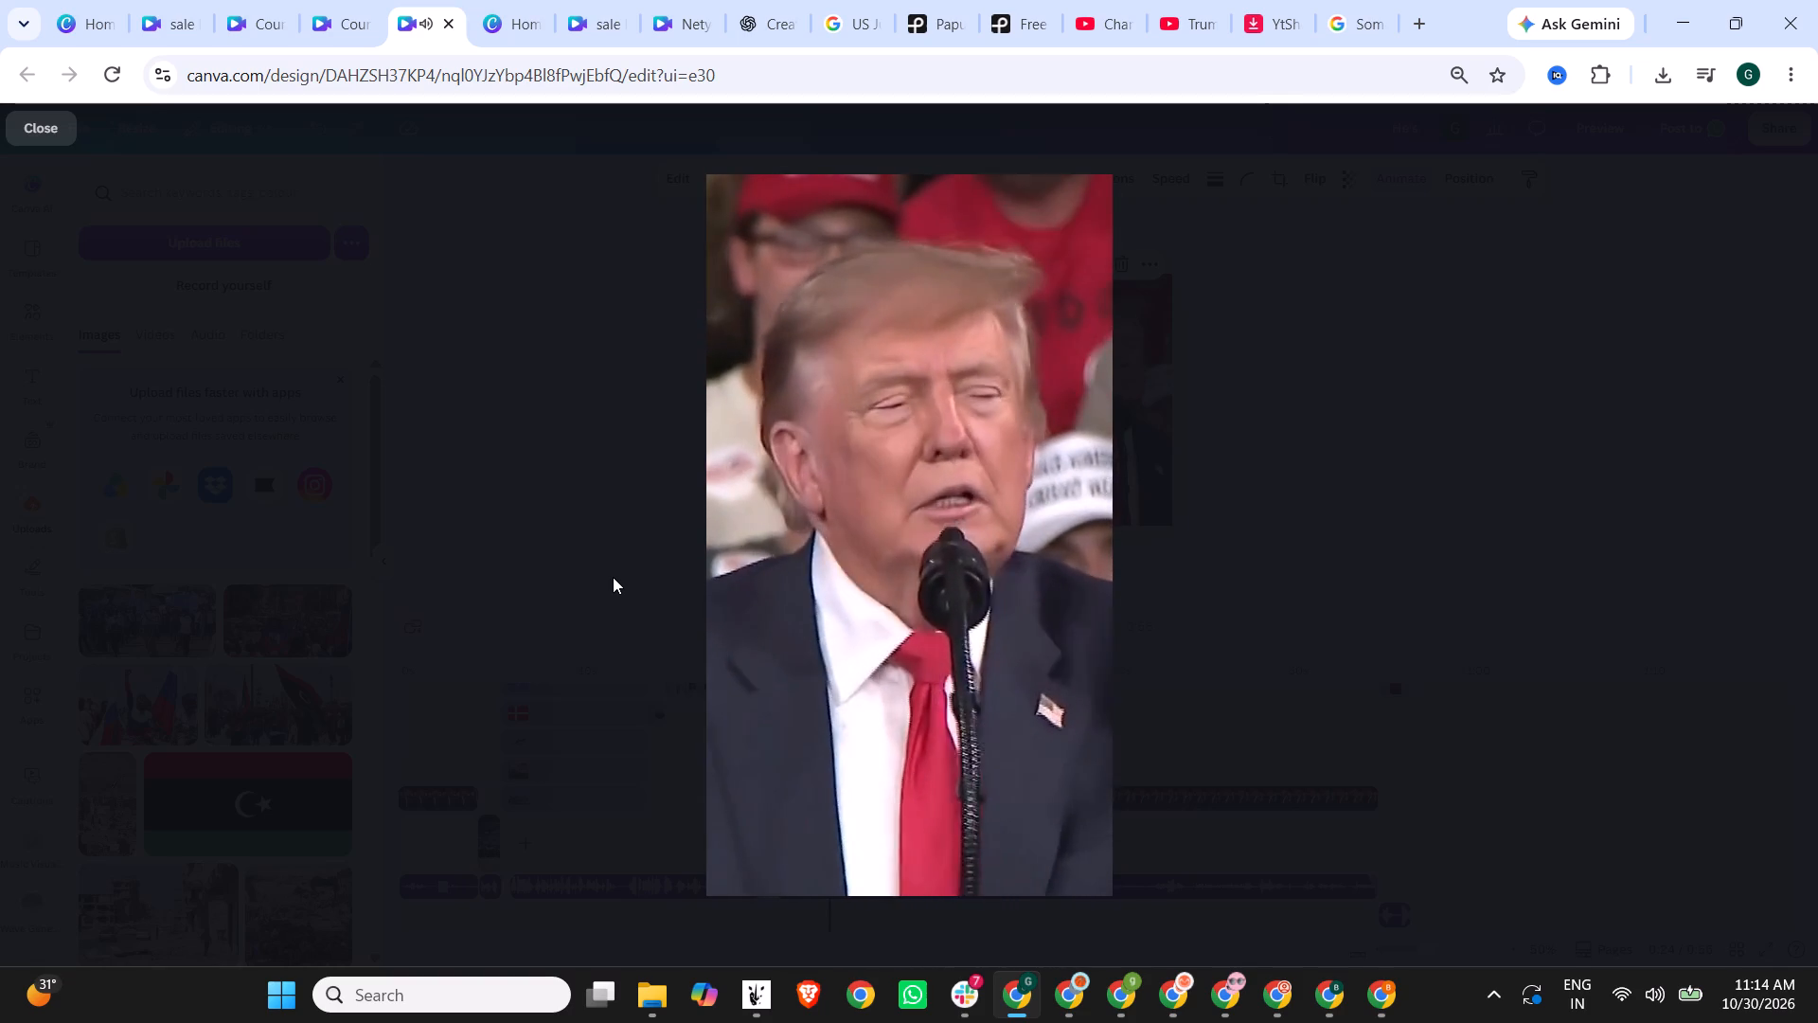
left_click(1488, 440)
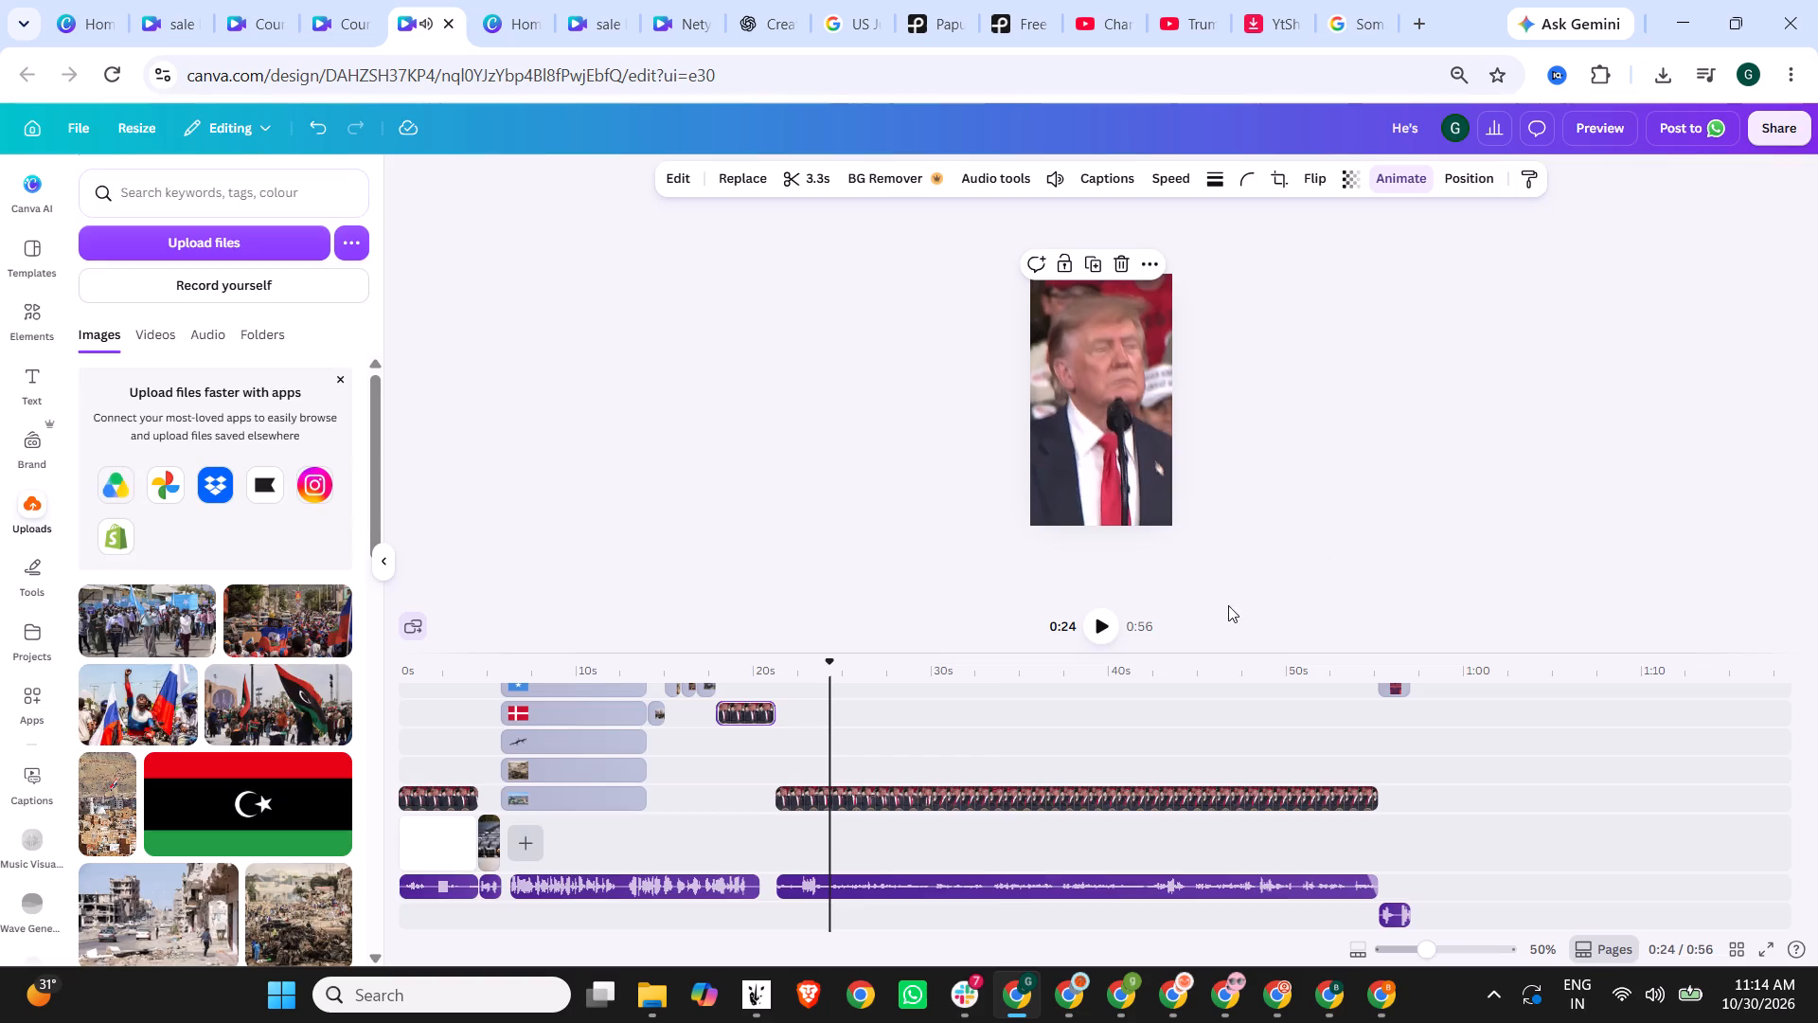
Apply the Pop animation to the long rally clip that runs from about 0:21 up to the WSW end card.
left_click(864, 797)
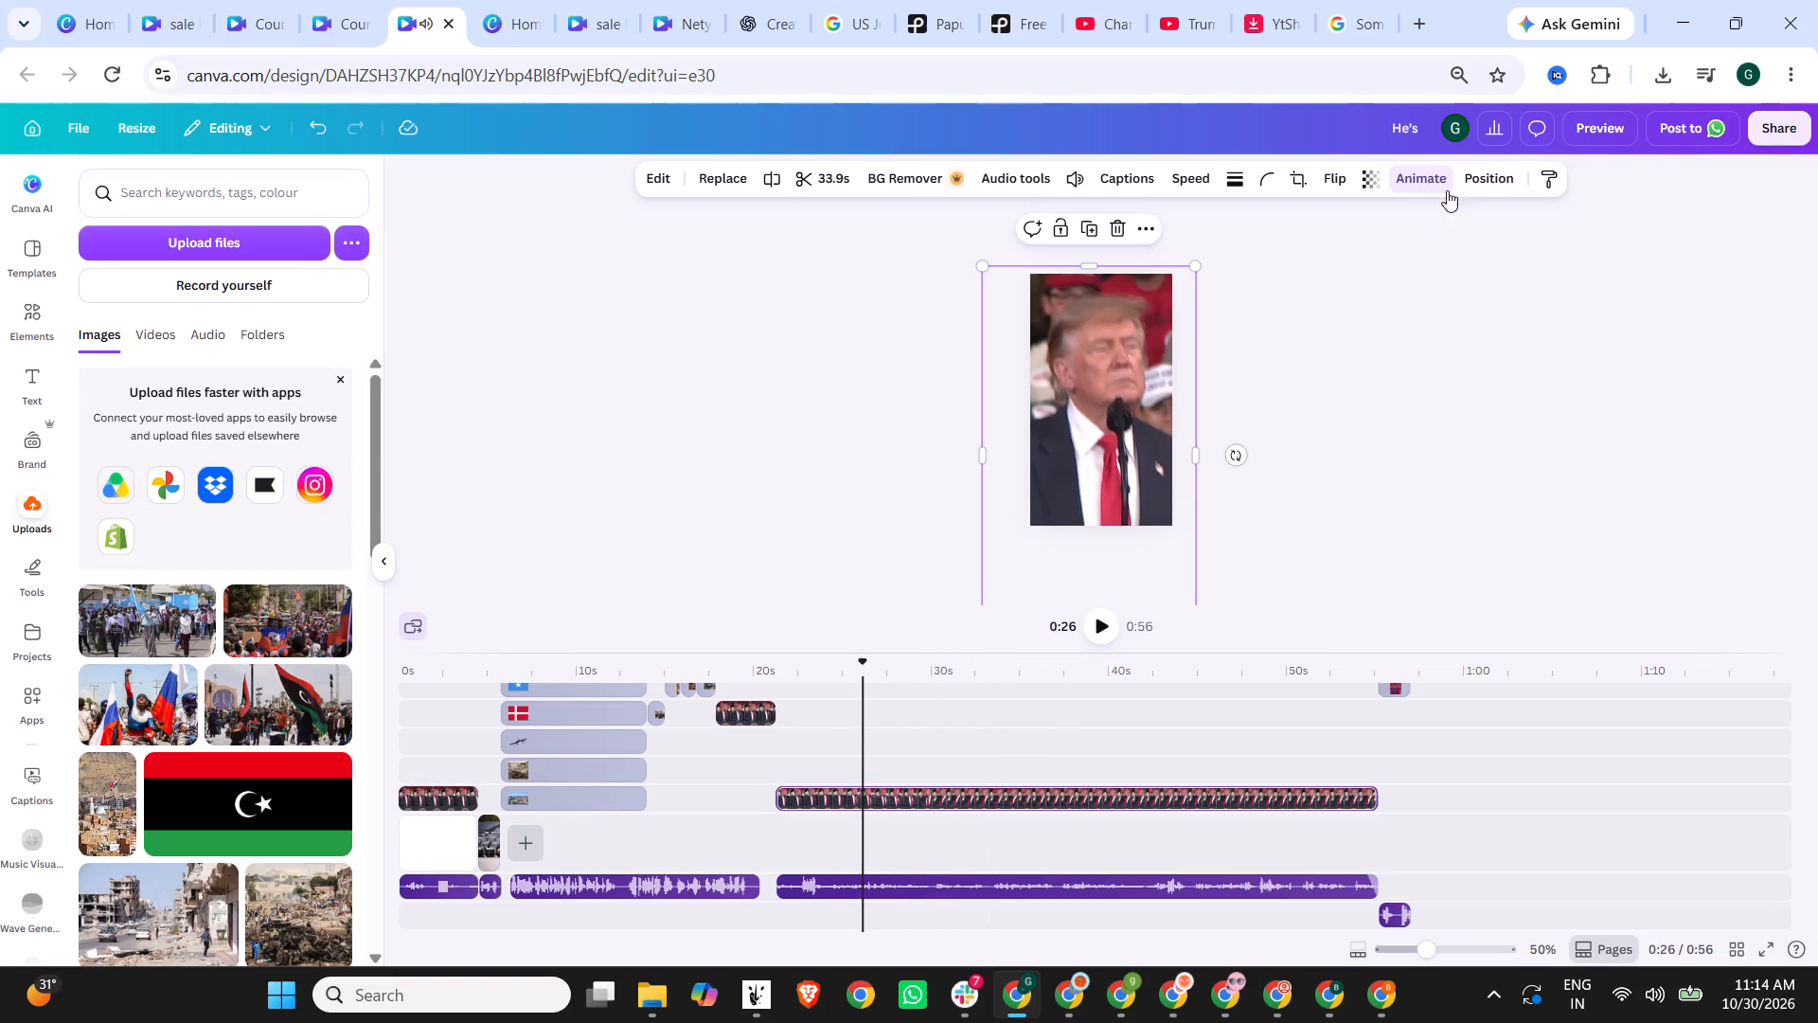
left_click(1435, 180)
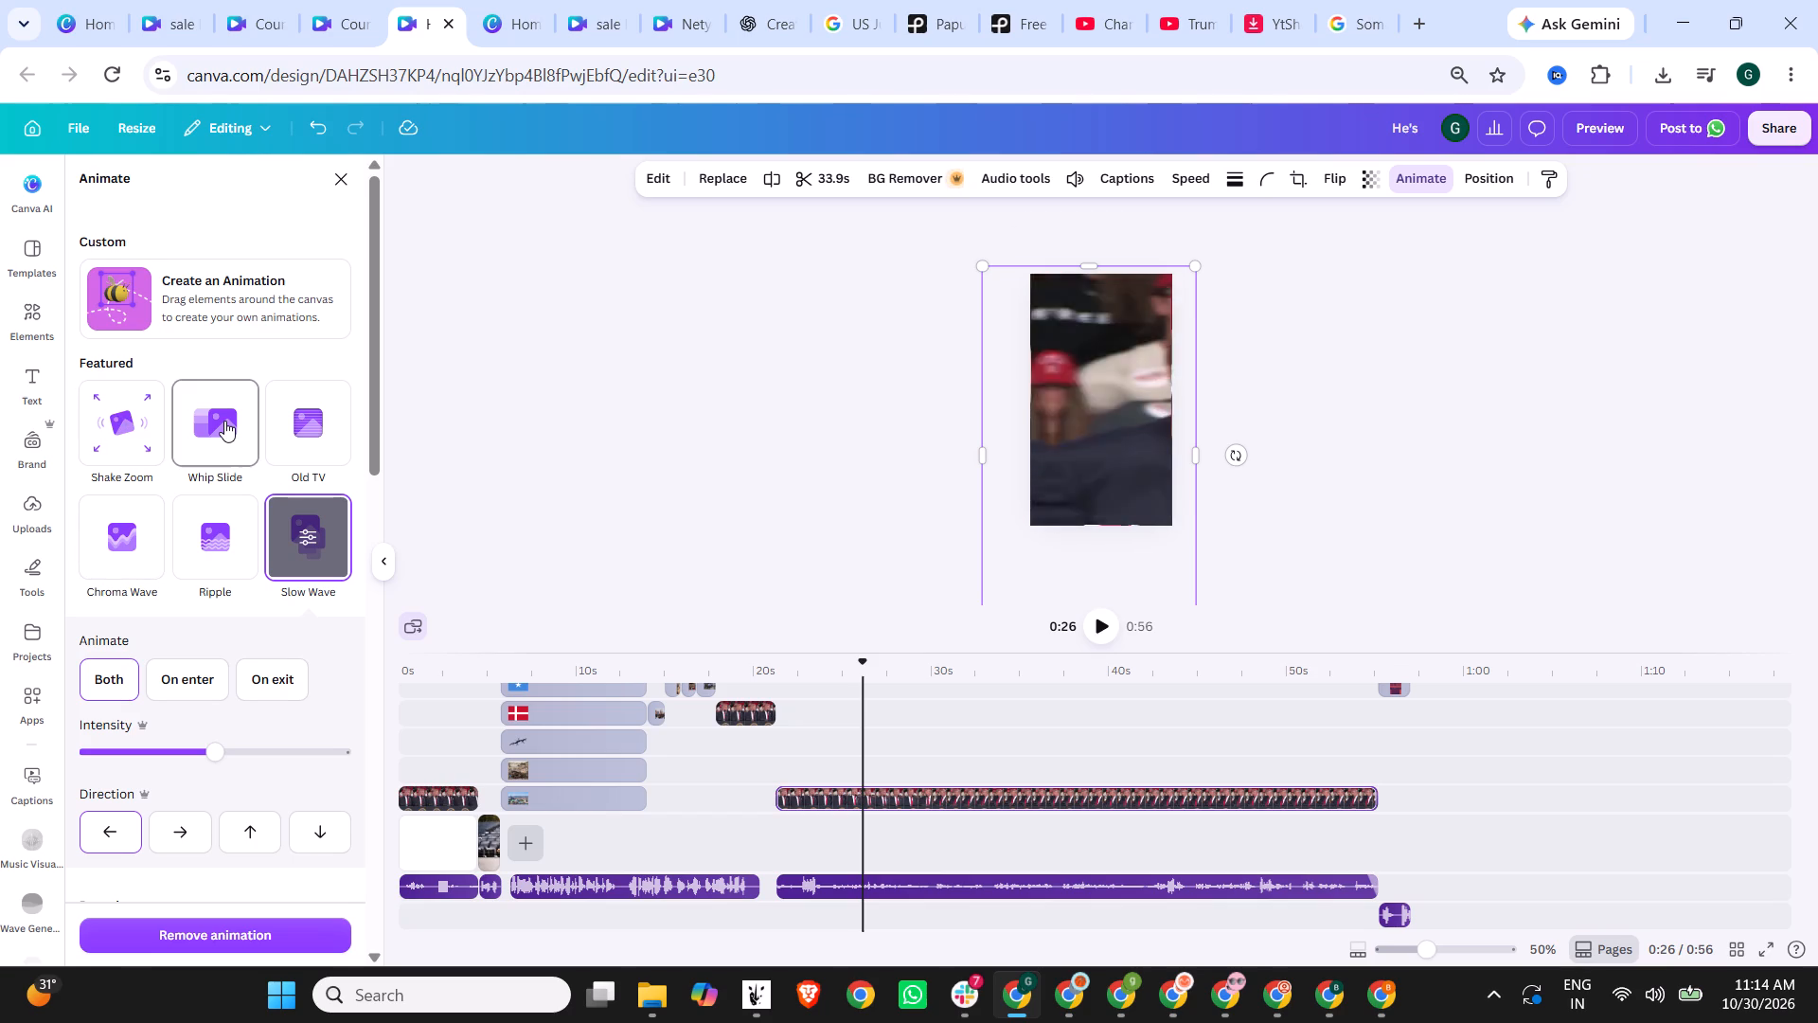
scroll(224, 421, "down", 3)
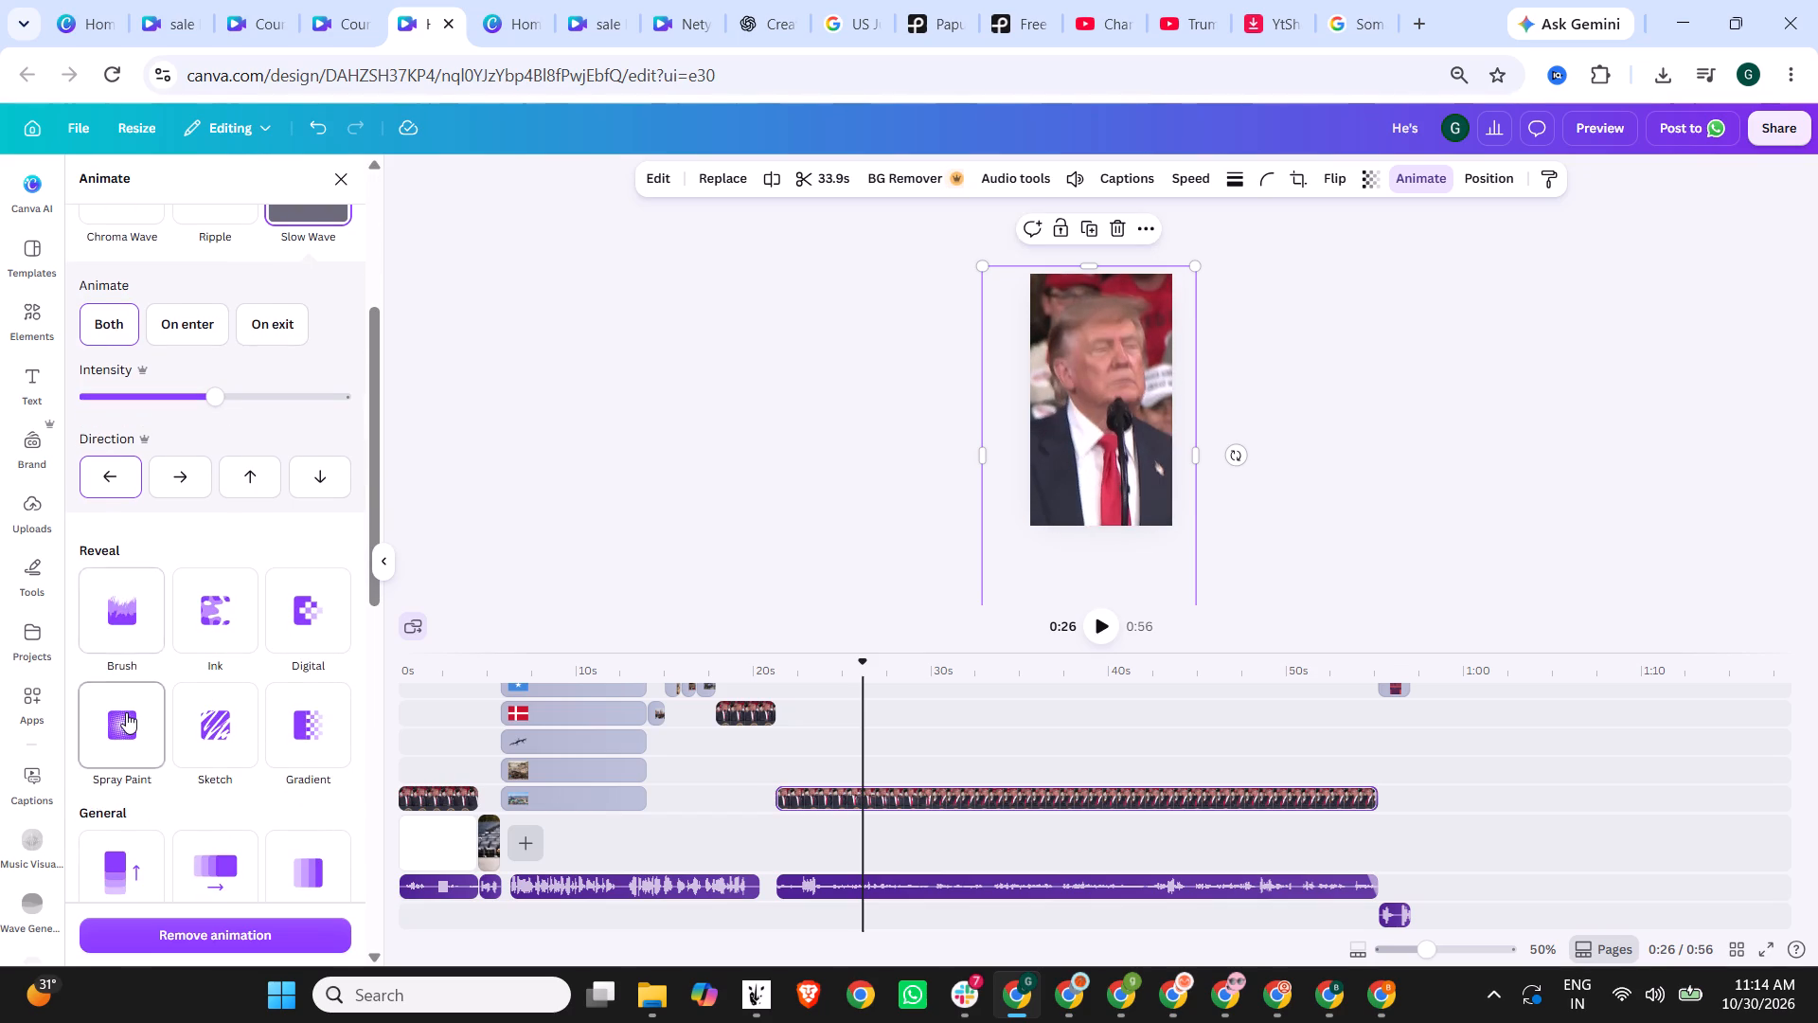
scroll(126, 712, "down", 2)
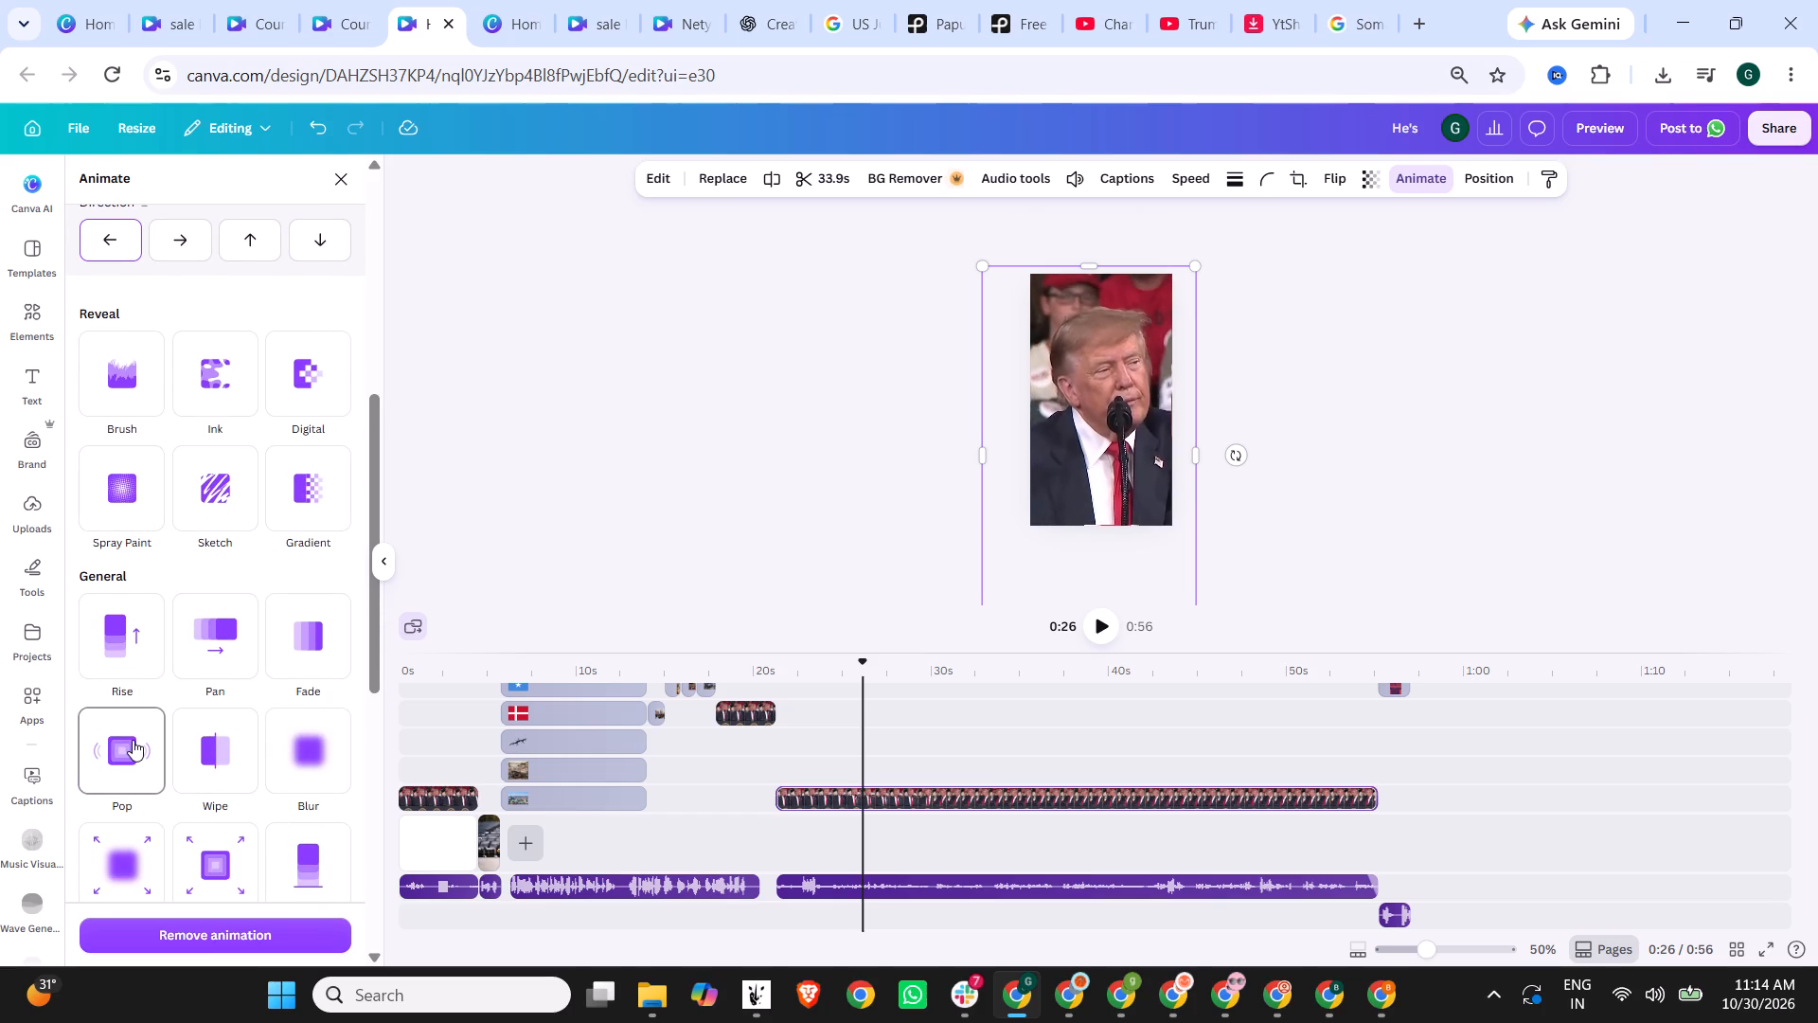
left_click(133, 740)
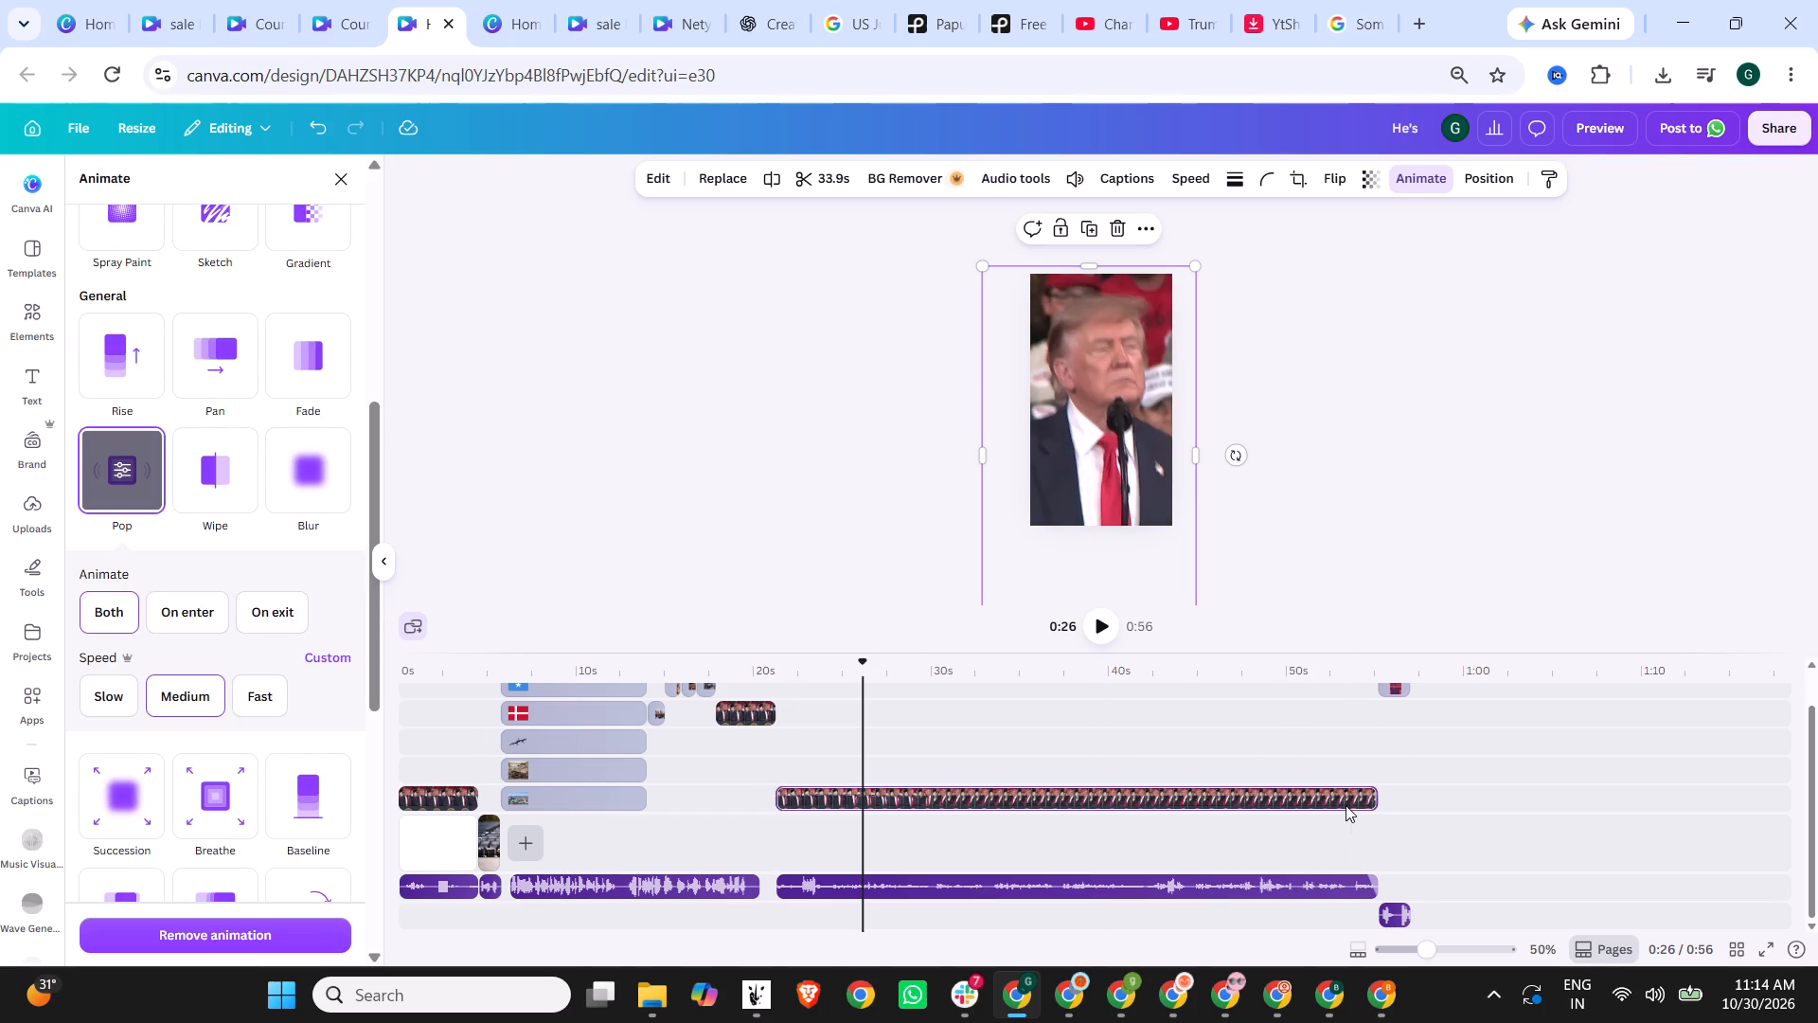
left_click(1346, 802)
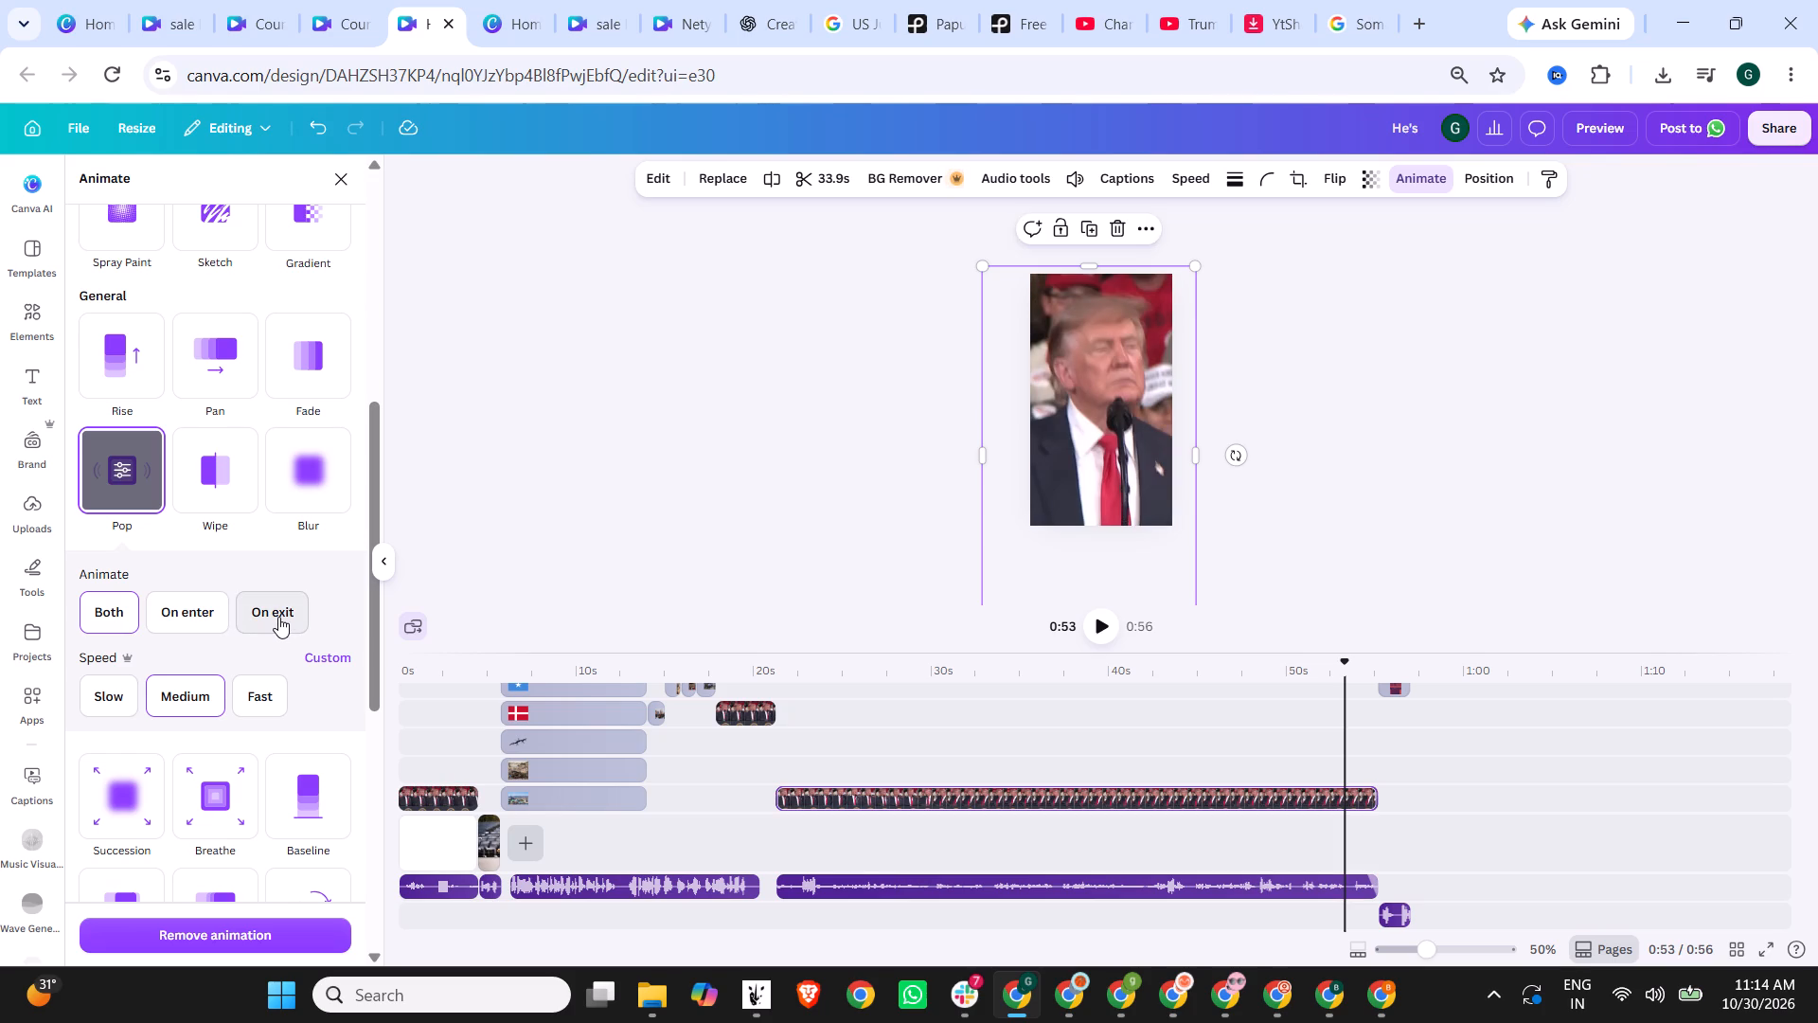
left_click(858, 459)
Preview the video again to check the rally clip's new animation.
left_click(1630, 124)
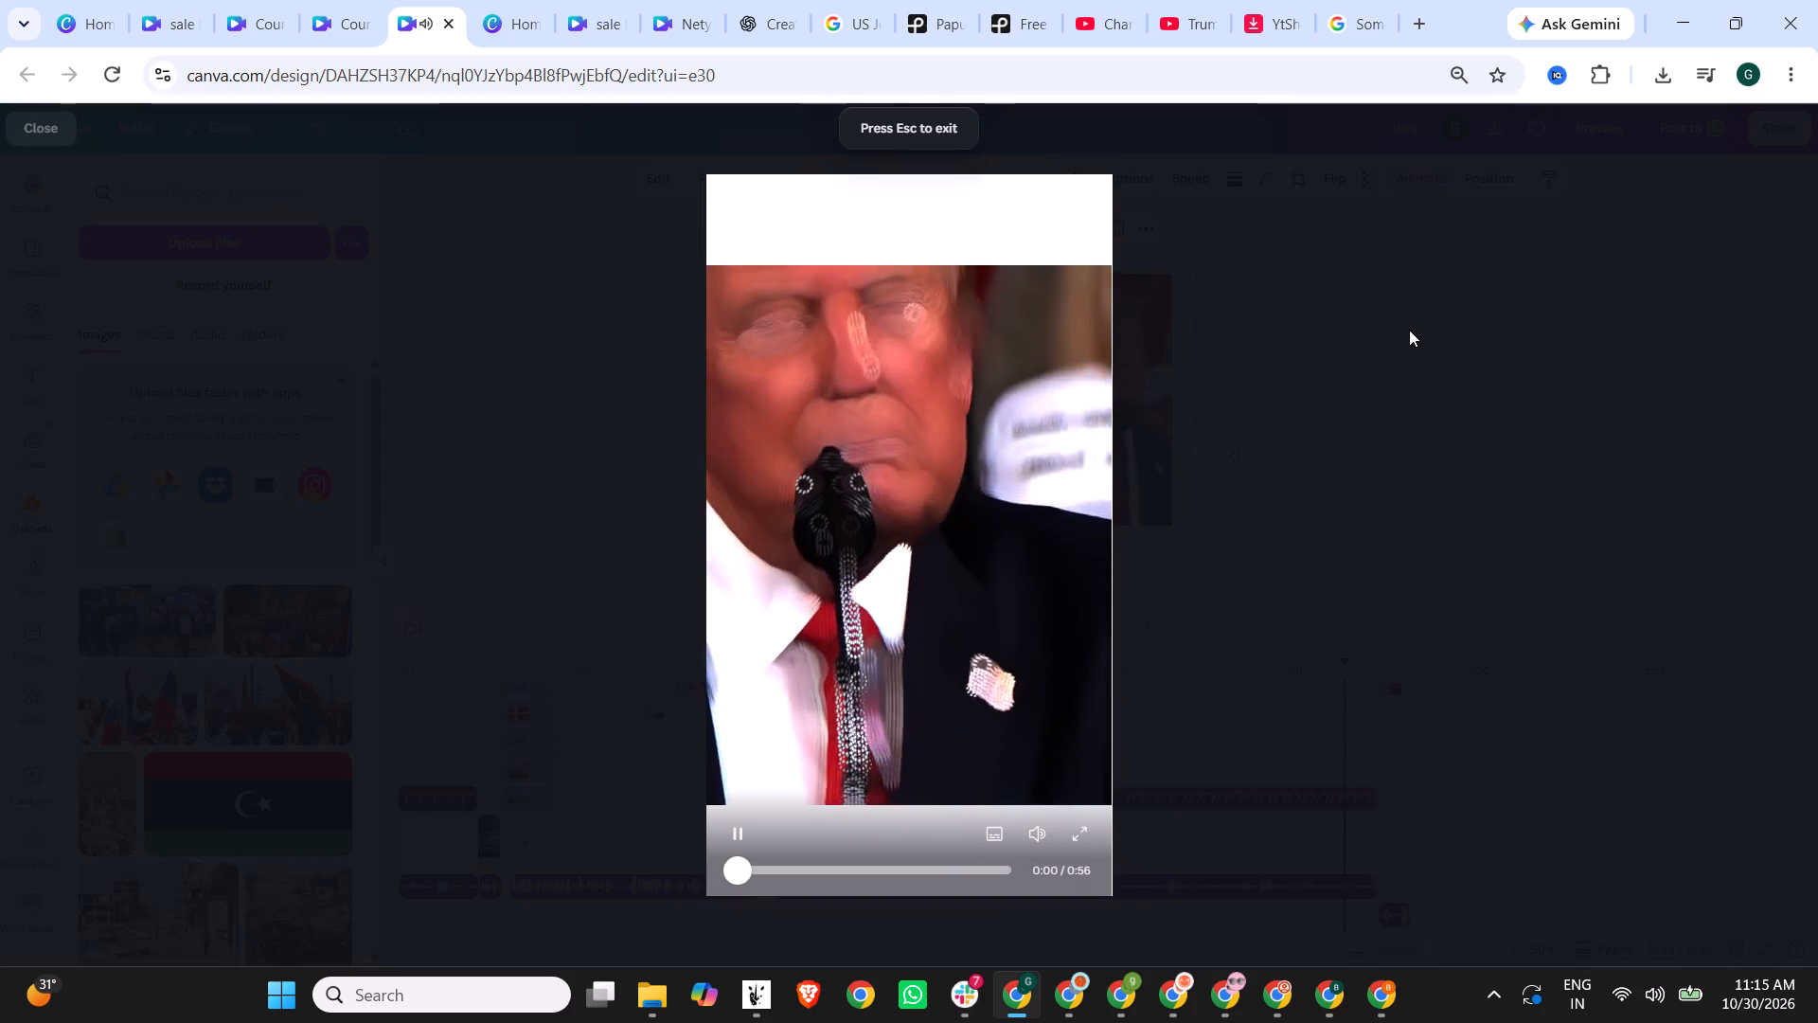
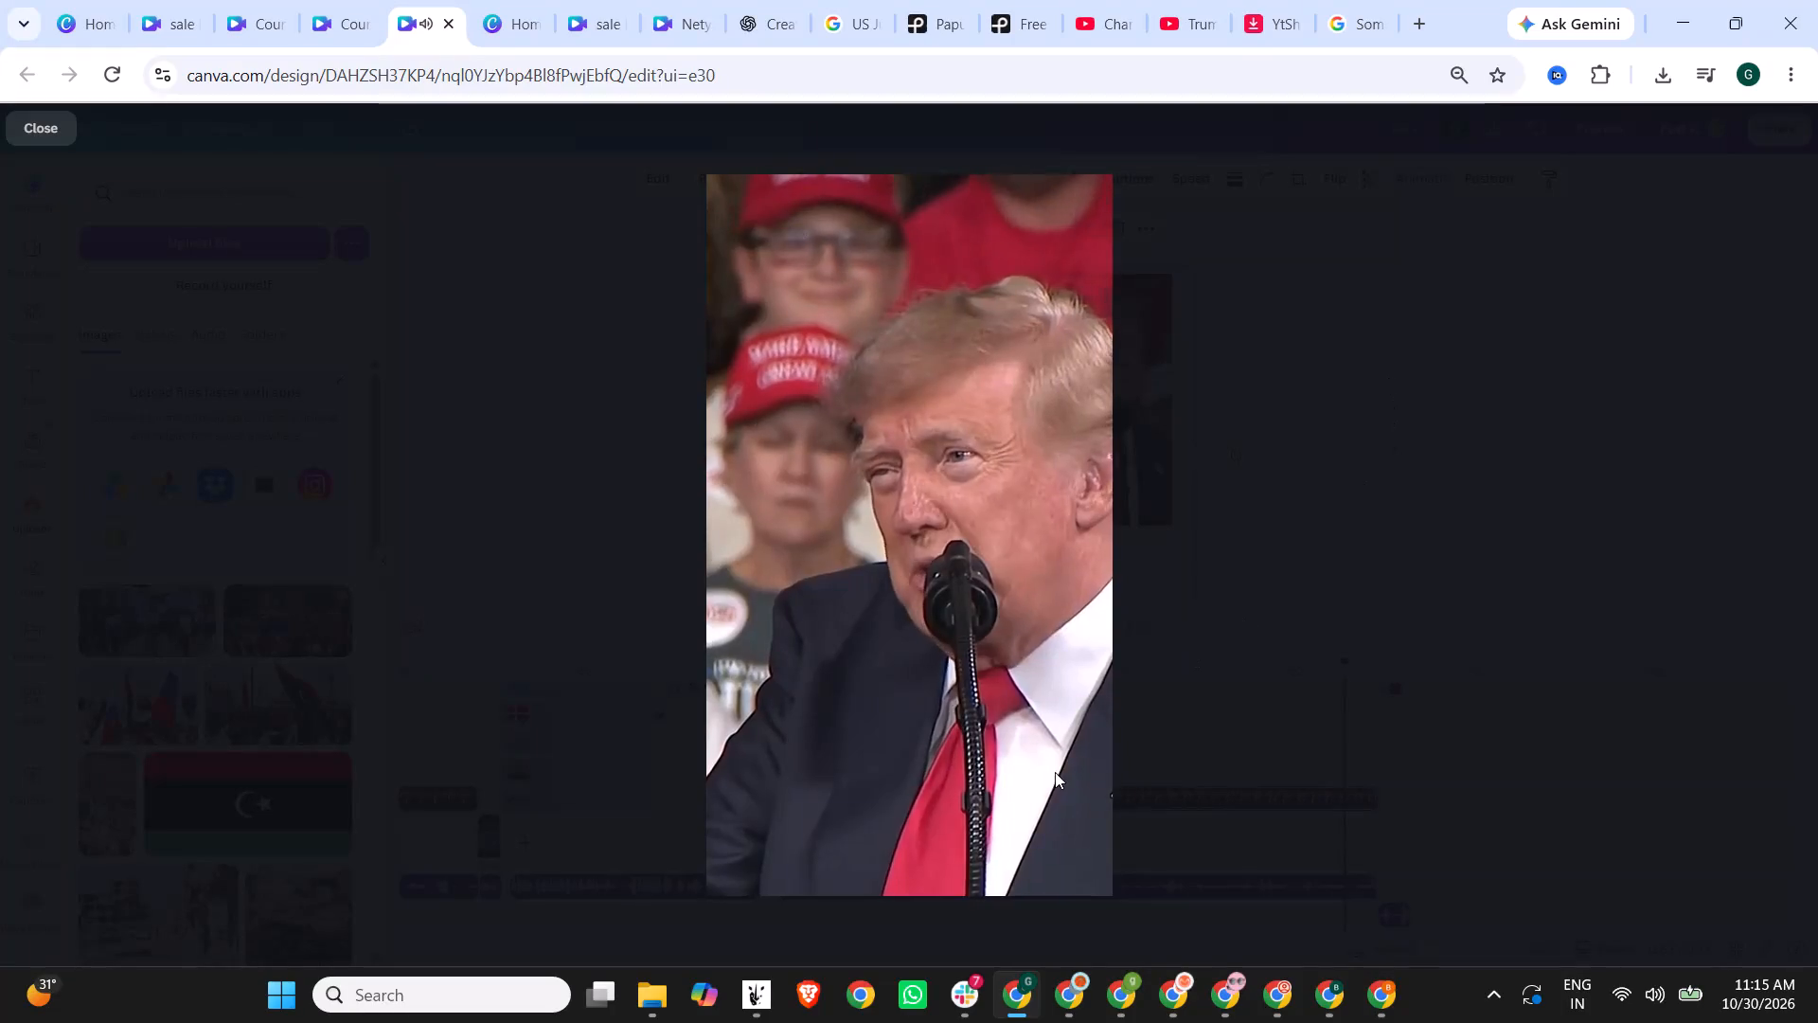
Skip ahead in the preview to check the rally clip from about 0:50 onward, and close the preview.
left_click_drag(959, 877, 956, 888)
left_click(973, 878)
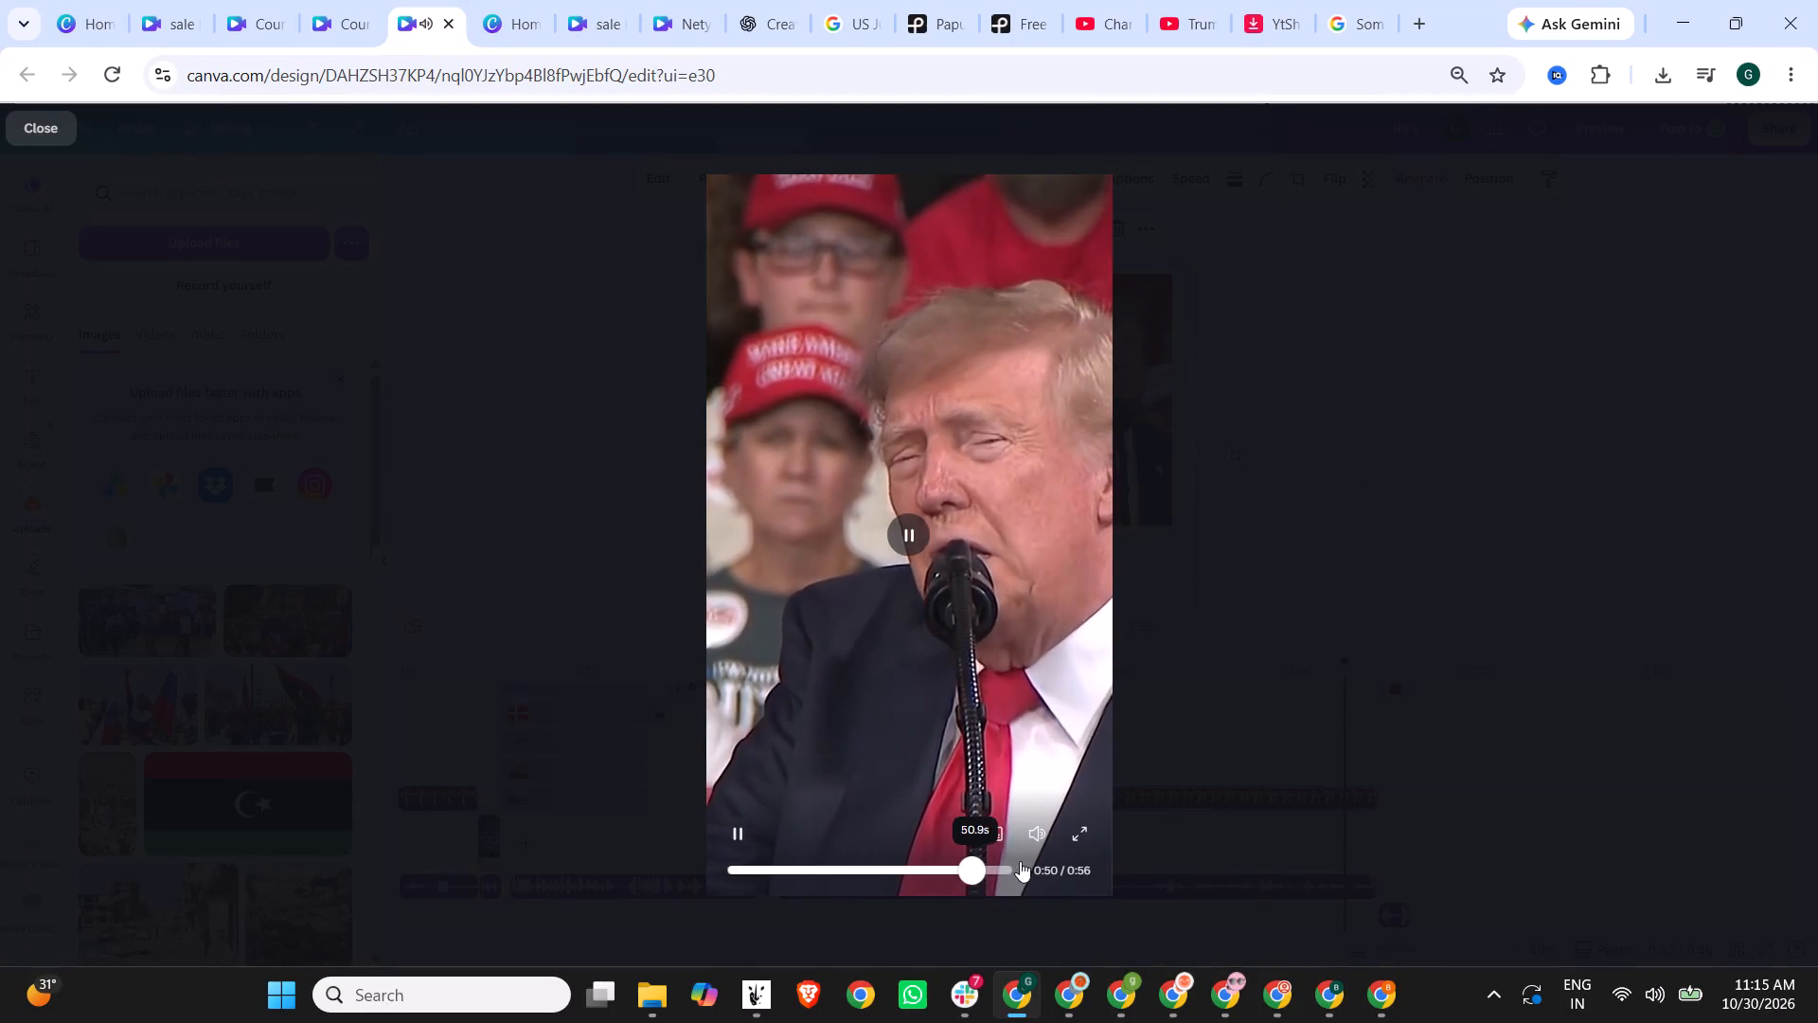
left_click(995, 873)
key("Escape")
Nudge the long rally clip slightly down on the canvas so its top edge lines up with the page's top edge.
left_click(1073, 461)
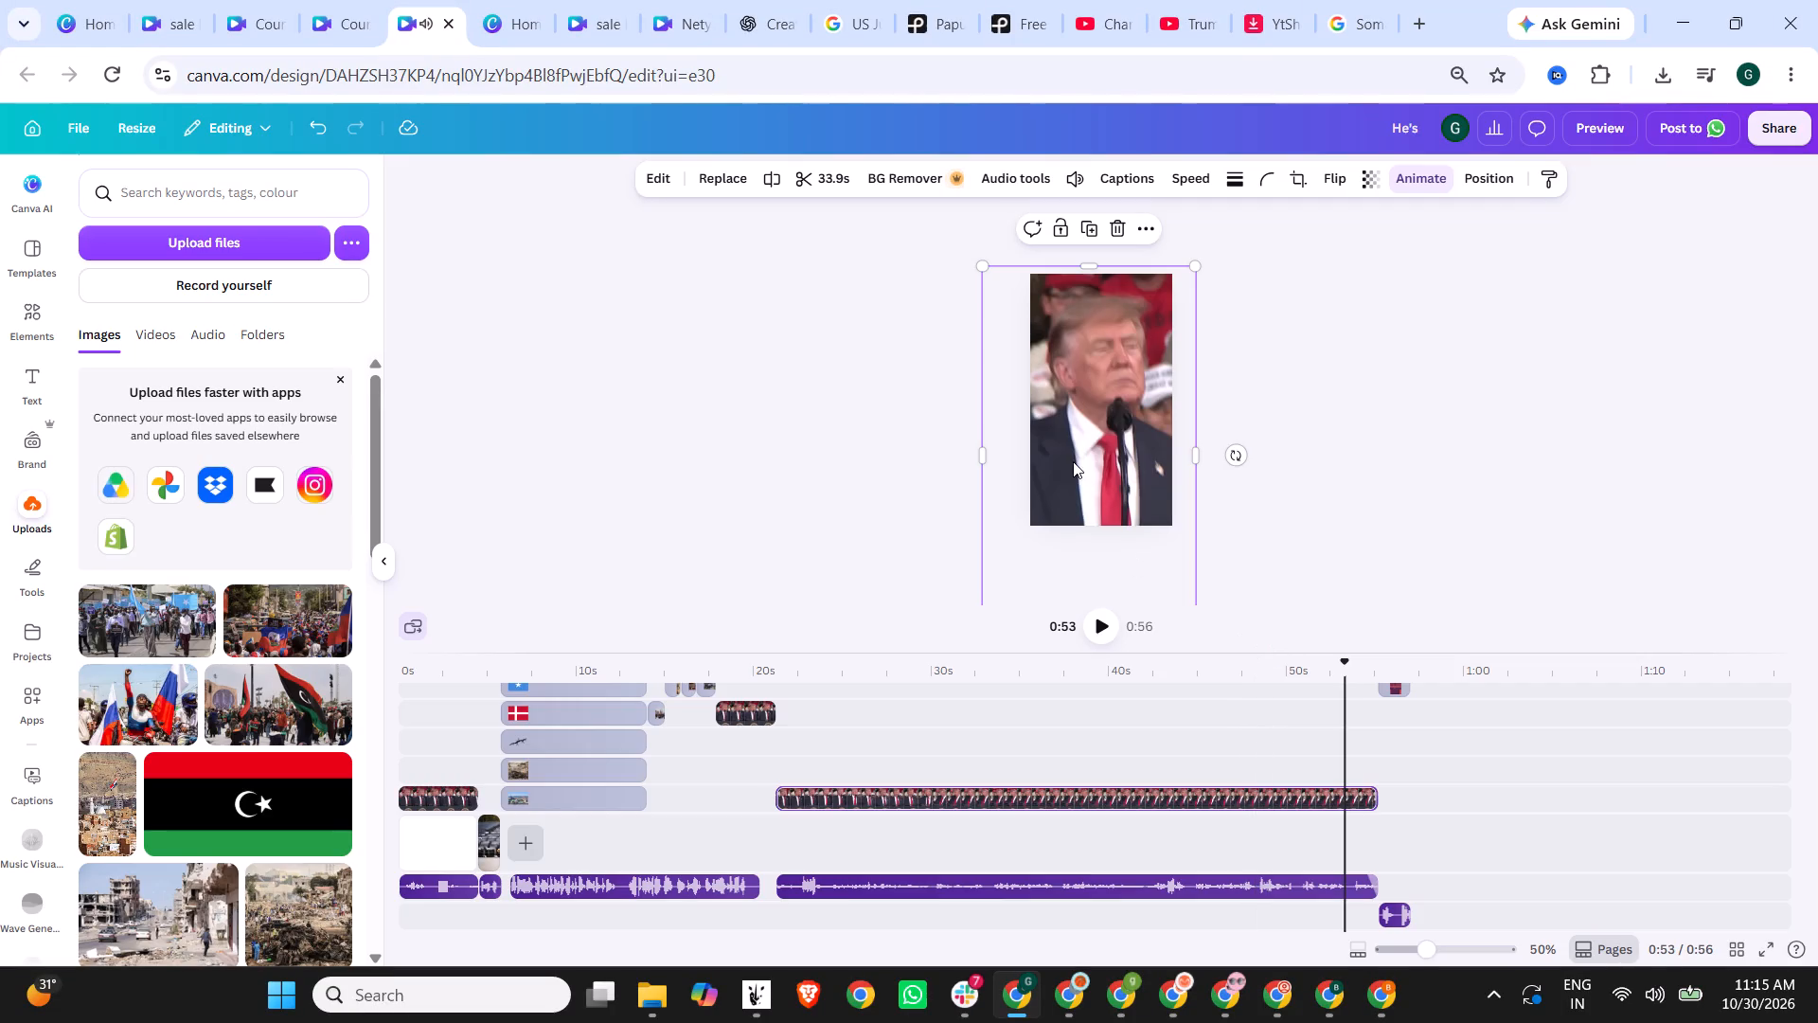
left_click_drag(1108, 436, 1108, 439)
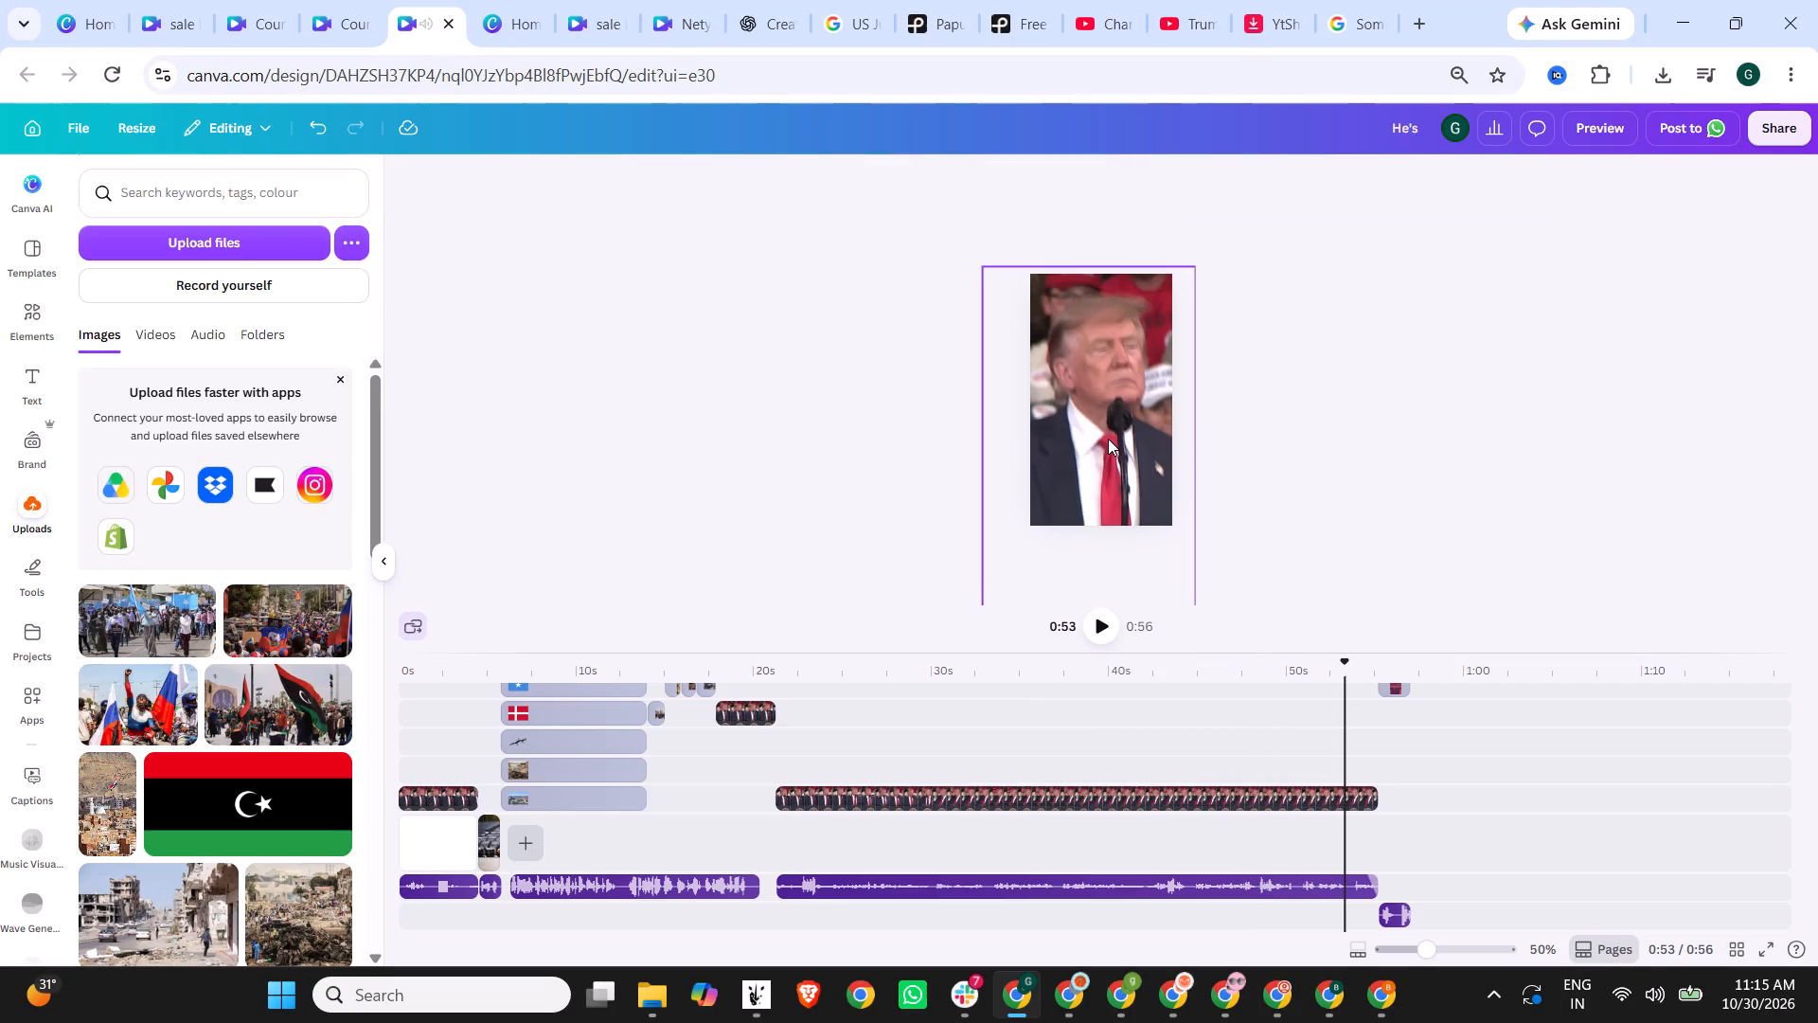
left_click_drag(1108, 439, 1104, 466)
left_click(1281, 435)
left_click_drag(1114, 406, 1113, 424)
left_click(1013, 795)
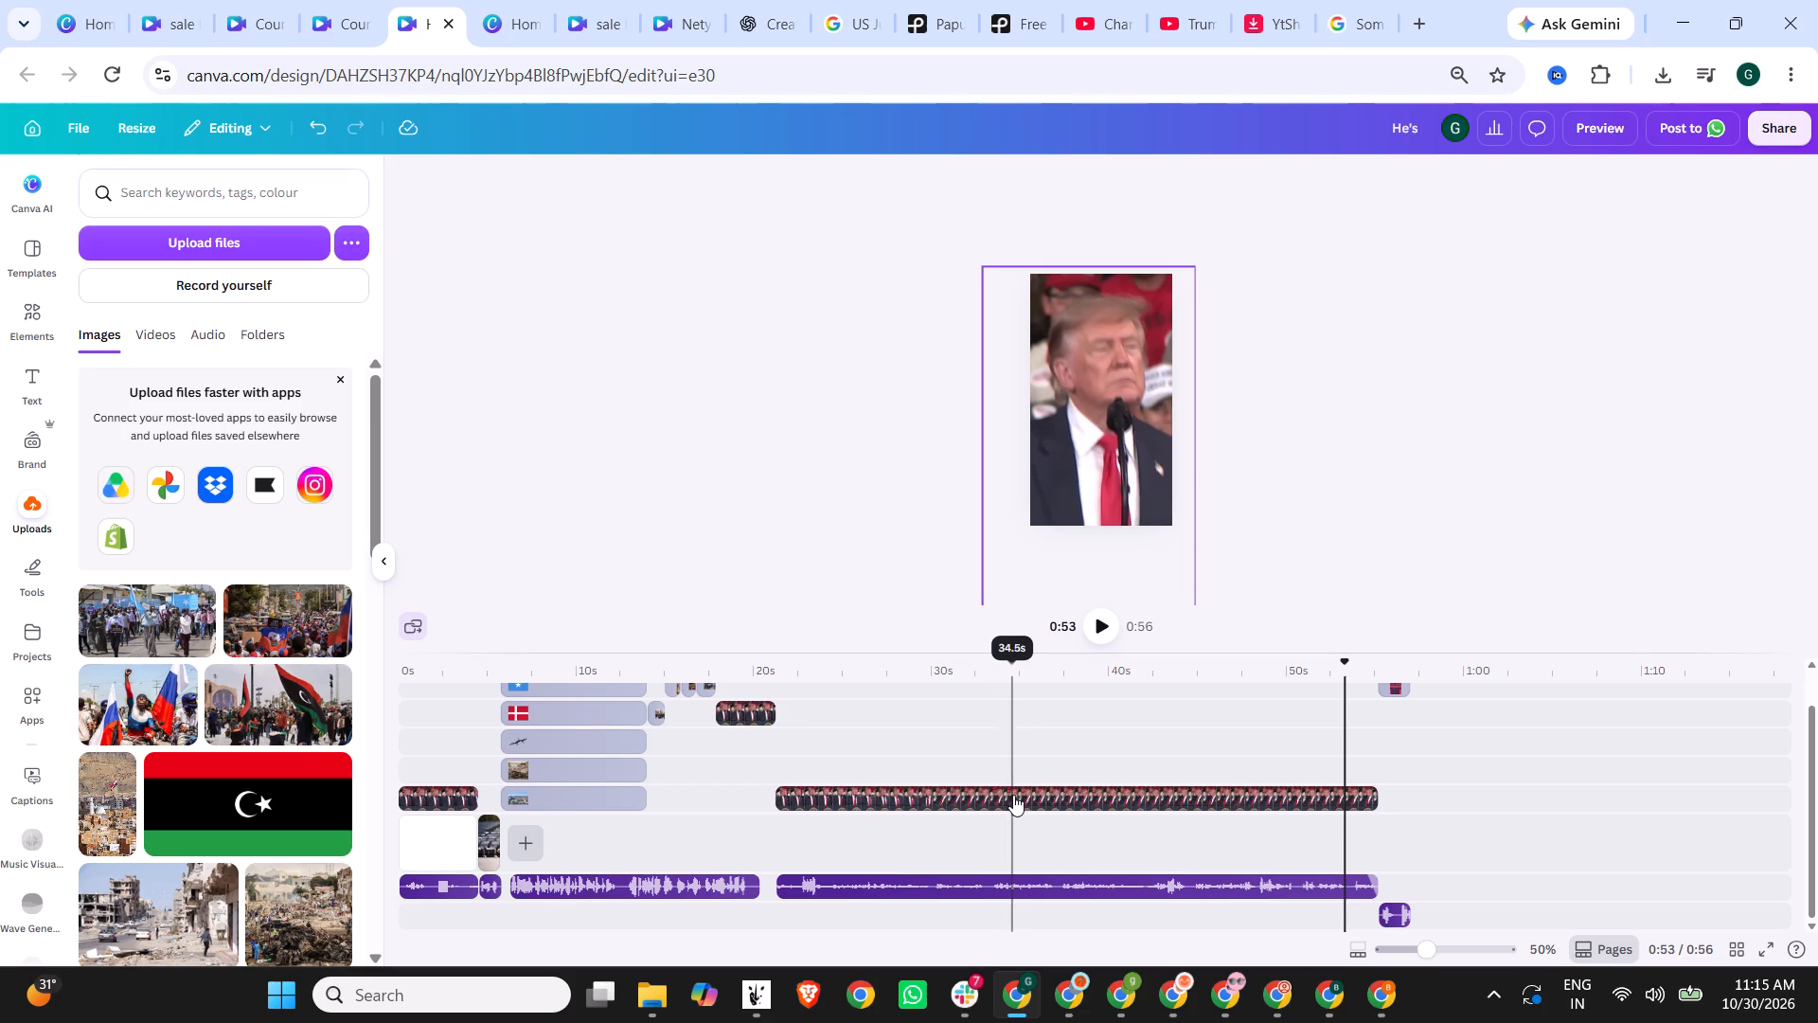
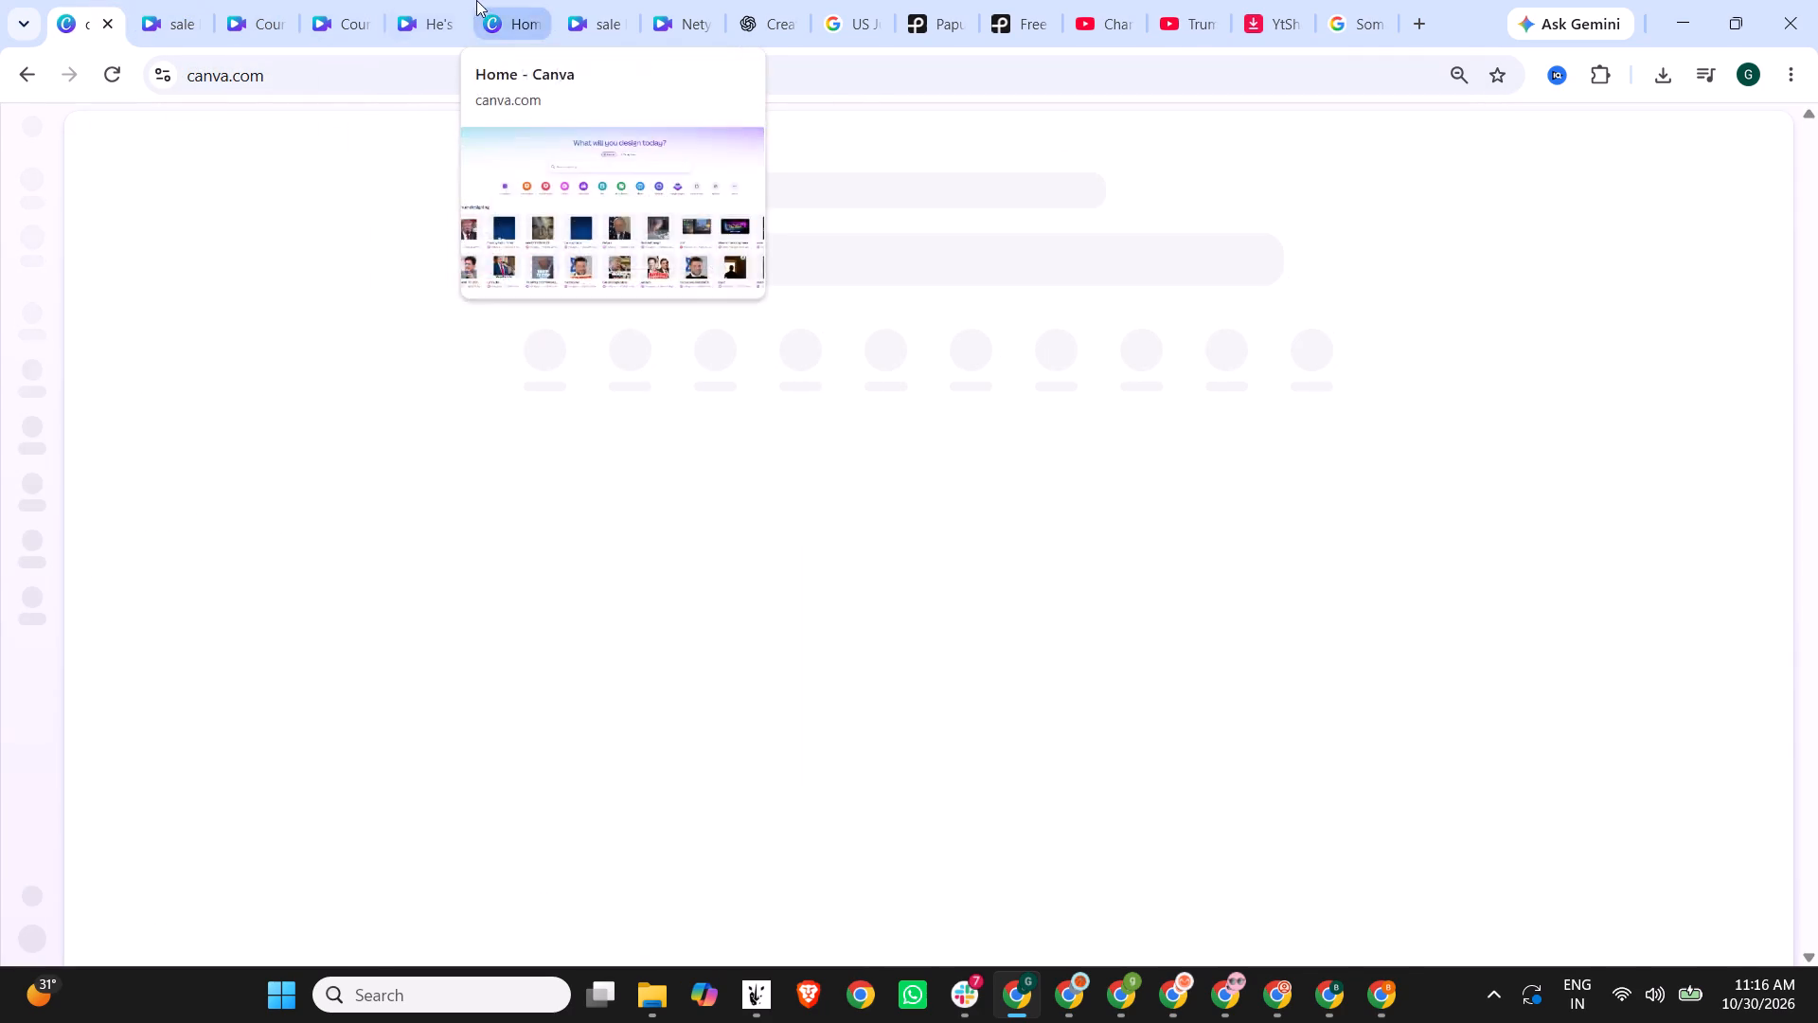
Return to the He's video project and check the rally footage at about 0:01 and about 0:21.
left_click(443, 0)
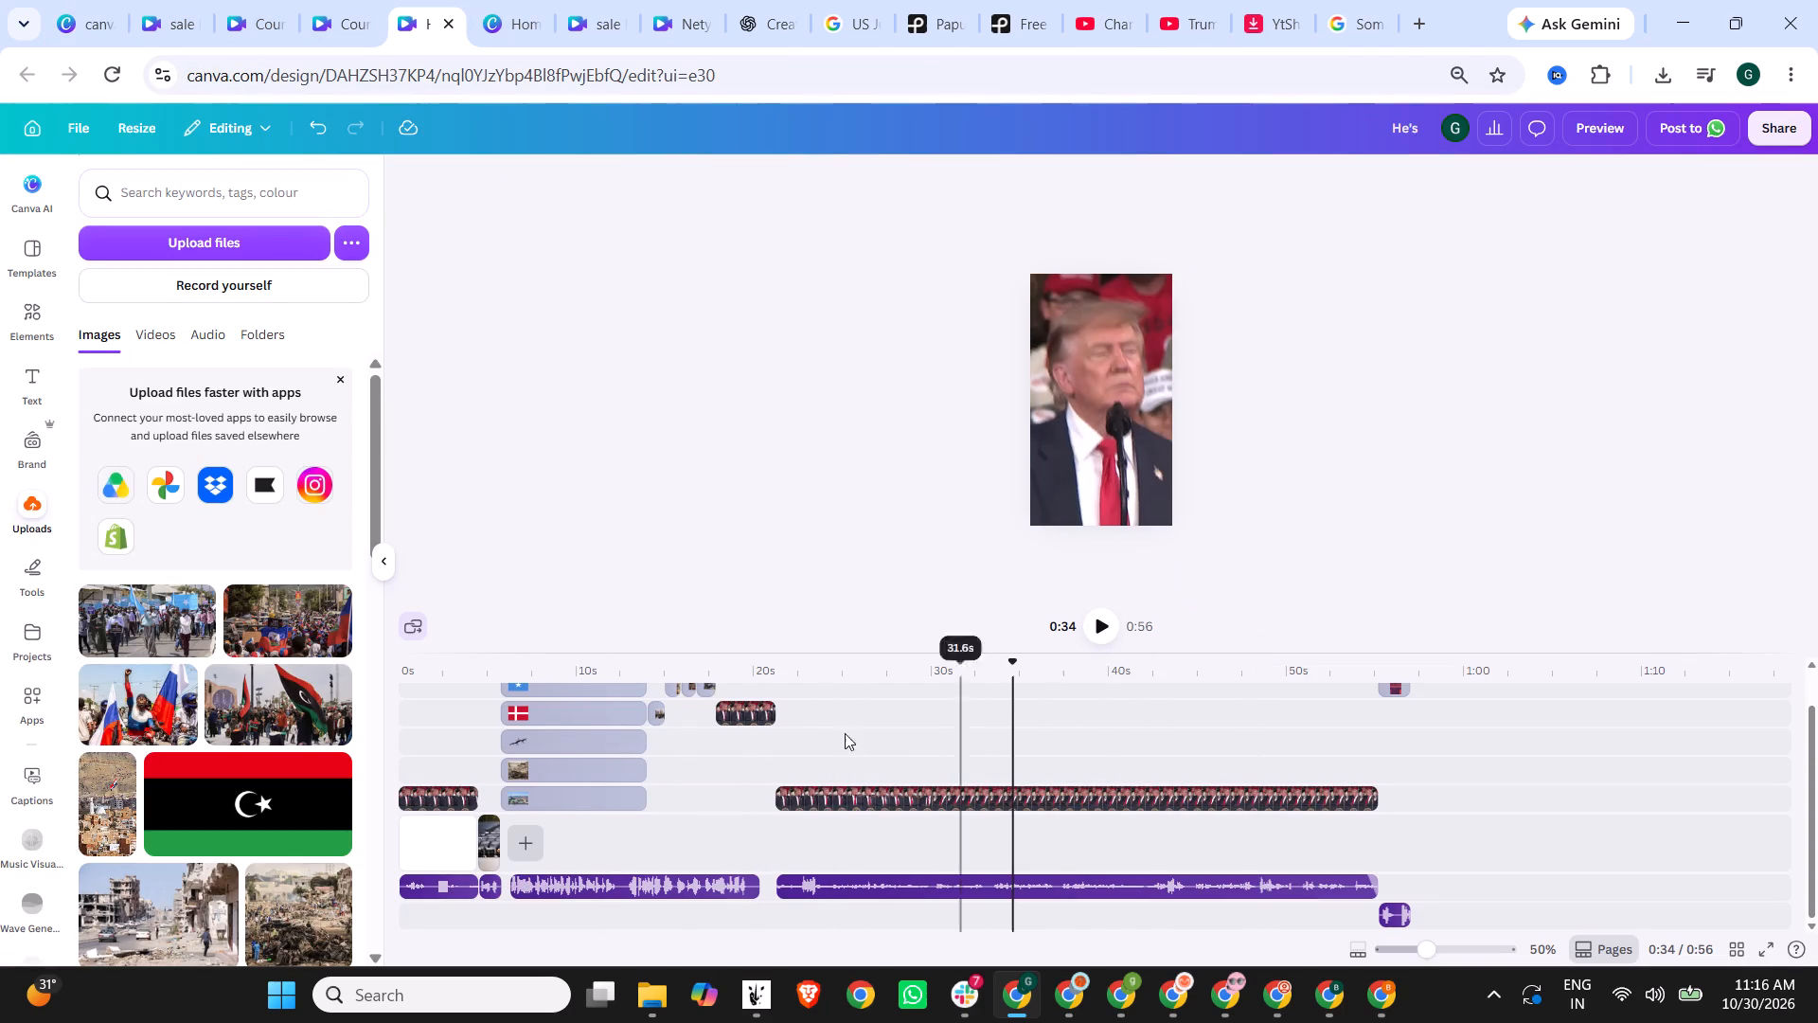
left_click(426, 668)
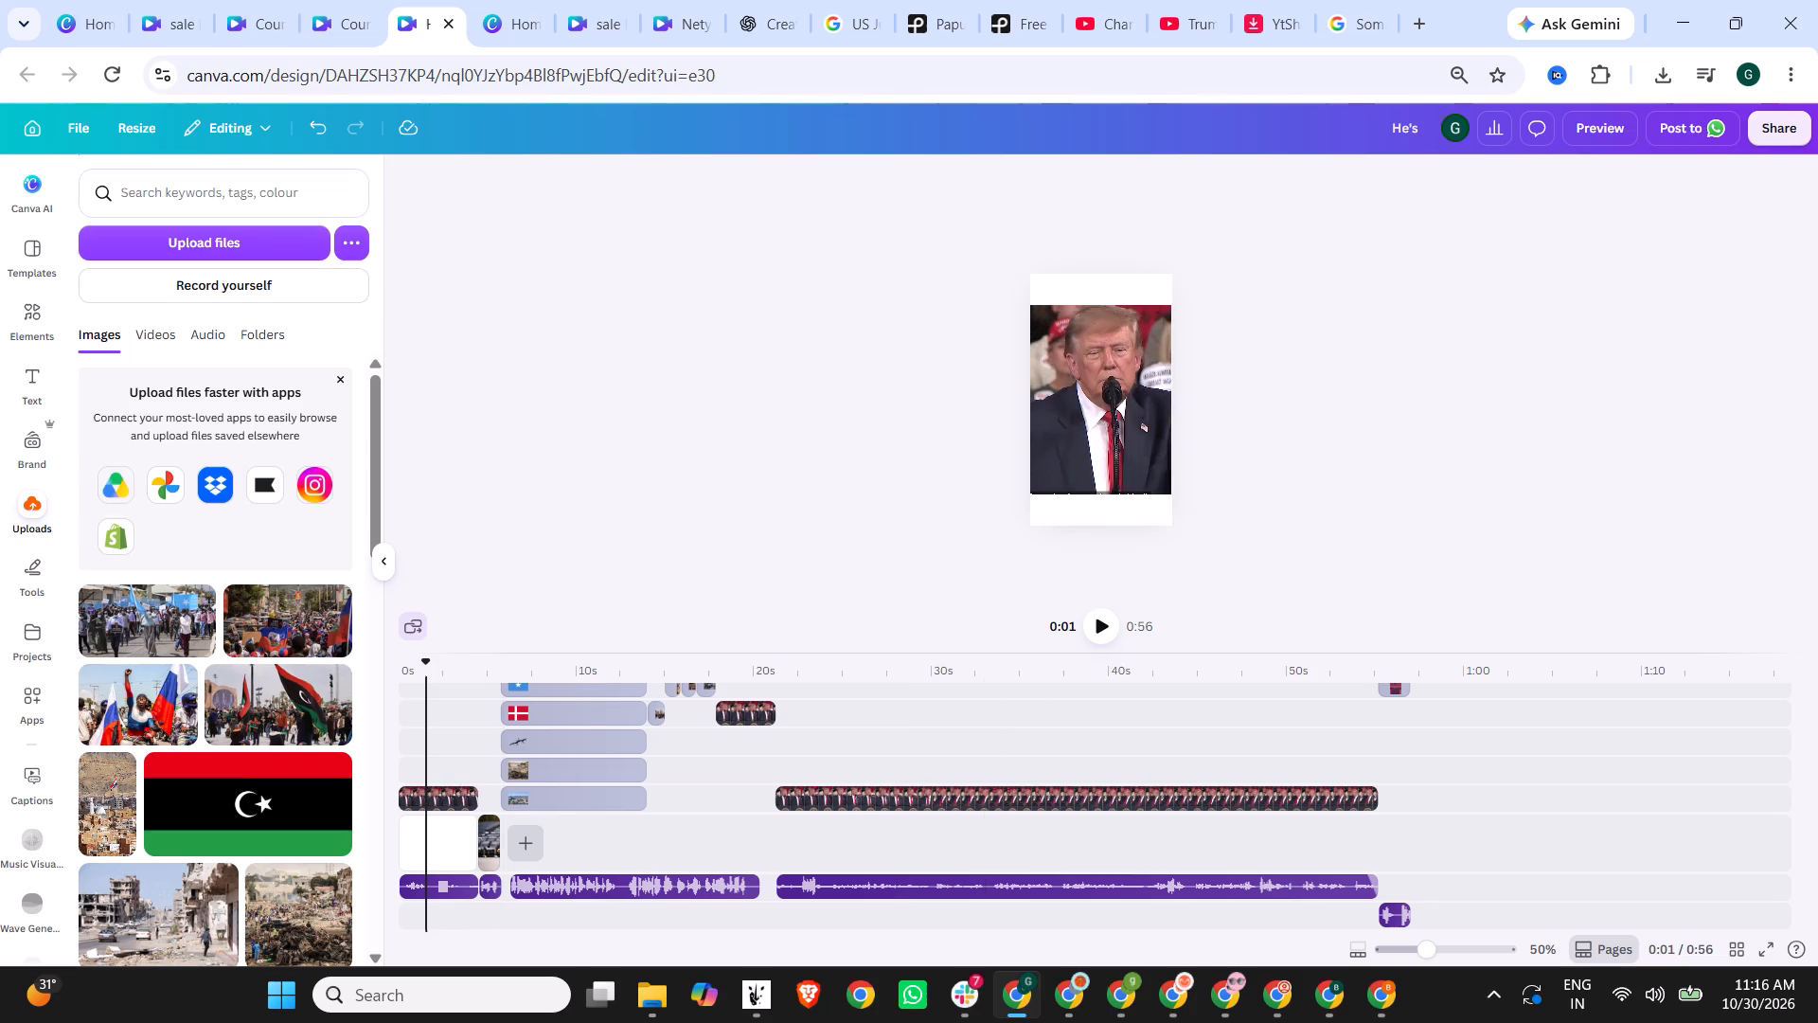
left_click(790, 669)
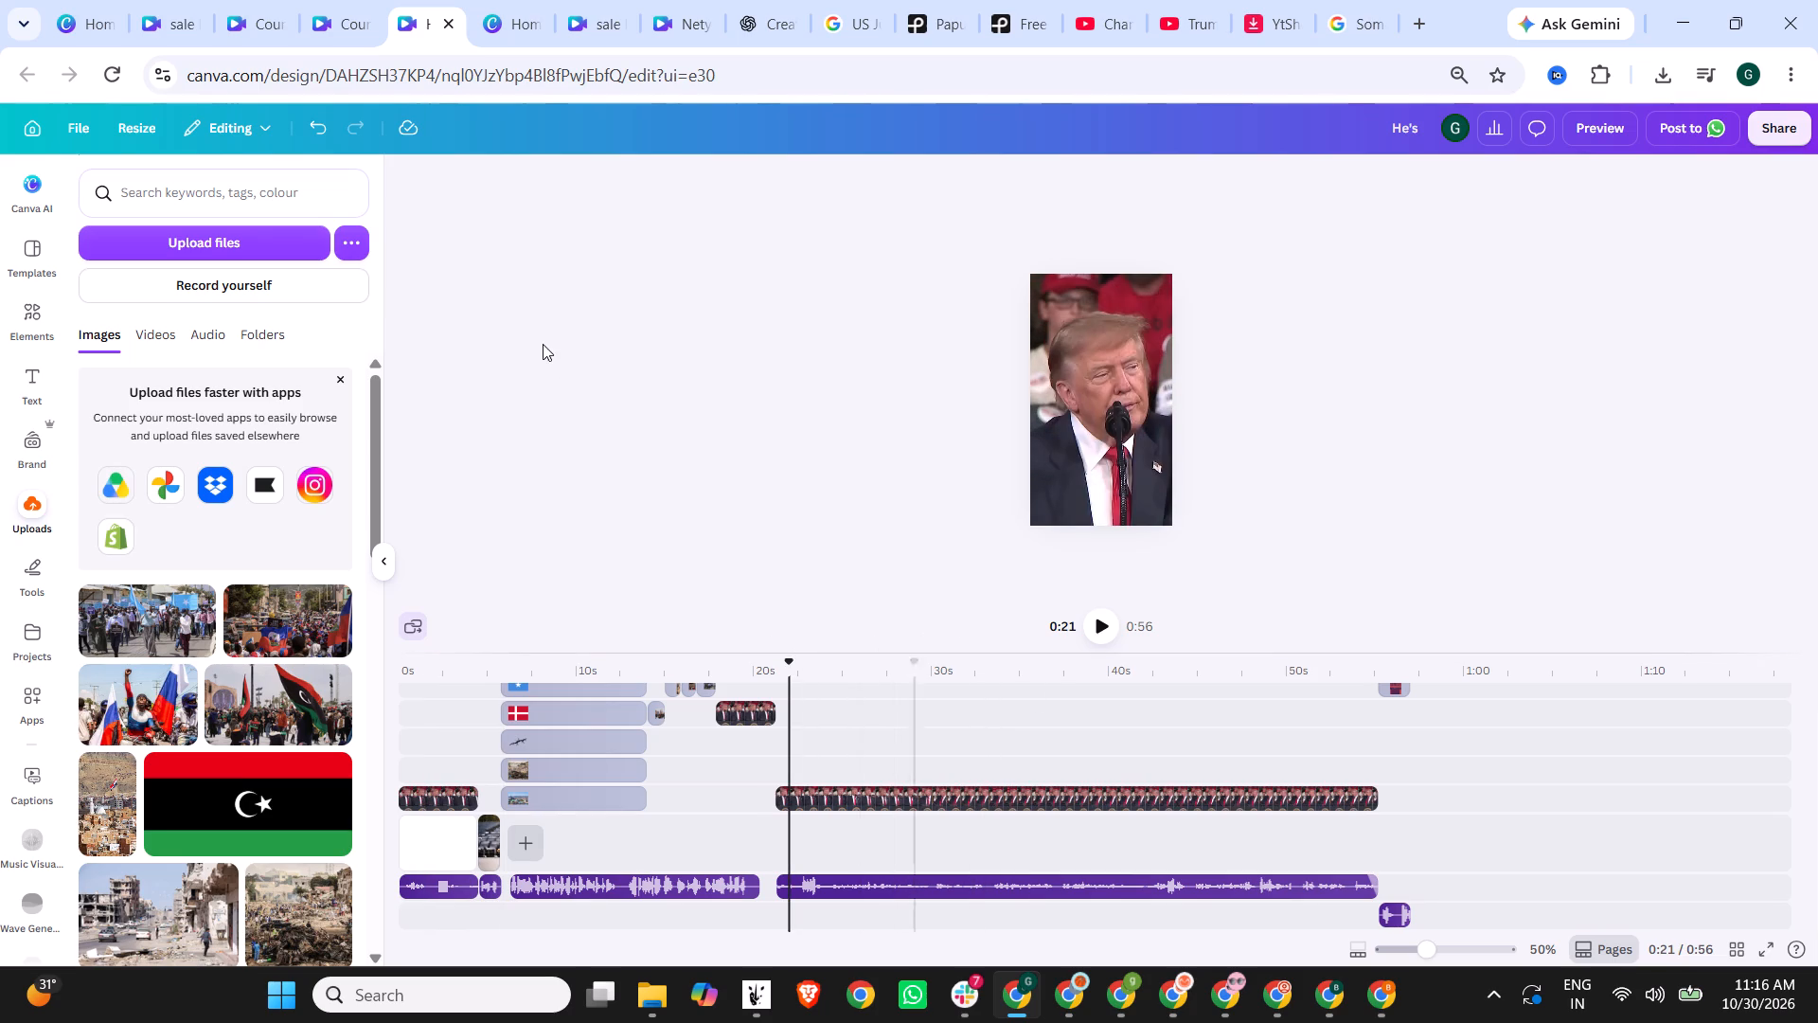
Add a subheading at 0:21 reading "Video Credit :" followed by the pasted wwmtnews YouTube channel link.
left_click(25, 381)
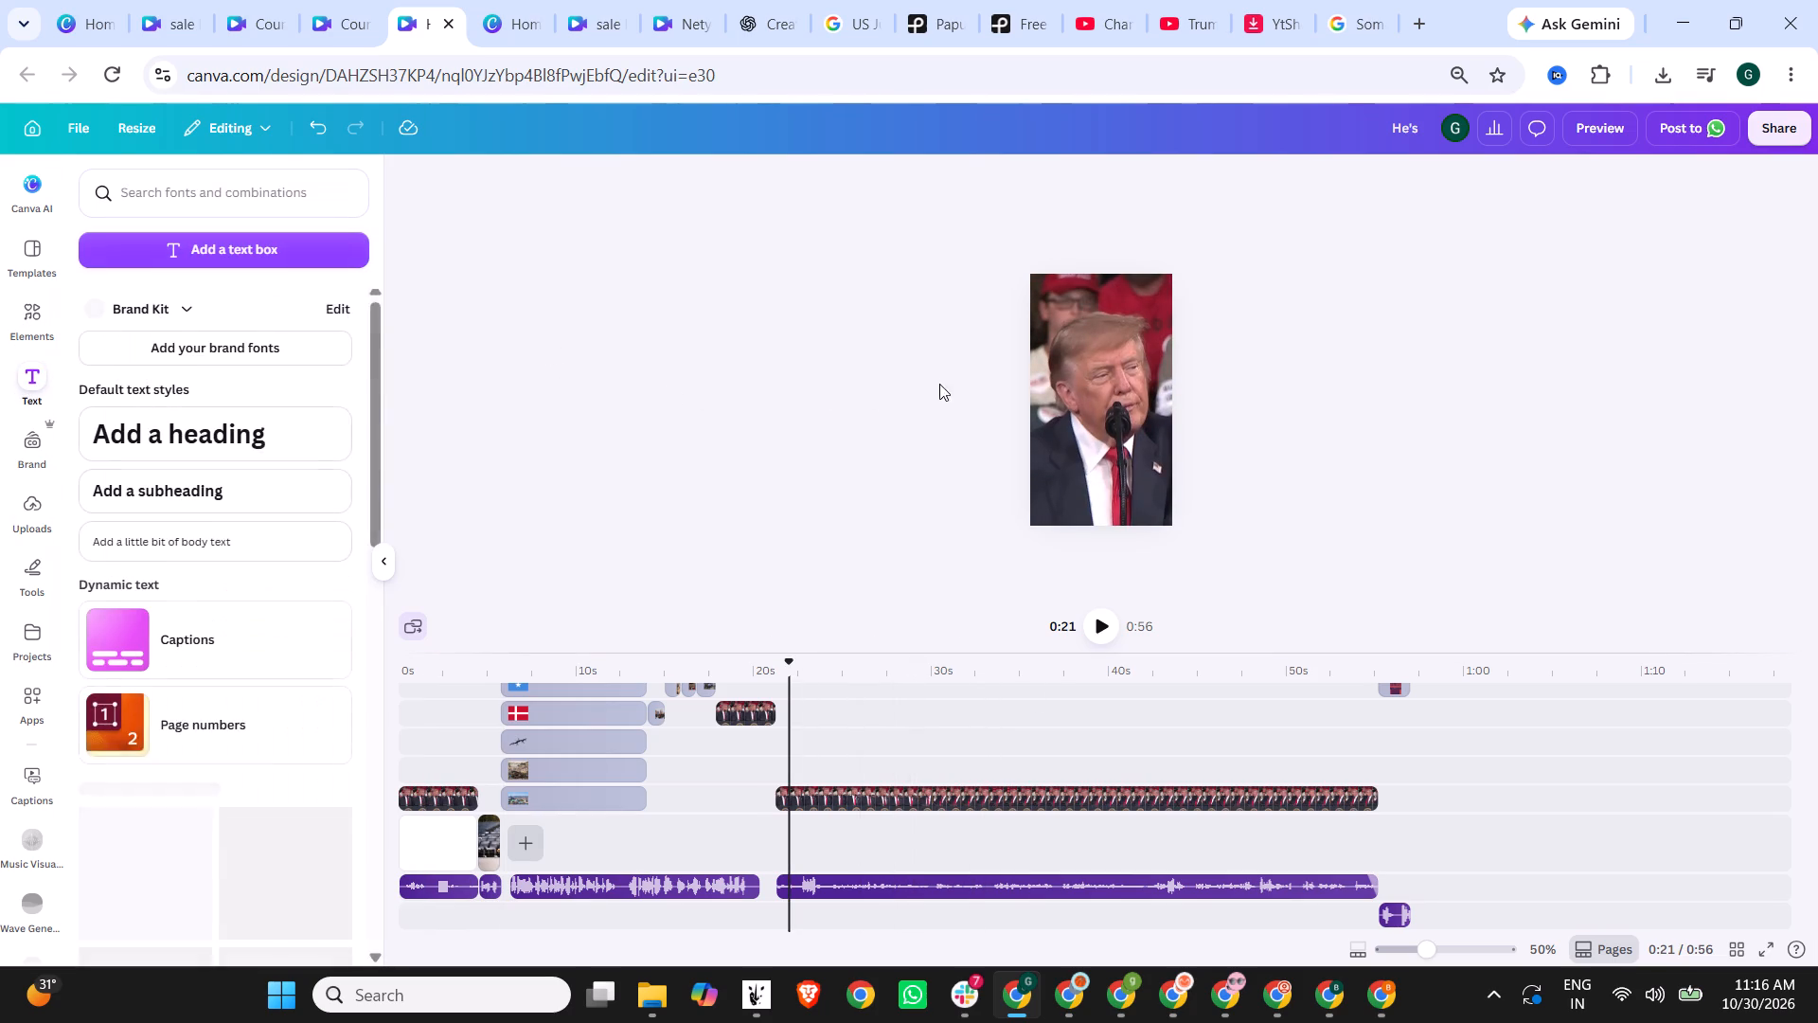
left_click(195, 524)
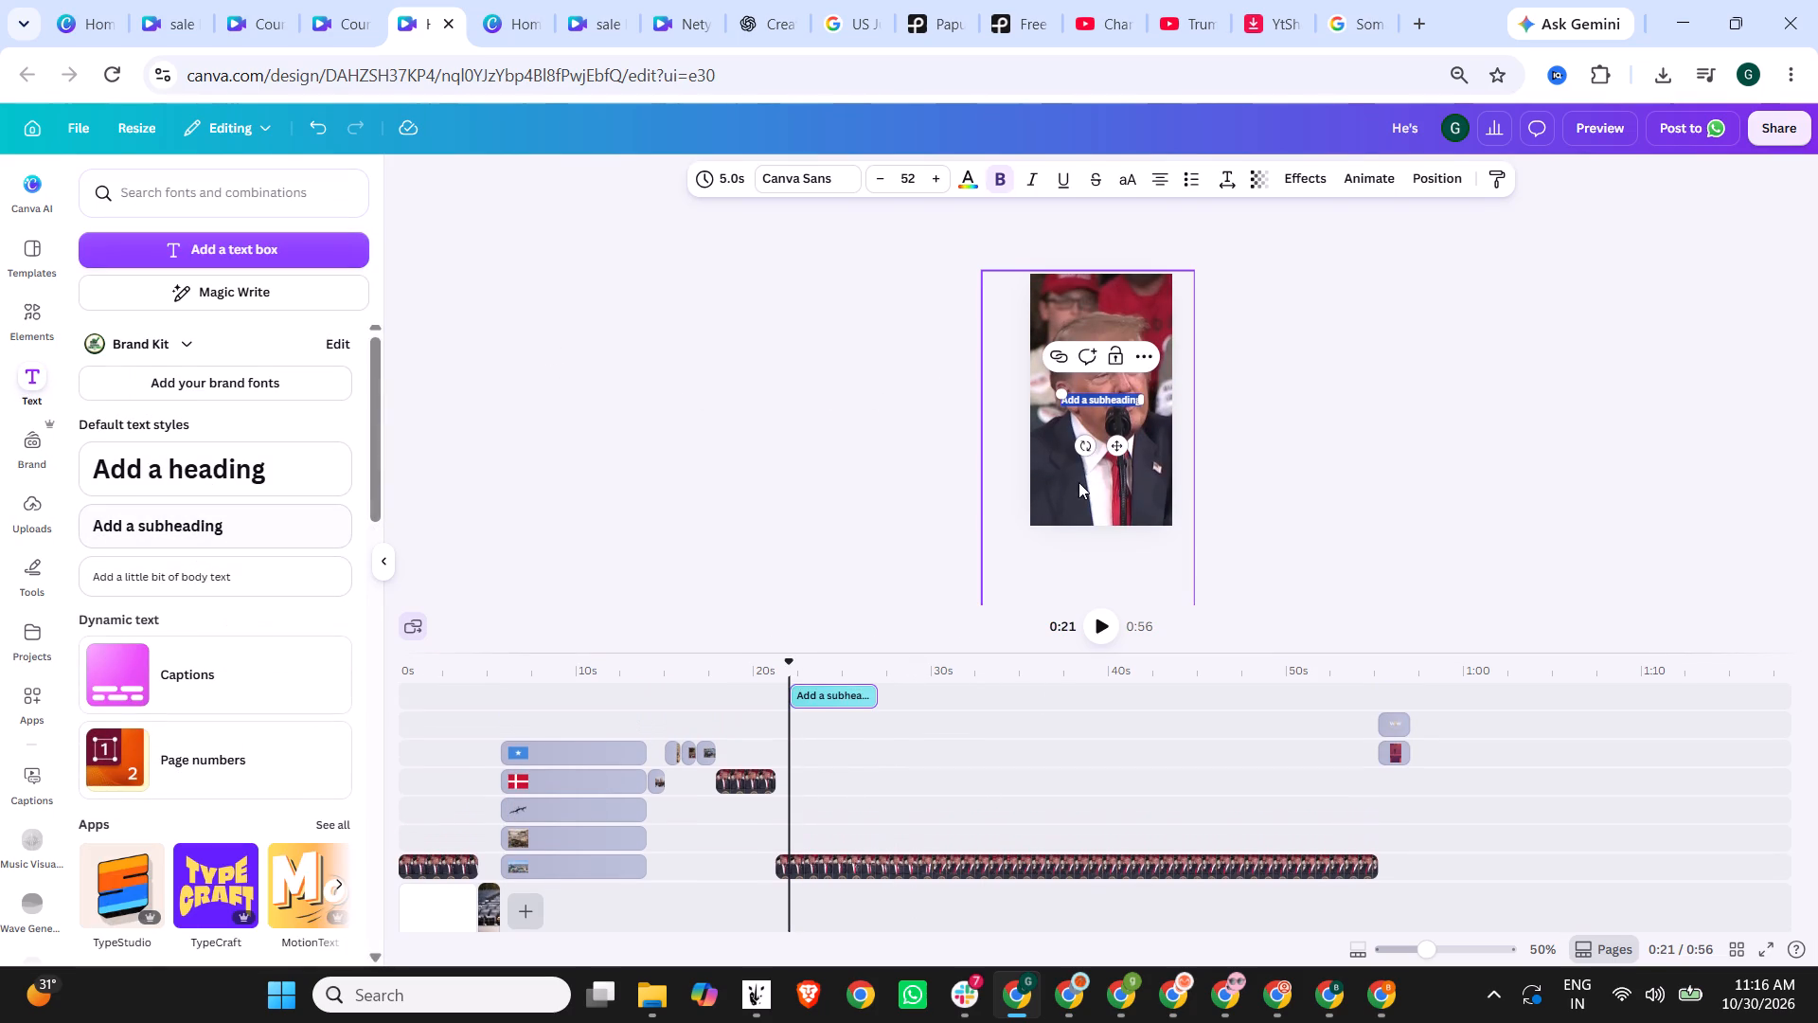
type("Video Credit :")
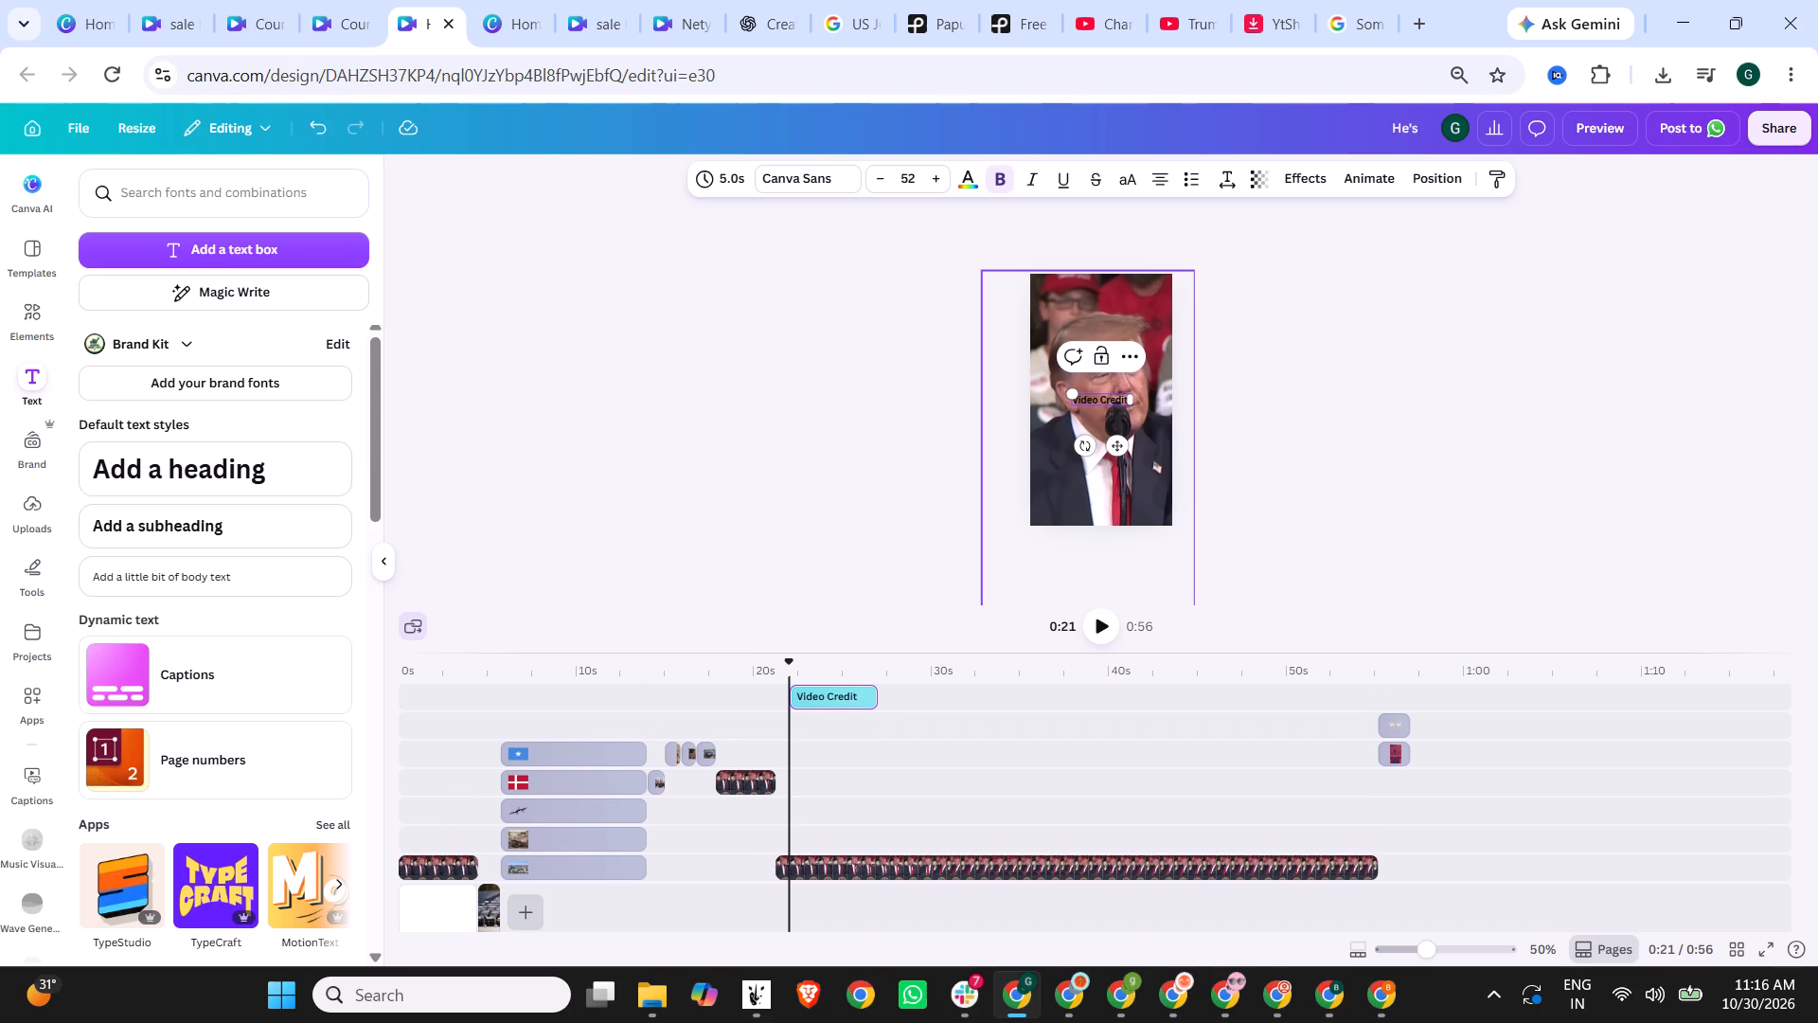
key("space")
key("ctrl+v")
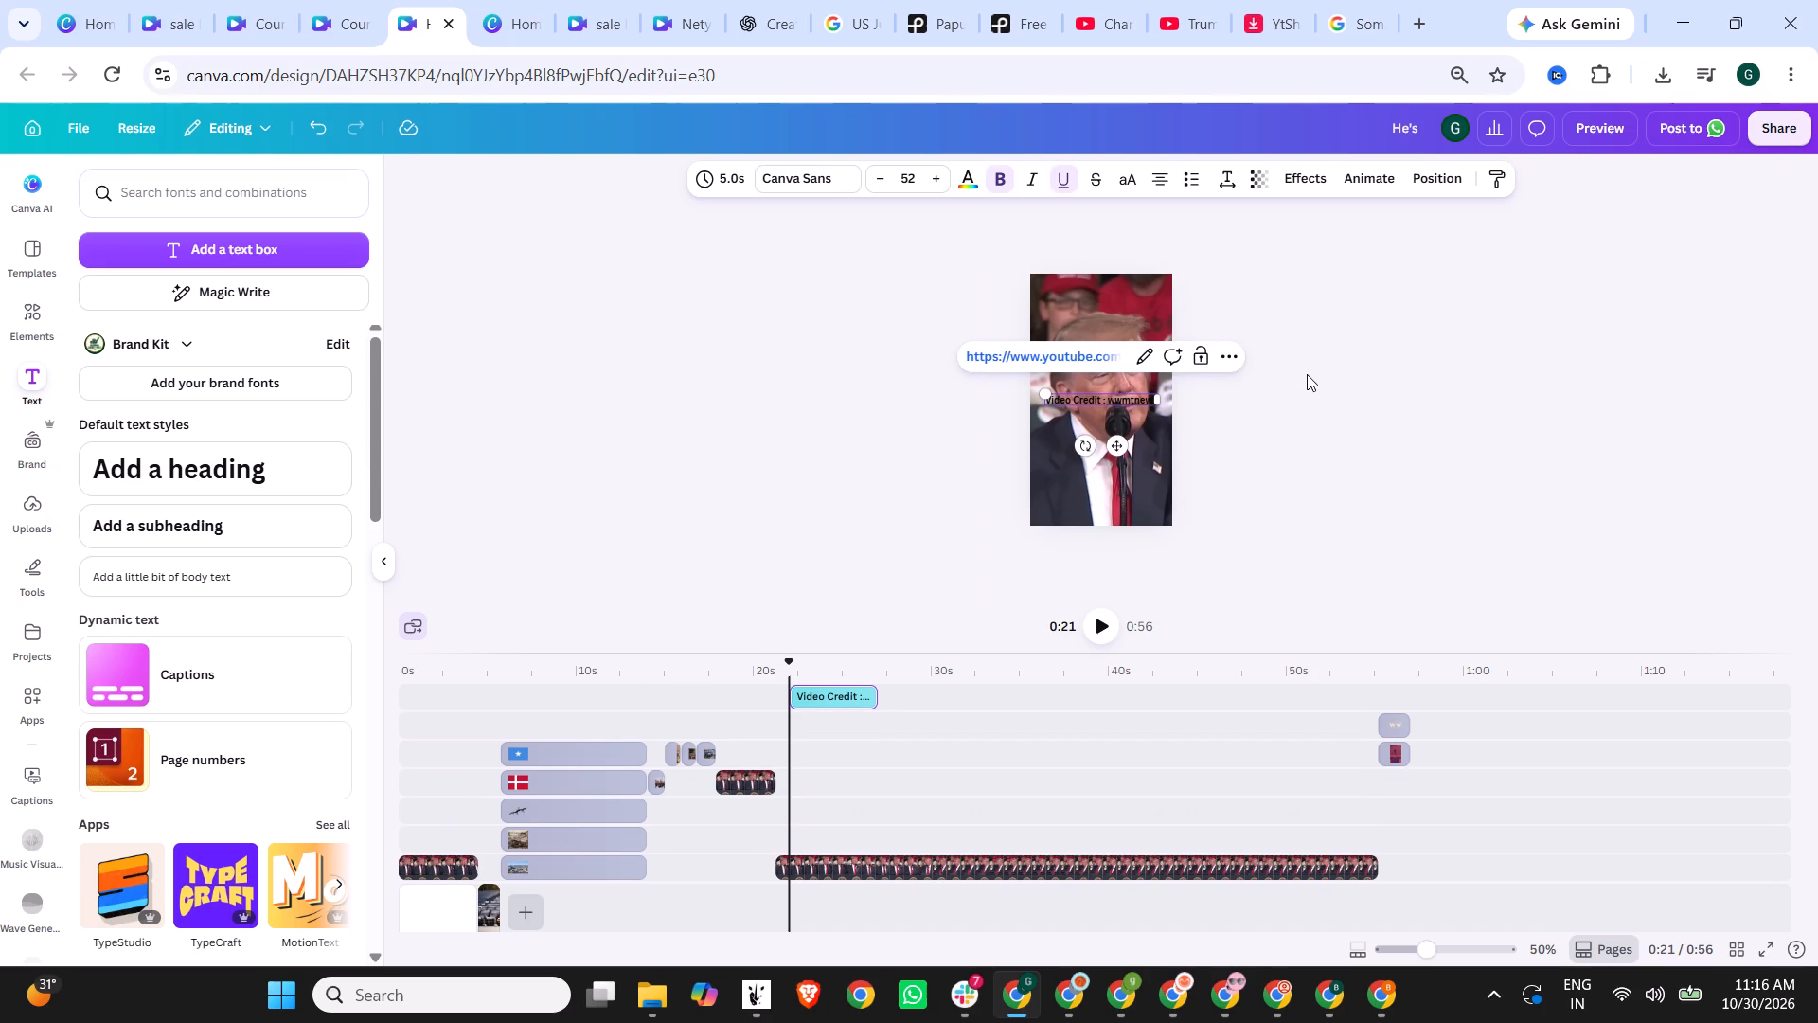
Change the colour of the whole video credit text to white.
key("ctrl+a")
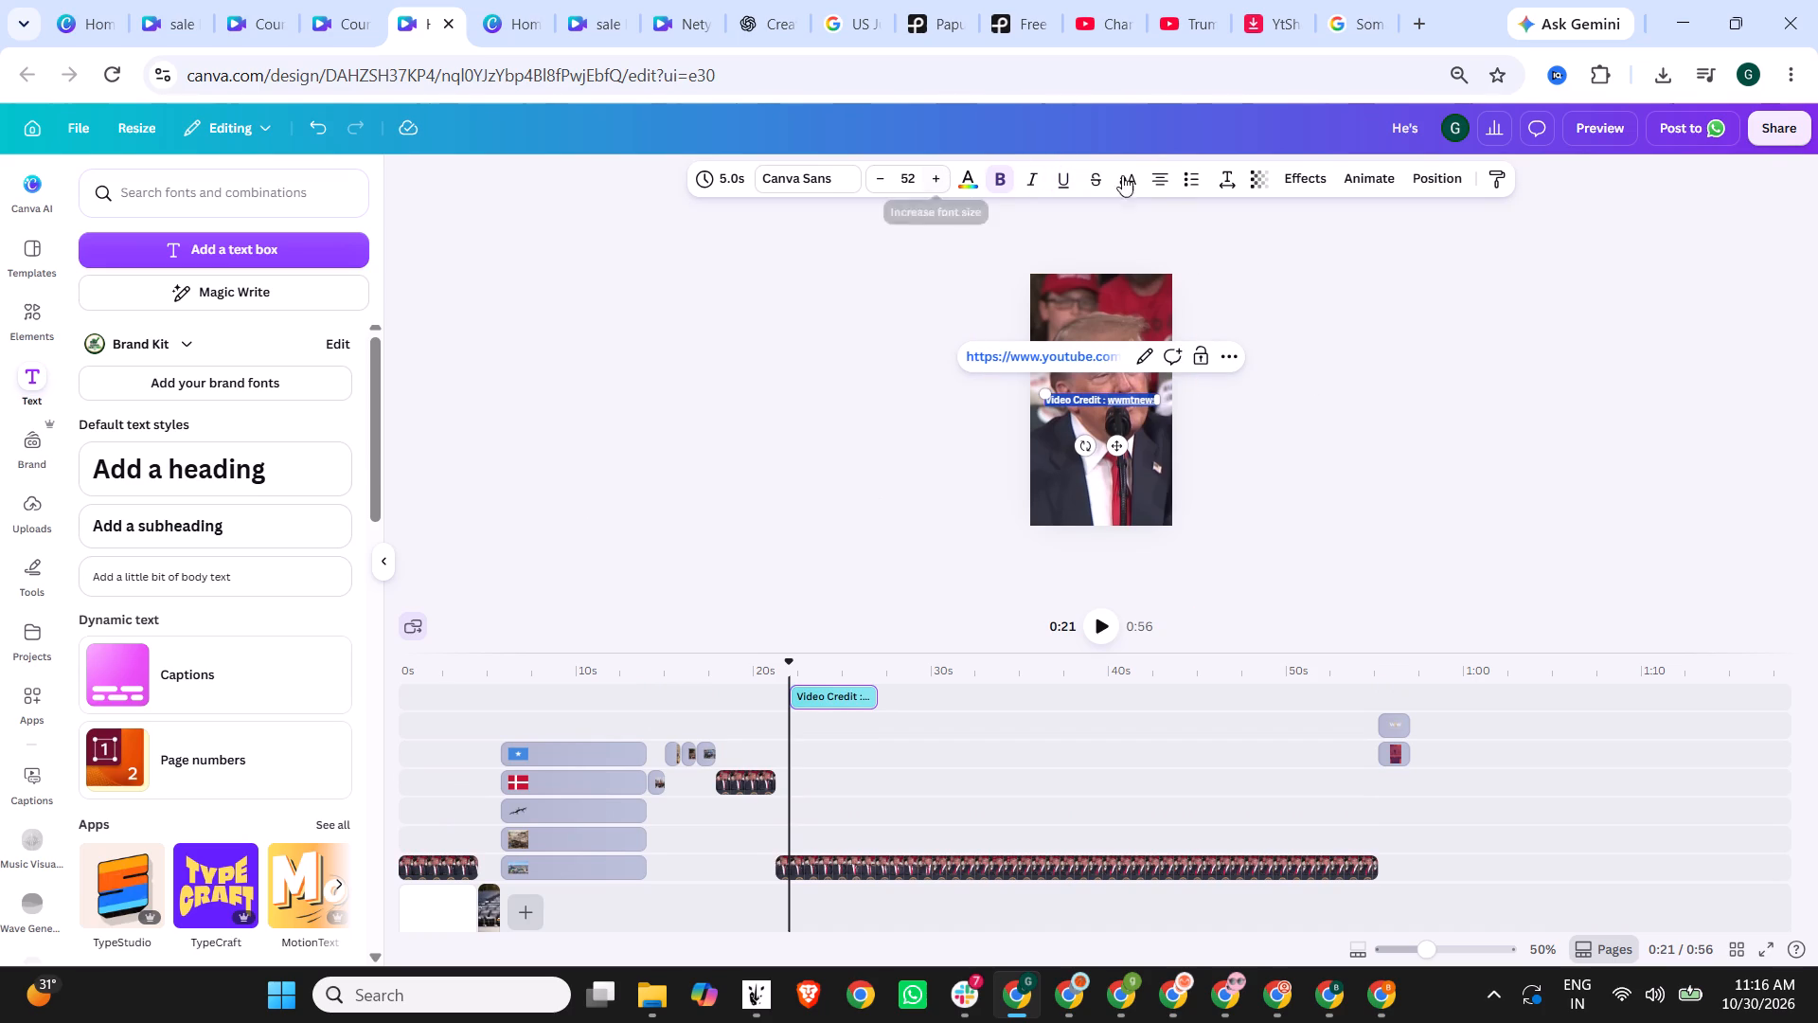
left_click(975, 174)
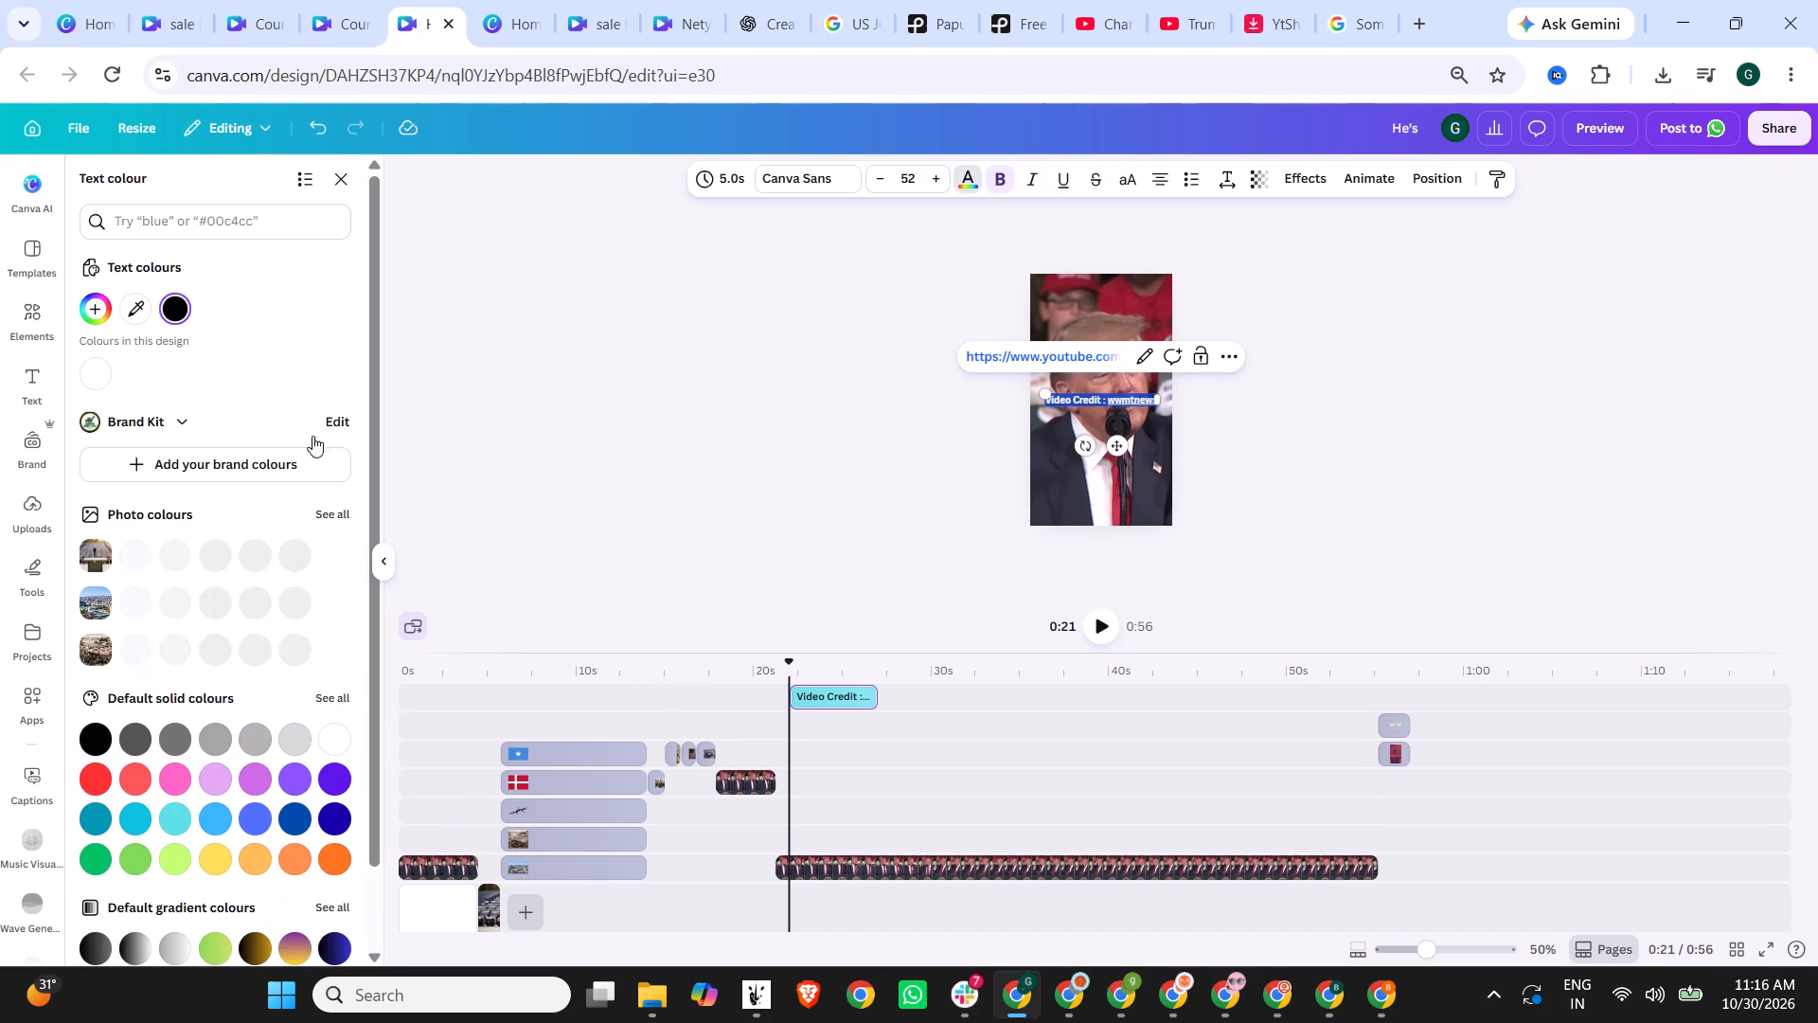
left_click(98, 364)
left_click(1291, 370)
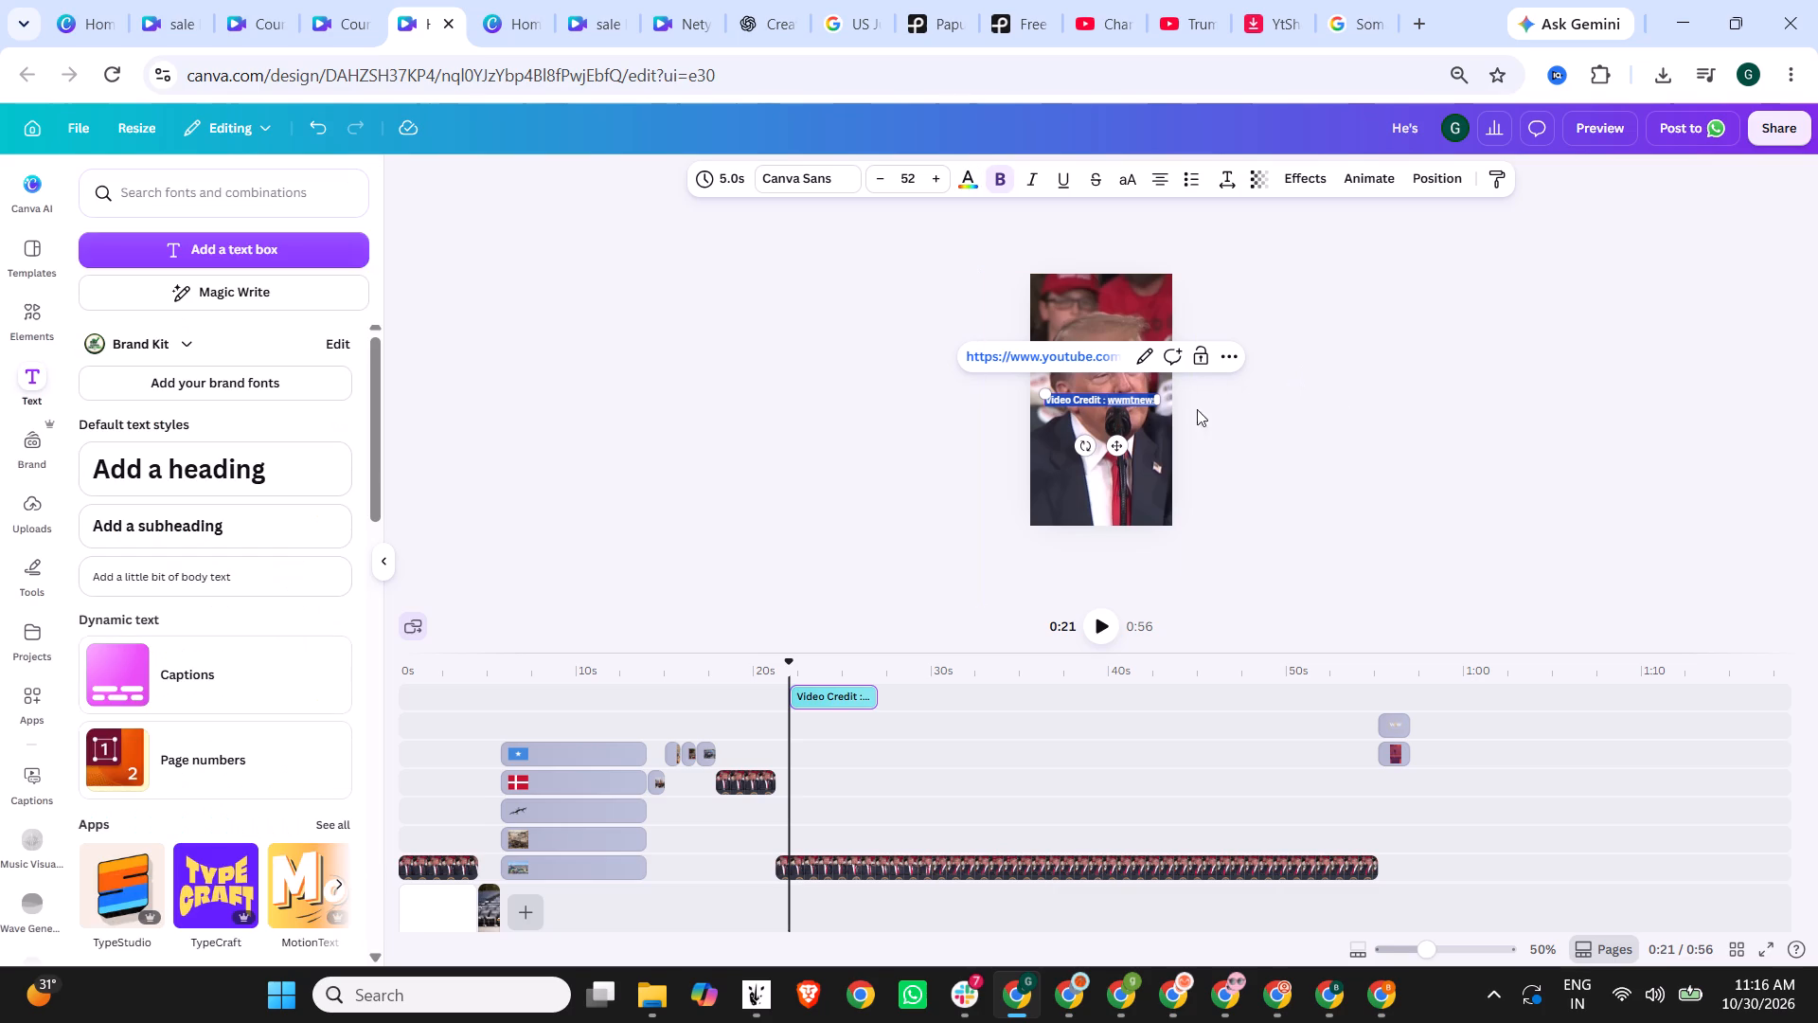
left_click(1342, 404)
Move the video credit text from the middle of the frame to its top-left corner.
left_click(1099, 449)
left_click(1088, 404)
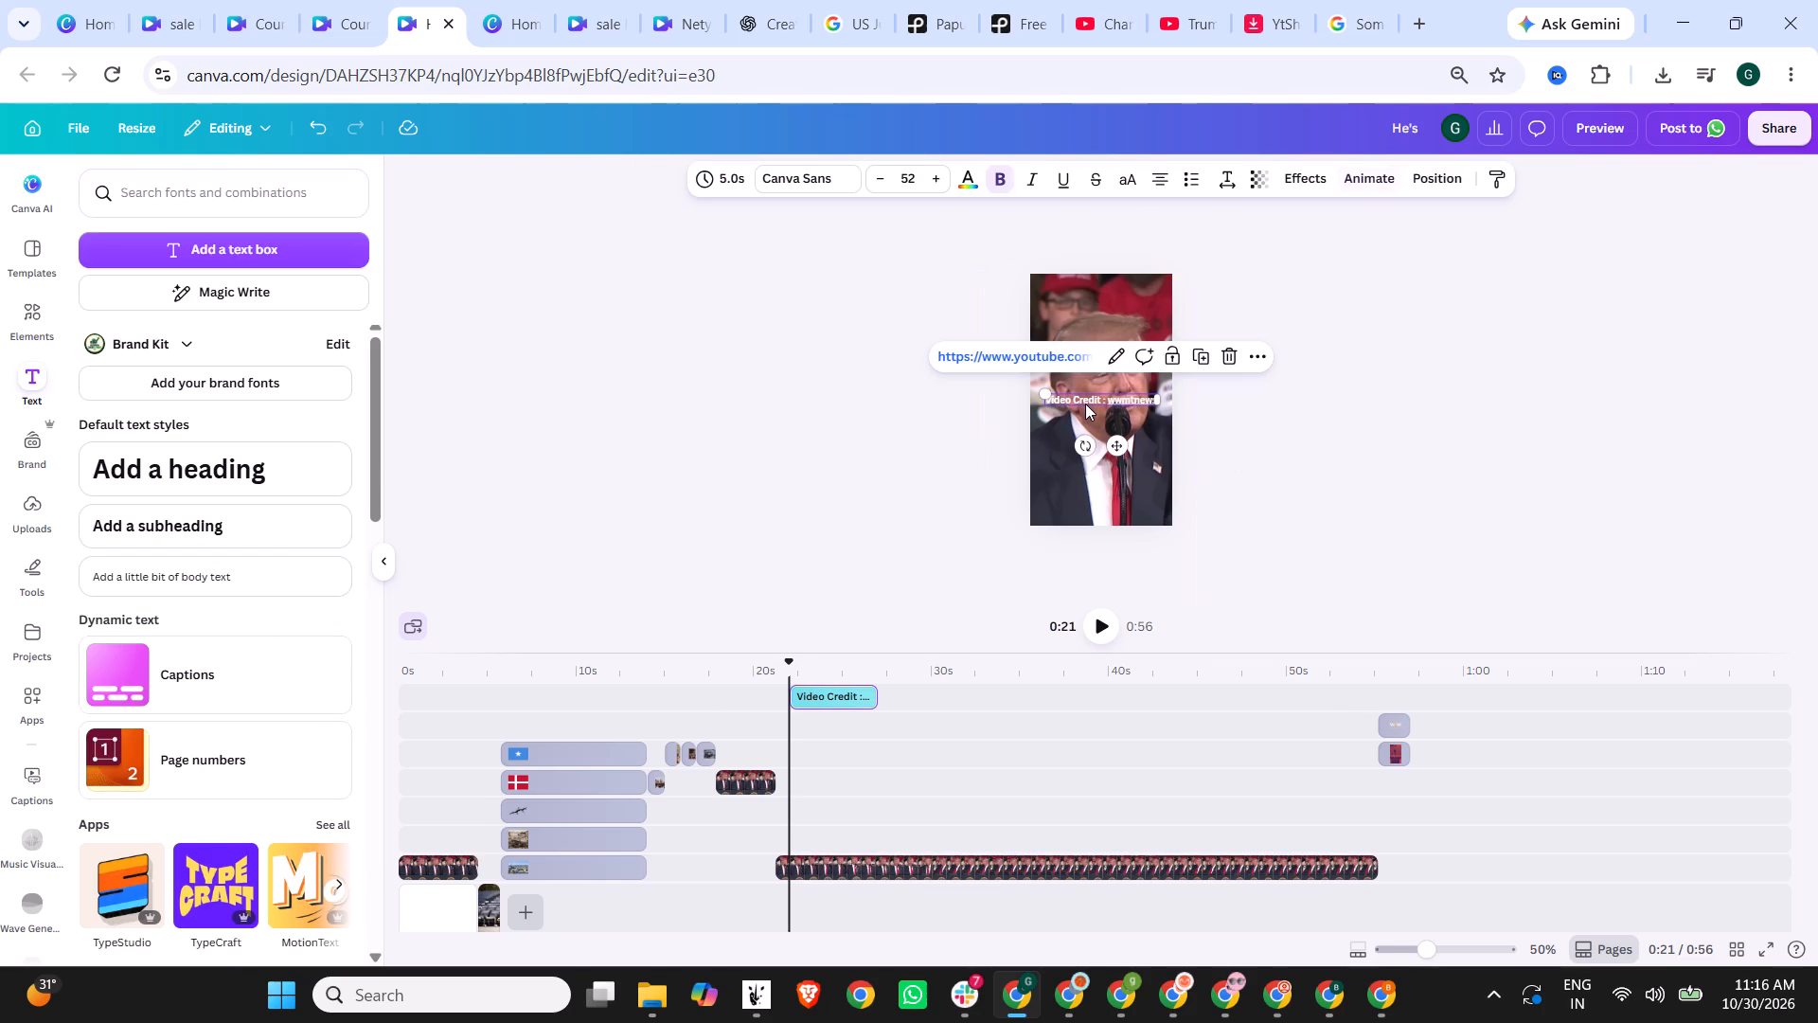
left_click_drag(1085, 404, 1073, 289)
left_click(1474, 295)
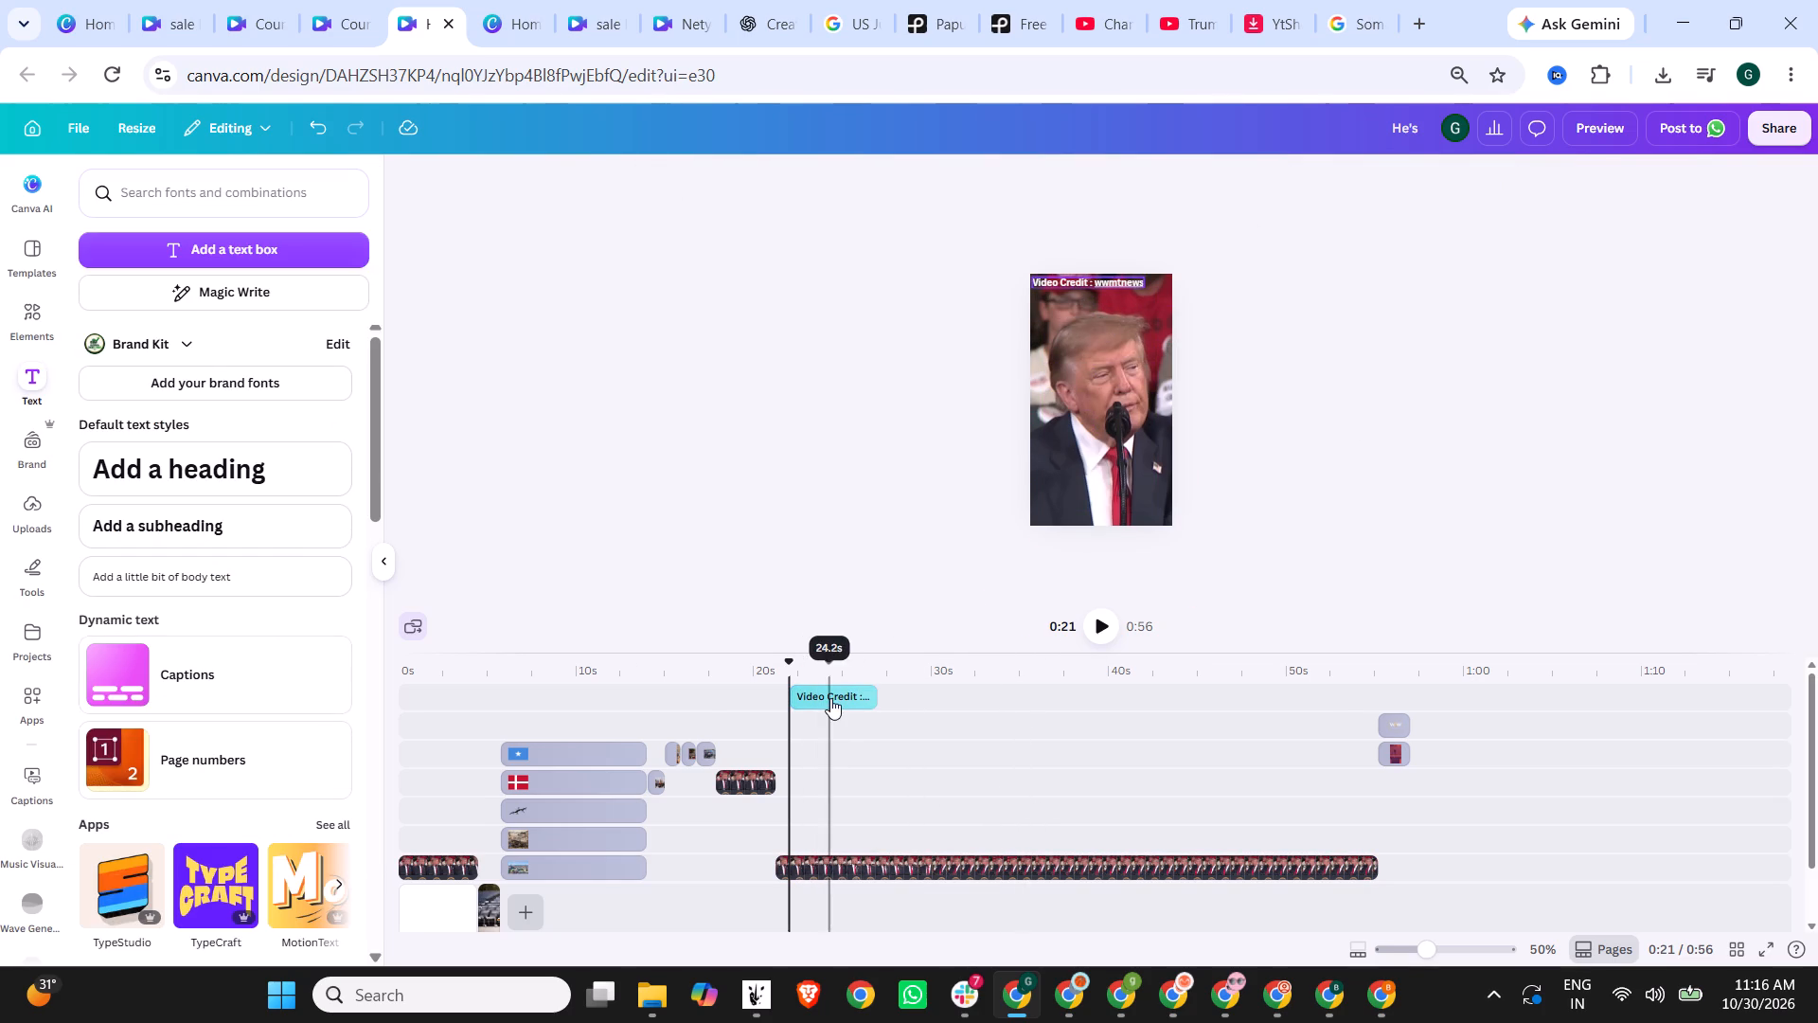
Time the video credit to start with the rally clip at about 0:18 and last until the long rally clip ends at about 0:55.
left_click_drag(830, 698, 756, 698)
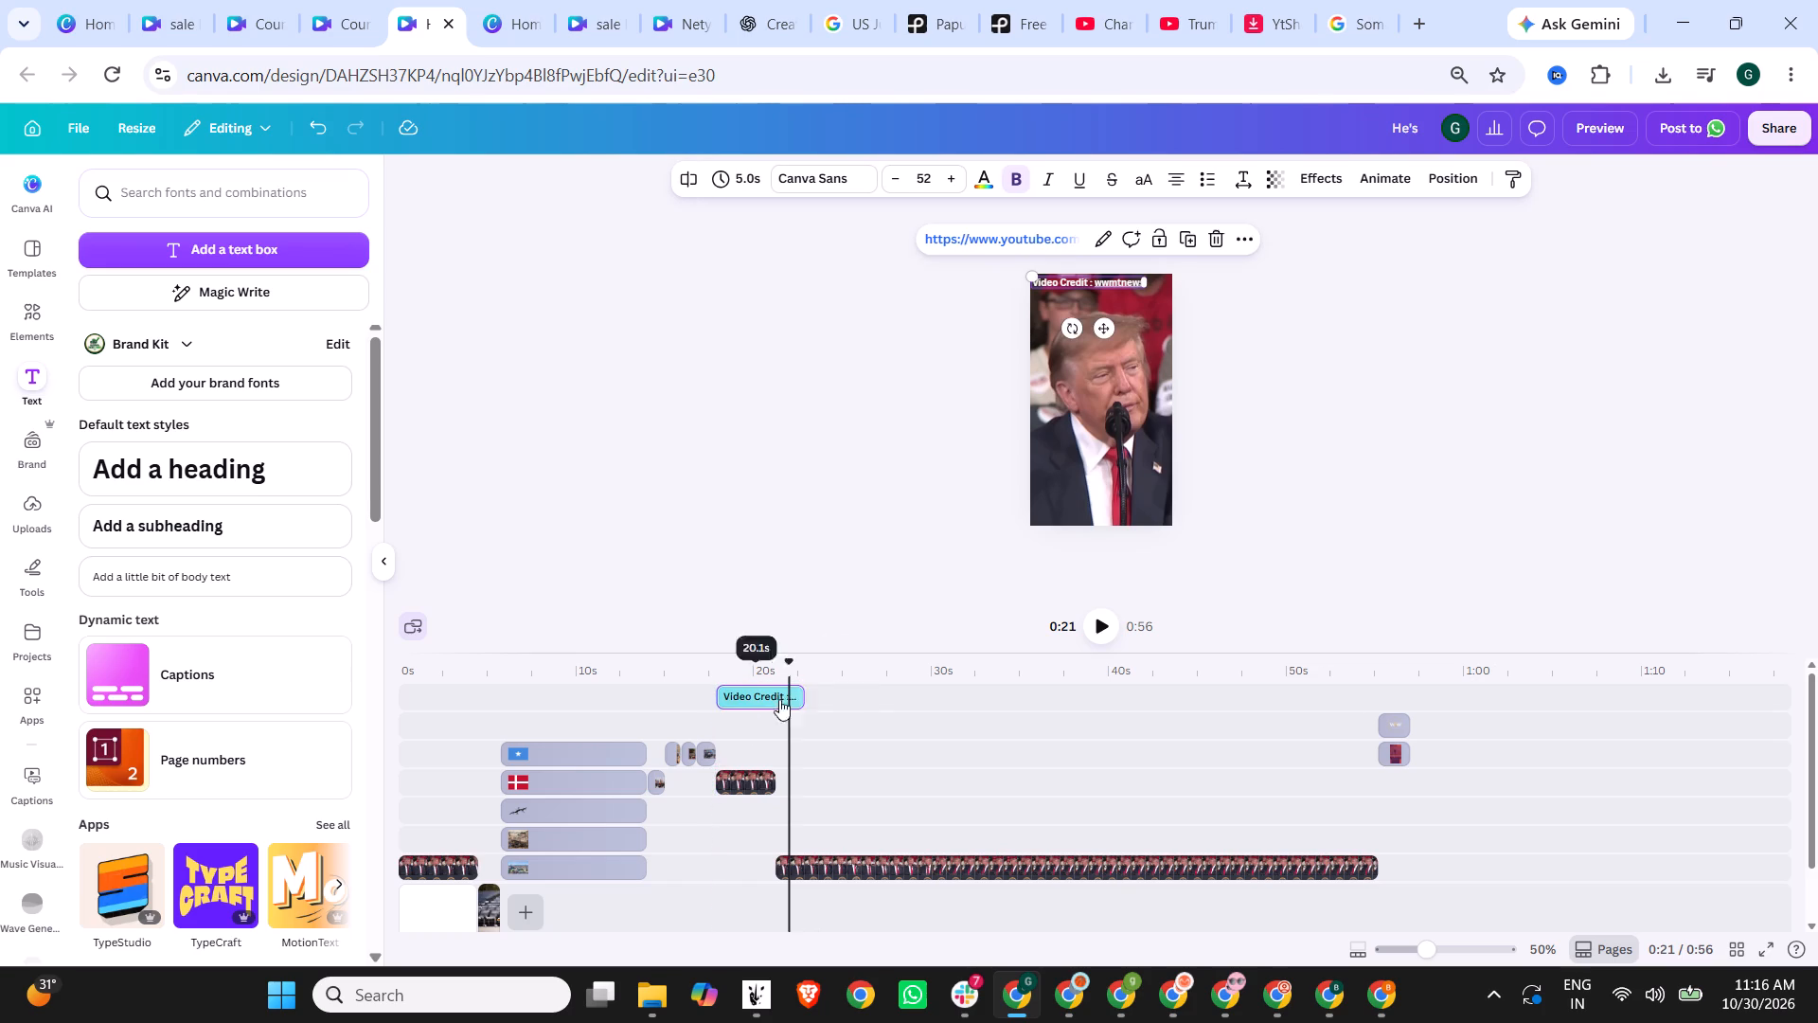
left_click_drag(801, 698, 1371, 692)
left_click(1384, 441)
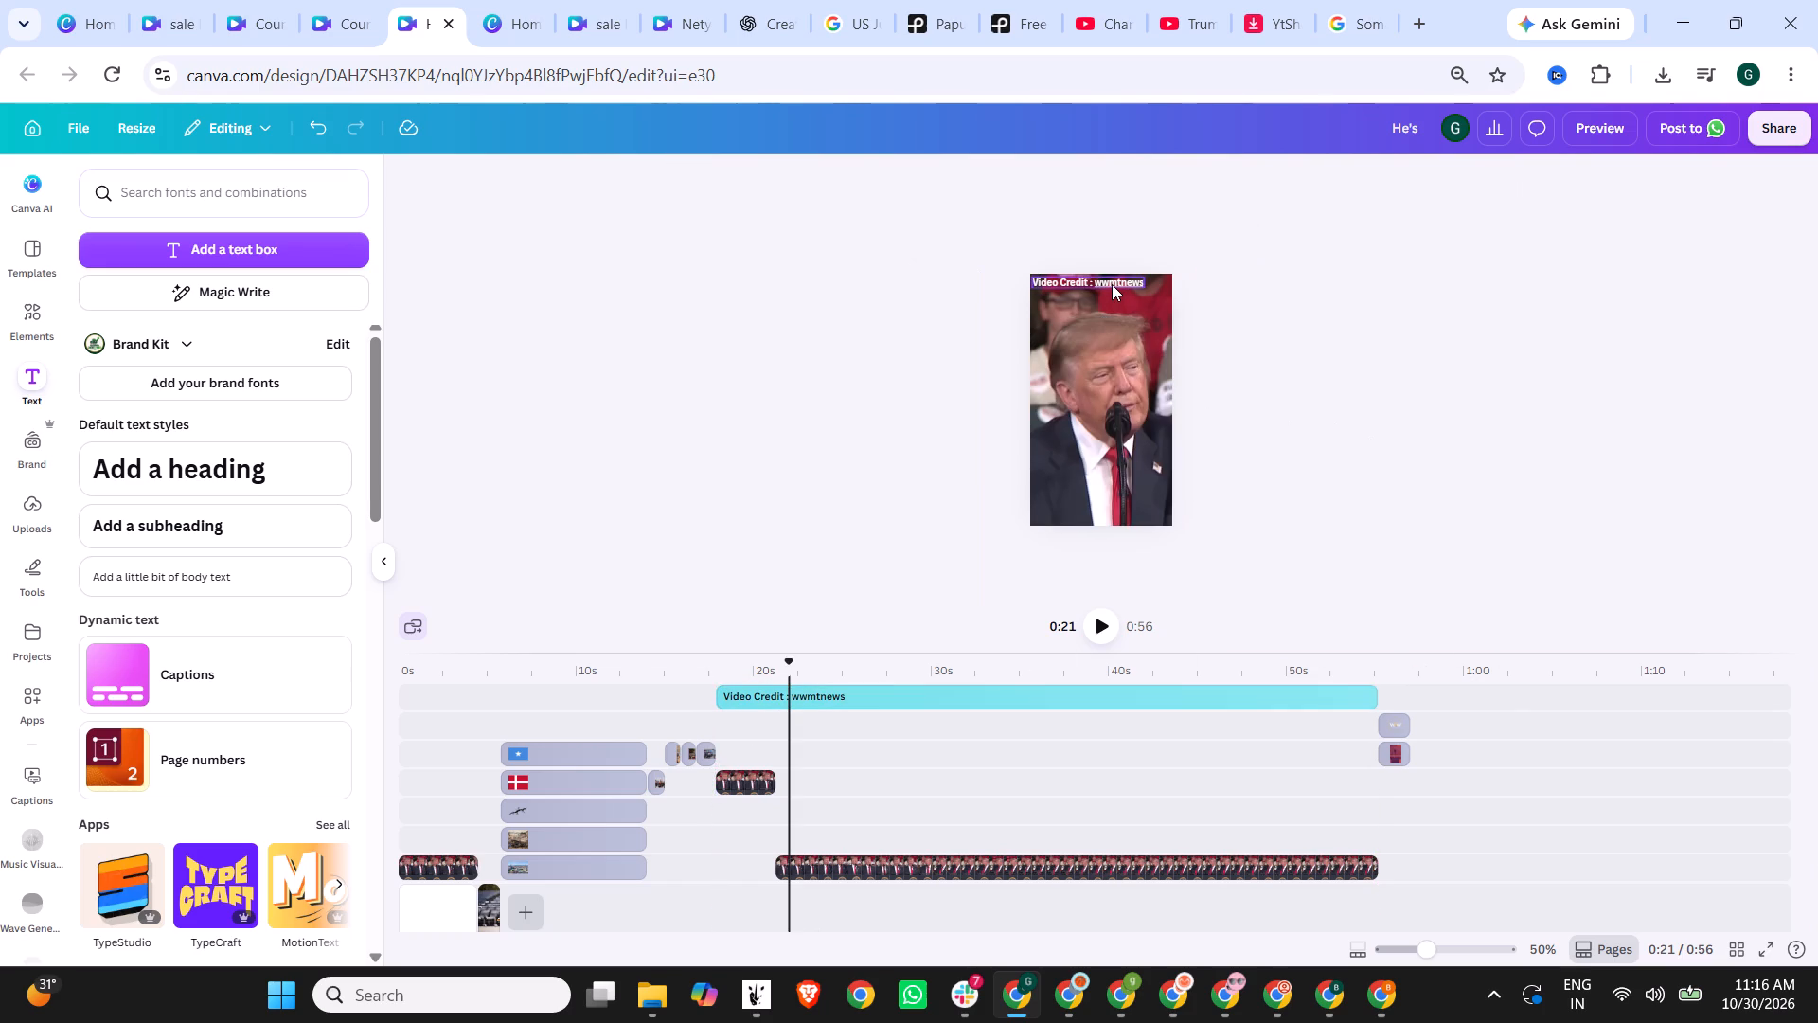
Remove the YouTube hyperlink from the video credit text, keeping the wording.
left_click(1112, 284)
double_click(1112, 284)
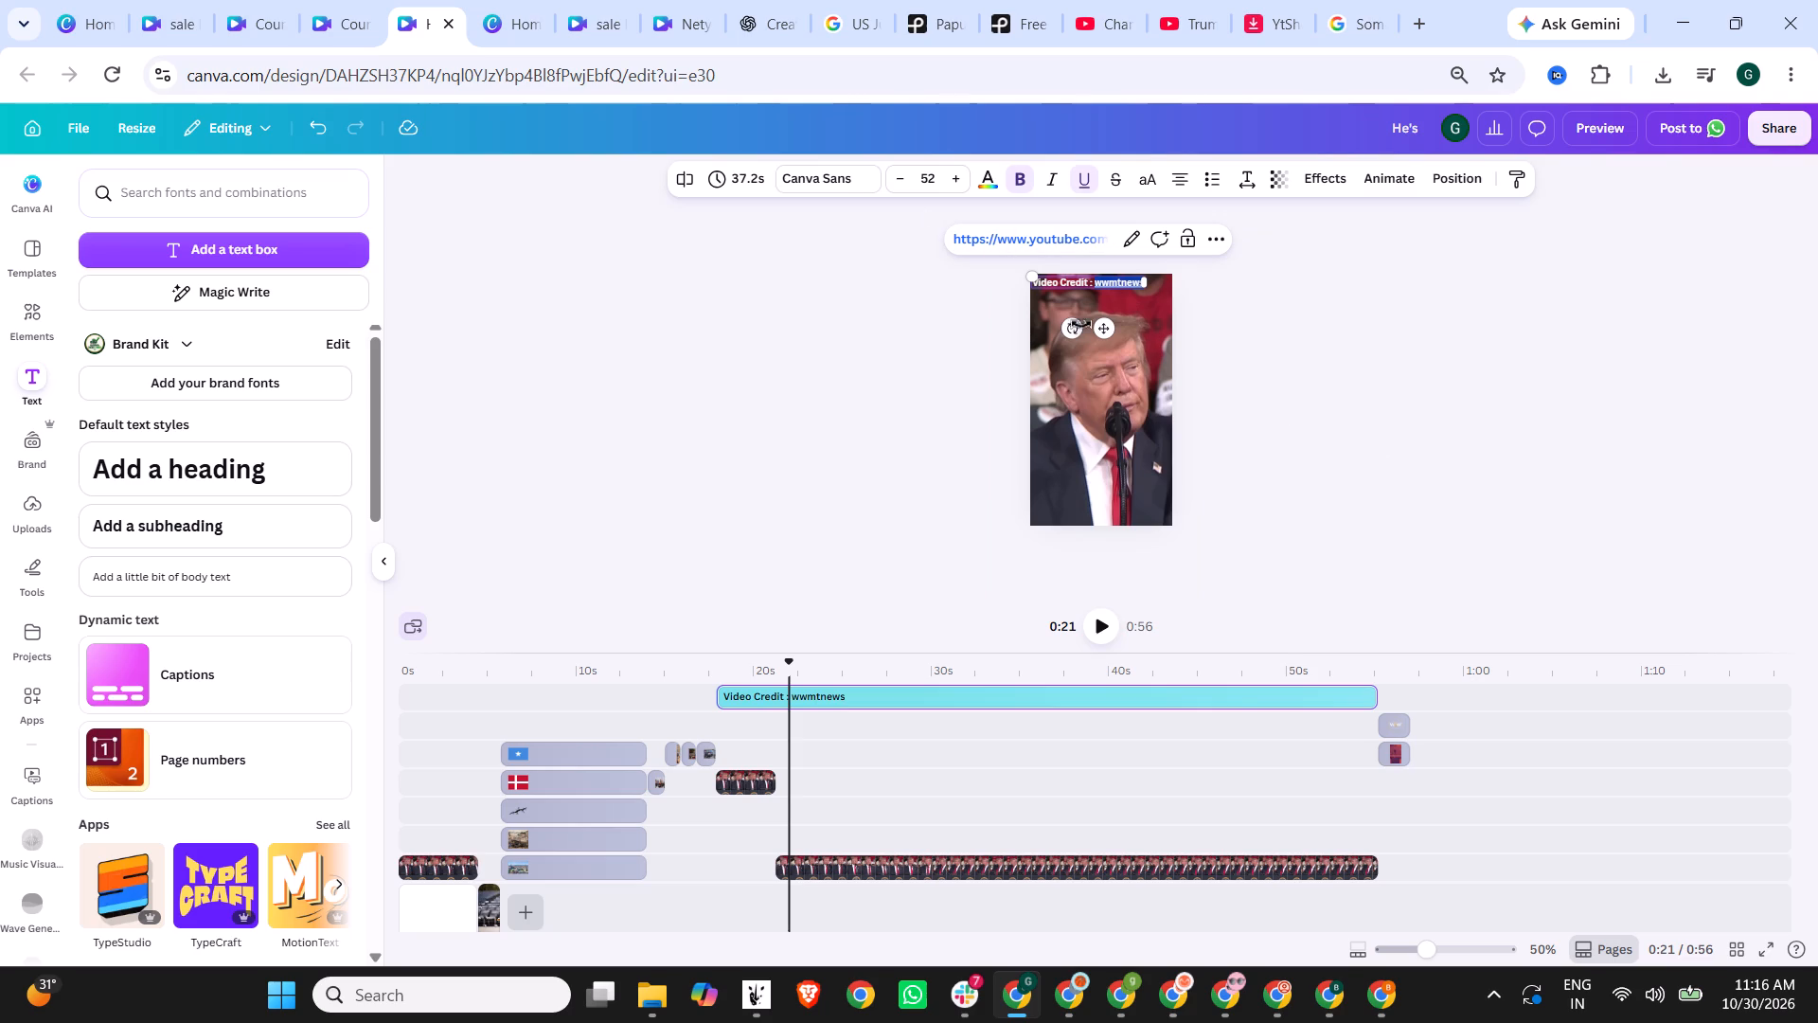
left_click(1257, 325)
triple_click(1074, 283)
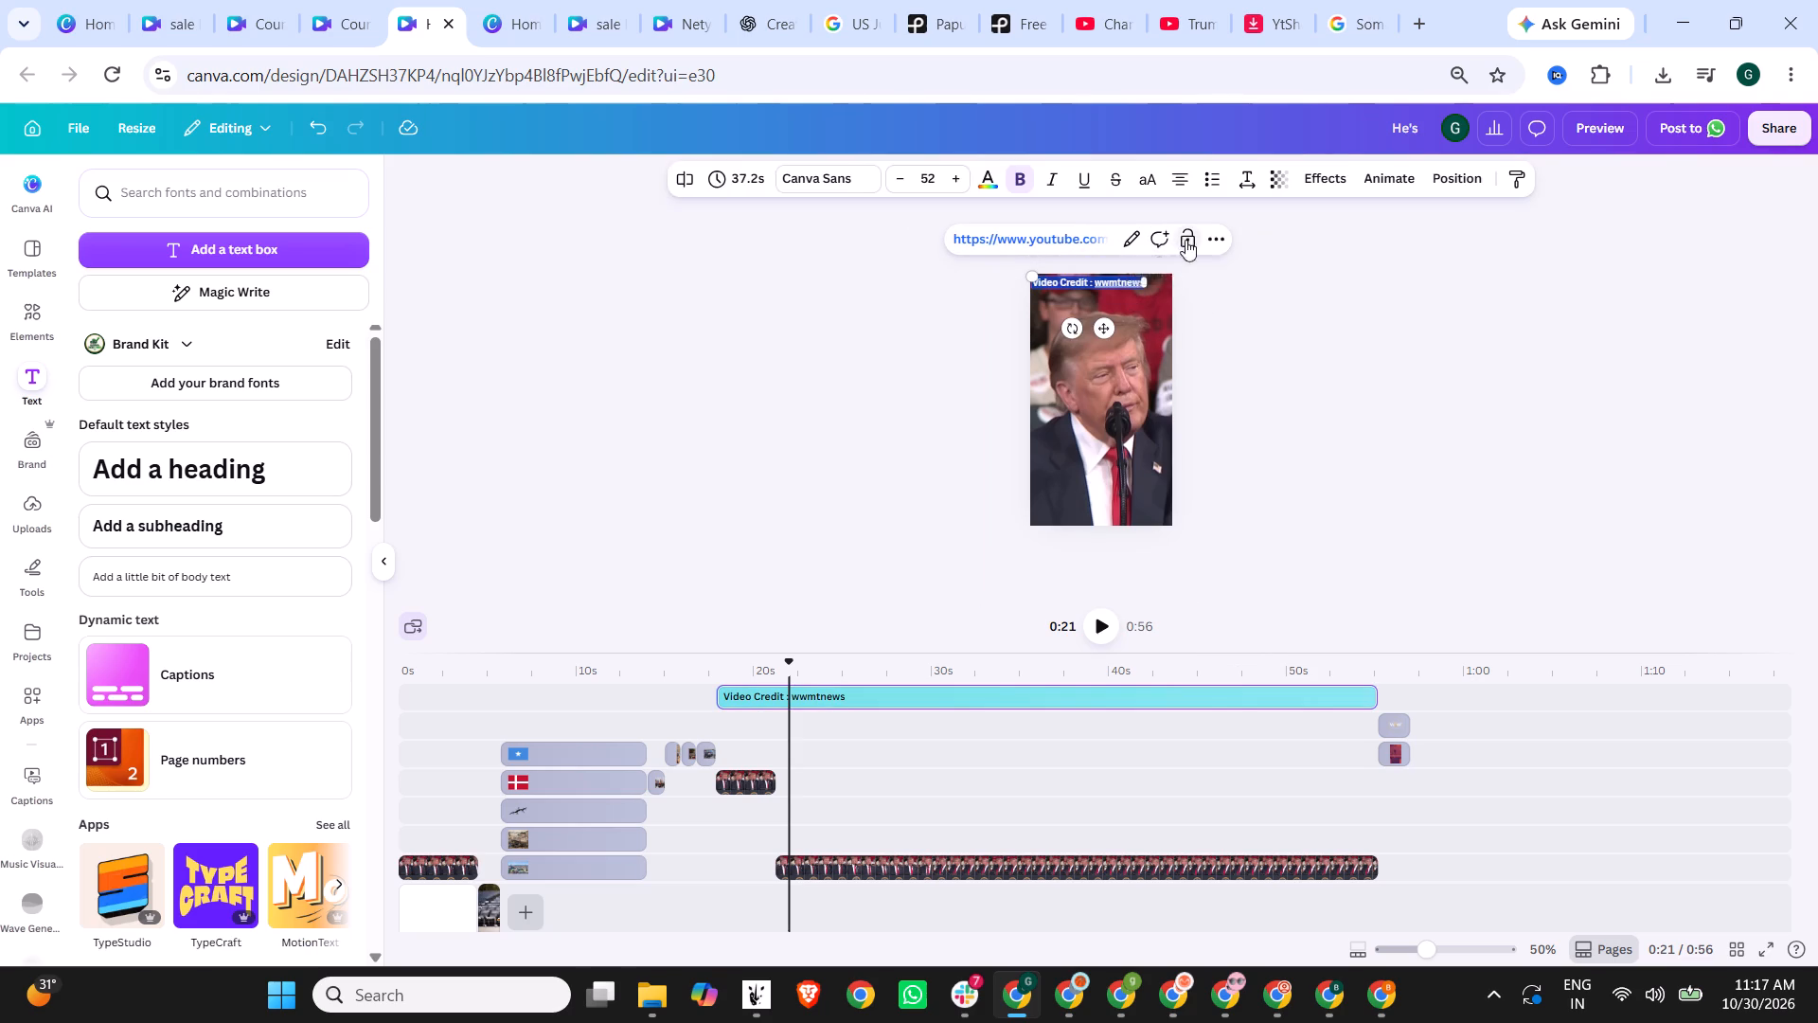
left_click(1208, 241)
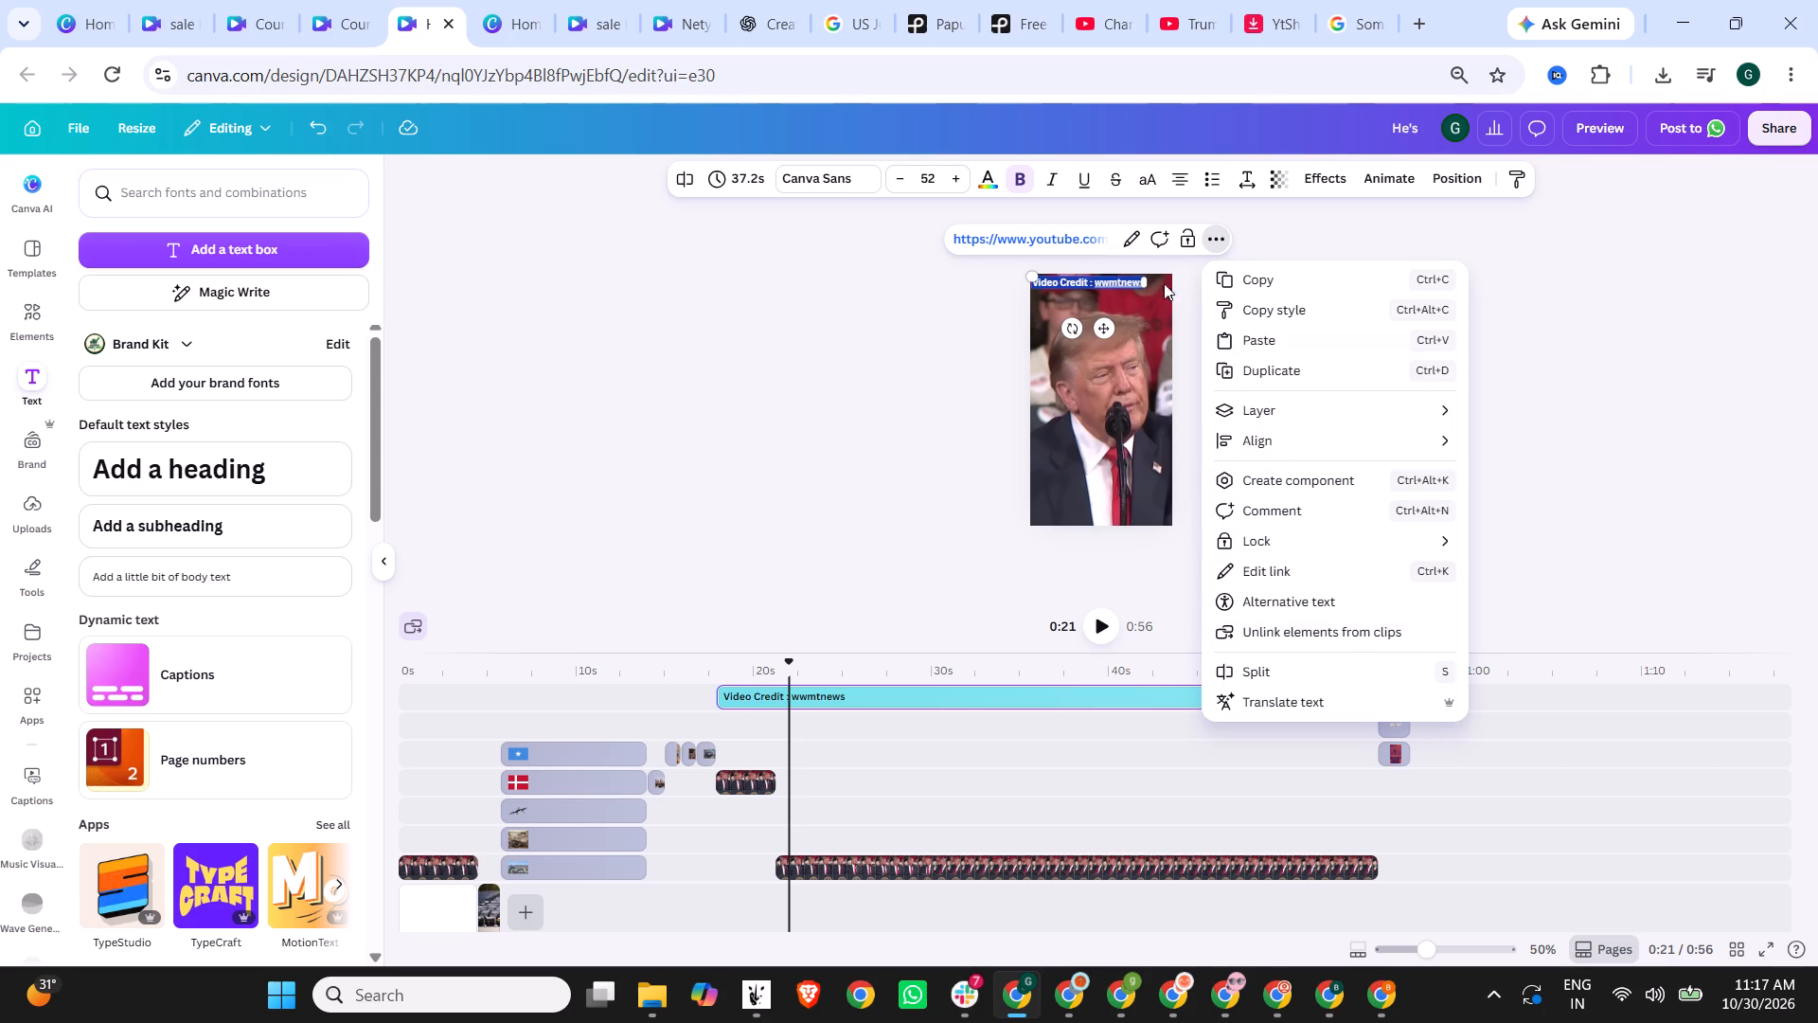
left_click(1126, 235)
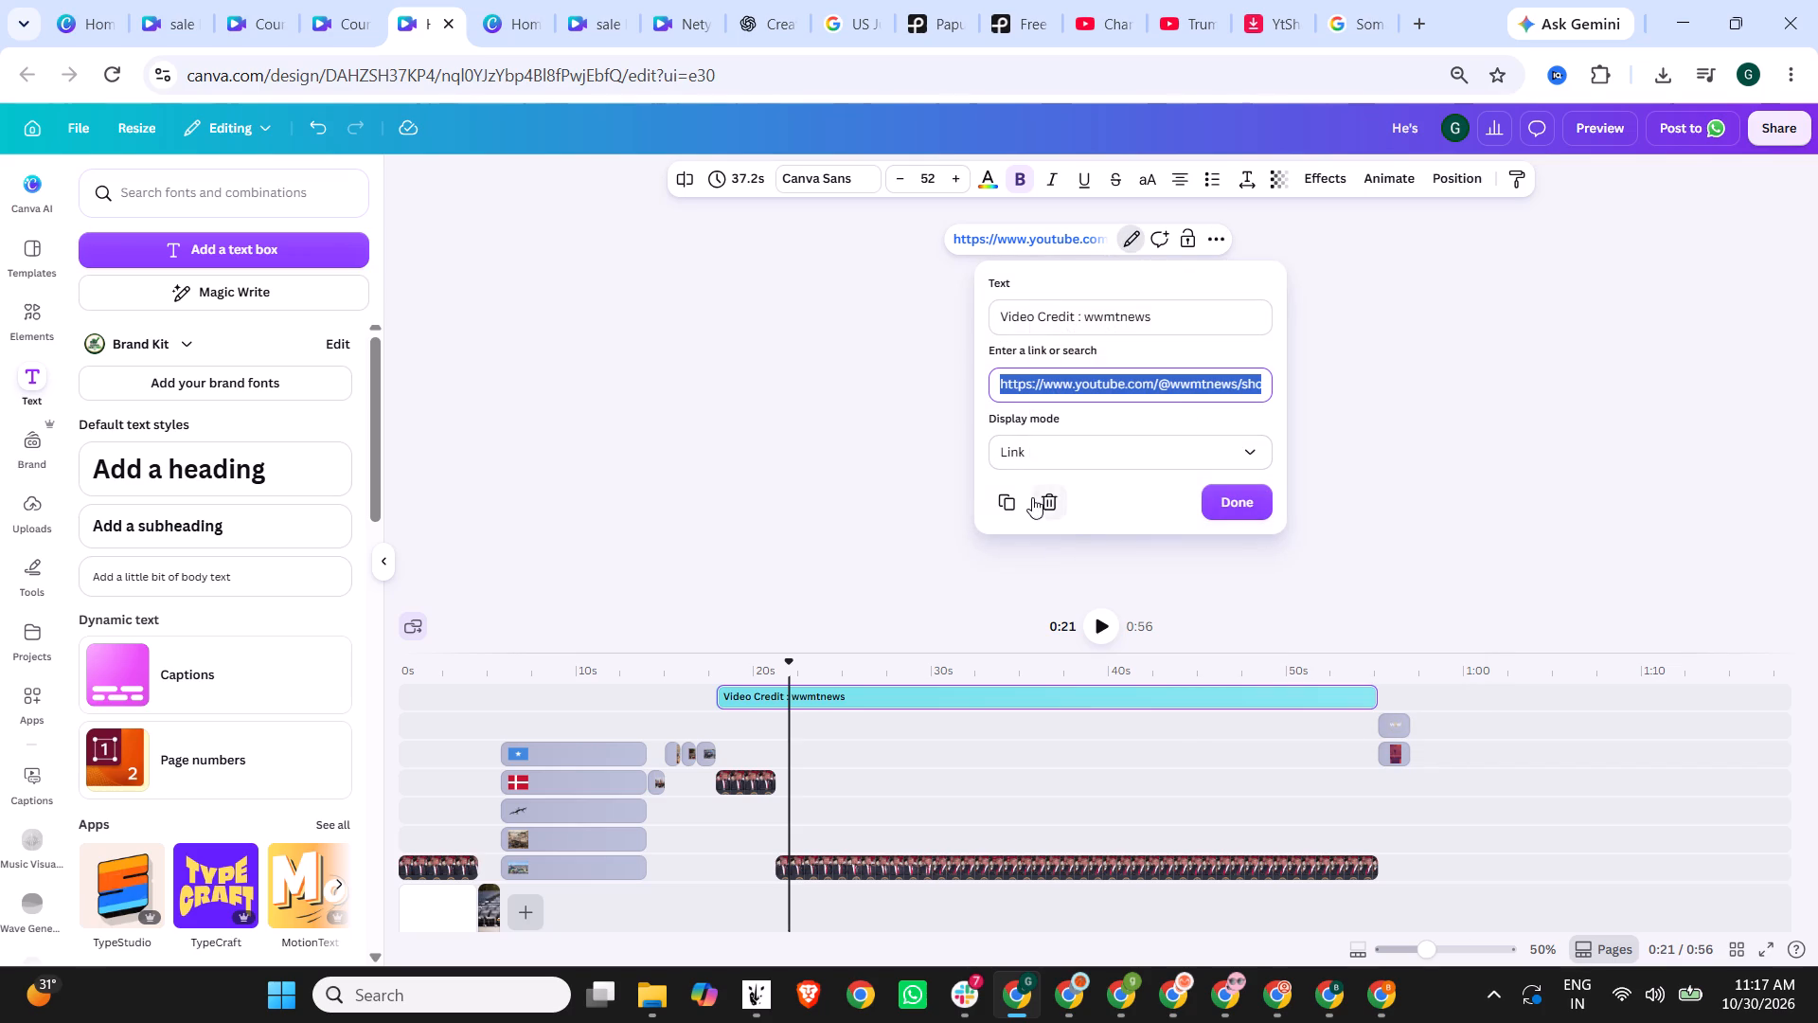
left_click(1046, 498)
left_click(1257, 317)
Remove the bold formatting from the word "wwmtnews" in the video credit.
left_click(1106, 280)
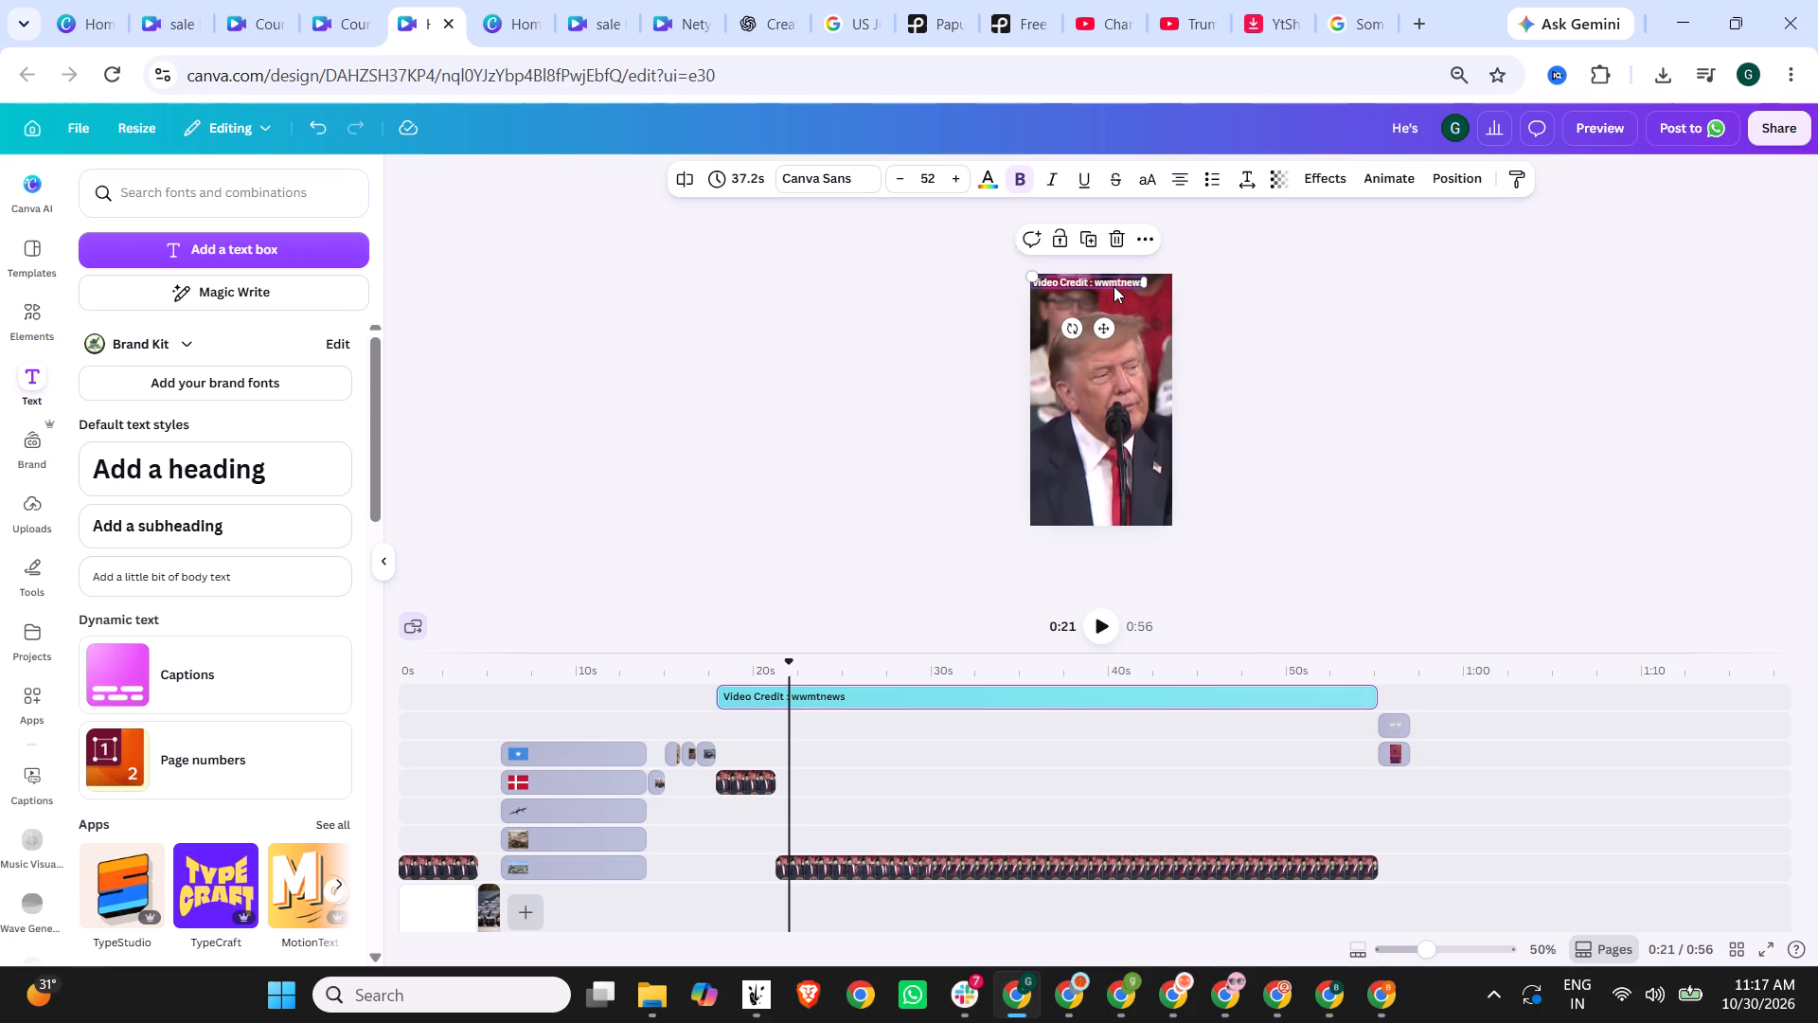
double_click(1112, 283)
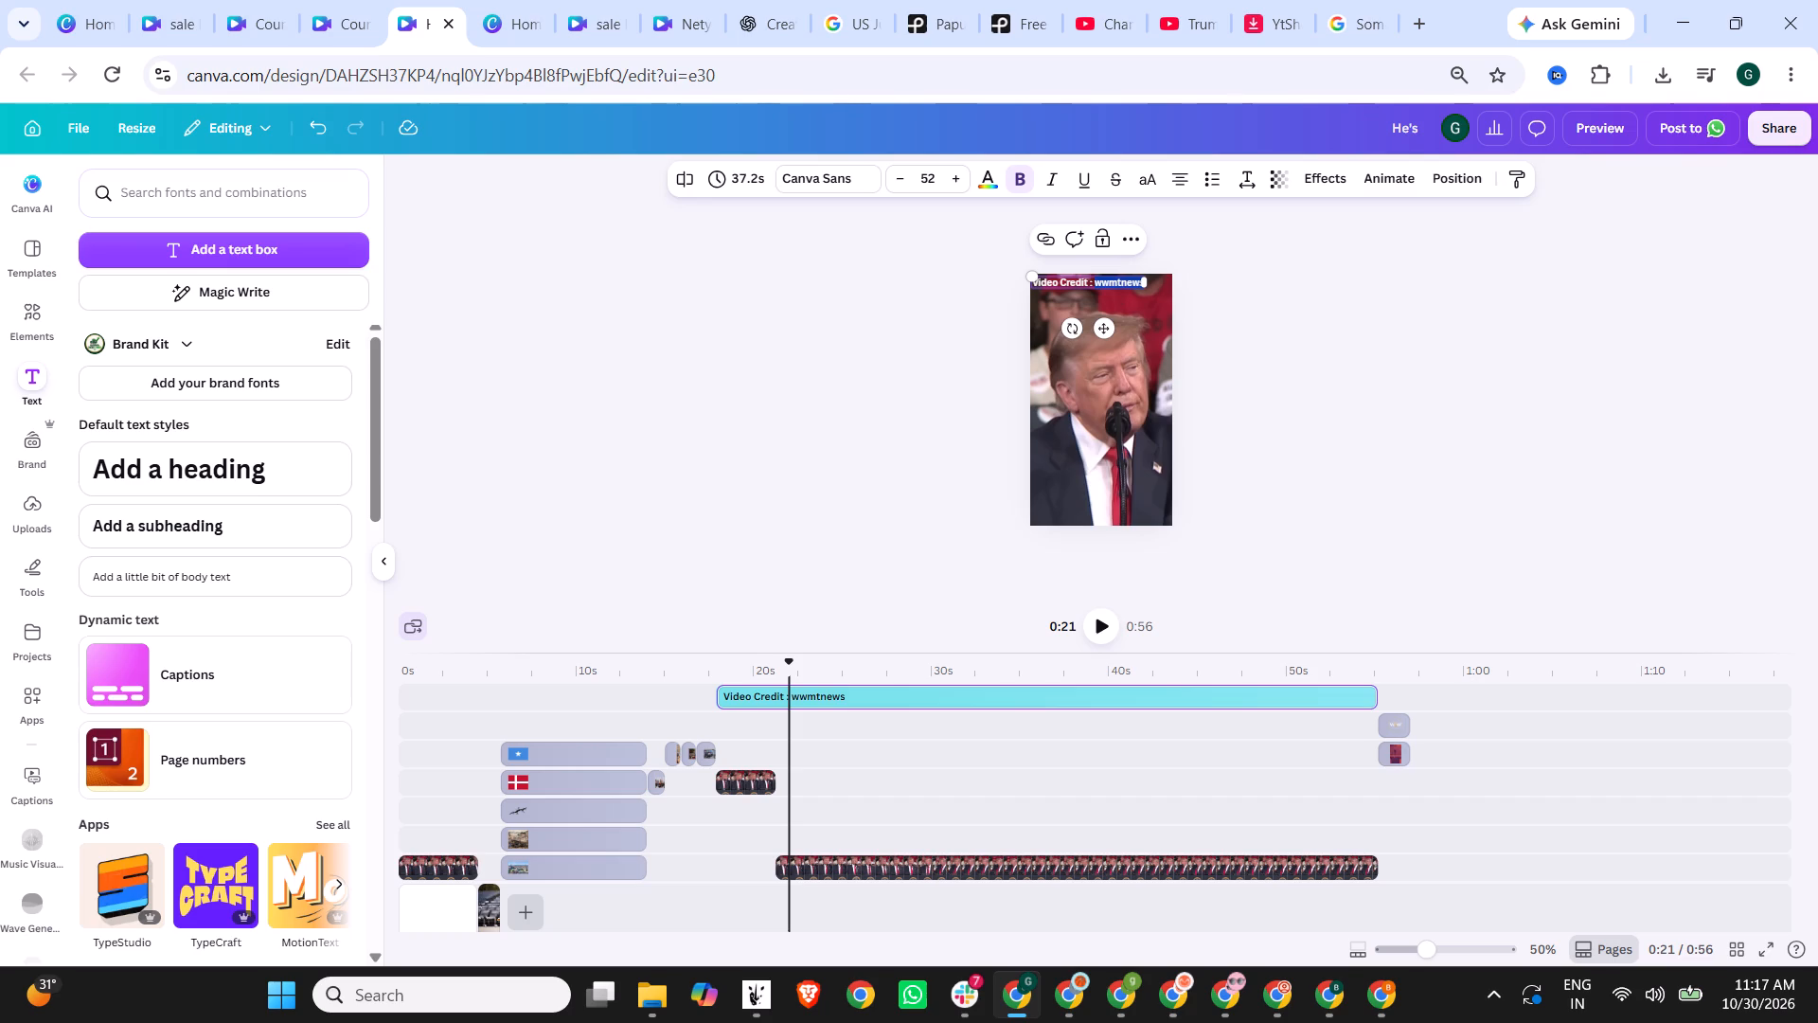
left_click(1021, 178)
left_click(1251, 332)
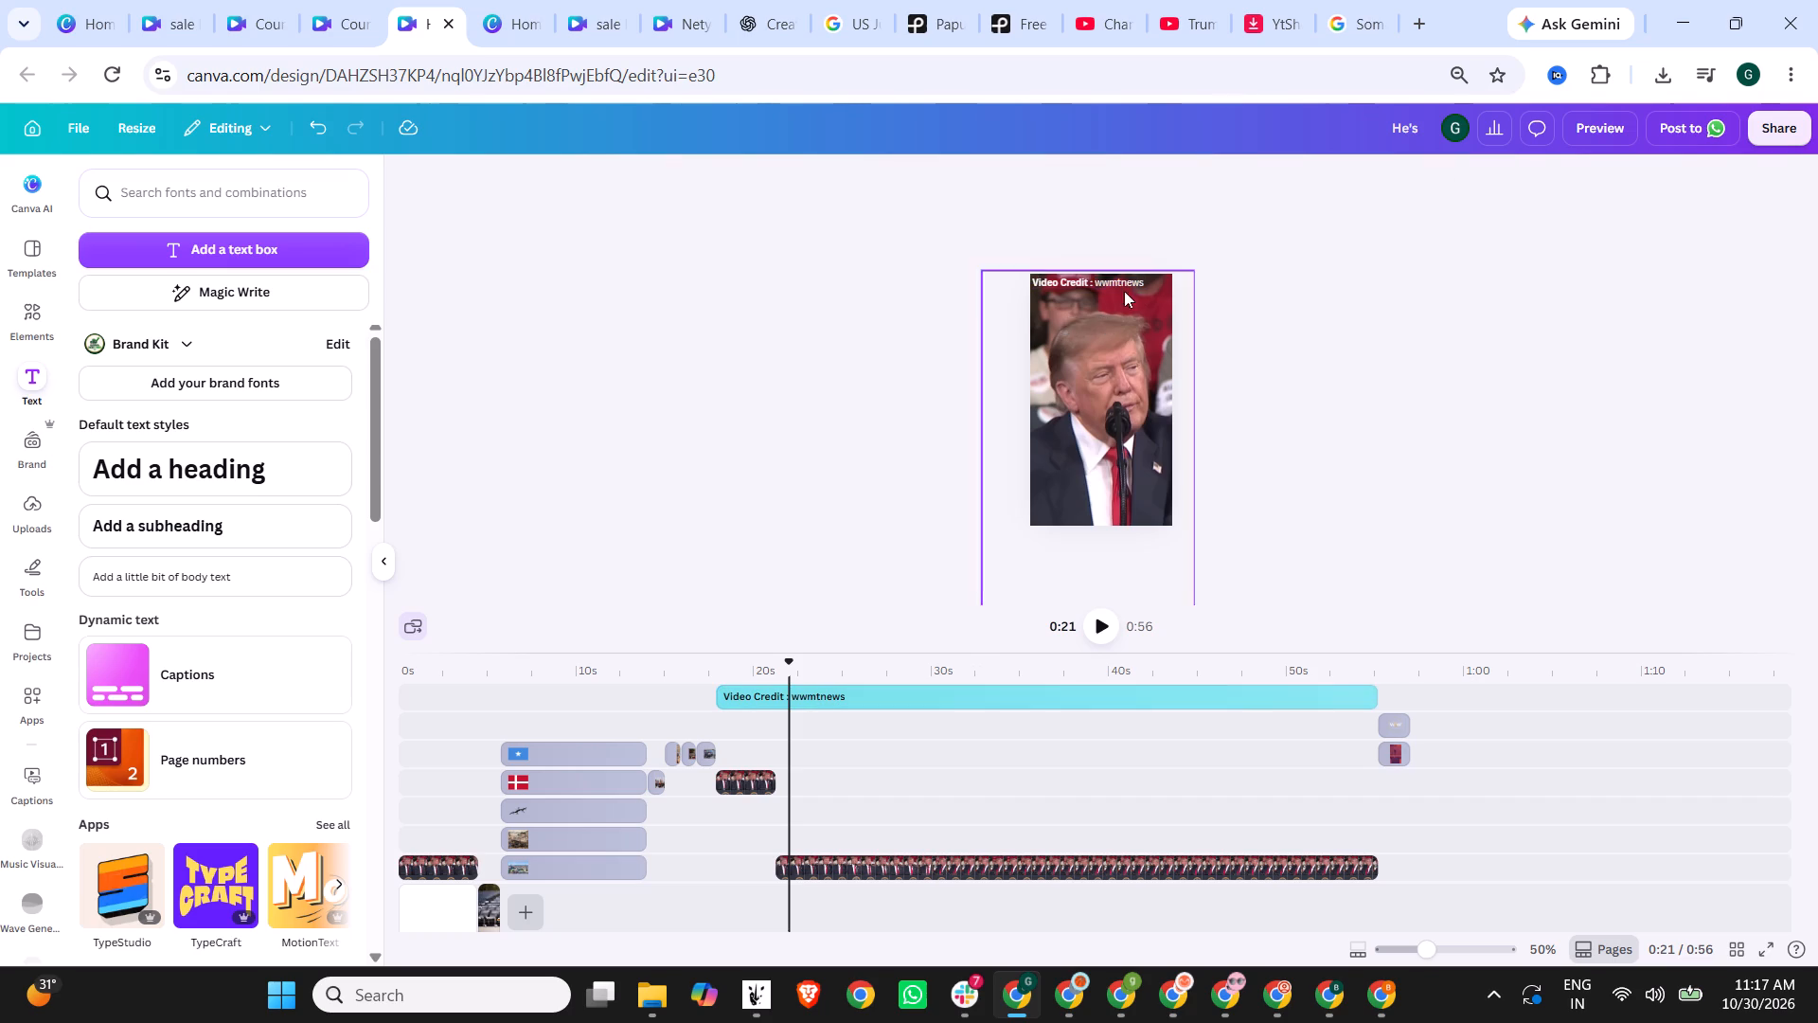
Reduce the video credit's font size to 38.
left_click(1109, 281)
left_click(900, 173)
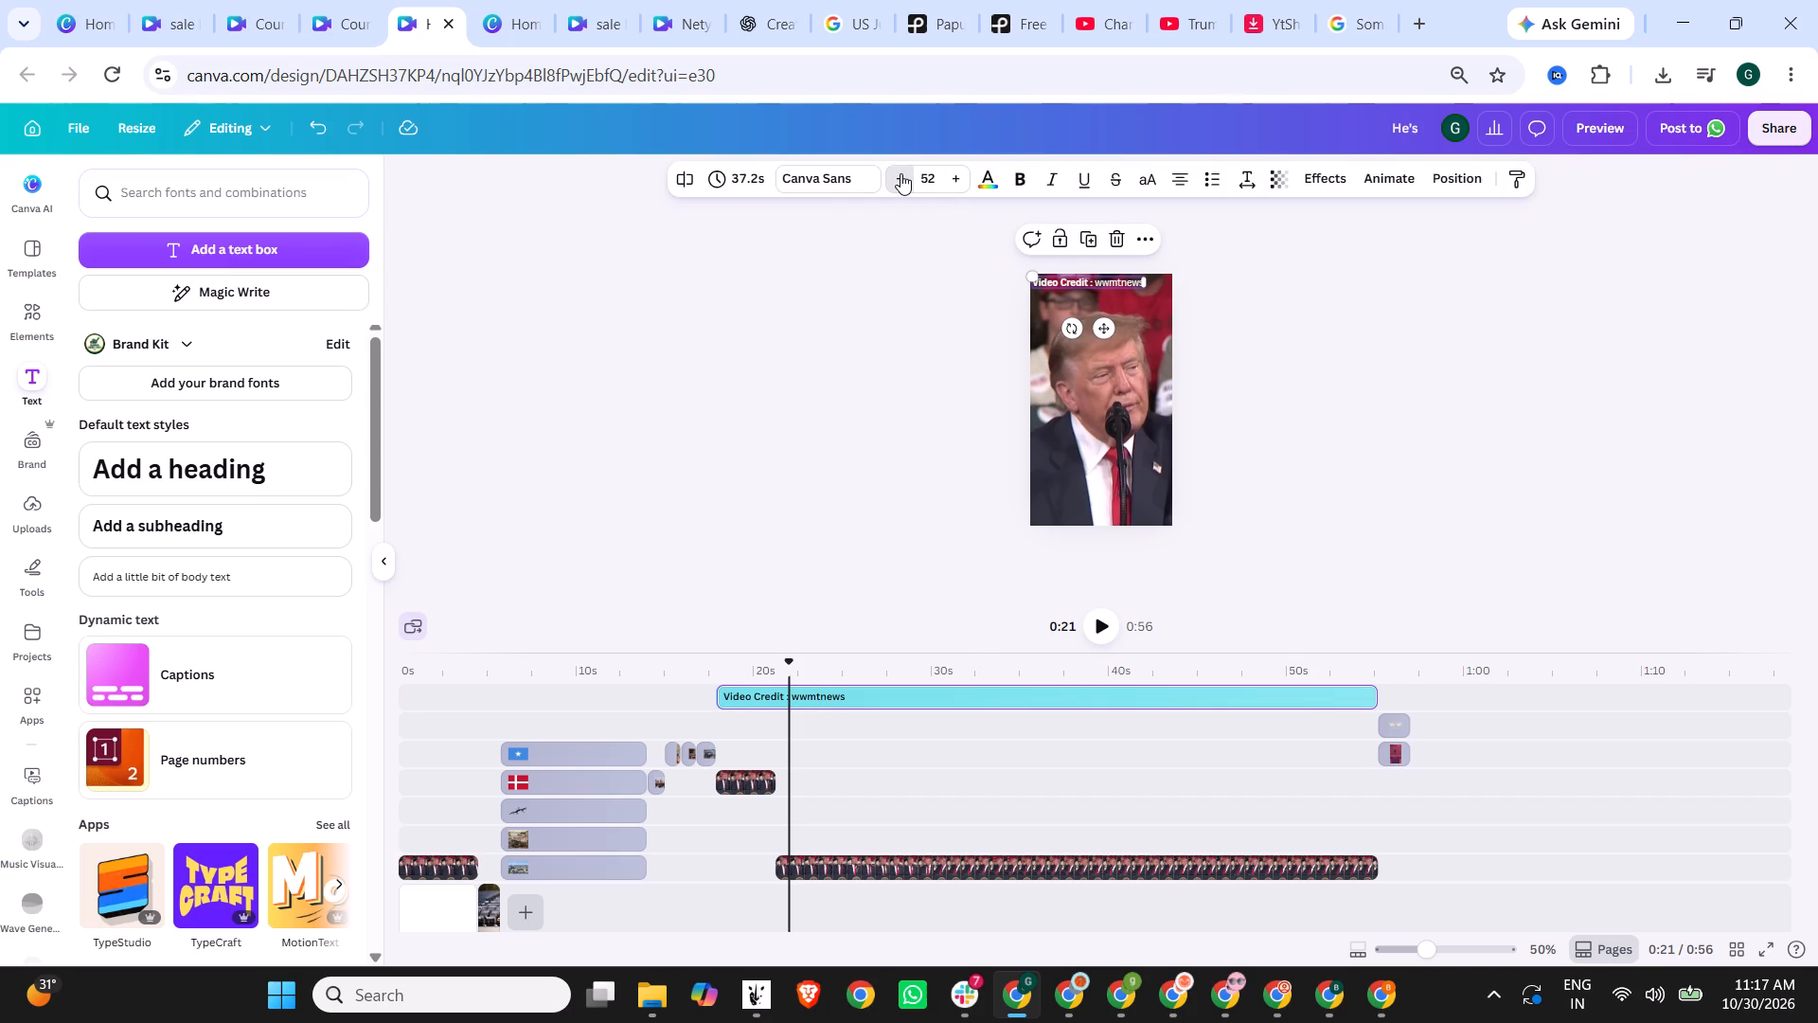
left_click(1285, 404)
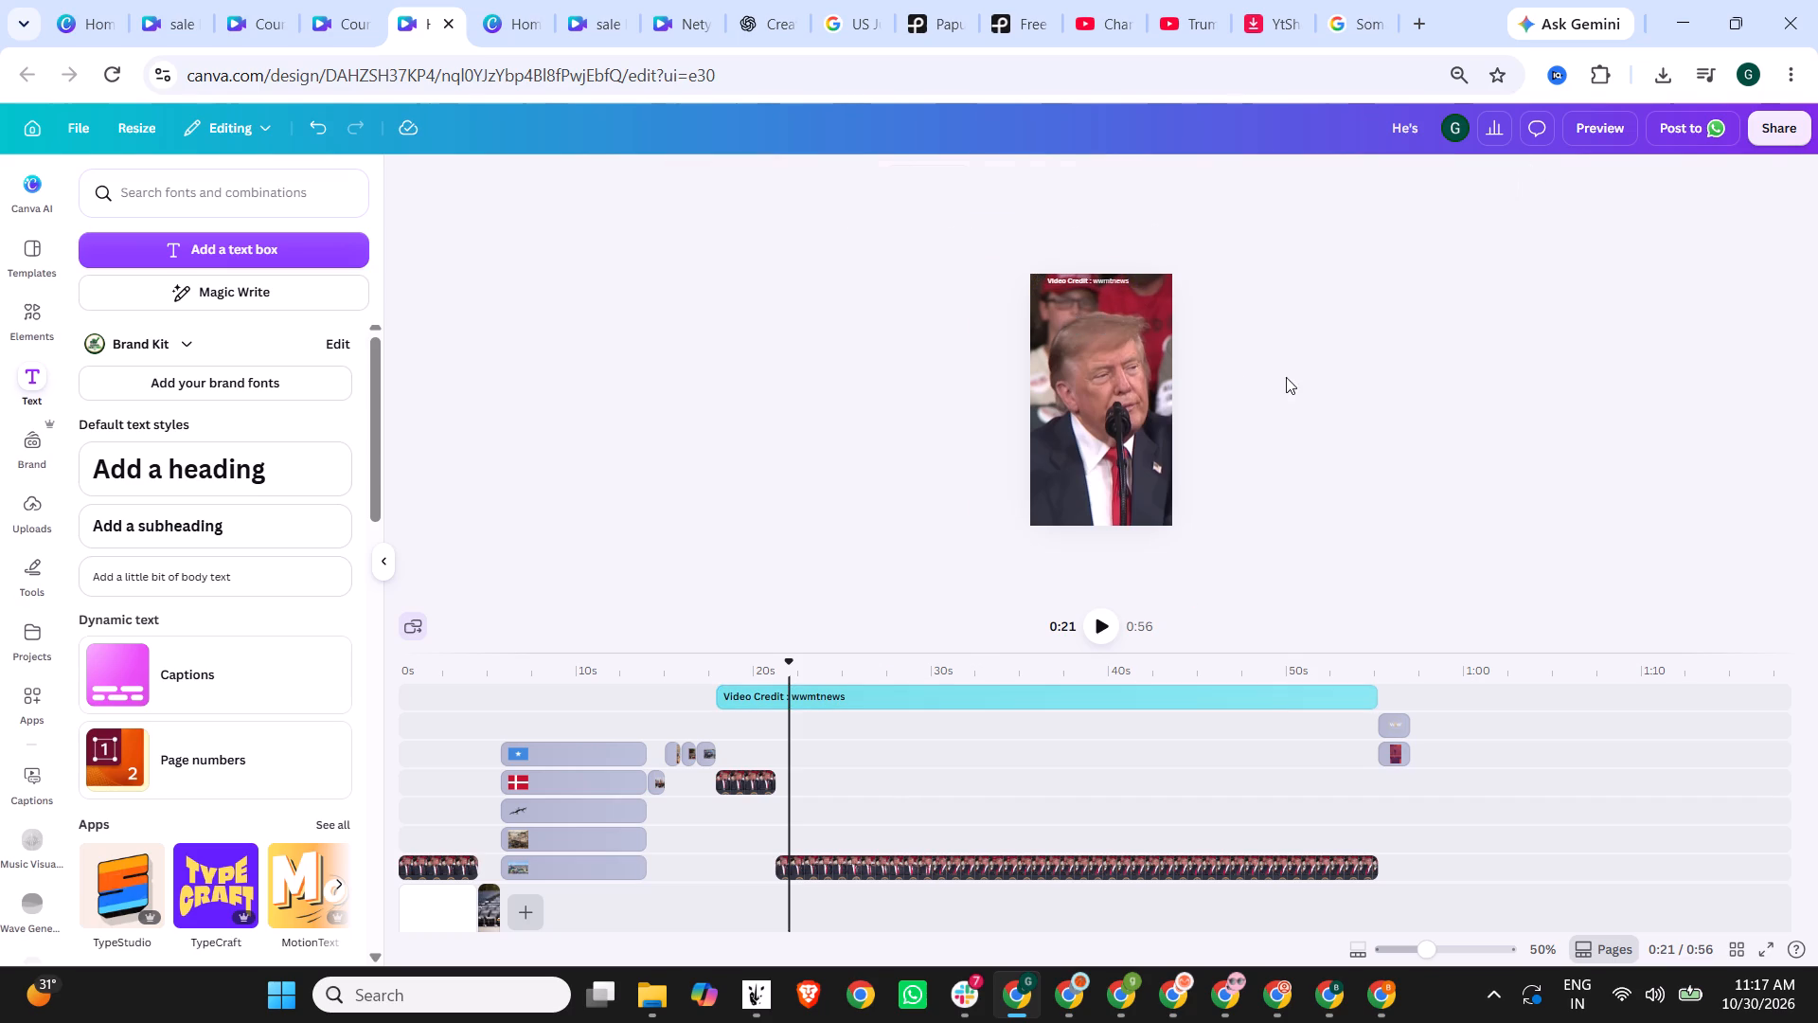
Reposition the smaller video credit tight into the top-left corner of the video frame.
left_click_drag(1113, 281, 1098, 285)
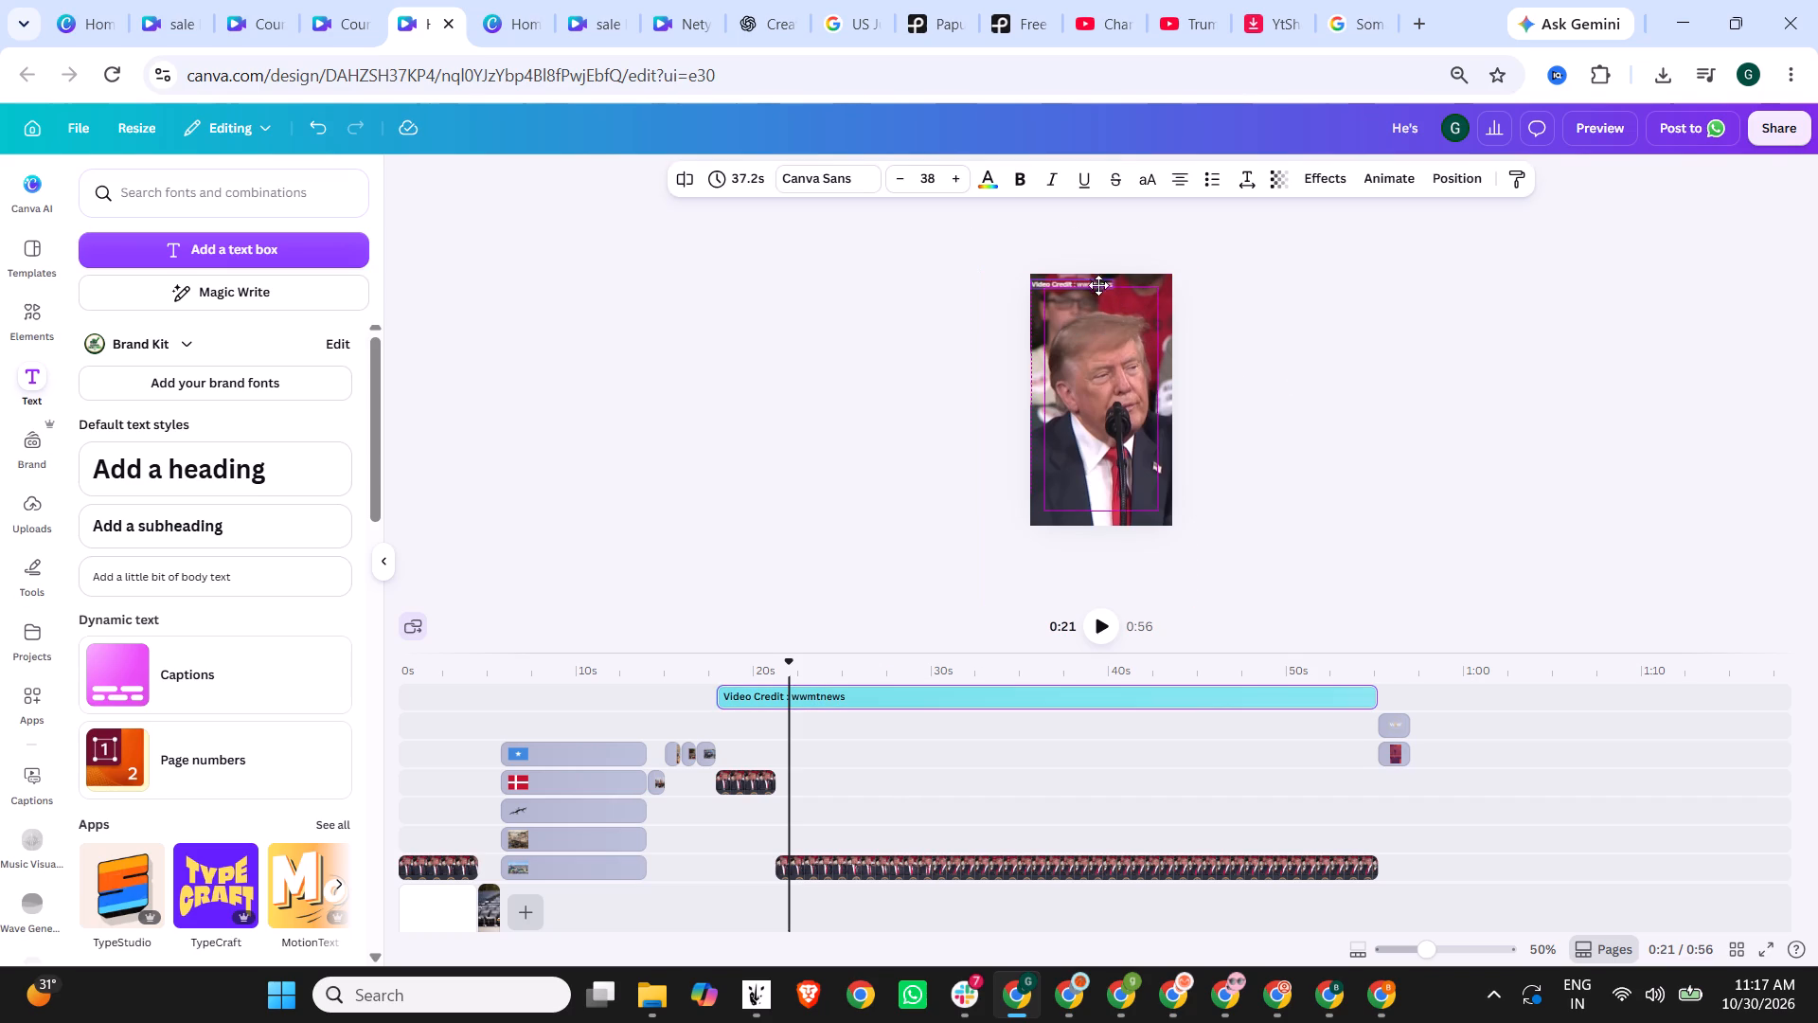
left_click_drag(1098, 285, 1099, 280)
left_click(1392, 287)
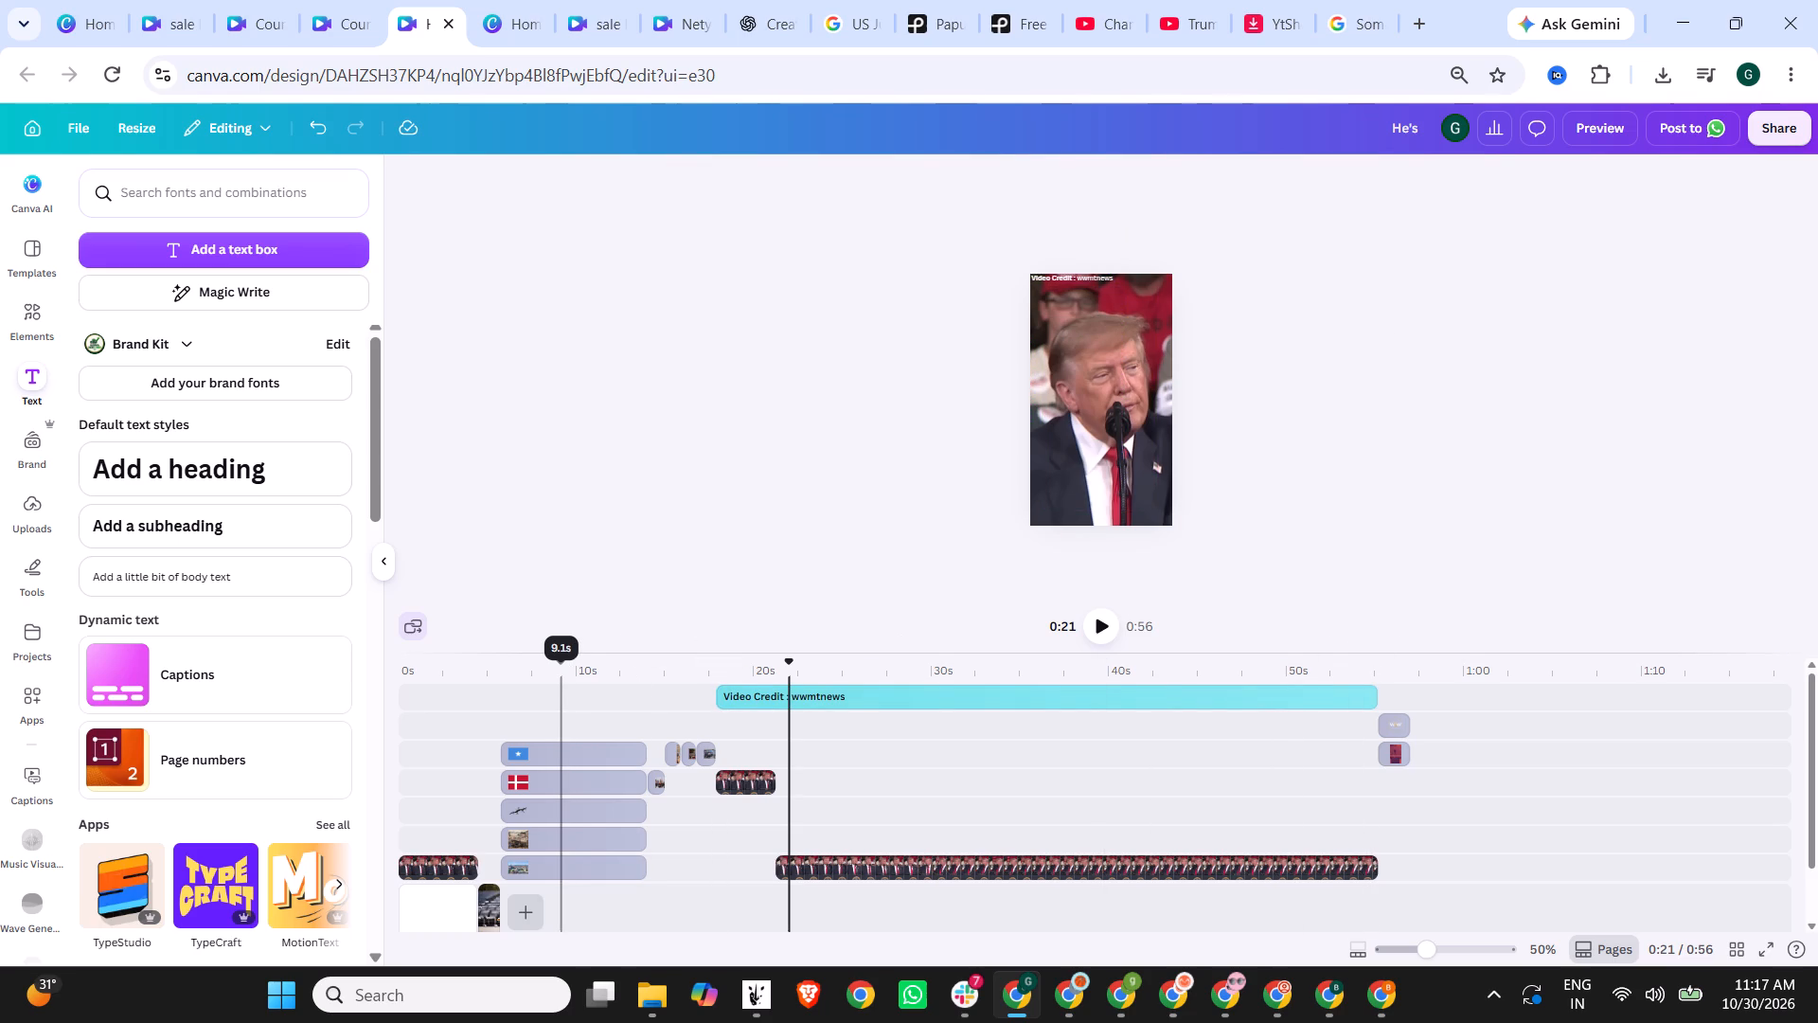
Preview the opening of the video full screen, up to the Denmark and Somalia flag scene, and close the preview.
left_click(777, 494)
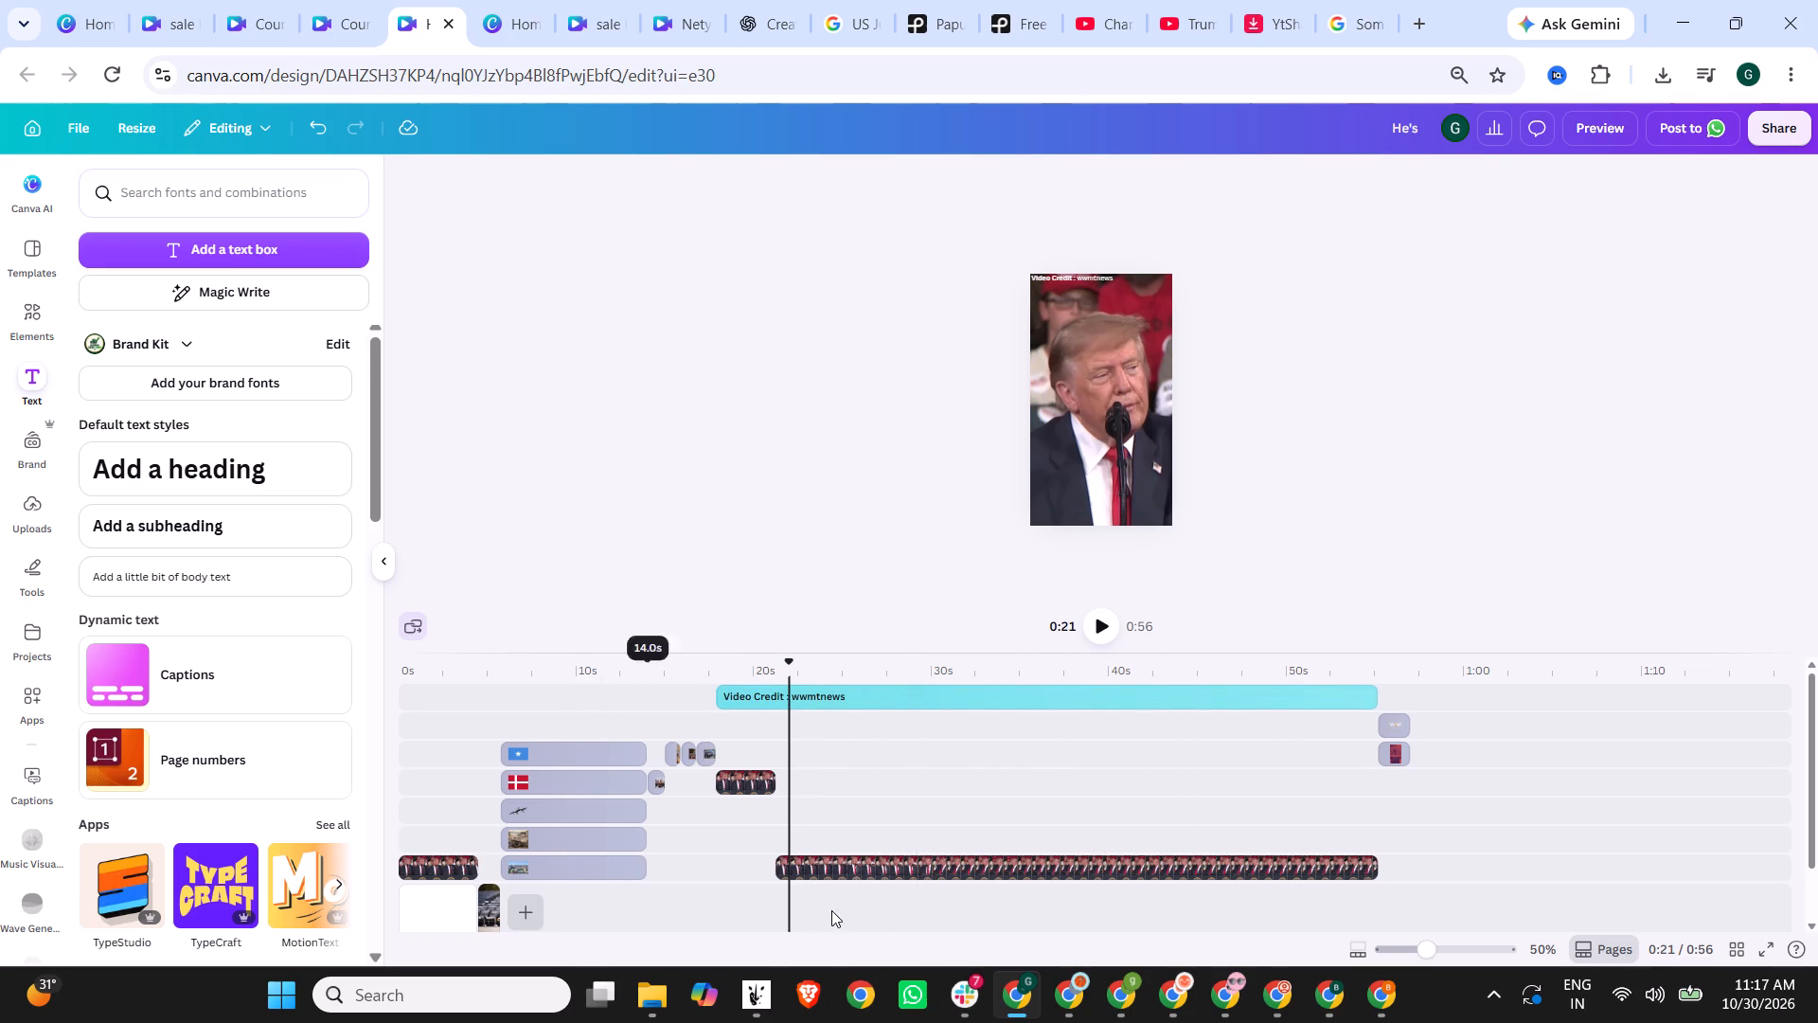
scroll(633, 852, "up", 7)
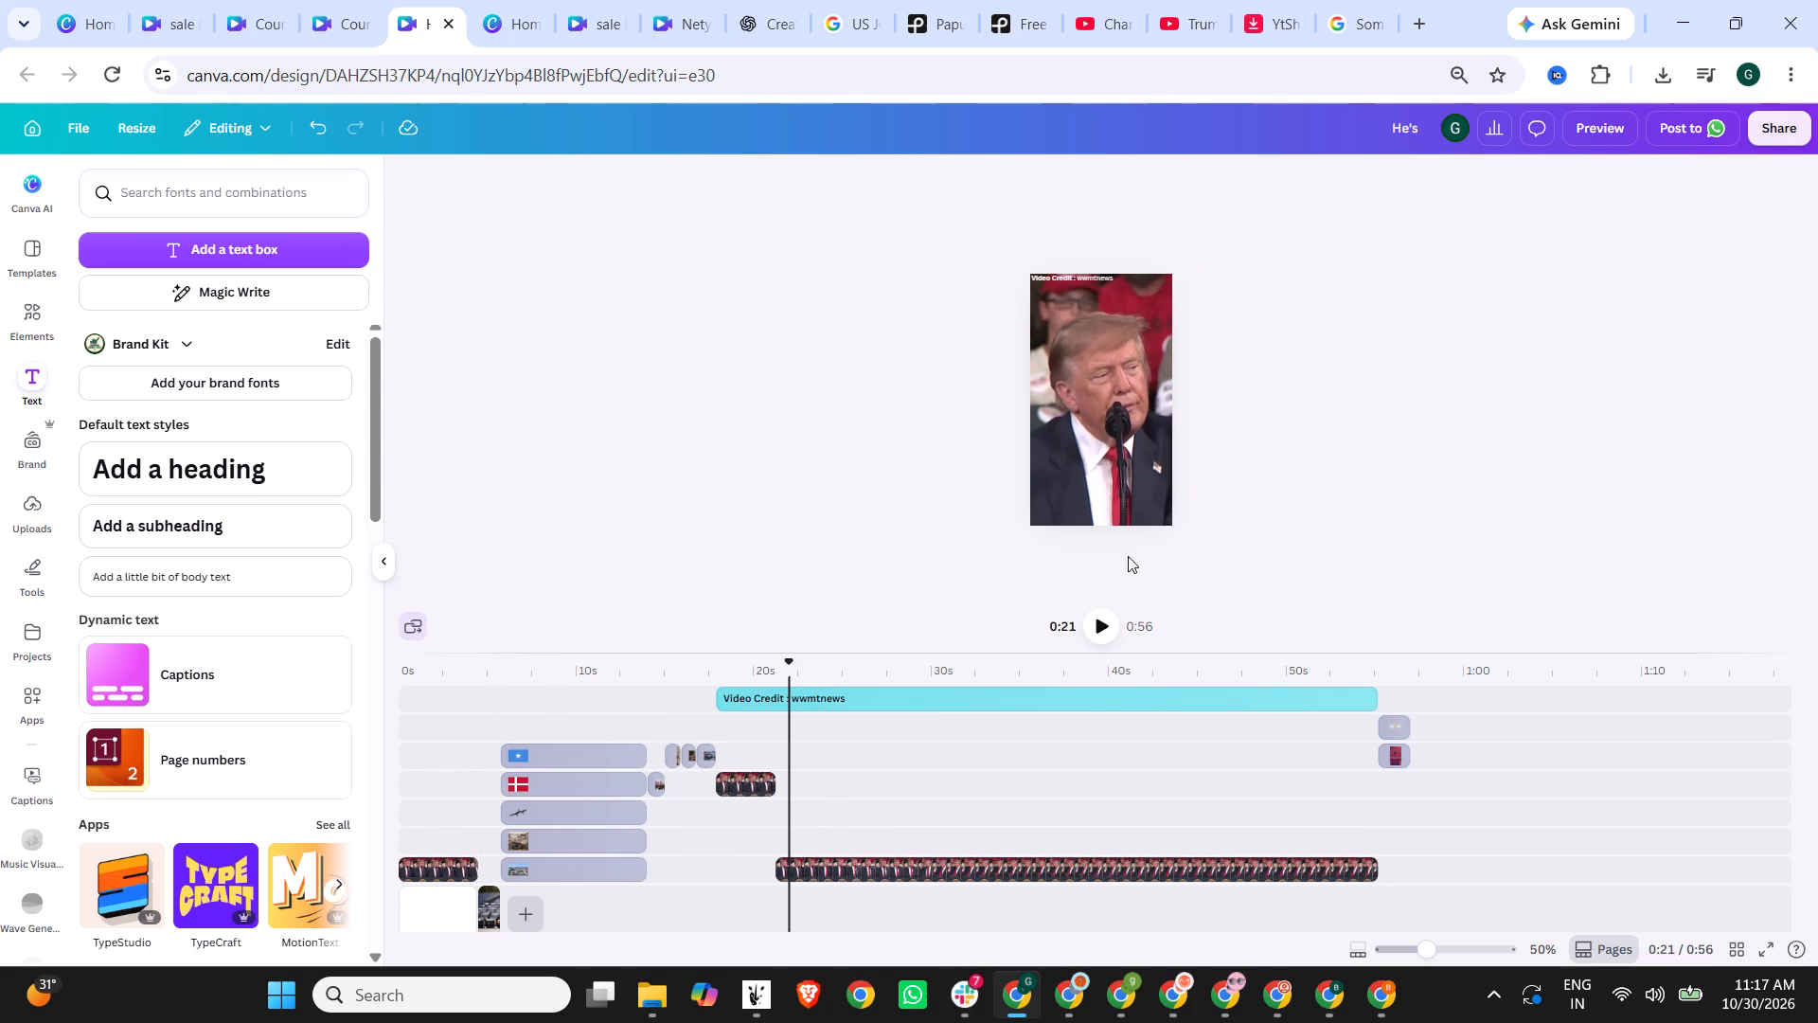
left_click(1618, 122)
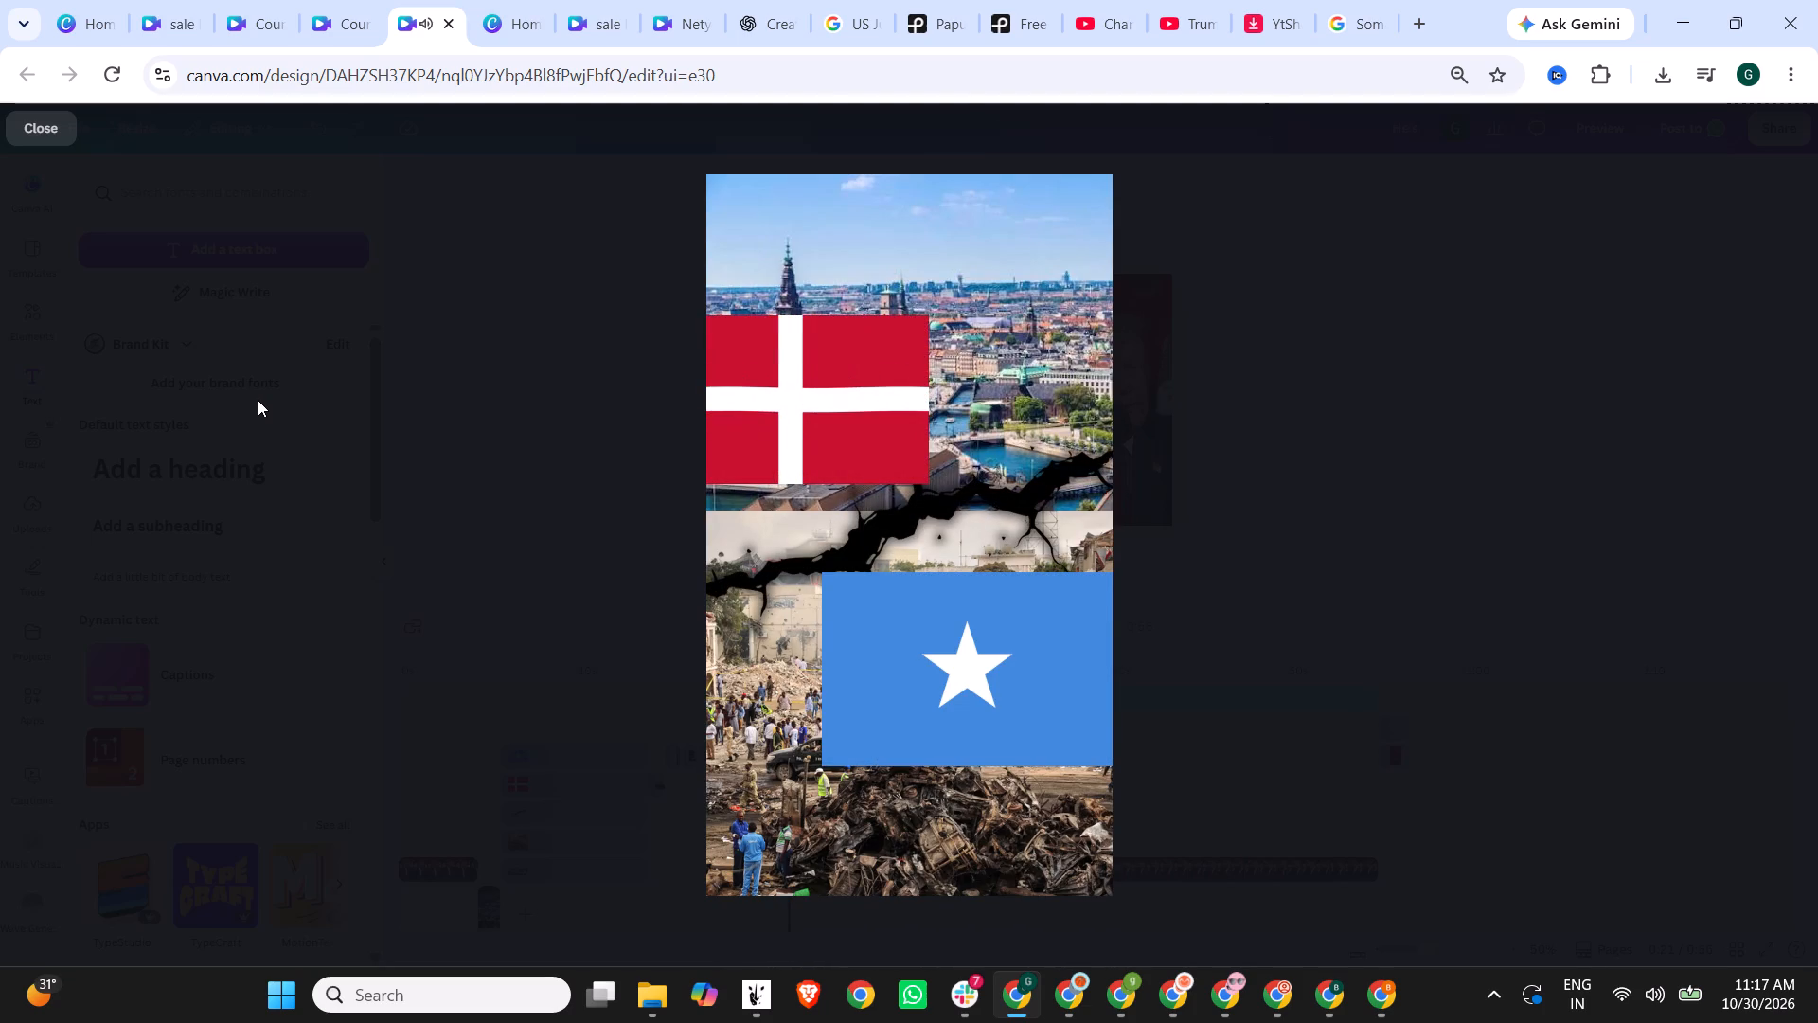
left_click(1541, 457)
Generate captions in the Golden Age style for all suitable clips in the video.
left_click(225, 673)
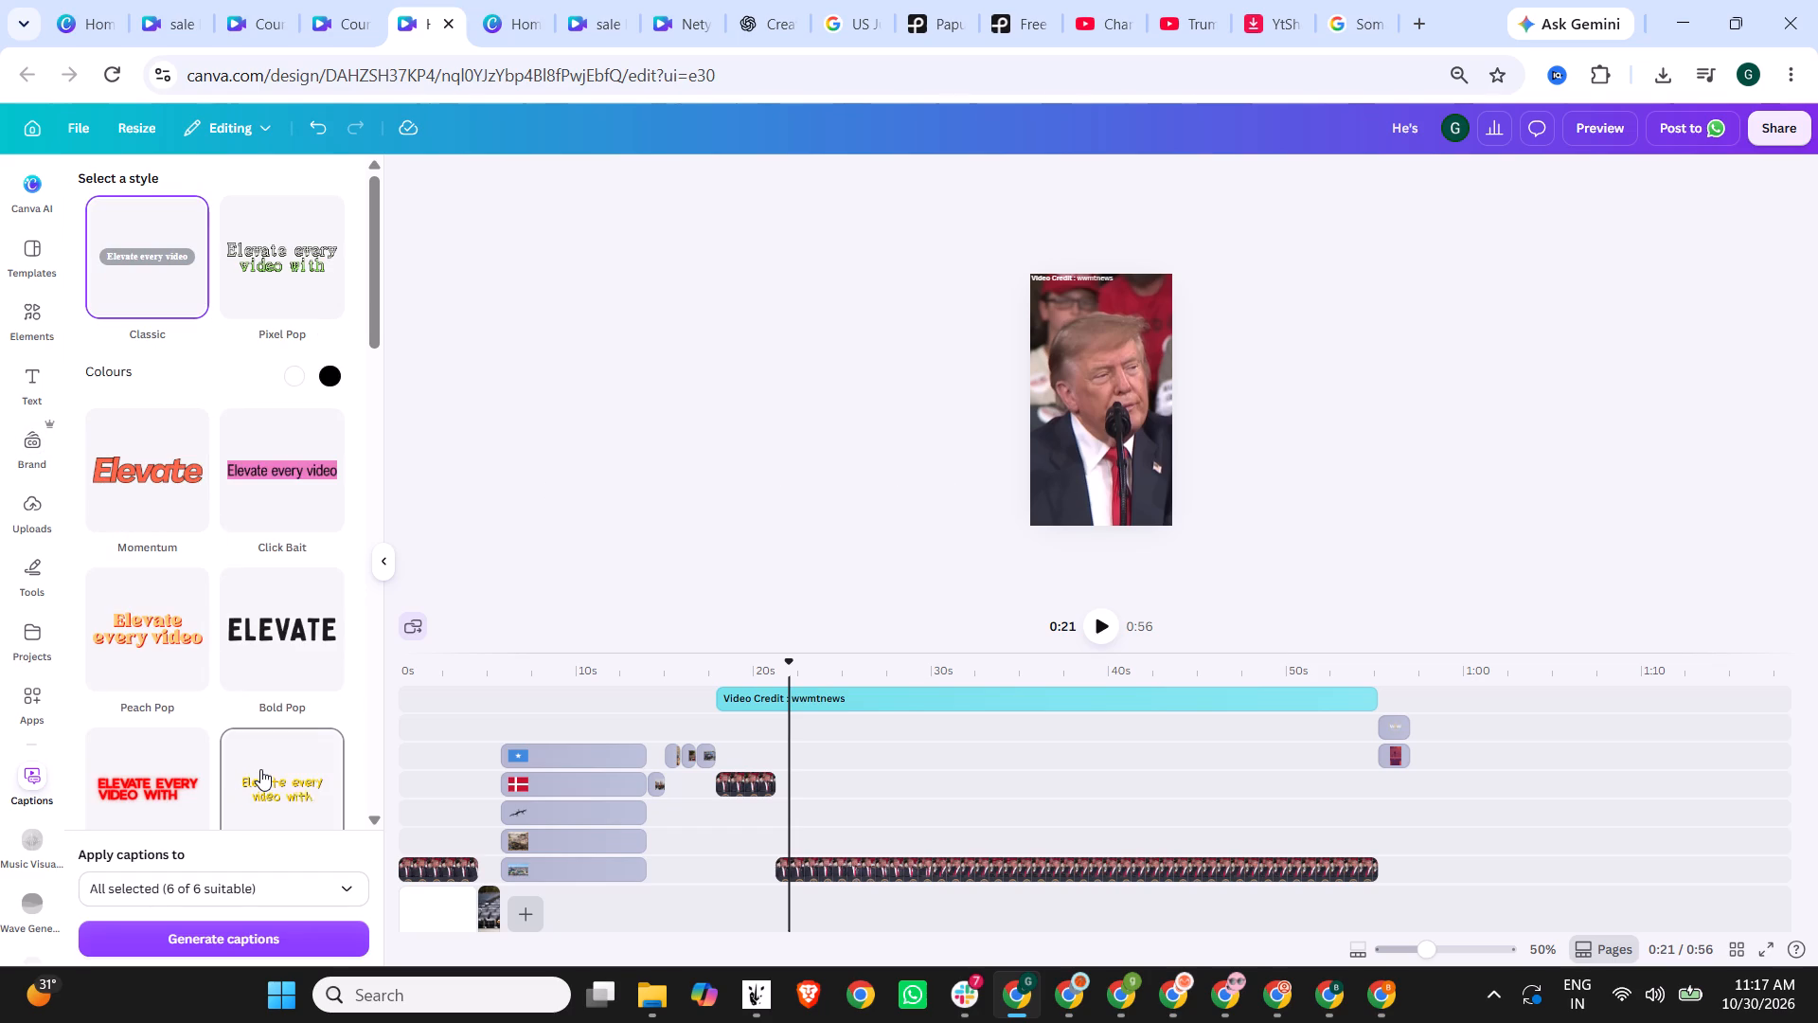
scroll(260, 769, "down", 4)
scroll(275, 516, "down", 5)
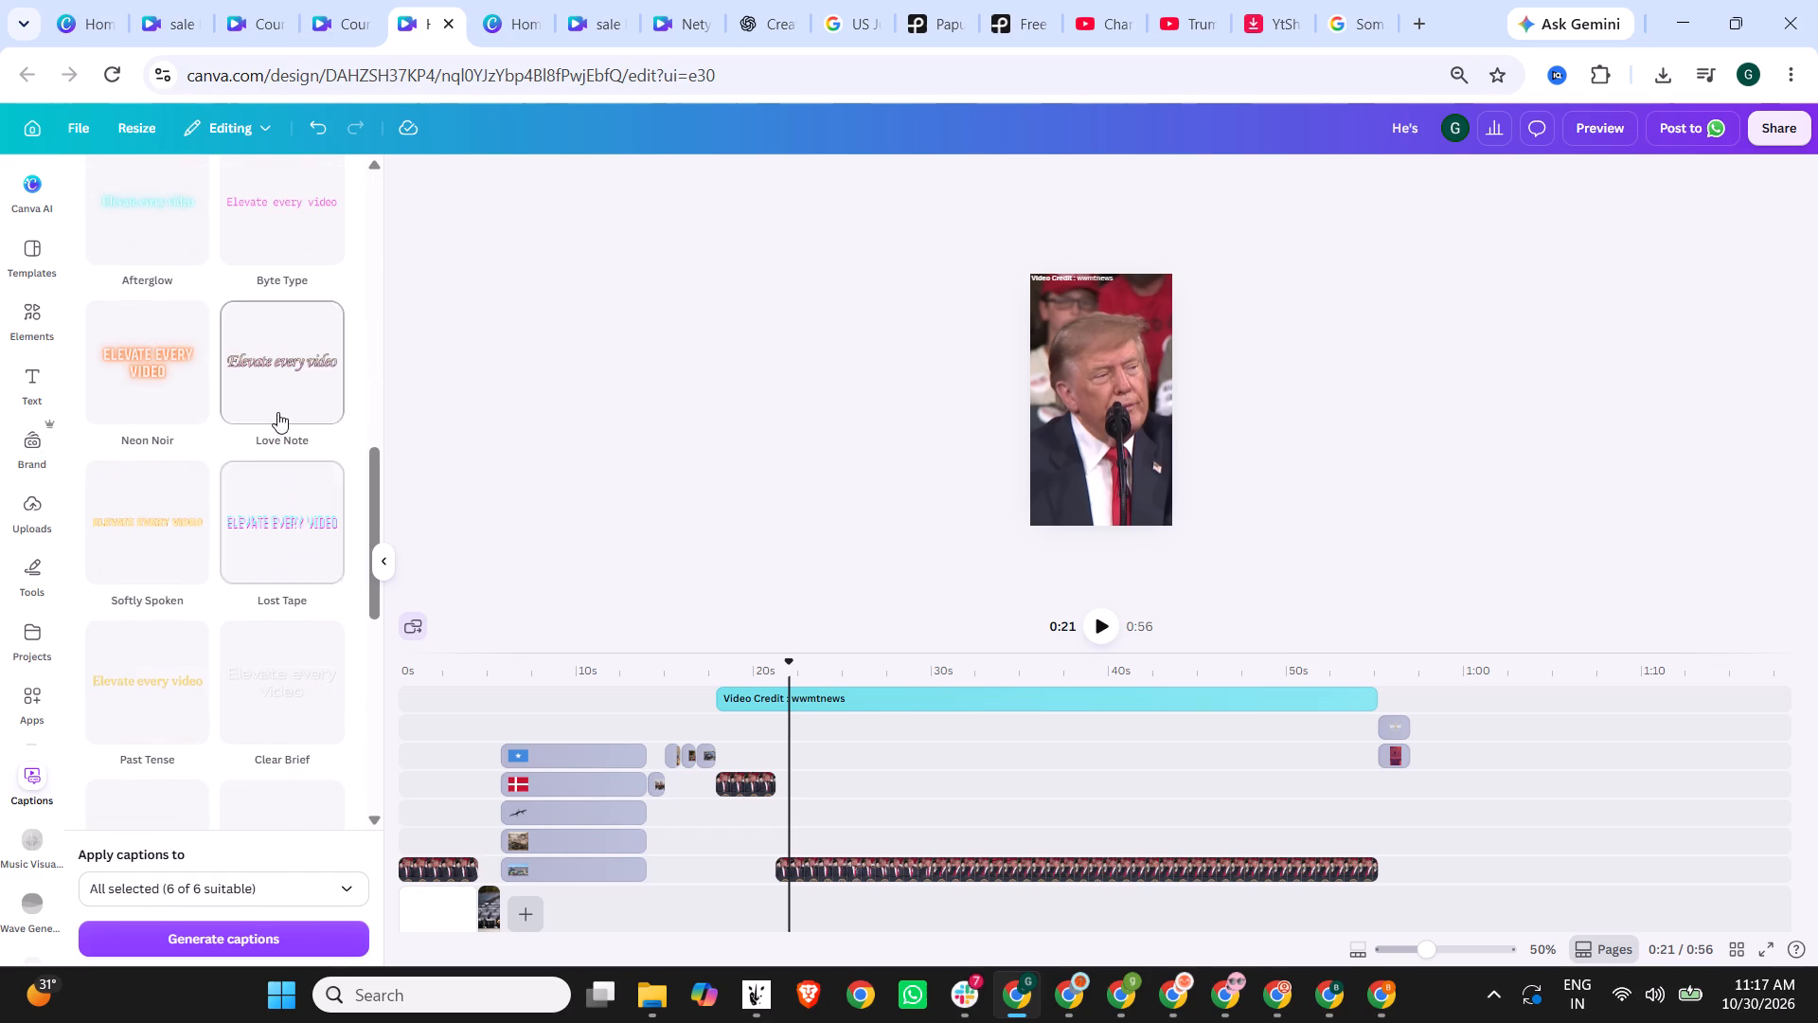
scroll(276, 426, "down", 4)
left_click(284, 520)
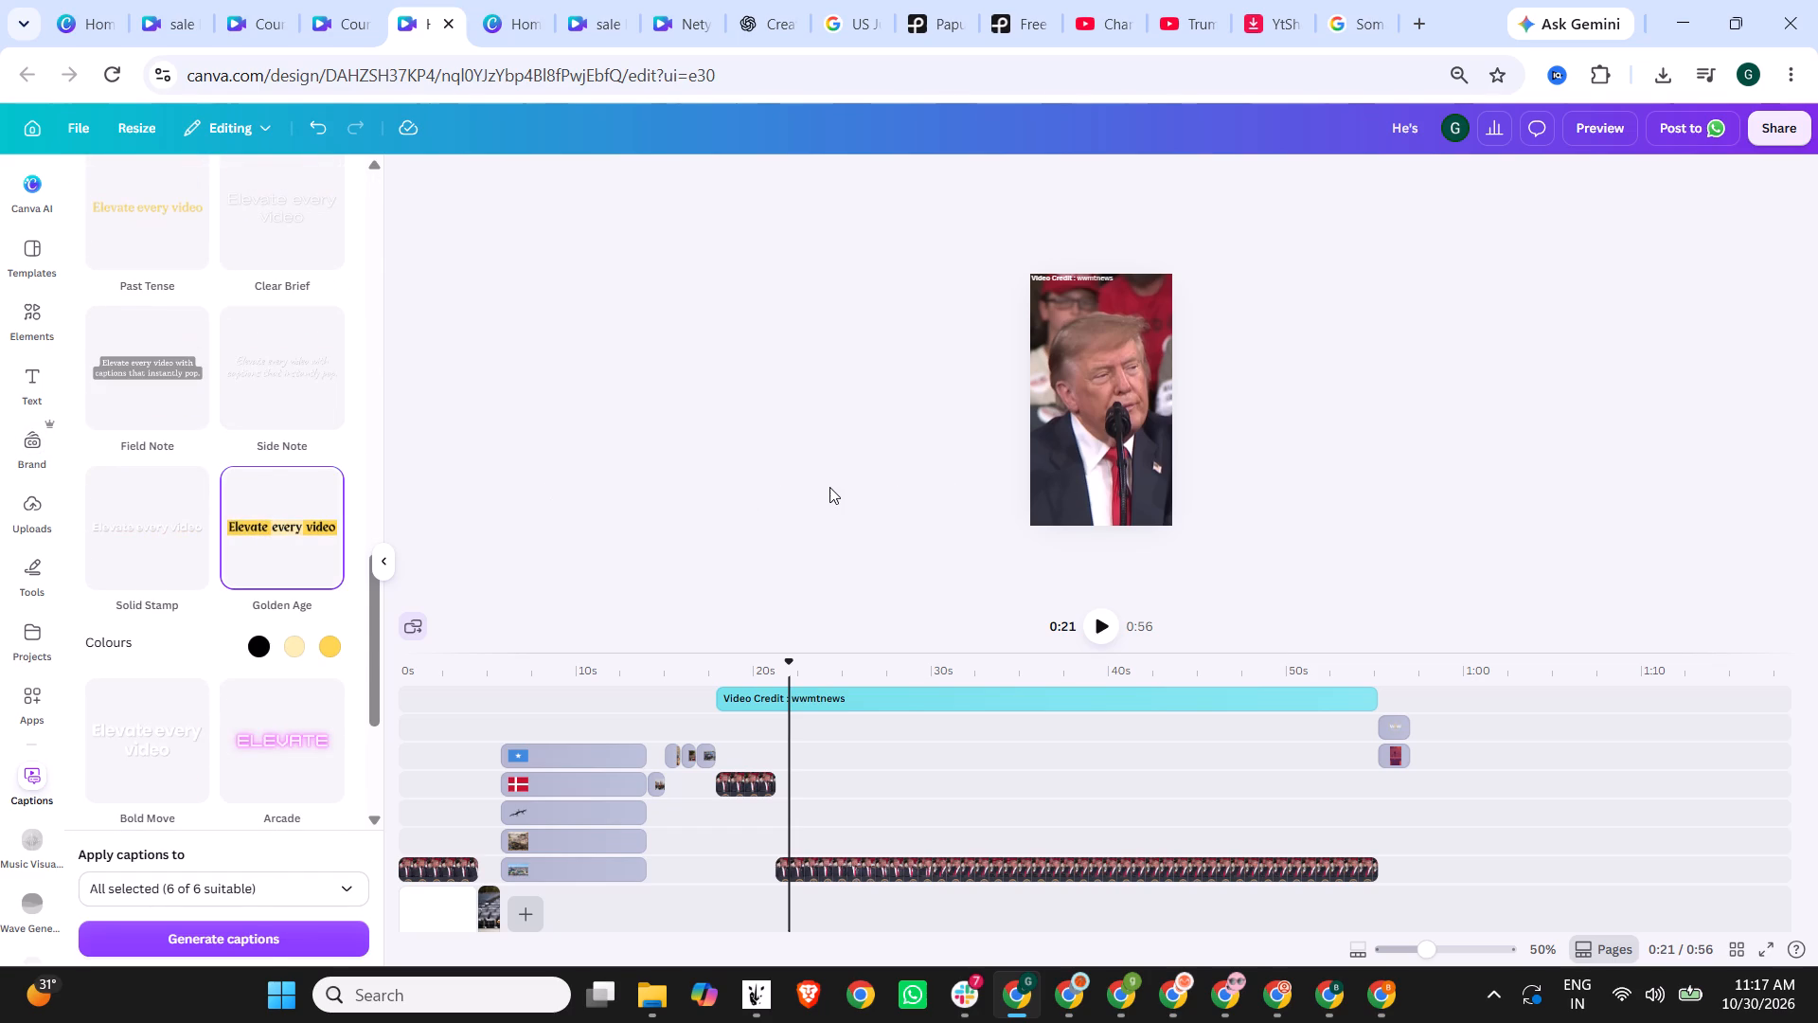
left_click(263, 942)
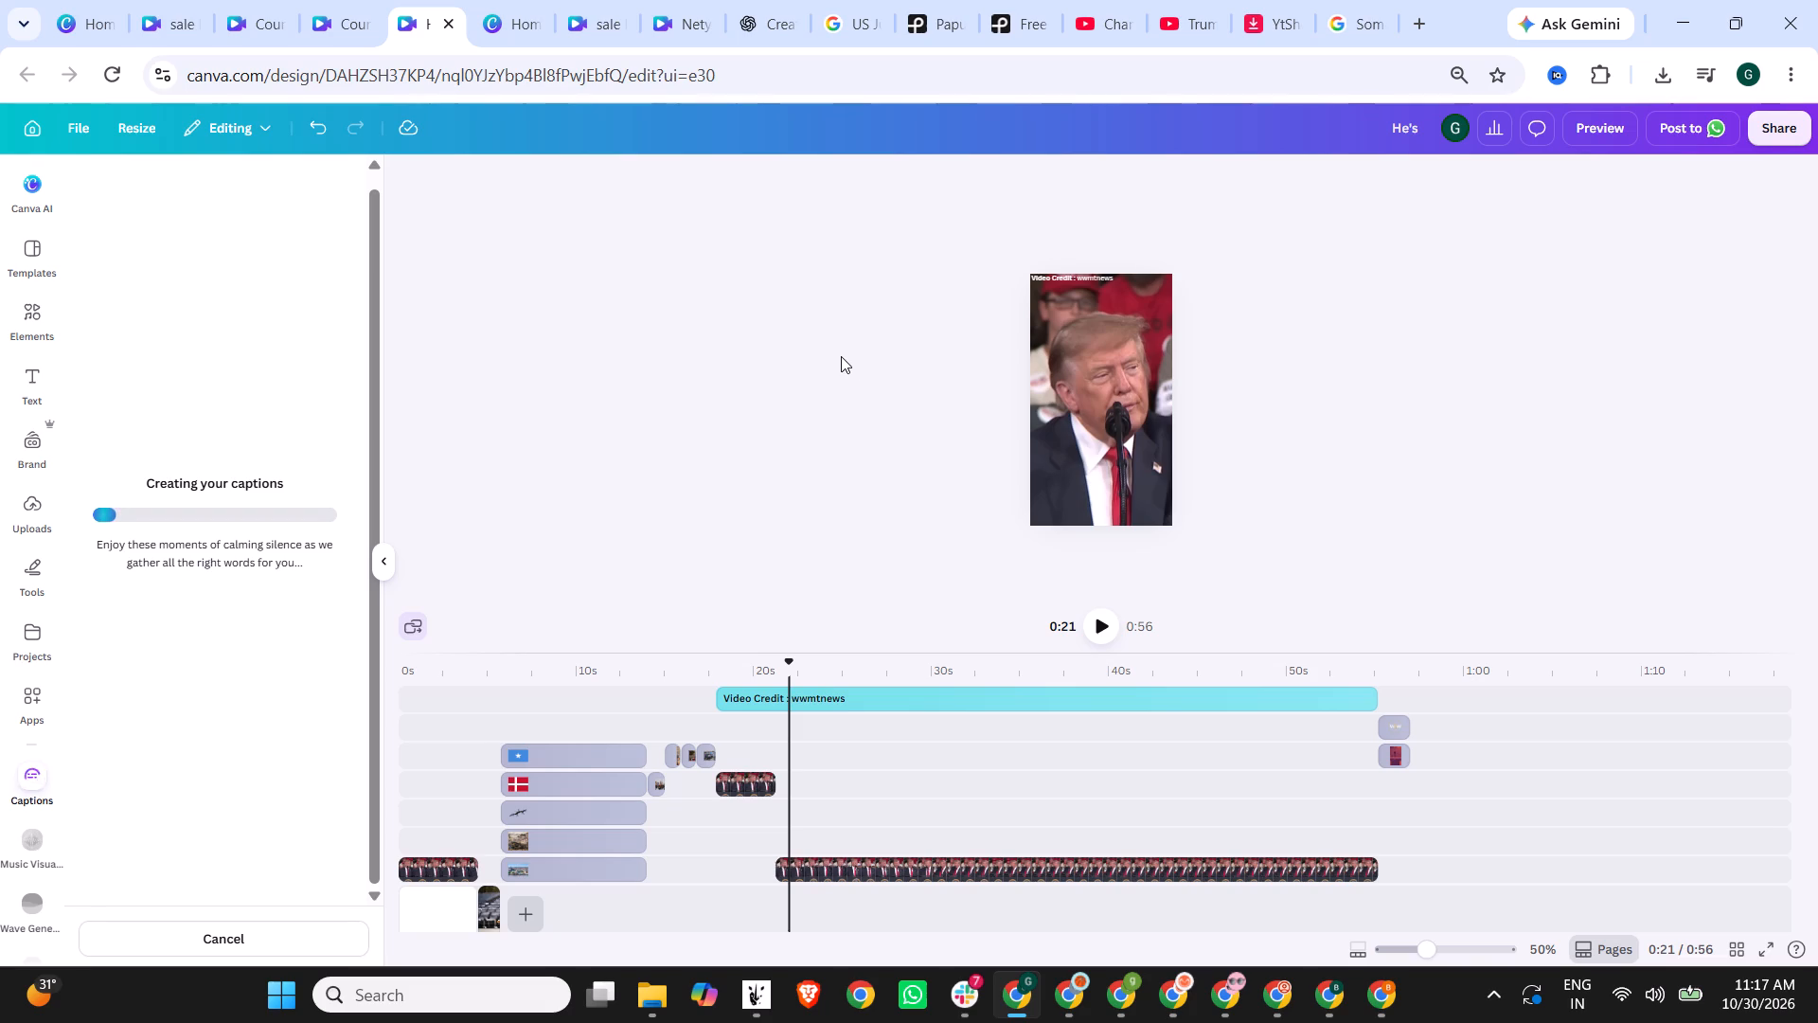
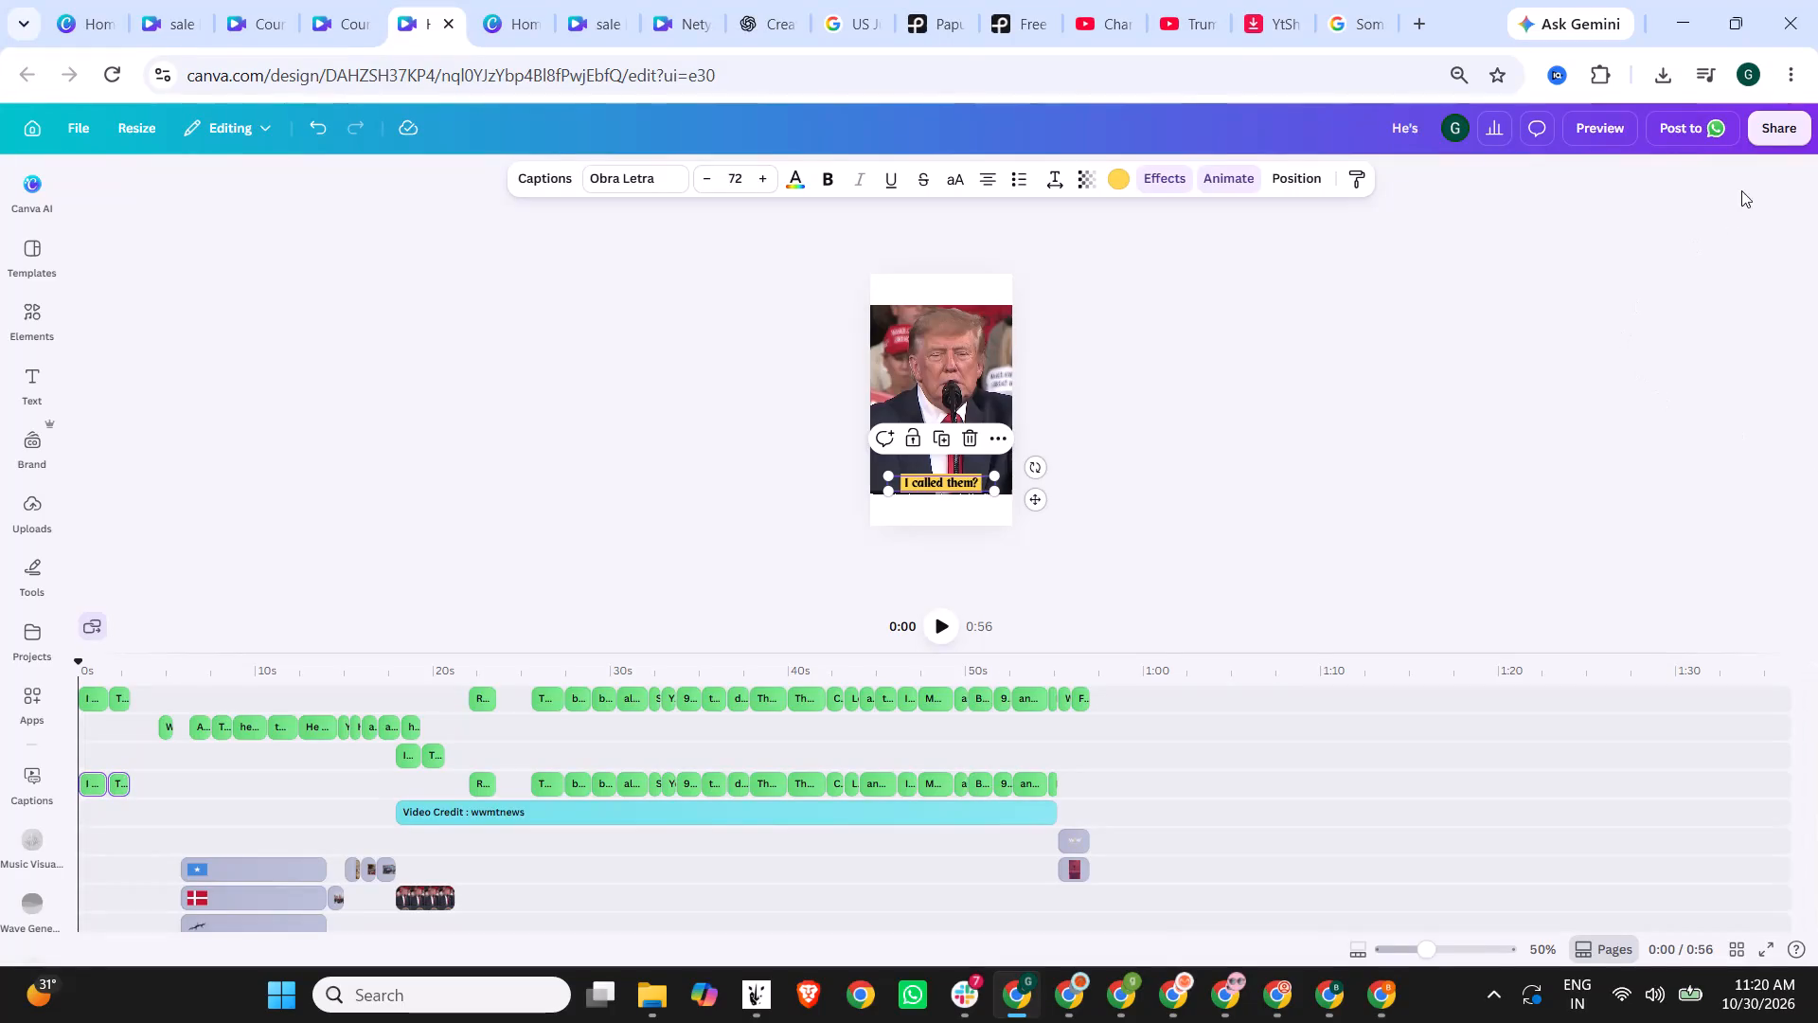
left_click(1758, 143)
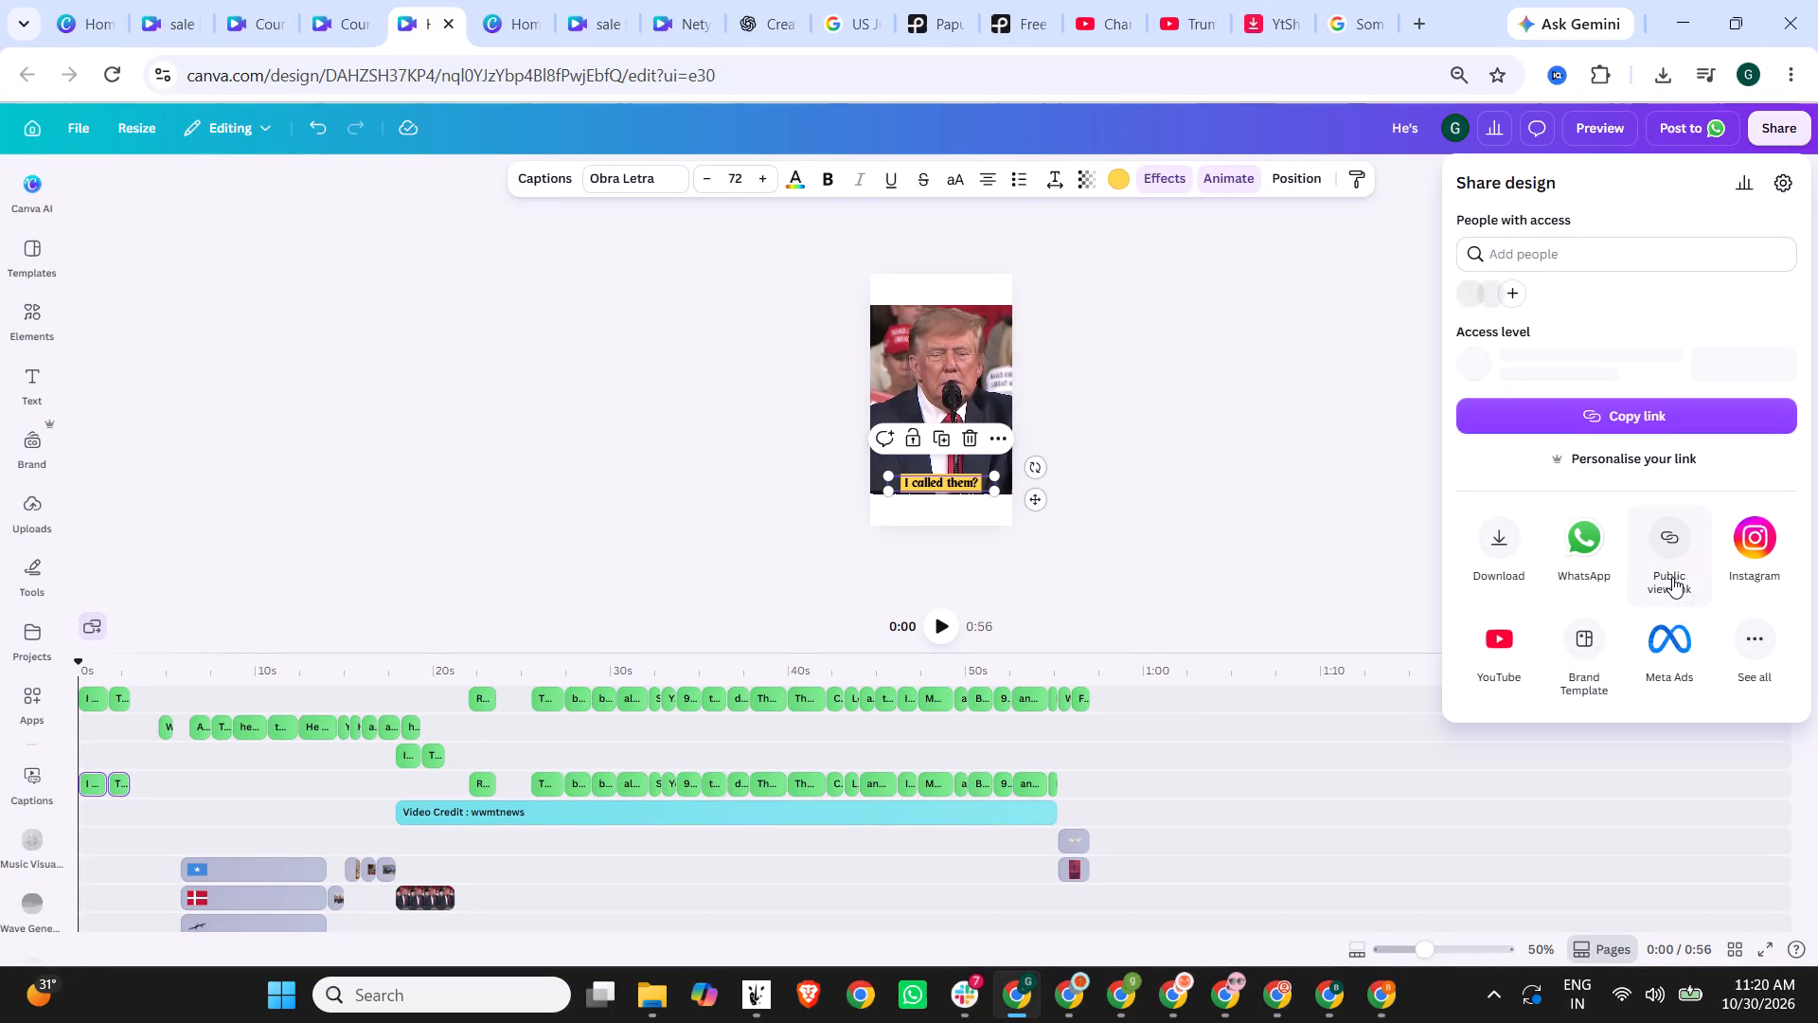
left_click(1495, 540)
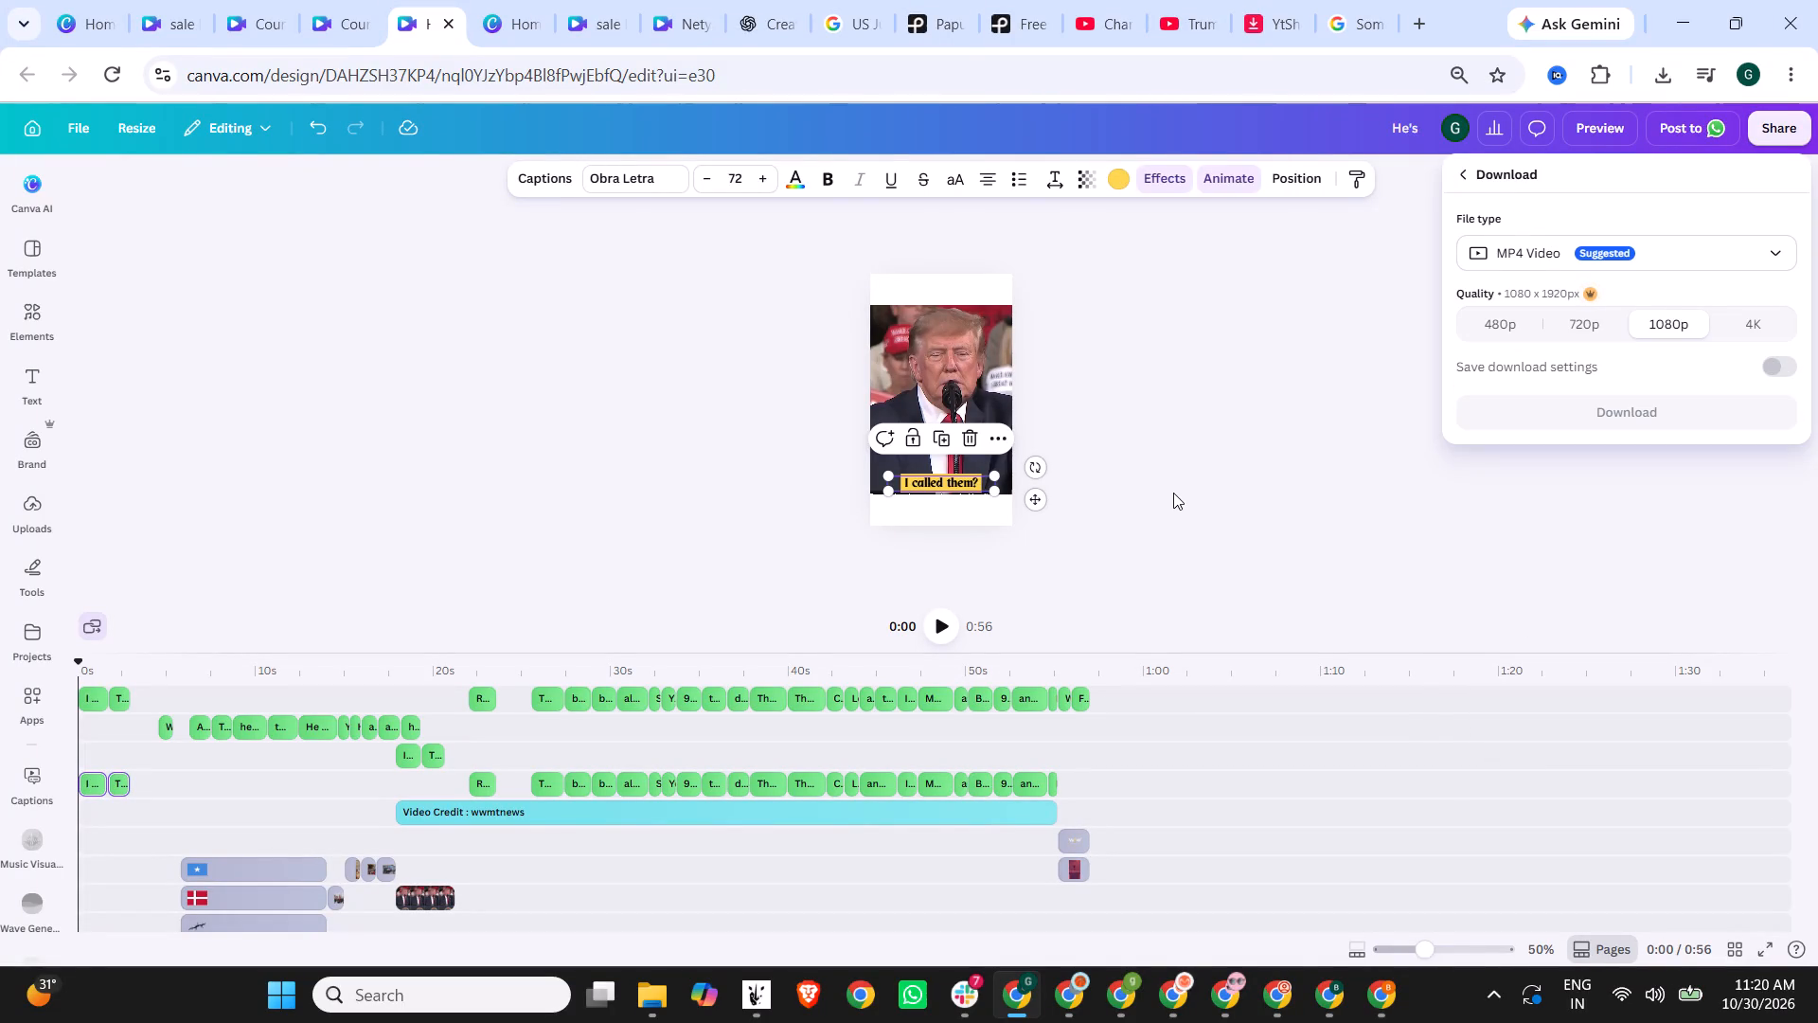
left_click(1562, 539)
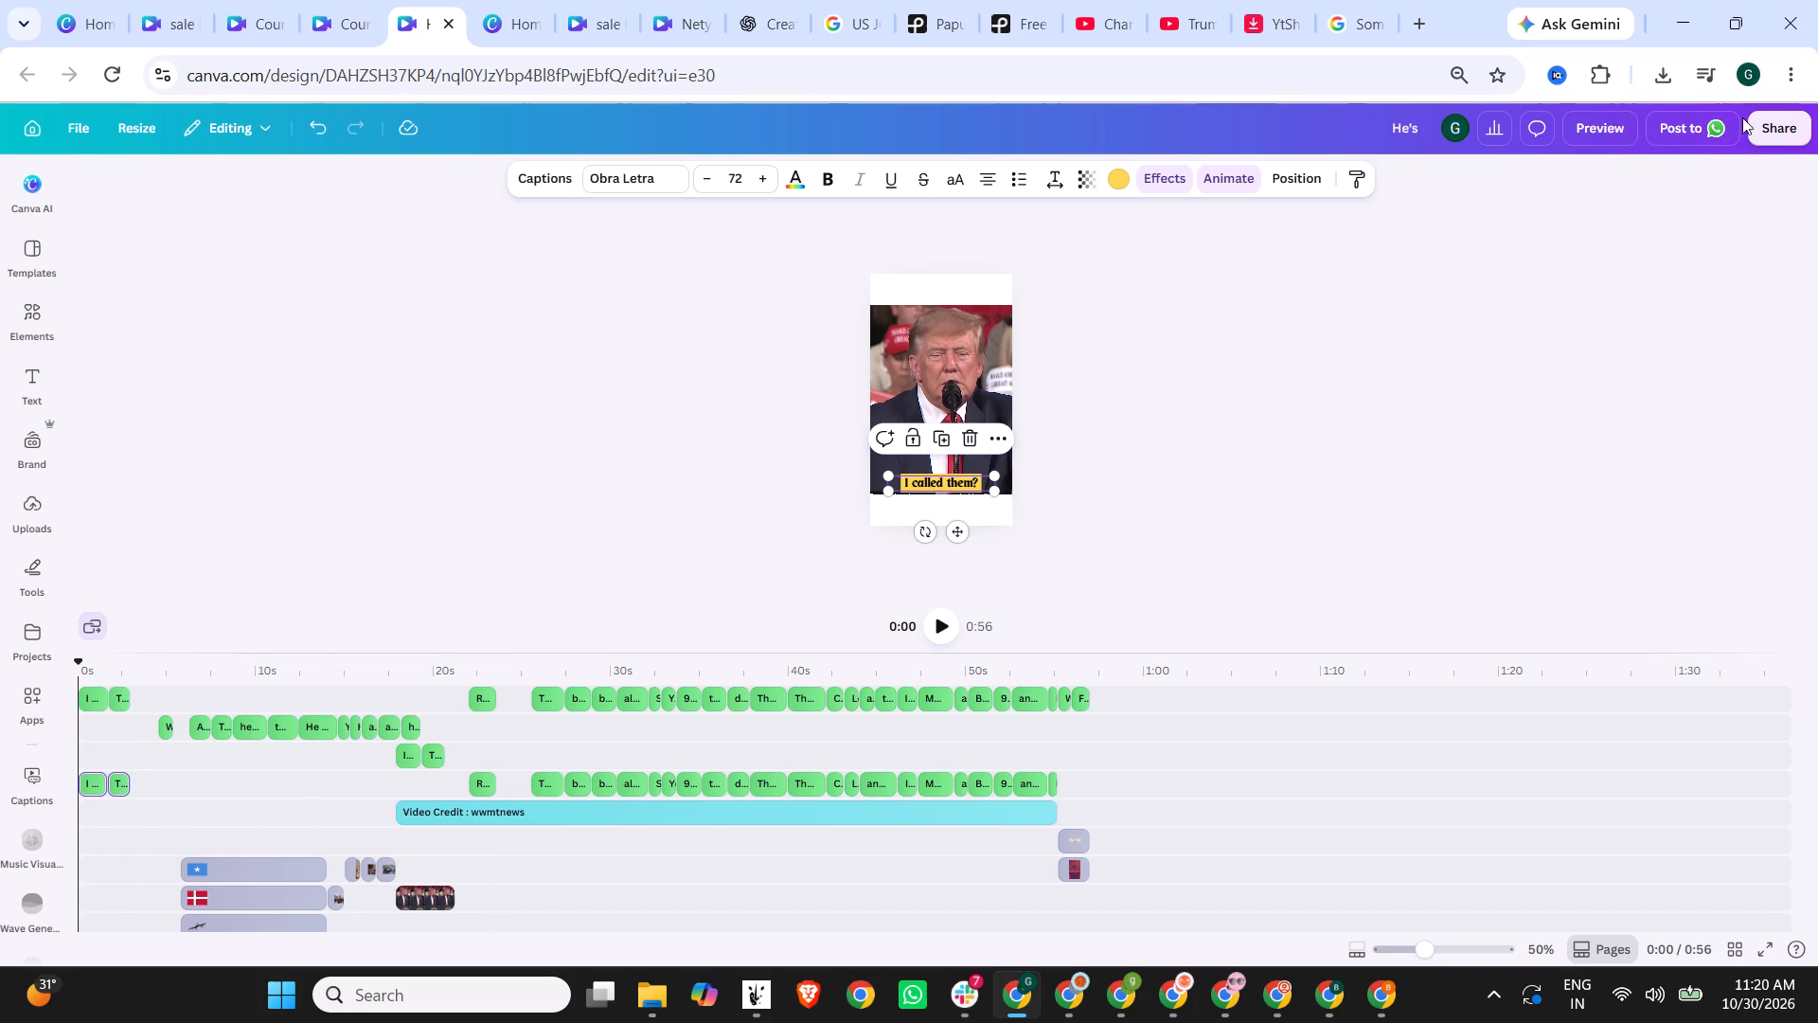
Preview the opening of the captioned video full screen and close the preview.
left_click(1612, 120)
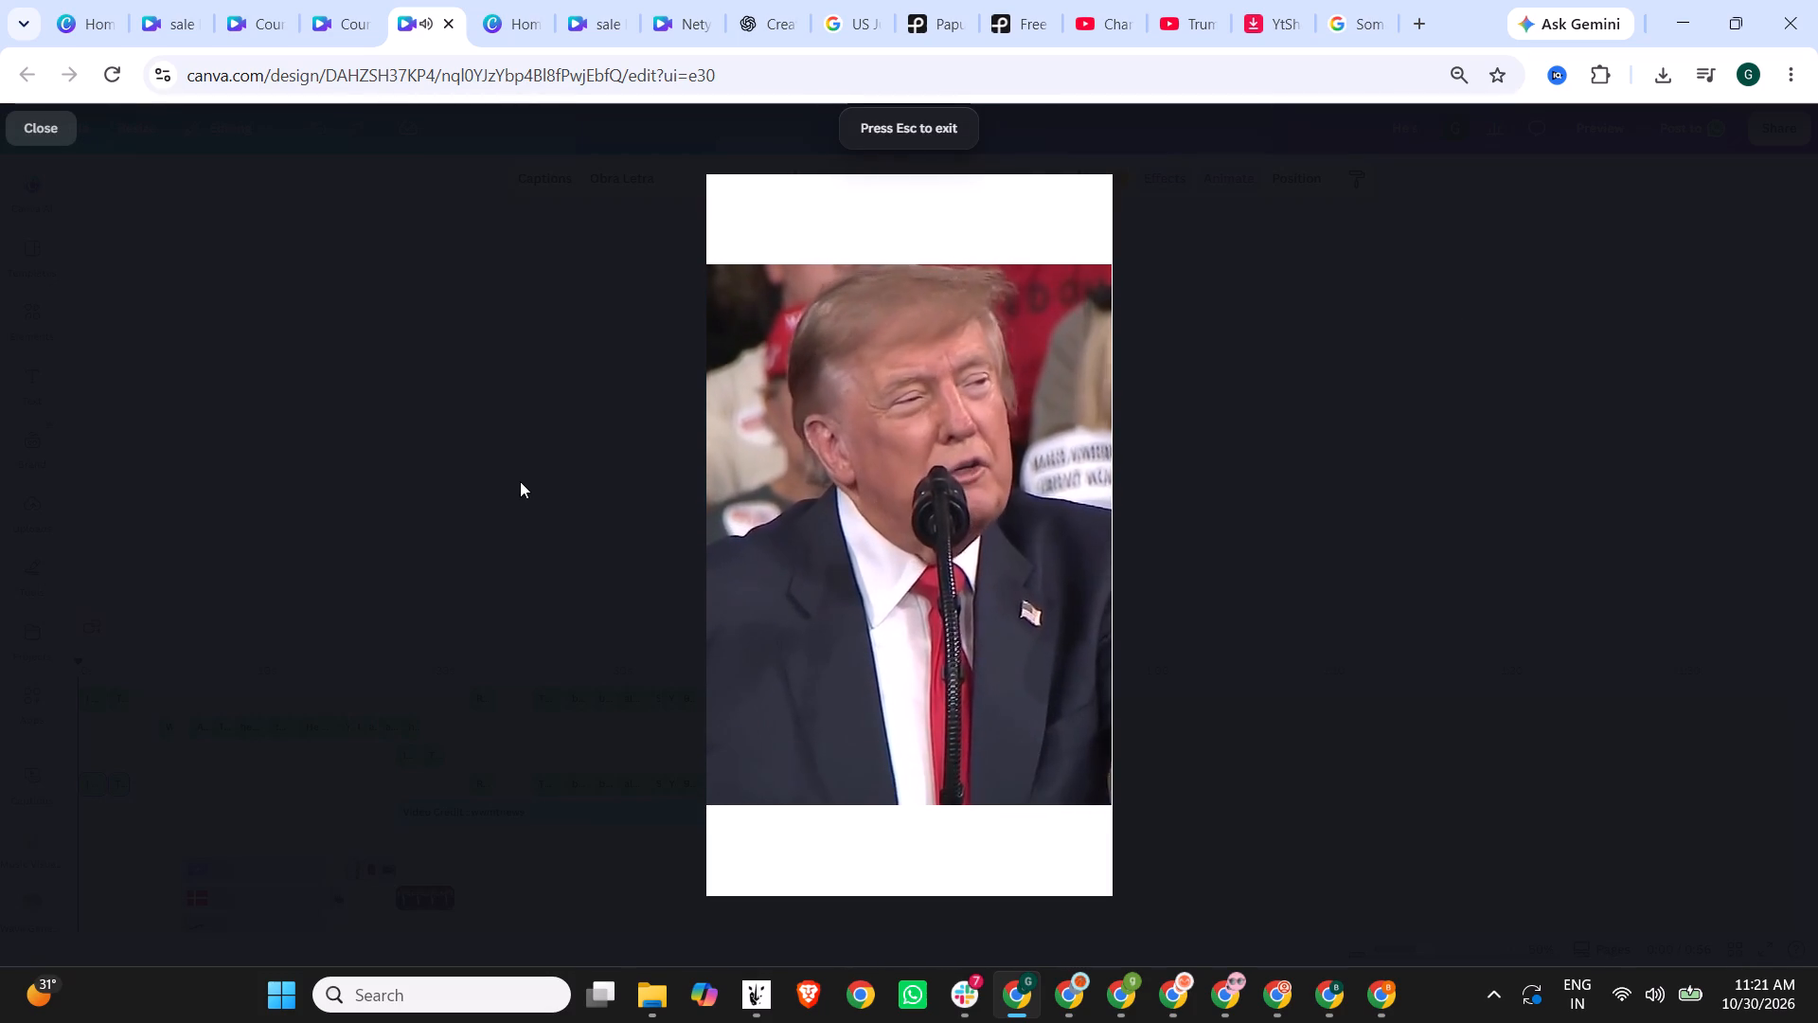
left_click(1423, 273)
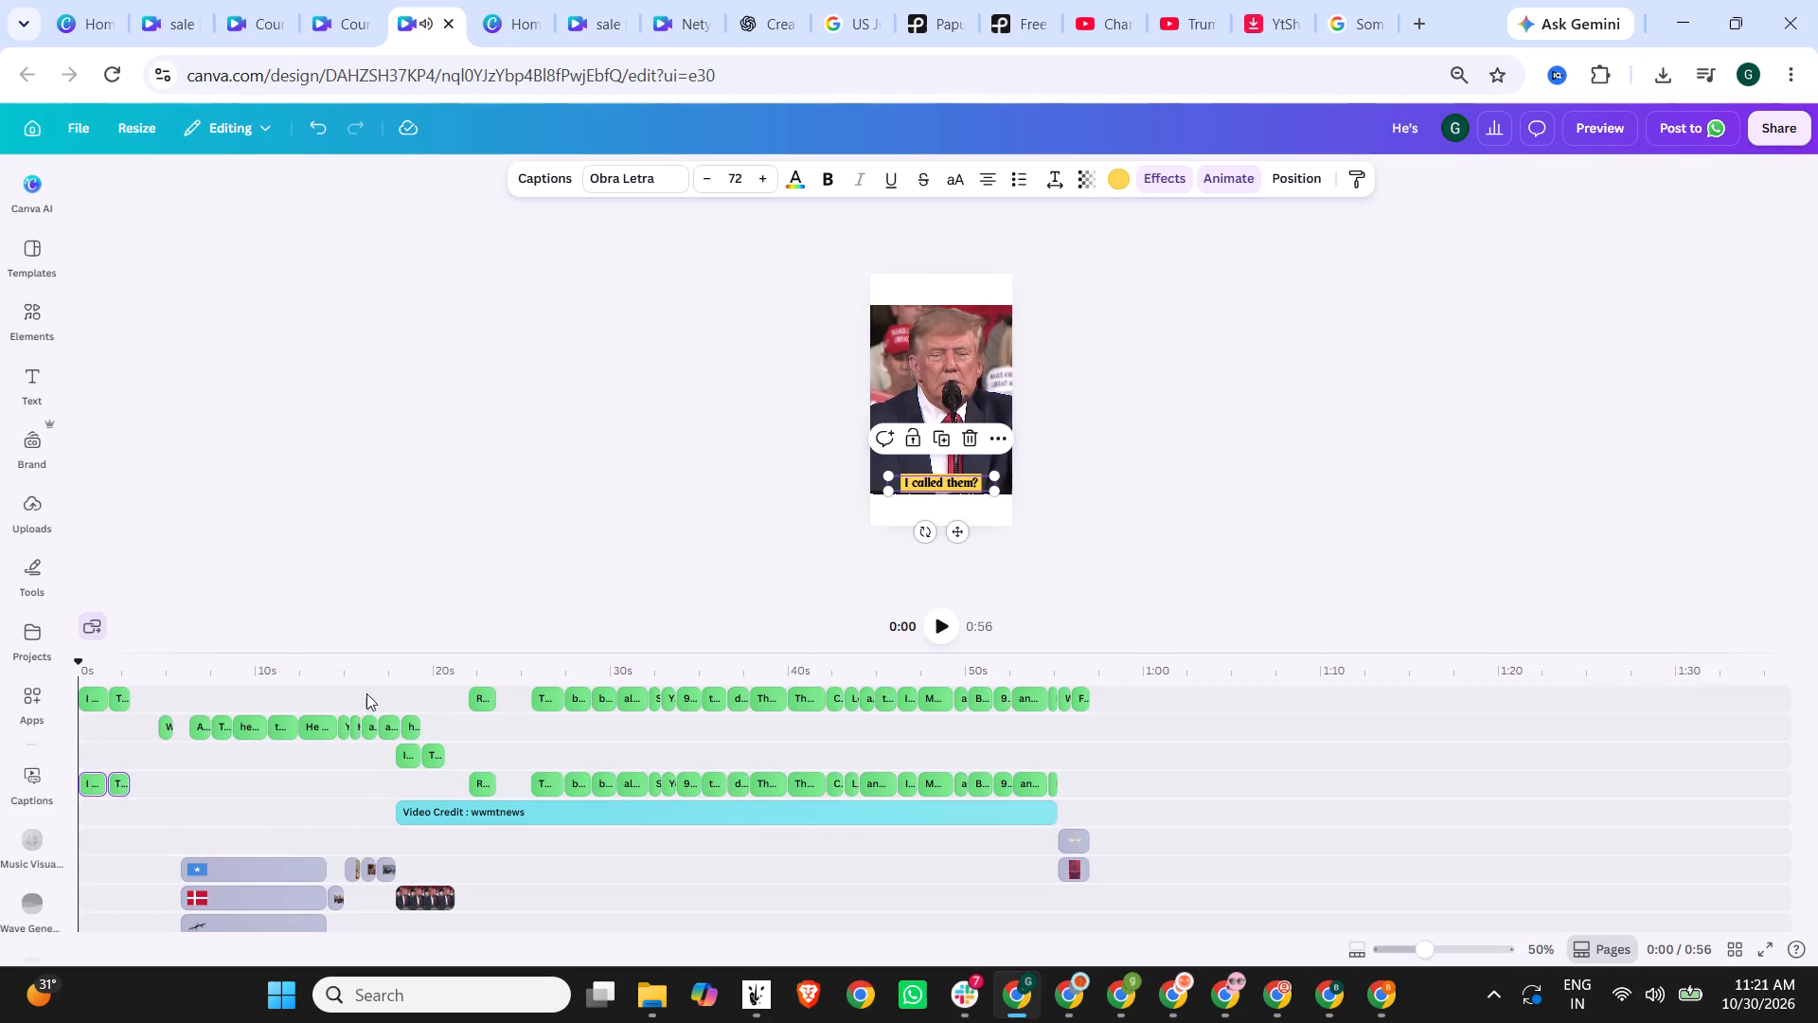
Replace the word "Those" with "*****" in the upper-track "Those countries." caption at about 2 seconds.
left_click(116, 695)
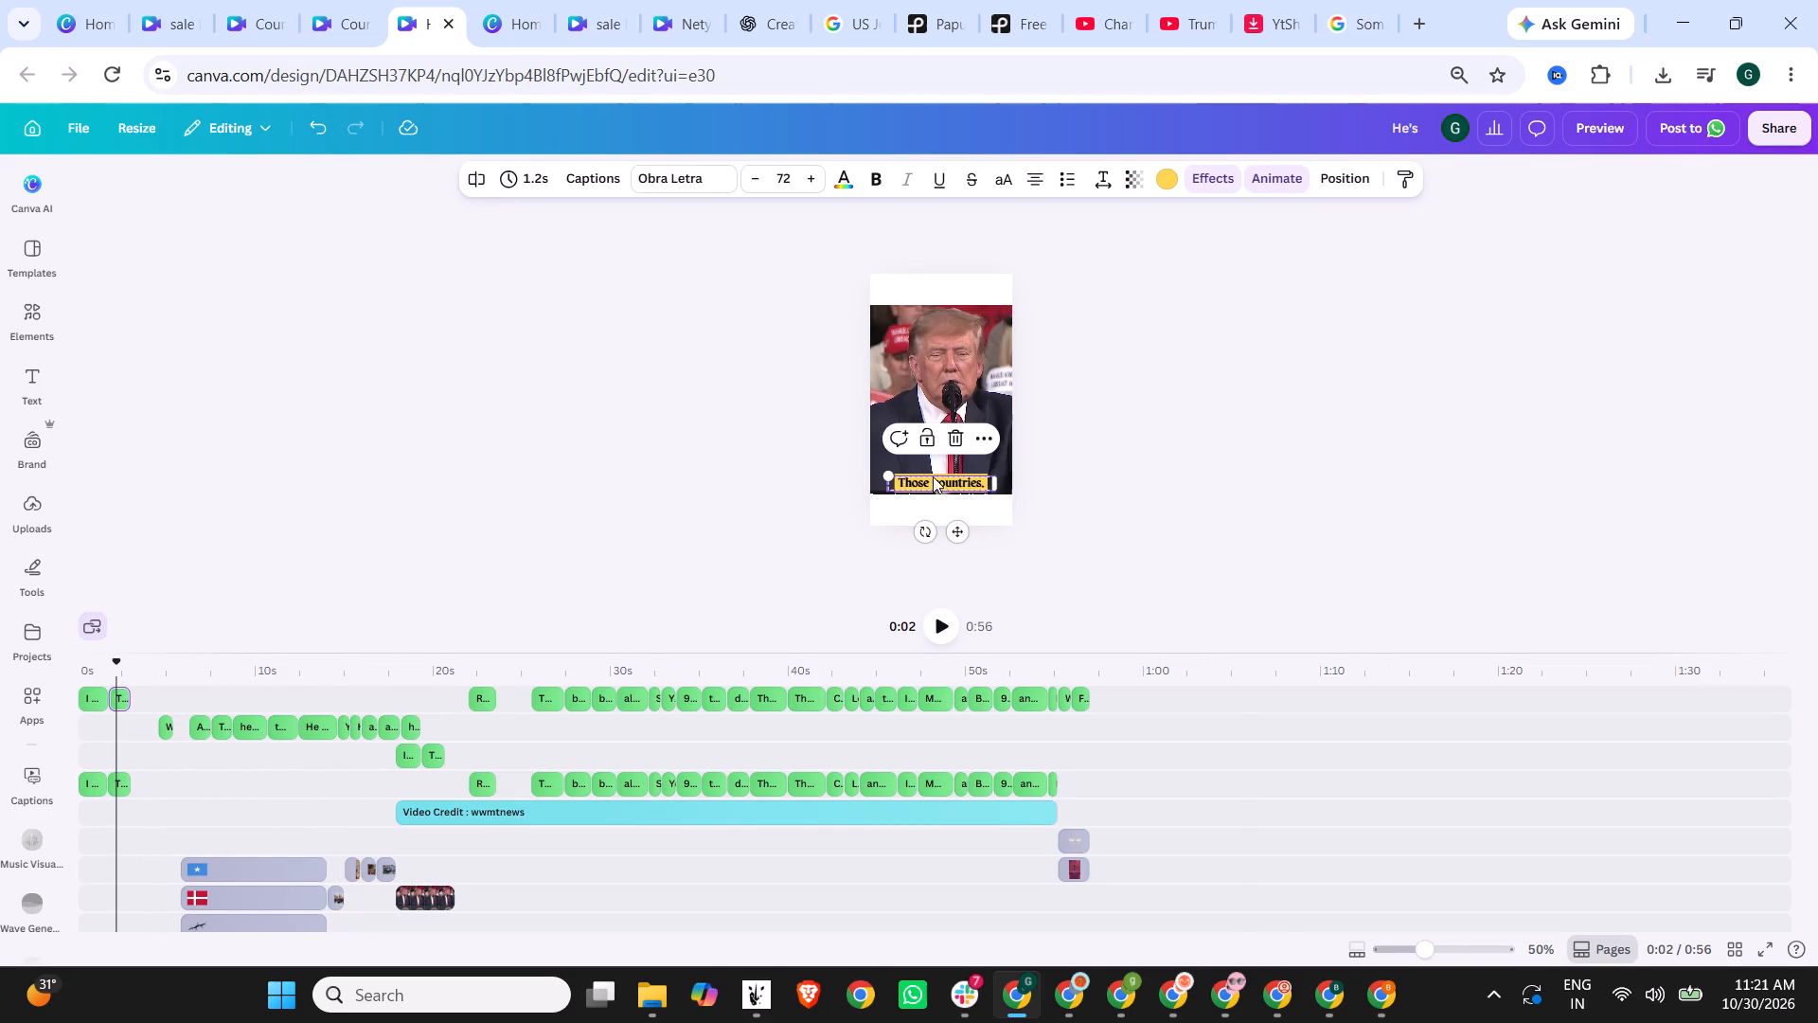
left_click(933, 476)
left_click(932, 484)
left_click_drag(930, 485, 902, 484)
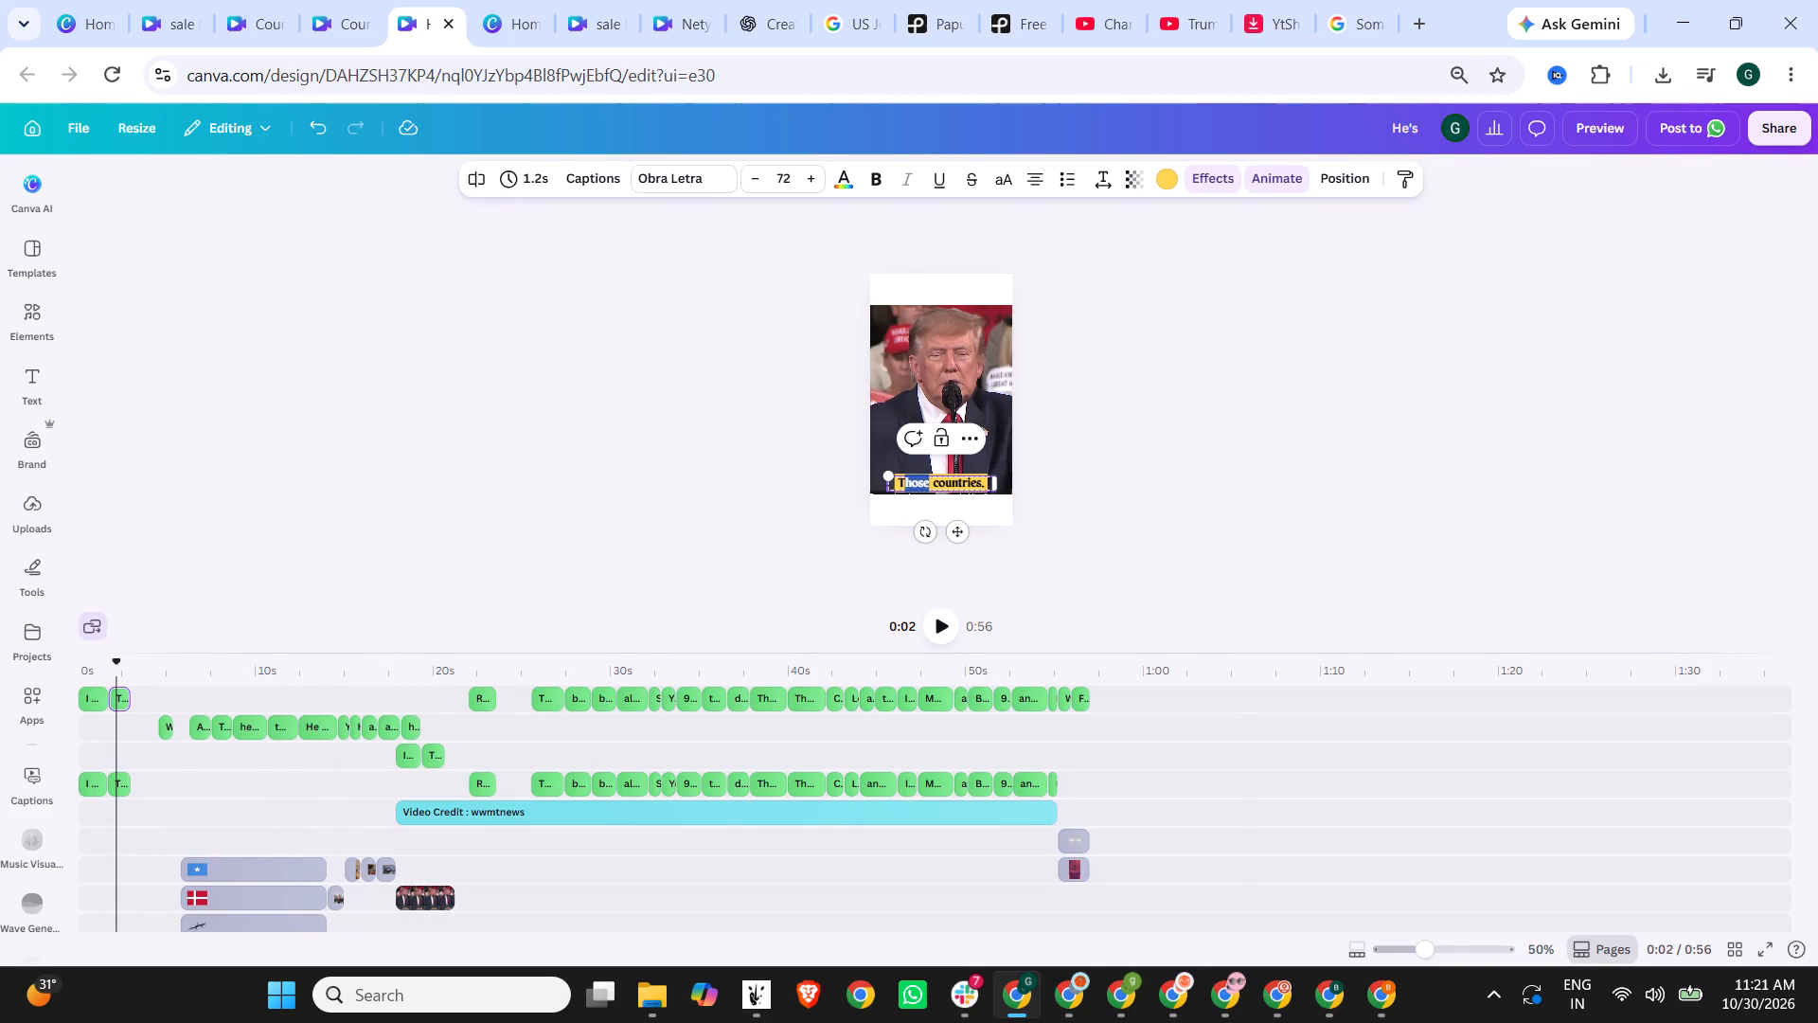
left_click_drag(902, 484, 900, 483)
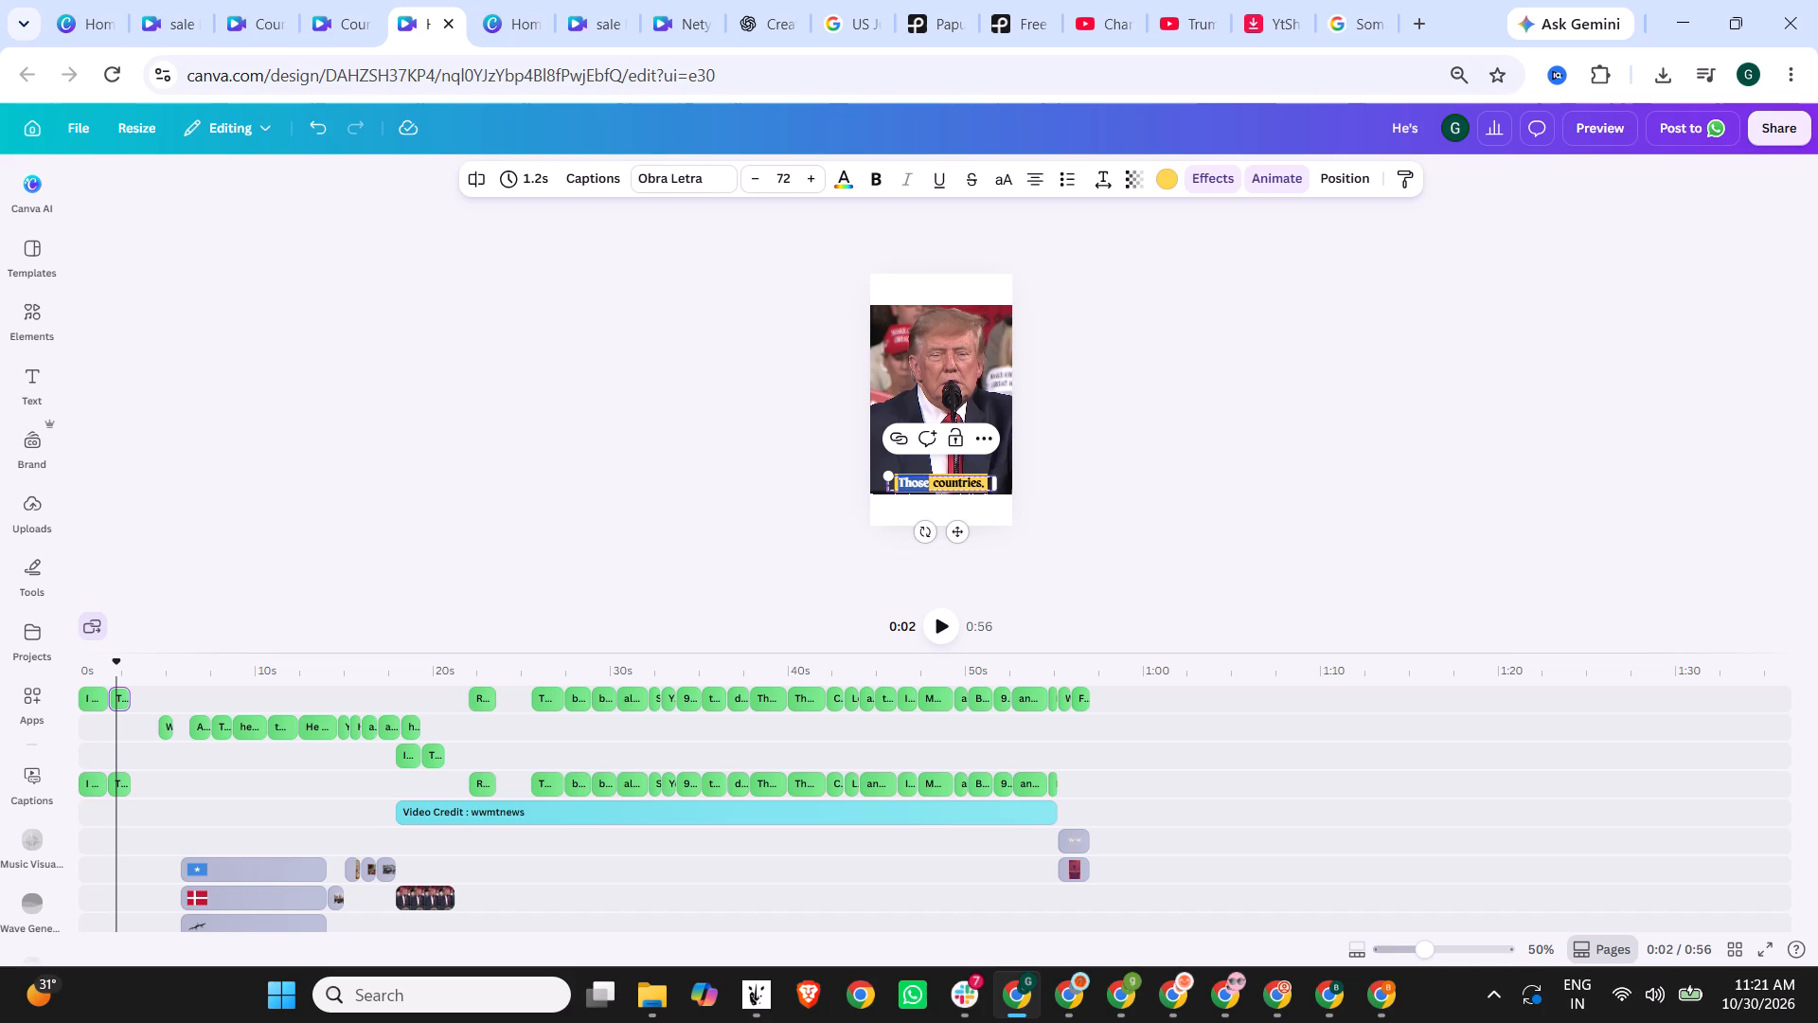
type("***")
type("**")
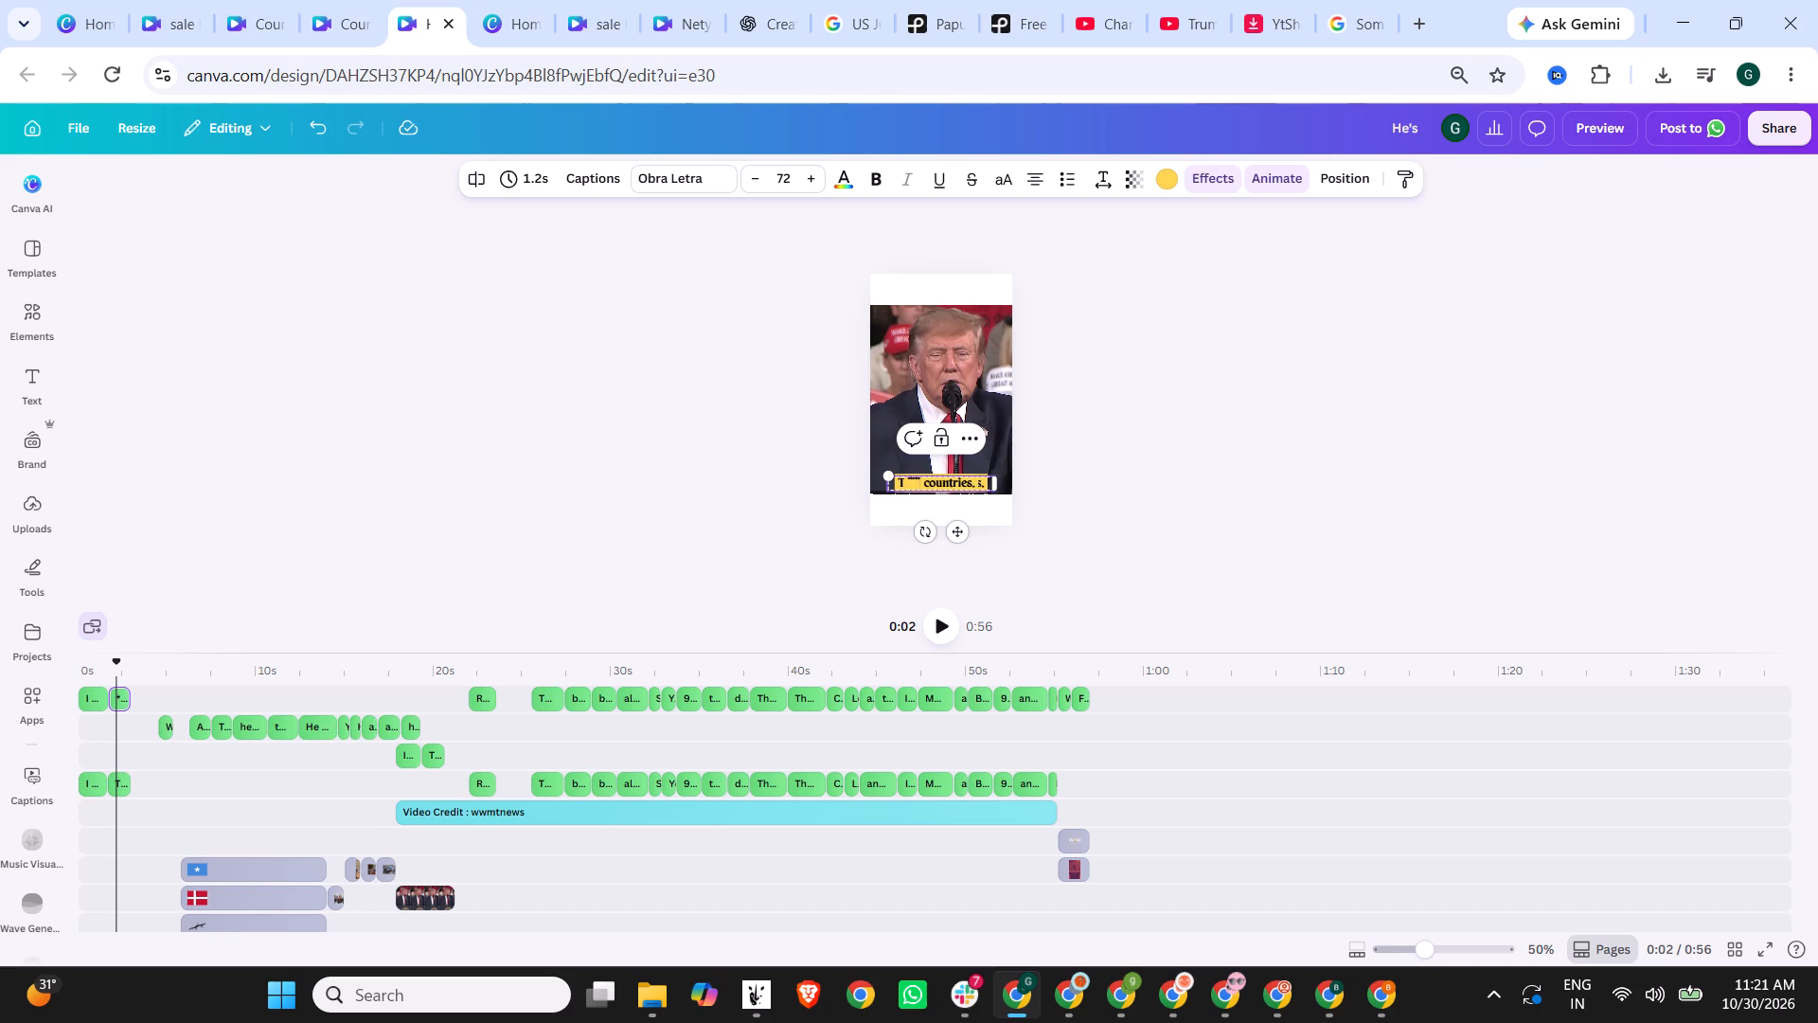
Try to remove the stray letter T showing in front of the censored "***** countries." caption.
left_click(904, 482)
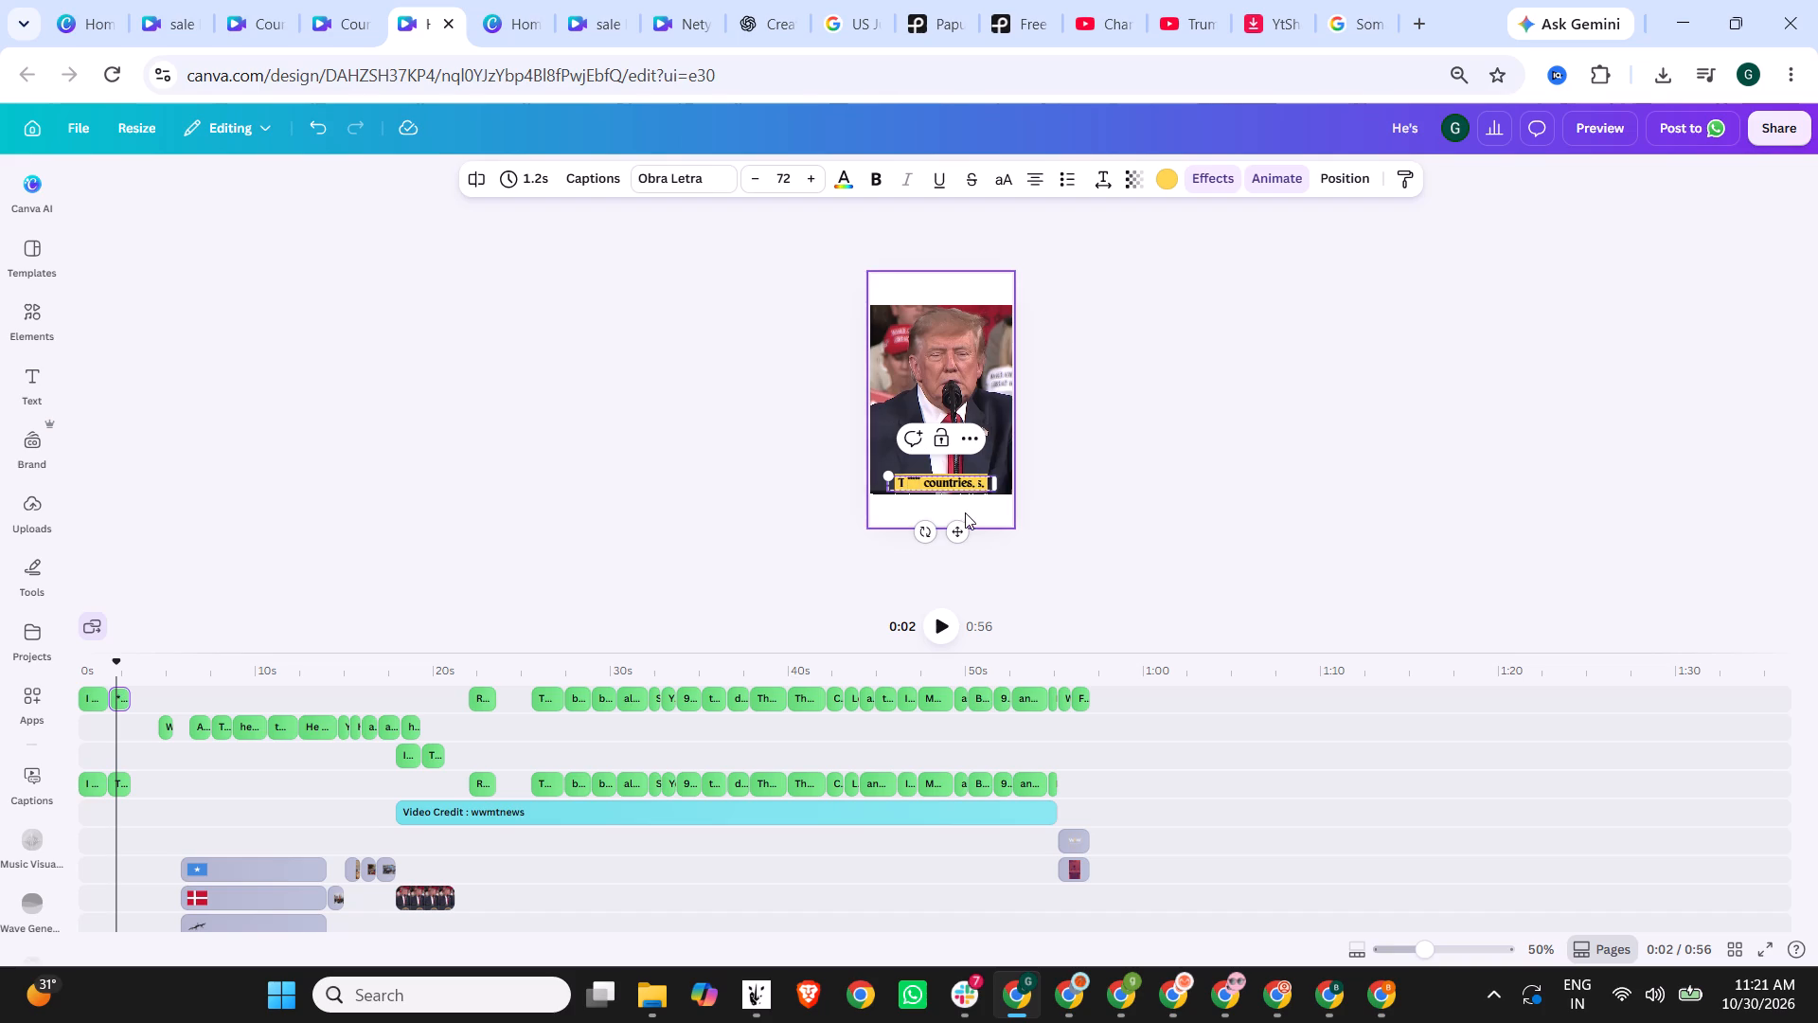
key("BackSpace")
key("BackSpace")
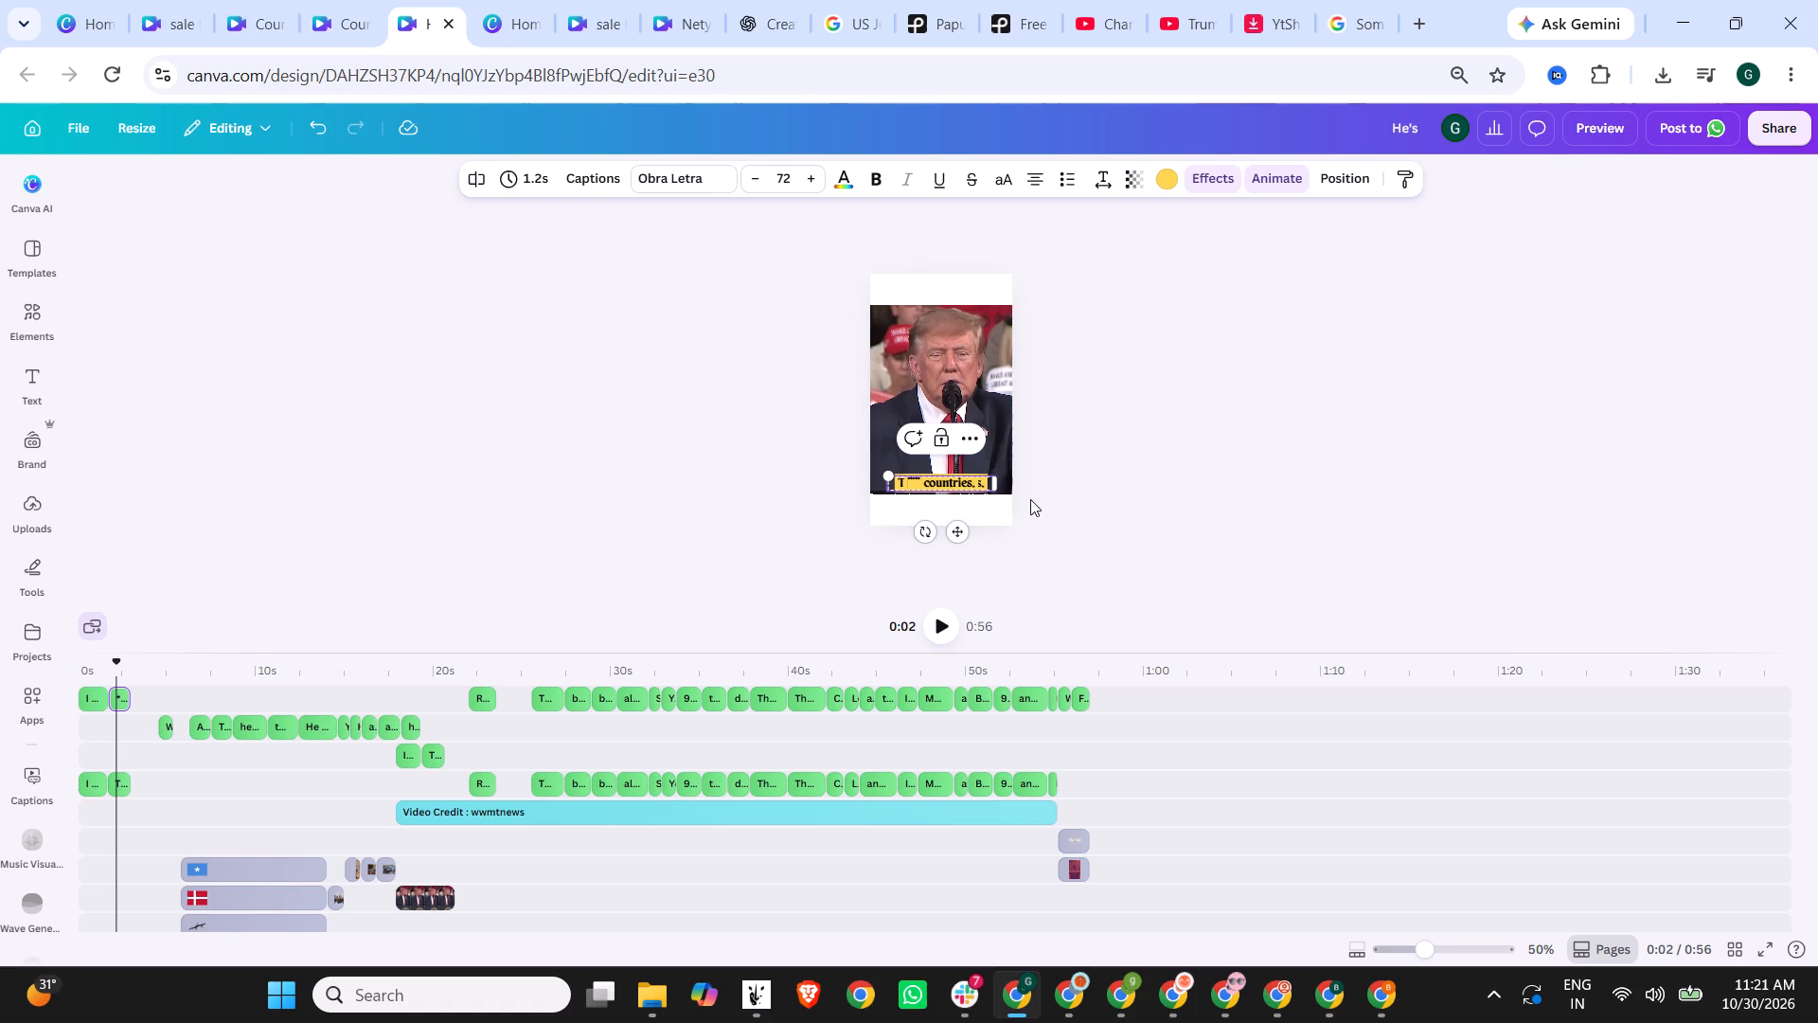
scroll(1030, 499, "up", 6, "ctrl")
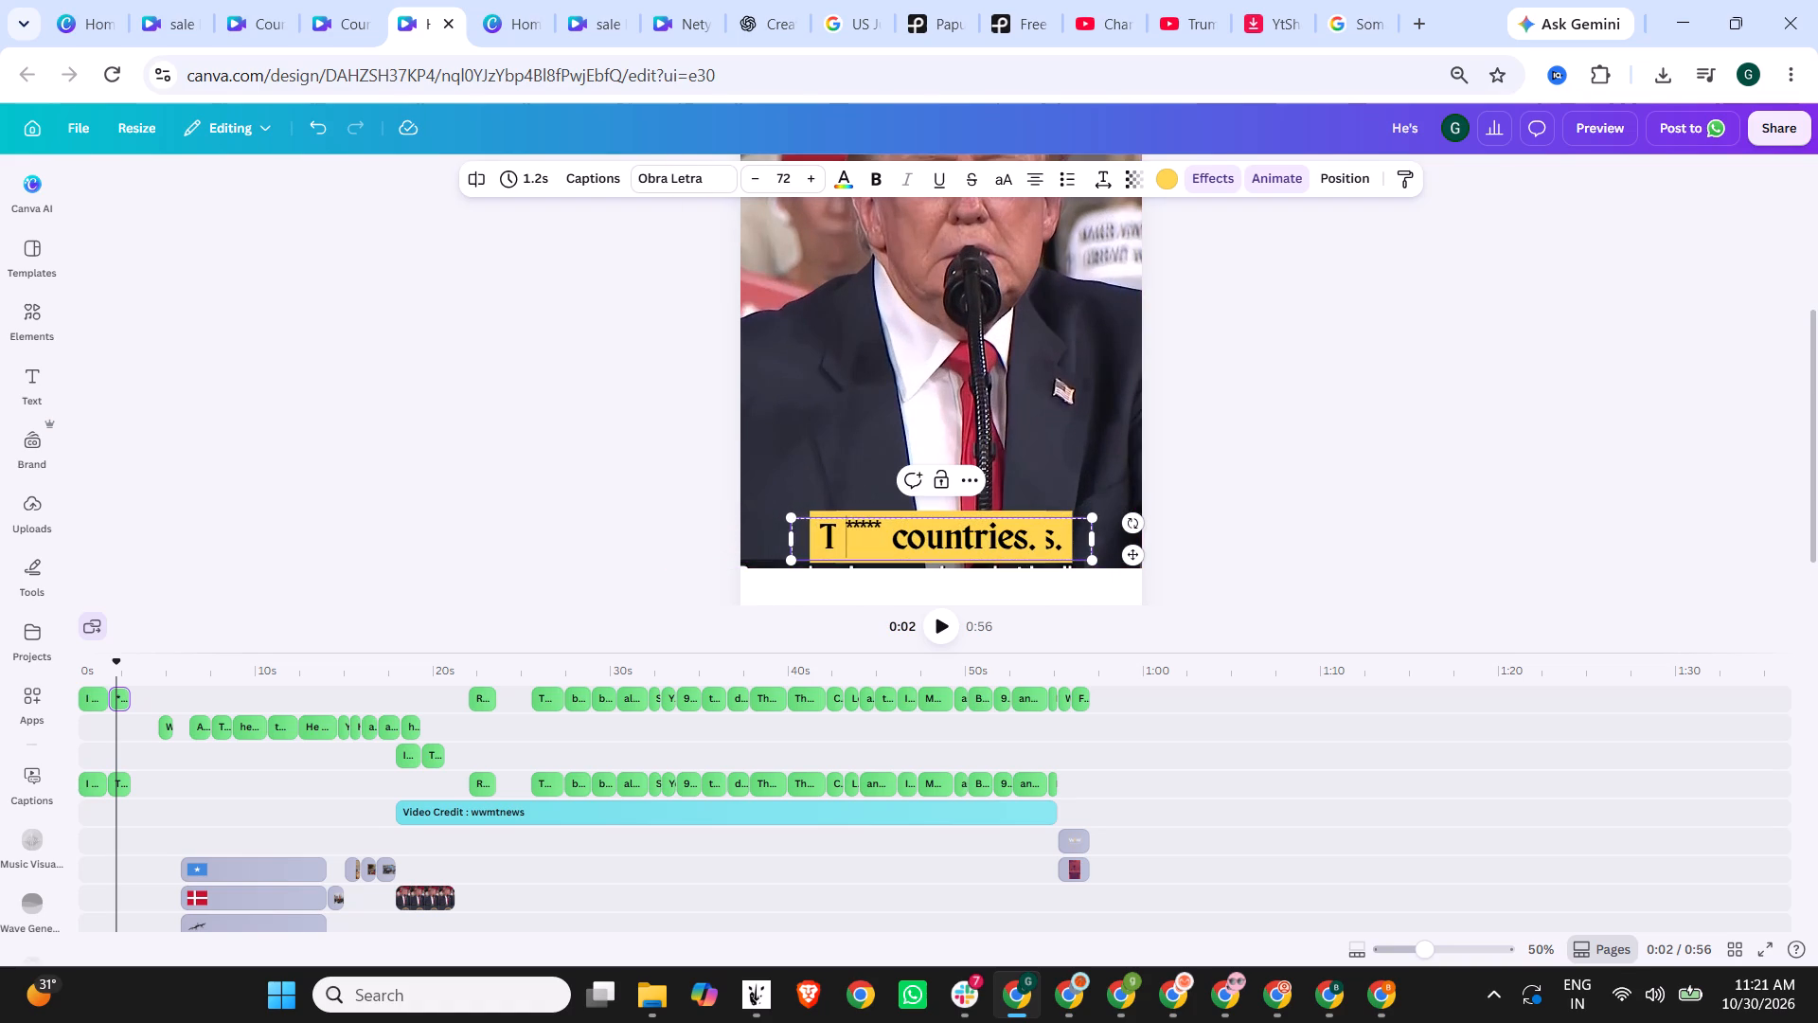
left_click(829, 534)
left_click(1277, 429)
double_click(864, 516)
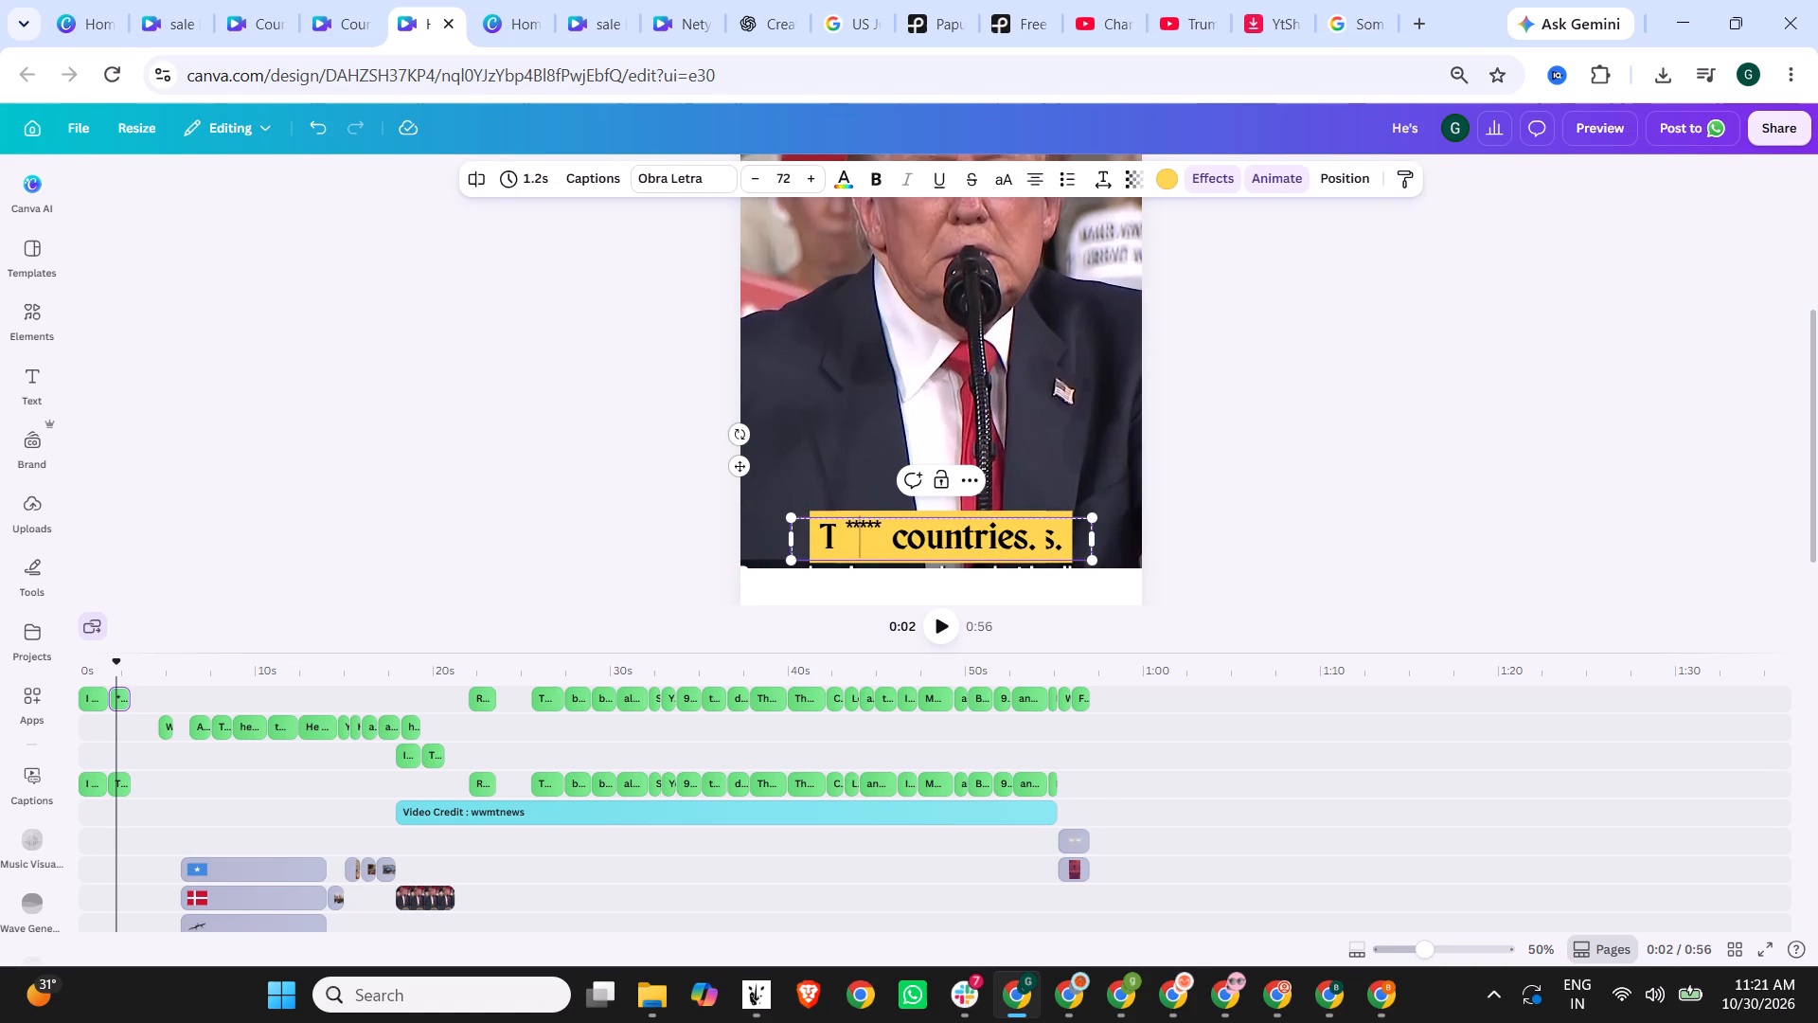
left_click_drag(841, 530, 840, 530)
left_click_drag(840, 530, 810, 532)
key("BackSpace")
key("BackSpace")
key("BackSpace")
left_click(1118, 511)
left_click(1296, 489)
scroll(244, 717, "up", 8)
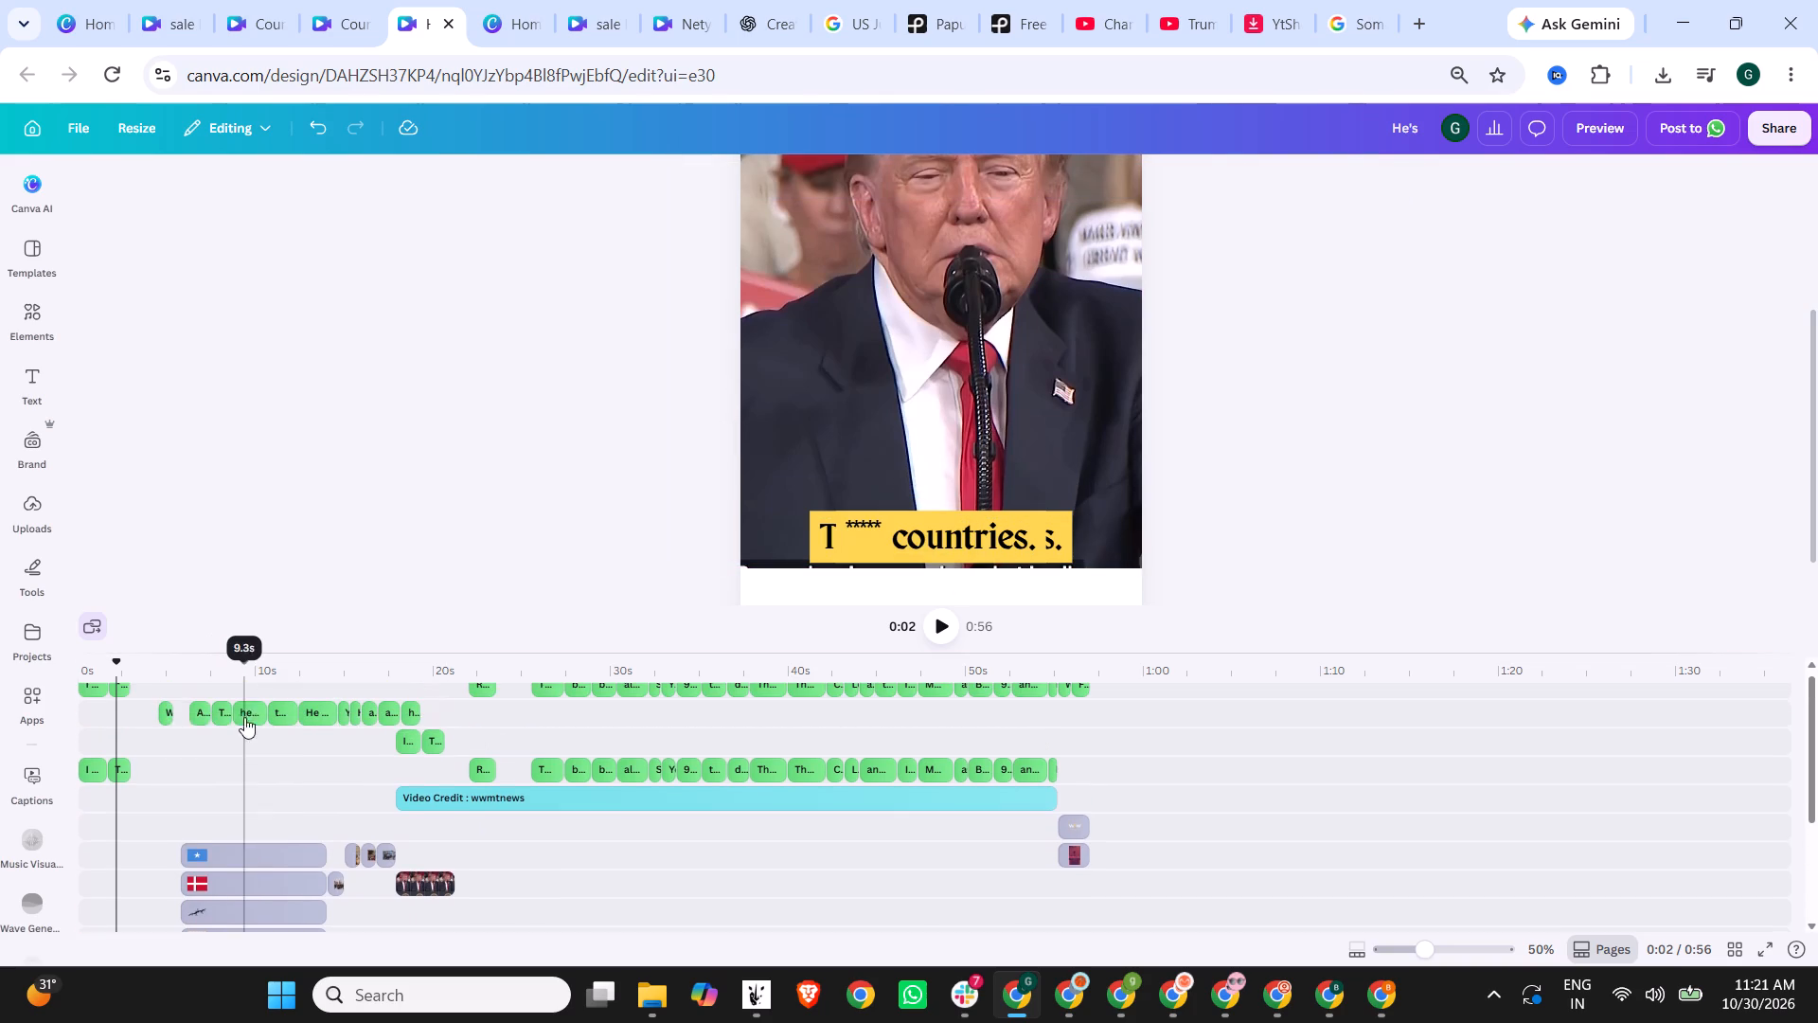
Delete the duplicate "Those countries." caption at about 2 seconds from the lower caption track.
left_click(117, 783)
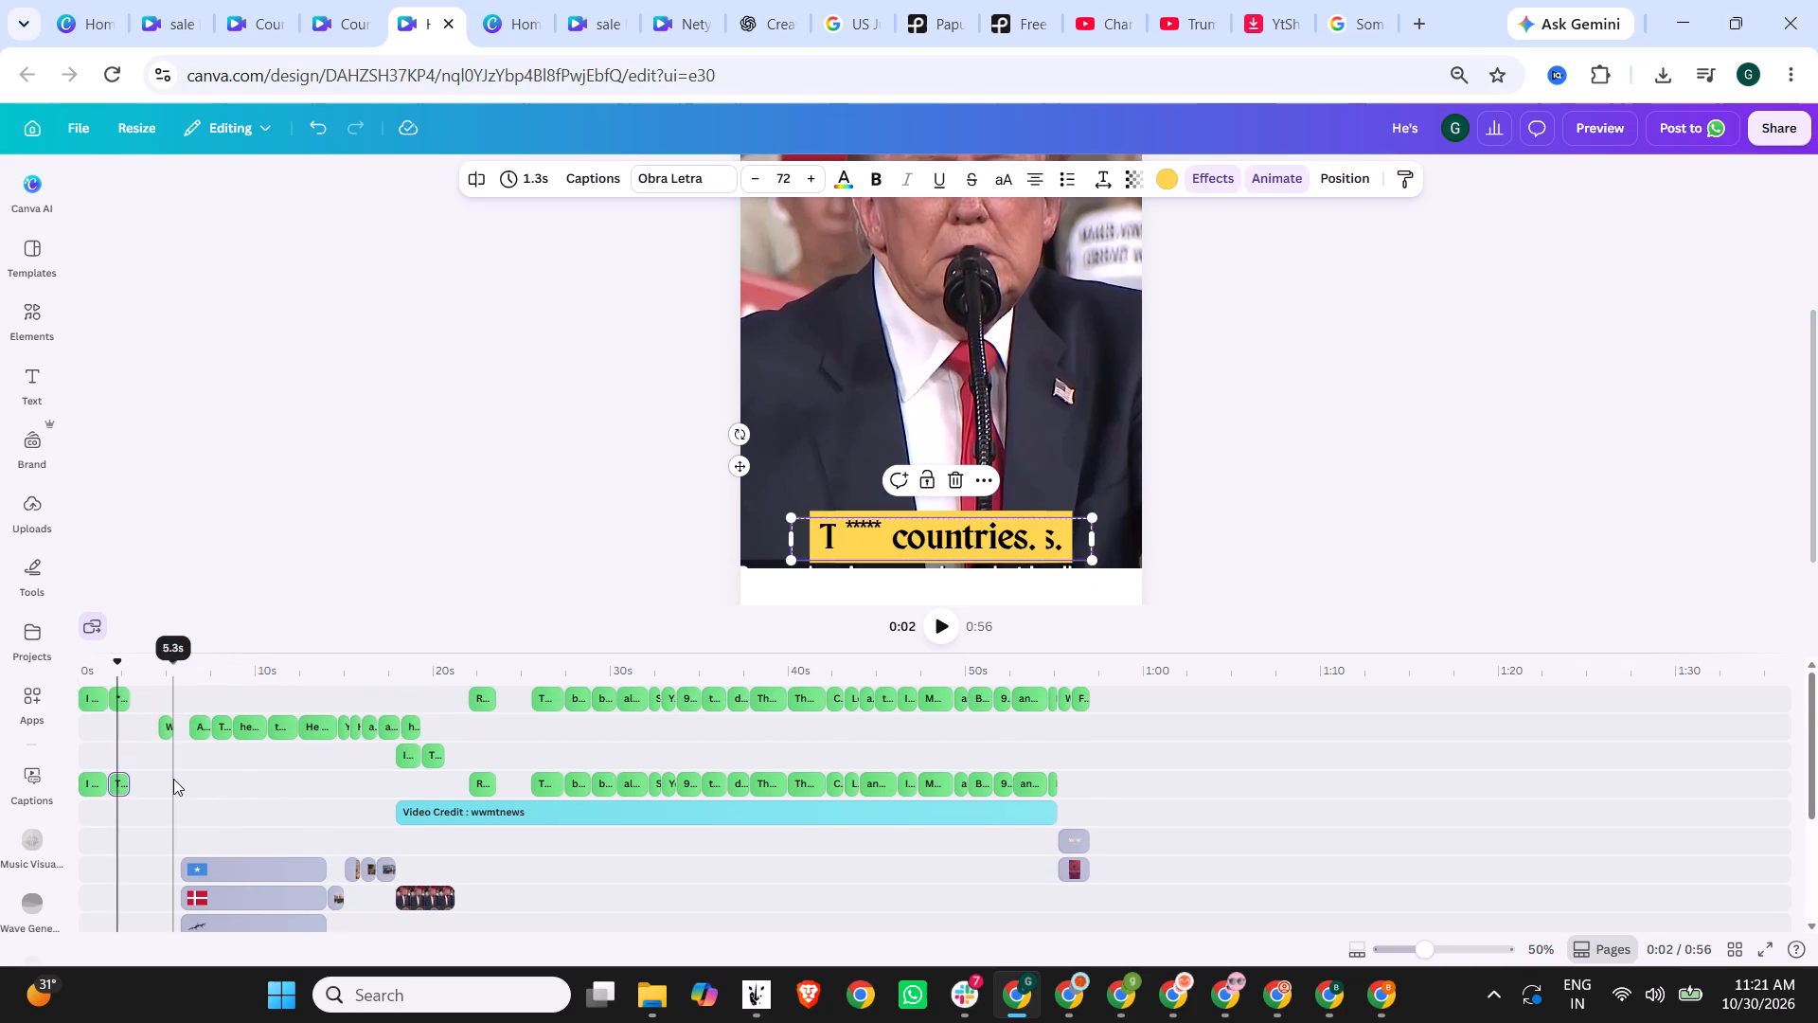
key("Delete")
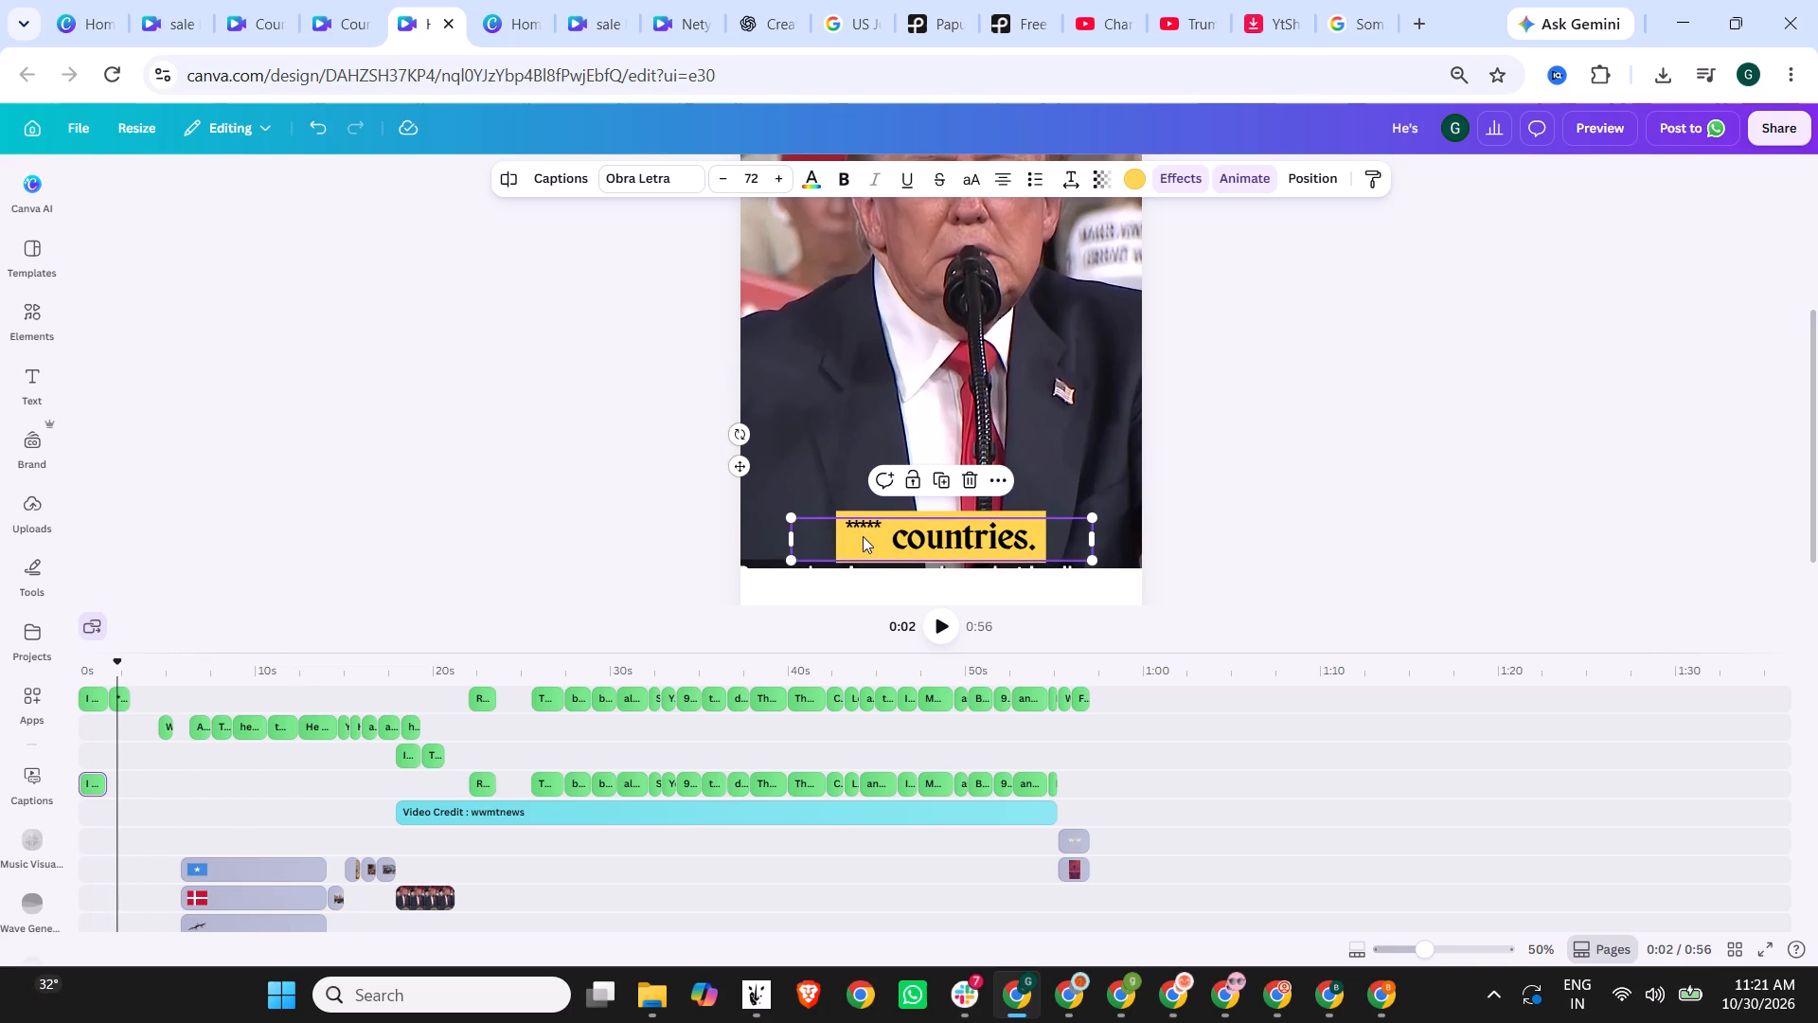
left_click(1273, 513)
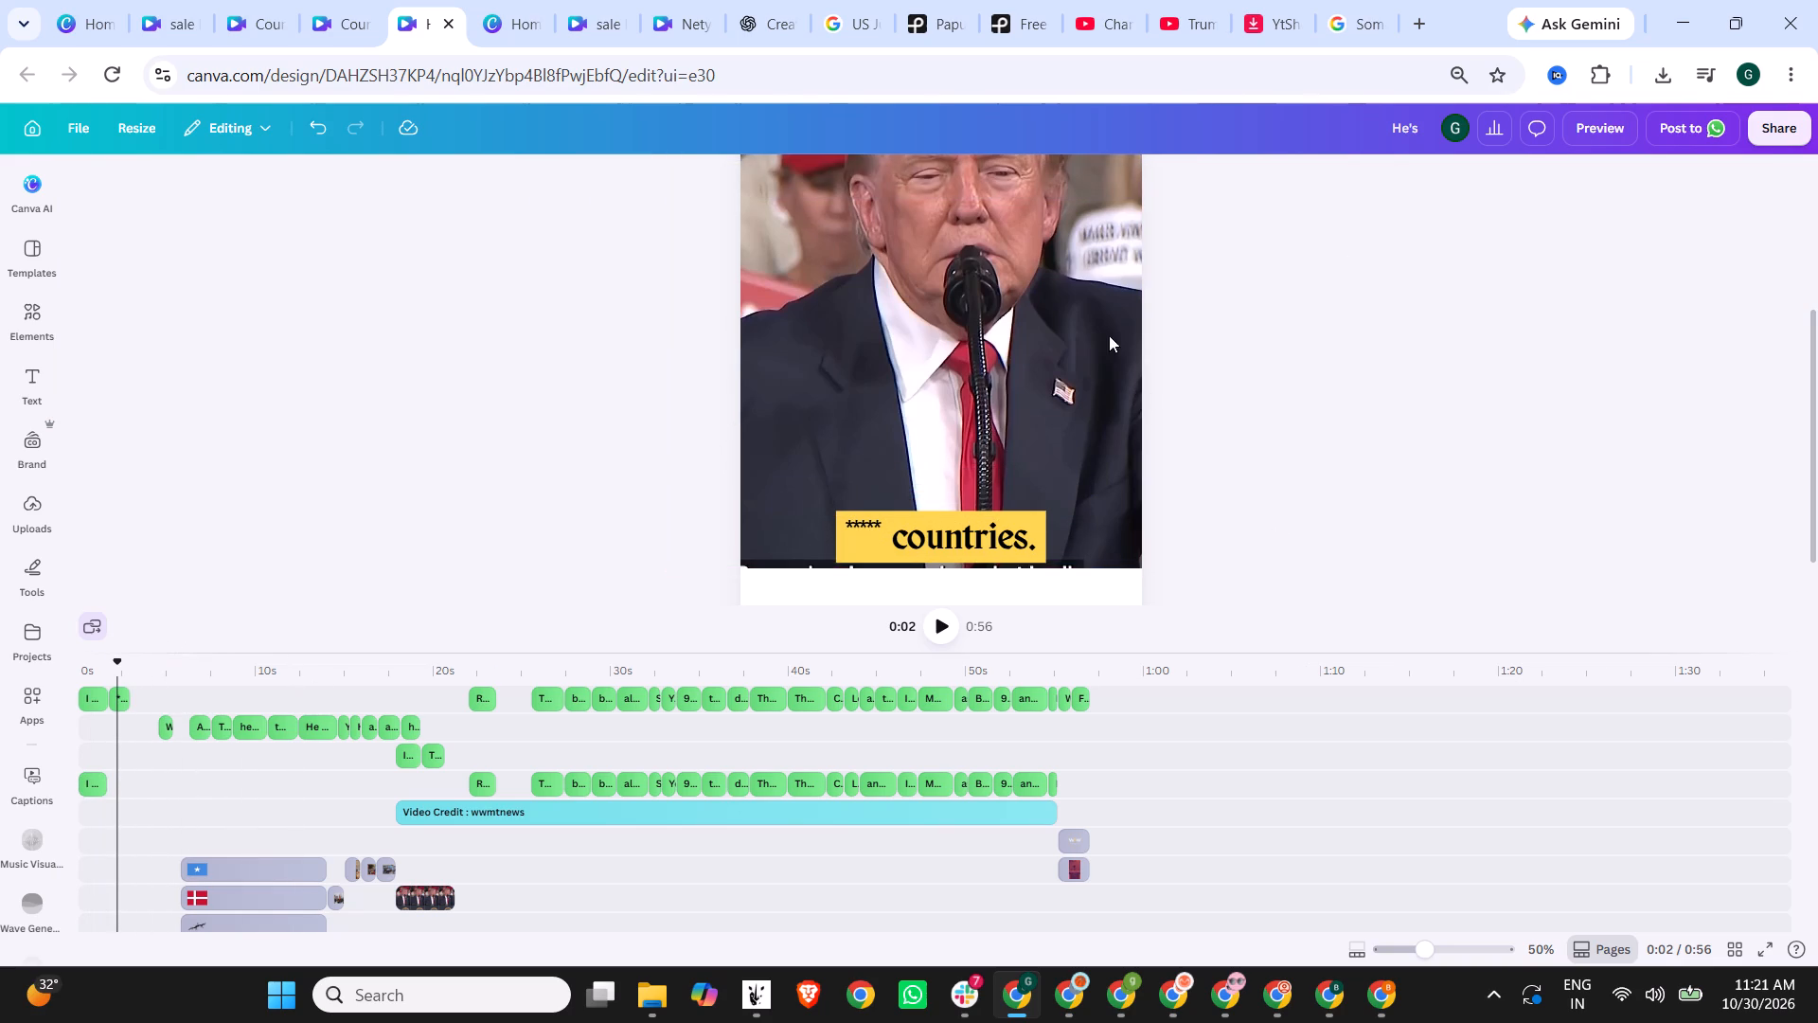
Preview the video full screen up to the "he once denied saying." caption and close the preview.
left_click(1581, 125)
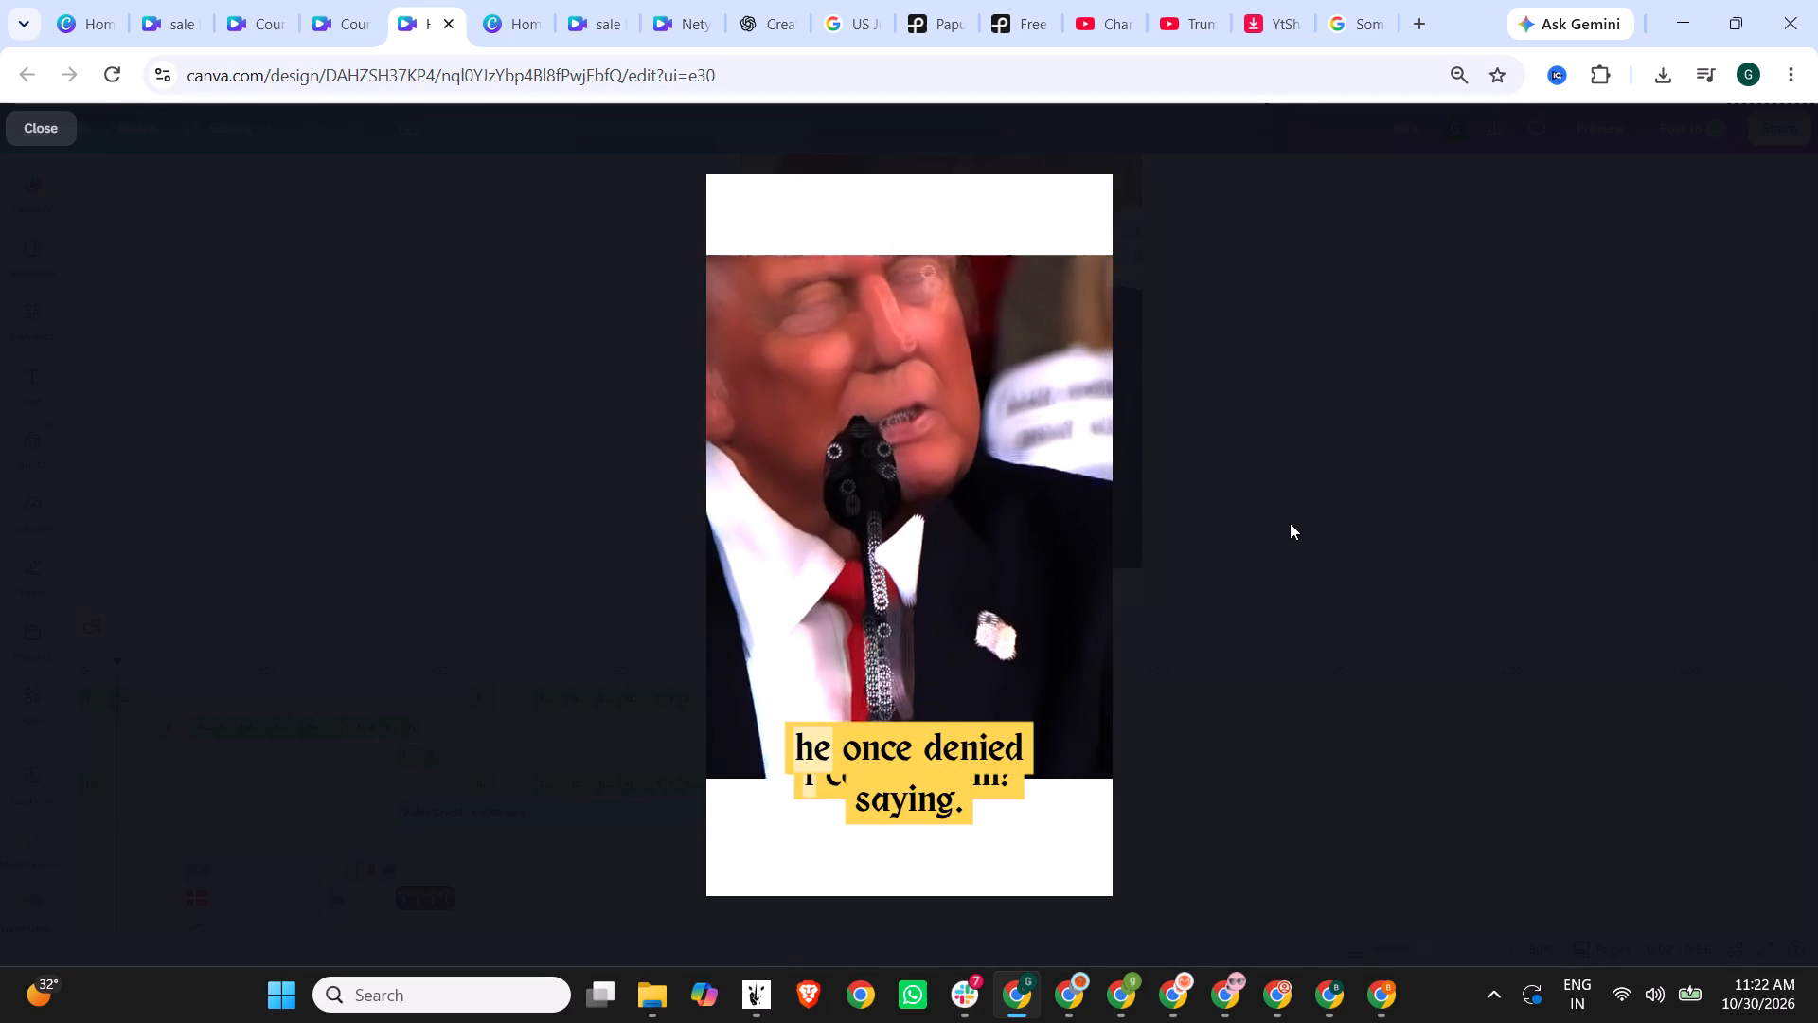
left_click(1290, 523)
Delete the overlapping "I called them?" and "Those countries." captions between about 18 and 20 seconds on the third caption track.
scroll(473, 579, "down", 8)
scroll(527, 839, "down", 3)
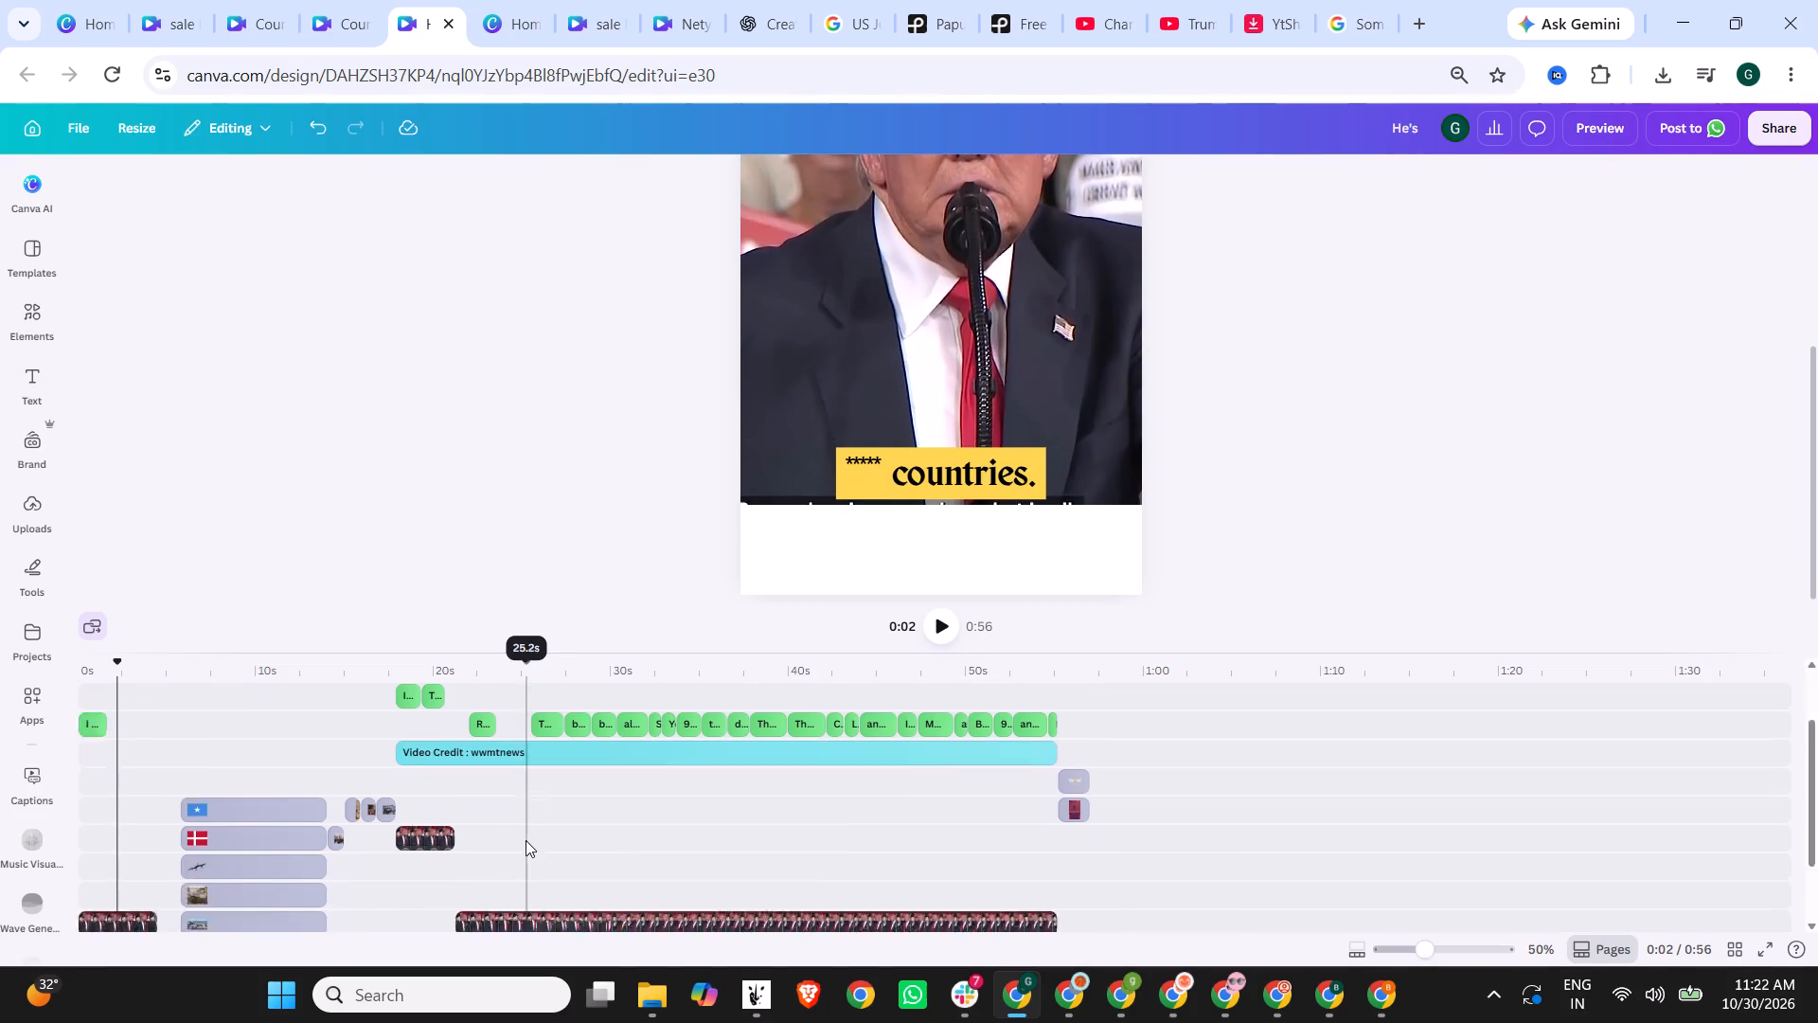
scroll(526, 840, "down", 7)
scroll(526, 840, "up", 1)
scroll(526, 840, "down", 2)
scroll(526, 840, "up", 5)
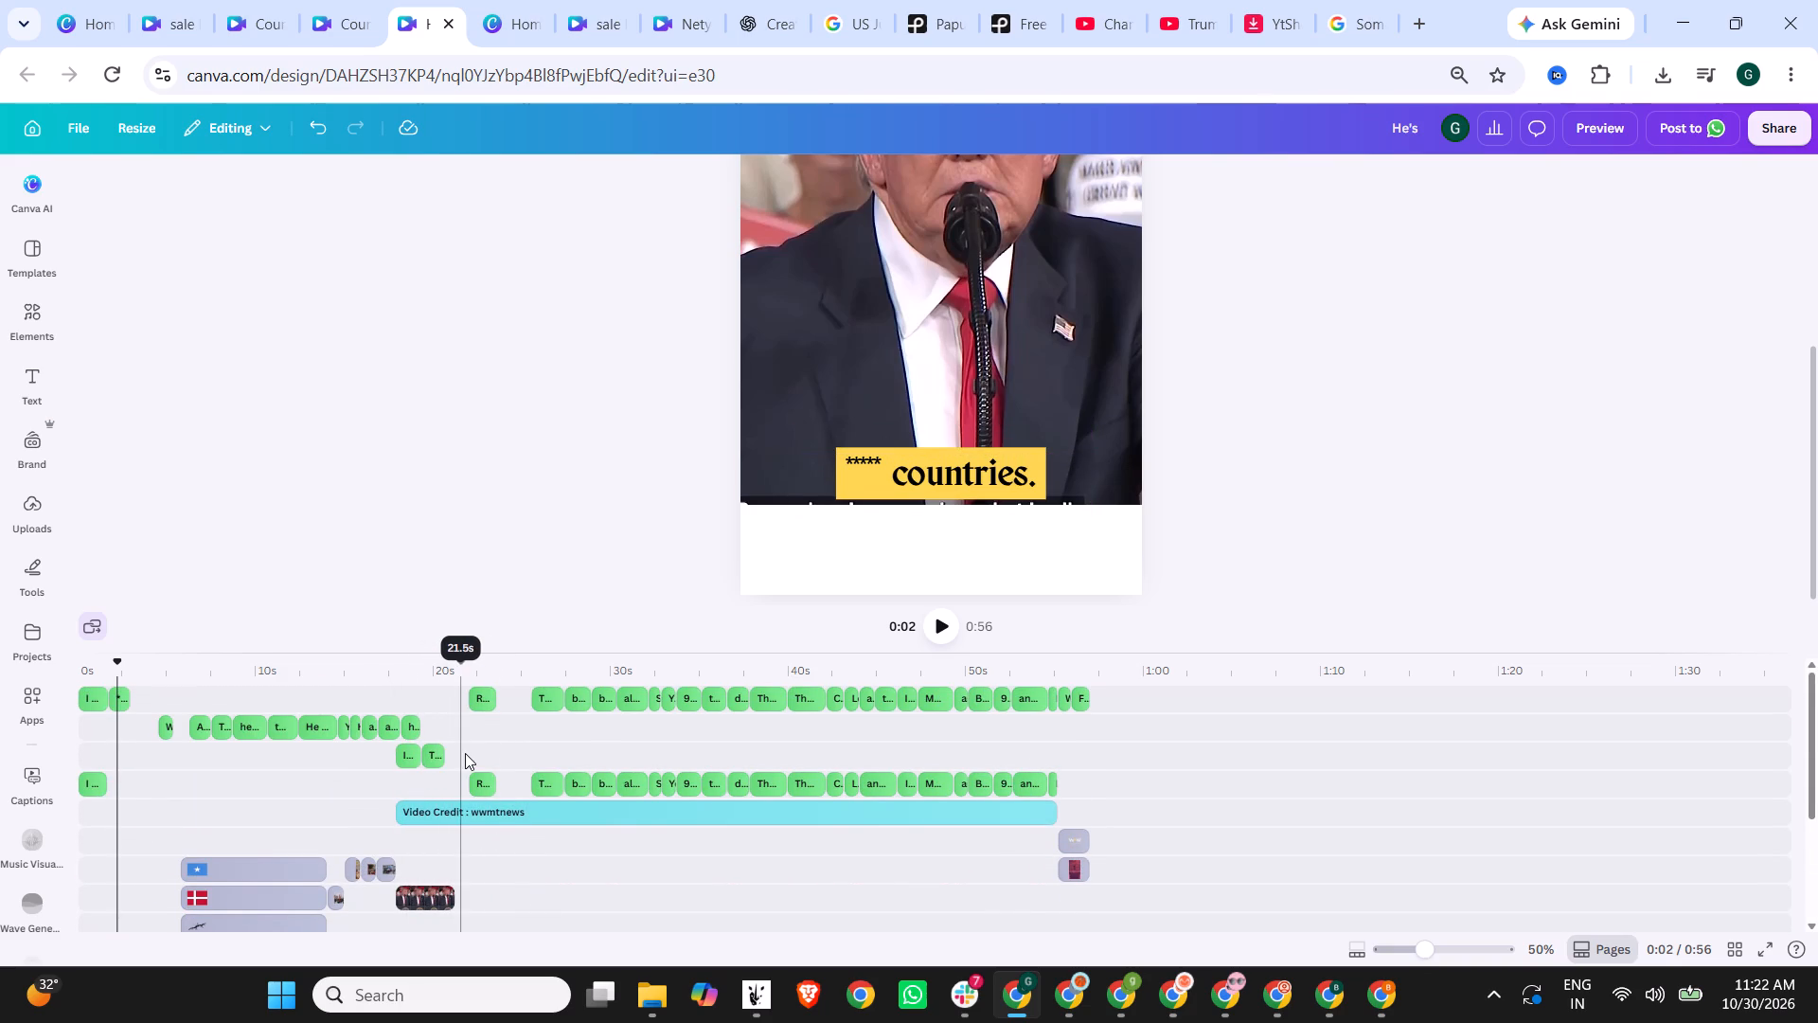
scroll(473, 782, "down", 5)
scroll(410, 807, "up", 4)
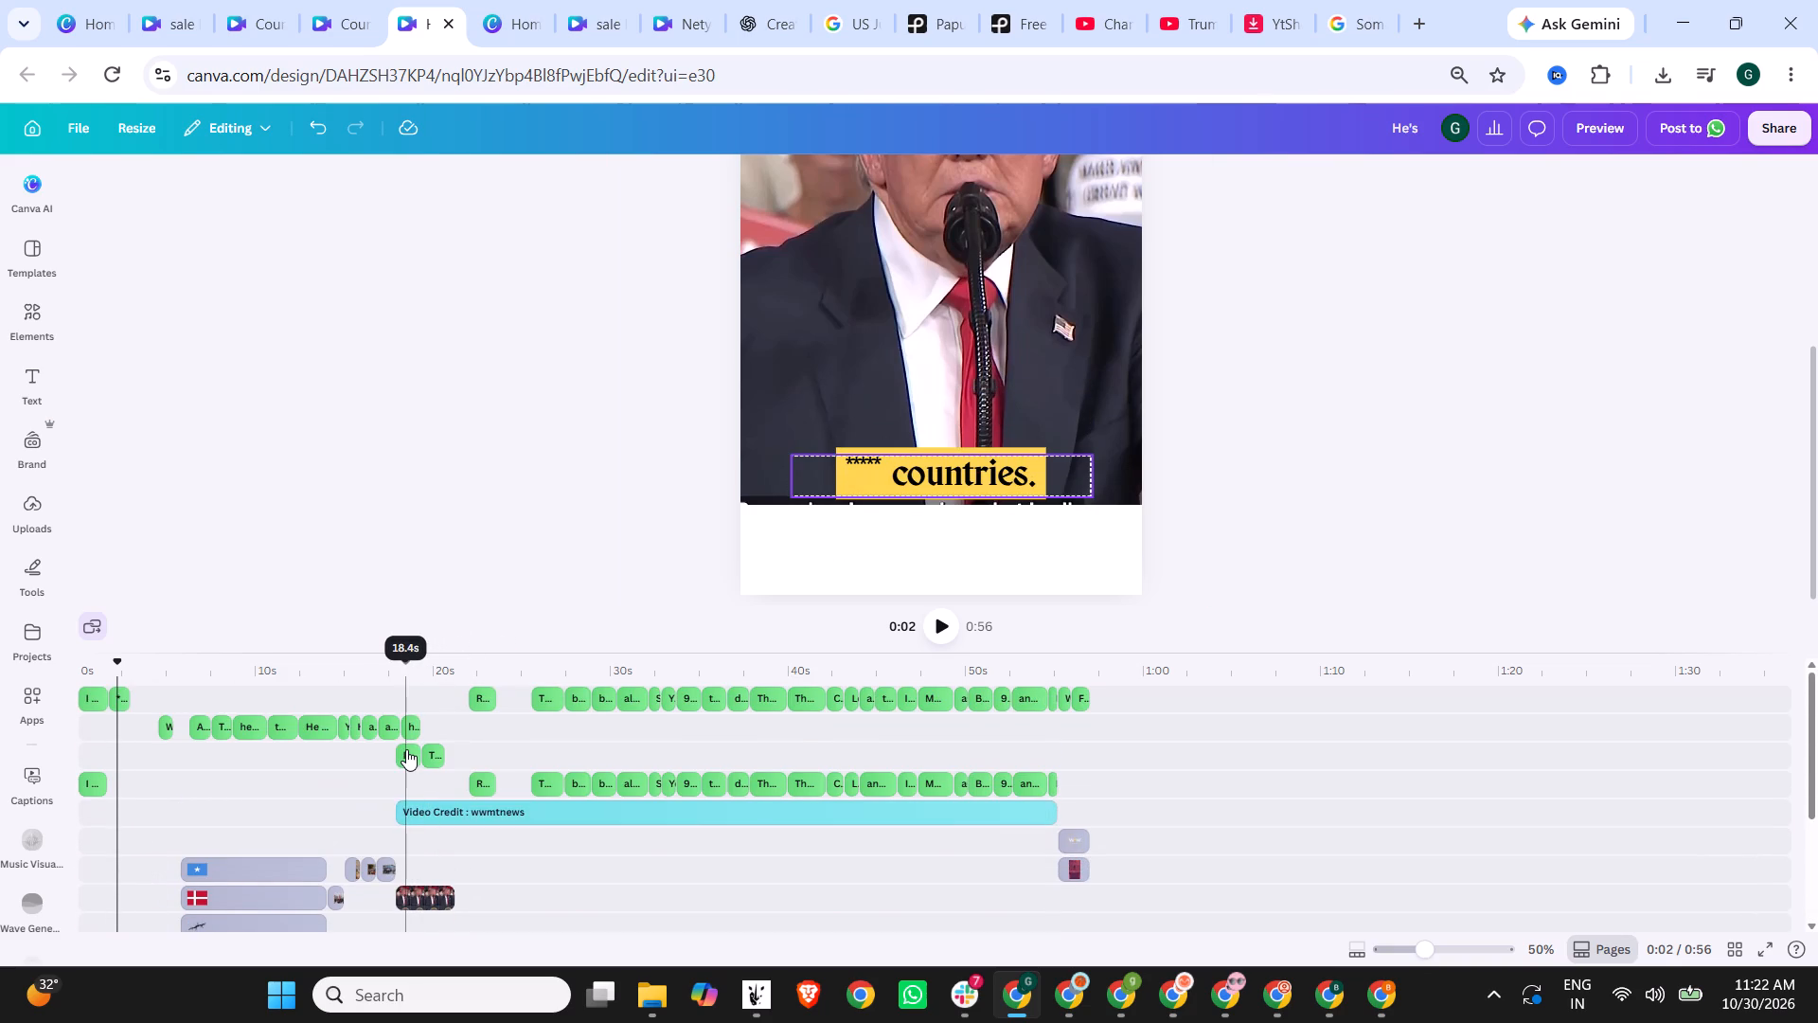
left_click(408, 748)
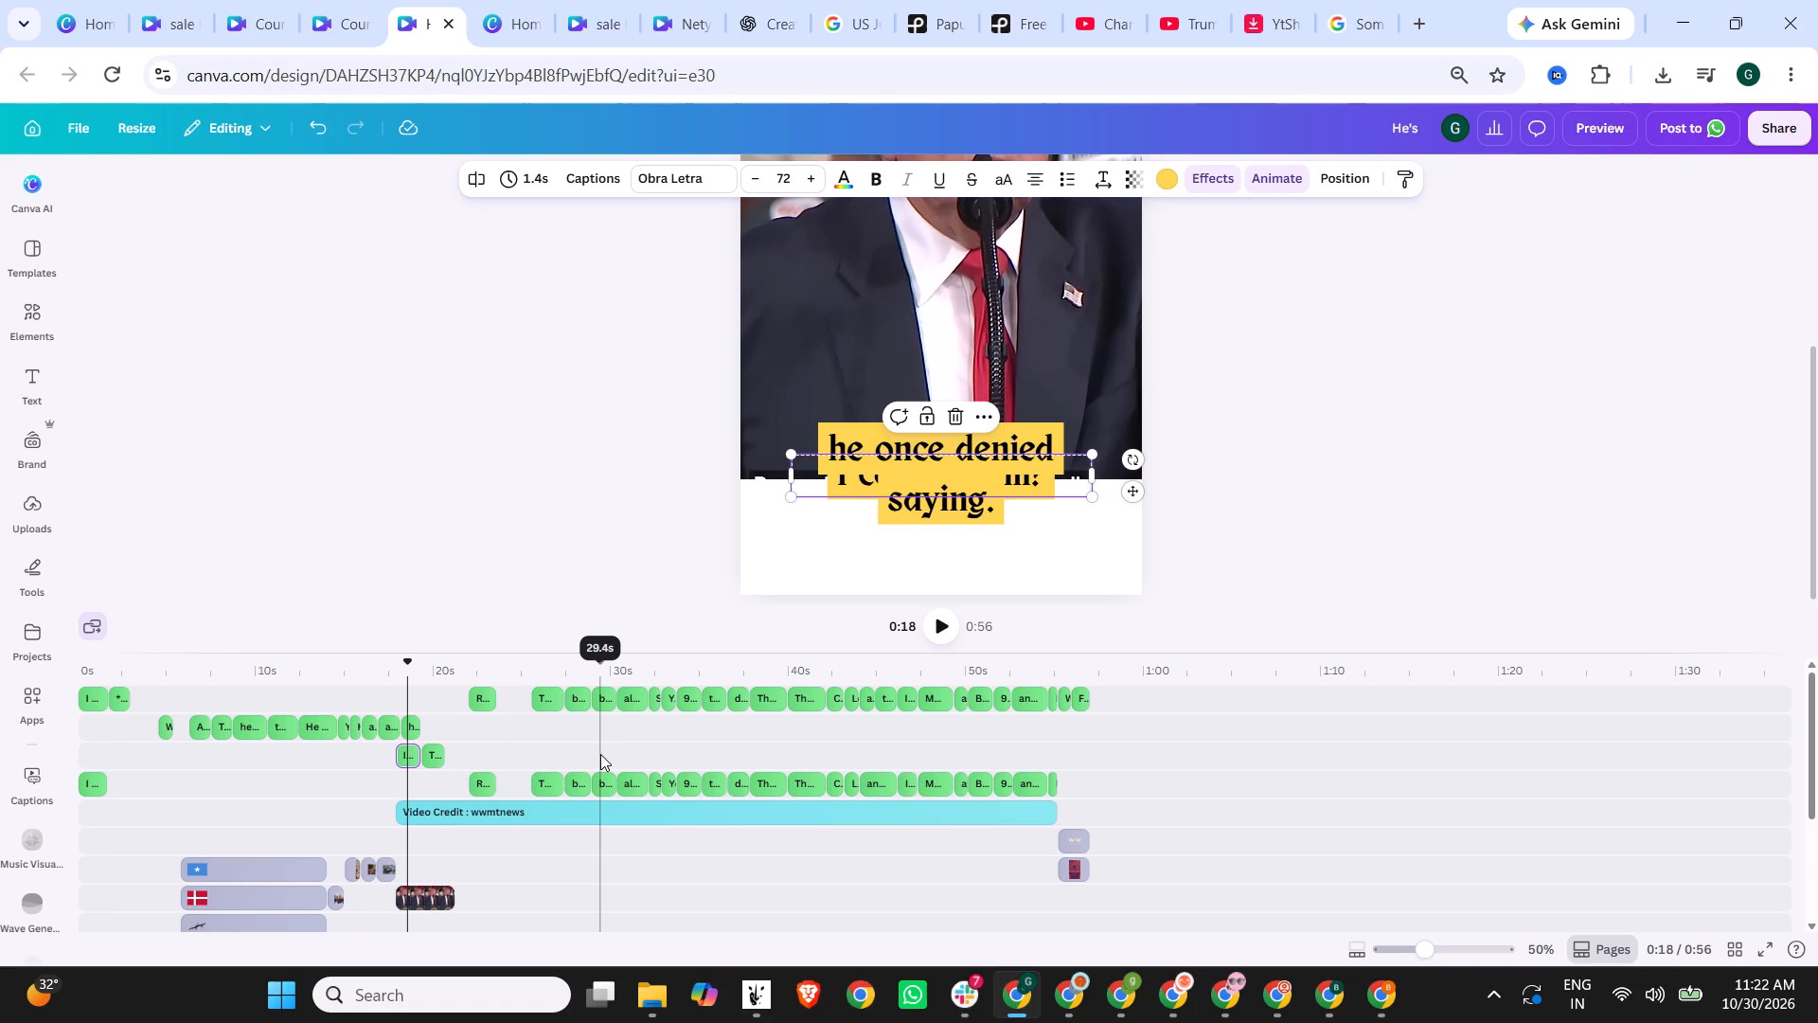
key("Delete")
left_click(434, 751)
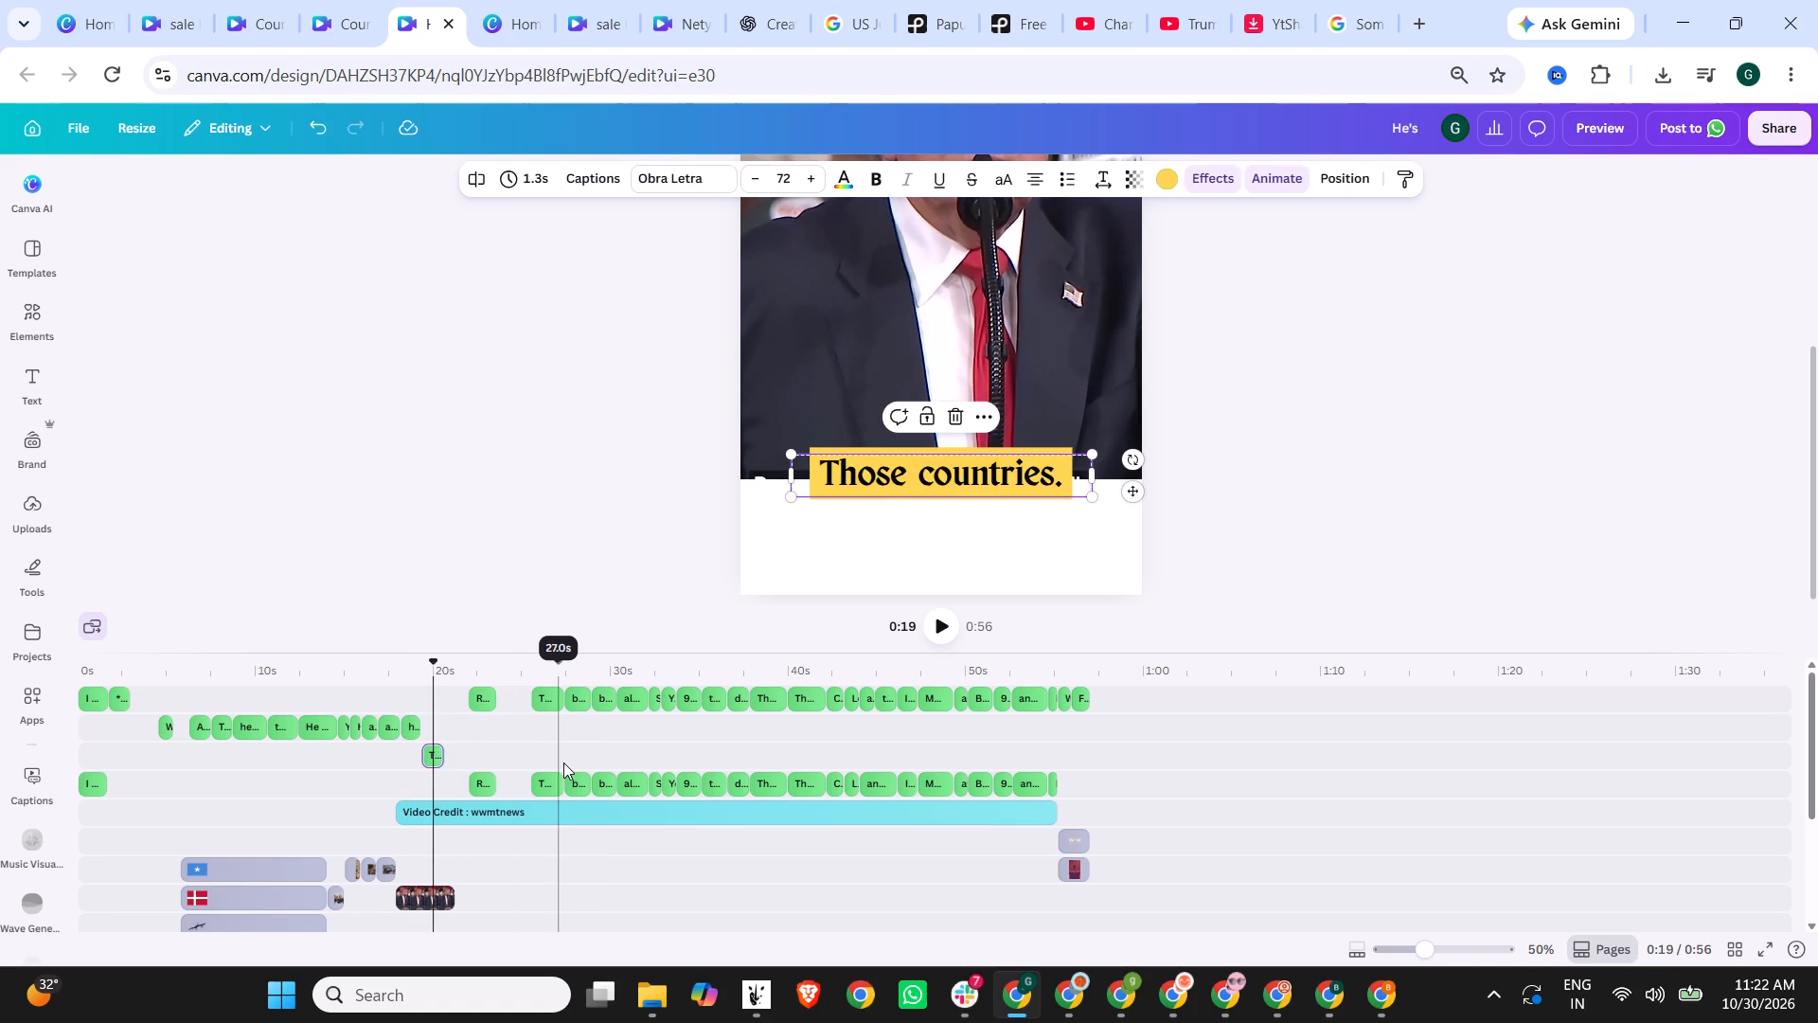
key("Delete")
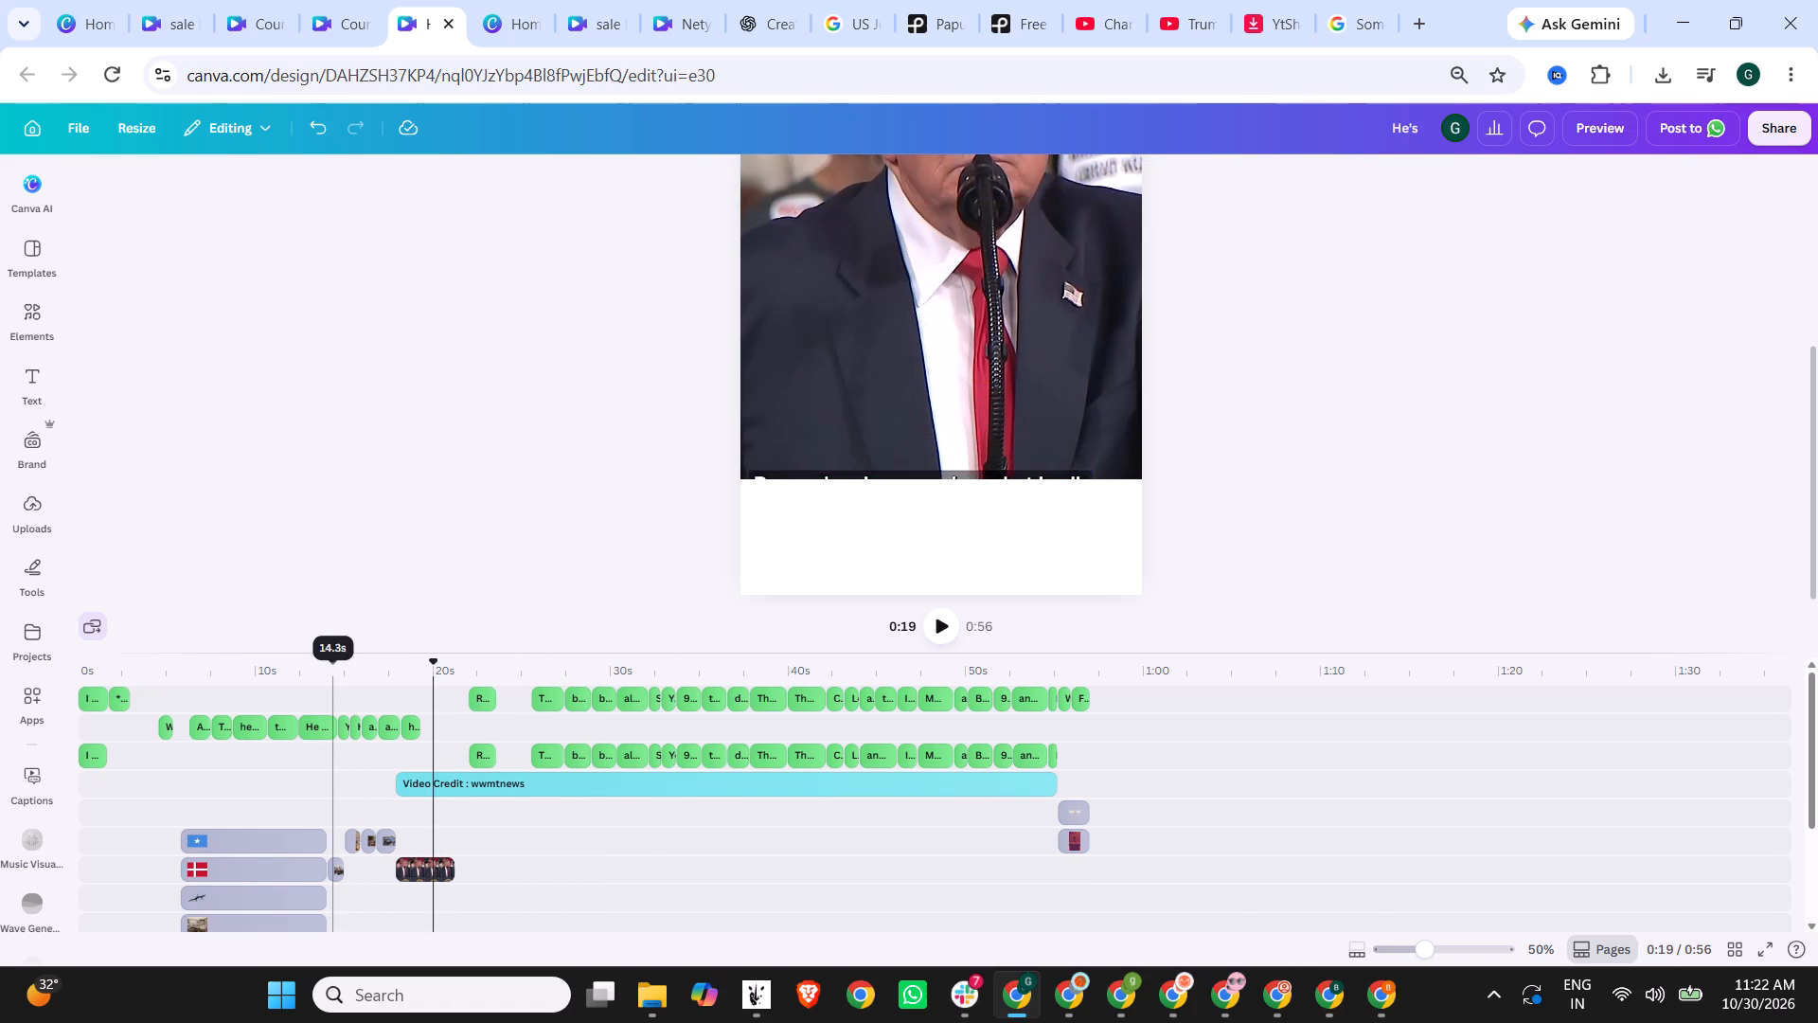
Delete all duplicate captions on the lower caption track, from "Remember the heat I took?" through the end.
left_click(486, 755)
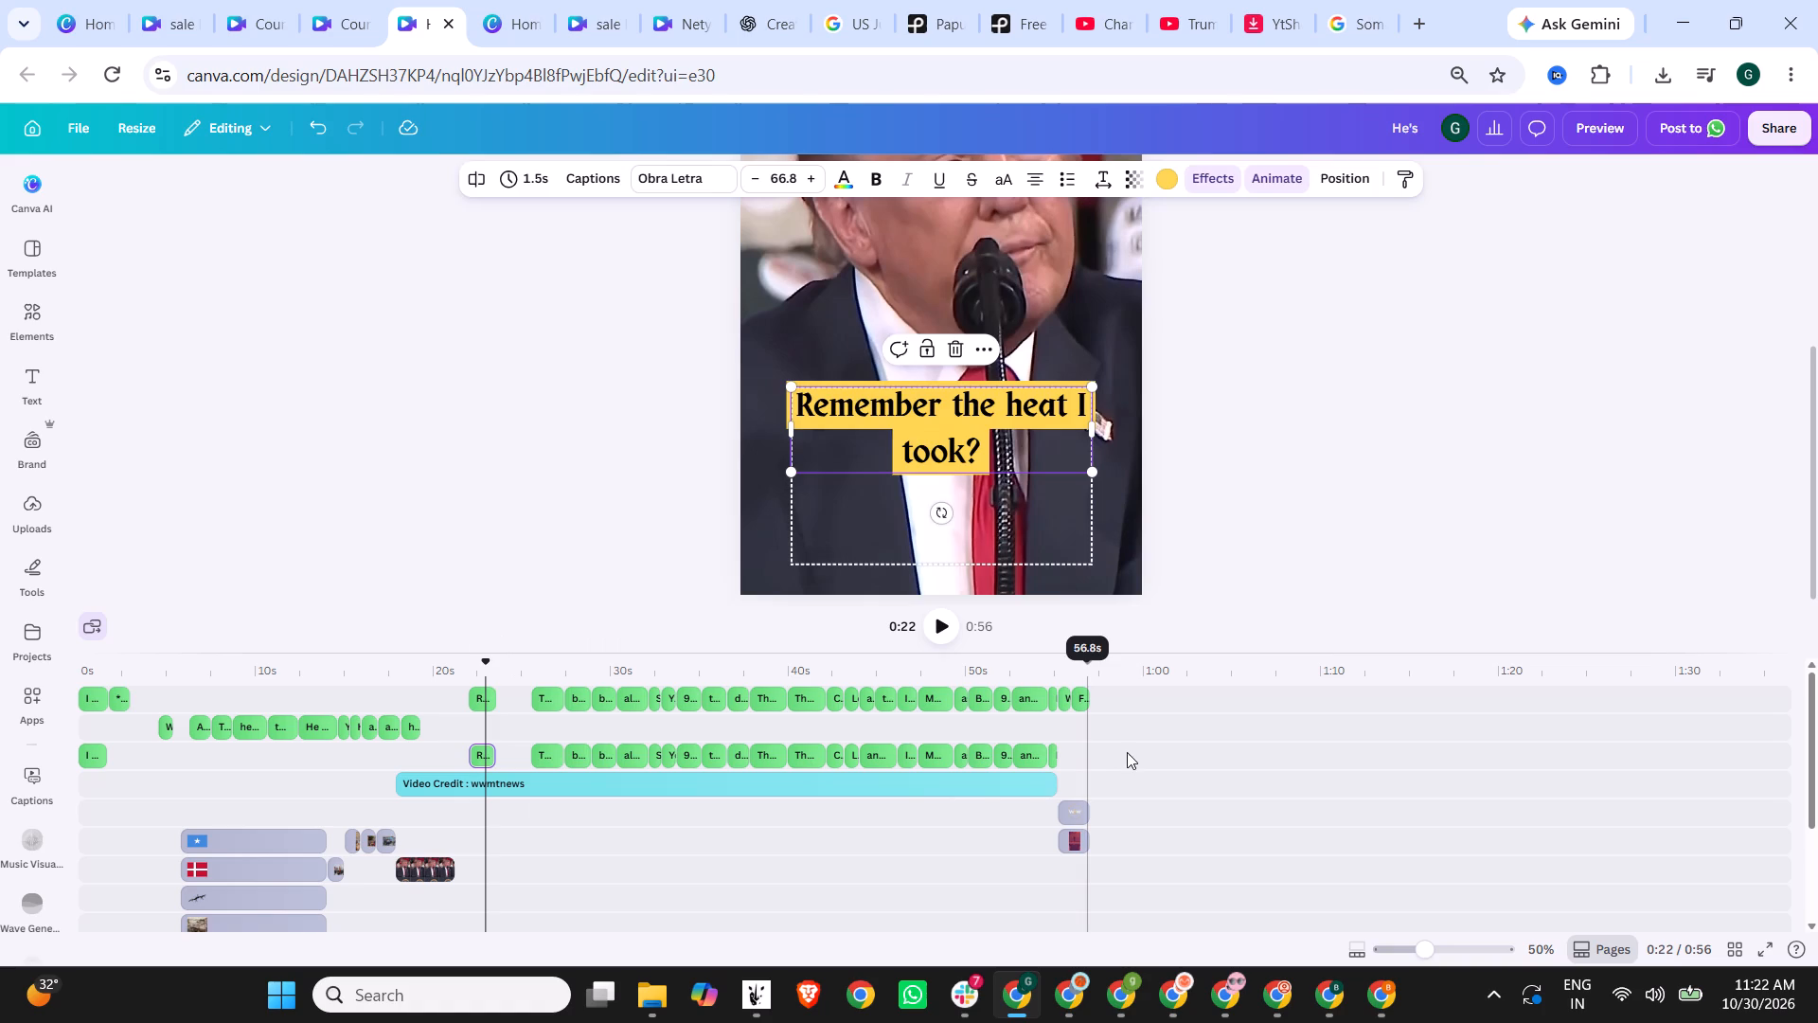
left_click_drag(1125, 750, 456, 757)
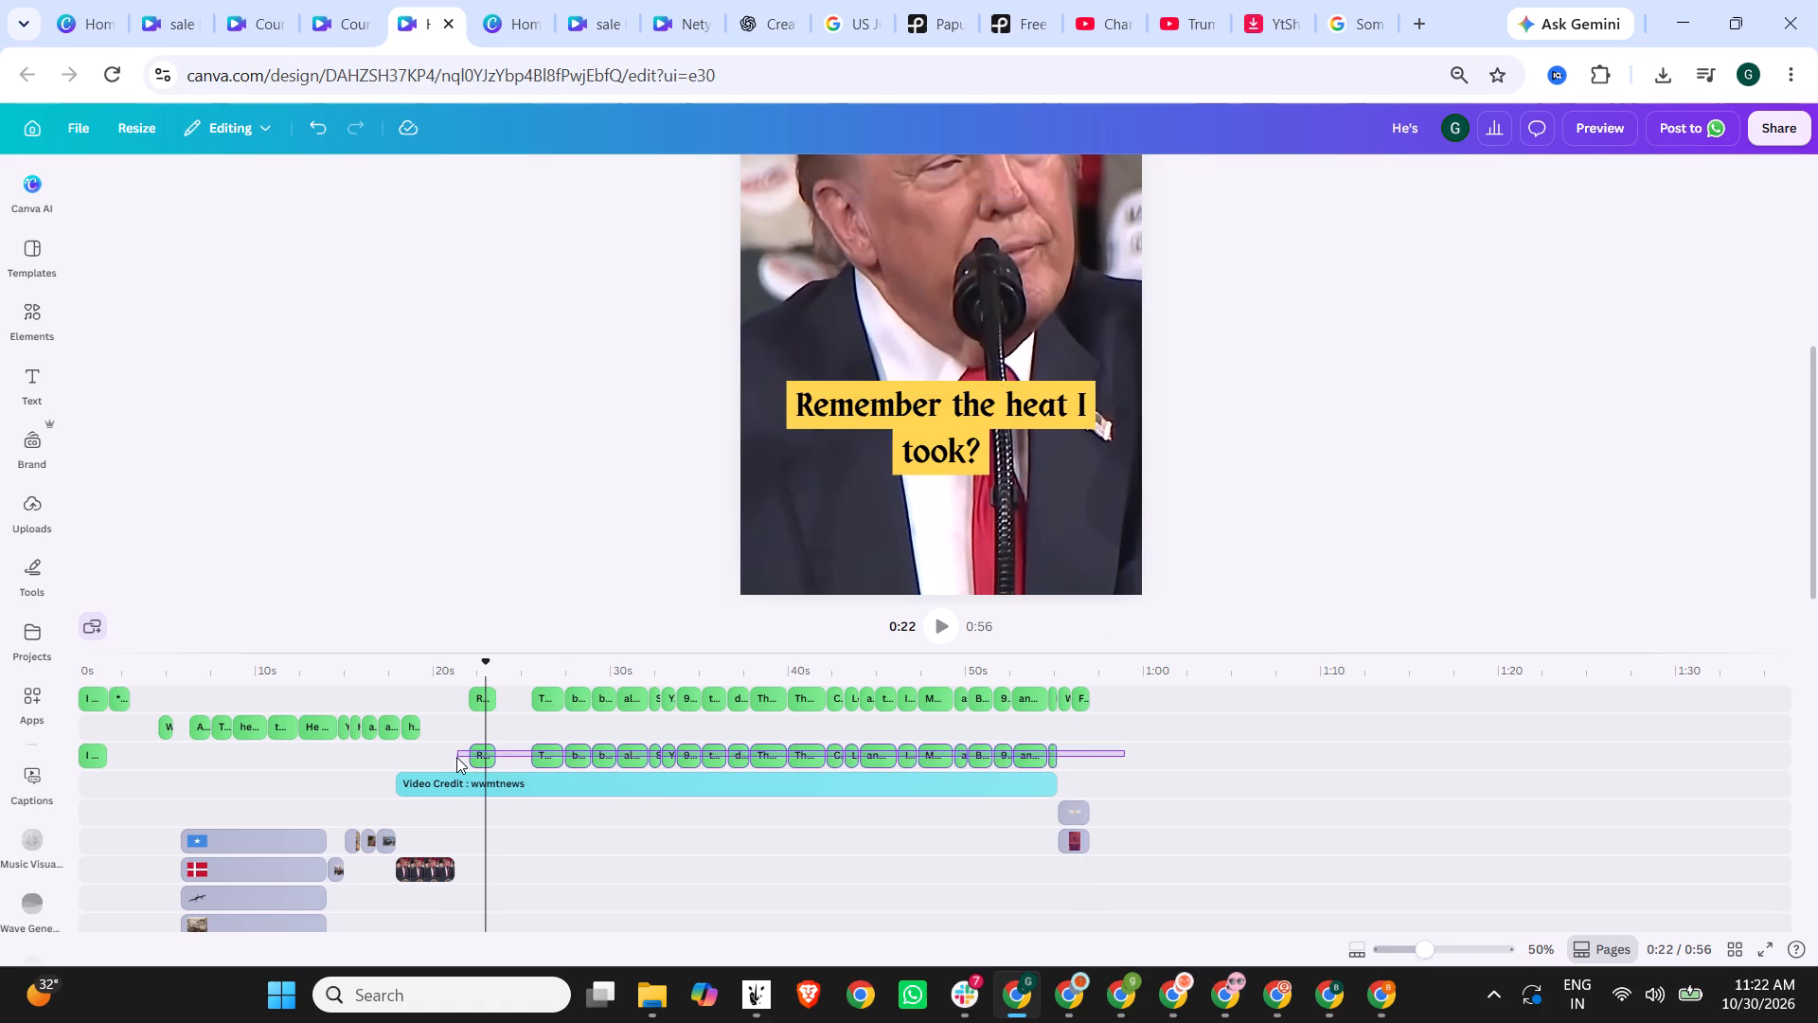
left_click_drag(456, 757, 455, 758)
key("Delete")
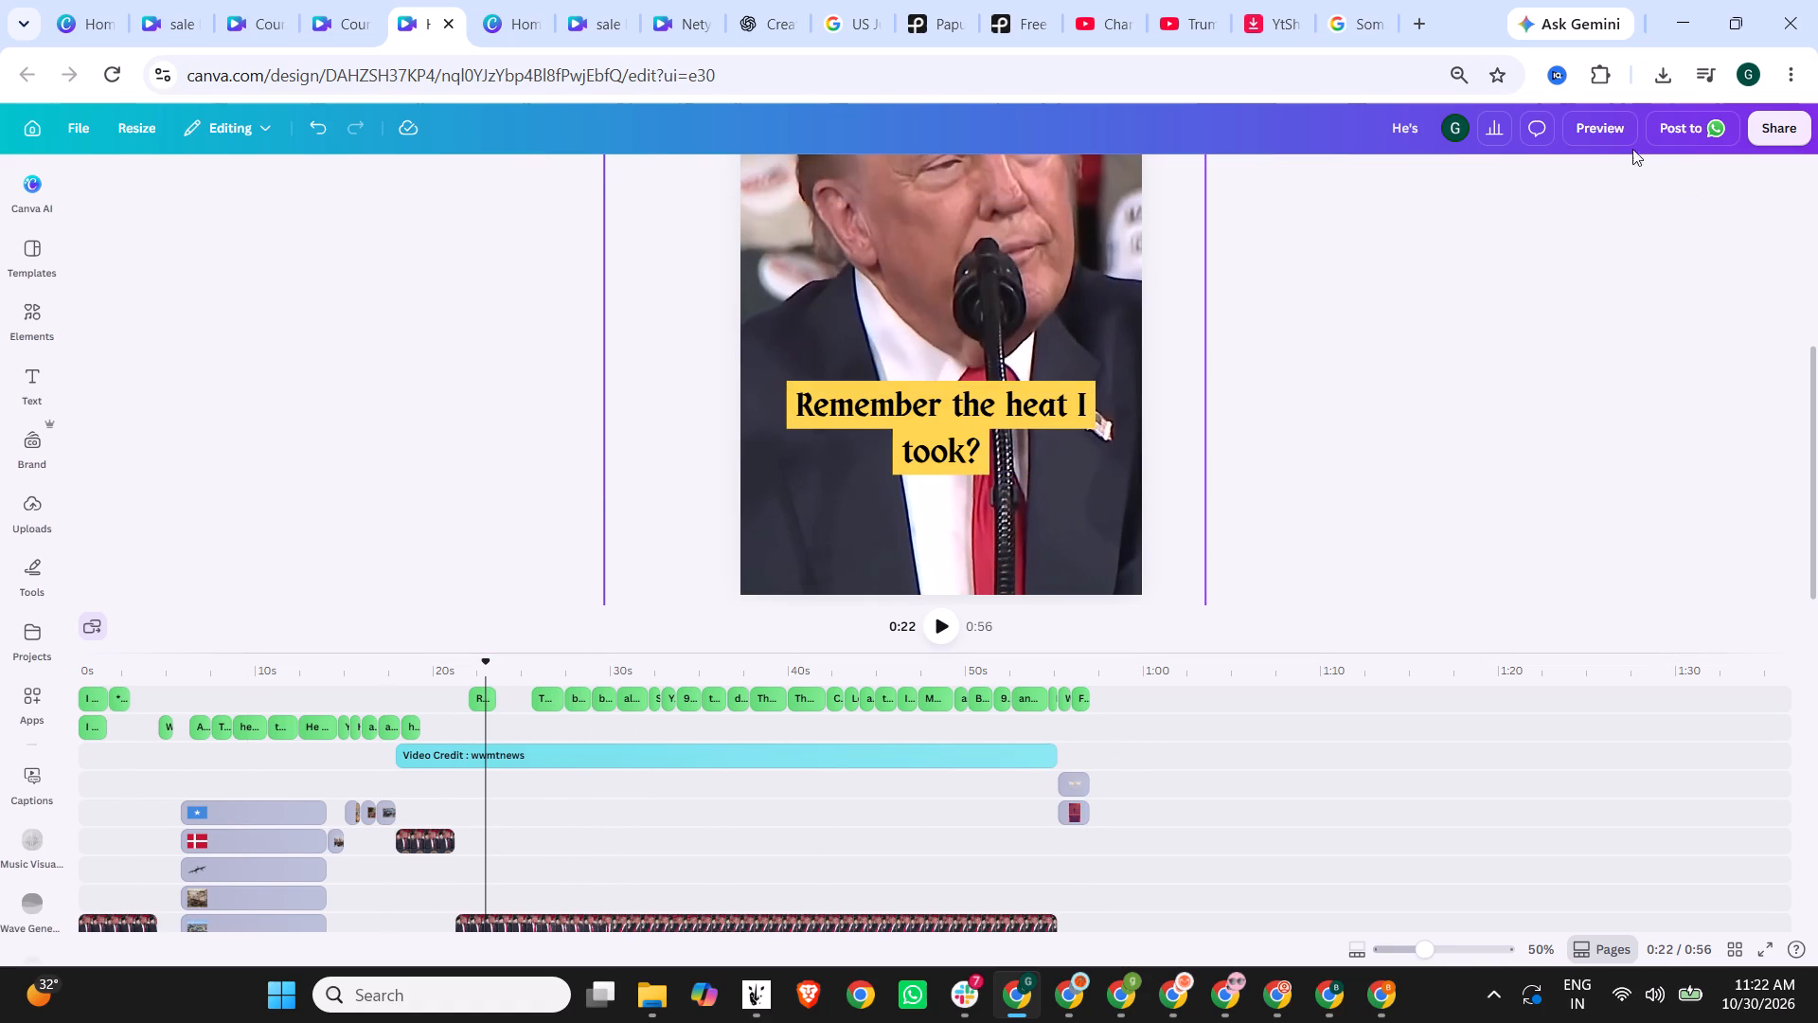
Preview the video full screen to check the remaining captions.
left_click(1611, 135)
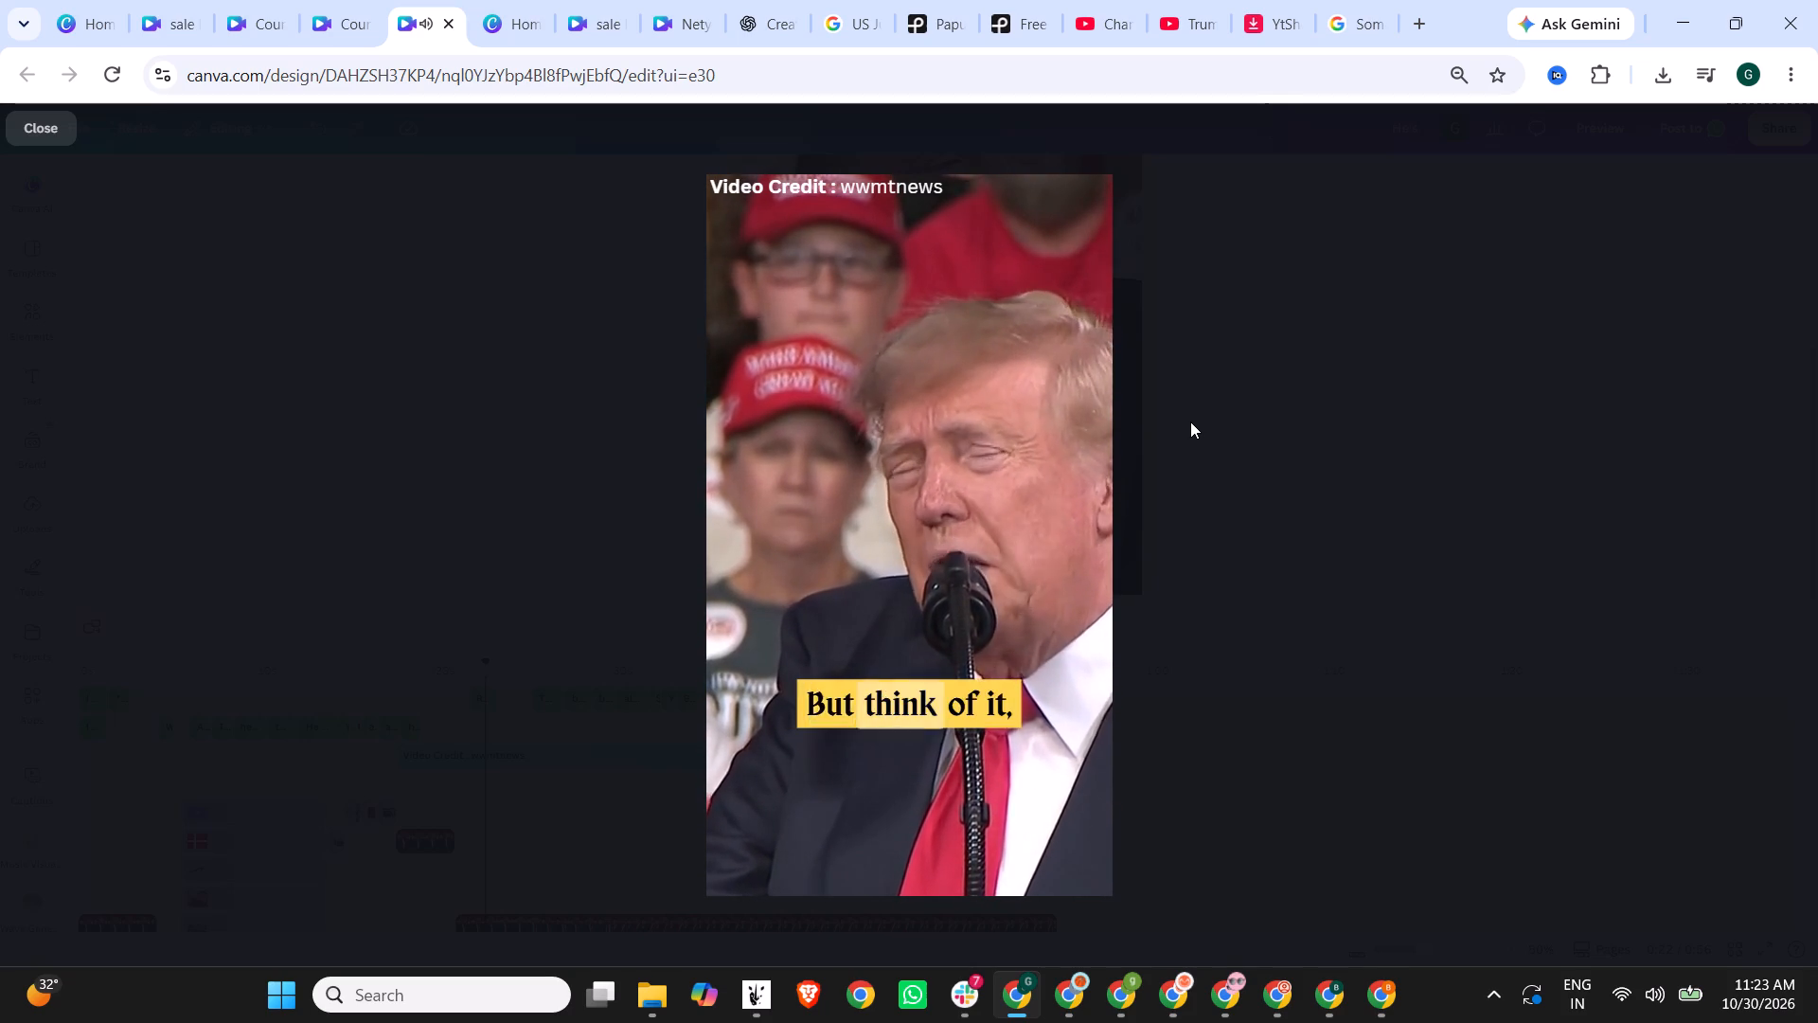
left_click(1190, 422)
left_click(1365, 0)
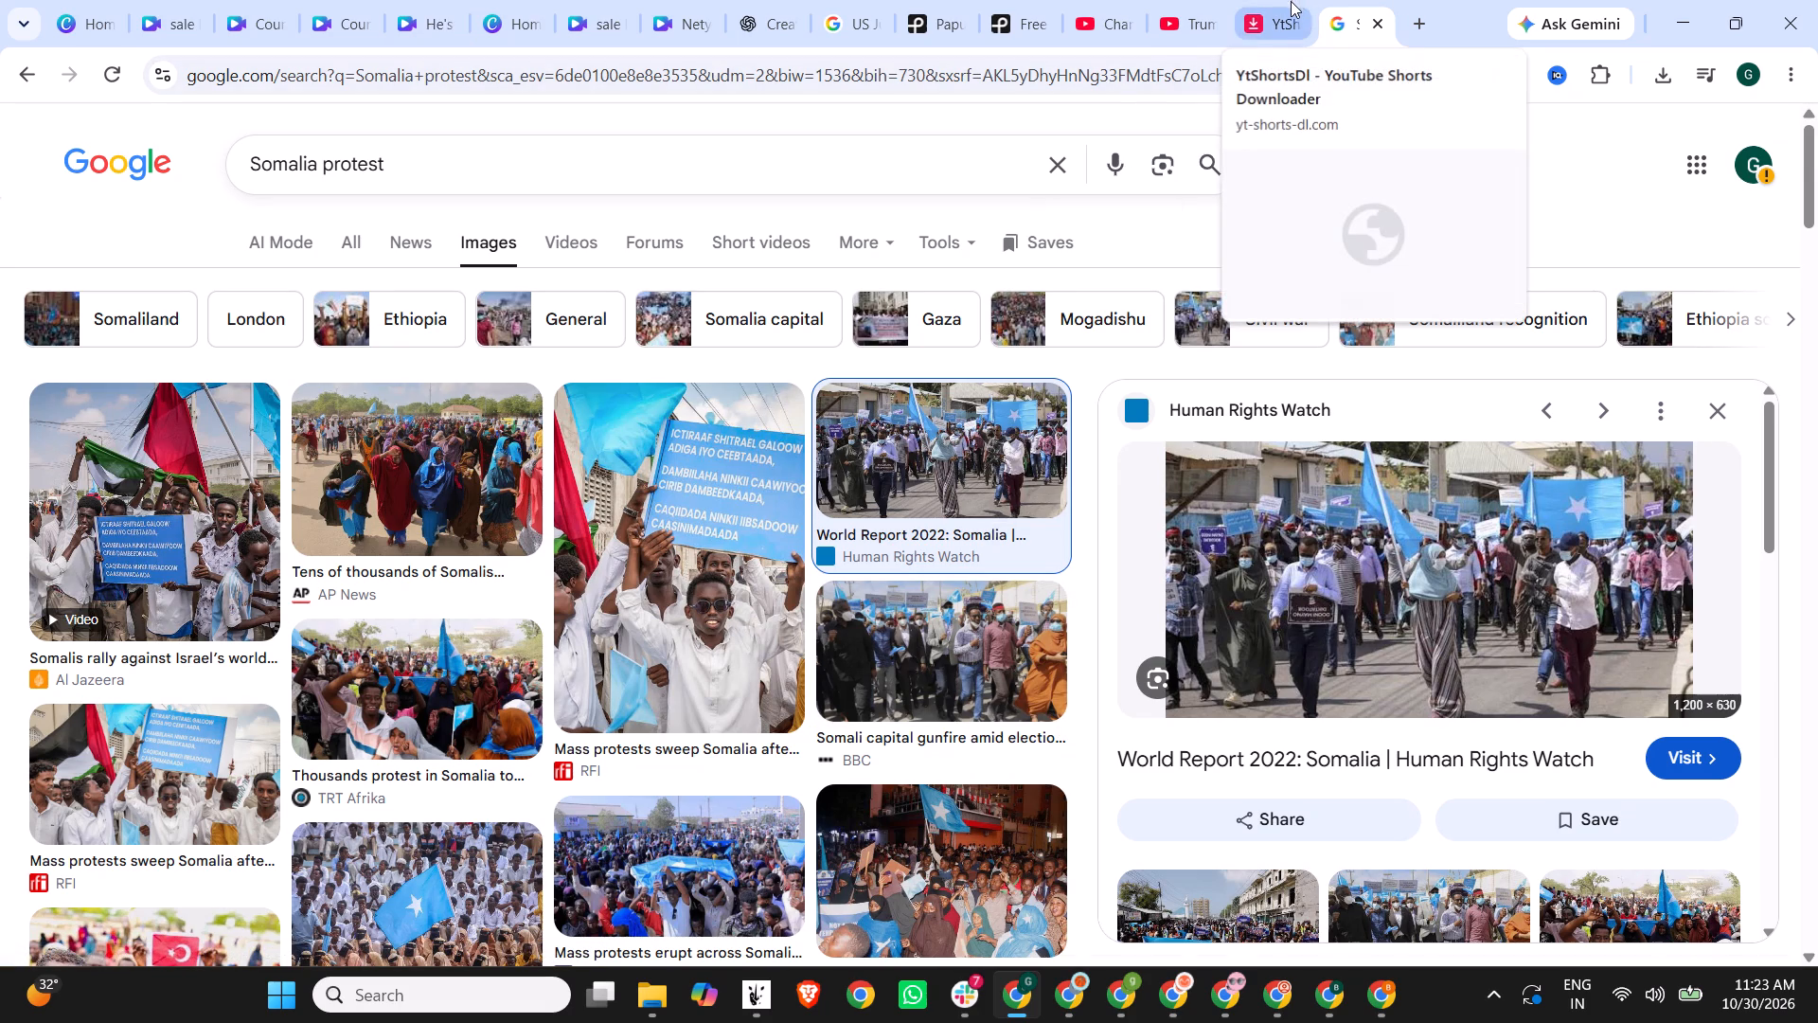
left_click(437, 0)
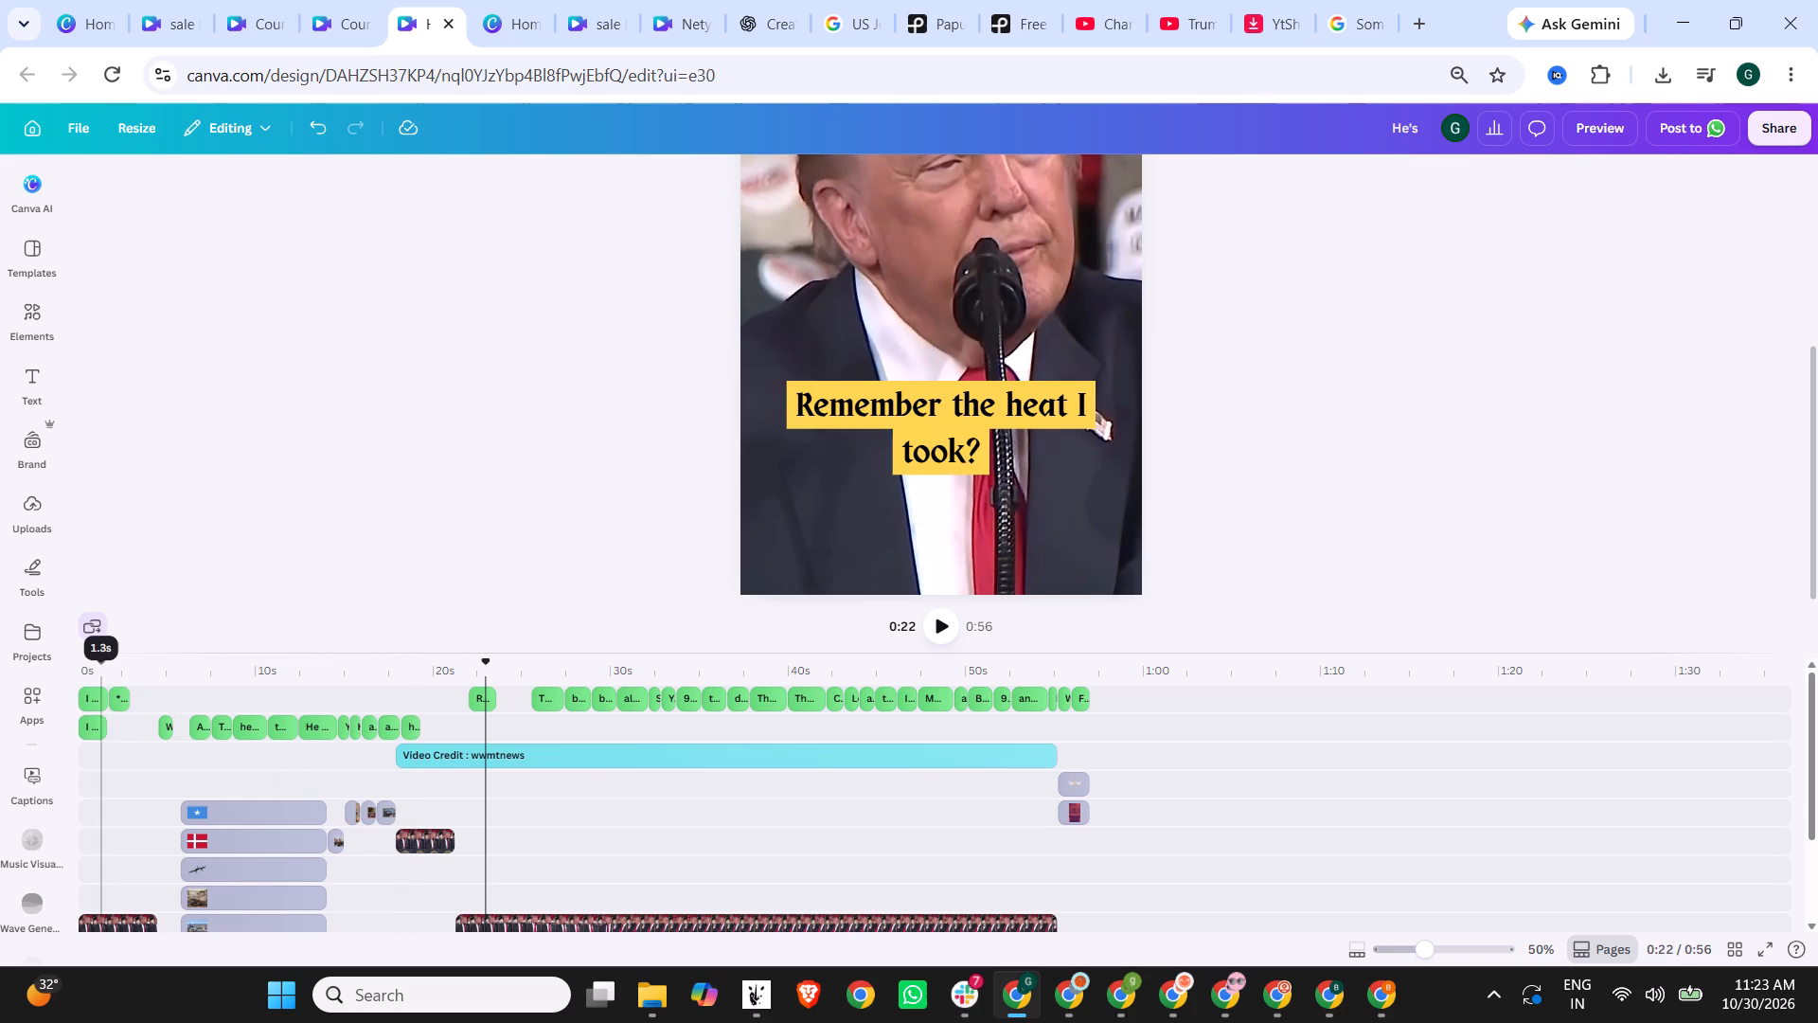
Delete the duplicate caption at the very start of the lower caption track.
left_click(95, 721)
key("Delete")
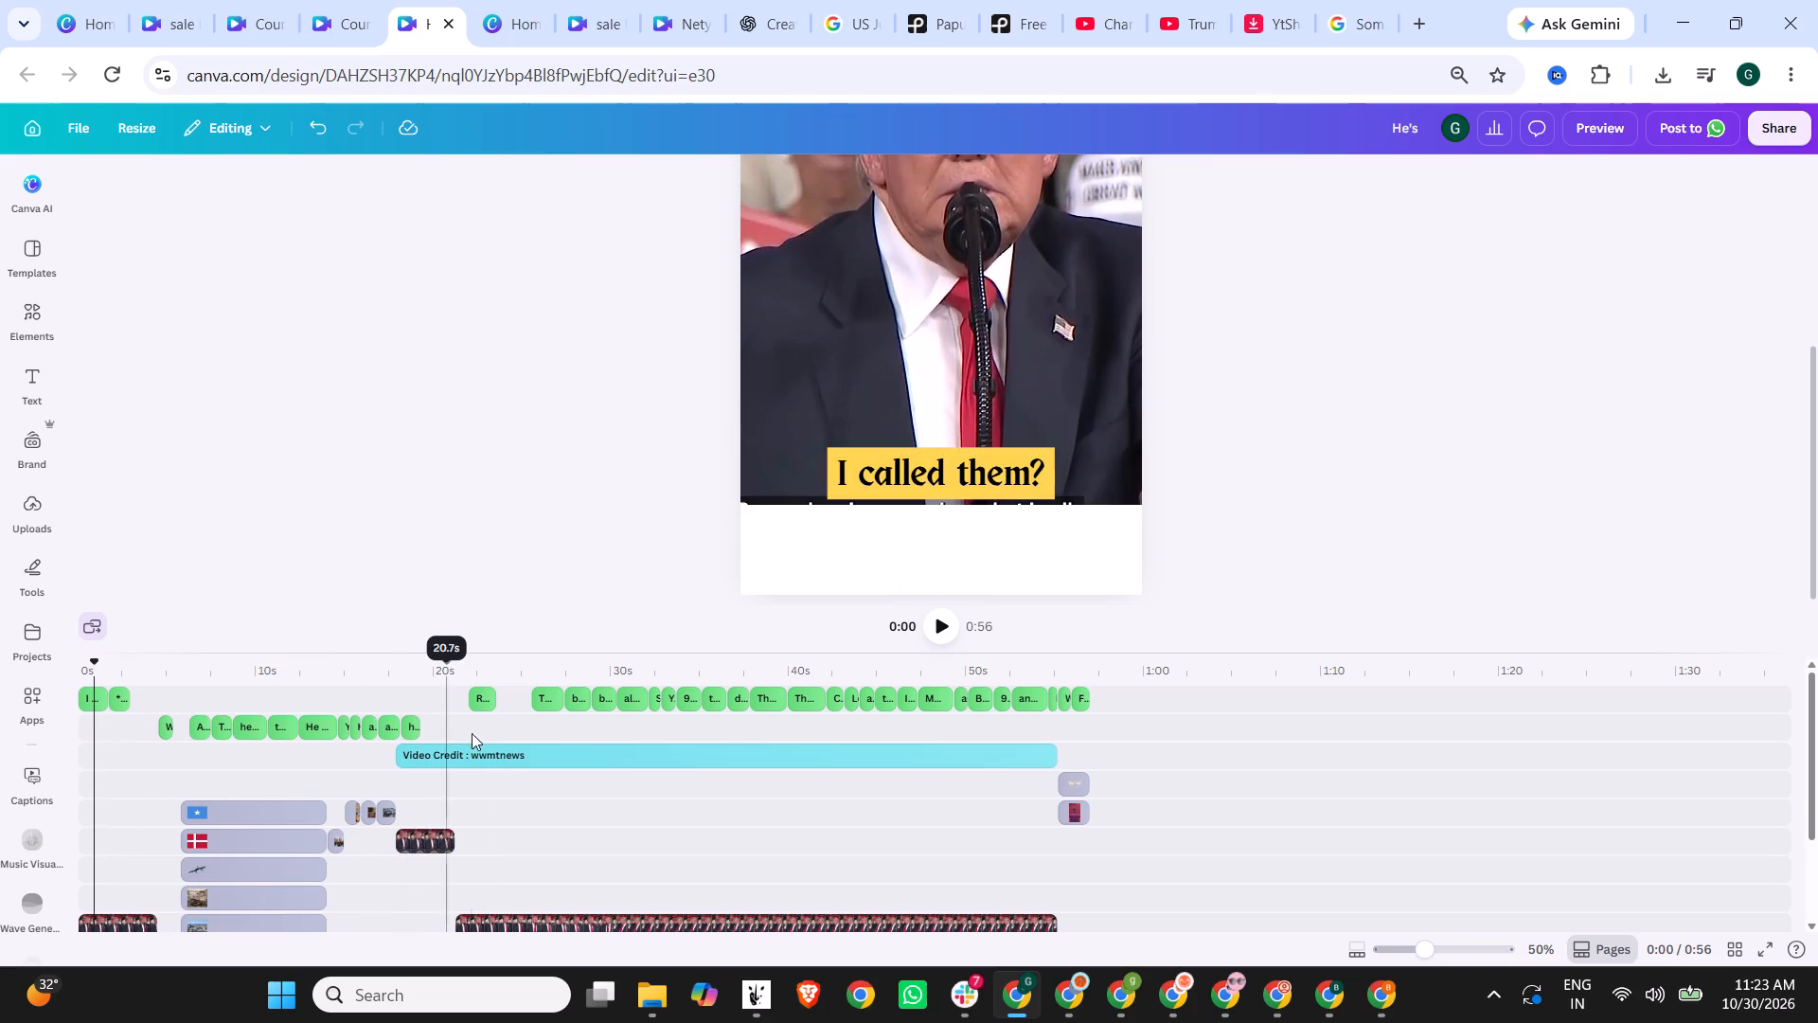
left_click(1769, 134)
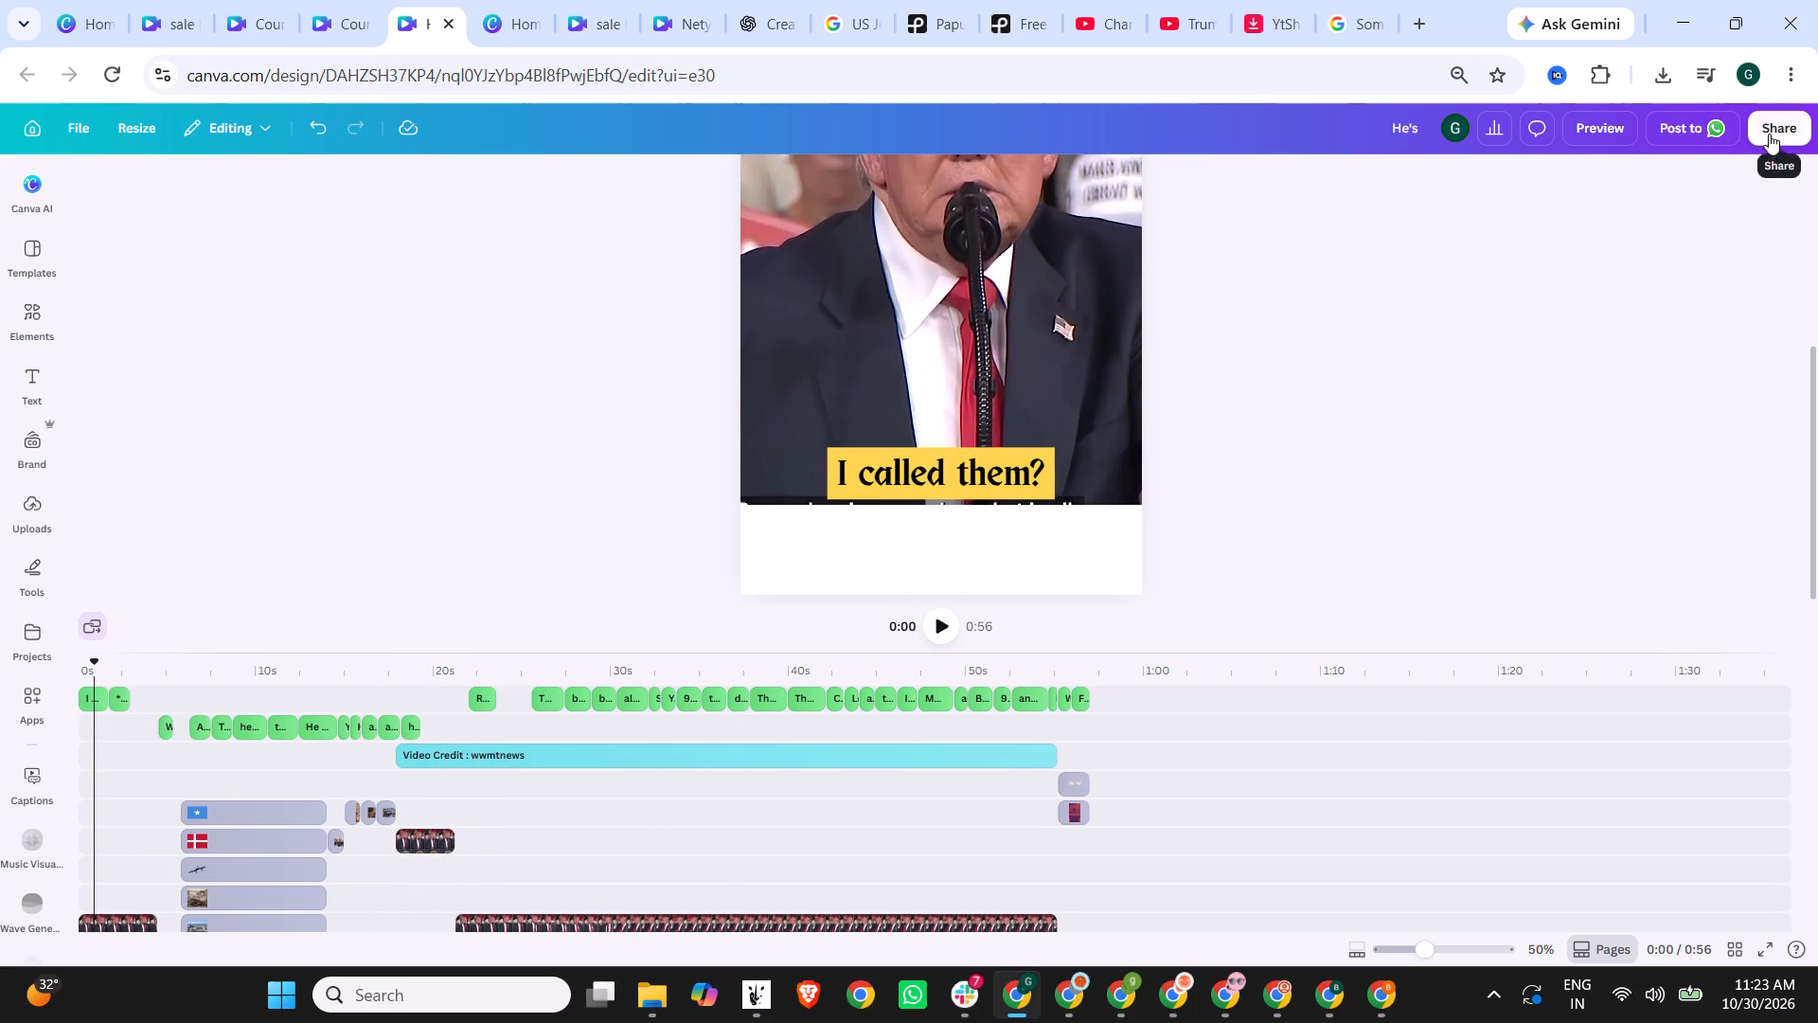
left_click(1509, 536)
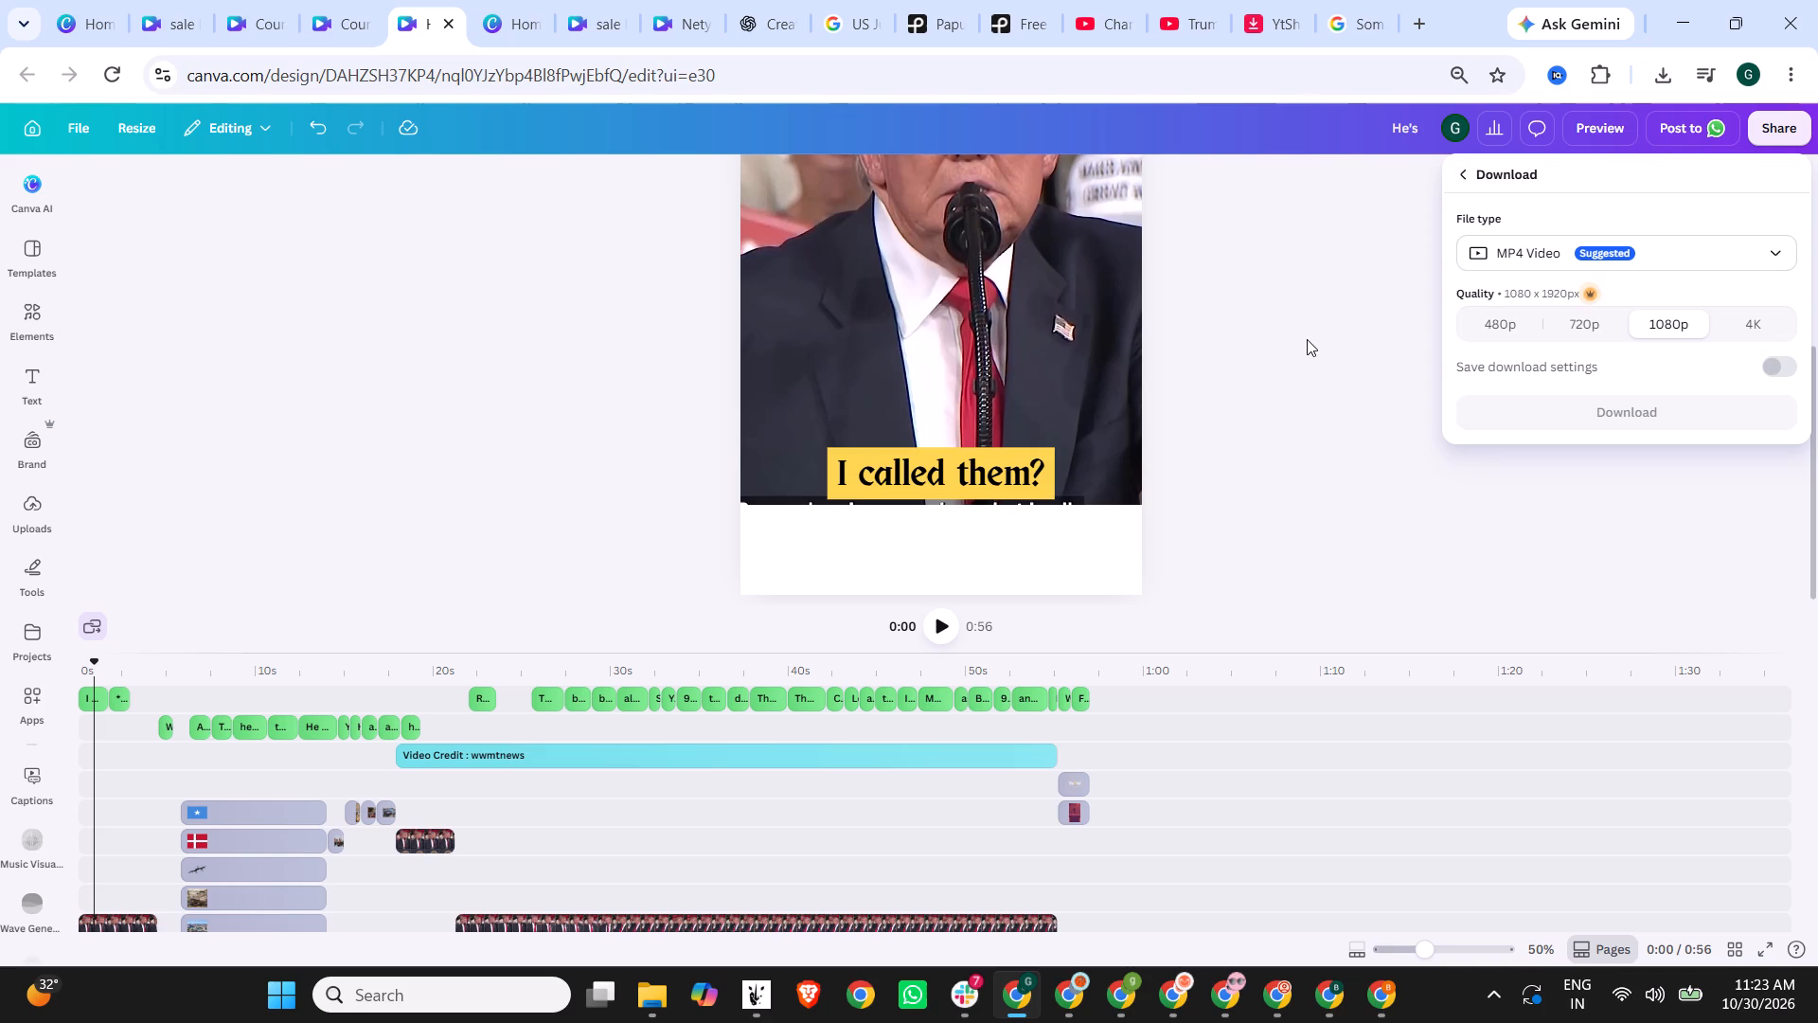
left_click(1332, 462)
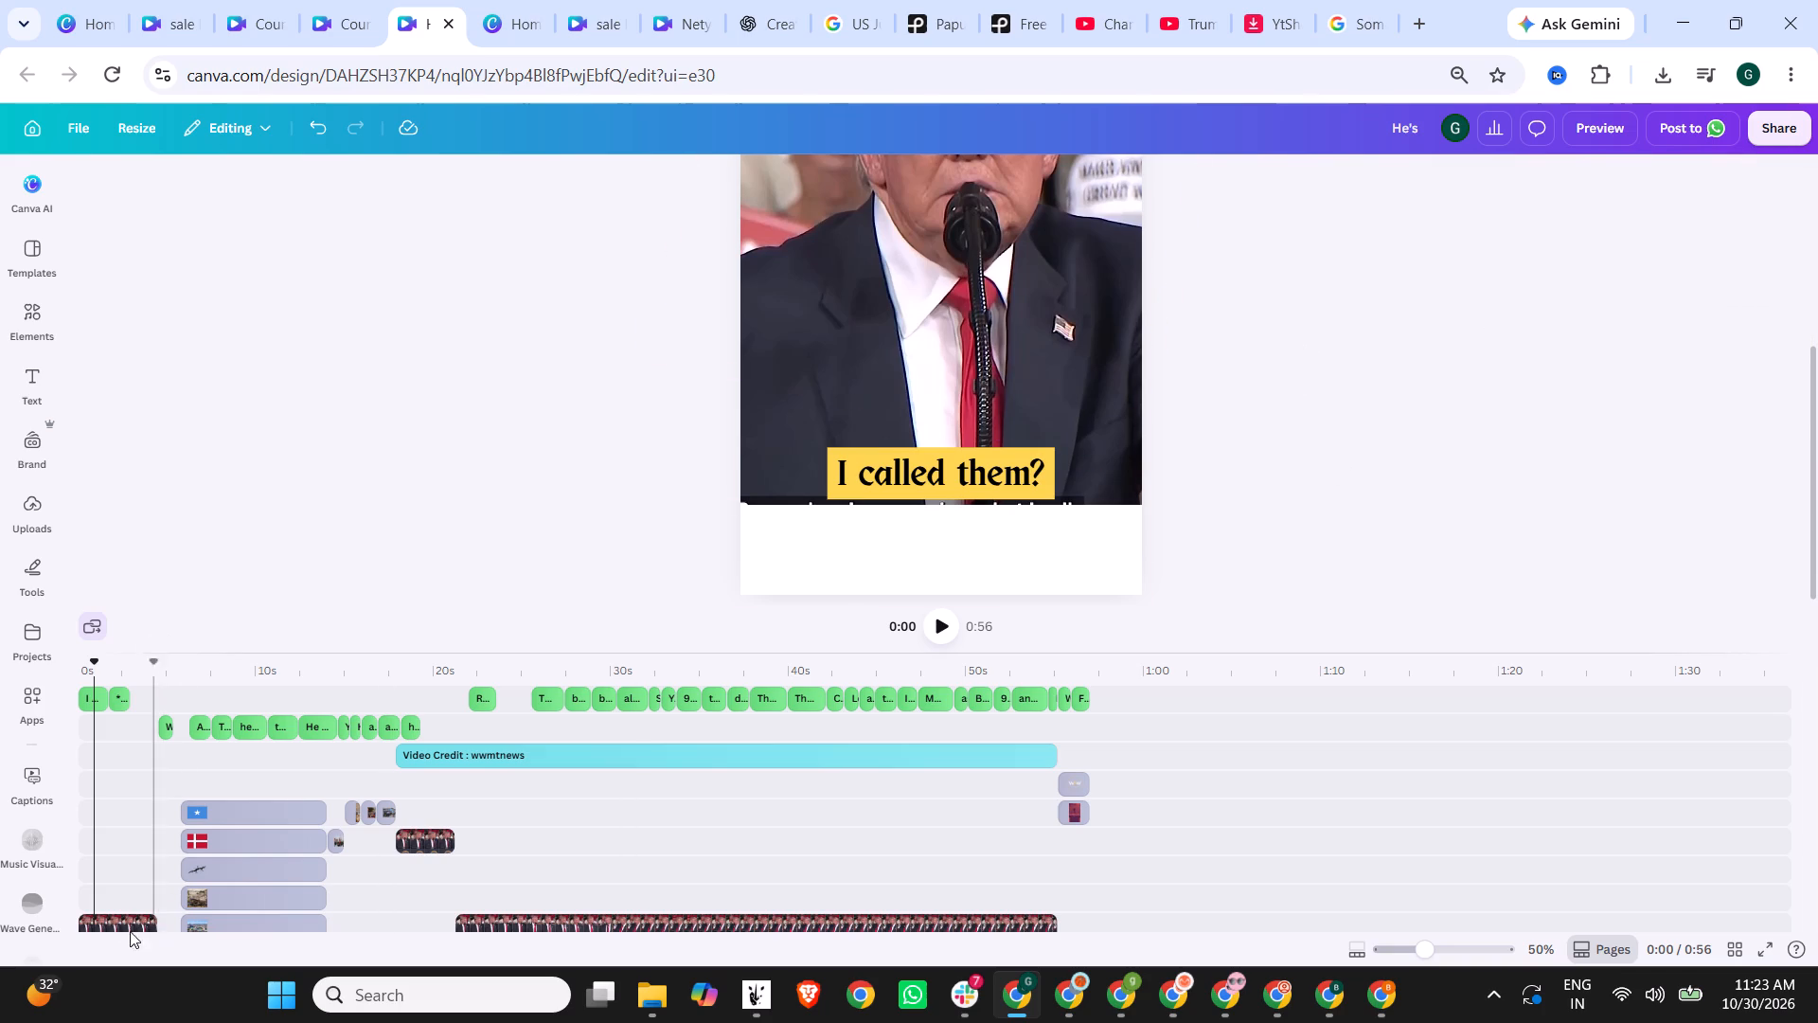
Open the crop of the first rally clip at the start of the video to adjust its framing.
left_click(127, 912)
scroll(1569, 482, "up", 2)
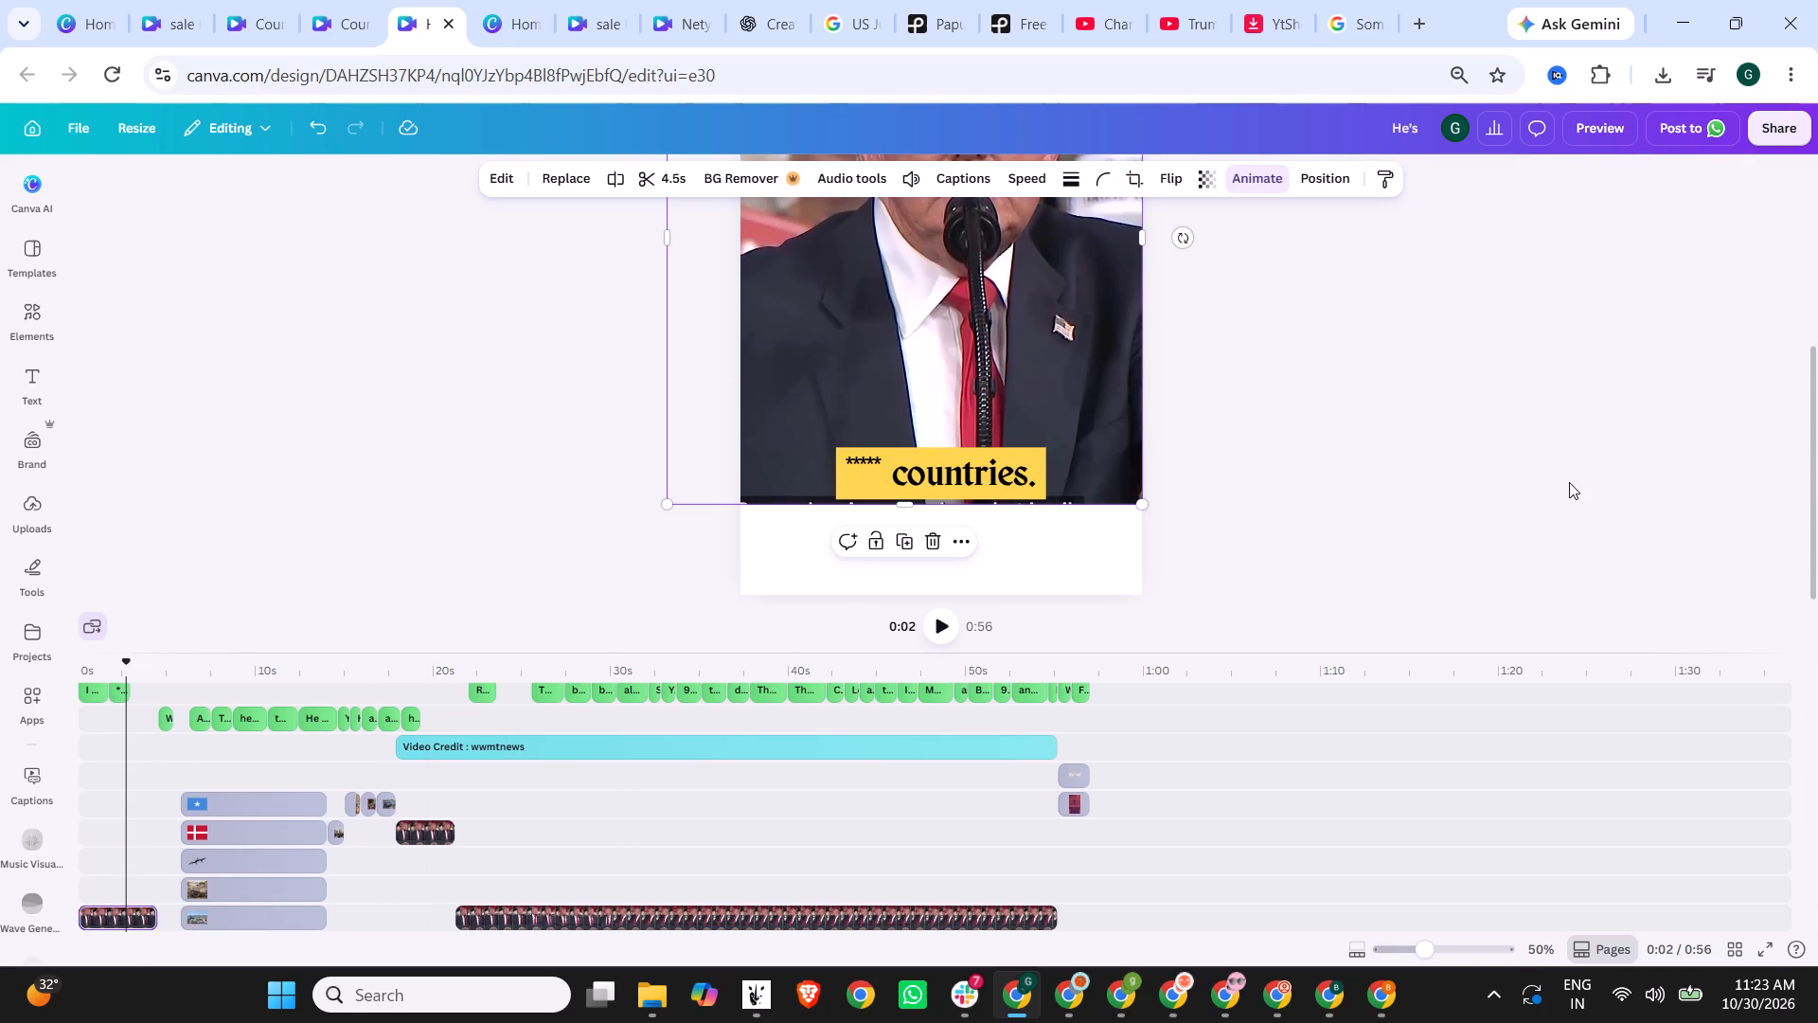
scroll(1569, 482, "up", 3)
scroll(1392, 362, "down", 2)
scroll(1320, 393, "down", 3)
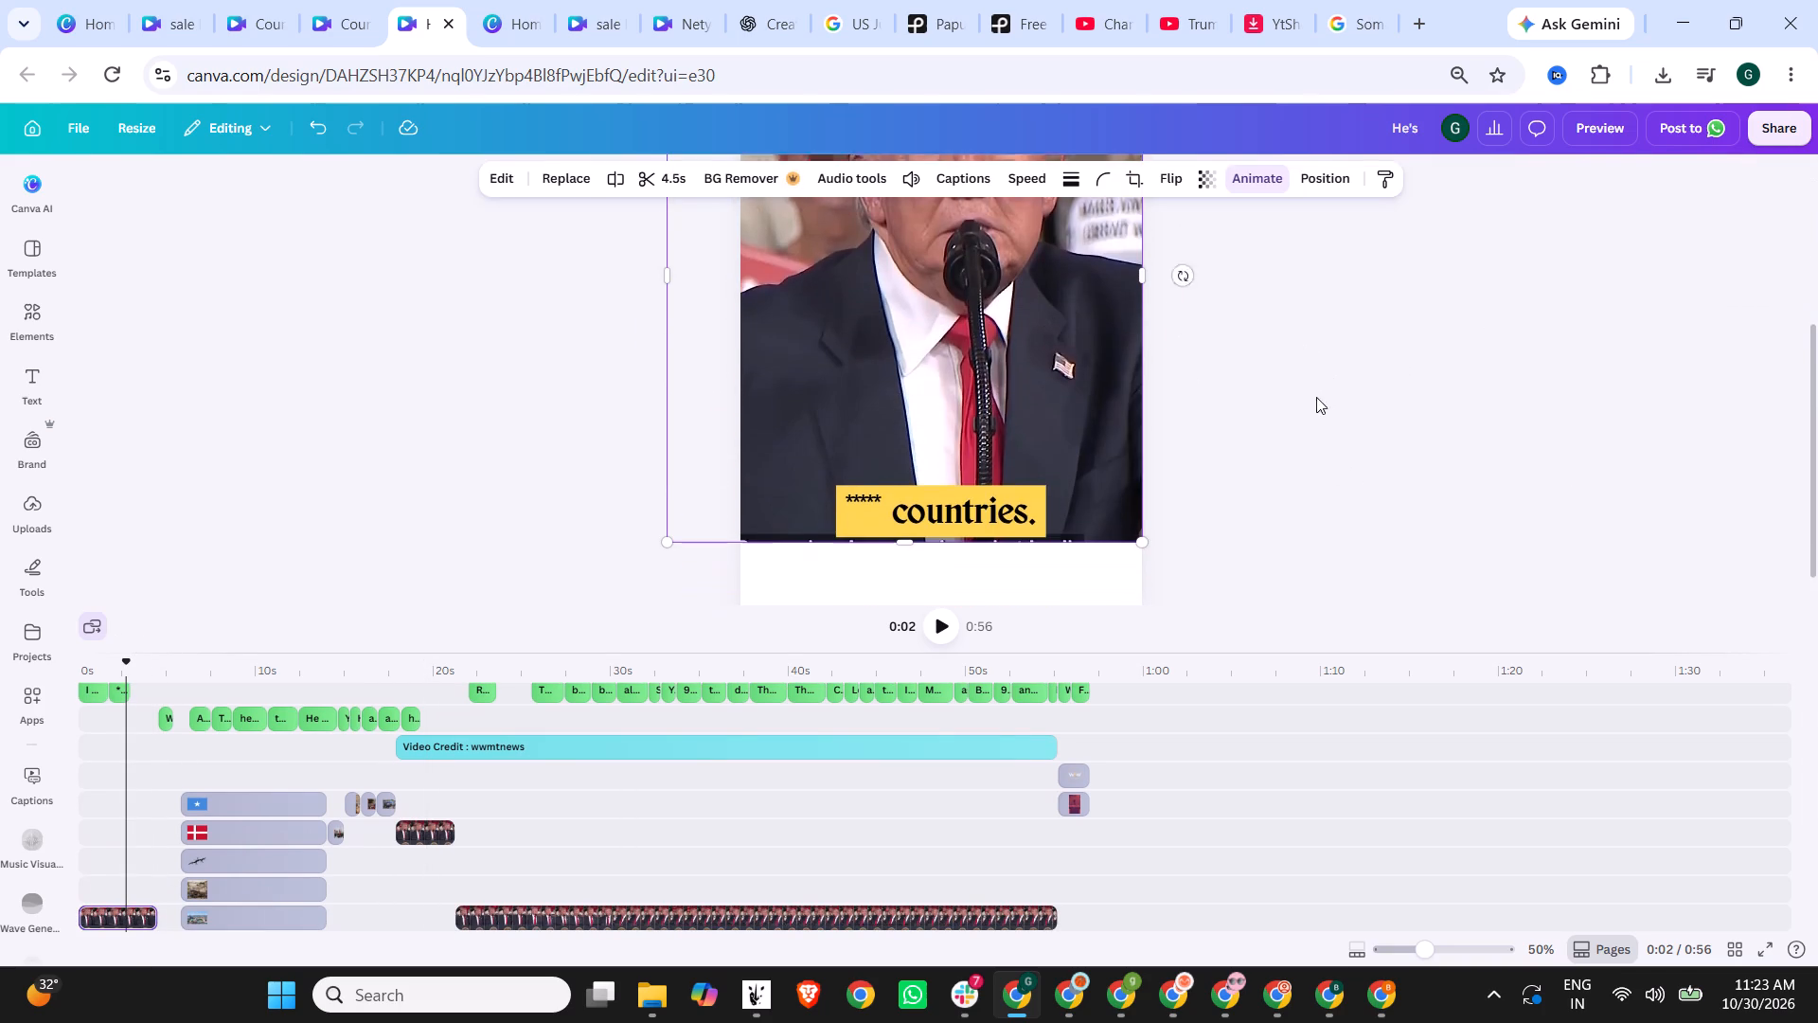
double_click(857, 364)
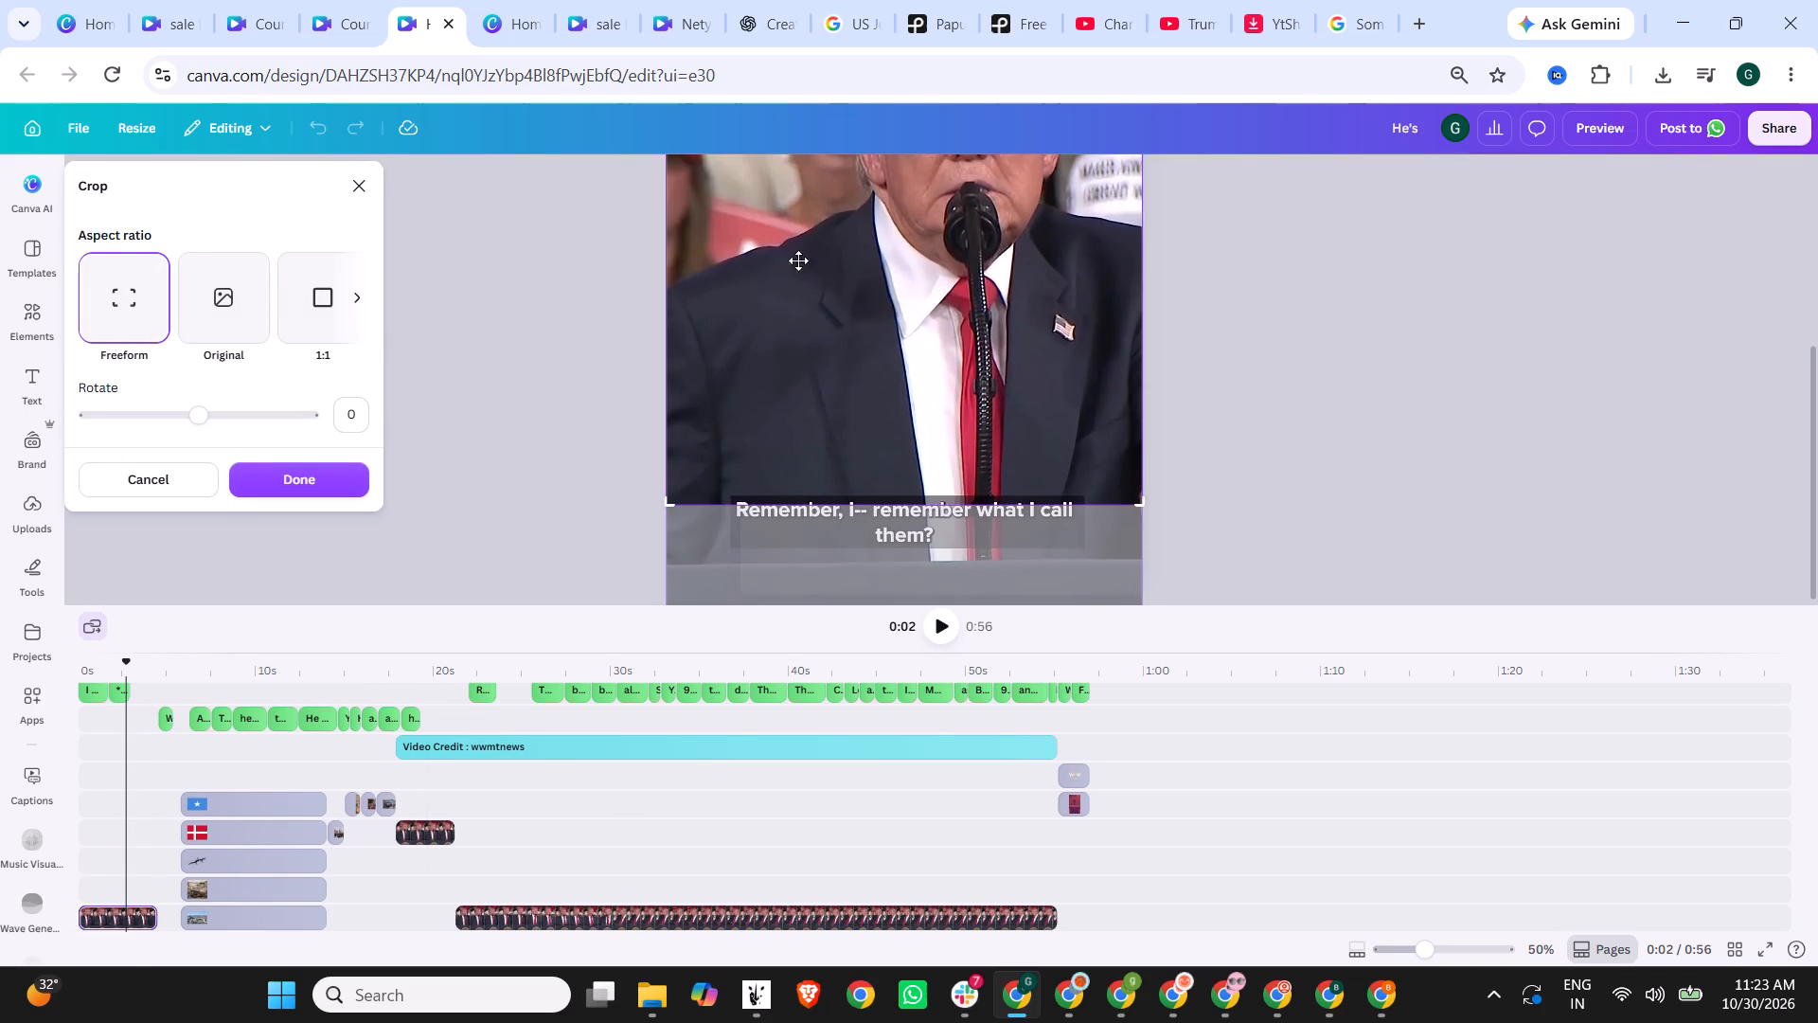
Crop the bottom edge of the opening rally clip slightly higher to hide its burned-in subtitles, and check the frame.
double_click(946, 284)
left_click(667, 497)
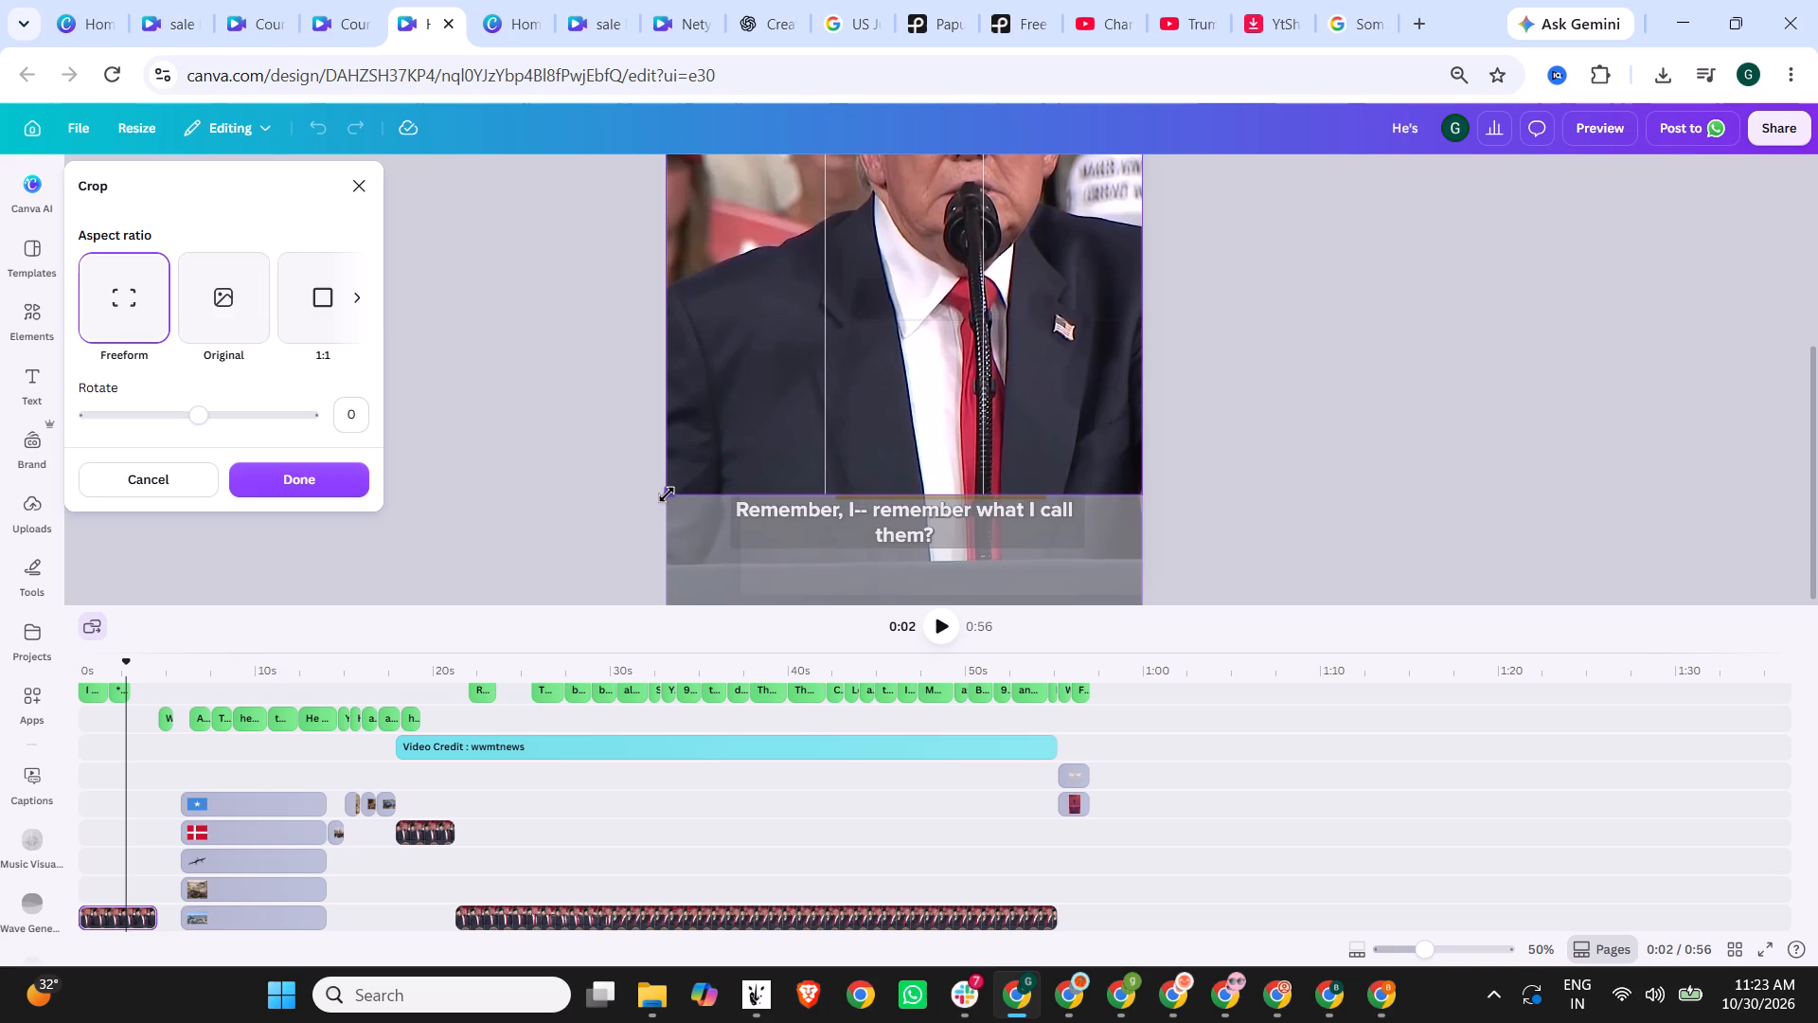
double_click(1413, 476)
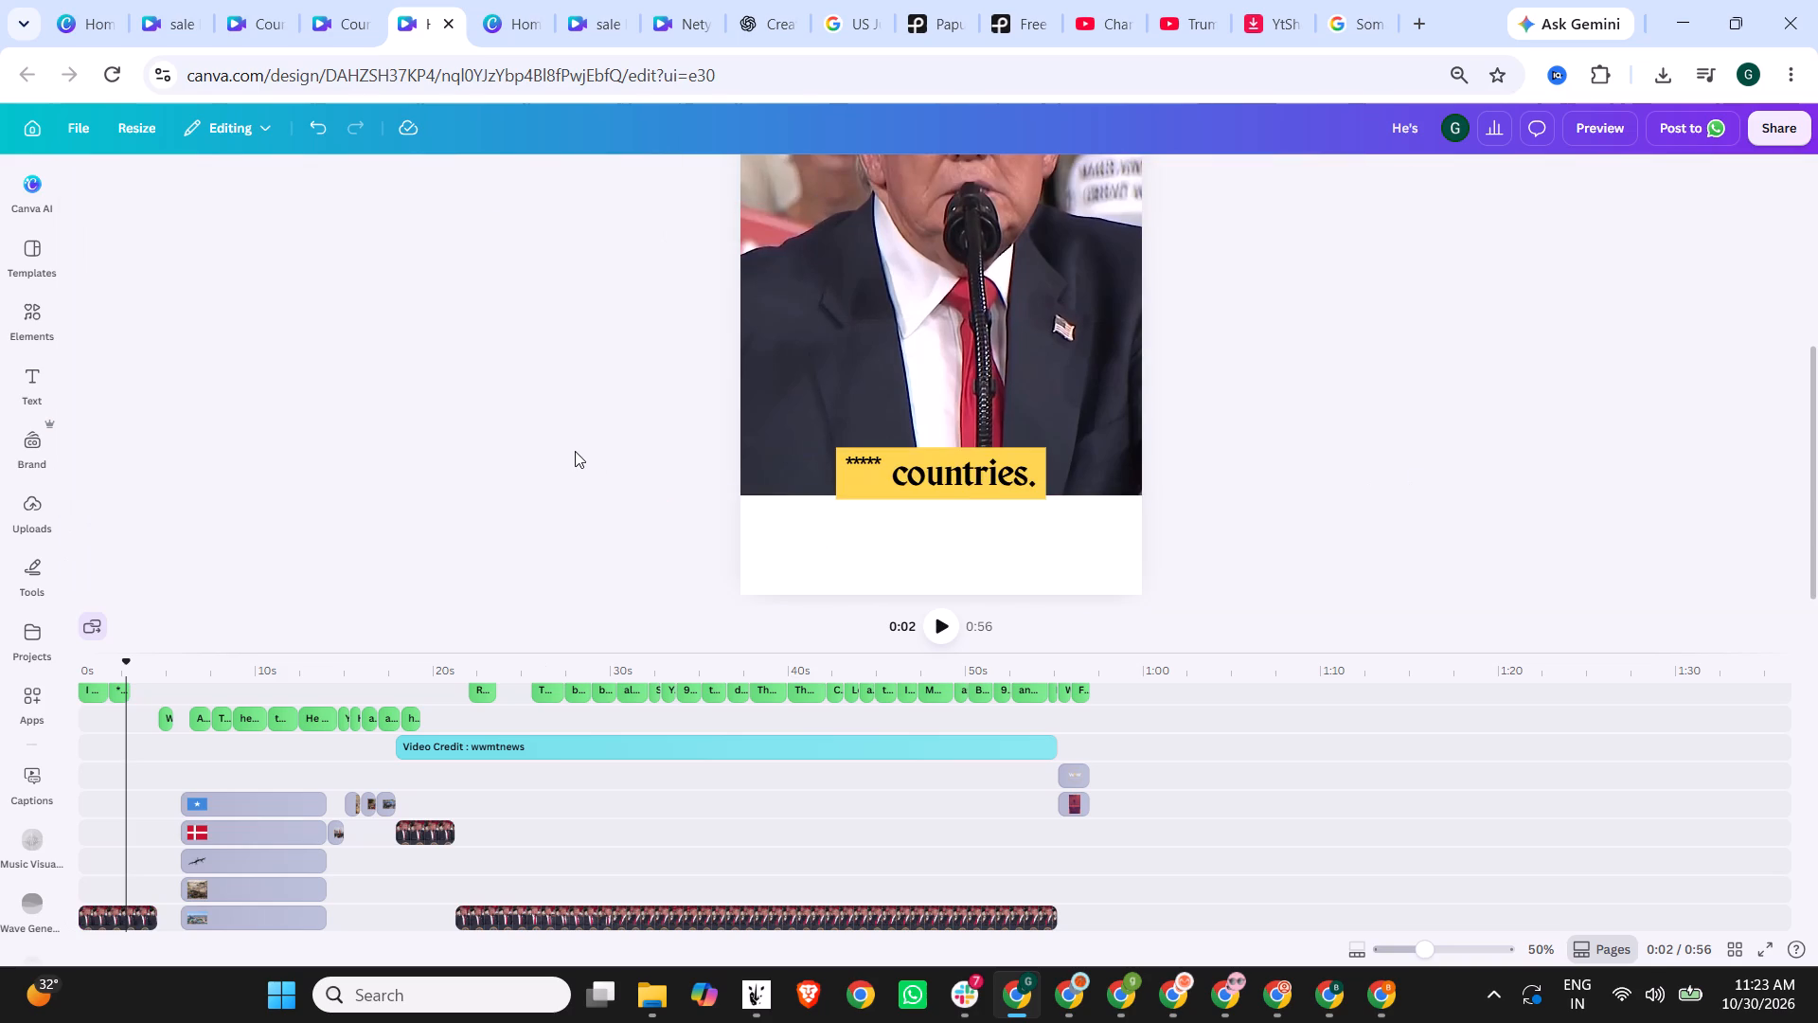
scroll(594, 462, "up", 6)
scroll(594, 462, "down", 3)
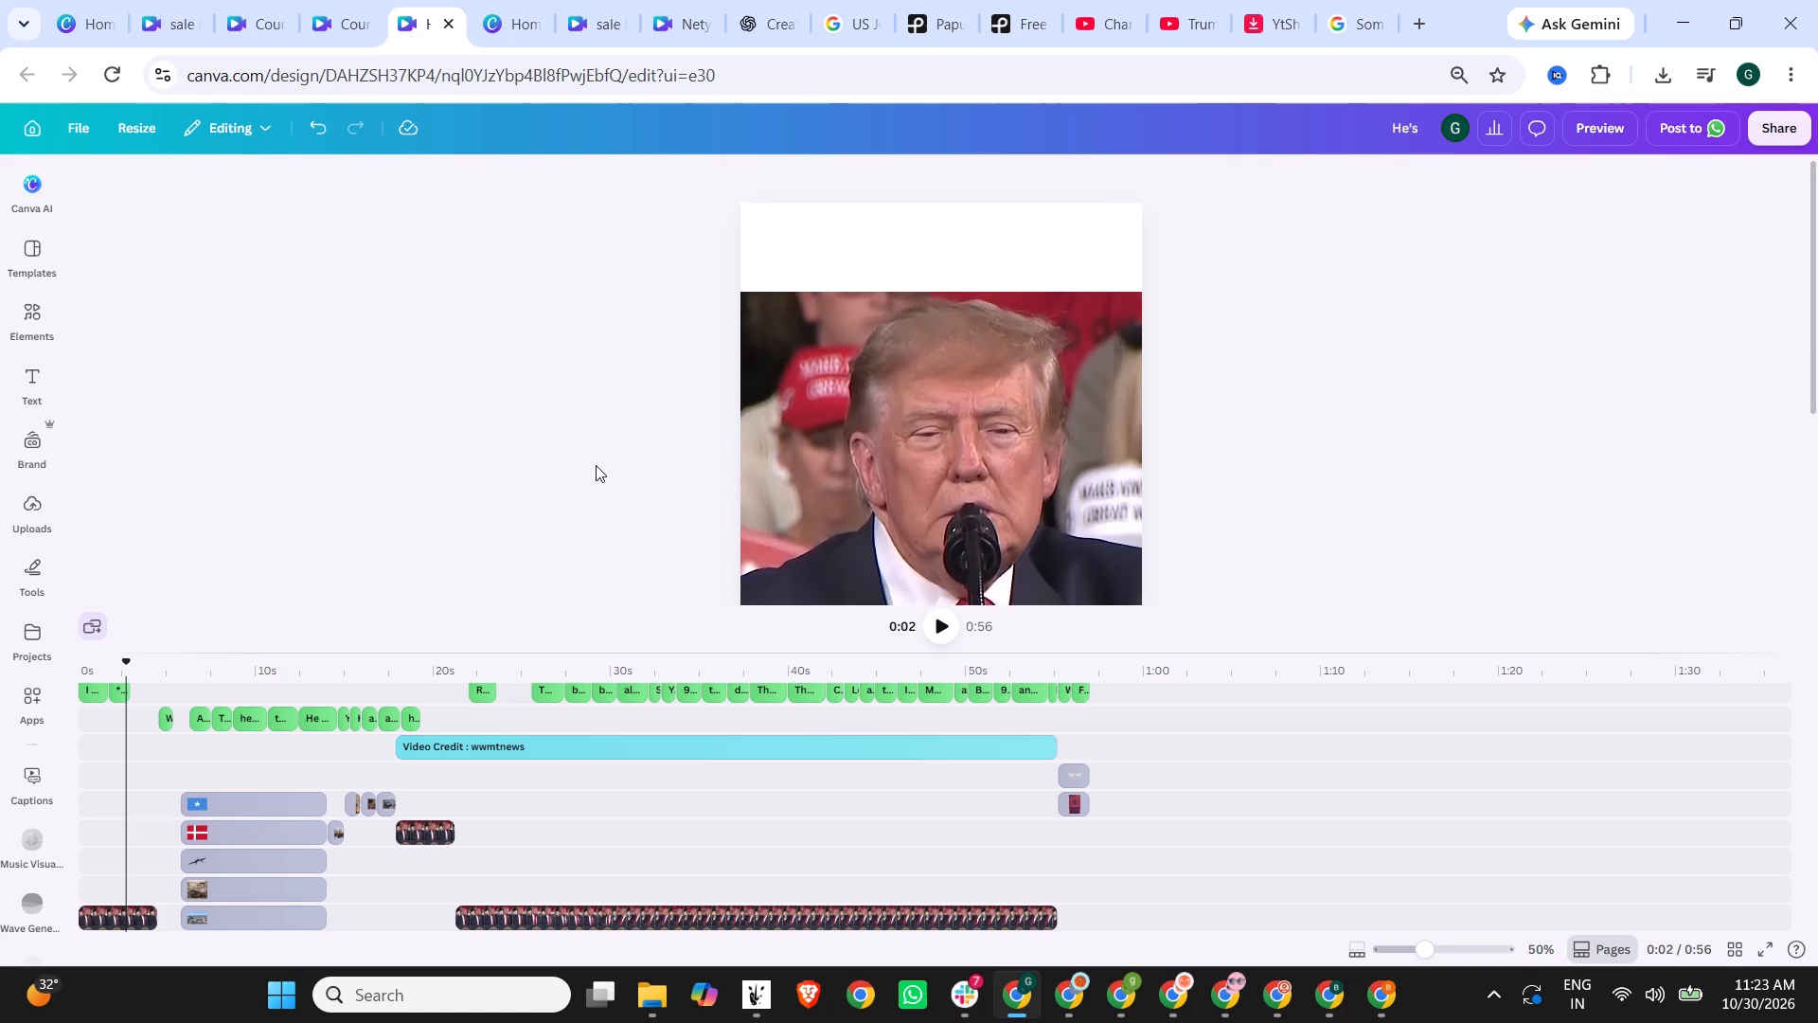
scroll(596, 465, "down", 5)
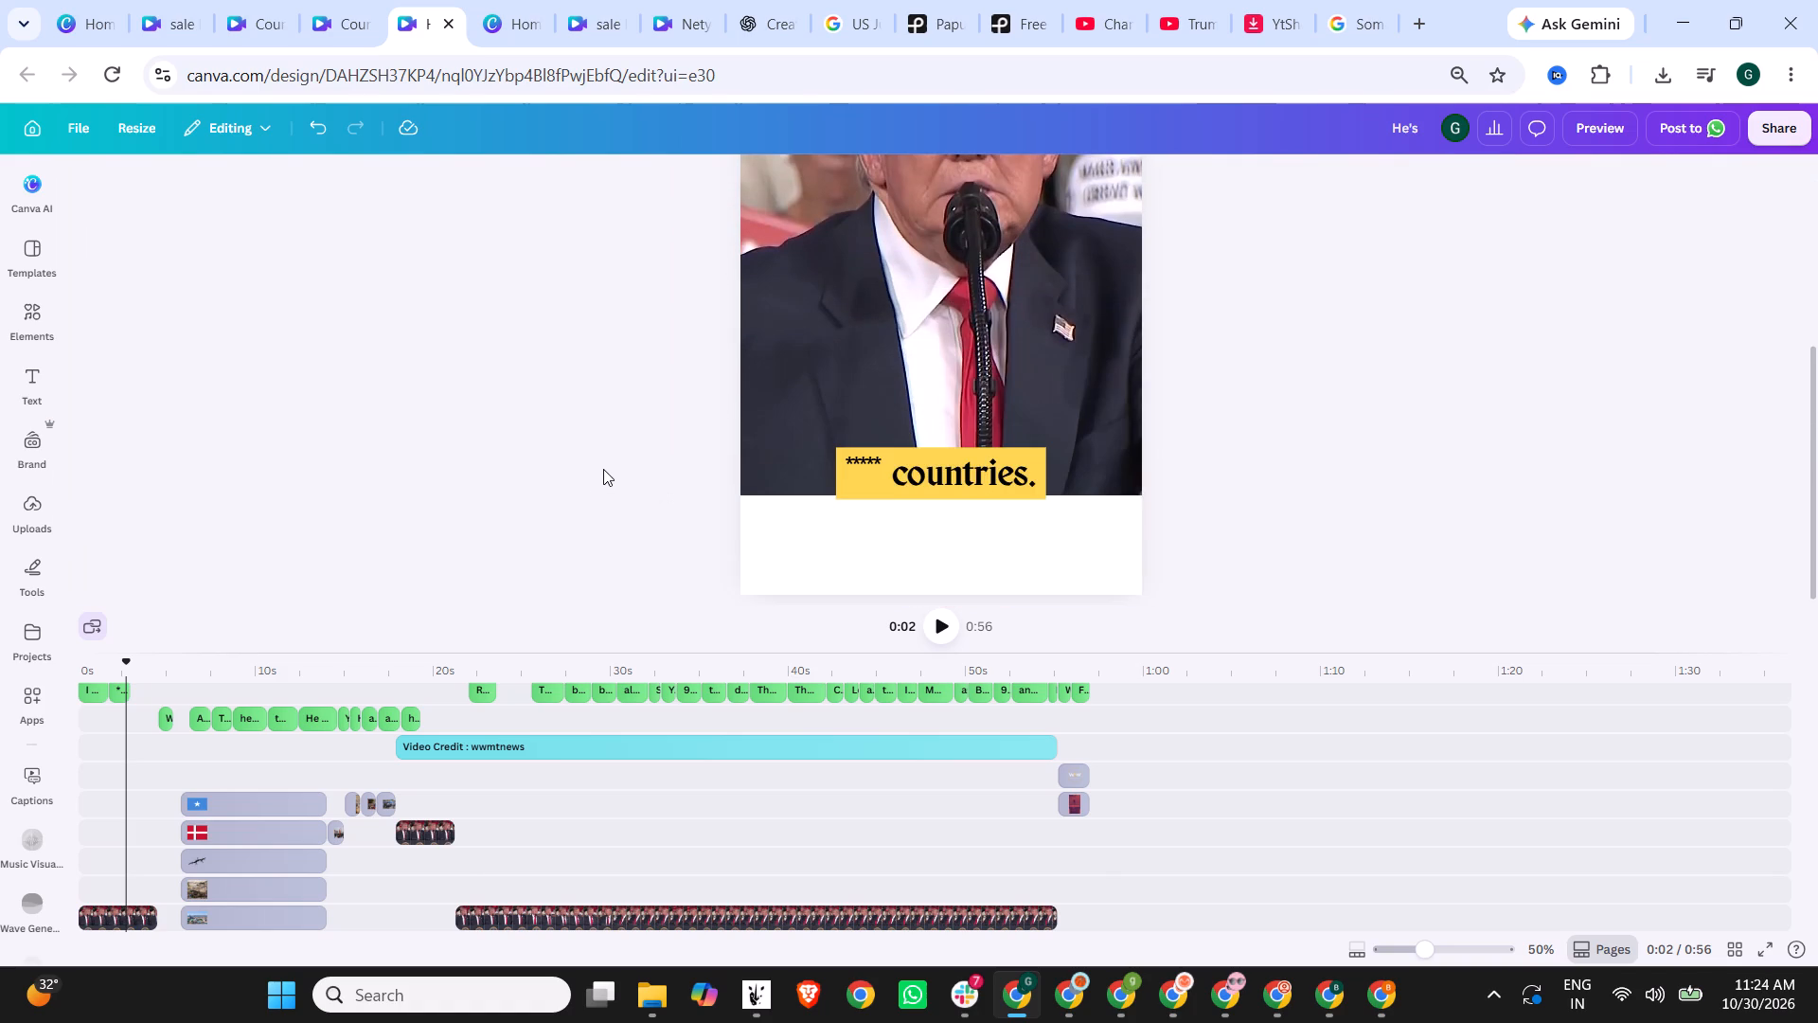
Shorten the Libya photo to 0.8 s and move the Yemen, Haiti and Somalia photos earlier to match the captions.
left_click(387, 809)
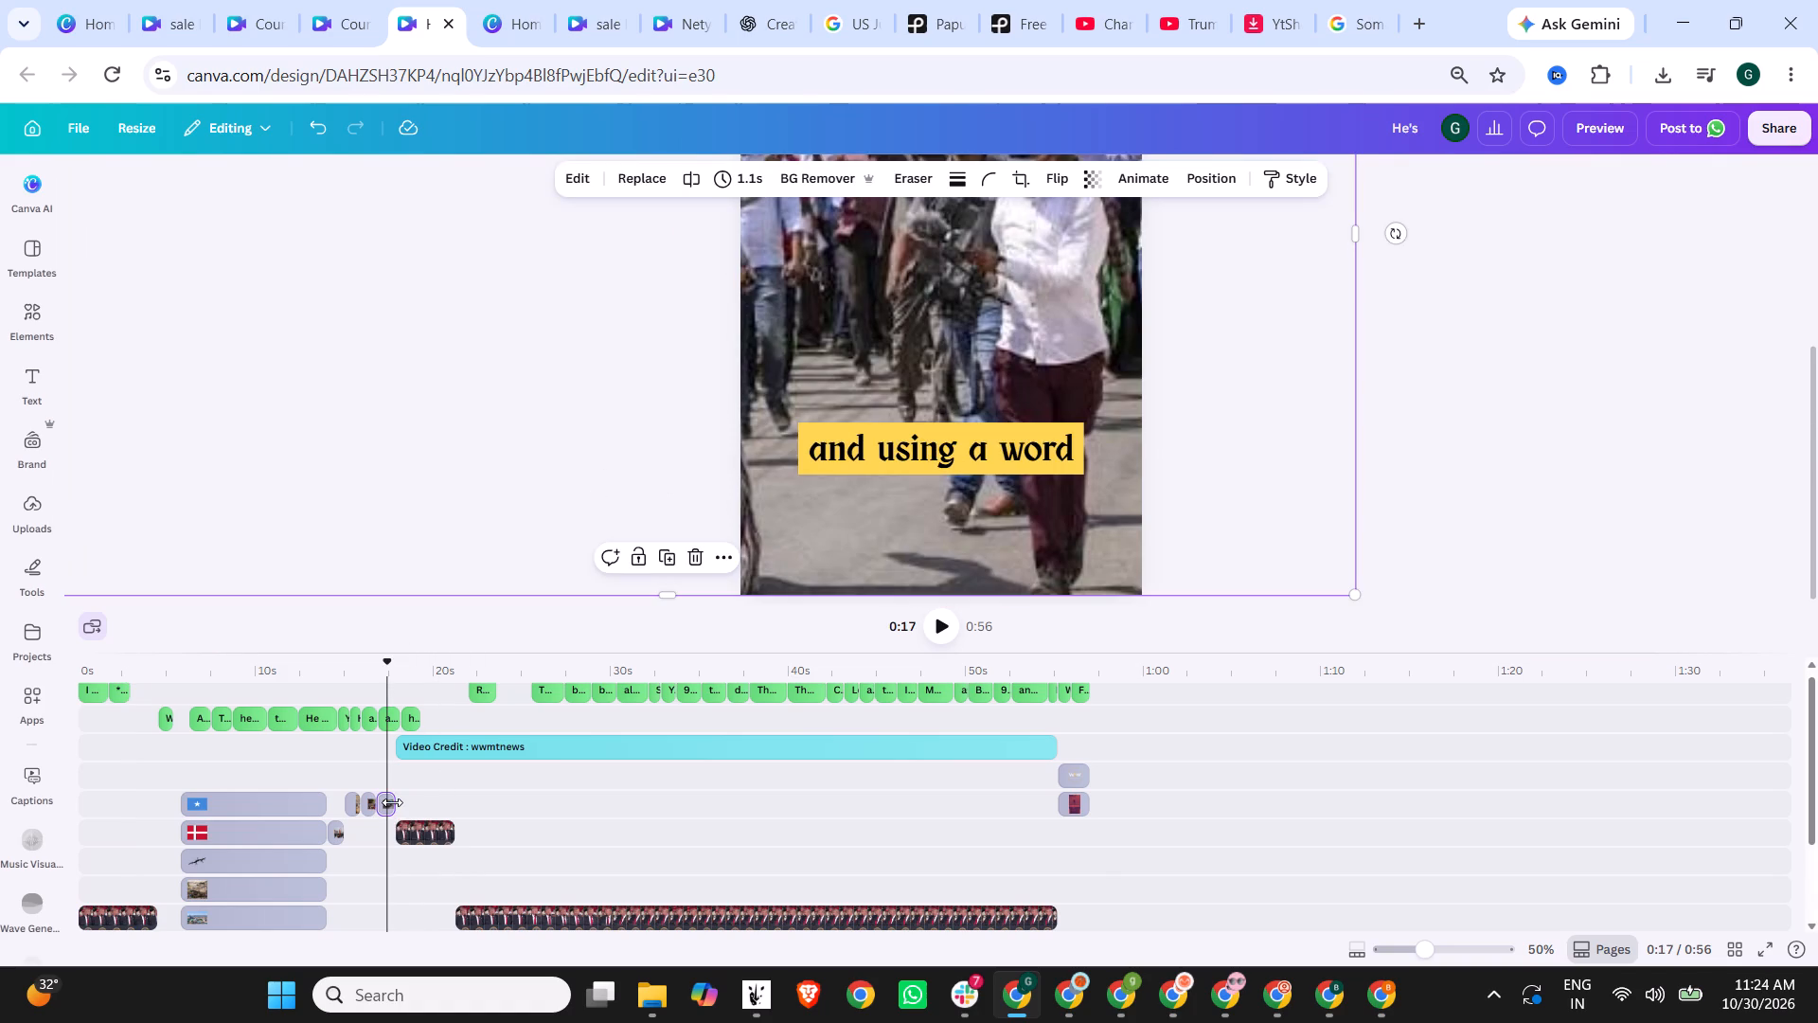
left_click(357, 801)
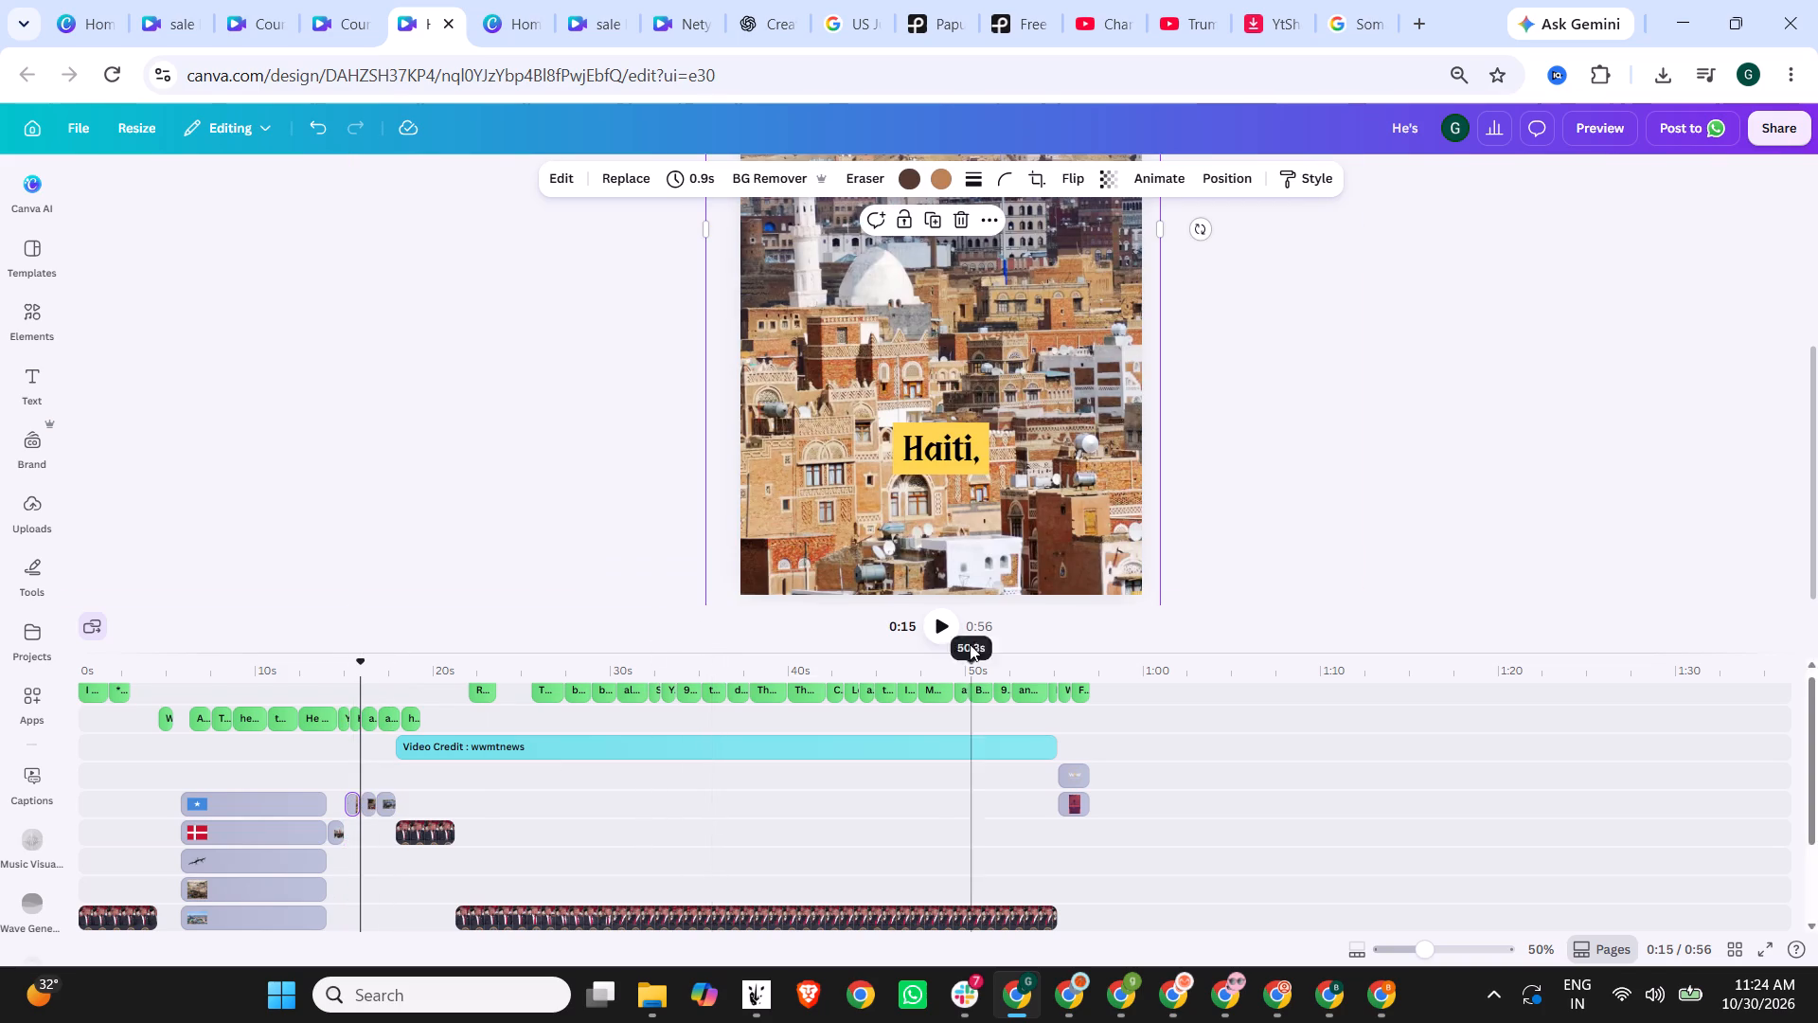
left_click(947, 629)
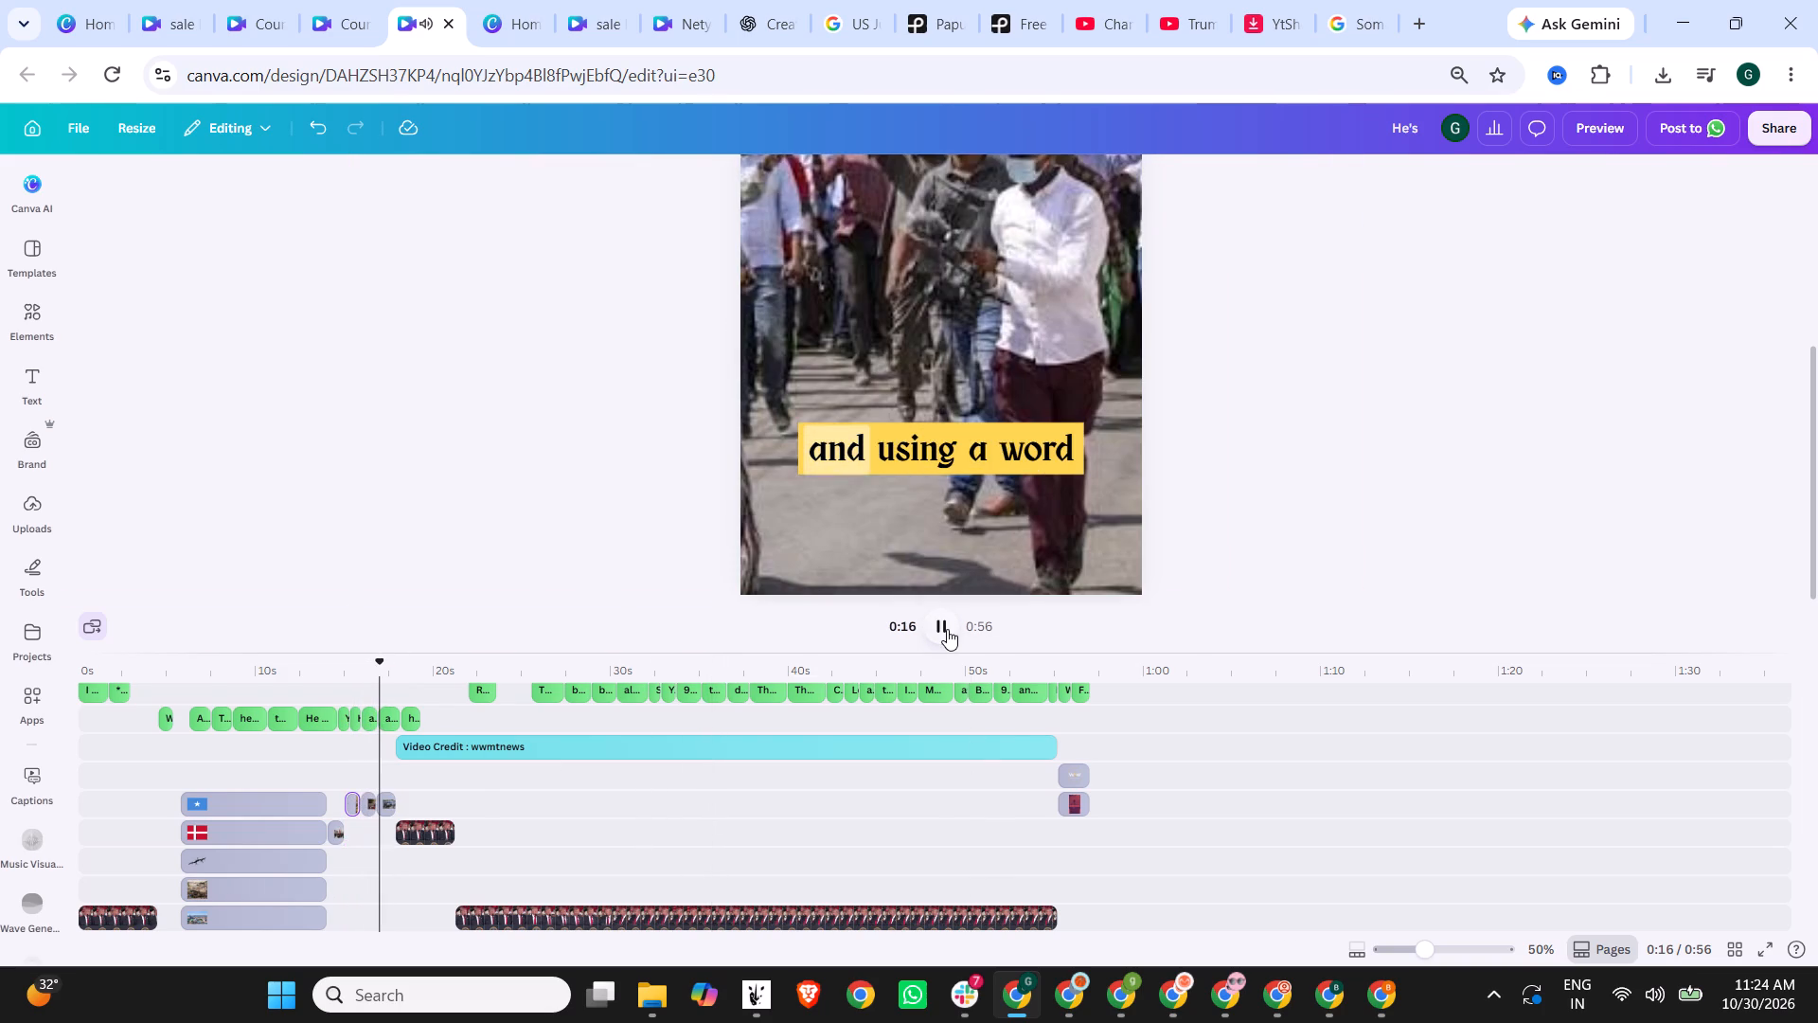
left_click(947, 629)
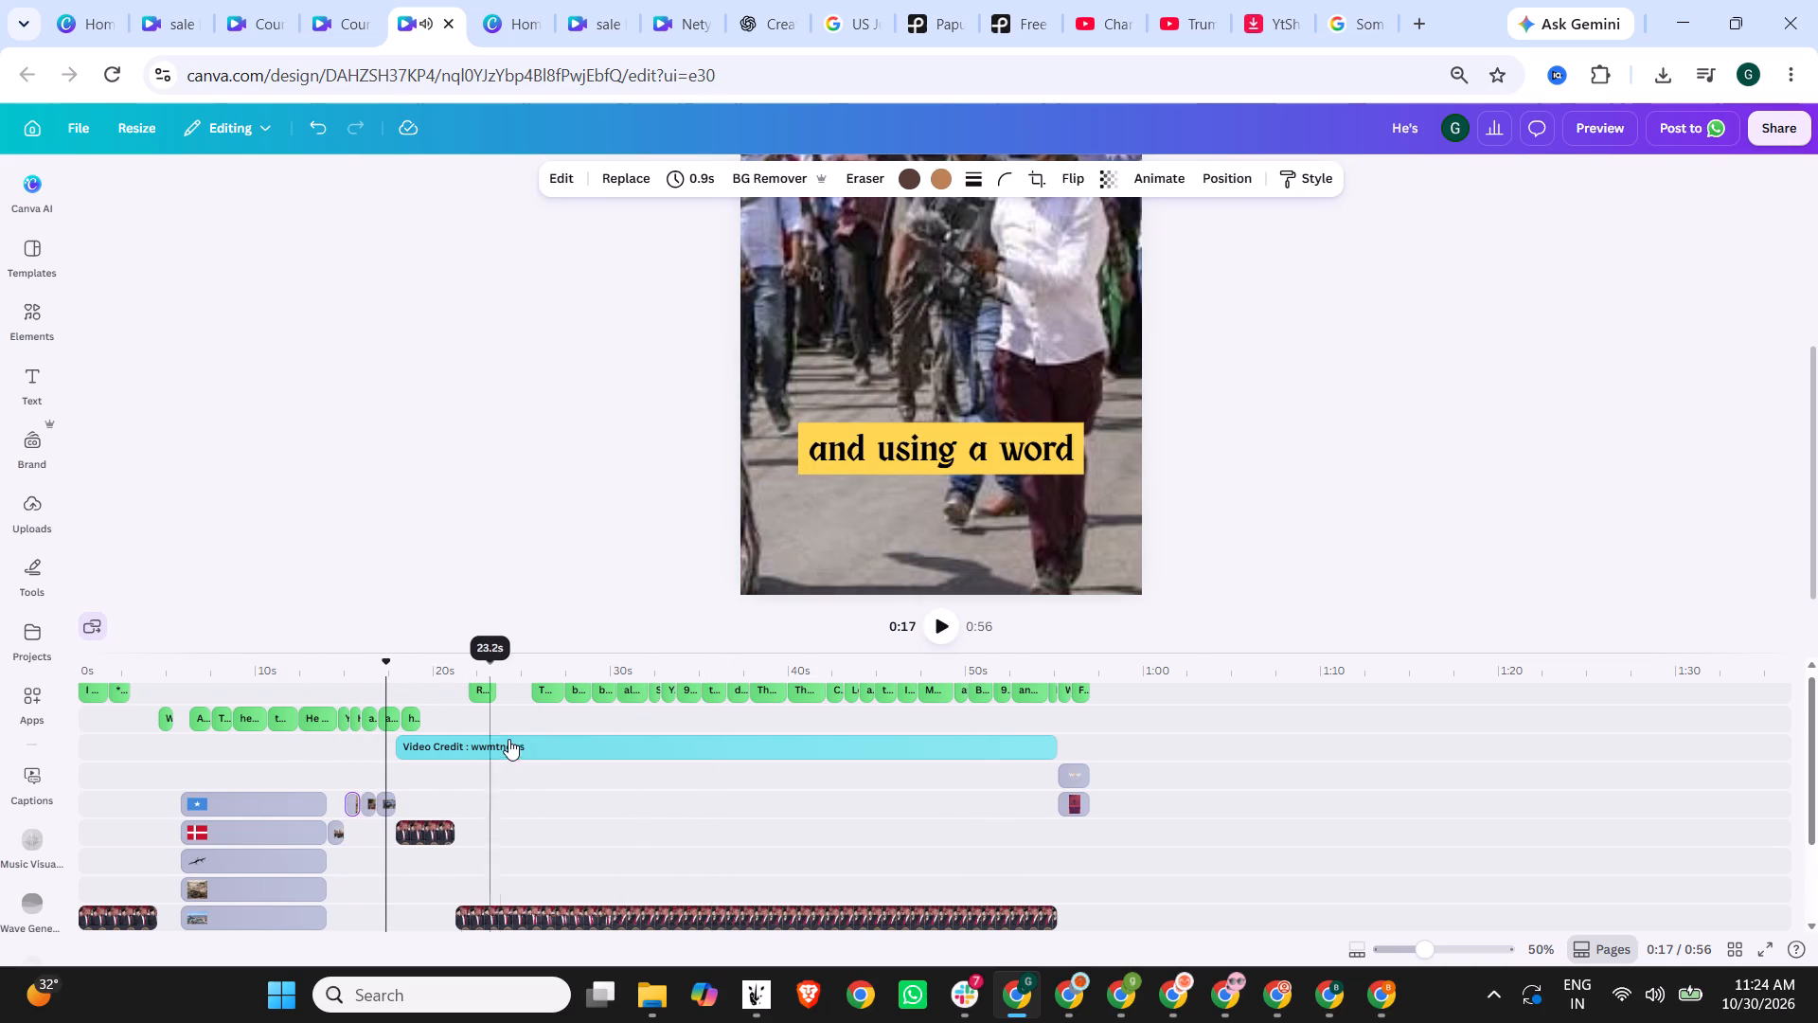
scroll(572, 807, "up", 6, "ctrl")
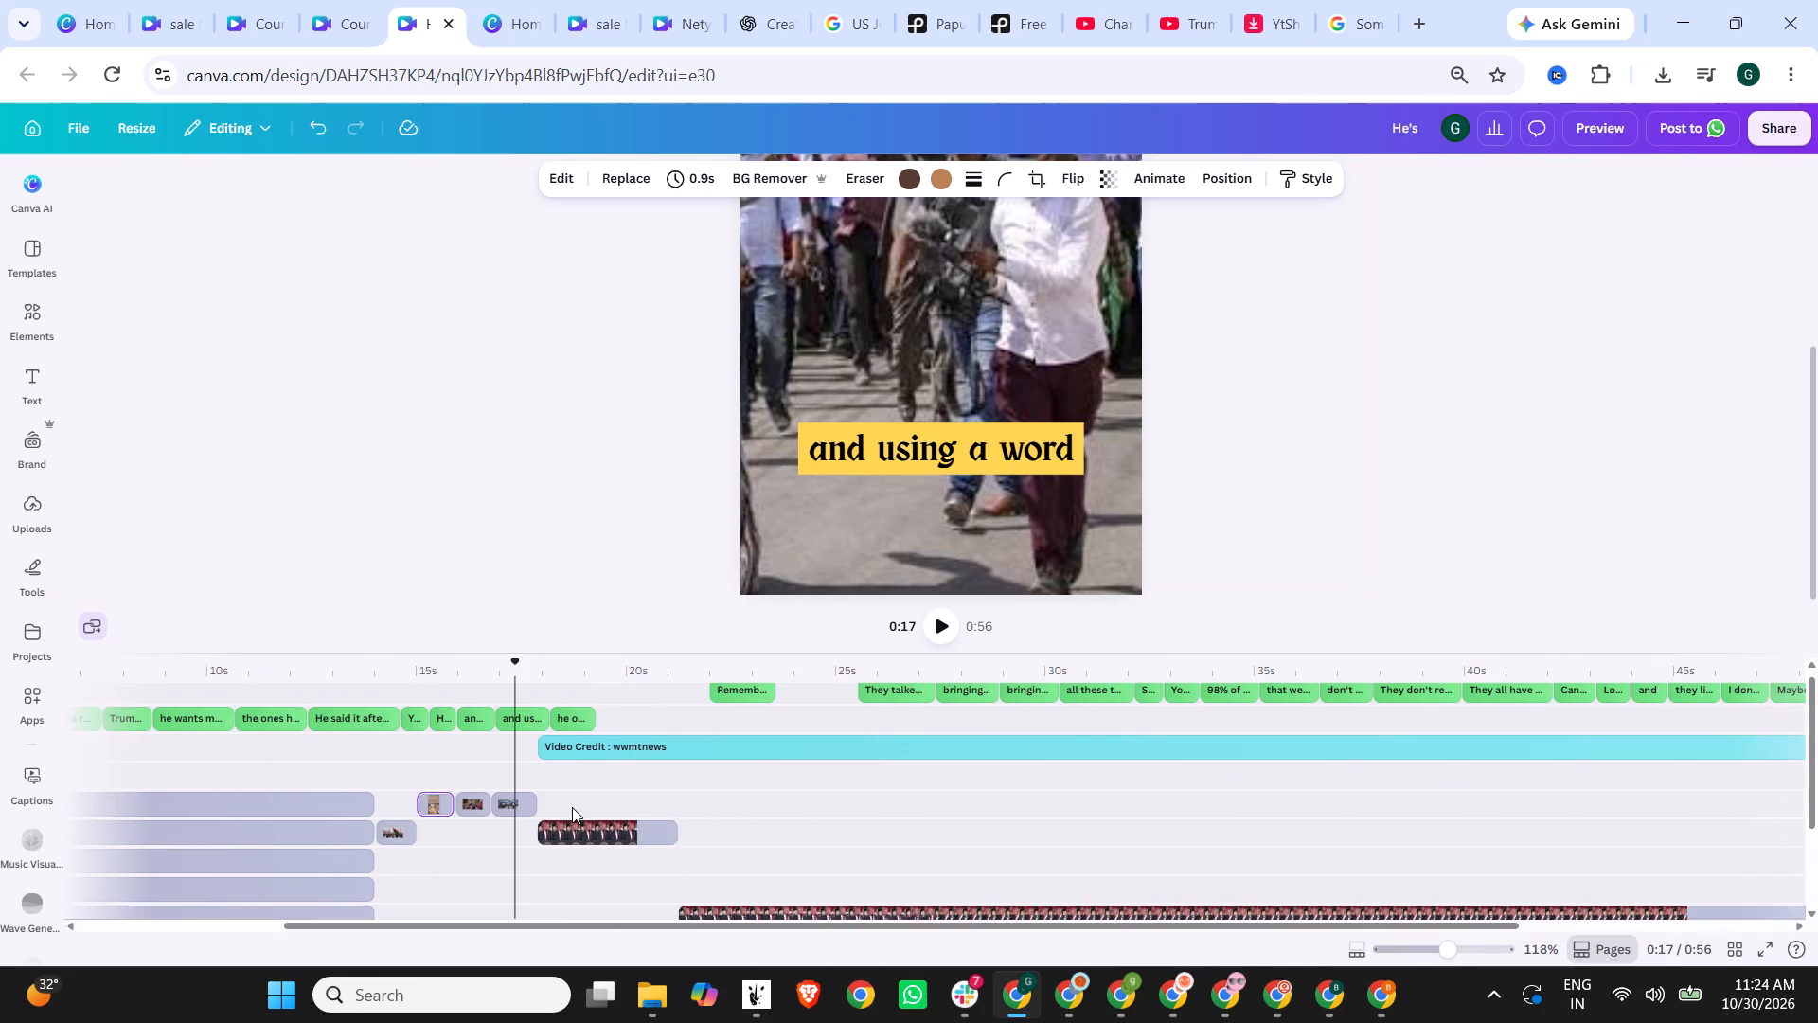
scroll(626, 803, "up", 2, "ctrl")
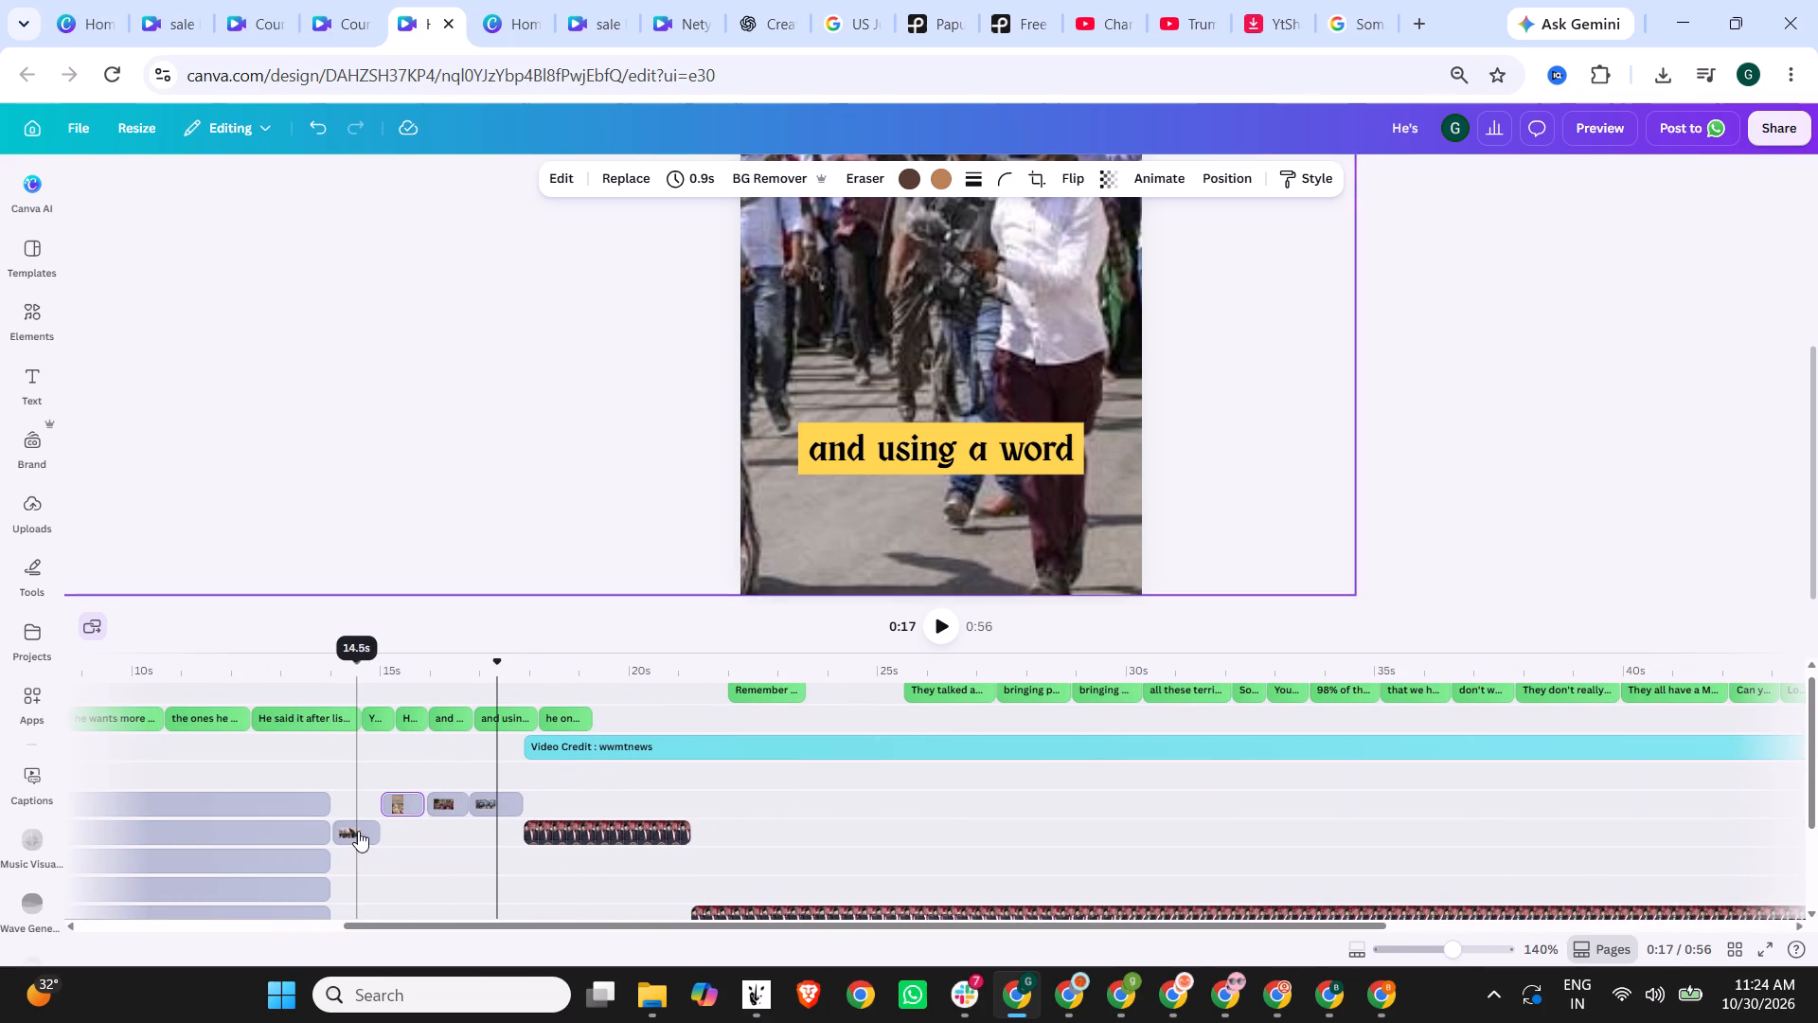
left_click(358, 831)
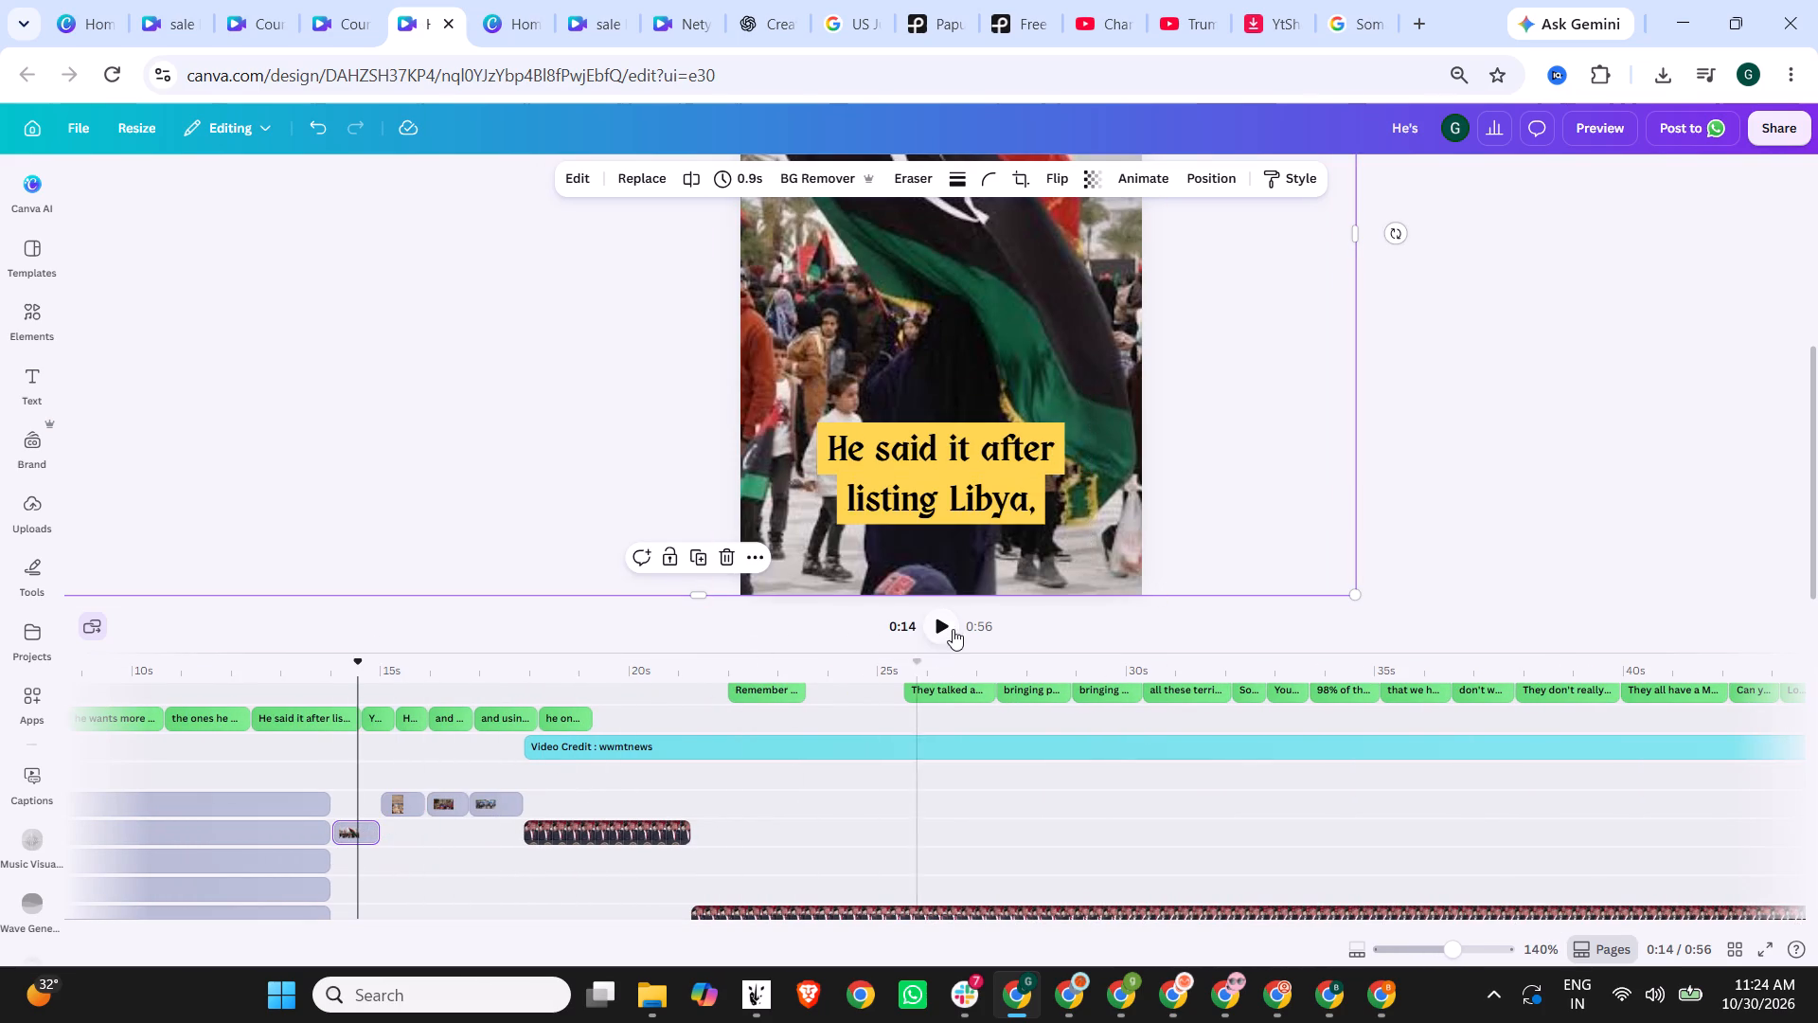
left_click(947, 624)
left_click(947, 624)
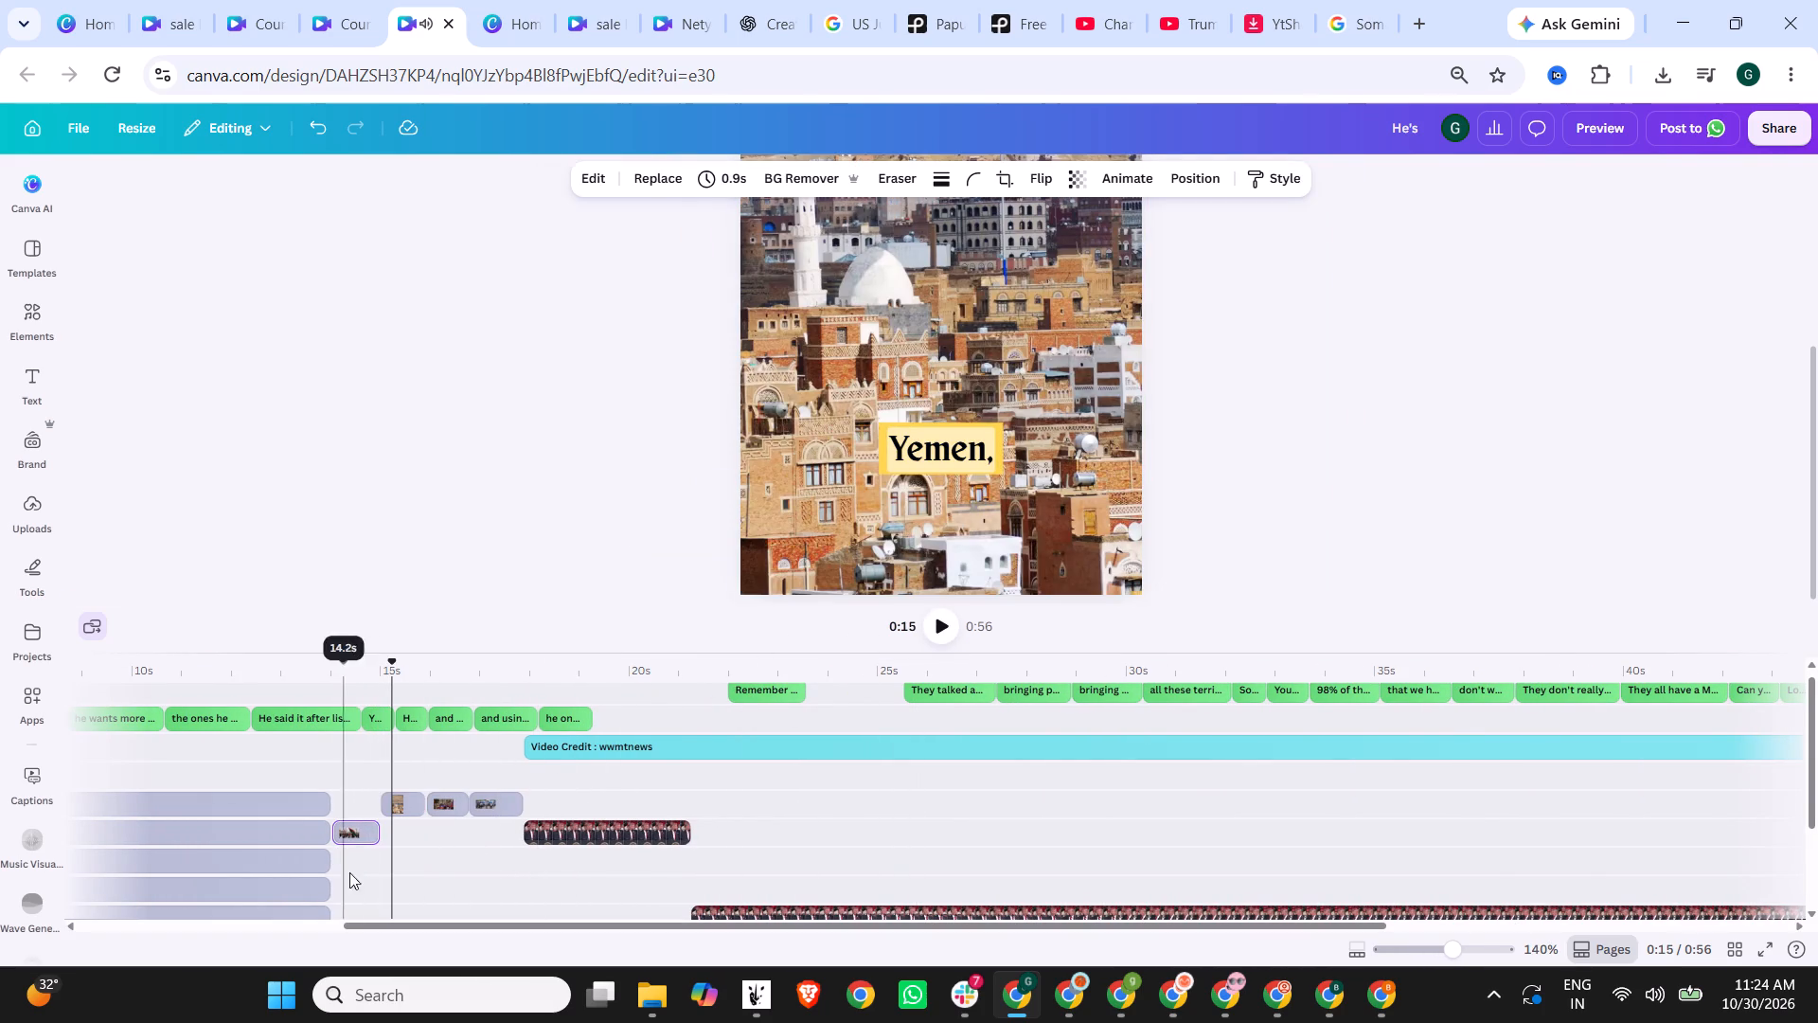
left_click(375, 825)
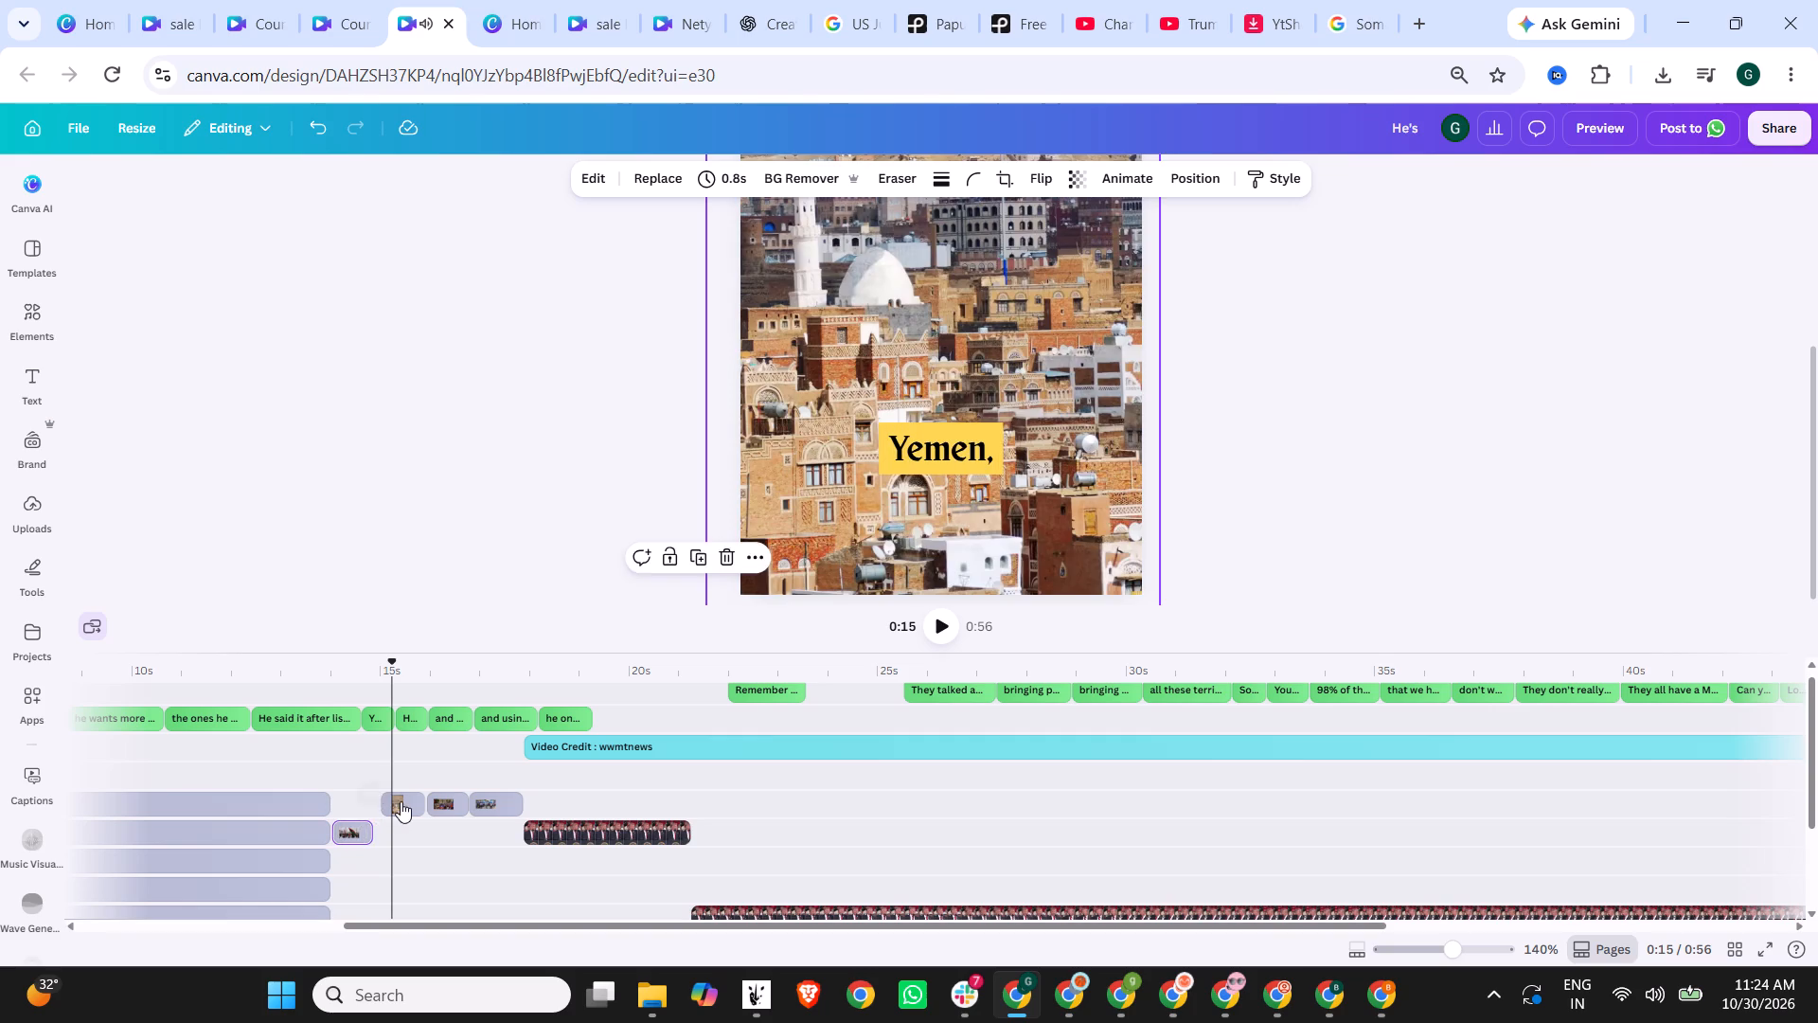
left_click_drag(401, 801, 392, 800)
left_click_drag(453, 799, 442, 799)
left_click(477, 799)
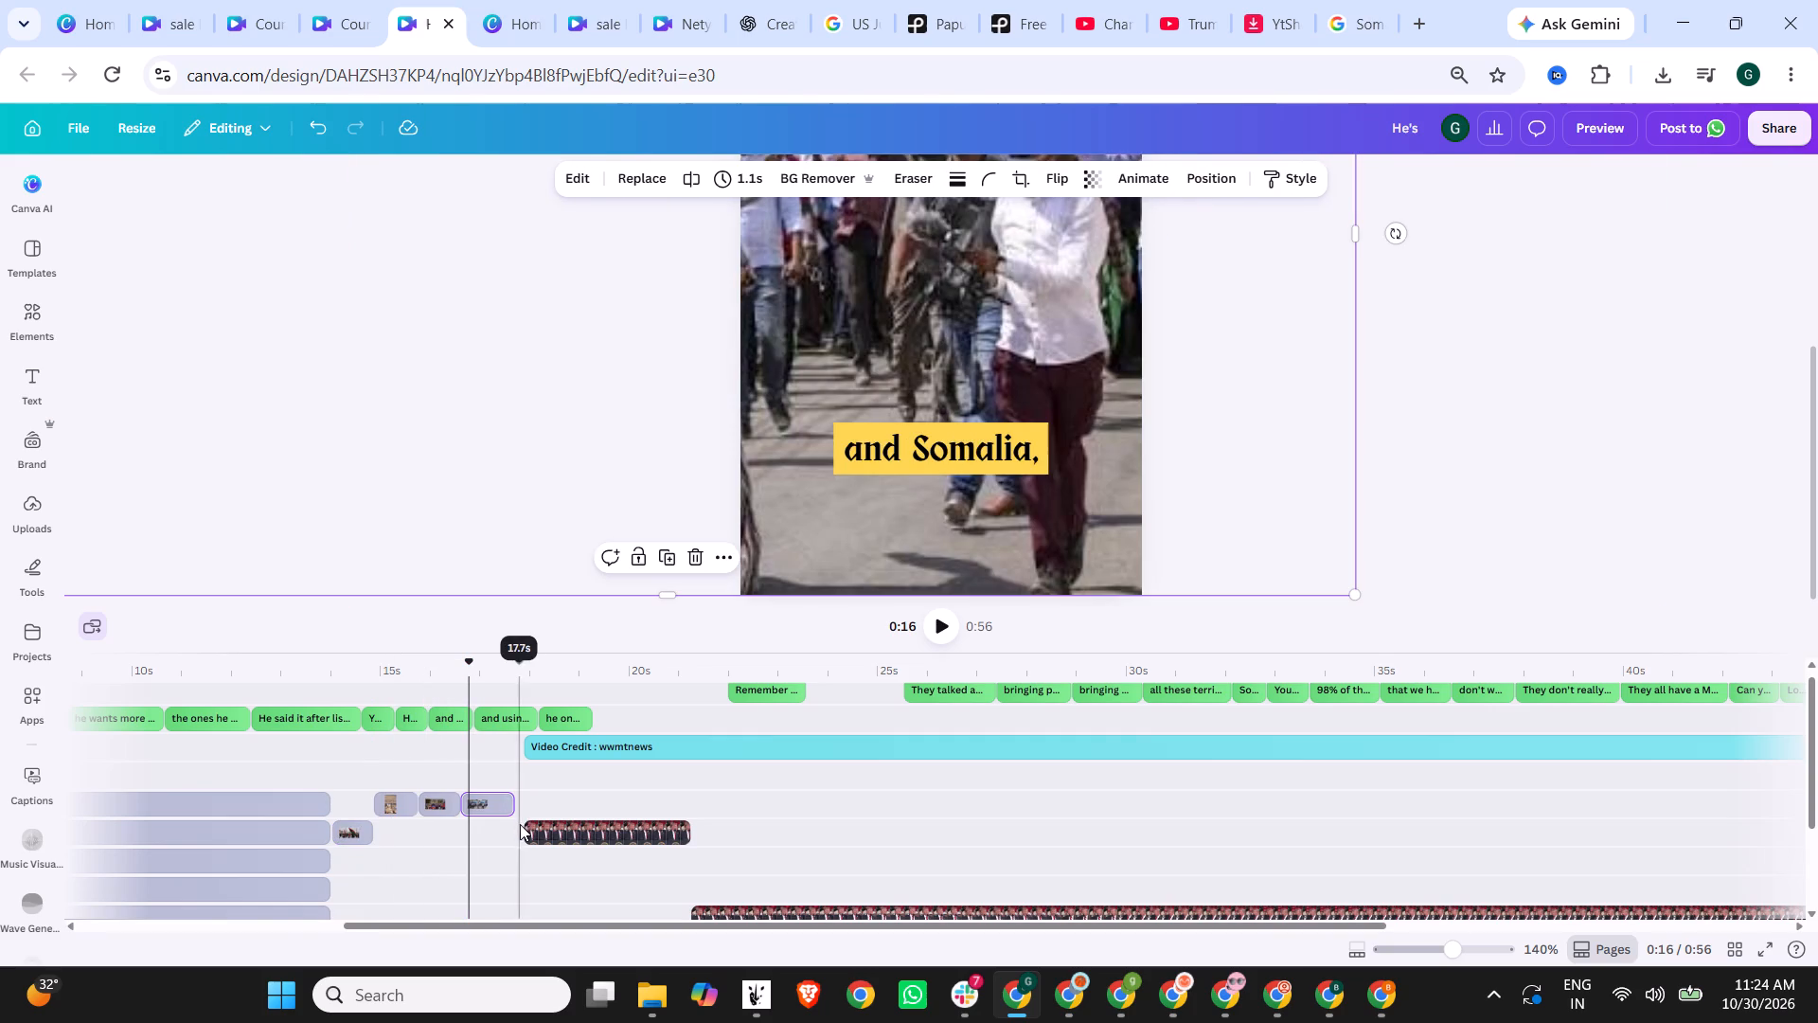
Extend the start of the rally clip after the Somalia photo to meet that photo, making it 3.5 s, and play back the sequence.
left_click_drag(525, 828, 509, 827)
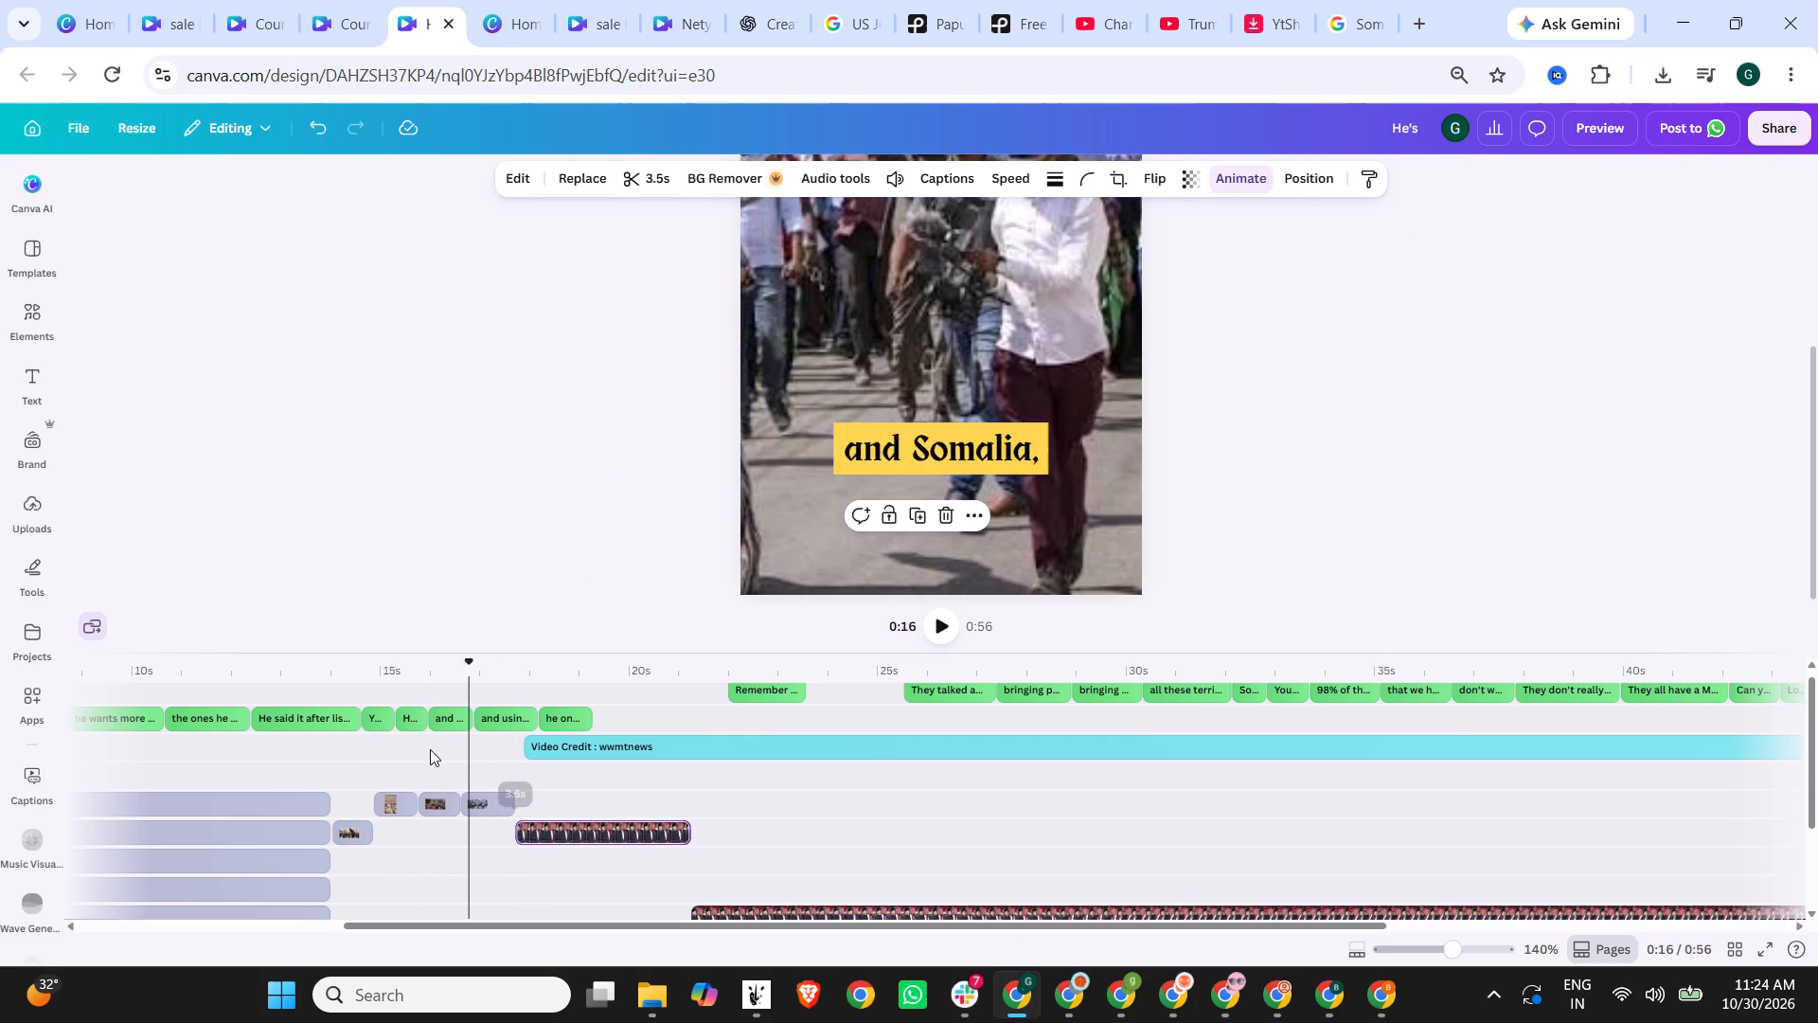
left_click(300, 689)
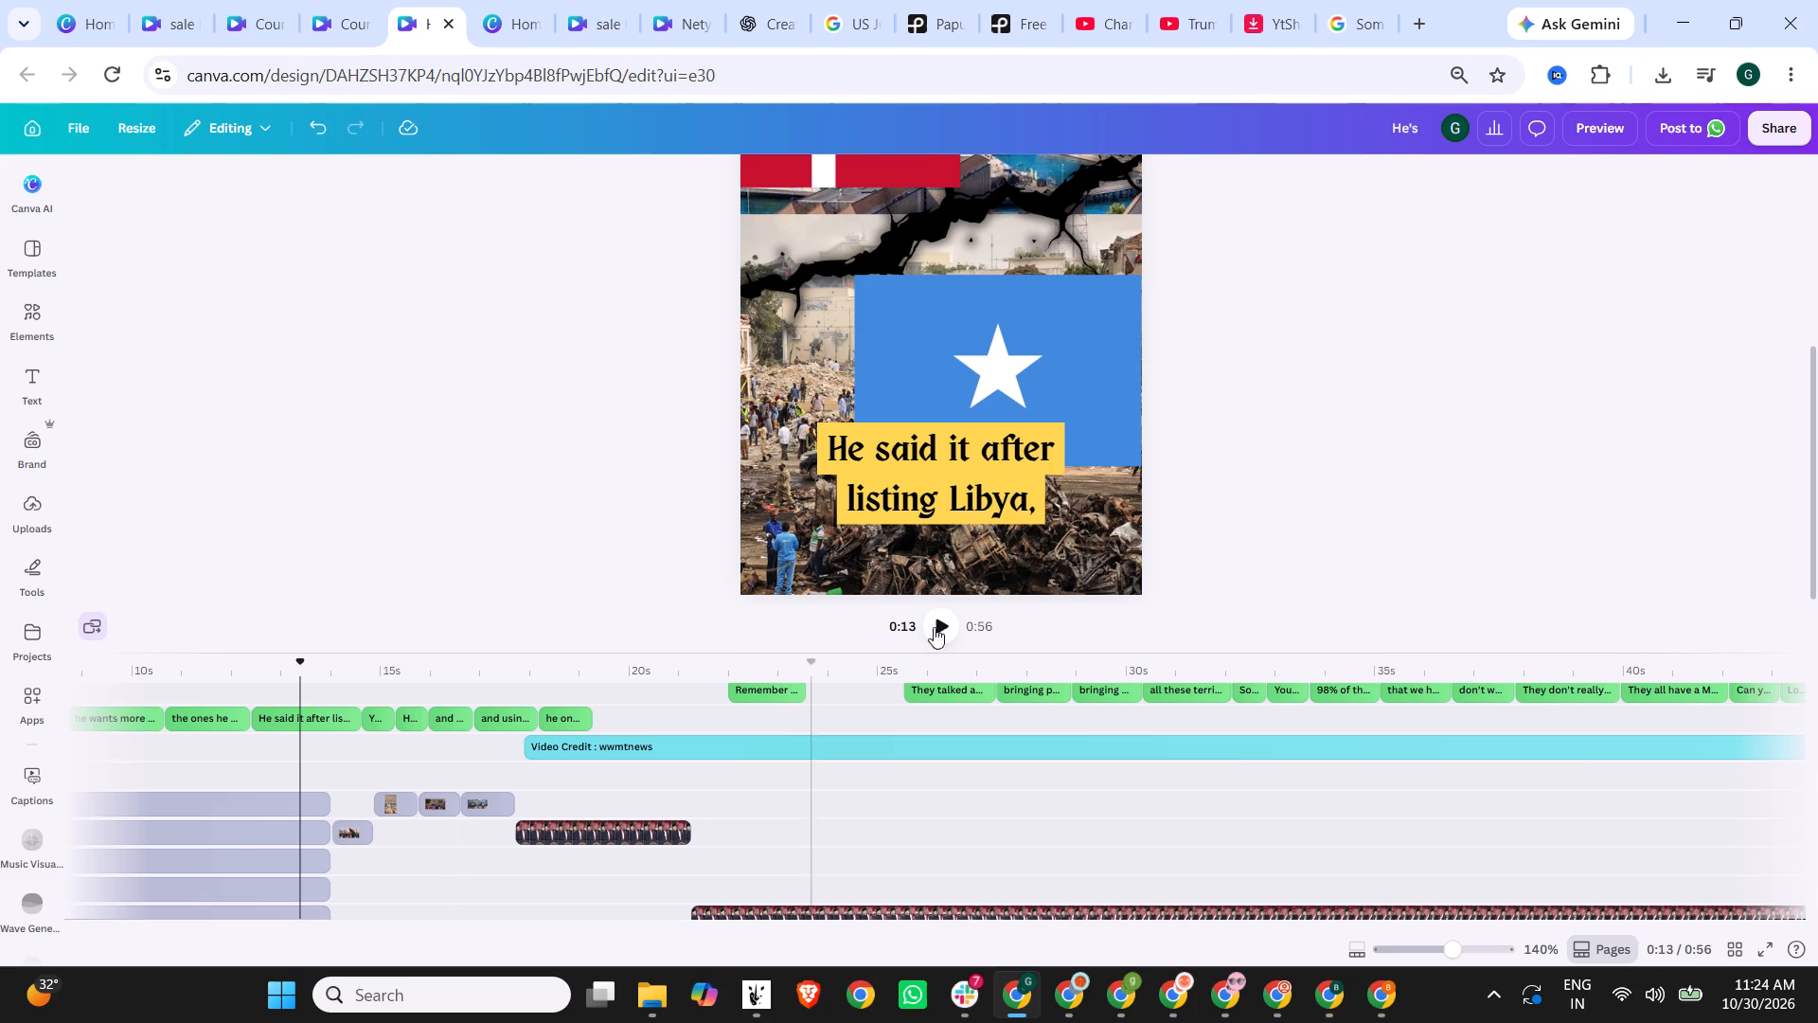
left_click(947, 626)
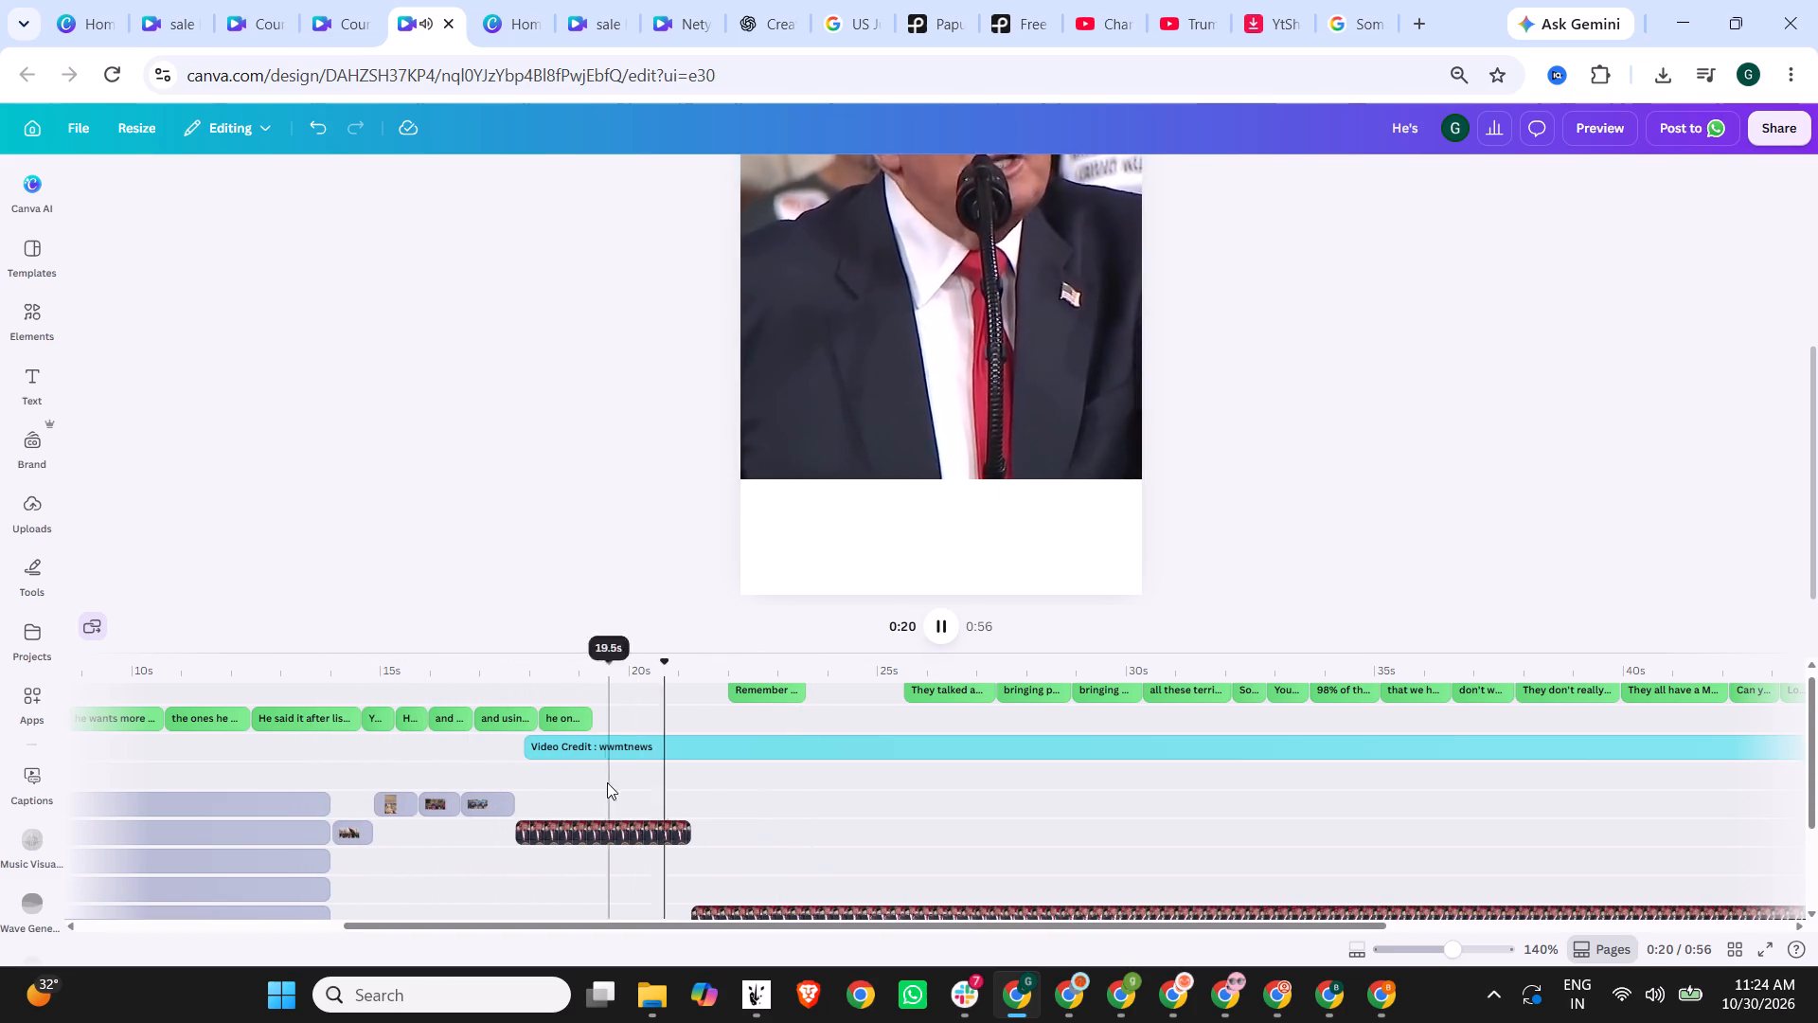
Crop the bottom edge of the rally clip at about 20 seconds slightly higher to hide its burned-in subtitles.
left_click(638, 828)
double_click(944, 419)
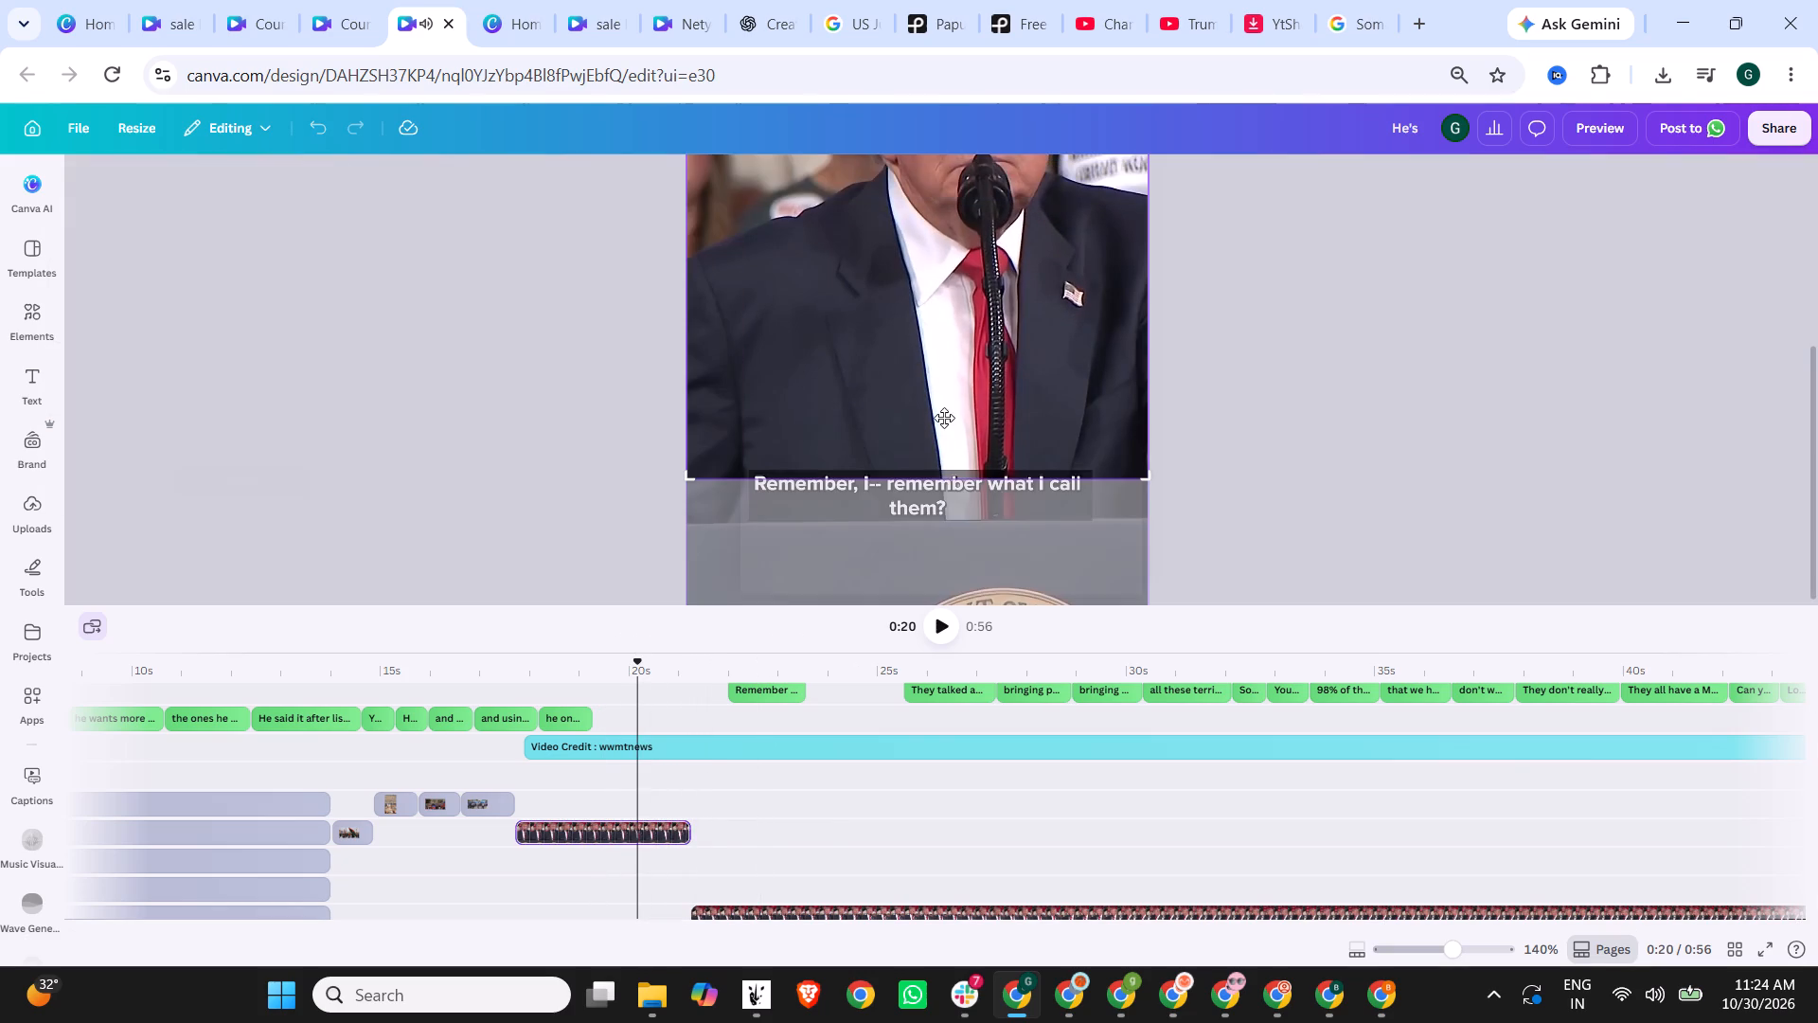
left_click_drag(690, 481, 690, 480)
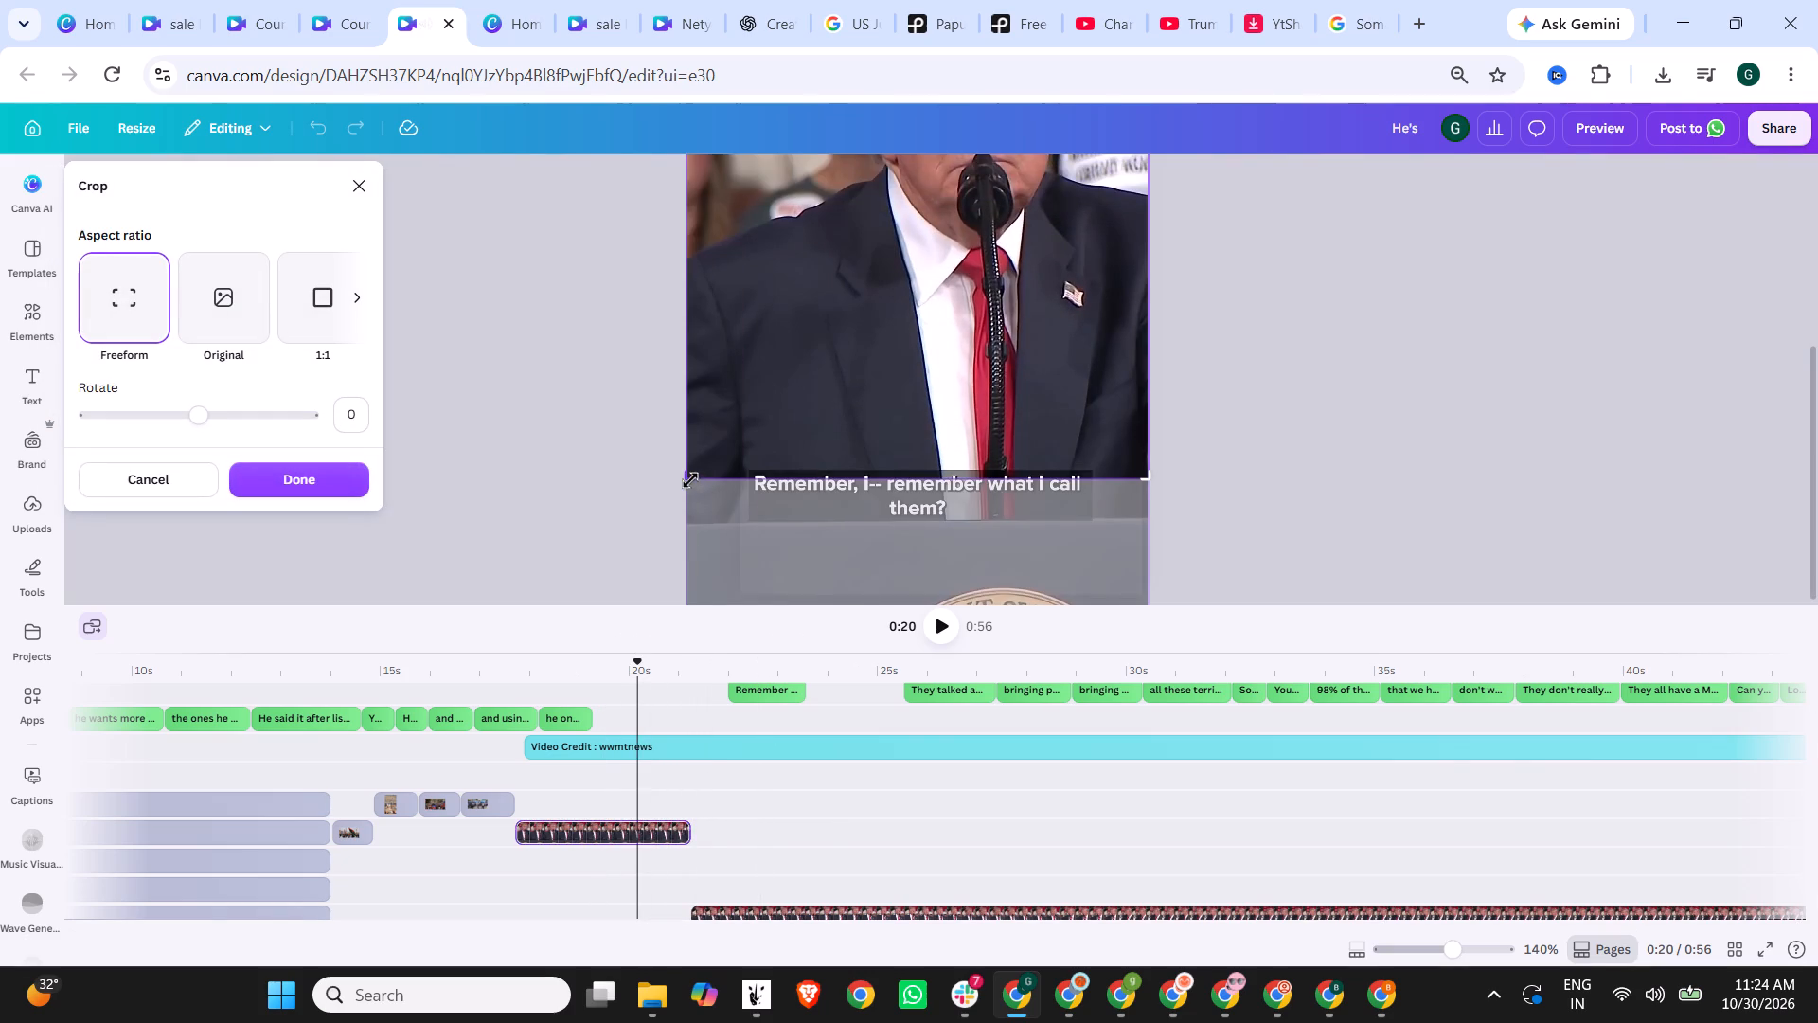
left_click_drag(690, 480, 693, 469)
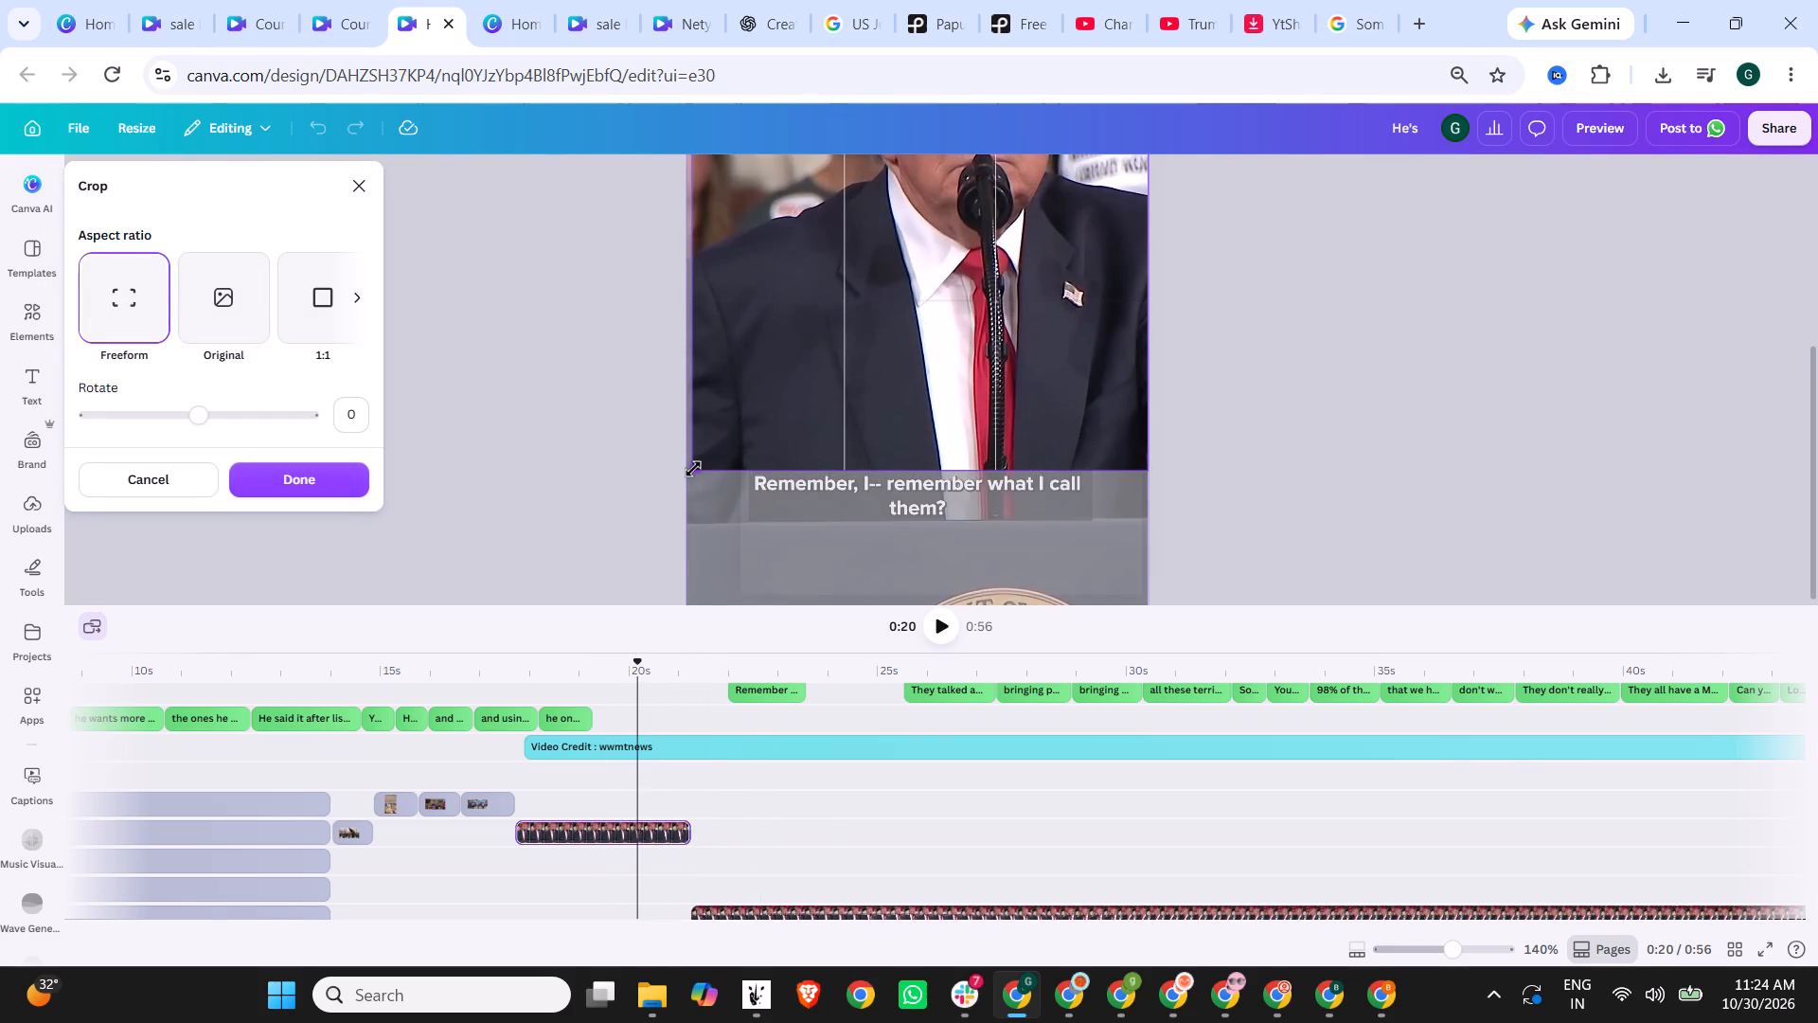
left_click_drag(693, 469, 687, 470)
left_click(1522, 462)
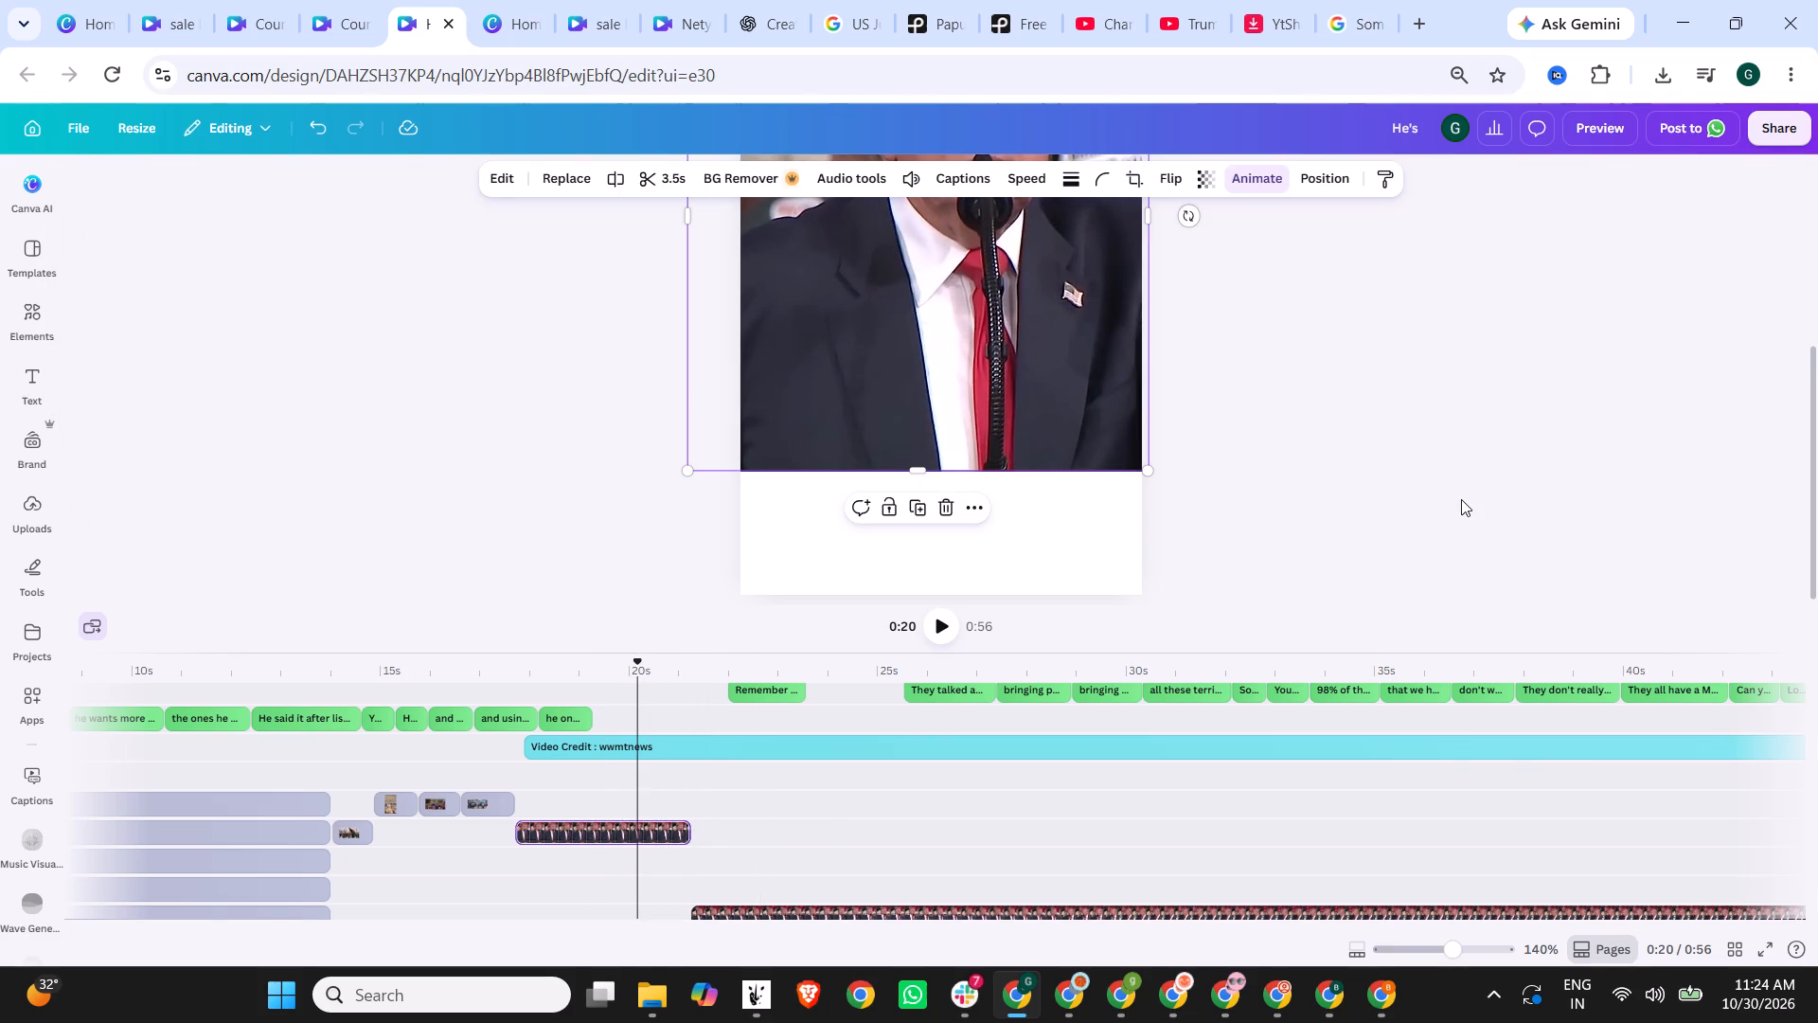
left_click(1461, 499)
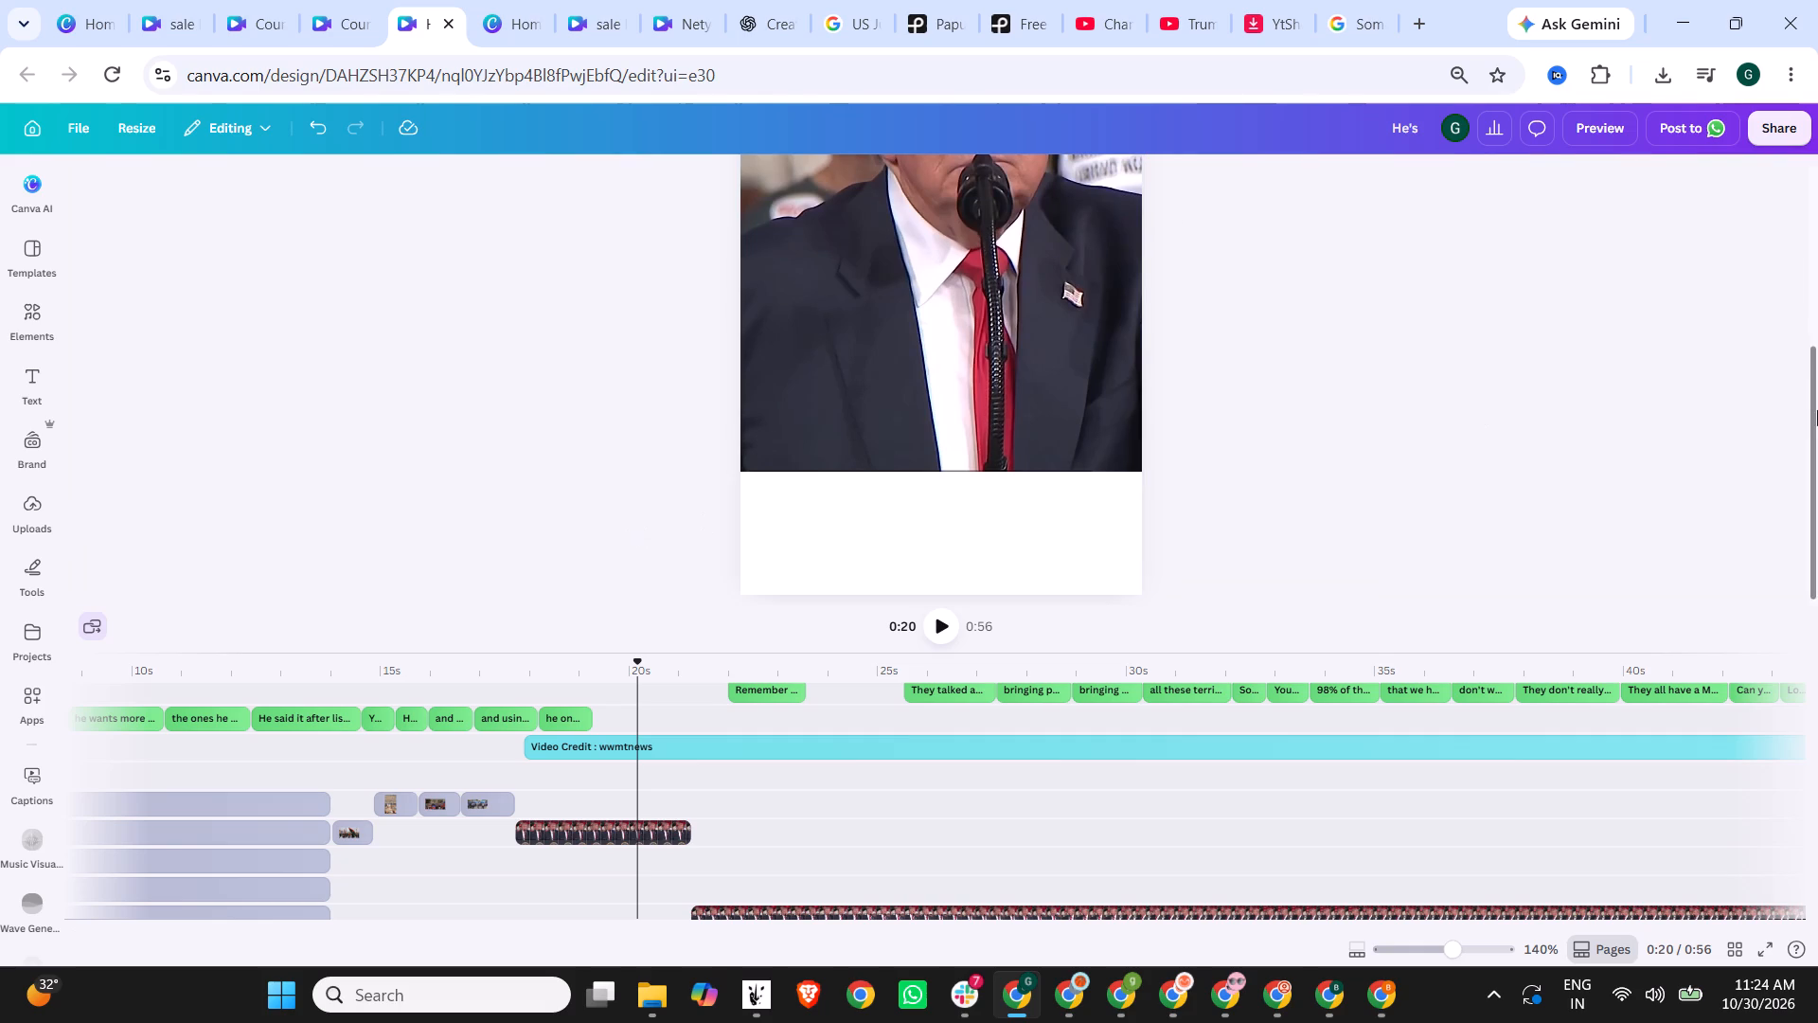
left_click(1544, 411)
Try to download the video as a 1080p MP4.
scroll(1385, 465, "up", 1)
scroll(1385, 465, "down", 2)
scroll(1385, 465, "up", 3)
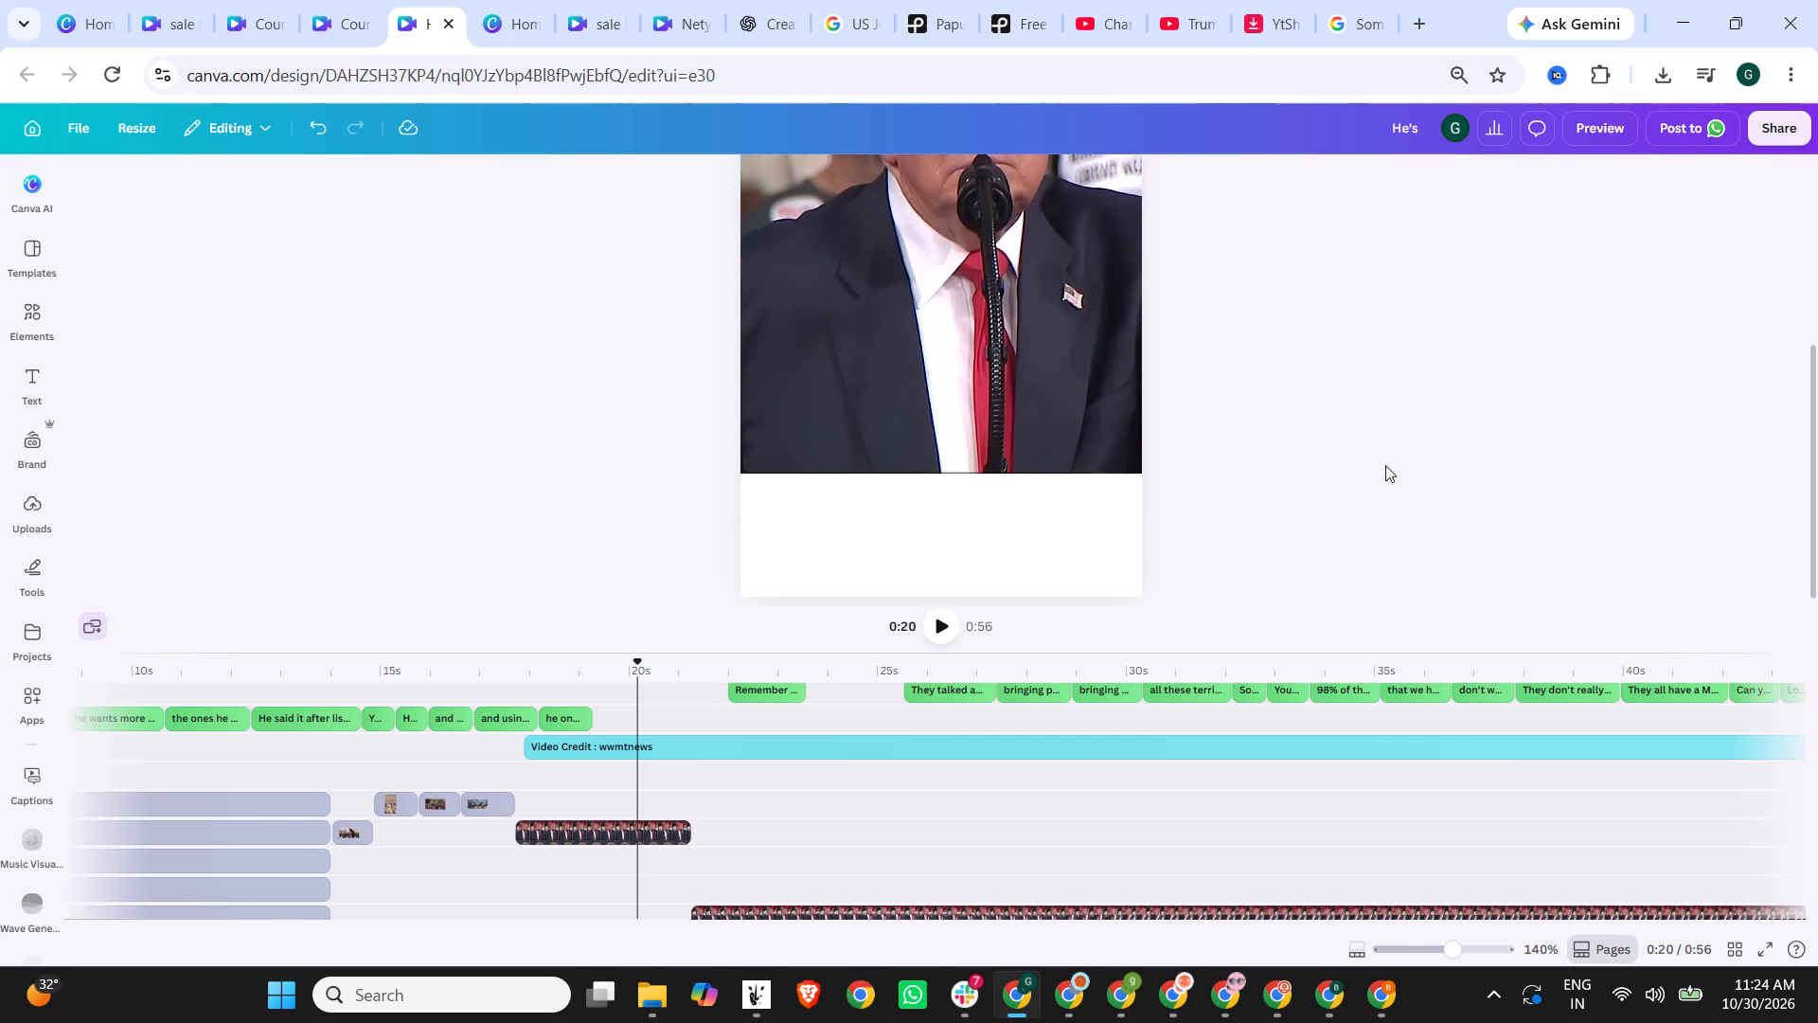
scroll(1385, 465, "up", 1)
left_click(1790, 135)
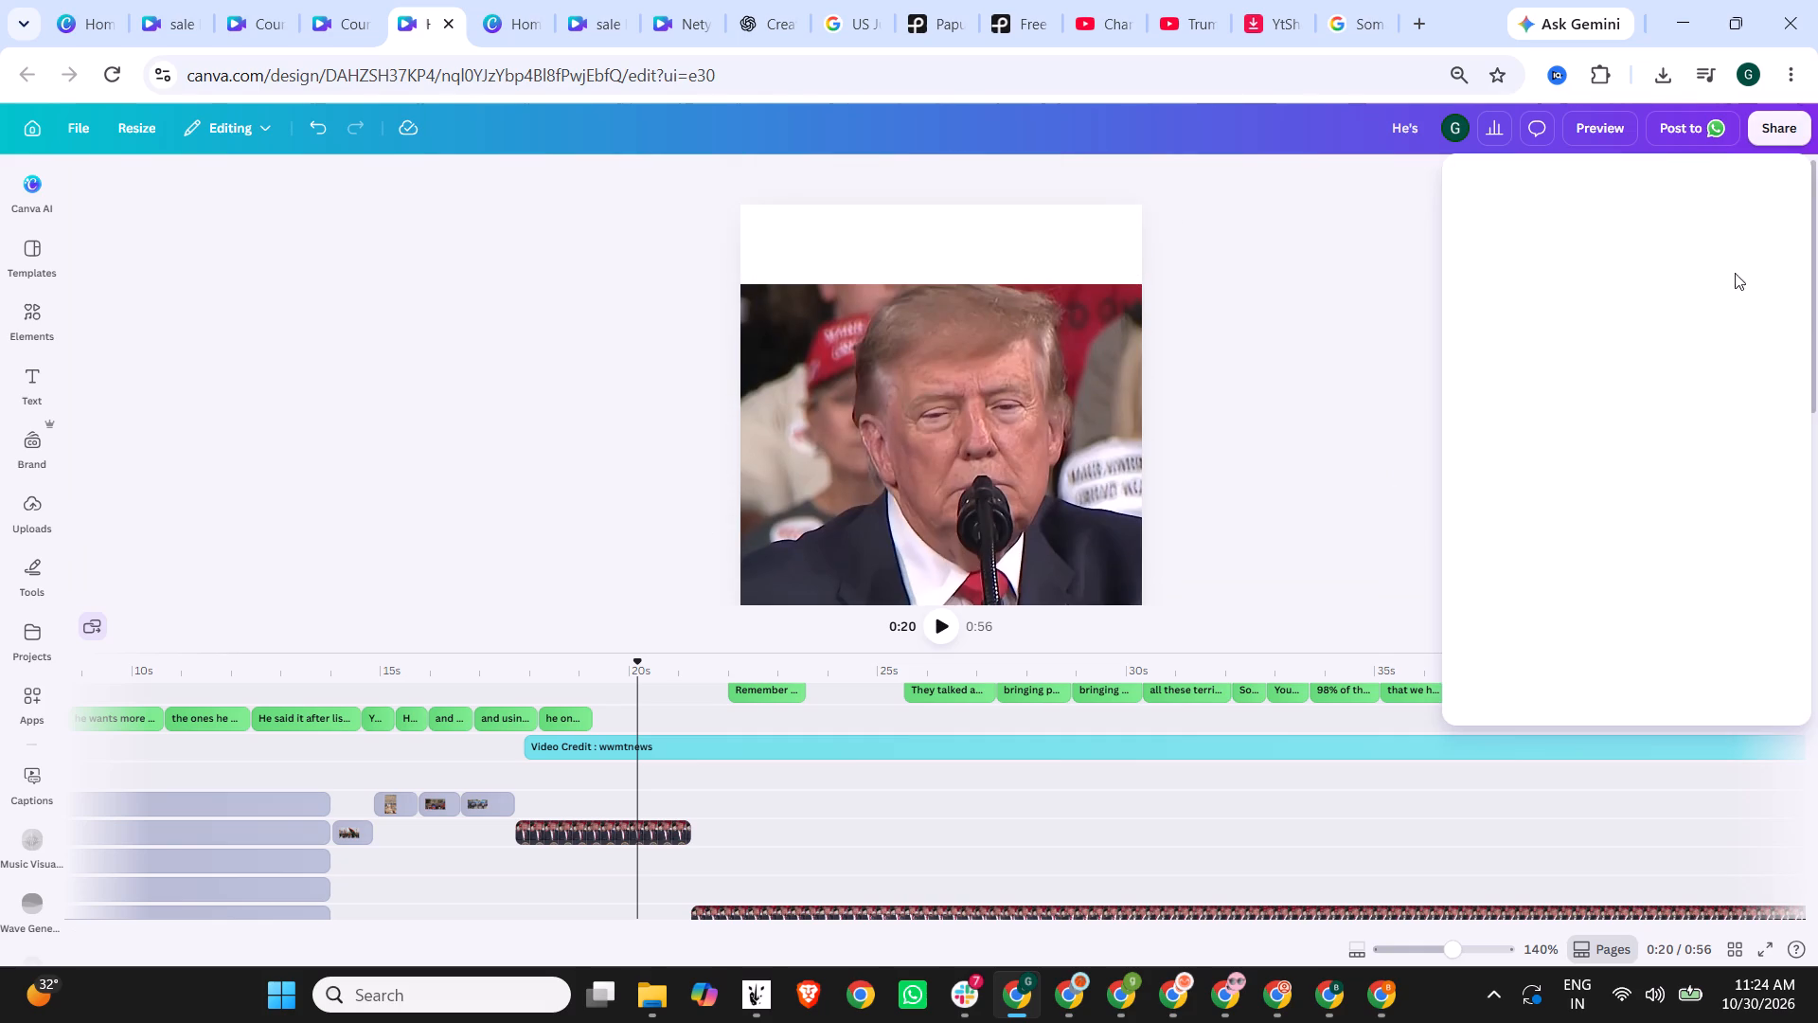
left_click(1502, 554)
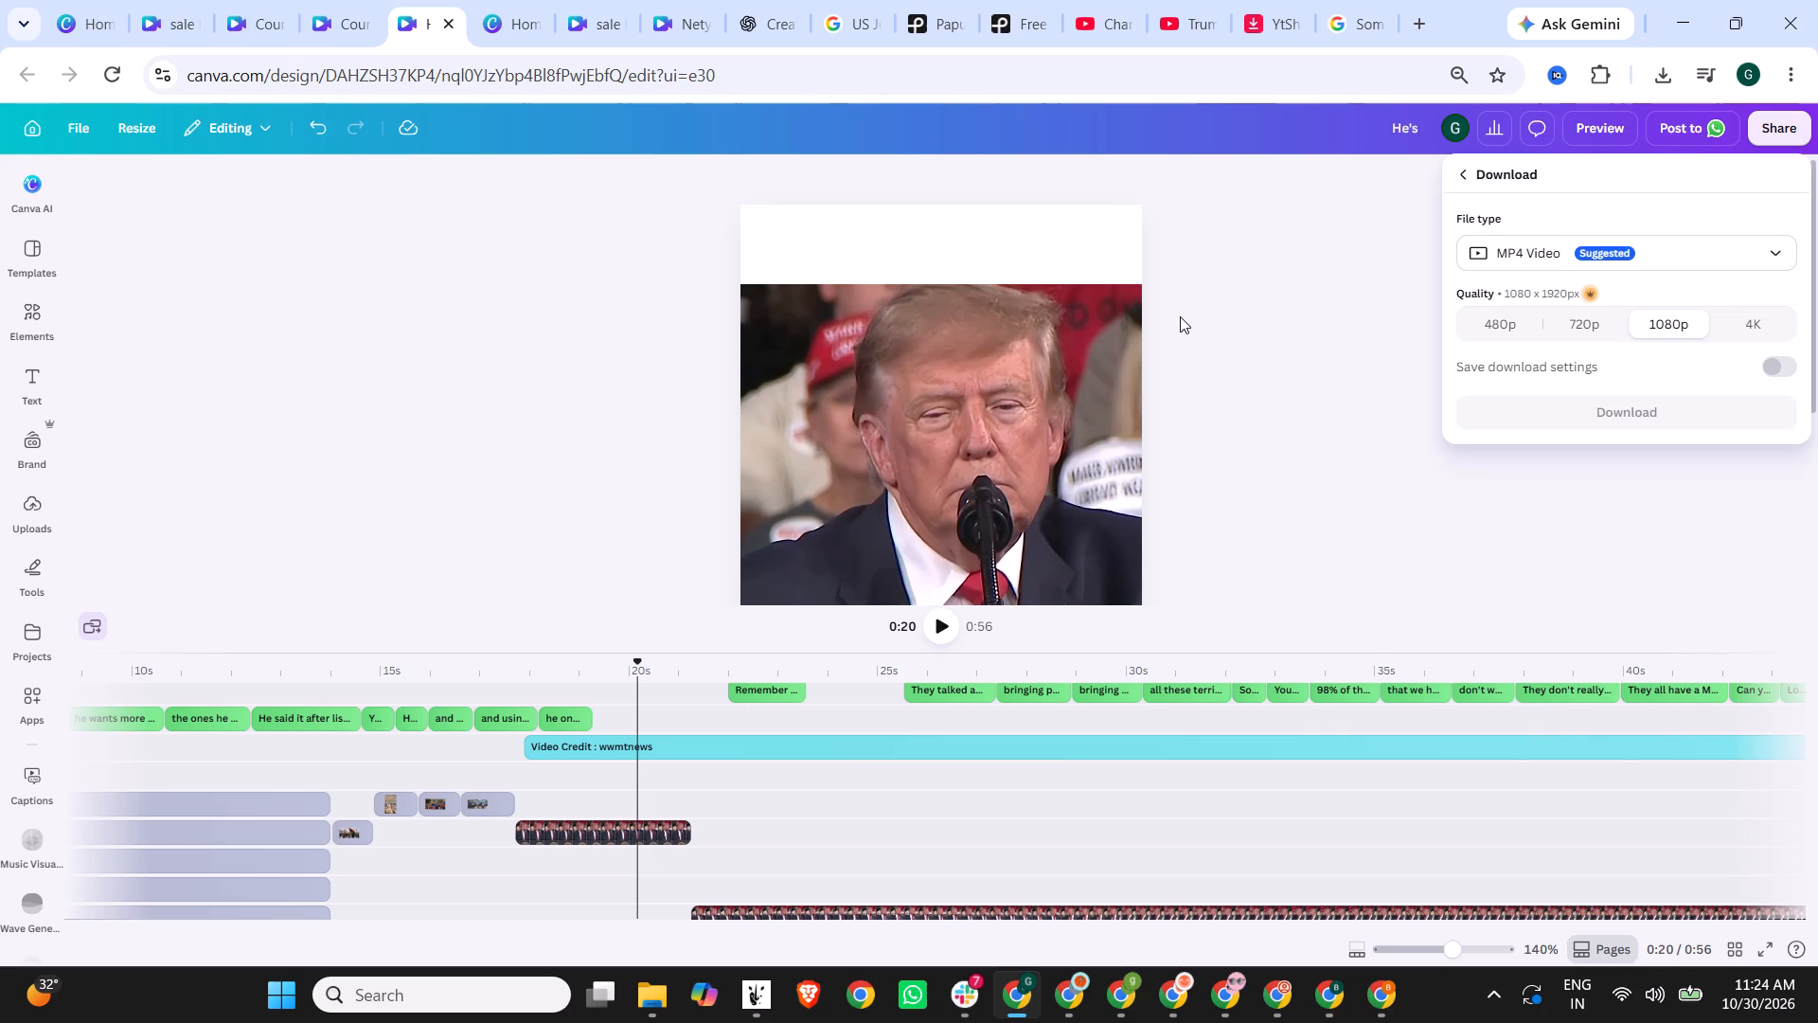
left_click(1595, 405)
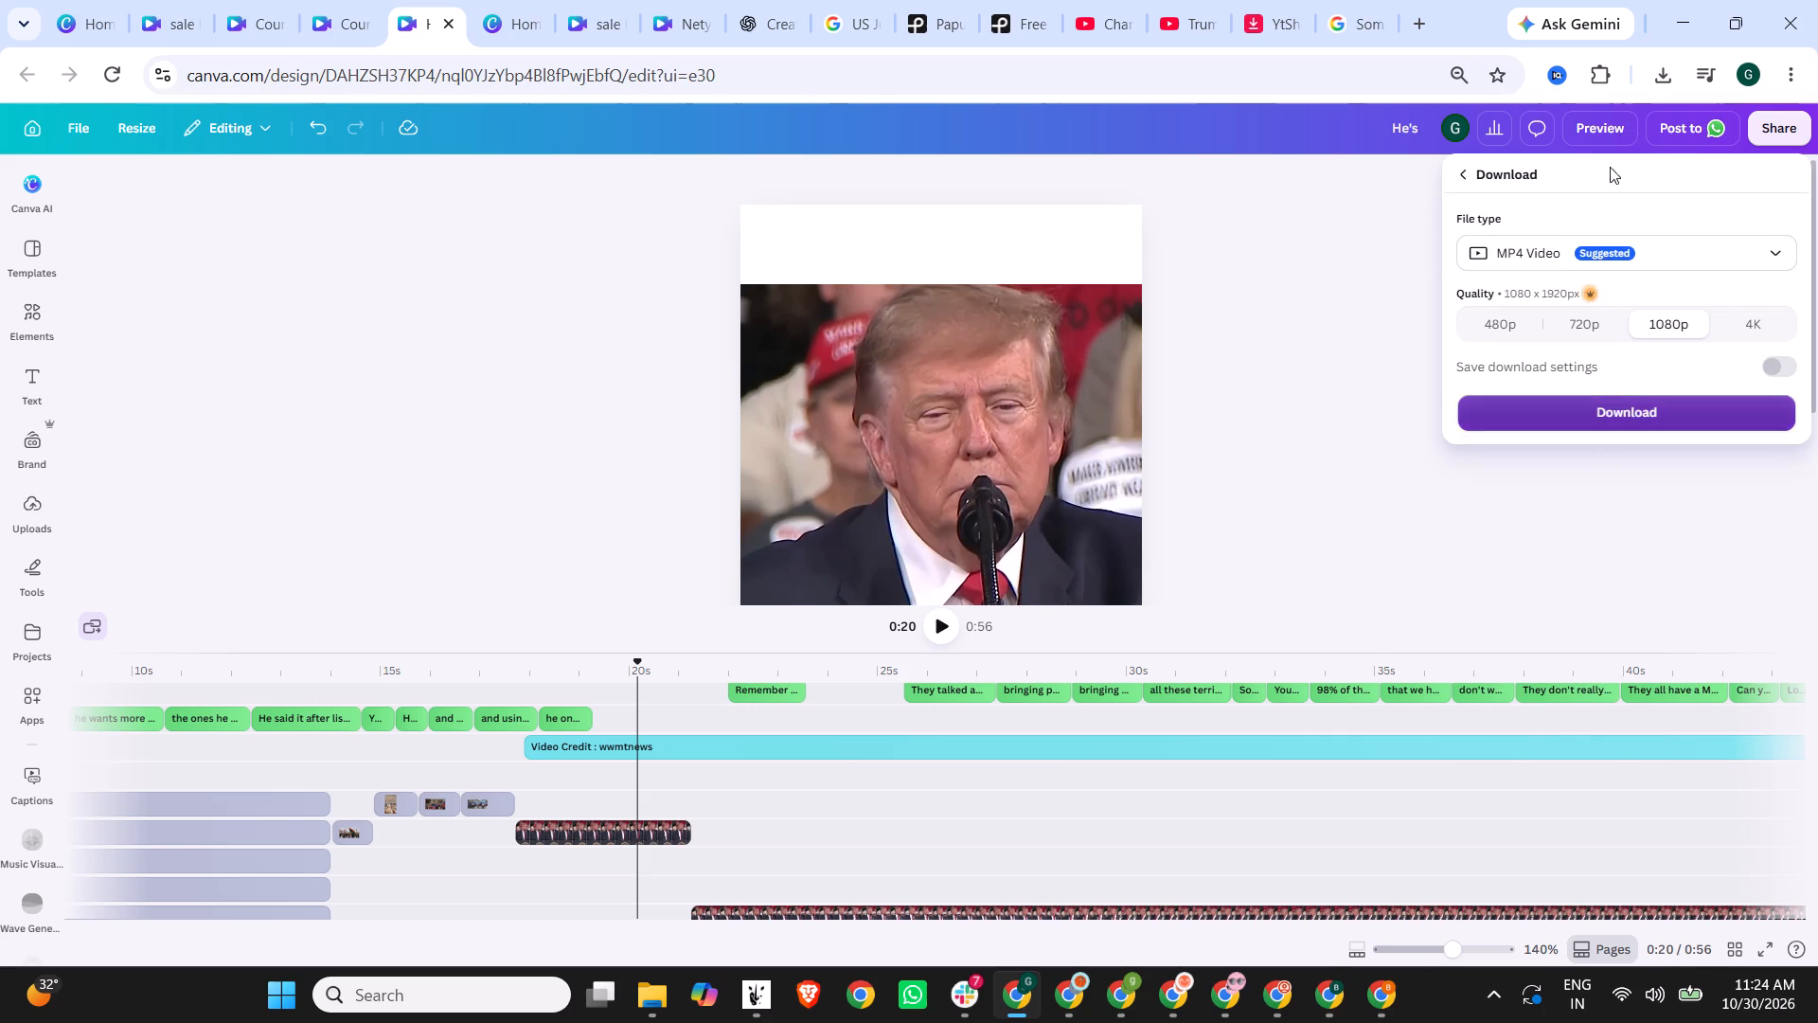
Preview the video full screen and replay the second rally clip around 17 to 20 seconds to check its transition and caption.
left_click(1618, 131)
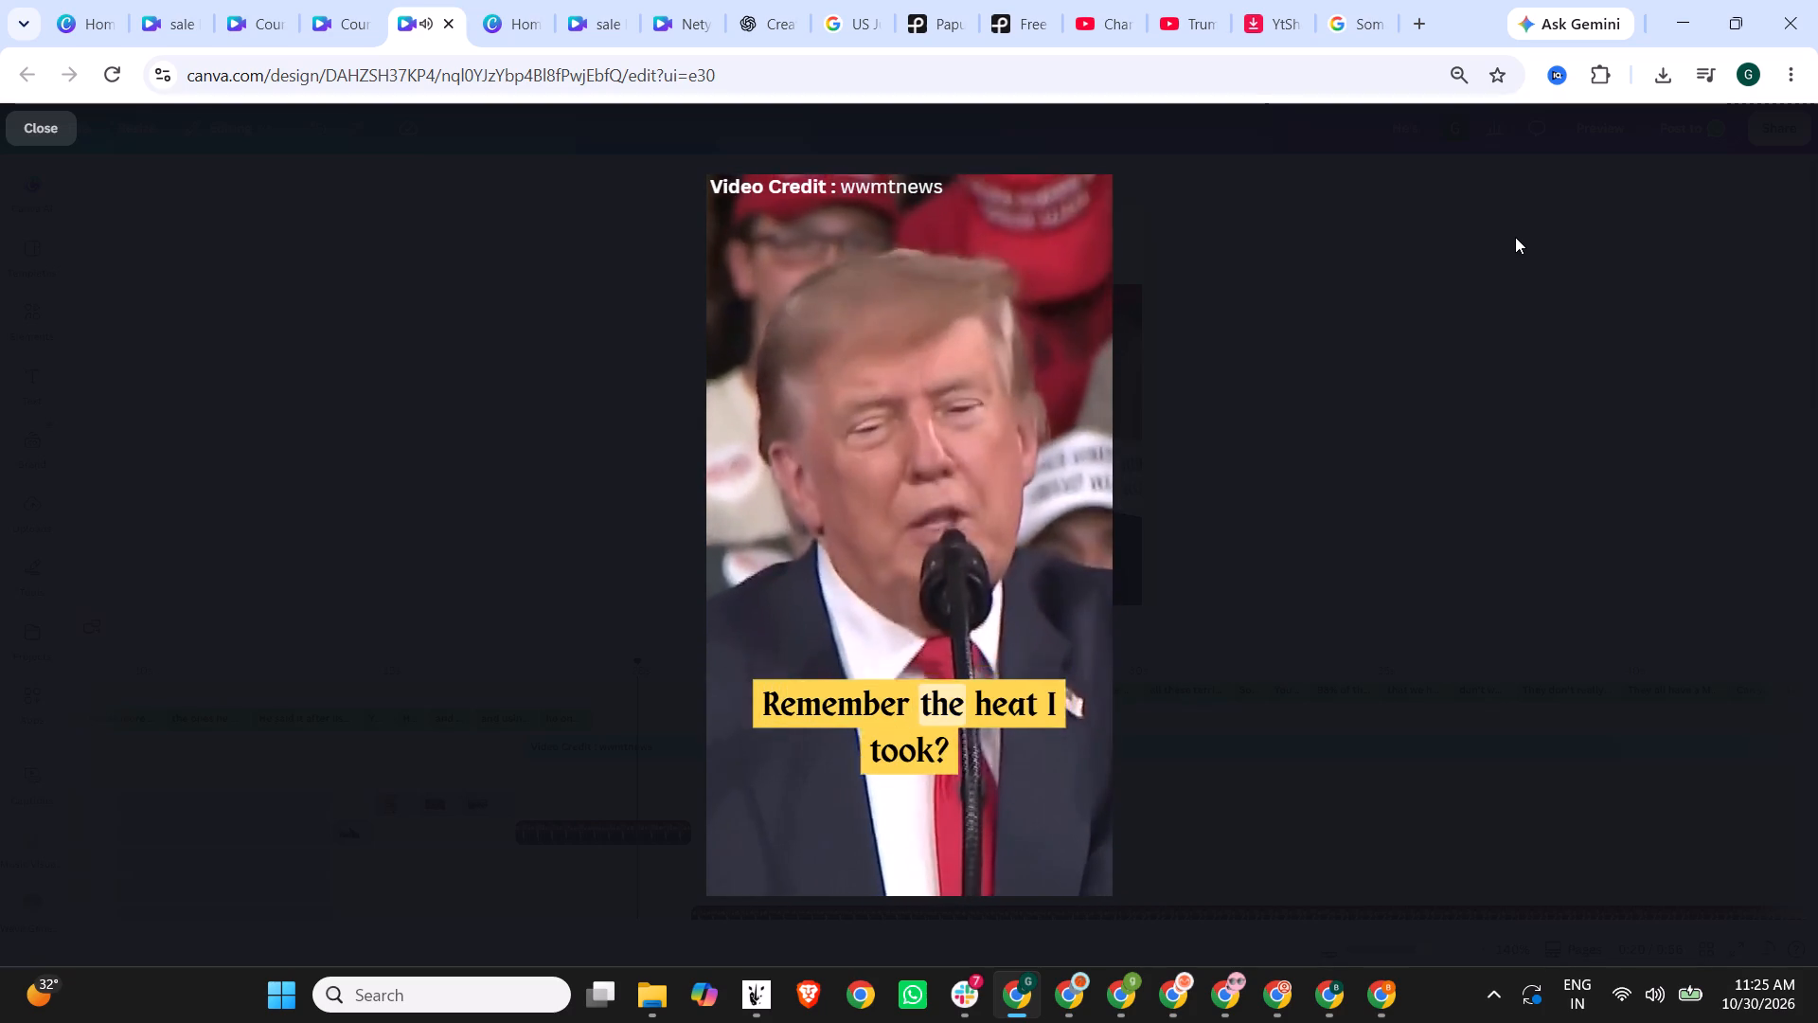
left_click(1456, 355)
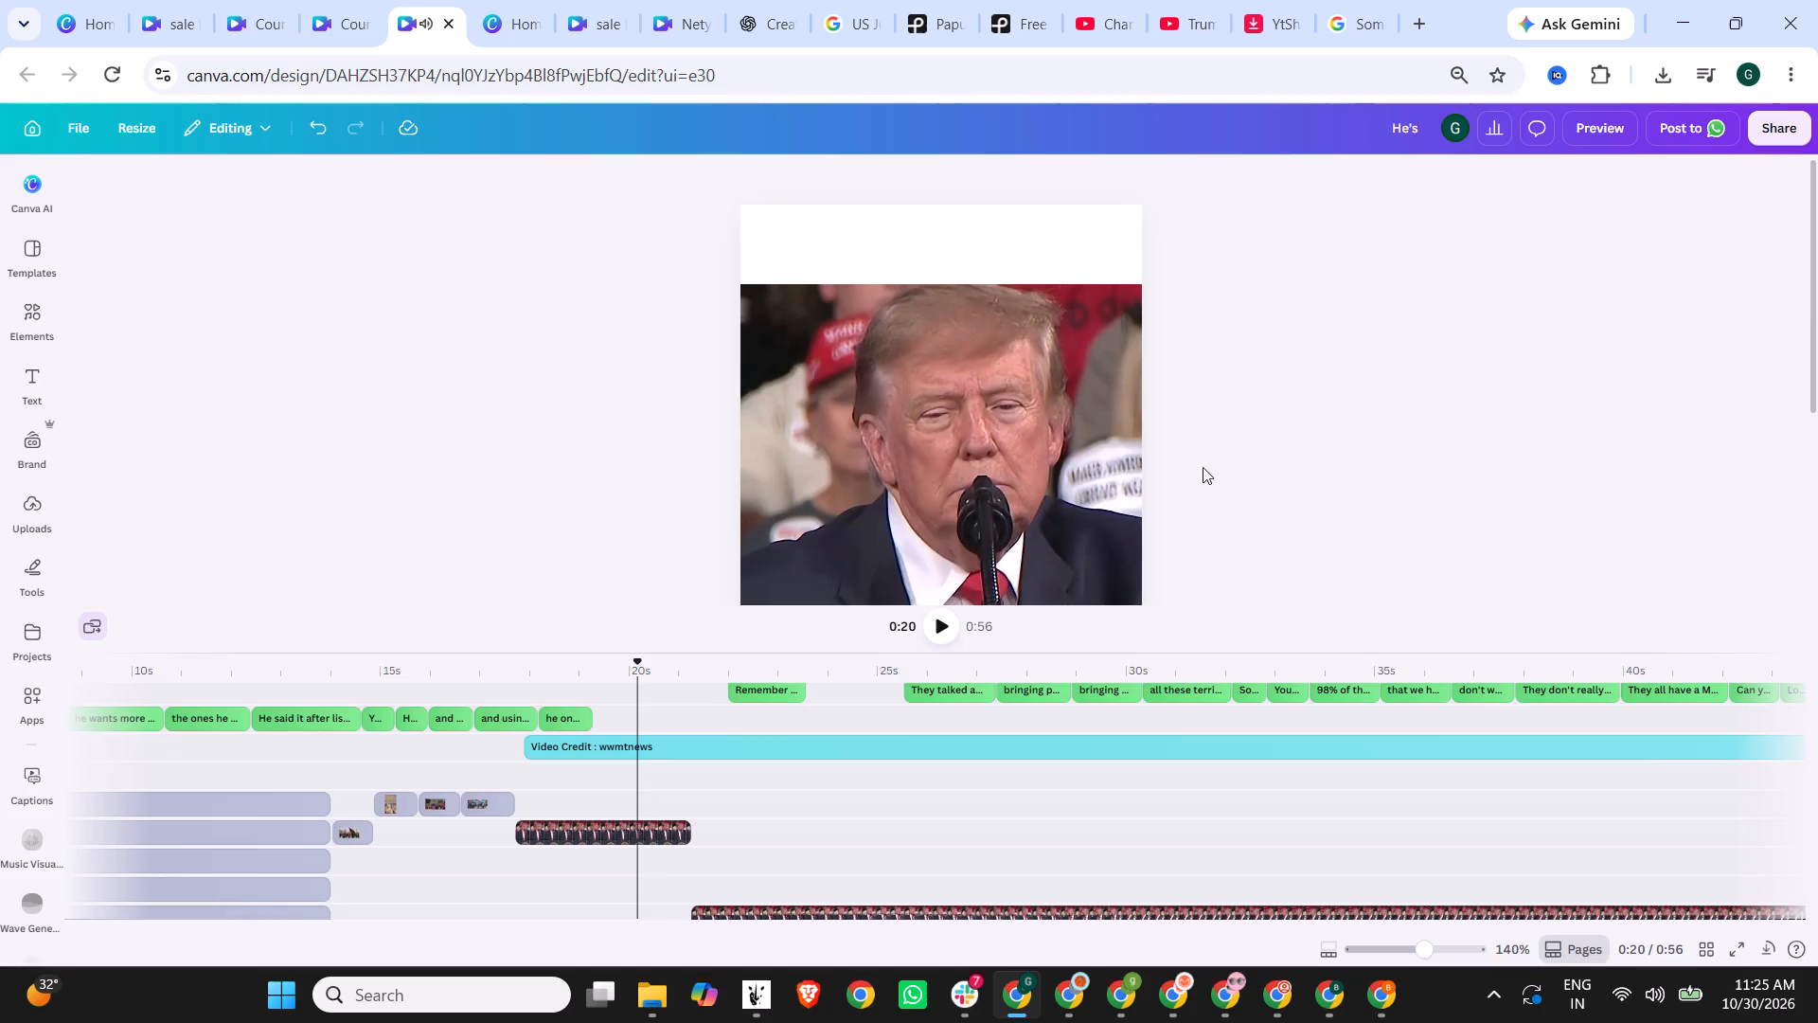
left_click(612, 836)
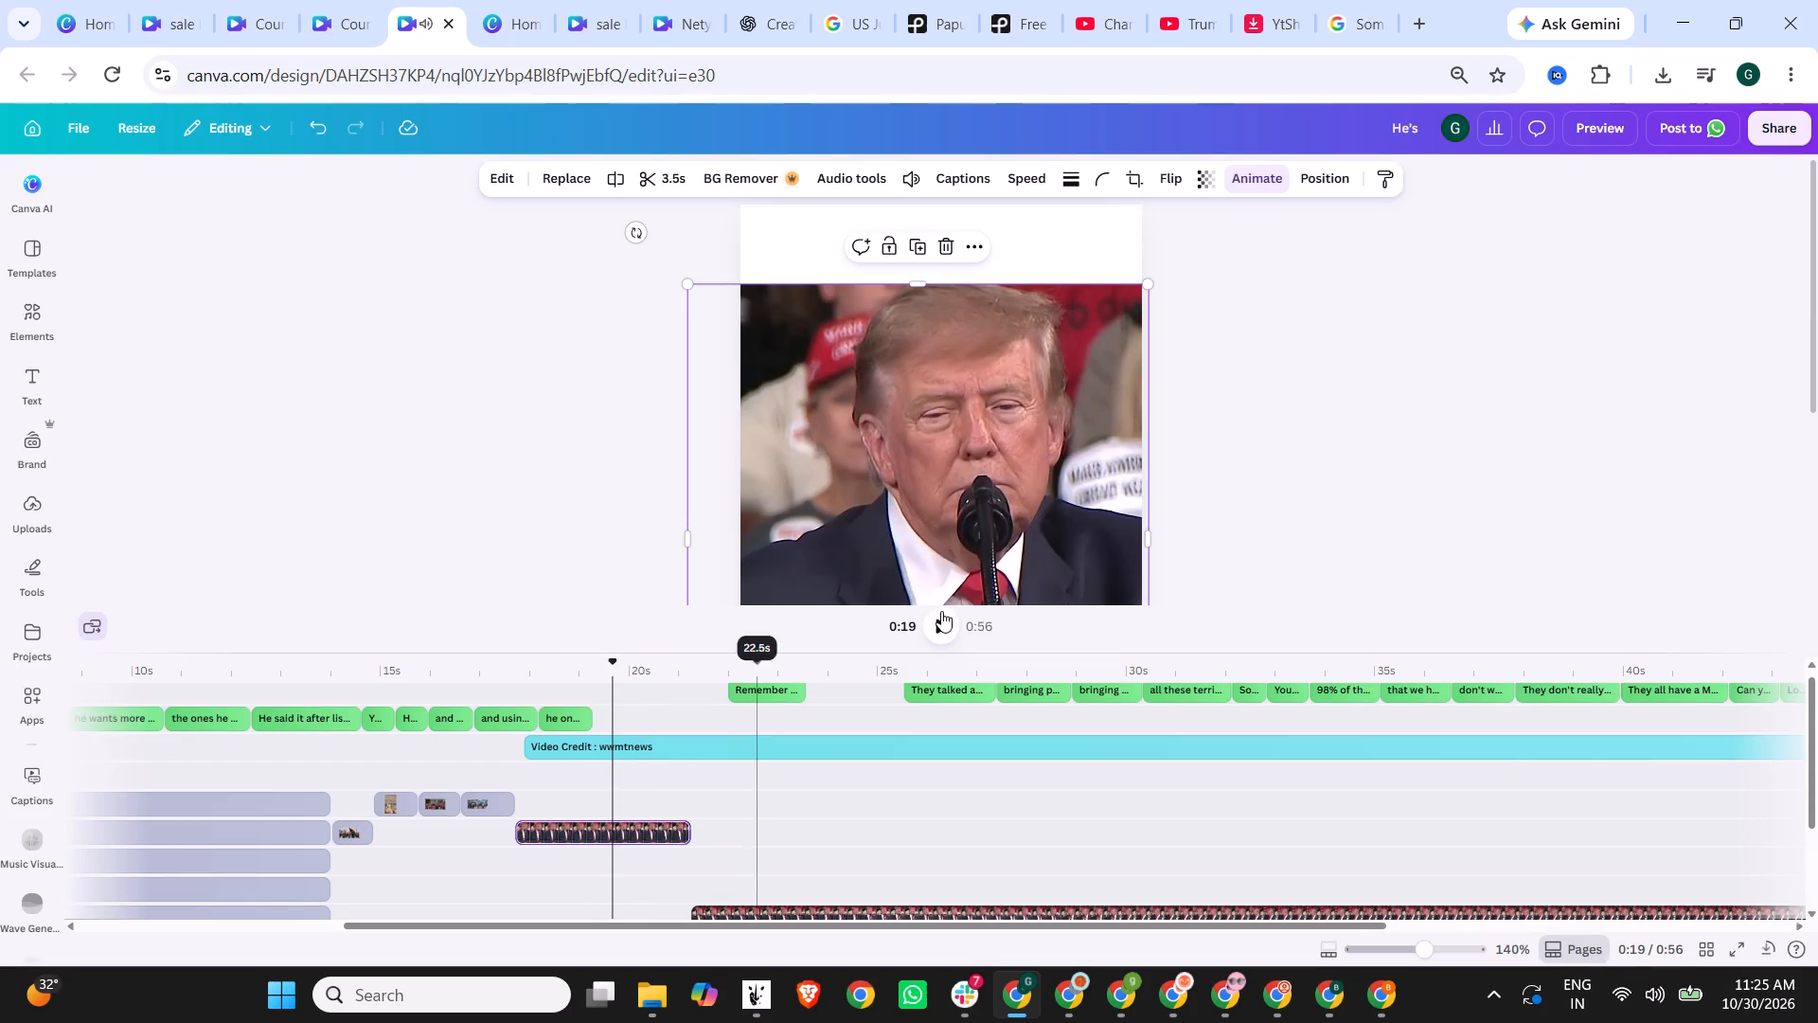
left_click(937, 637)
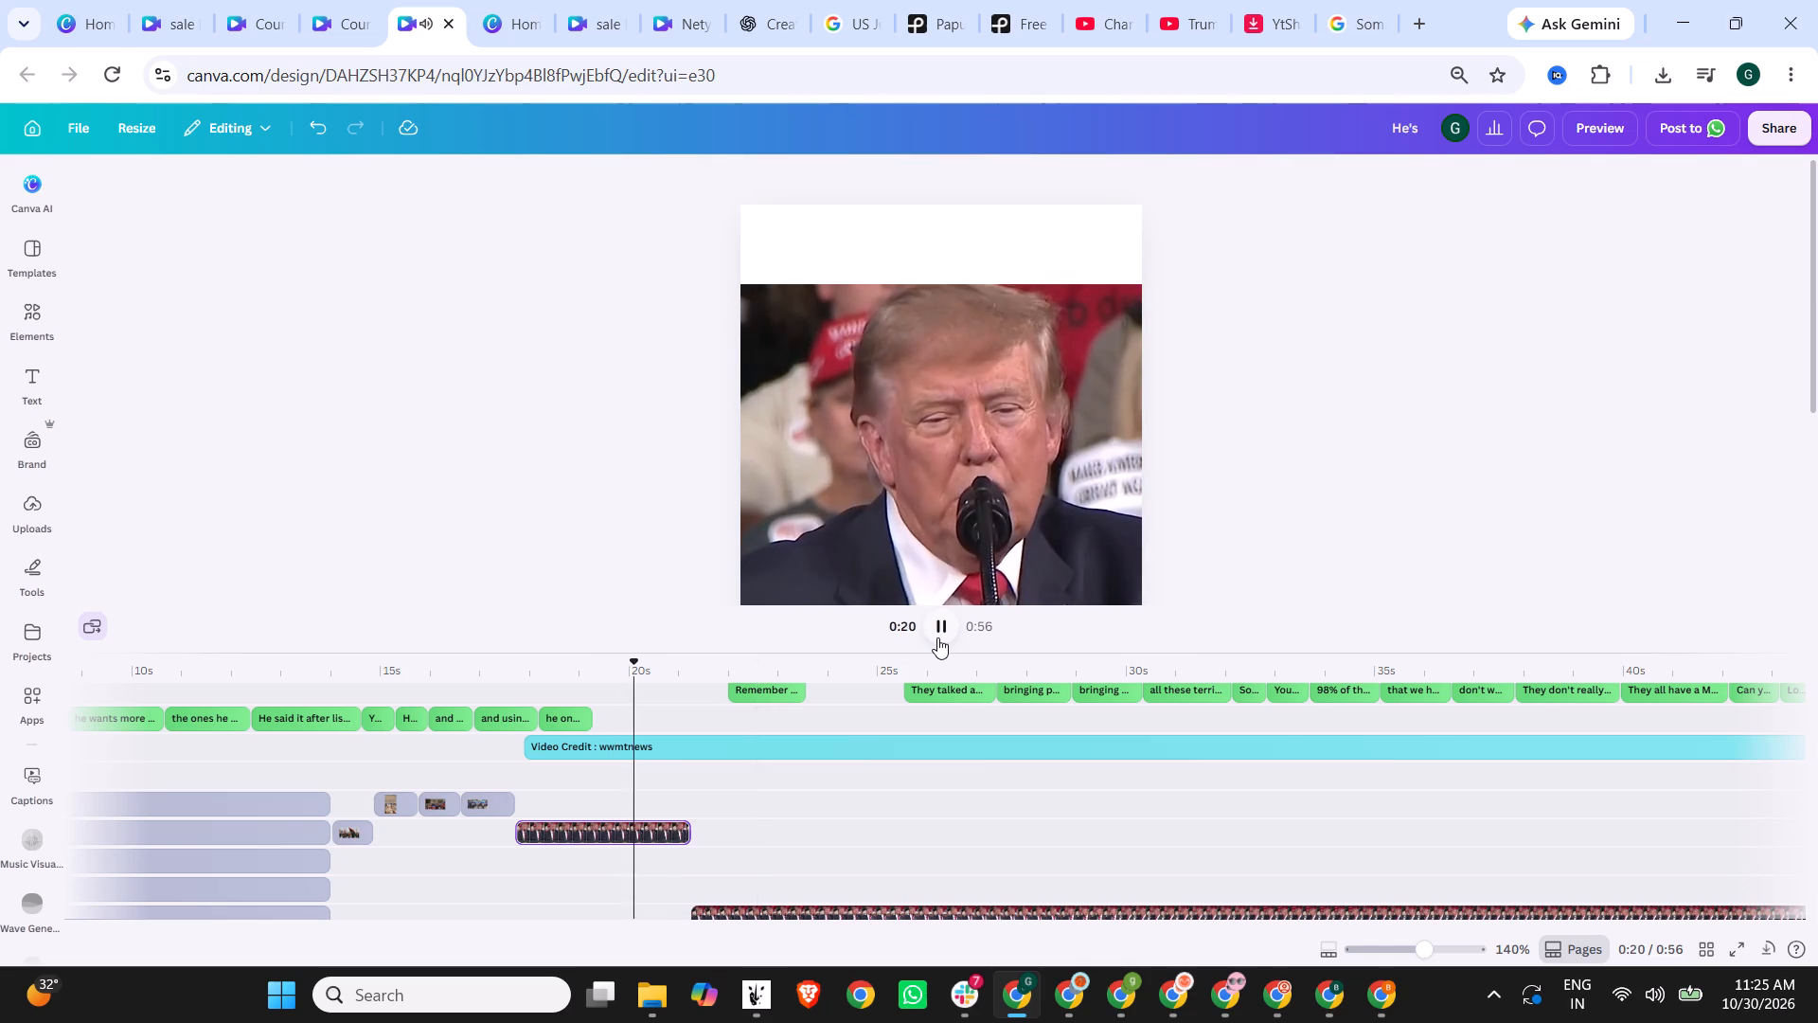
left_click(520, 666)
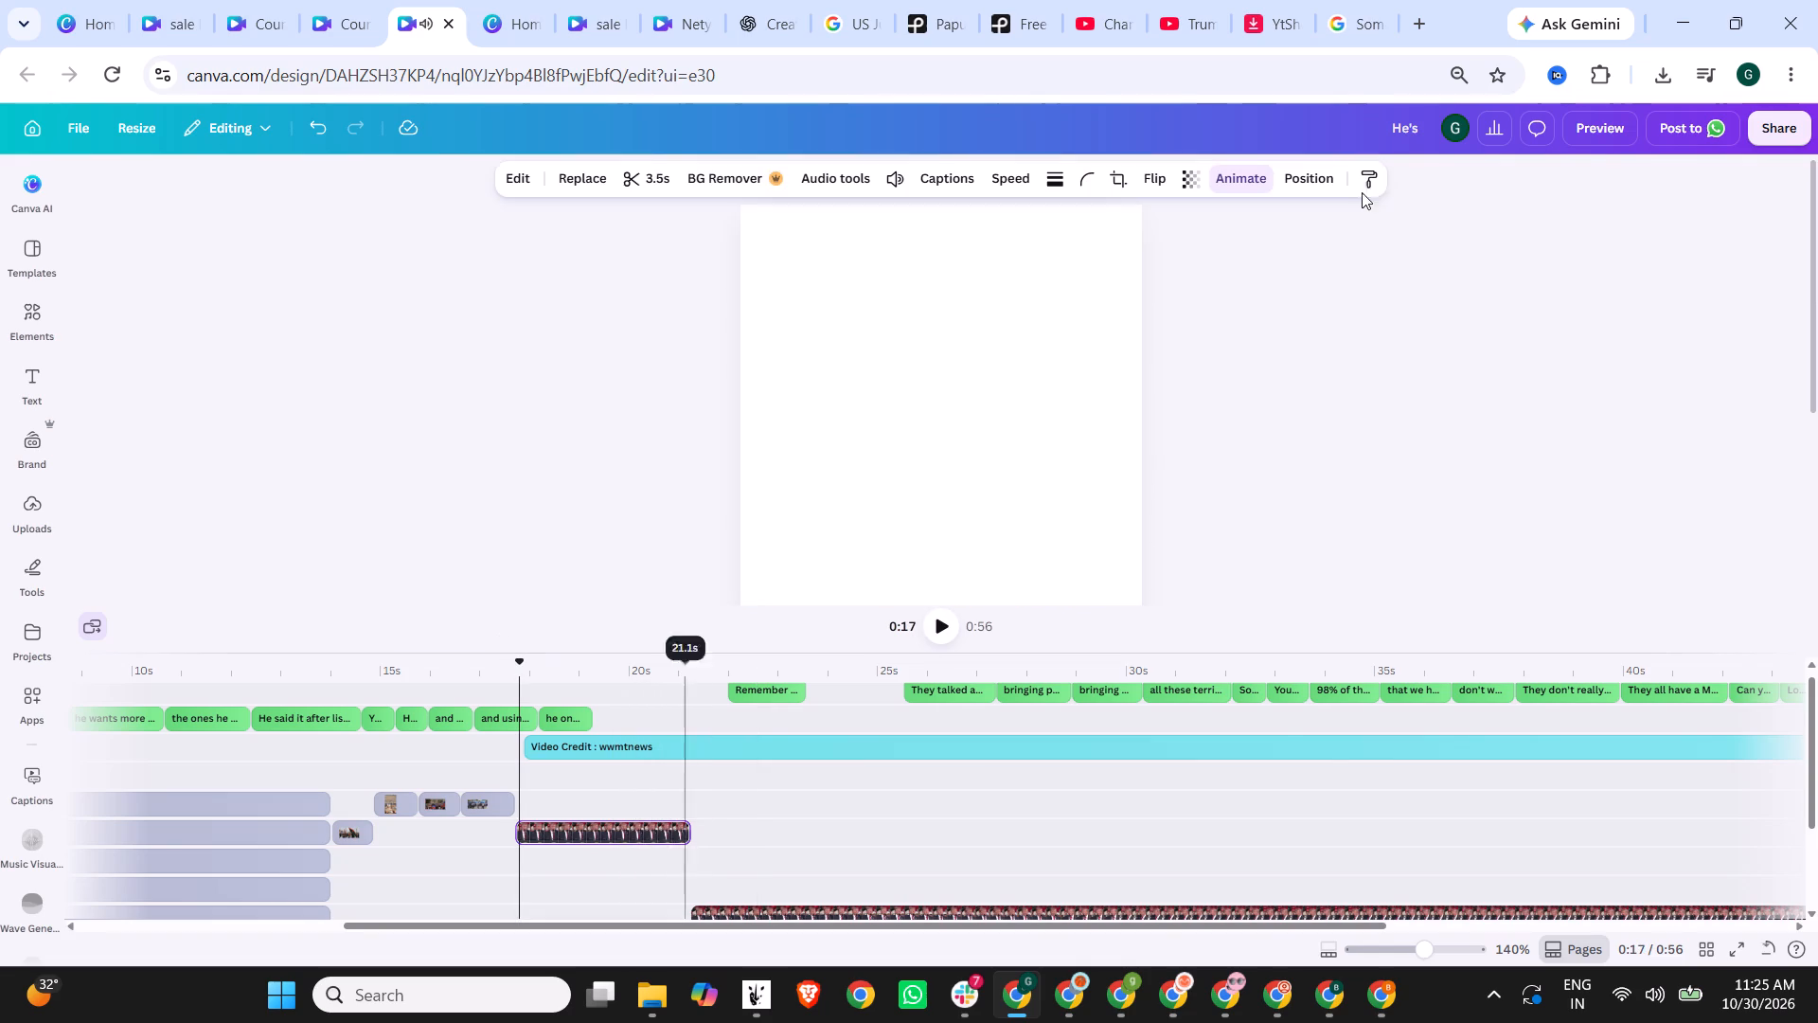
left_click(1597, 131)
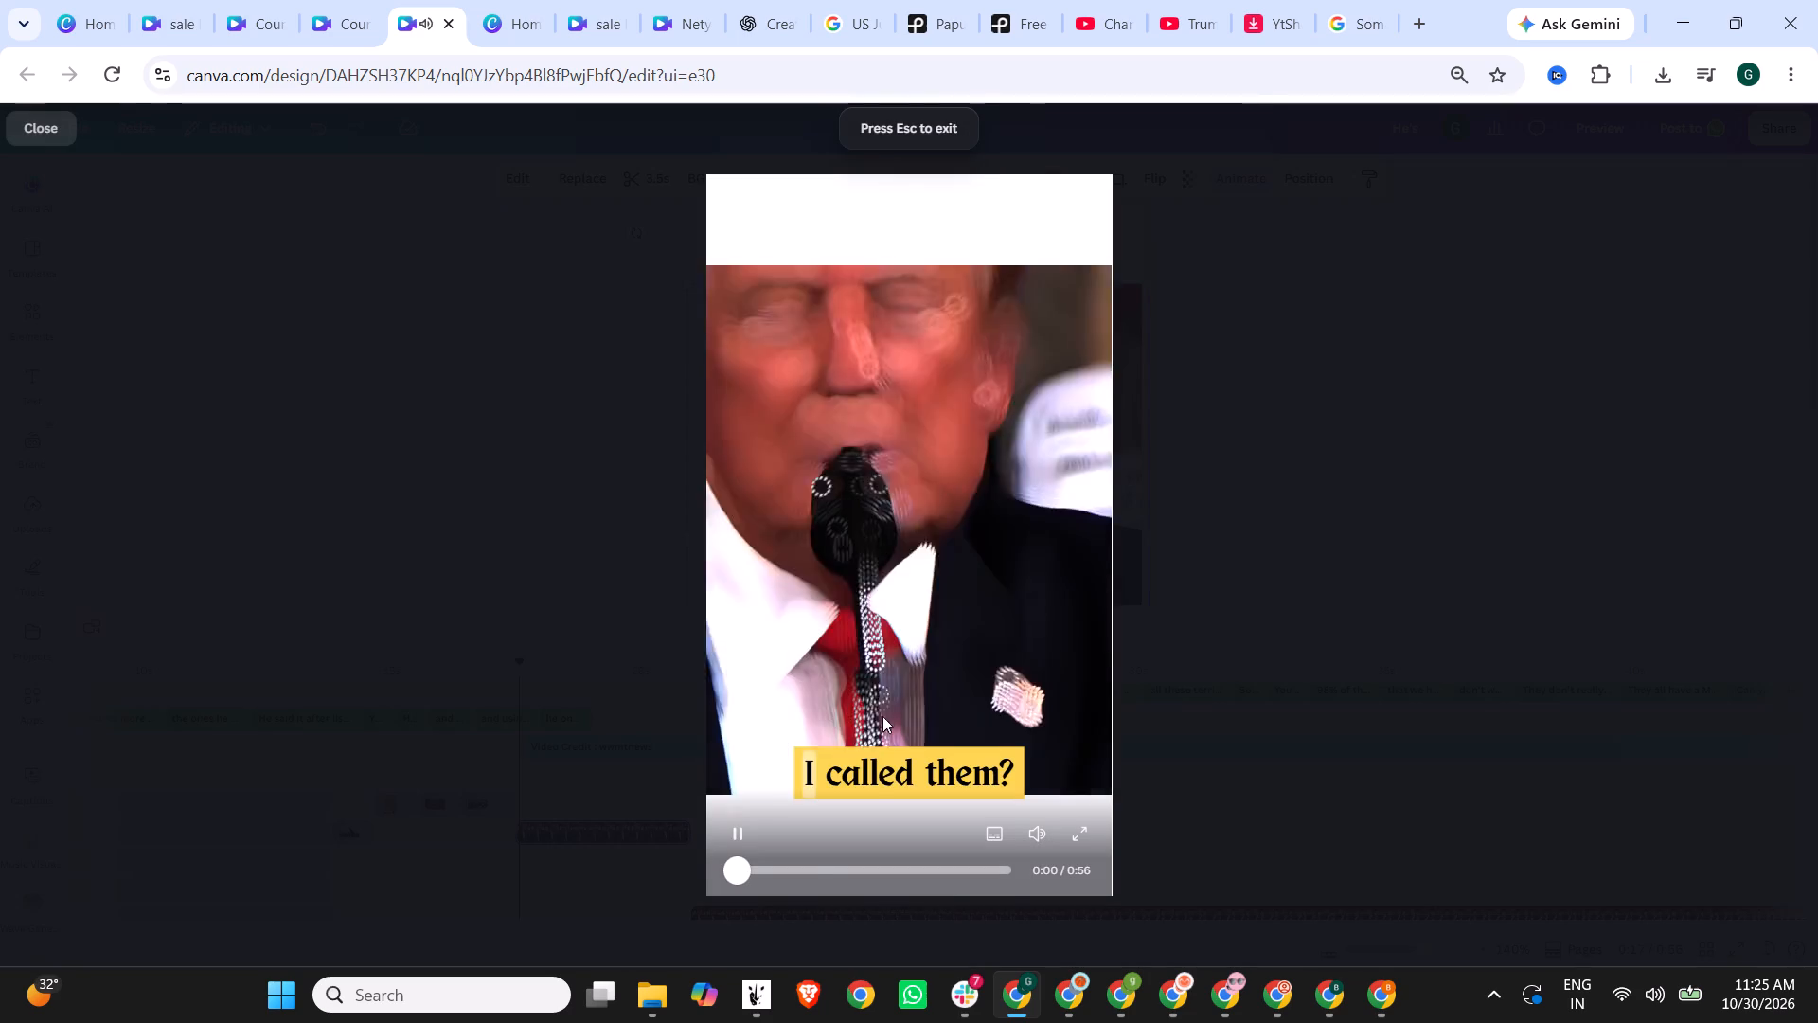
left_click(796, 861)
left_click(818, 865)
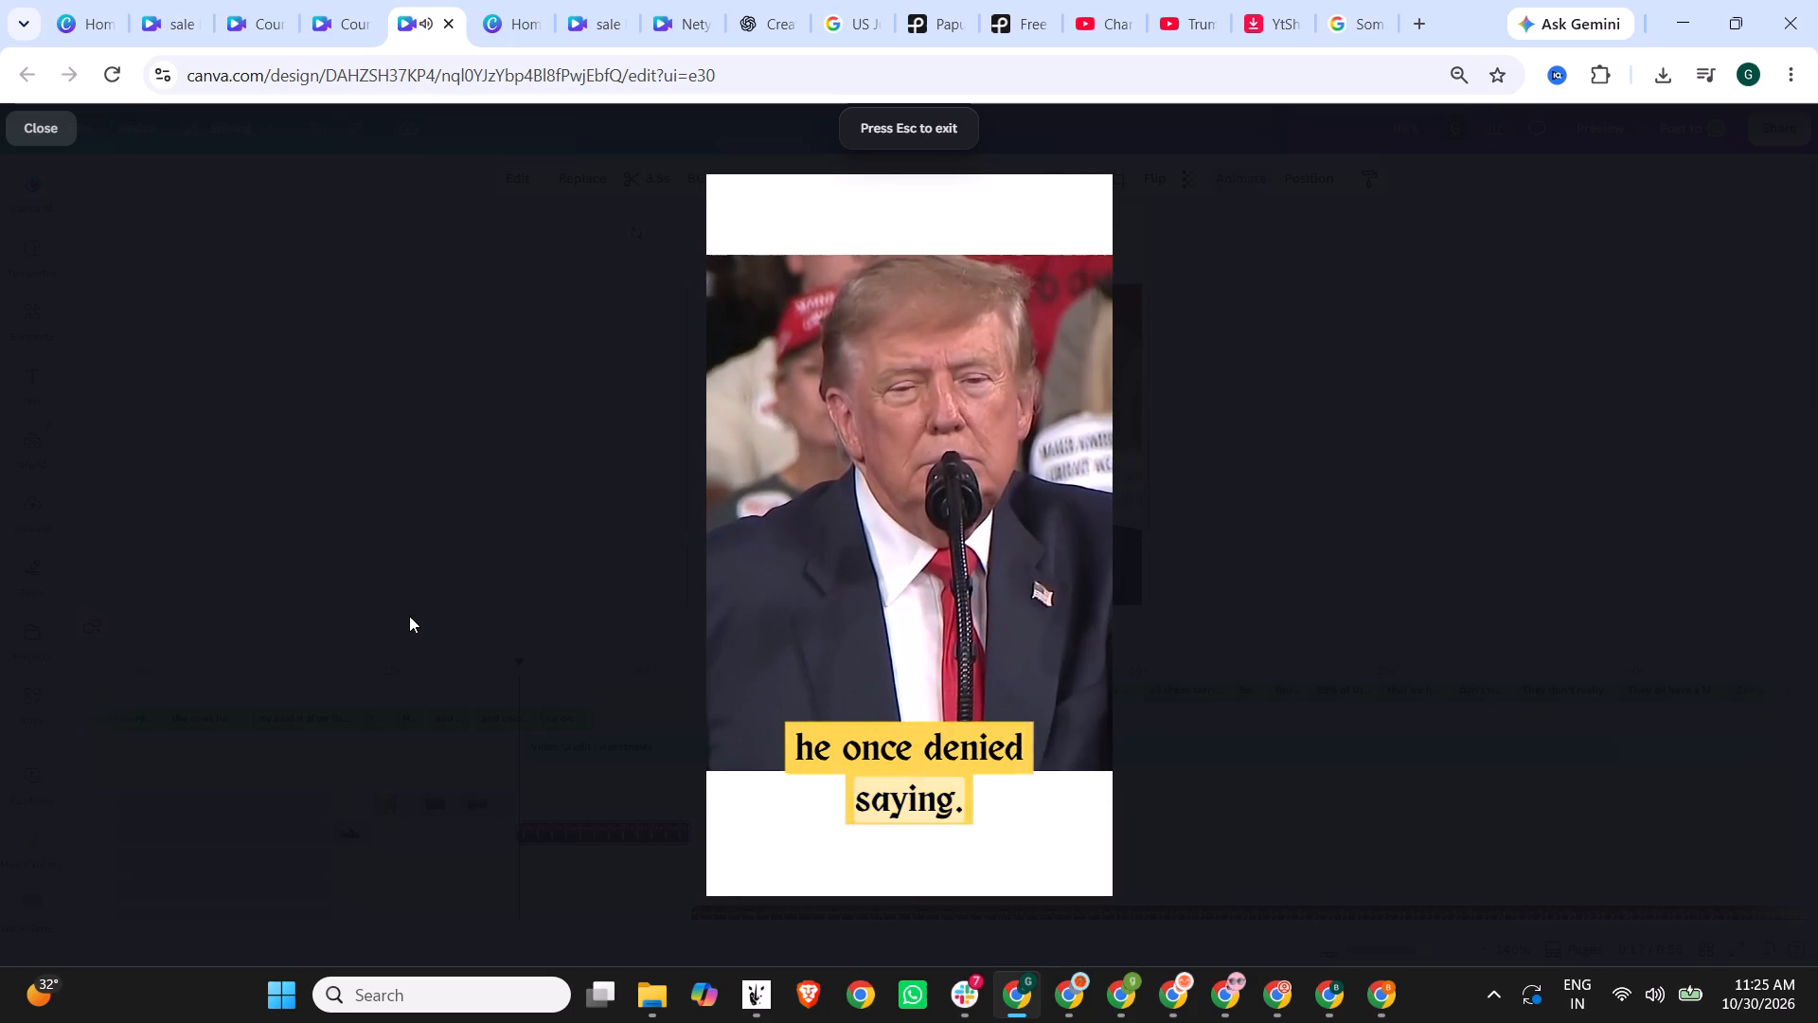
left_click(1428, 535)
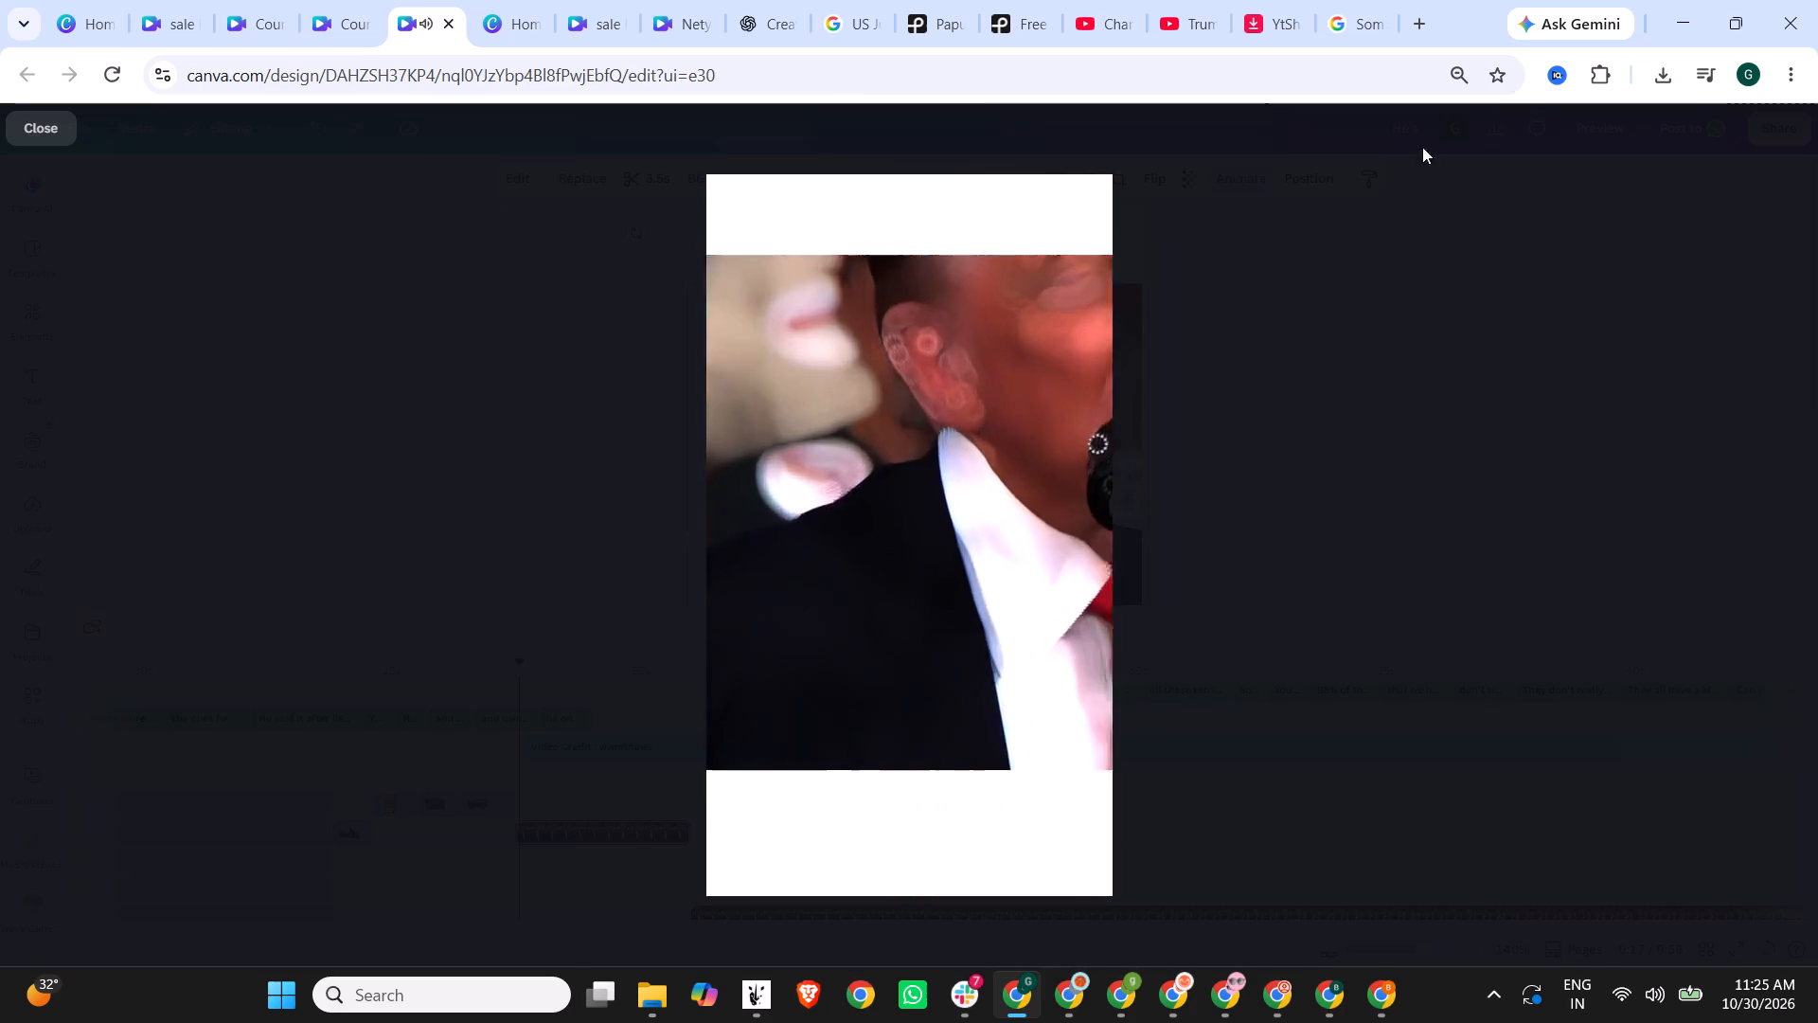
Open the downloaded video "Trump questions Somali Immigration, says U.S. should take more nordic migrants.mp4" in the media player.
left_click(1650, 74)
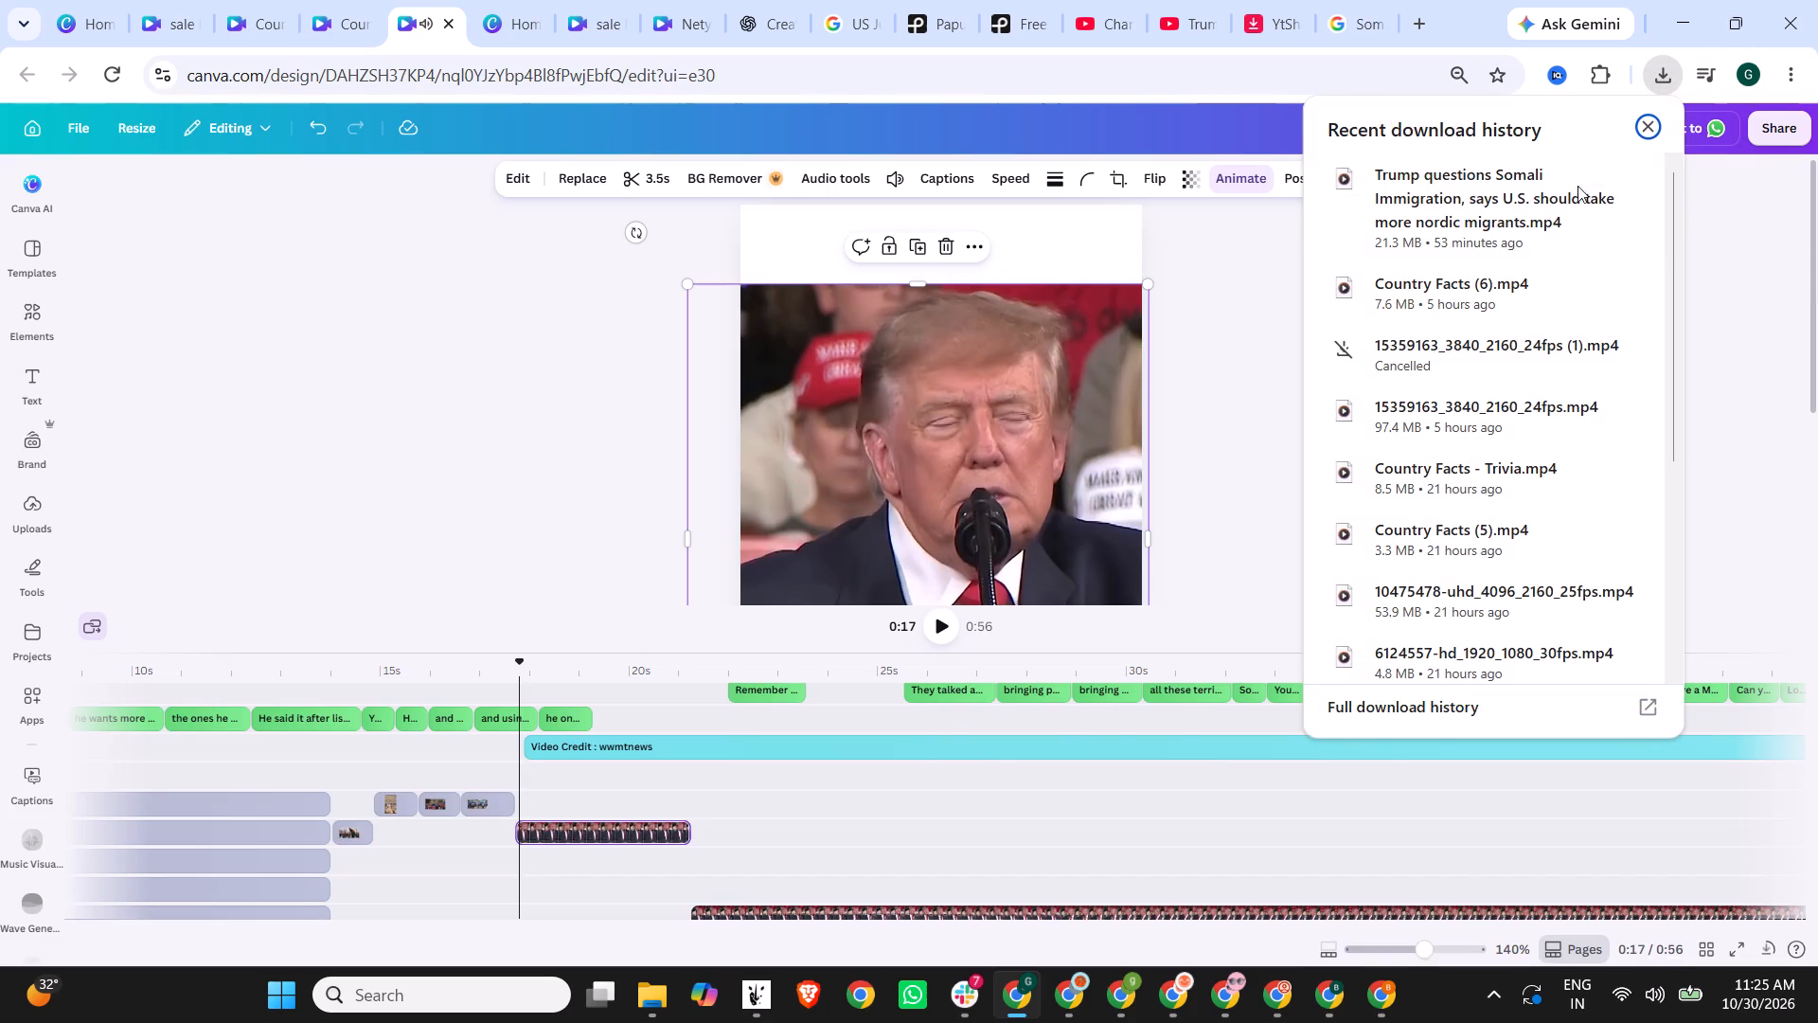
left_click(1510, 199)
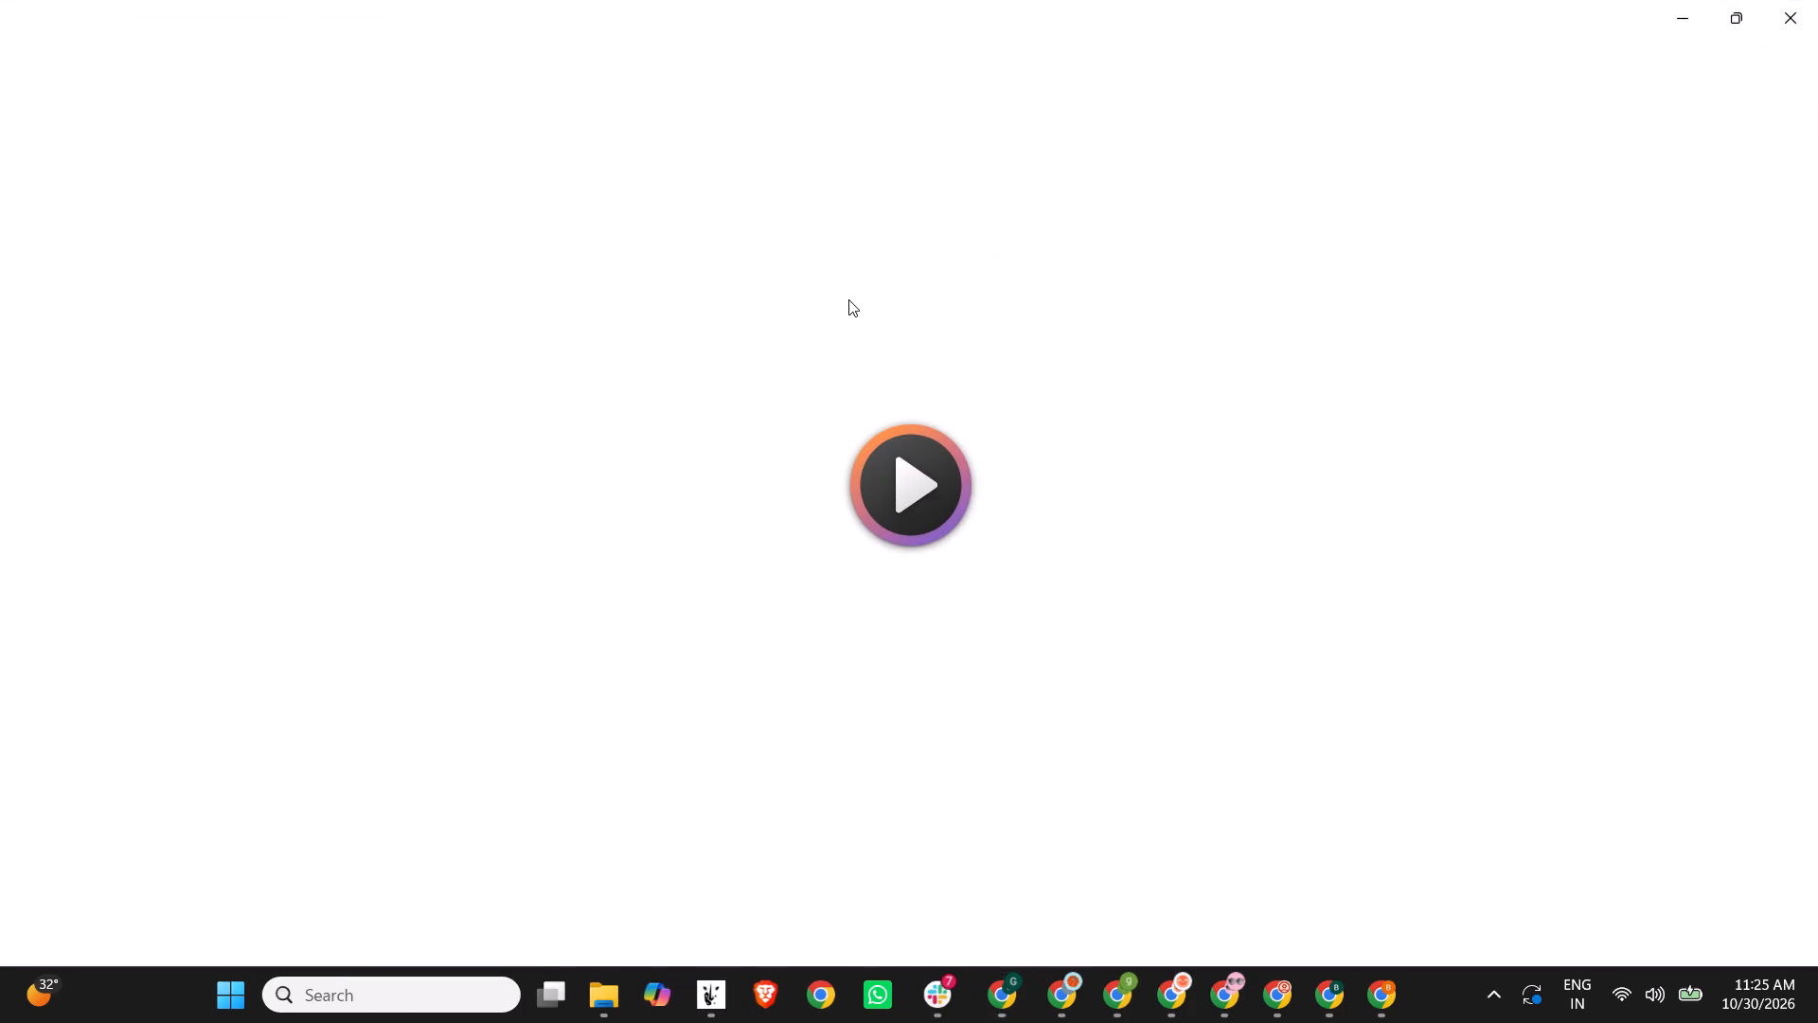